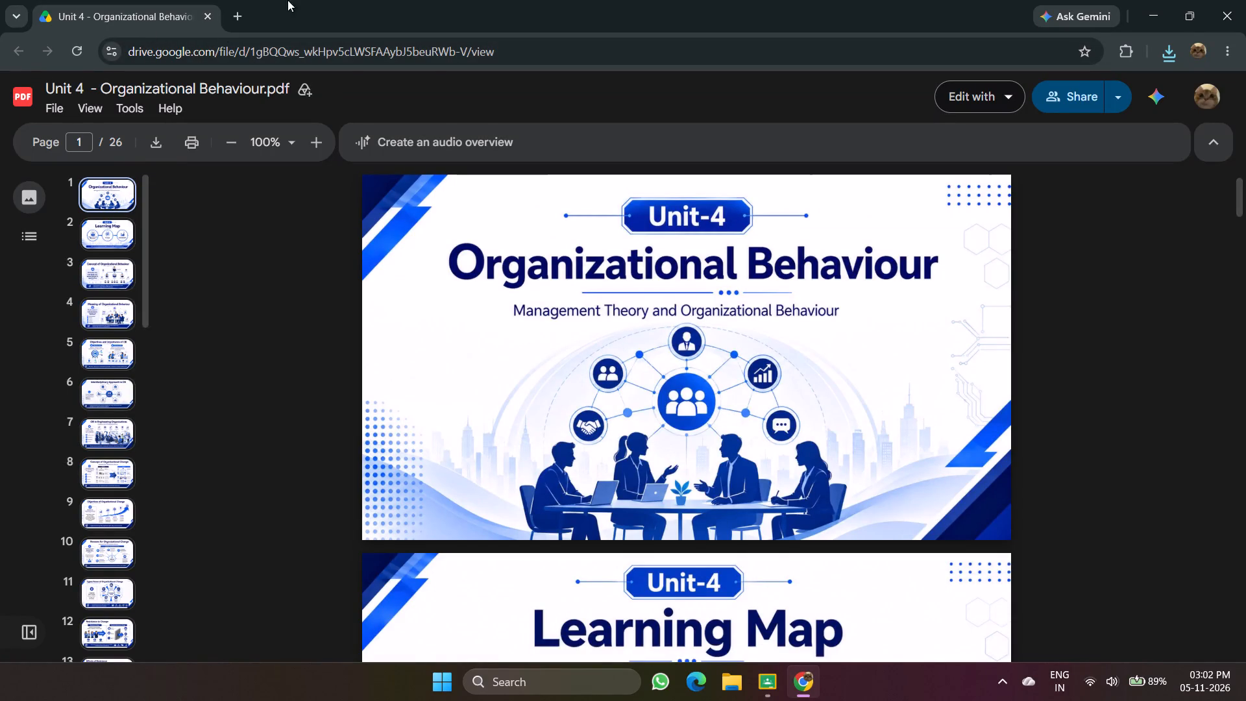
Close the Unit 4 Organizational Behaviour PDF in the browser tab and in the Classroom preview.
{"action": "left_click", "coordinate": [207, 12]}
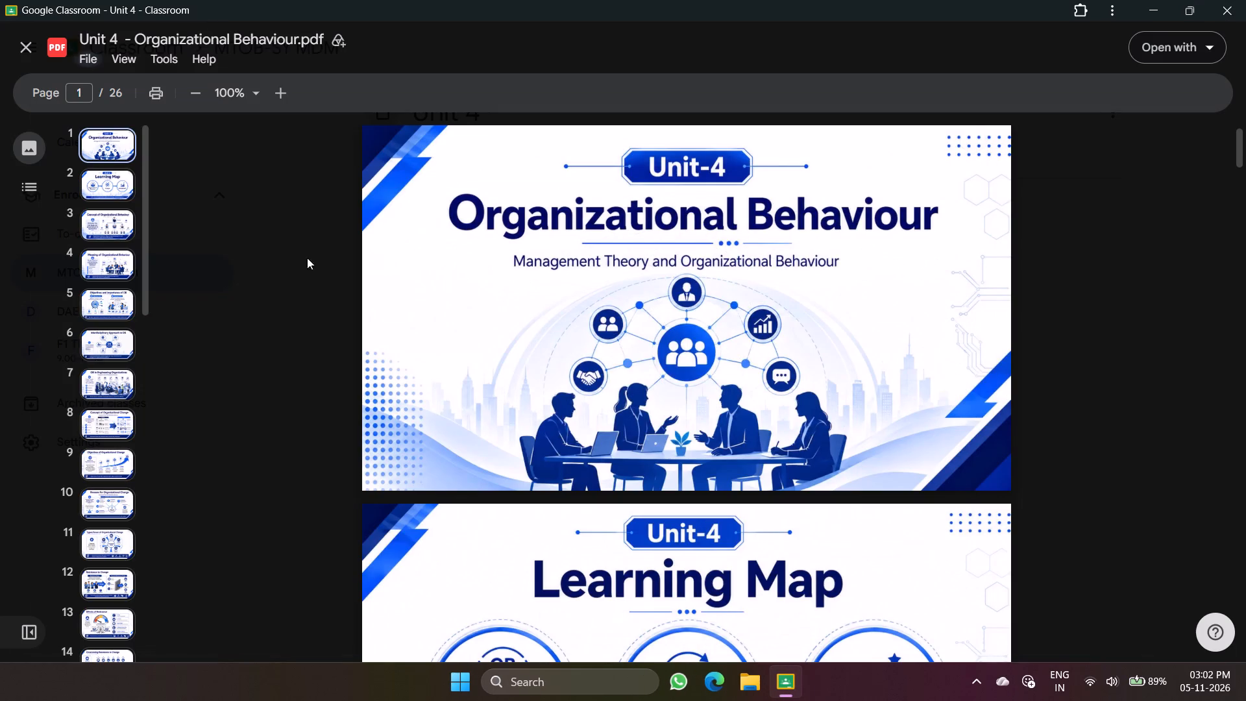
{"action": "left_click", "coordinate": [36, 40]}
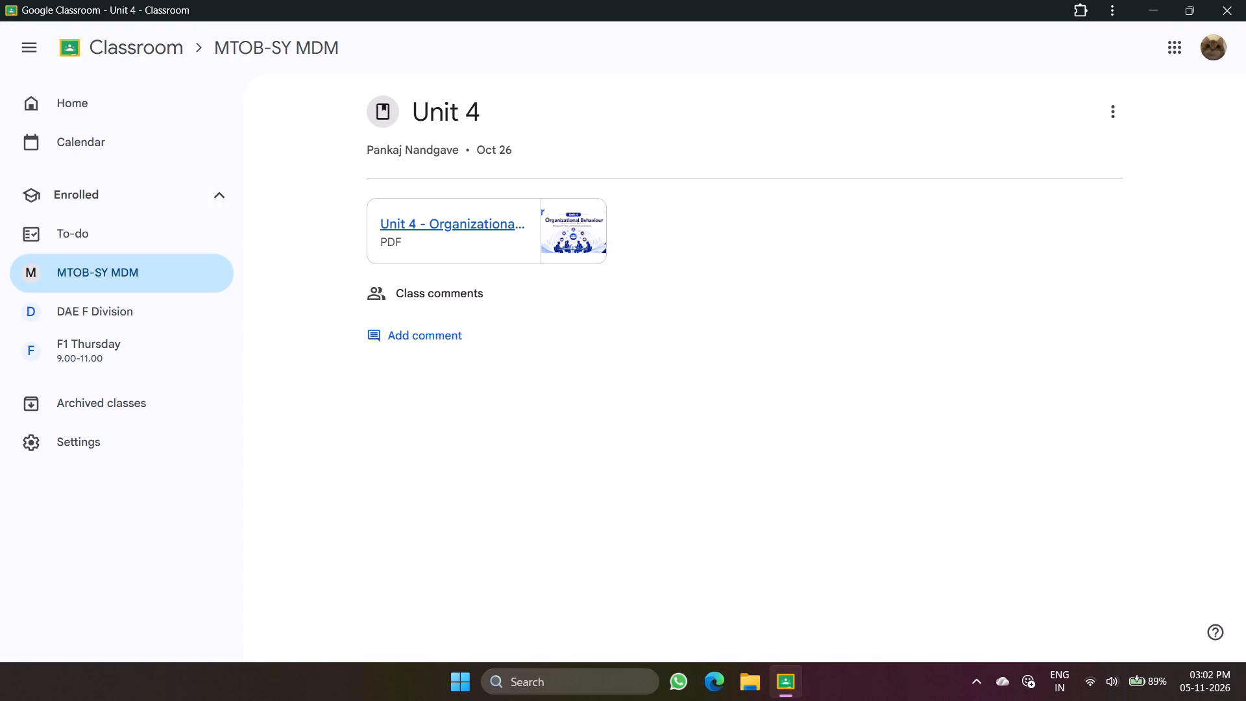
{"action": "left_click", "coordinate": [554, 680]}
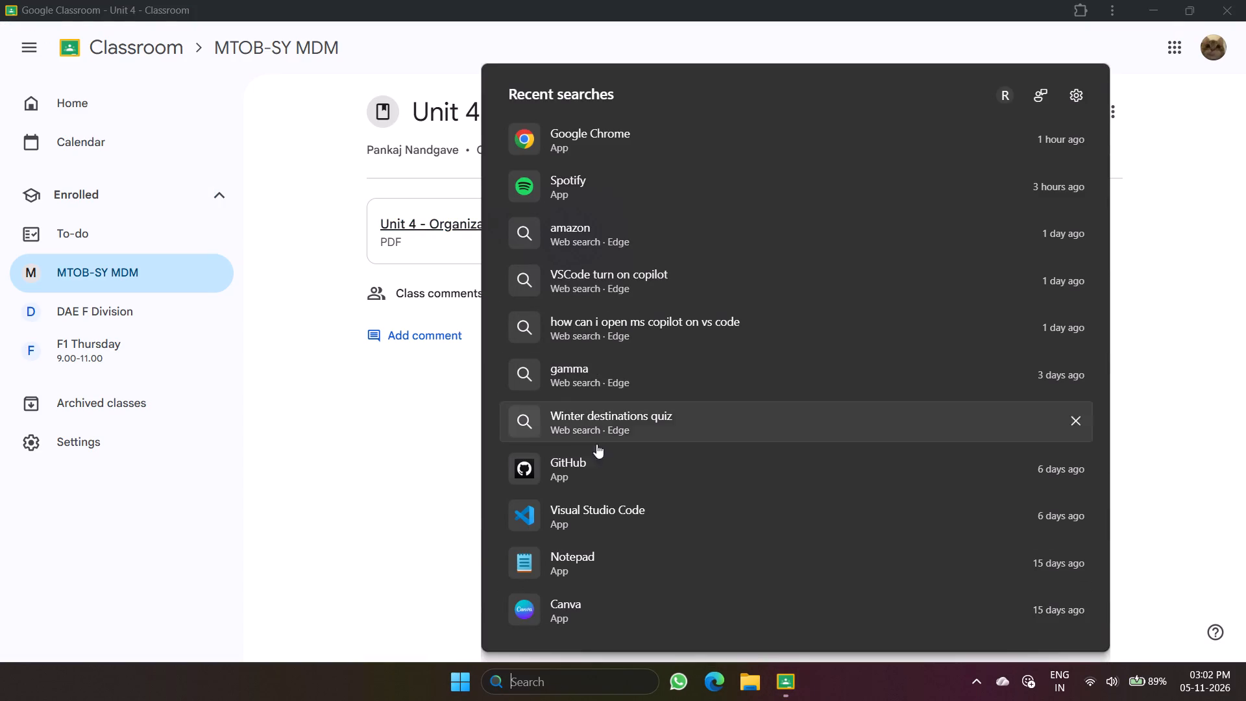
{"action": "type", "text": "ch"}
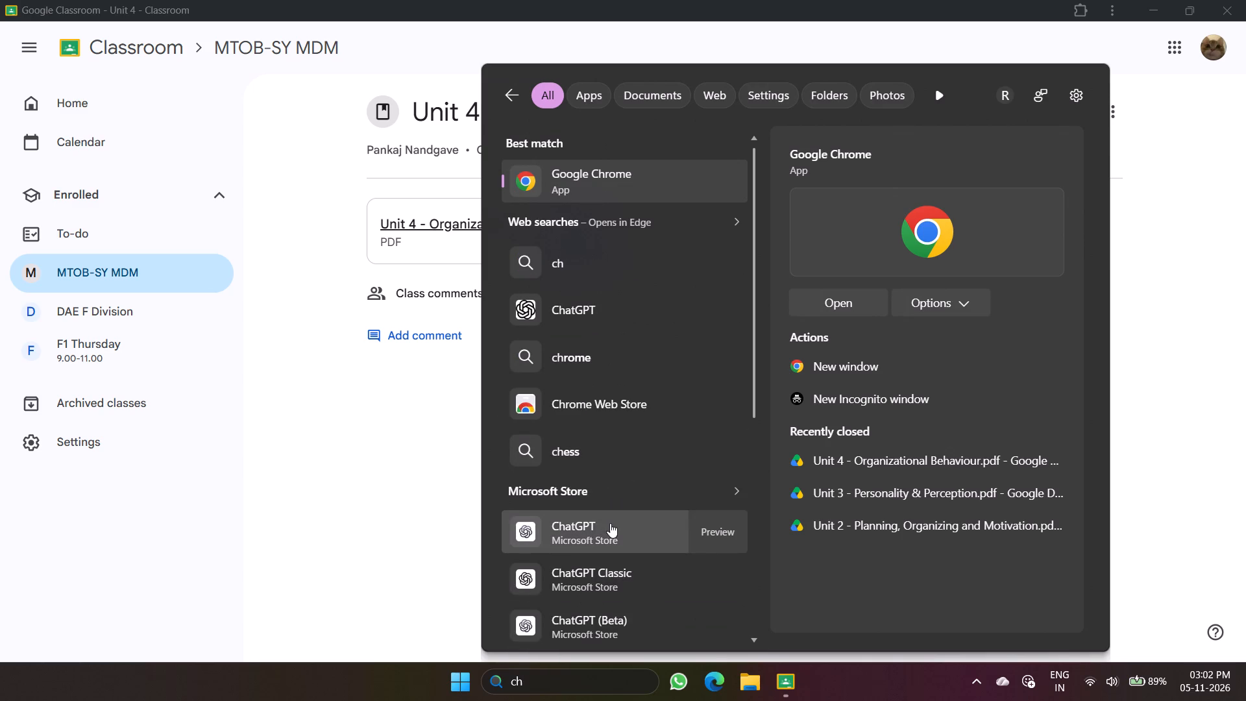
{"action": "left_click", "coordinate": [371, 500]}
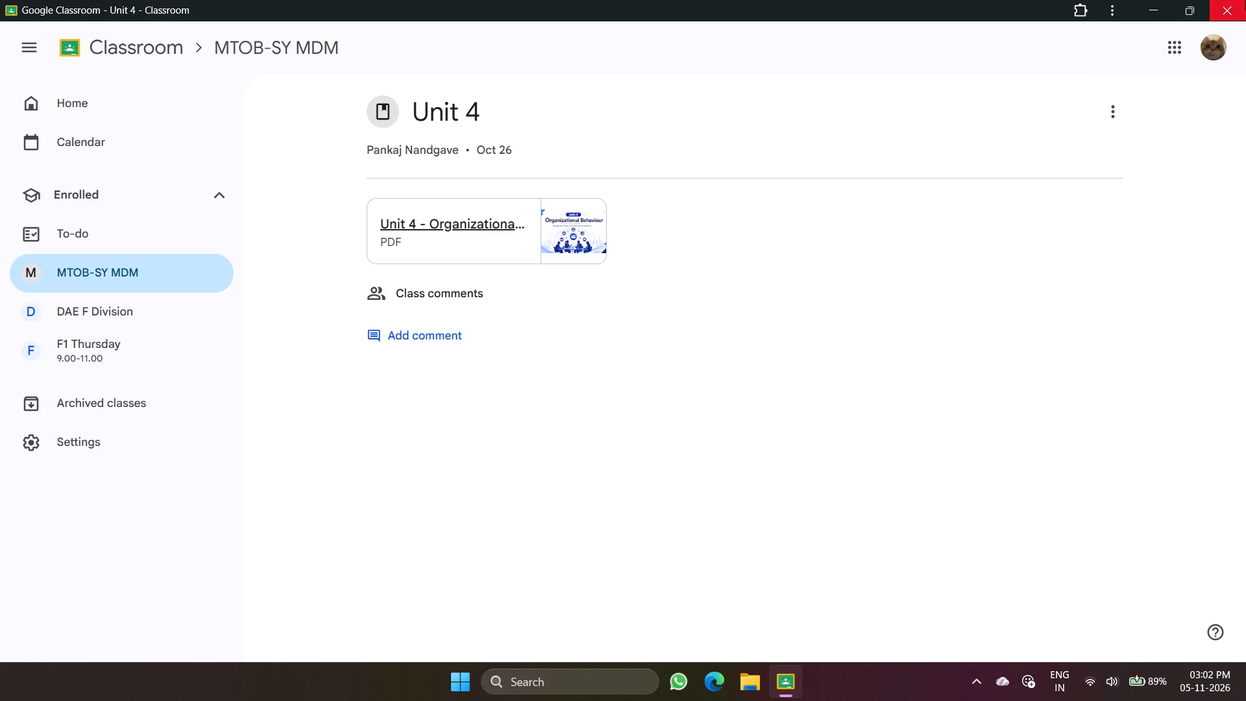
Close the Google Classroom window and open Canva from the desktop.
{"action": "left_click", "coordinate": [1245, 0]}
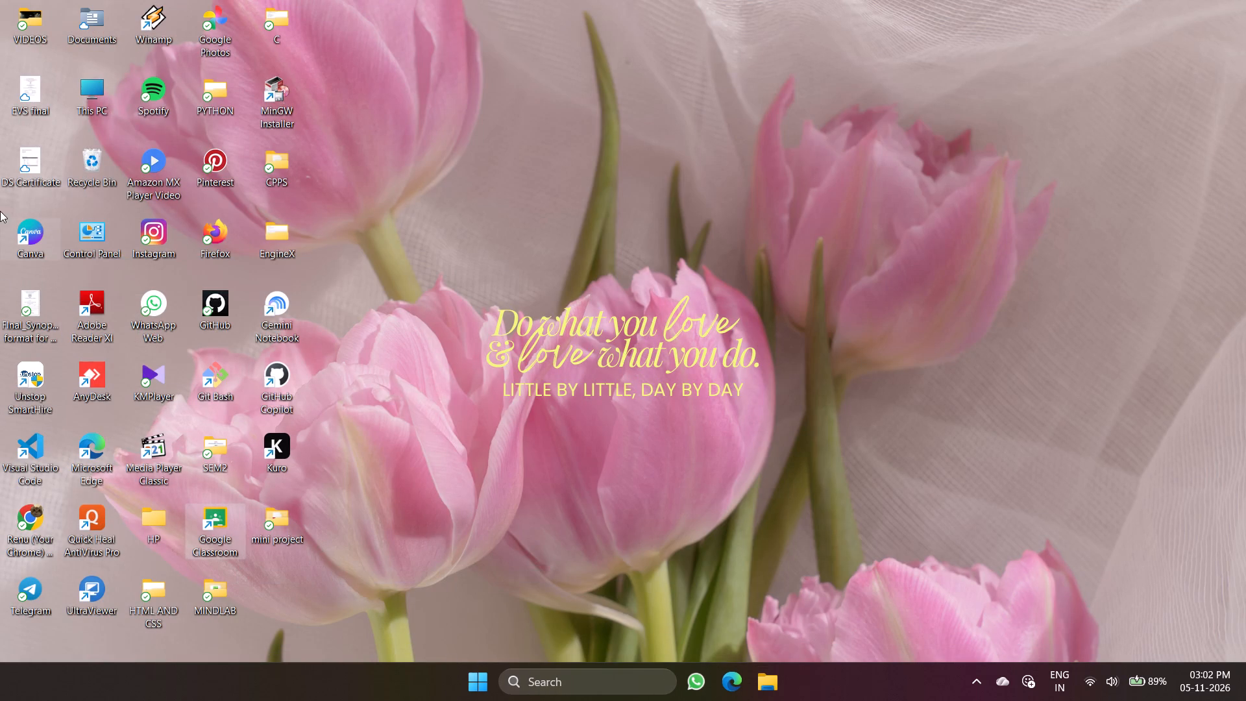
{"action": "double_click", "coordinate": [38, 239]}
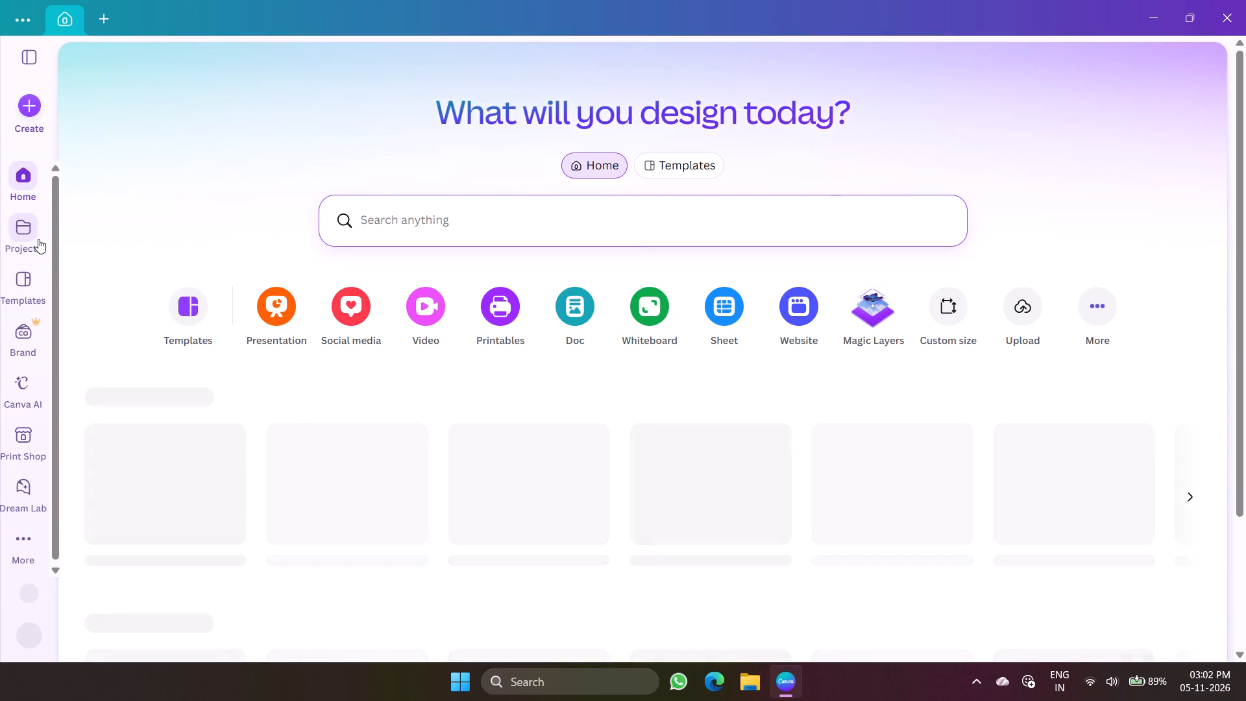
Open the recent design "cherry" from the projects collection.
{"action": "left_click", "coordinate": [21, 234]}
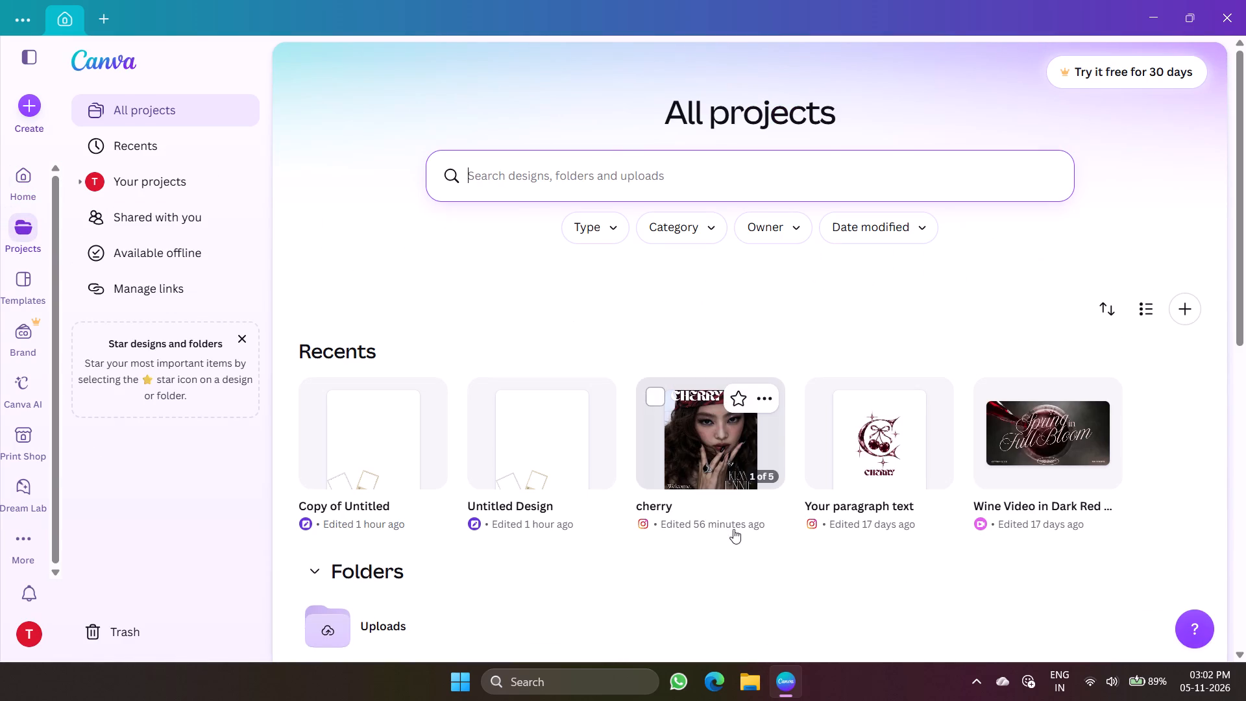
{"action": "left_click", "coordinate": [720, 489]}
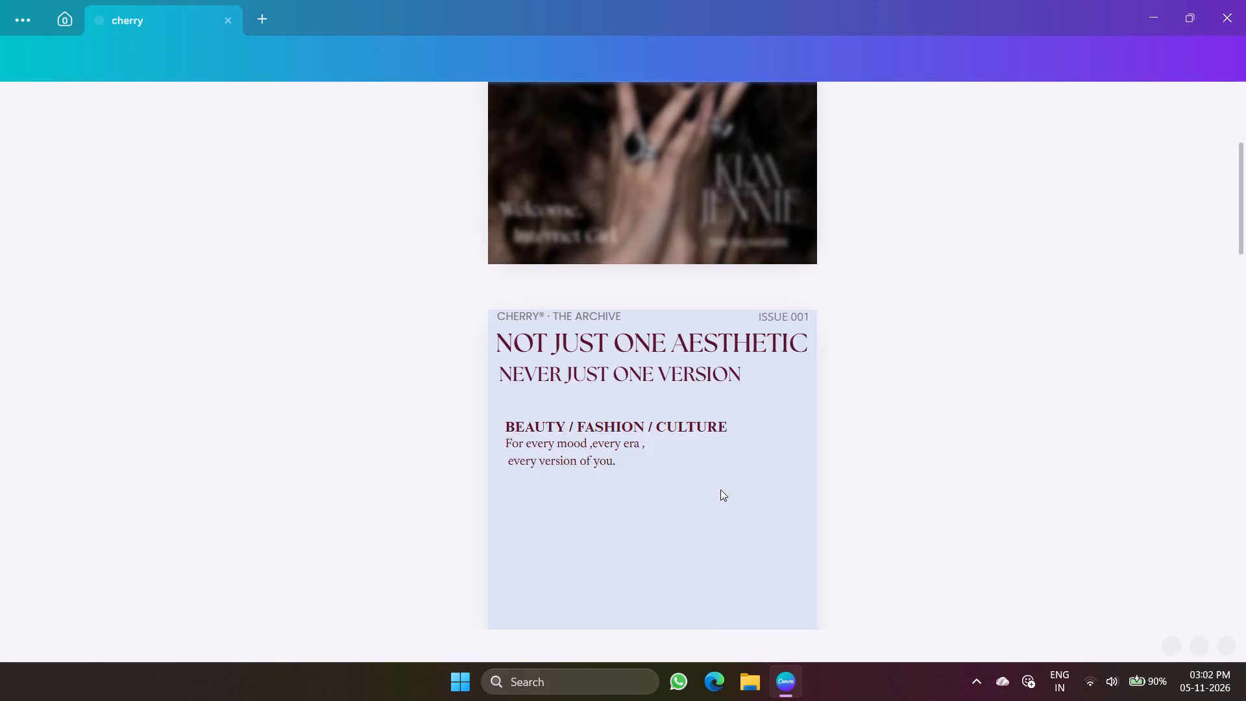
Look through the existing pages of the cherry design, back up to the cover on page 1.
{"action": "scroll", "coordinate": [720, 489], "scroll_direction": "down", "scroll_amount": 4}
{"action": "scroll", "coordinate": [720, 489], "scroll_direction": "up", "scroll_amount": 1}
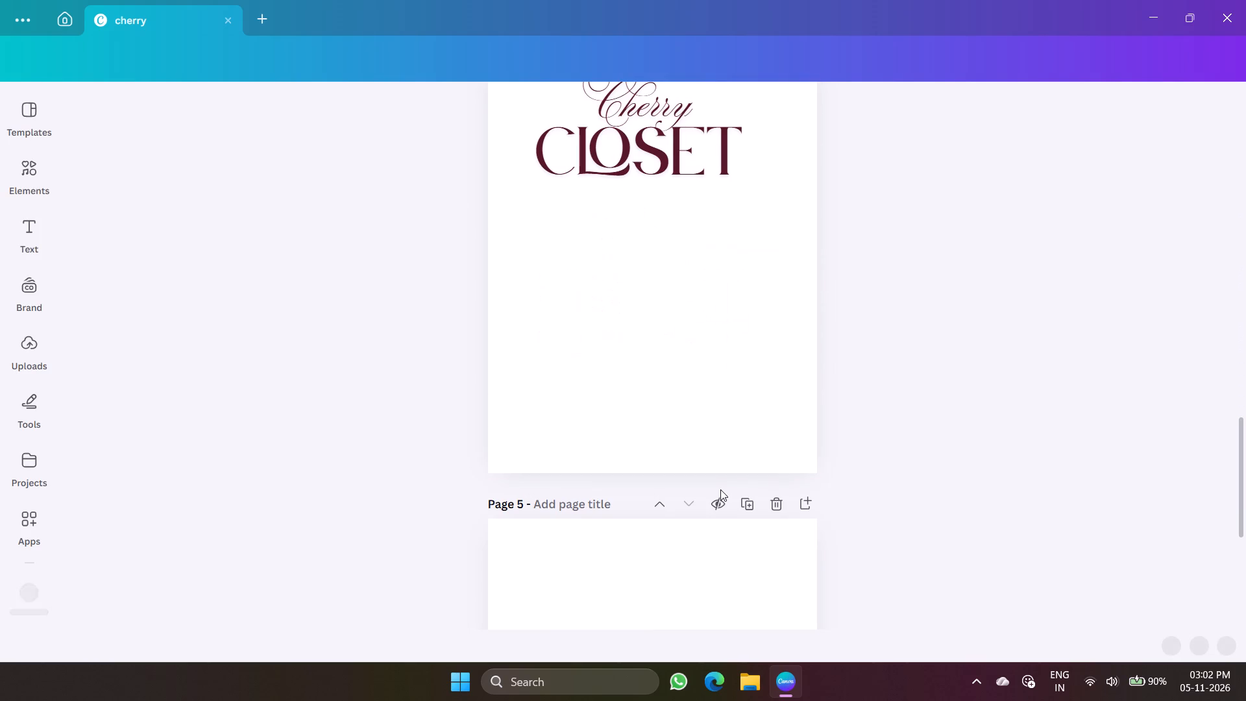
{"action": "scroll", "coordinate": [720, 489], "scroll_direction": "up", "scroll_amount": 4}
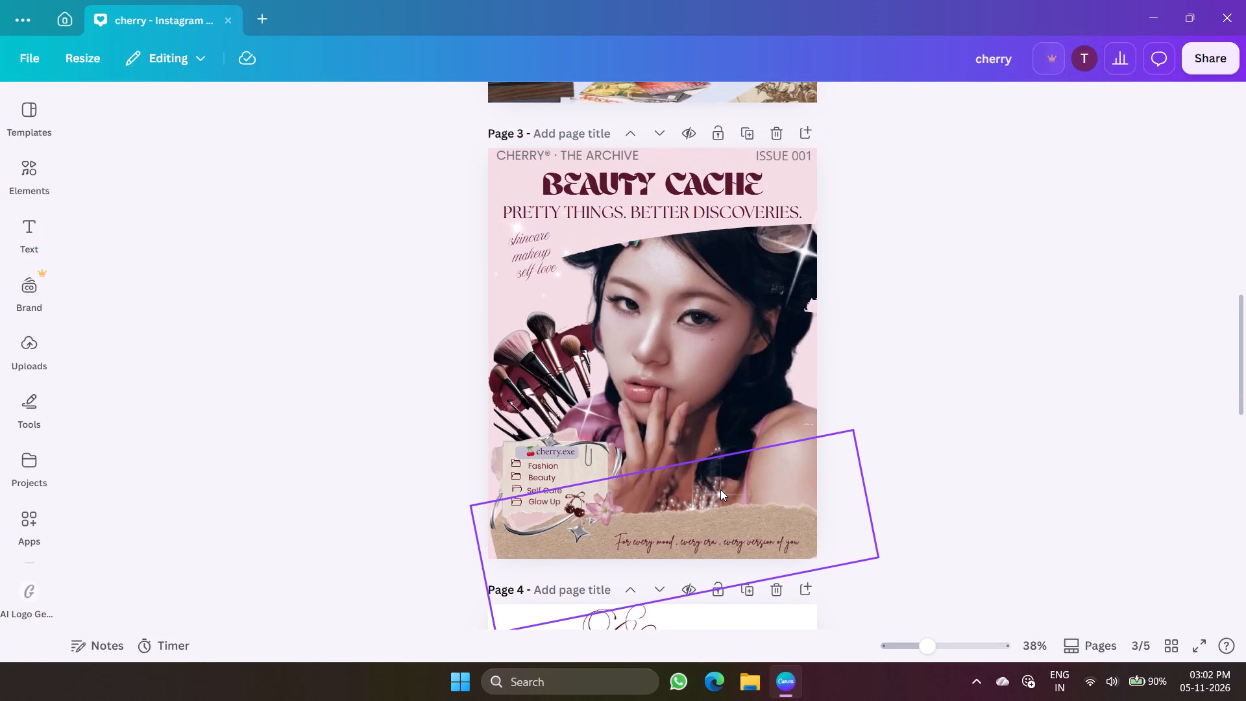
{"action": "scroll", "coordinate": [720, 489], "scroll_direction": "up", "scroll_amount": 2}
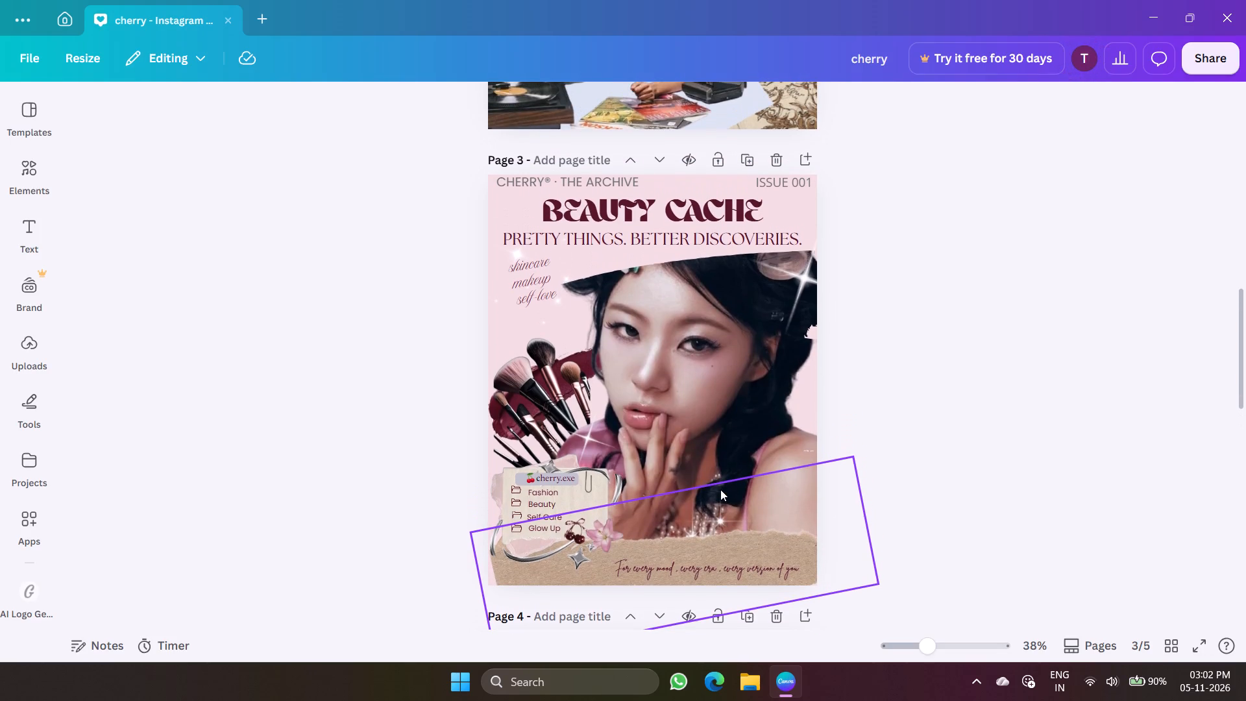
{"action": "scroll", "coordinate": [720, 489], "scroll_direction": "up", "scroll_amount": 6}
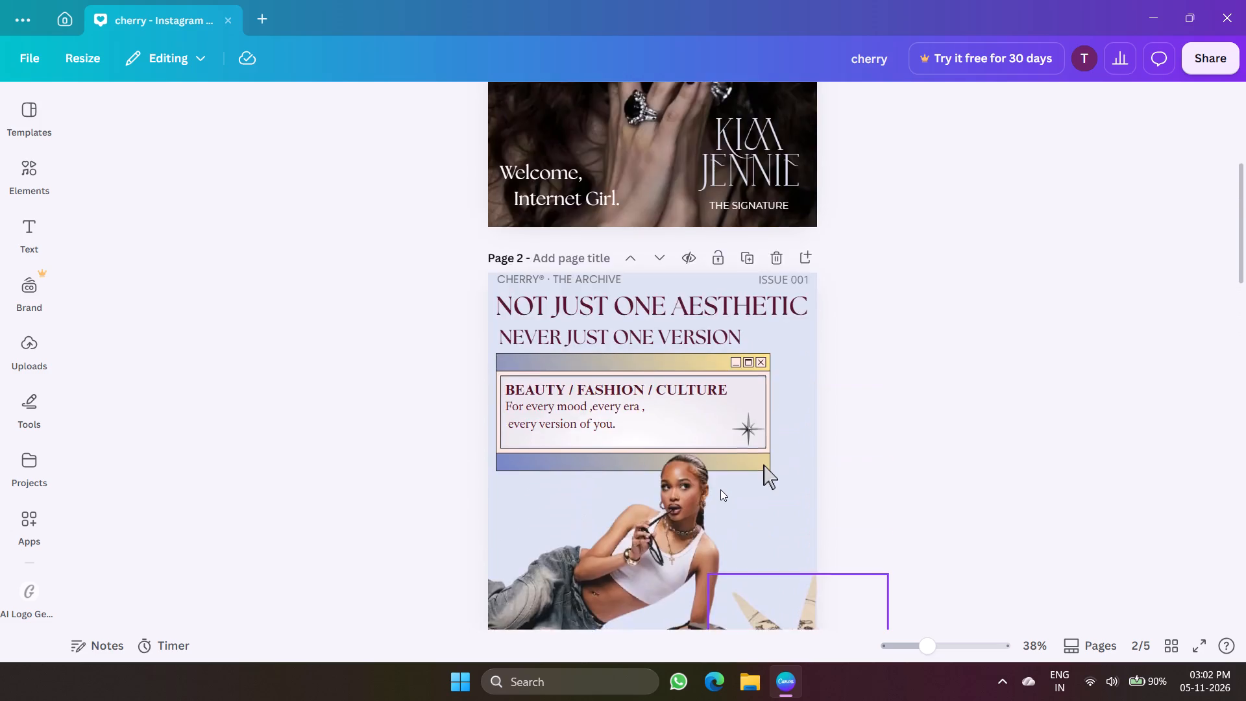
{"action": "scroll", "coordinate": [720, 489], "scroll_direction": "up", "scroll_amount": 4}
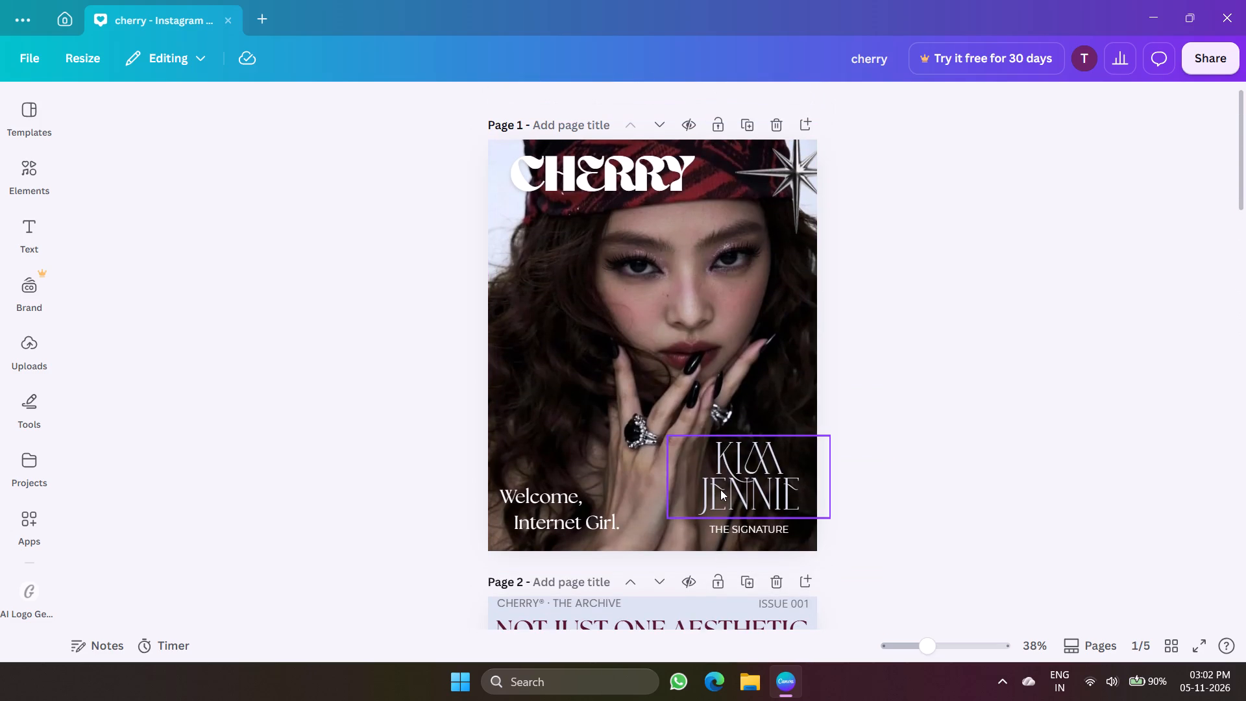
Select page 4, titled "Cherry Closet", and bring up the uploaded images for use on it.
{"action": "scroll", "coordinate": [720, 489], "scroll_direction": "down", "scroll_amount": 4}
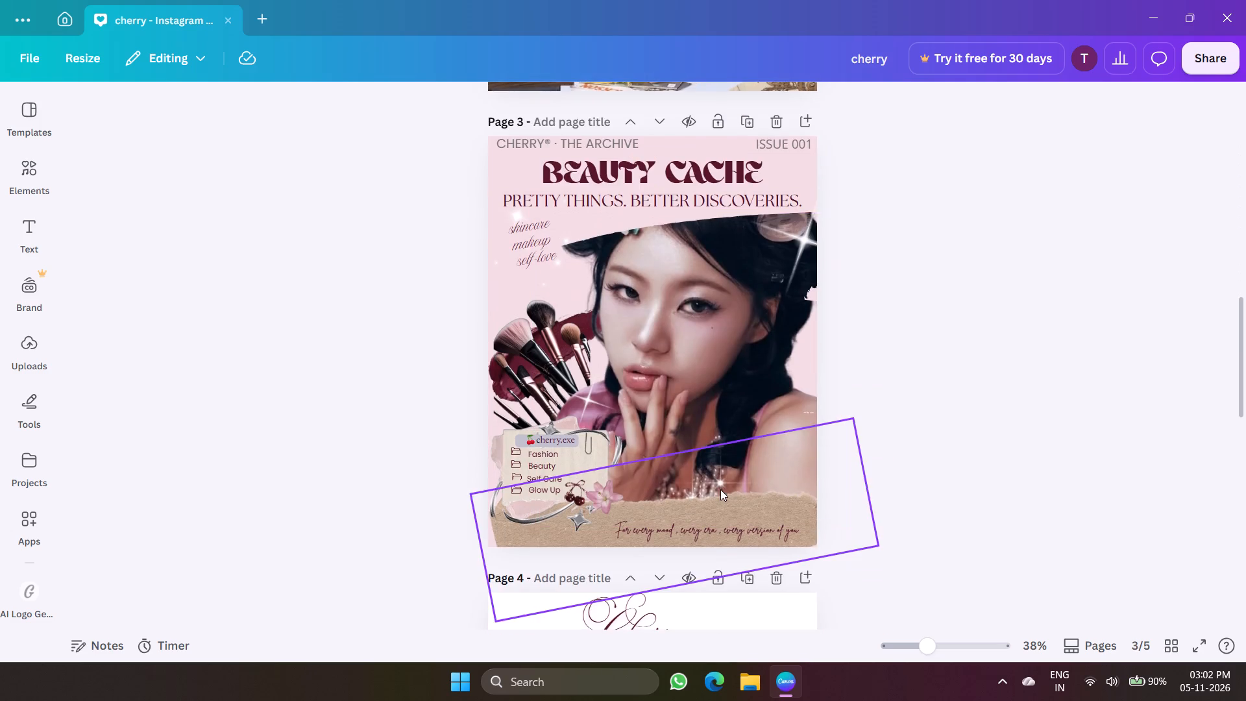
{"action": "scroll", "coordinate": [720, 489], "scroll_direction": "down", "scroll_amount": 7}
{"action": "scroll", "coordinate": [720, 489], "scroll_direction": "up", "scroll_amount": 3}
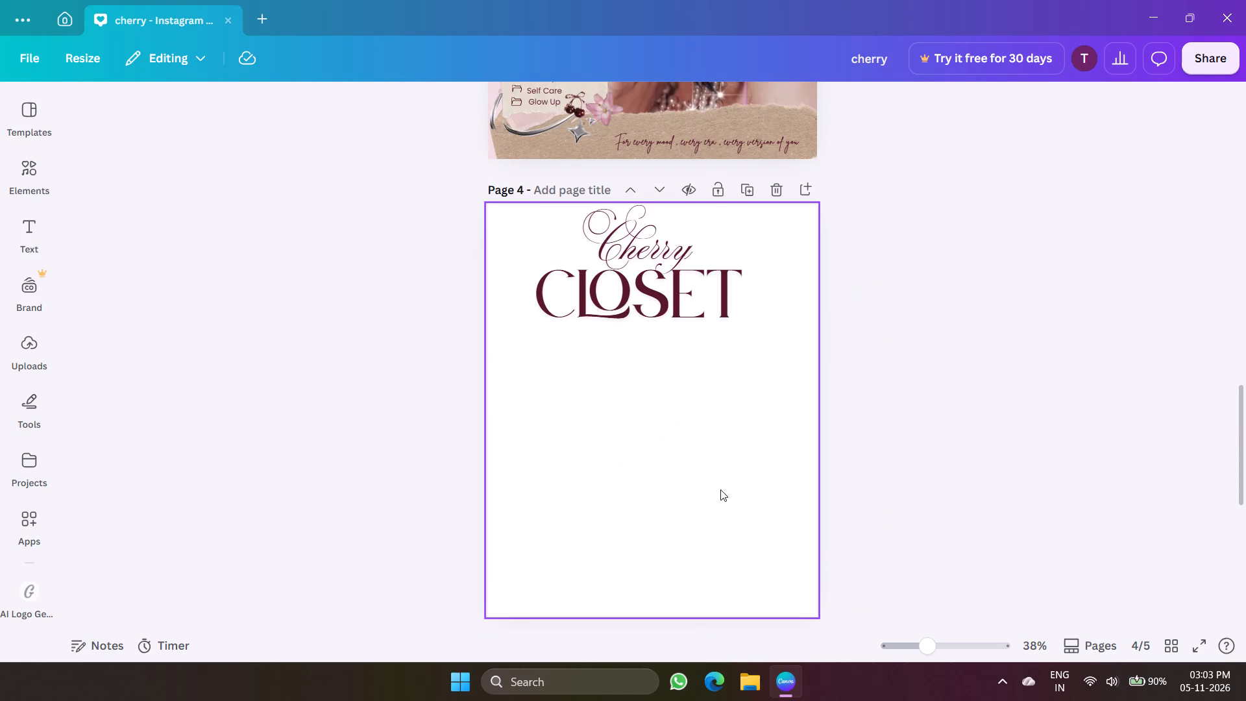
{"action": "right_click", "coordinate": [720, 489]}
{"action": "left_click", "coordinate": [651, 486]}
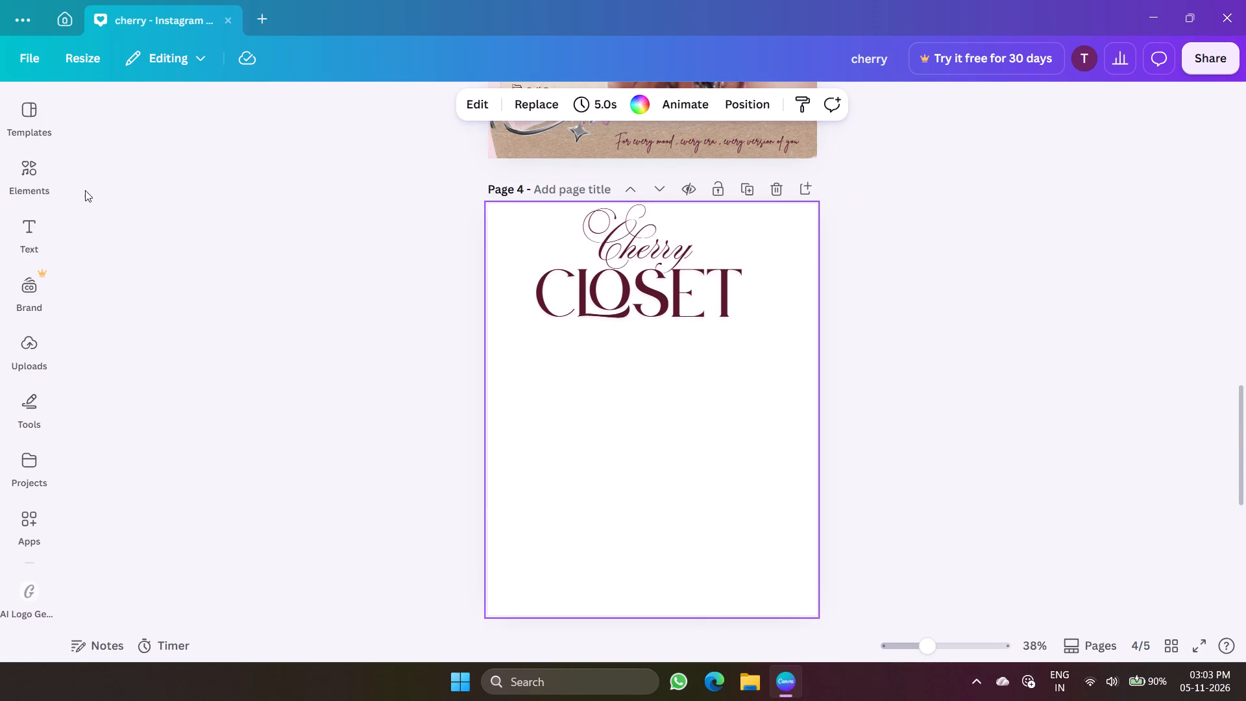
{"action": "left_click", "coordinate": [32, 342]}
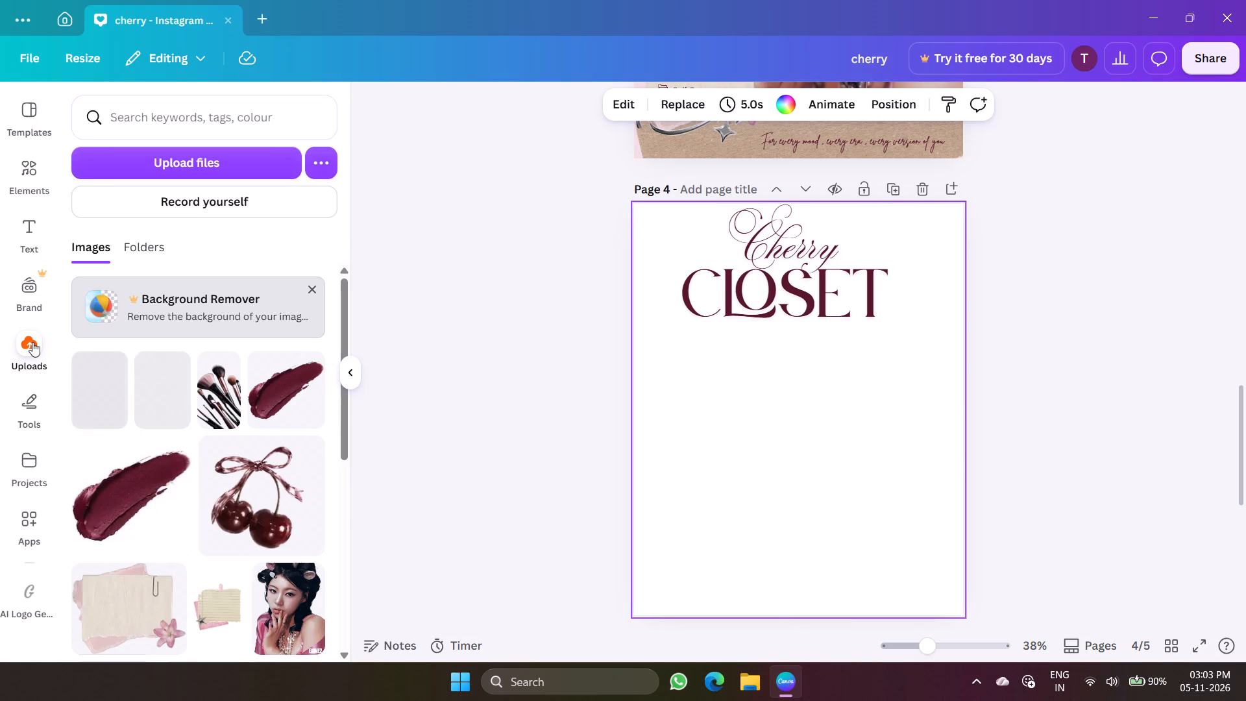
Add the uploaded cutout of the woman in a burgundy jacket and jeans to page 4 of the cherry design.
{"action": "left_click", "coordinate": [174, 369]}
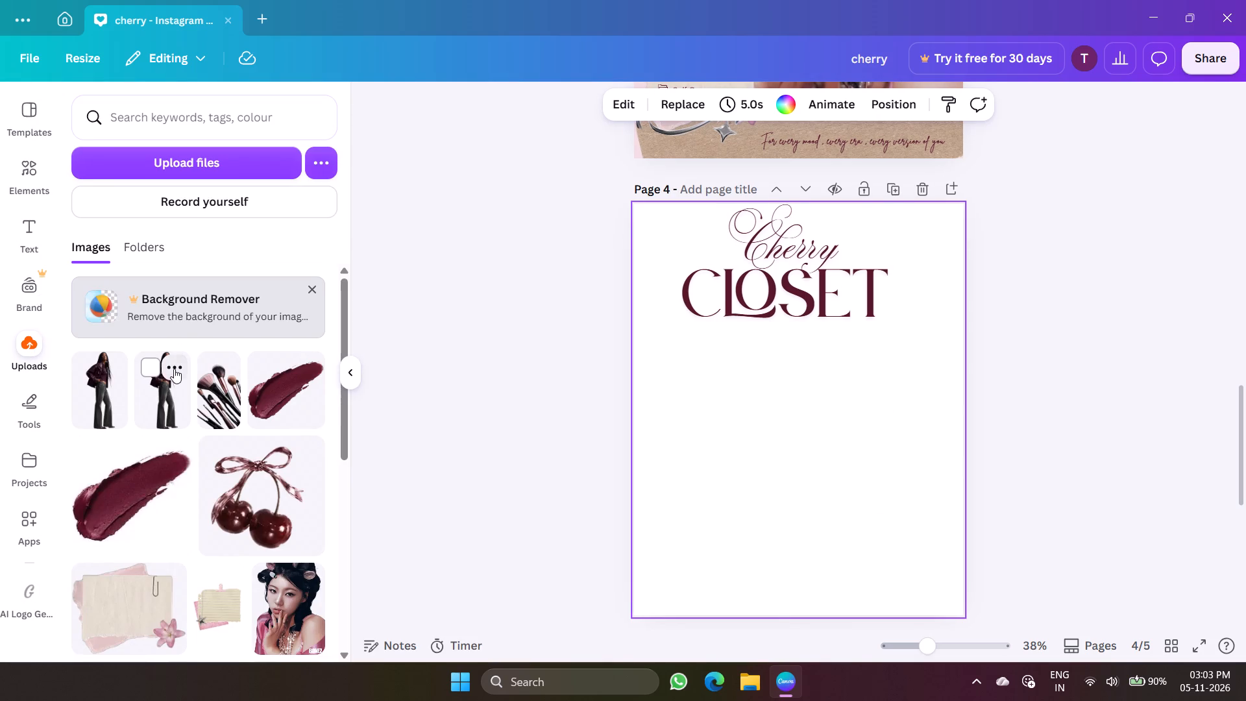
{"action": "left_click", "coordinate": [158, 395]}
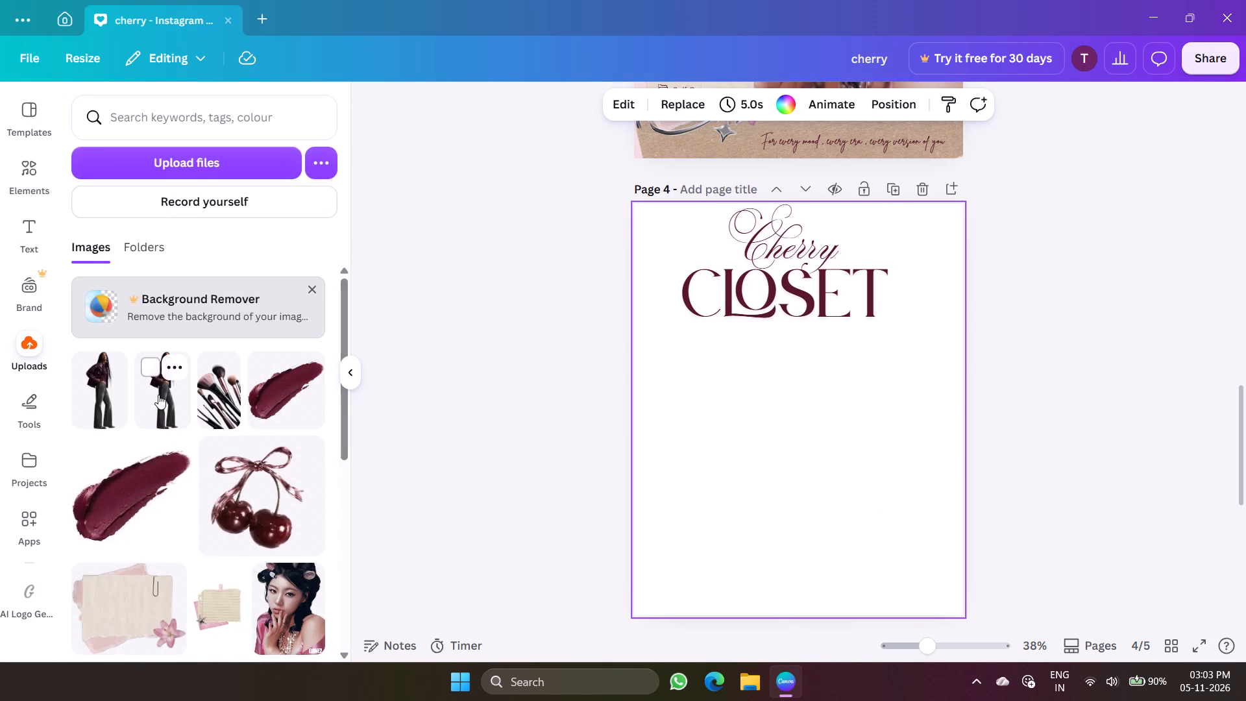
{"action": "left_click", "coordinate": [158, 395]}
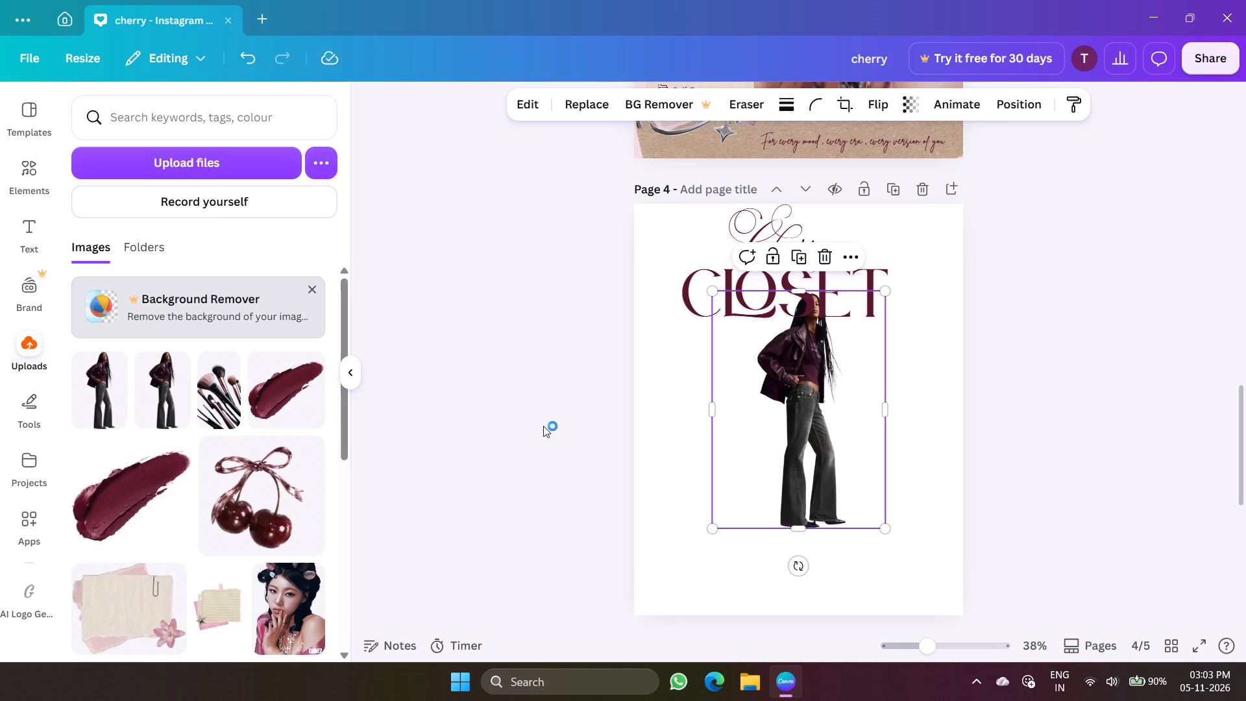
Move the woman cutout to page 4's lower-right area, enlarge it below the Cherry Closet title, and align its feet with the bottom edge.
{"action": "left_click_drag", "start_coordinate": [817, 450], "coordinate": [862, 535]}
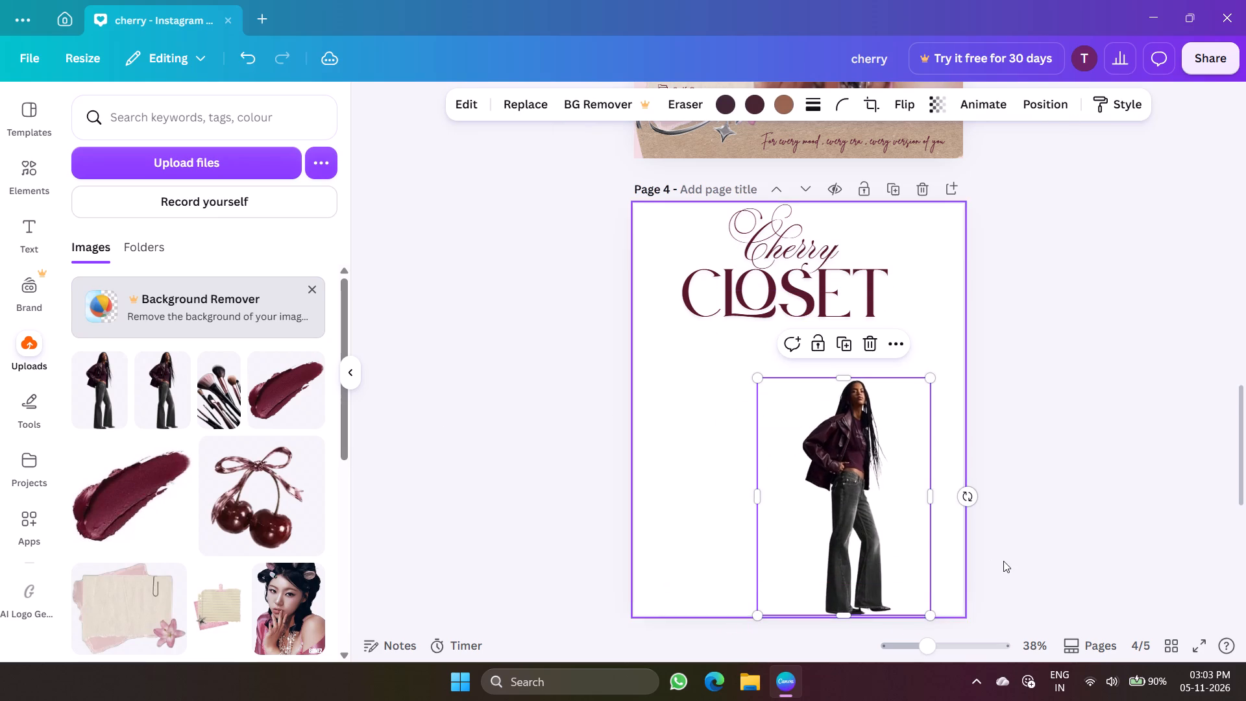
{"action": "scroll", "coordinate": [1003, 561], "scroll_direction": "down", "scroll_amount": 1}
{"action": "left_click_drag", "start_coordinate": [862, 456], "coordinate": [870, 455]}
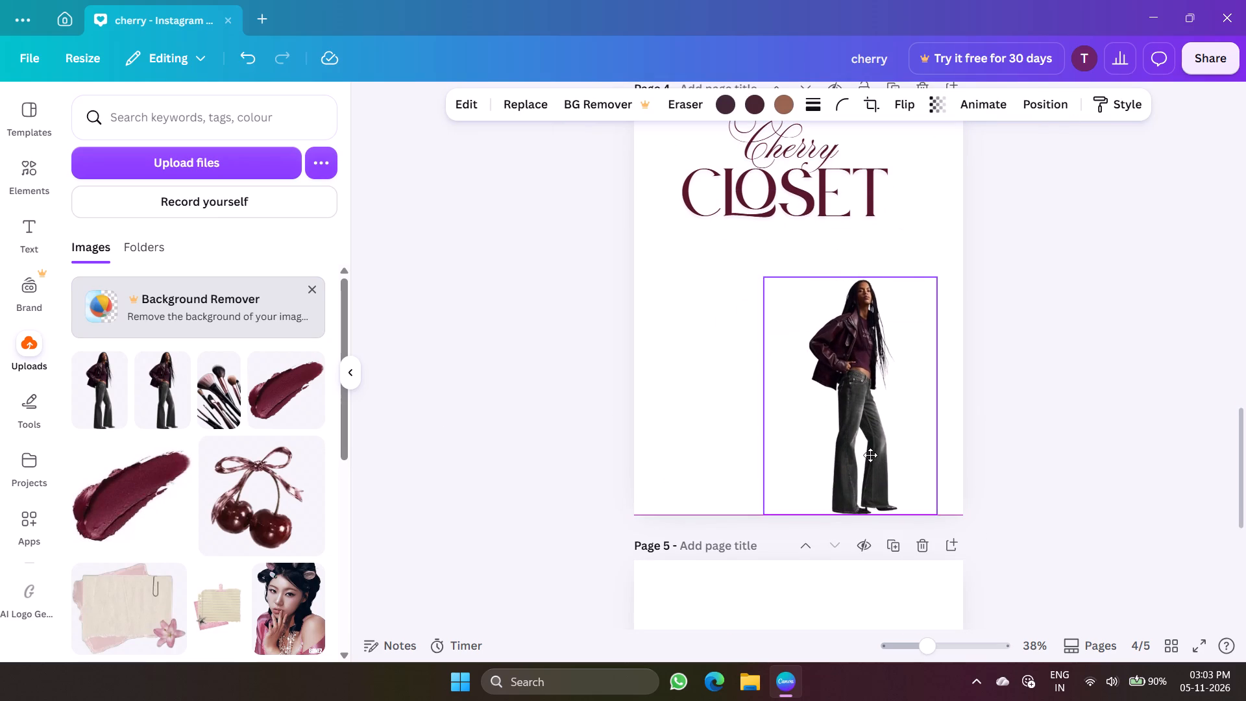
{"action": "left_click_drag", "start_coordinate": [870, 455], "coordinate": [870, 454]}
{"action": "left_click_drag", "start_coordinate": [766, 274], "coordinate": [765, 223]}
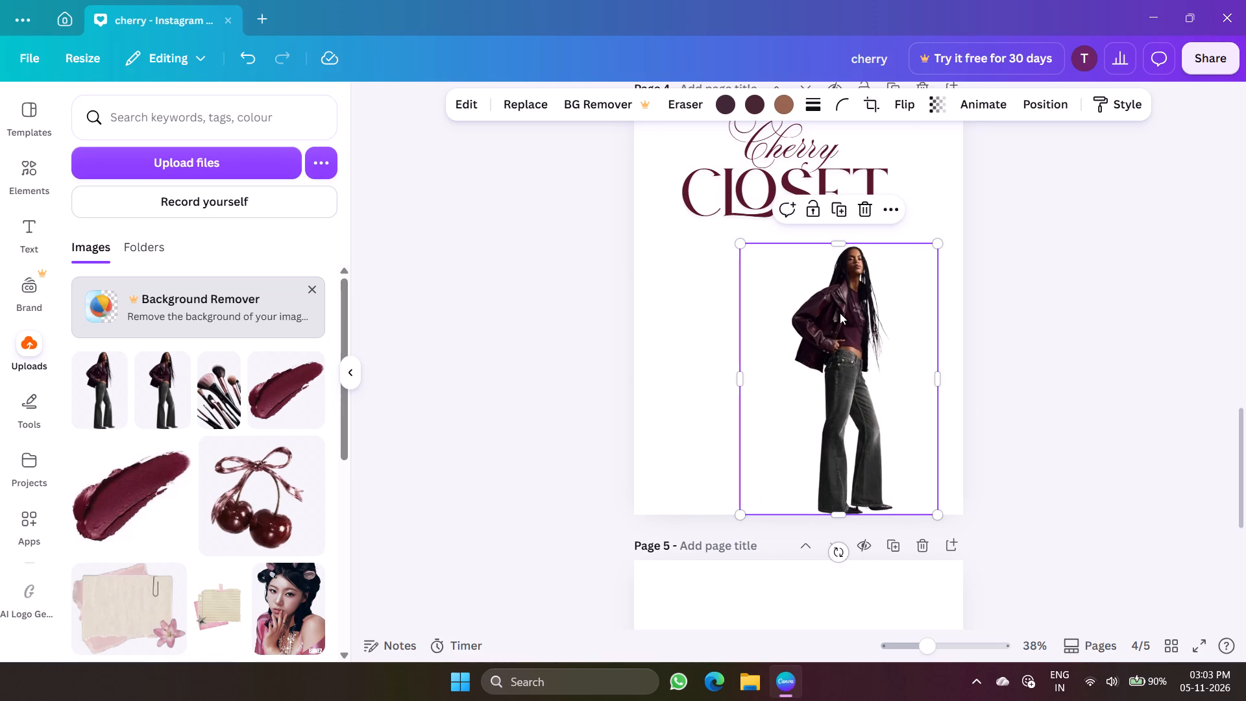
{"action": "left_click_drag", "start_coordinate": [840, 313], "coordinate": [877, 314]}
{"action": "left_click", "coordinate": [1165, 278]}
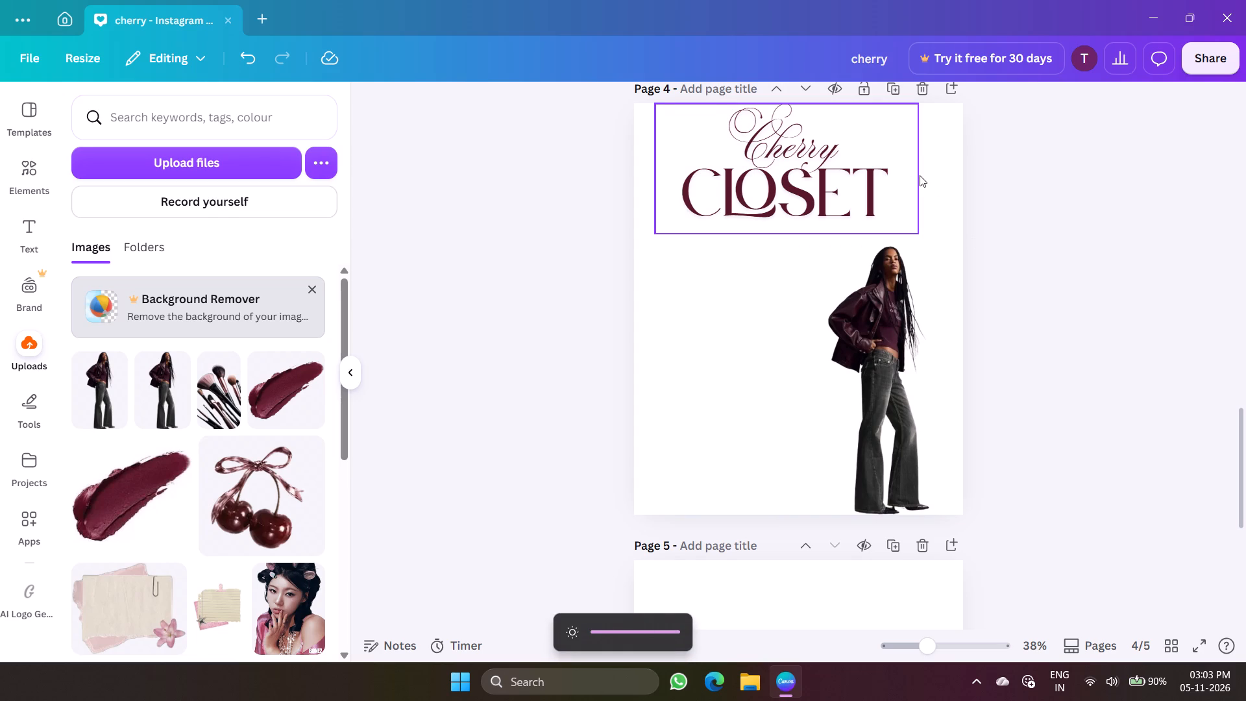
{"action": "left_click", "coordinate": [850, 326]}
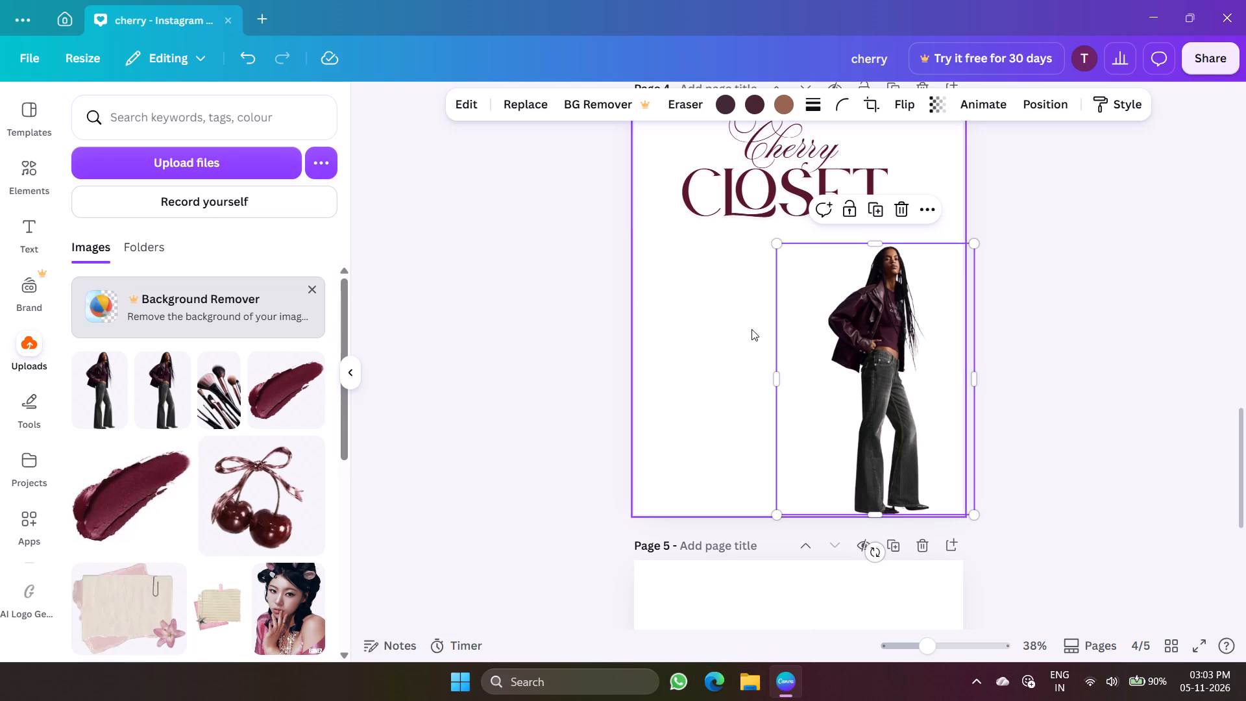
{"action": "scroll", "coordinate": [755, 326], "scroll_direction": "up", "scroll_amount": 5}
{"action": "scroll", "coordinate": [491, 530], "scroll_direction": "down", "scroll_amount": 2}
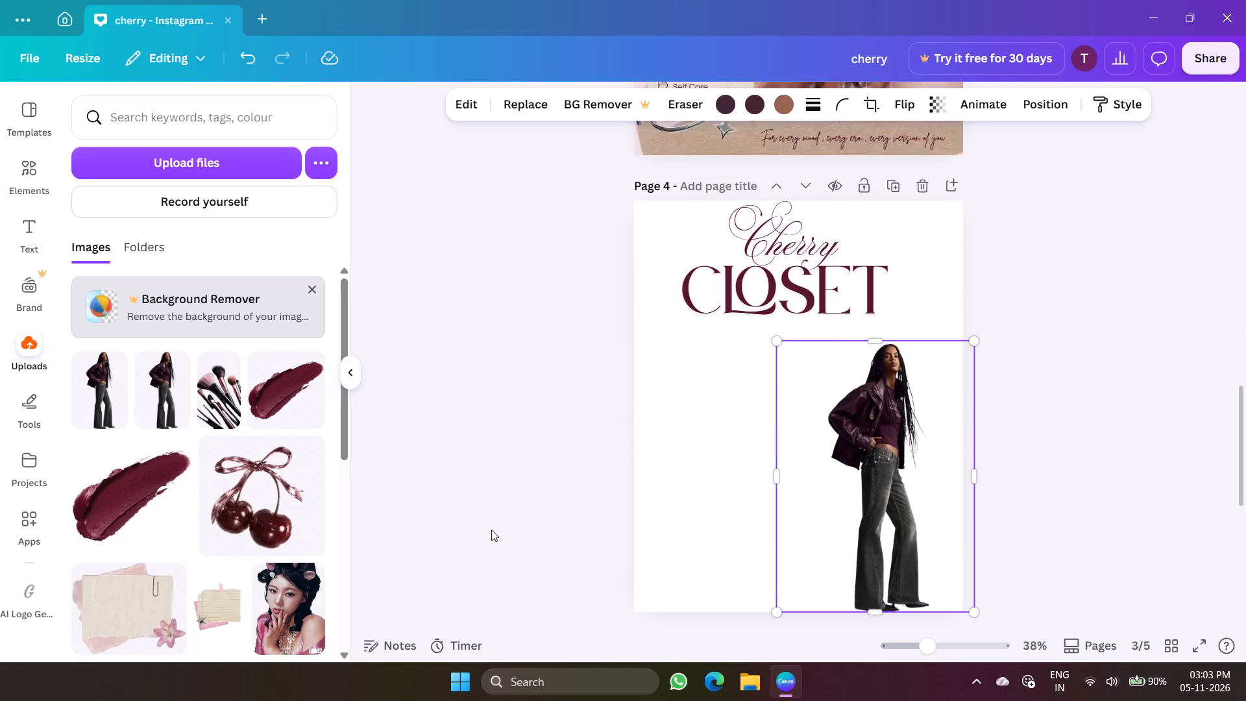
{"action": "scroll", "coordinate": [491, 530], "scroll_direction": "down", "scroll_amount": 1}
Open Google Chrome alongside the Canva design.
{"action": "left_click", "coordinate": [527, 670]}
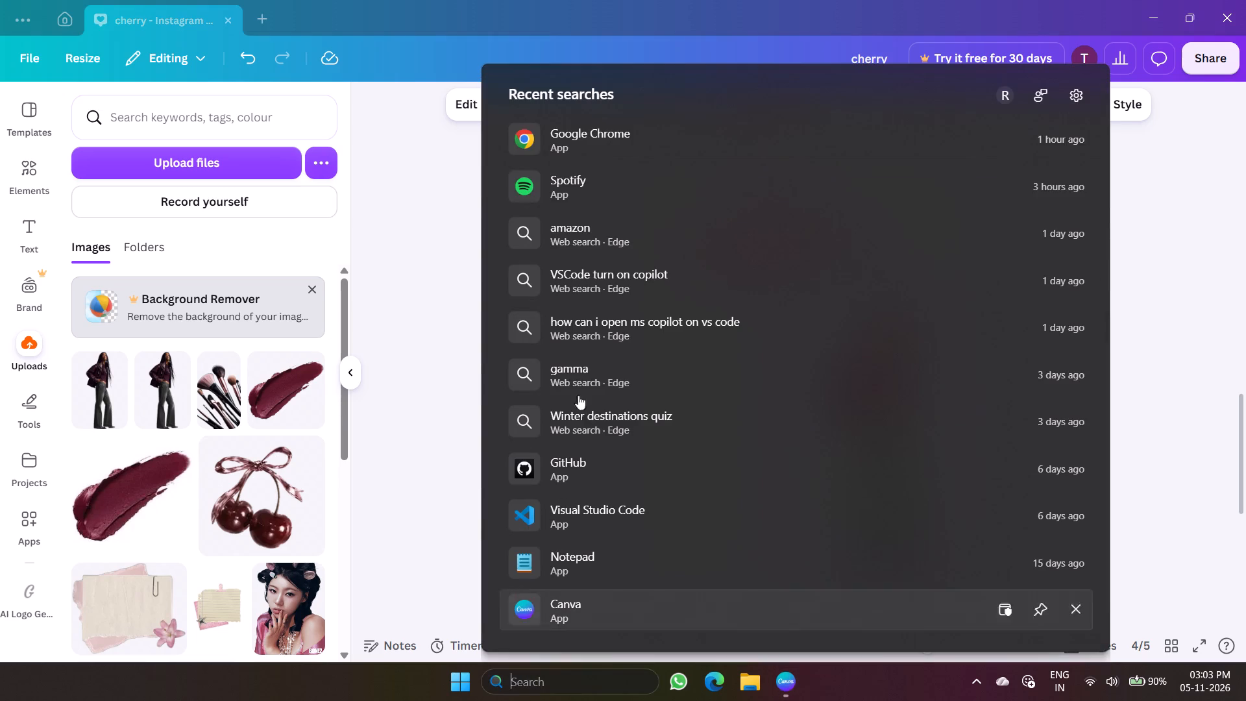
{"action": "left_click", "coordinate": [599, 144]}
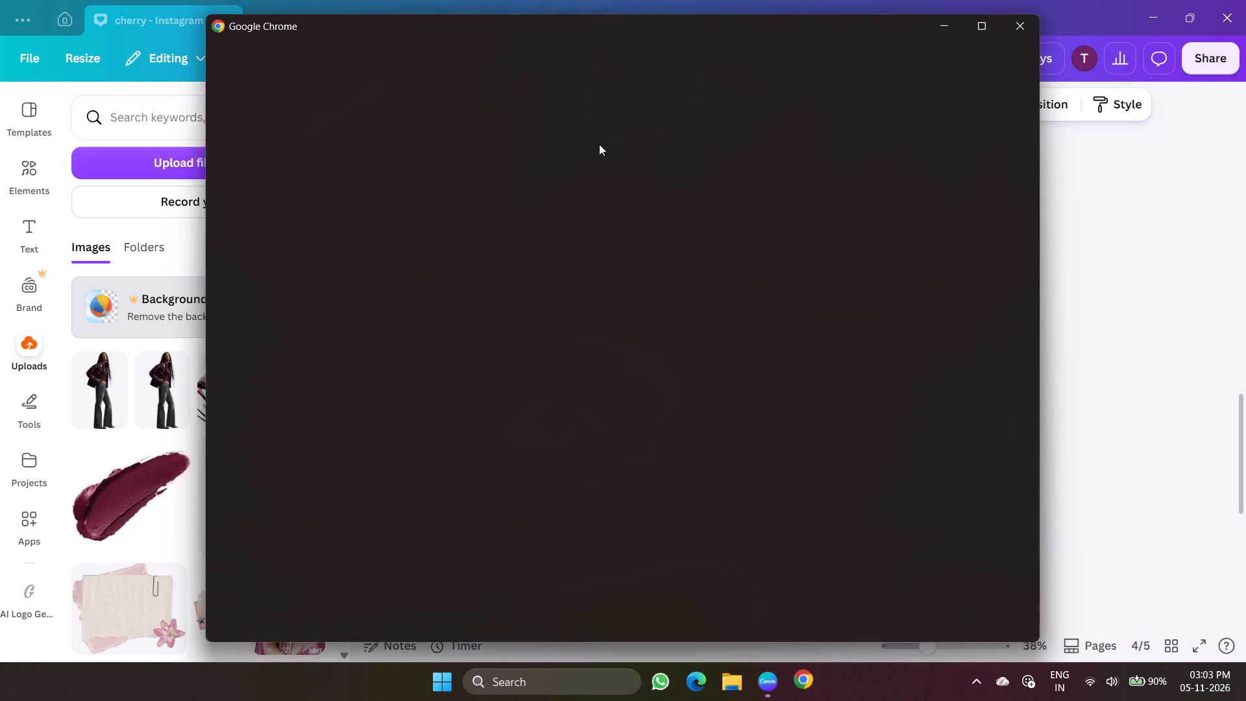
{"action": "left_click", "coordinate": [982, 691]}
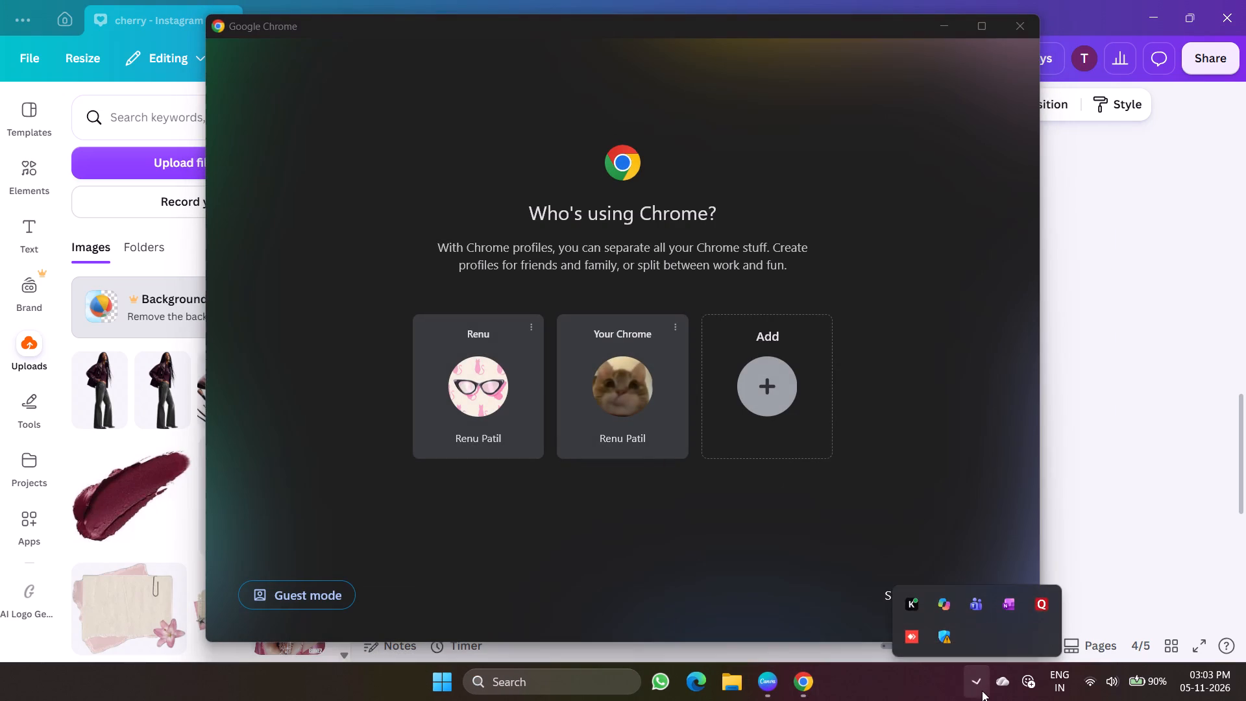
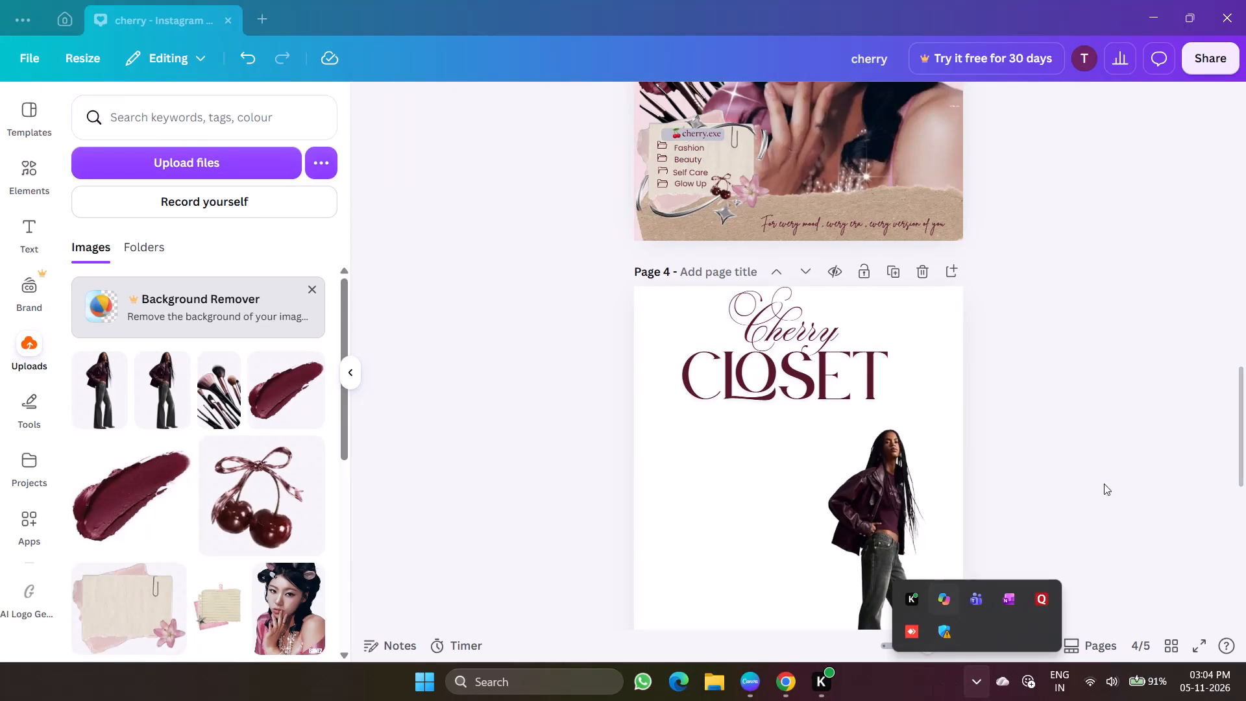
{"action": "left_click", "coordinate": [1127, 467]}
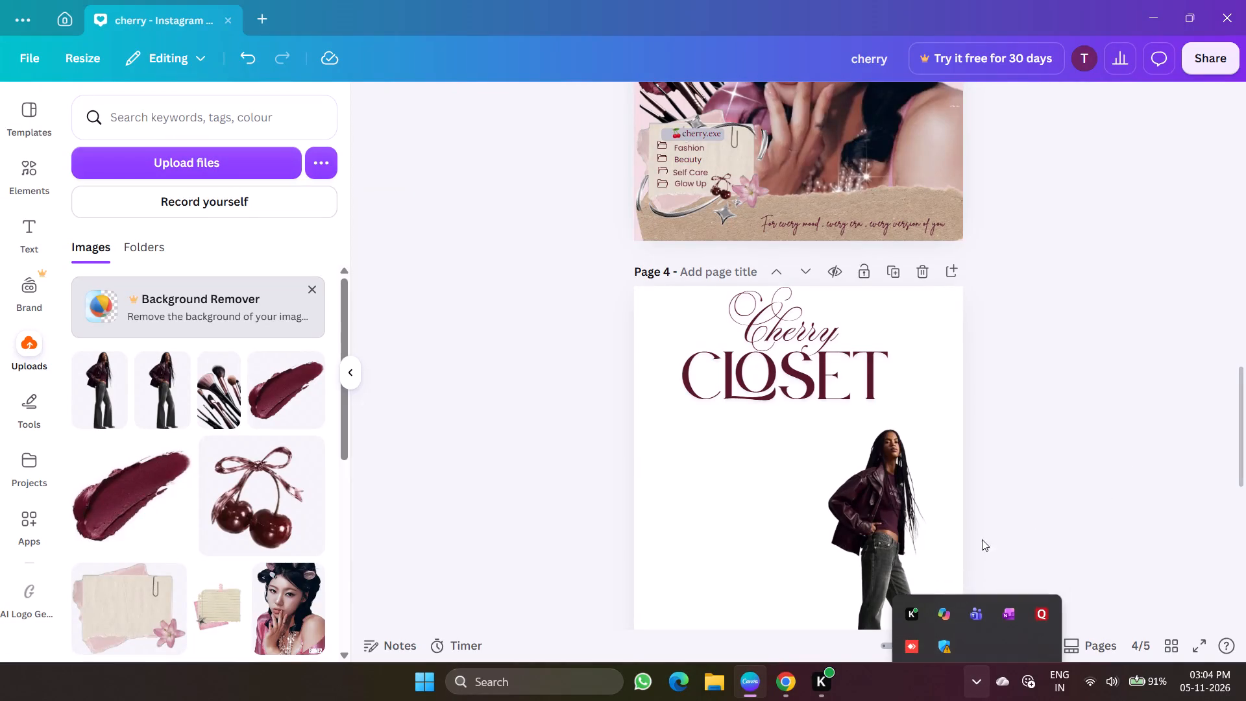
{"action": "left_click", "coordinate": [794, 672]}
{"action": "left_click", "coordinate": [646, 445]}
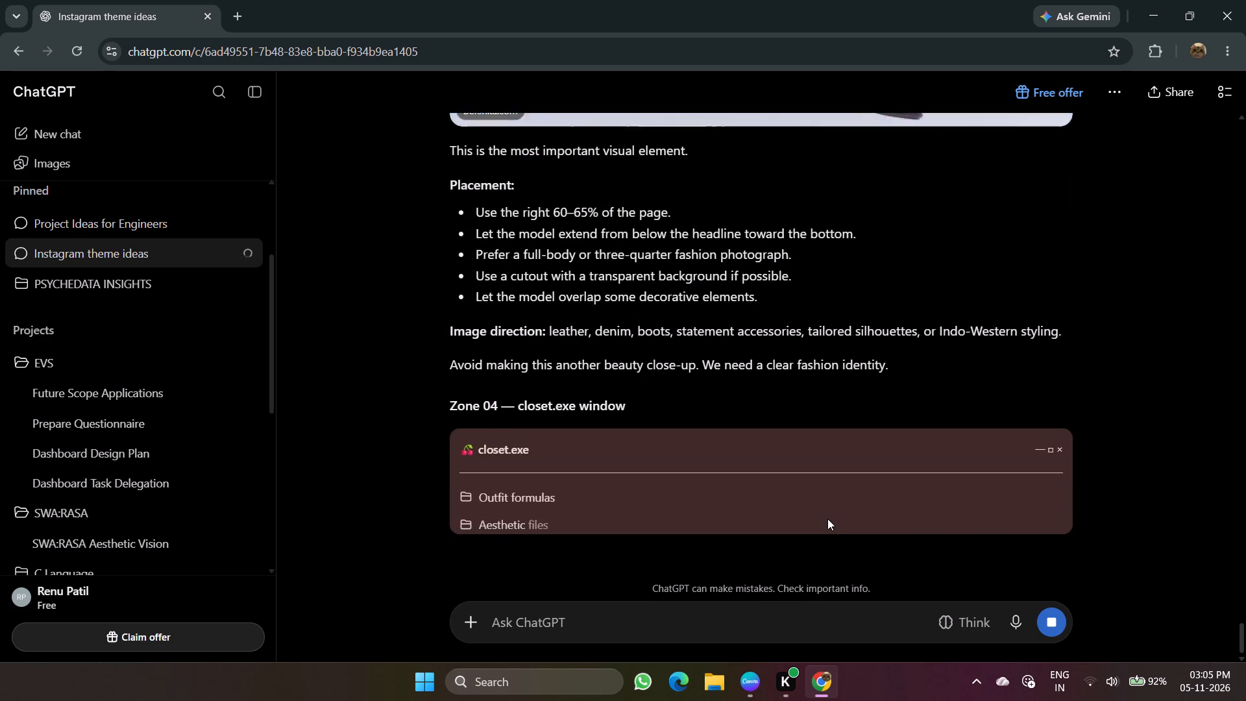
Look over ChatGPT's page 4 guidance on the hero model and closet.exe window, and return to Canva.
{"action": "scroll", "coordinate": [827, 519], "scroll_direction": "up", "scroll_amount": 8}
{"action": "scroll", "coordinate": [827, 519], "scroll_direction": "down", "scroll_amount": 4}
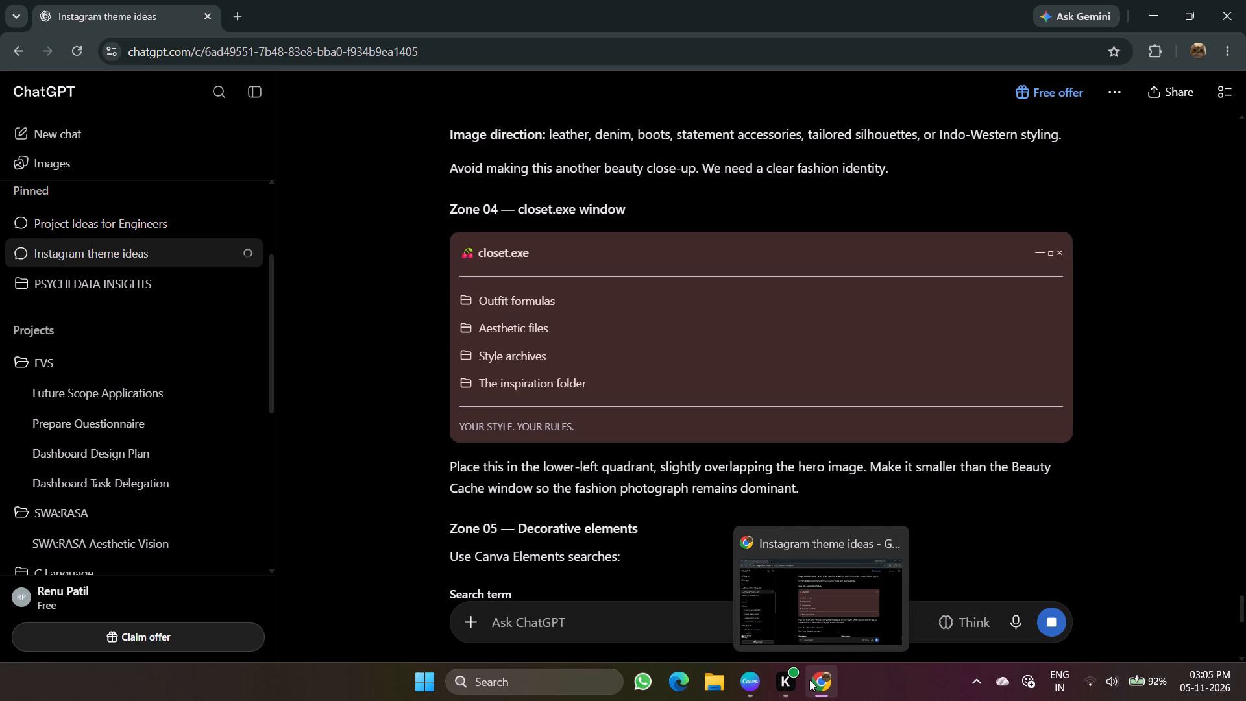
{"action": "left_click", "coordinate": [758, 674]}
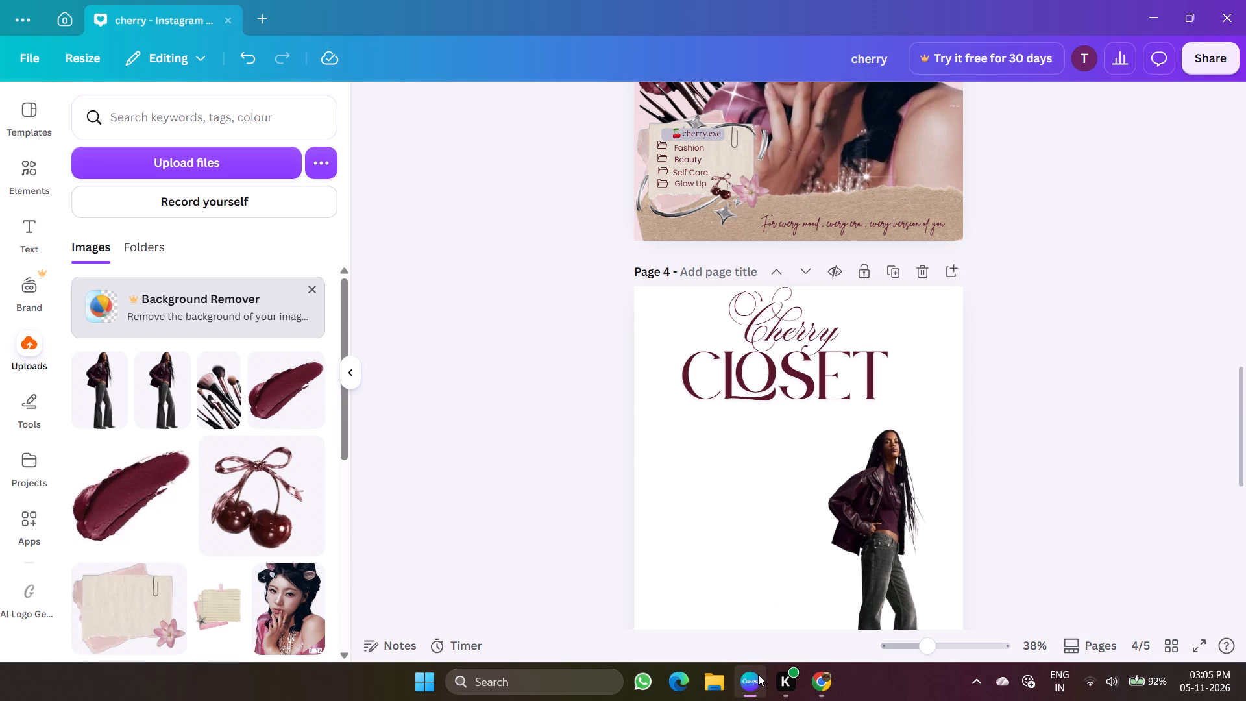
Capture a screenshot showing the whole page 4 layout and send it to the open ChatGPT conversation in Google Chrome.
{"action": "scroll", "coordinate": [1036, 458], "scroll_direction": "down", "scroll_amount": 1}
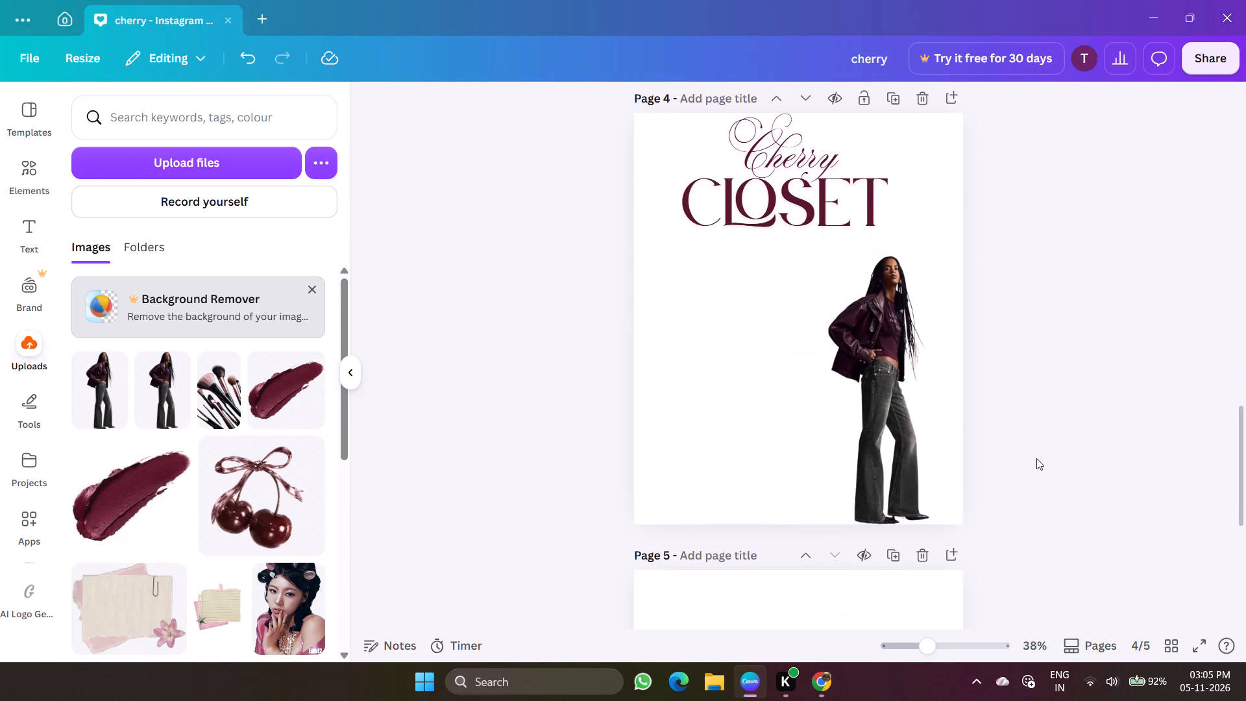
{"action": "scroll", "coordinate": [1036, 458], "scroll_direction": "down", "scroll_amount": 1}
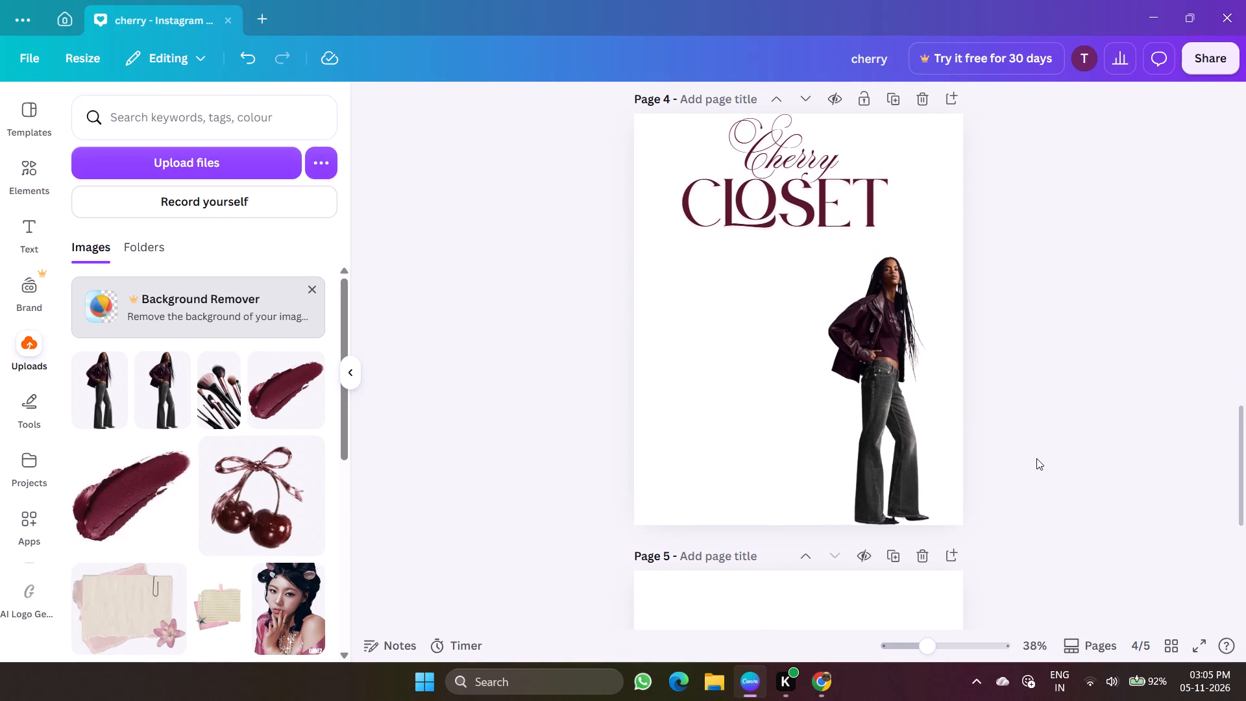
{"action": "key", "text": "super+Print"}
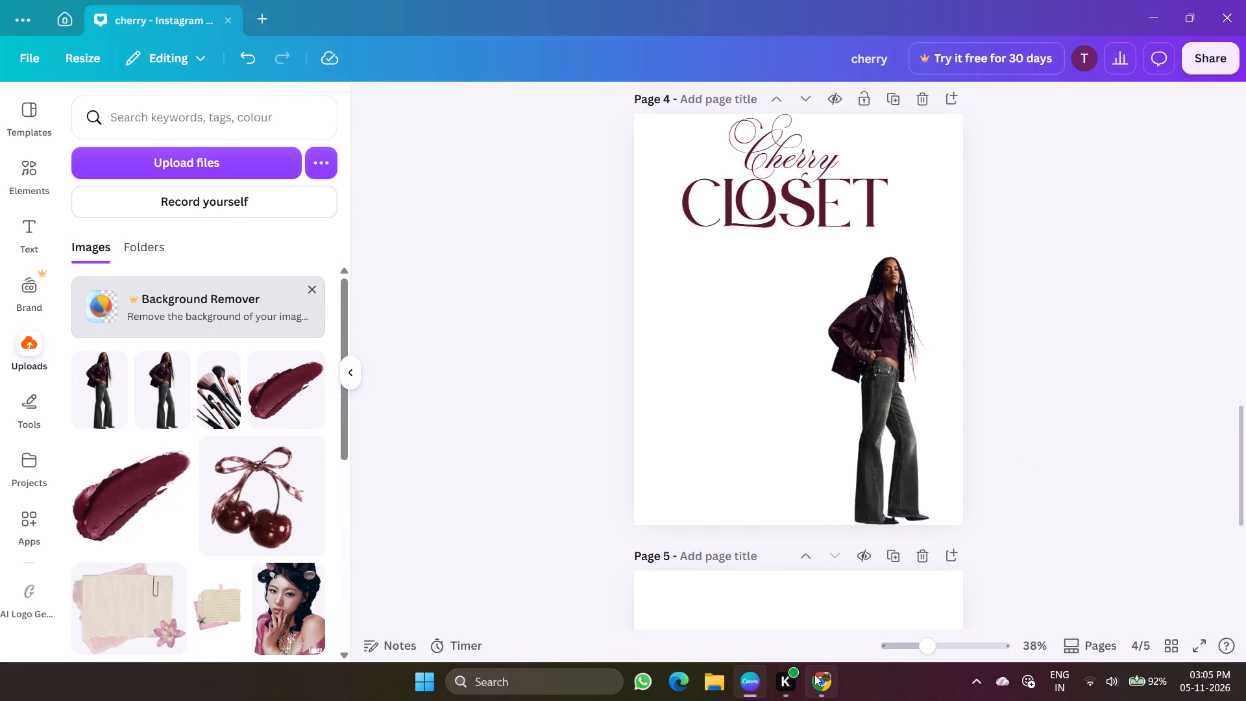
{"action": "left_click", "coordinate": [814, 674]}
{"action": "left_click", "coordinate": [811, 635]}
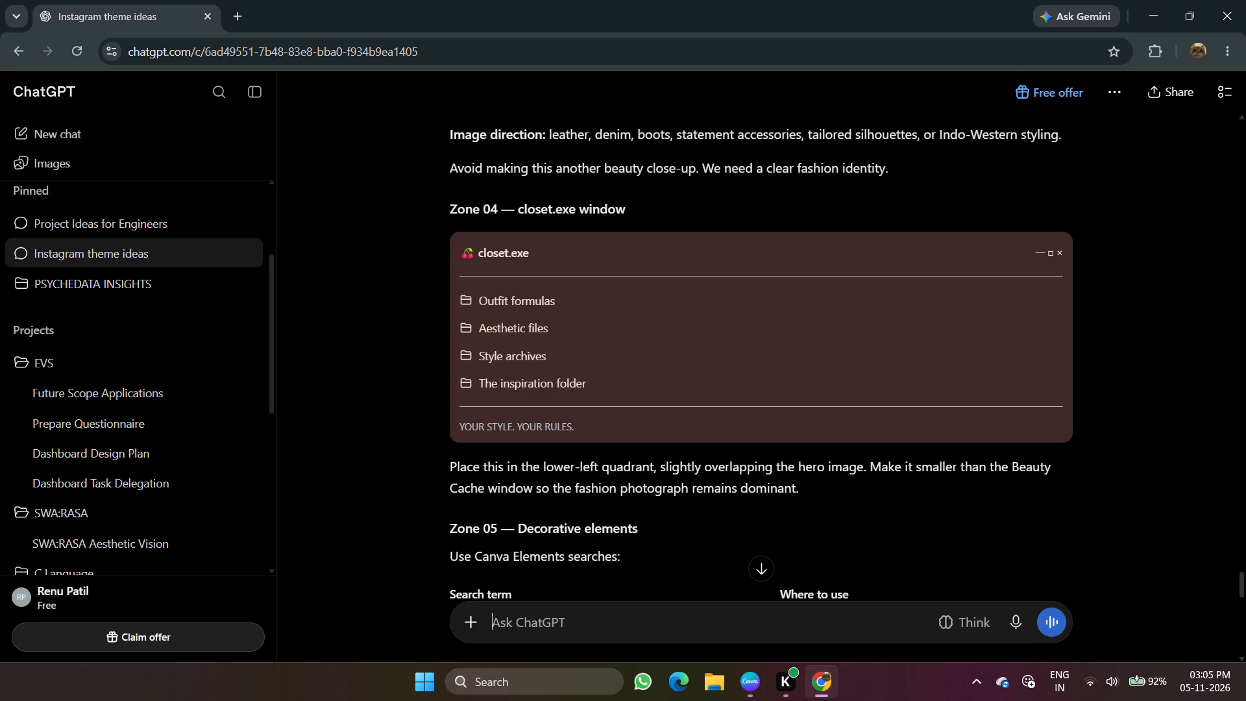
{"action": "key", "text": "ctrl+v"}
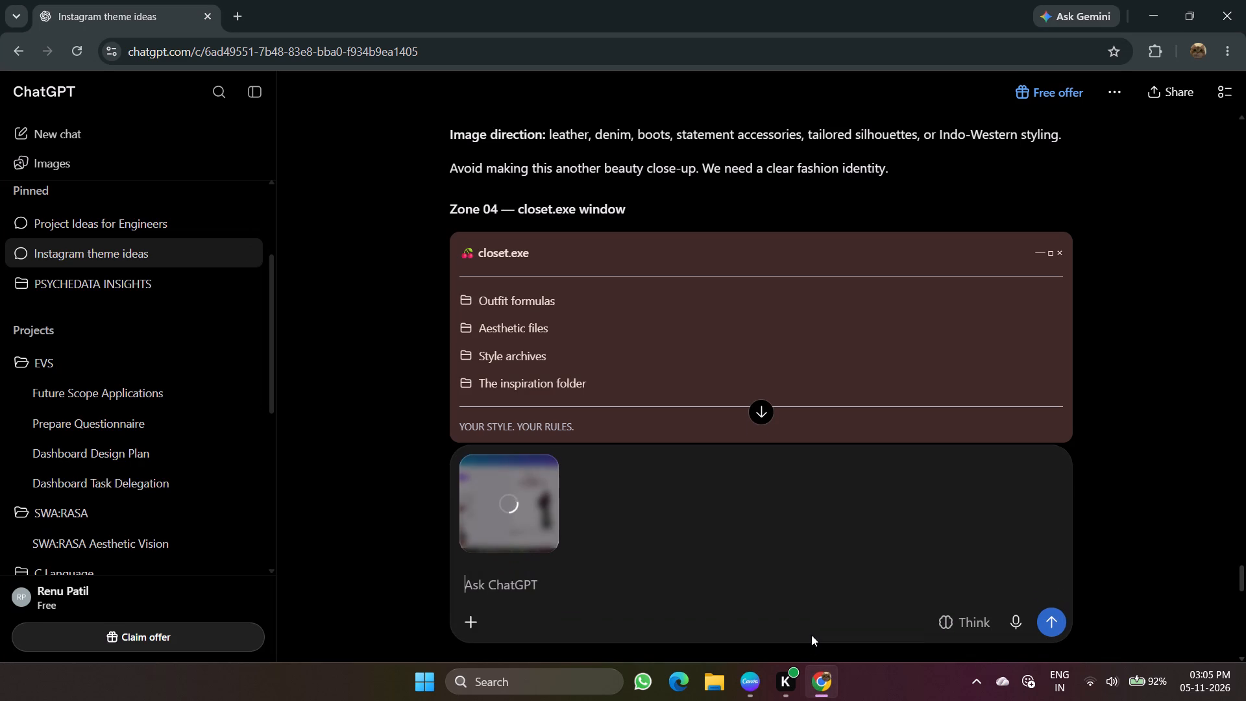
{"action": "key", "text": "Return"}
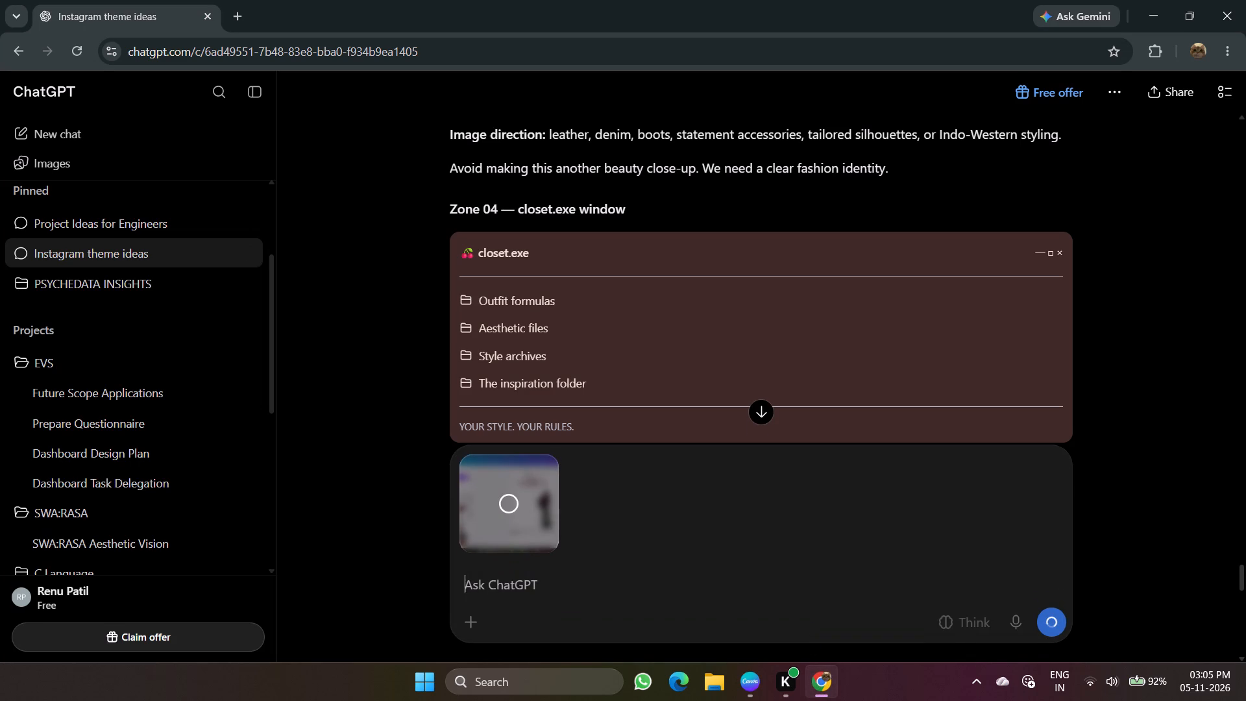
Read ChatGPT's art-director review of the Cherry Closet page 4 screenshot.
{"action": "scroll", "coordinate": [861, 360], "scroll_direction": "down", "scroll_amount": 5}
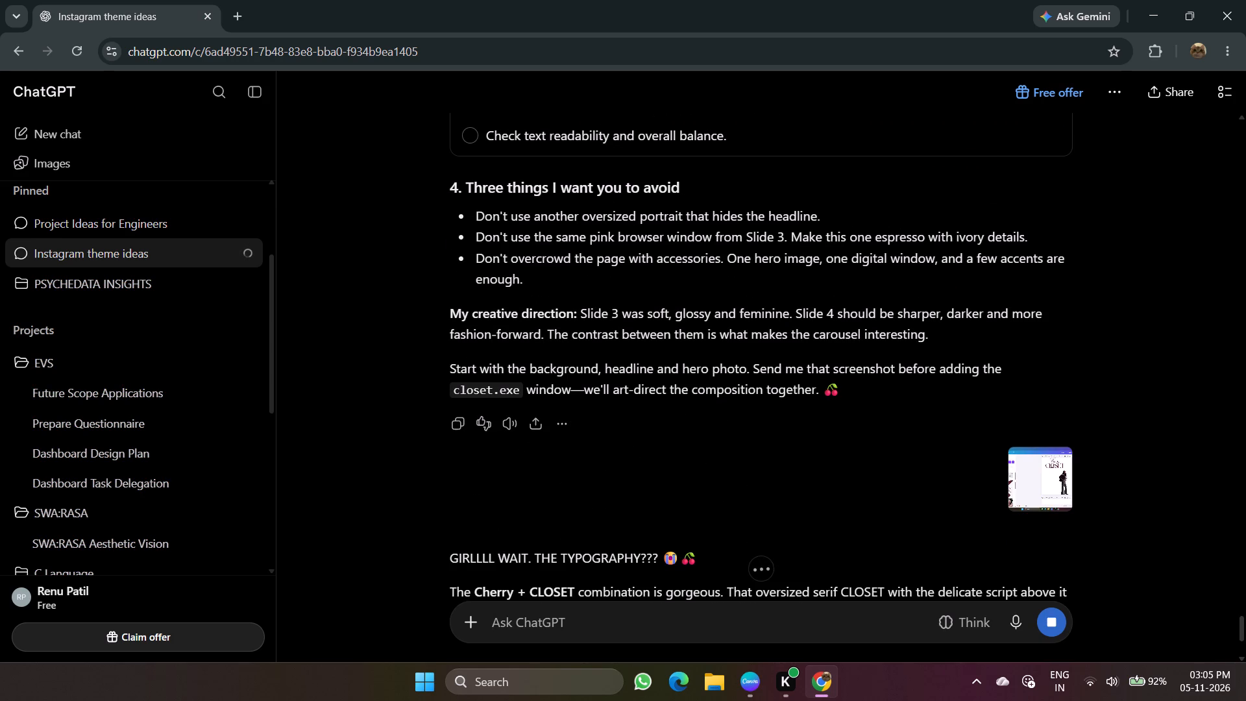
{"action": "scroll", "coordinate": [708, 443], "scroll_direction": "down", "scroll_amount": 3}
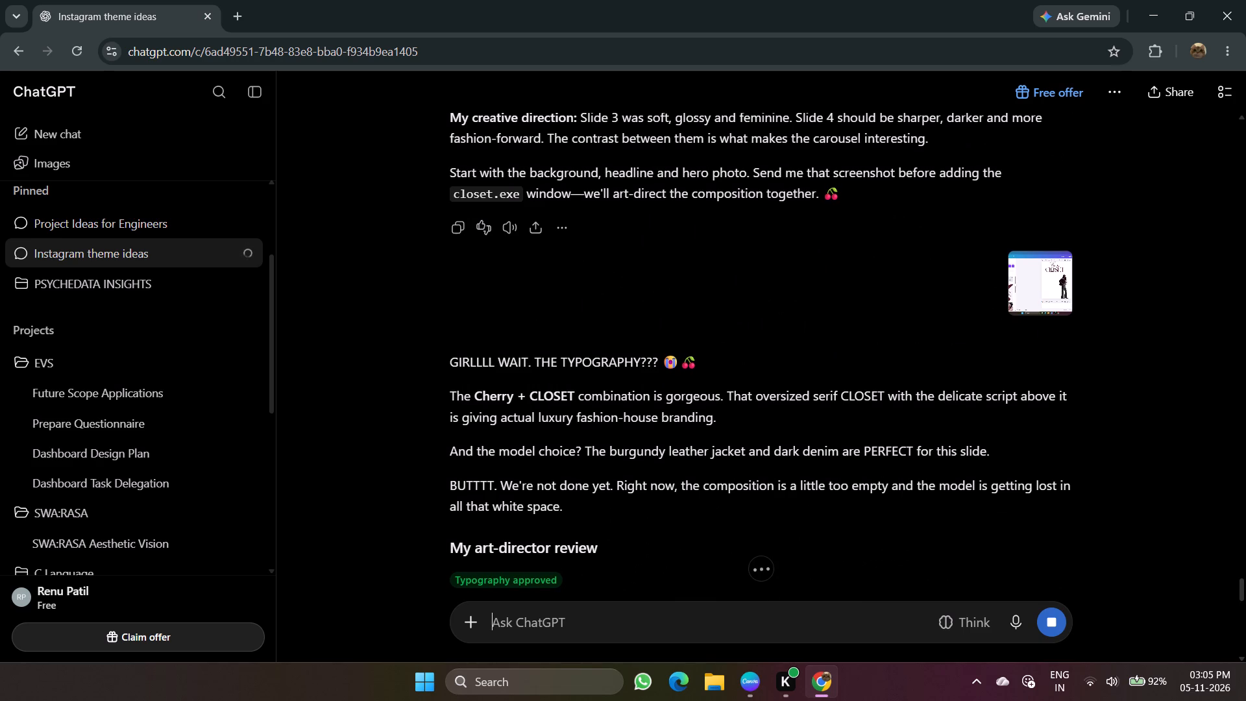
{"action": "scroll", "coordinate": [708, 443], "scroll_direction": "down", "scroll_amount": 2}
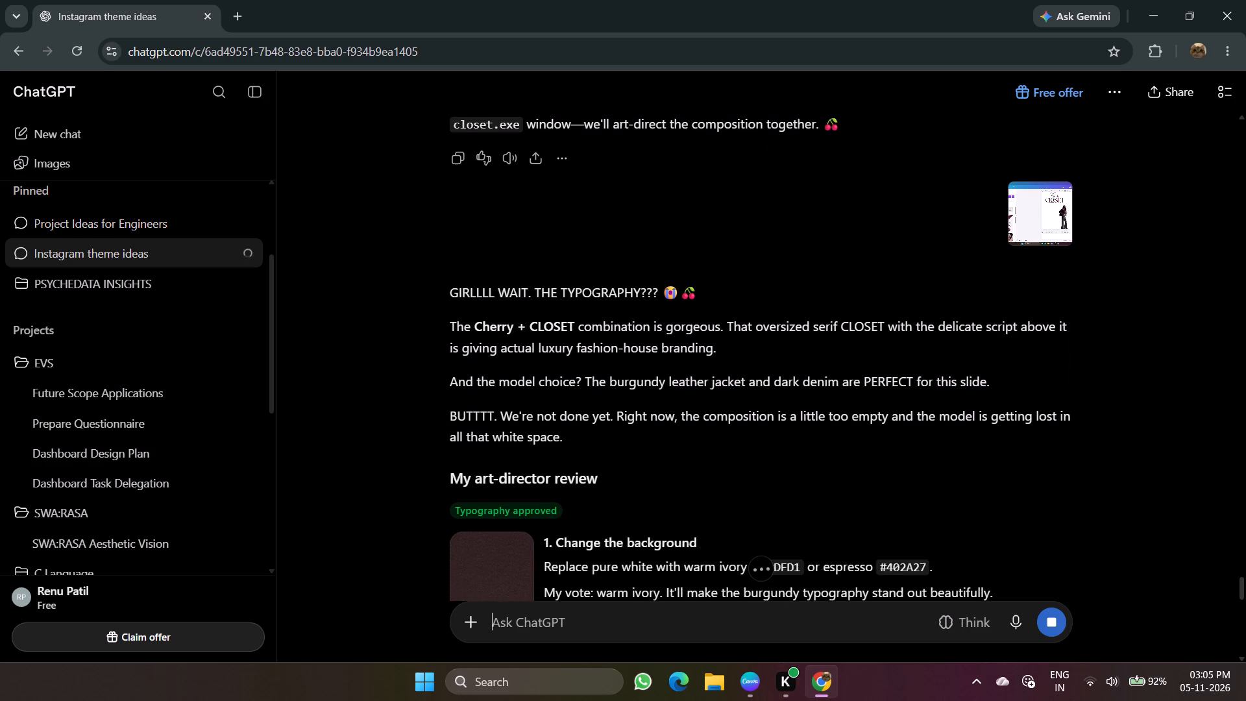
{"action": "scroll", "coordinate": [708, 443], "scroll_direction": "down", "scroll_amount": 1}
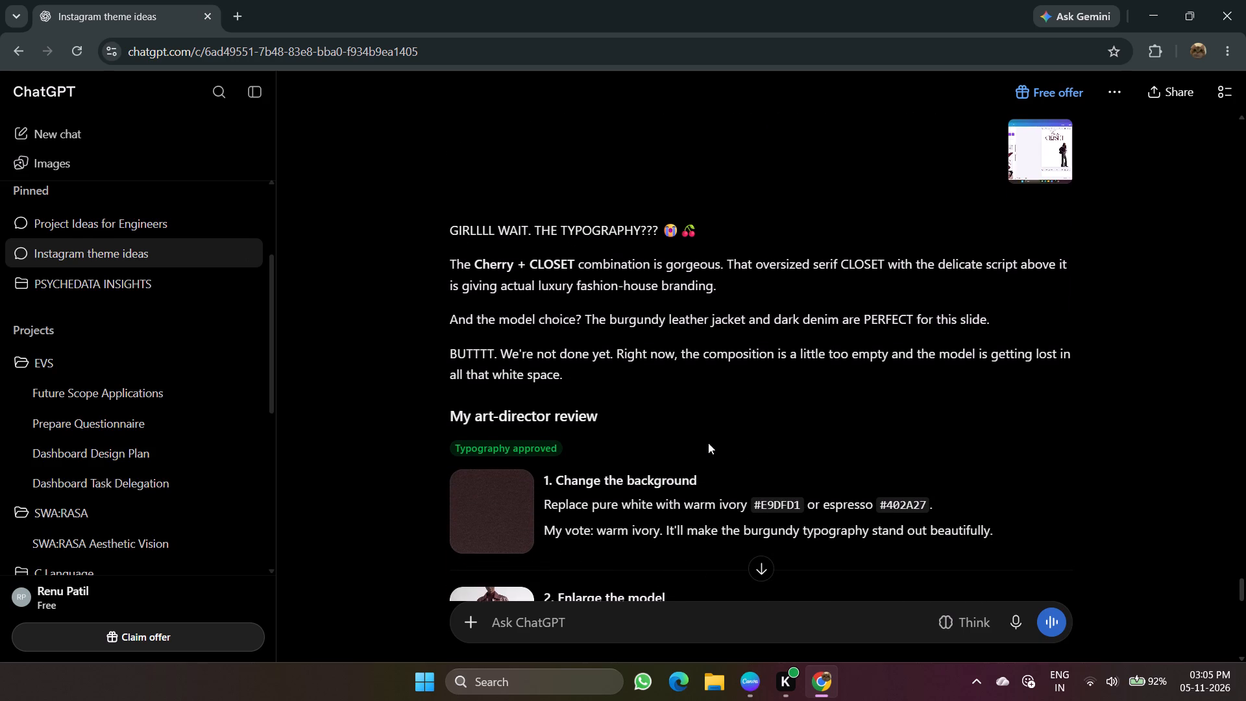
{"action": "scroll", "coordinate": [708, 443], "scroll_direction": "down", "scroll_amount": 4}
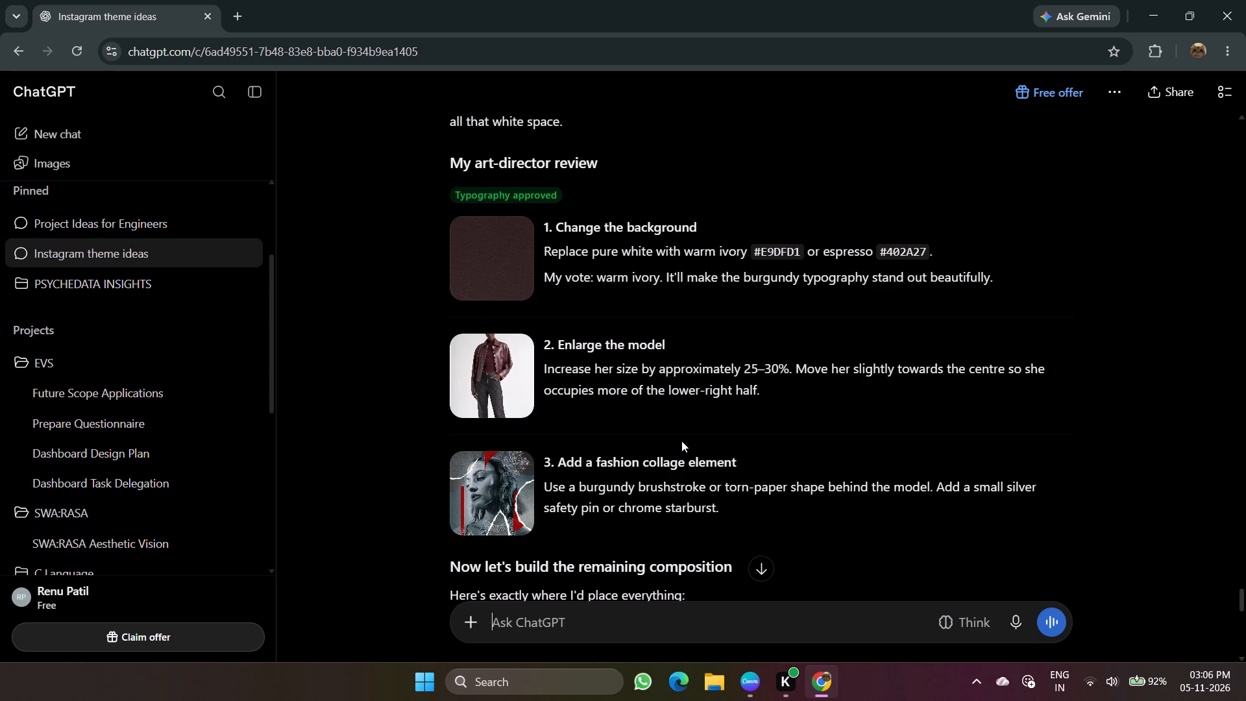
{"action": "scroll", "coordinate": [681, 441], "scroll_direction": "down", "scroll_amount": 1}
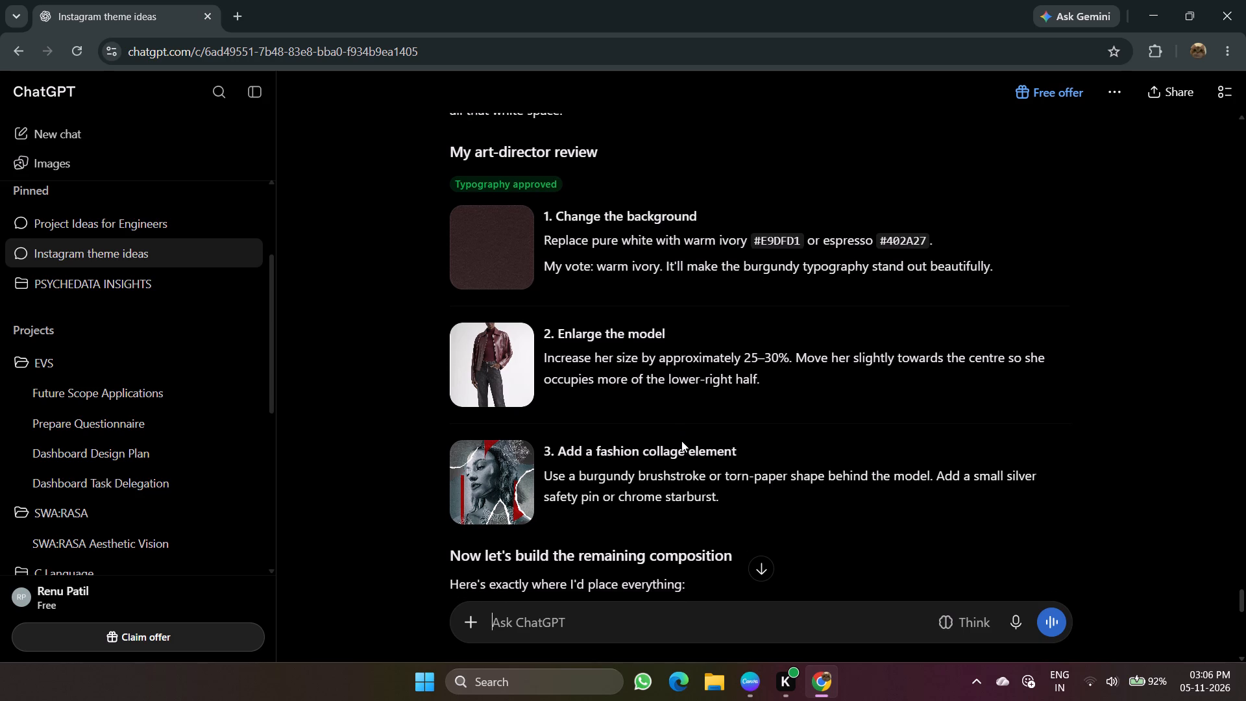
{"action": "scroll", "coordinate": [681, 441], "scroll_direction": "down", "scroll_amount": 3}
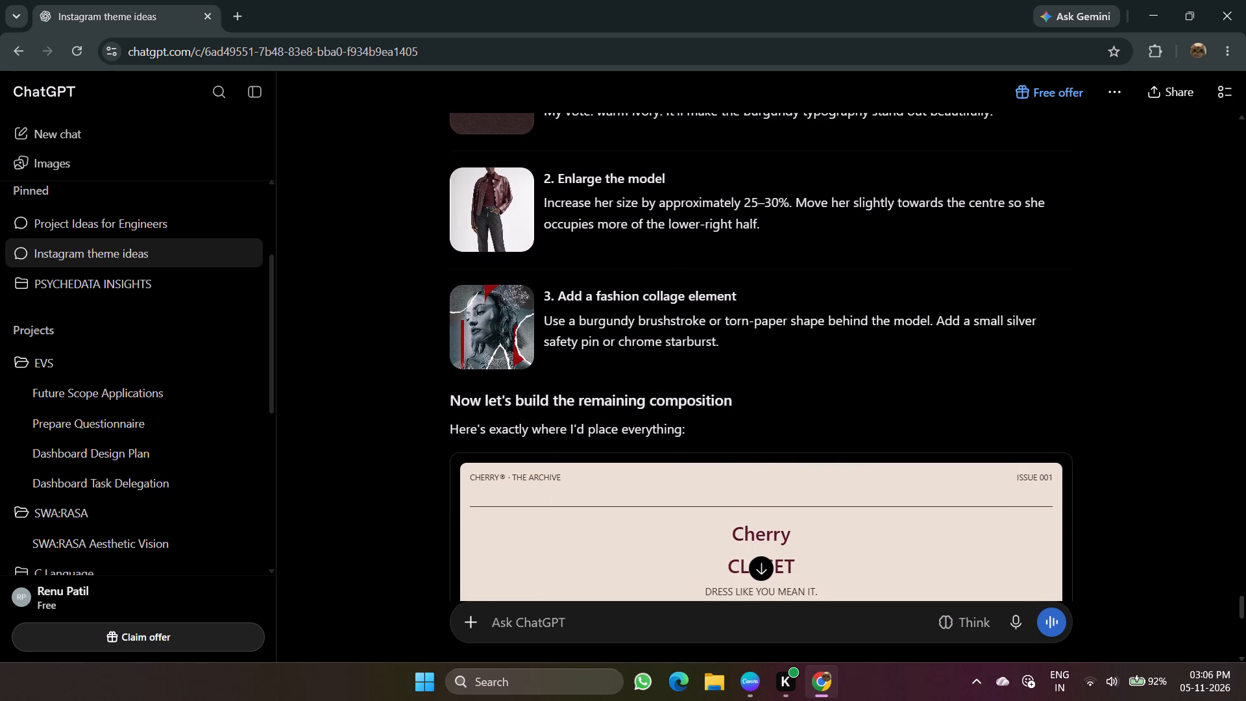
{"action": "scroll", "coordinate": [681, 441], "scroll_direction": "down", "scroll_amount": 5}
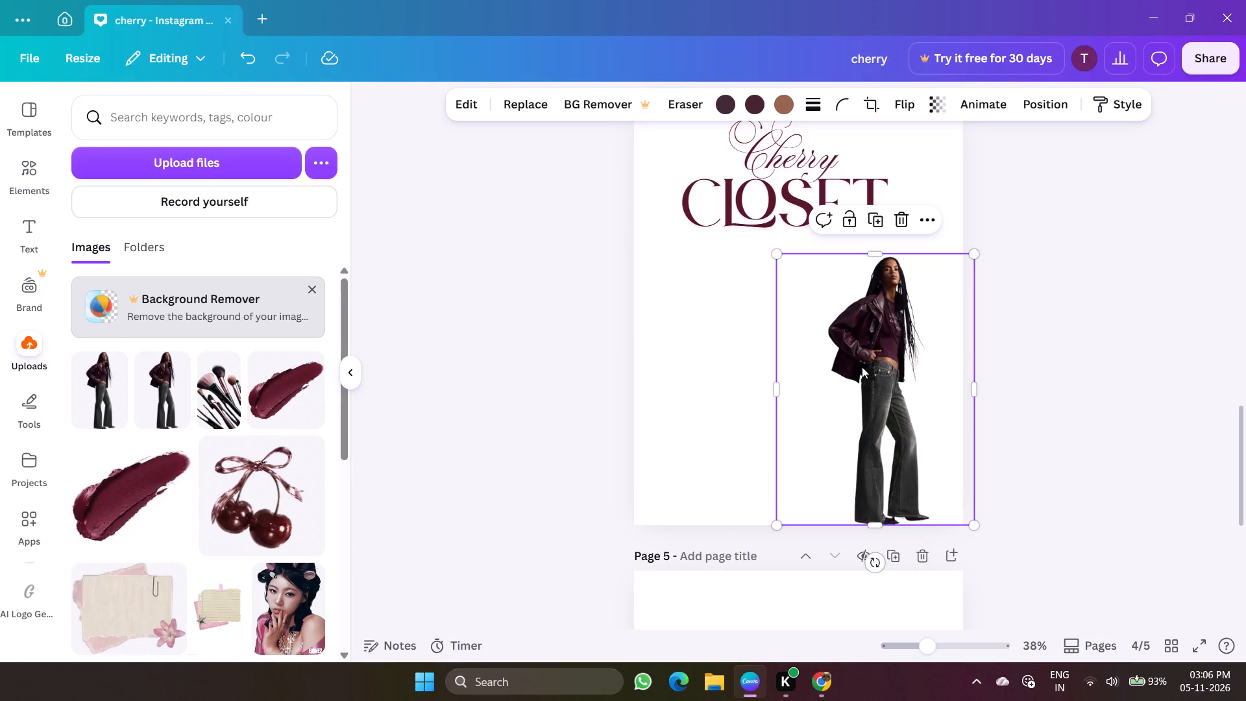
{"action": "left_click_drag", "start_coordinate": [869, 367], "coordinate": [774, 354]}
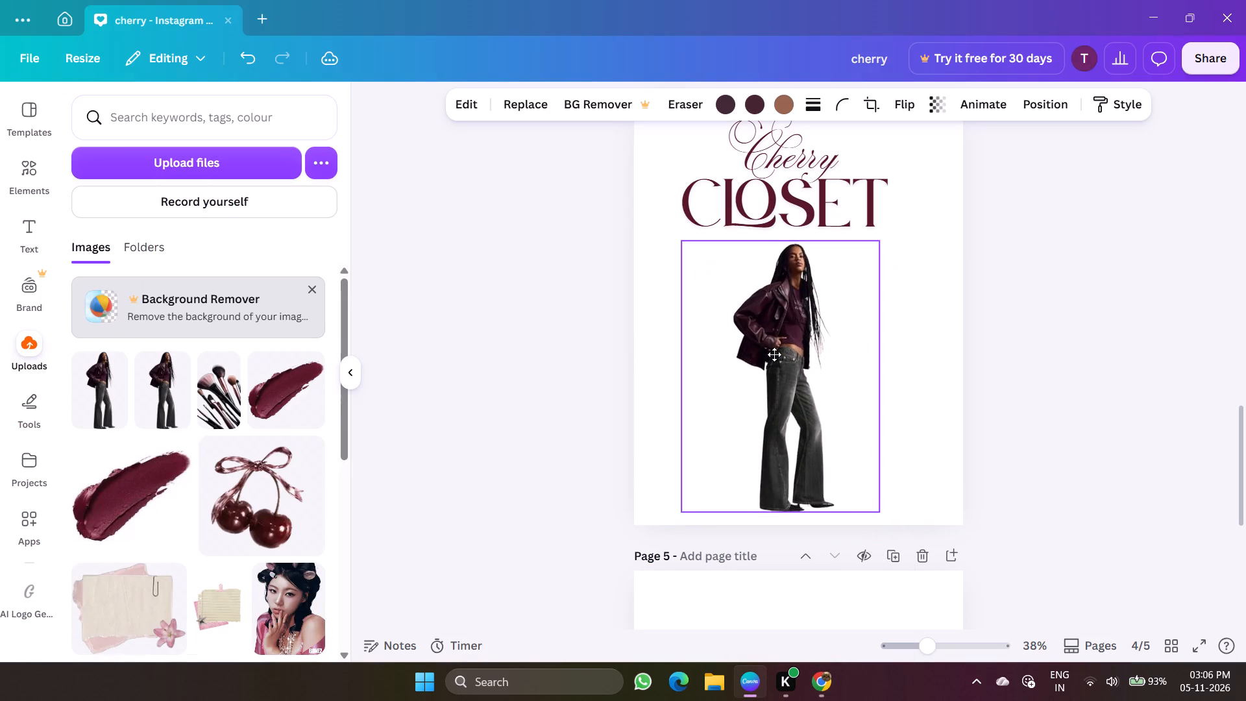
{"action": "left_click_drag", "start_coordinate": [774, 354], "coordinate": [775, 364]}
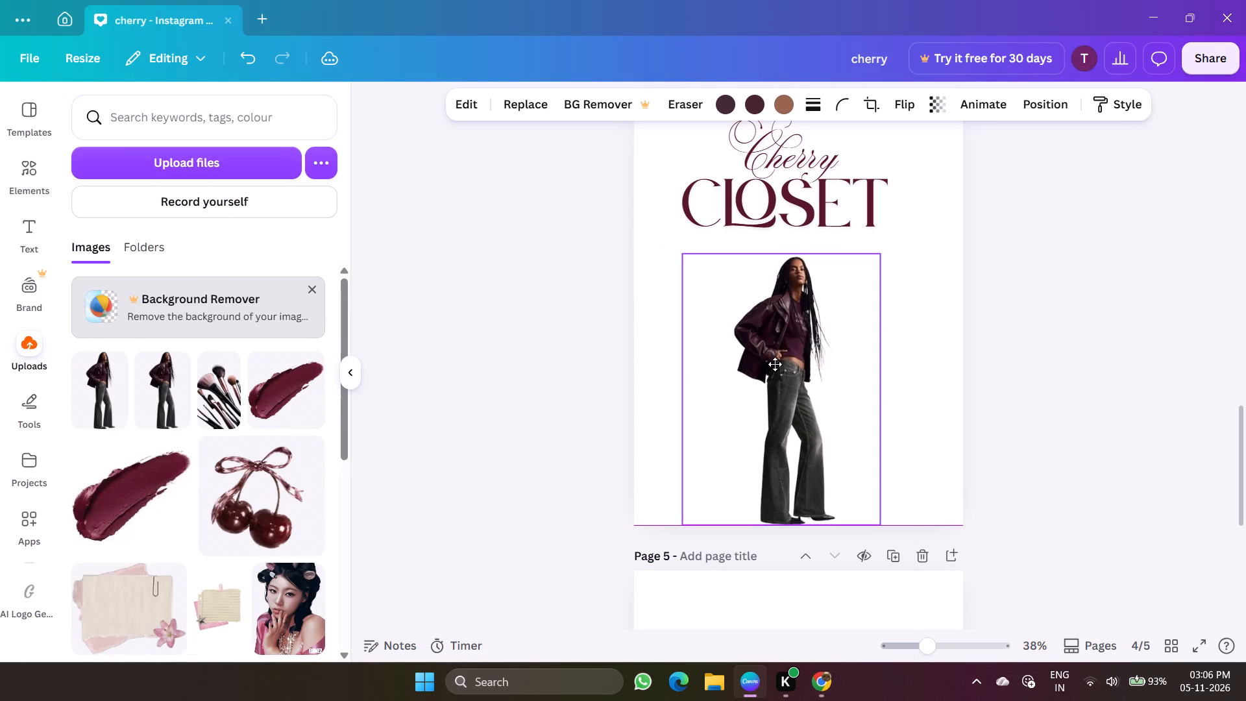
{"action": "left_click_drag", "start_coordinate": [775, 364], "coordinate": [773, 364]}
{"action": "scroll", "coordinate": [907, 238], "scroll_direction": "left", "scroll_amount": 1}
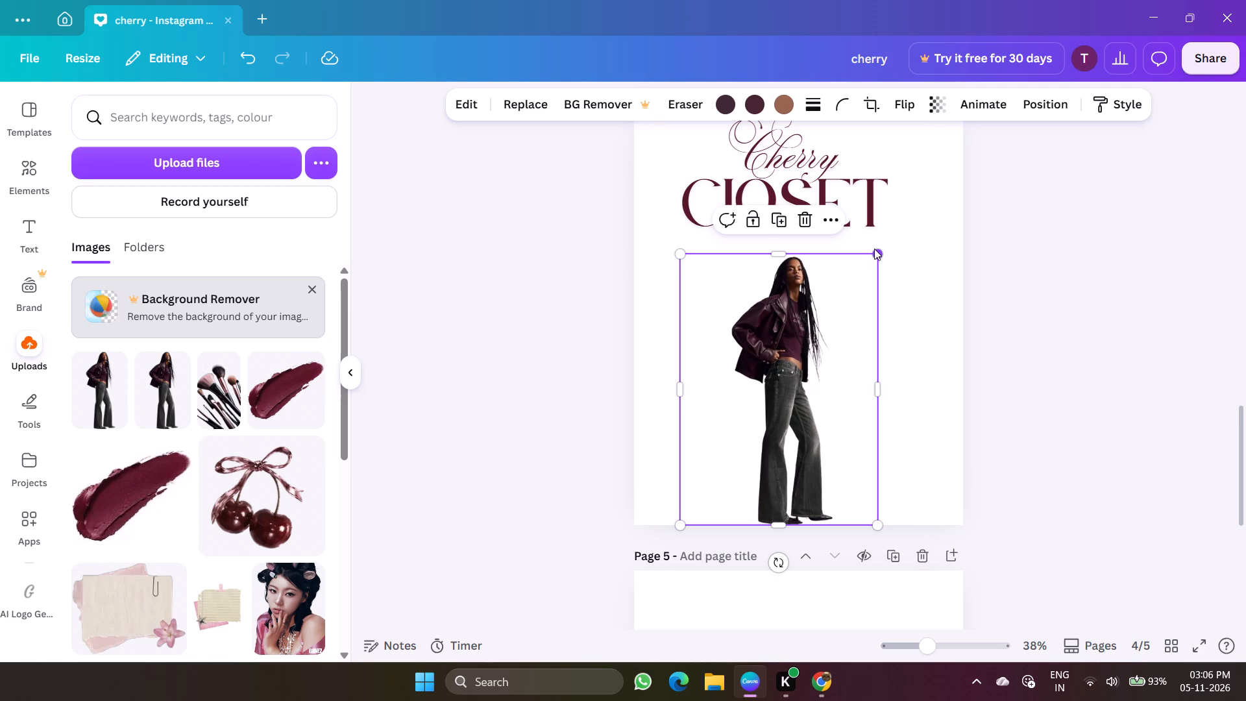
{"action": "left_click_drag", "start_coordinate": [874, 249], "coordinate": [899, 236]}
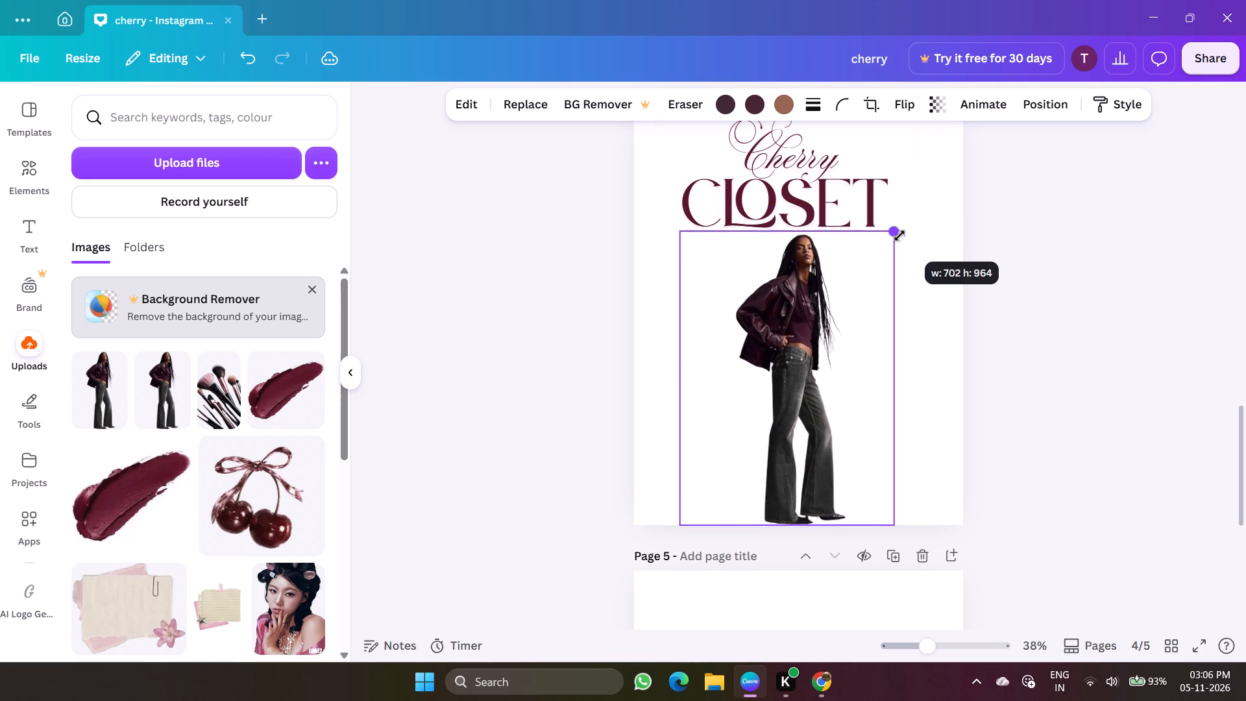
{"action": "left_click_drag", "start_coordinate": [899, 236], "coordinate": [896, 242]}
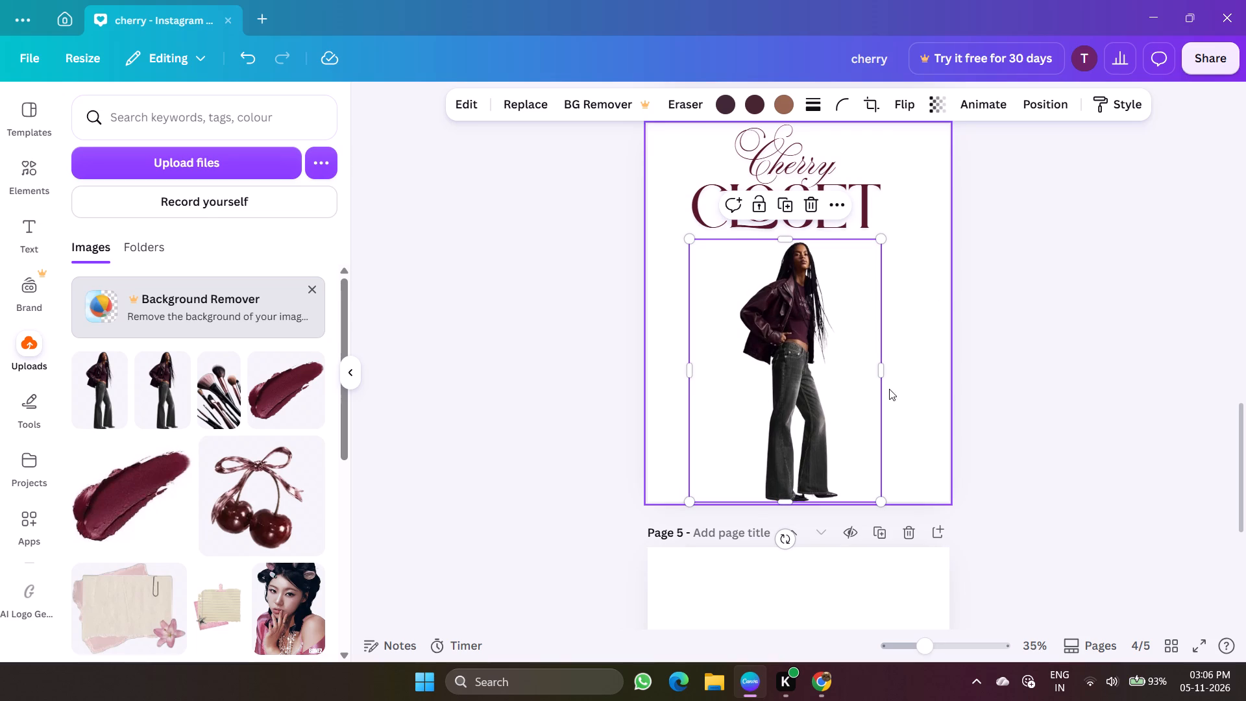
Scale up the woman inside her image frame by widening the frame, and reduce the frame below the Cherry Closet title.
{"action": "left_click_drag", "start_coordinate": [884, 367], "coordinate": [921, 355]}
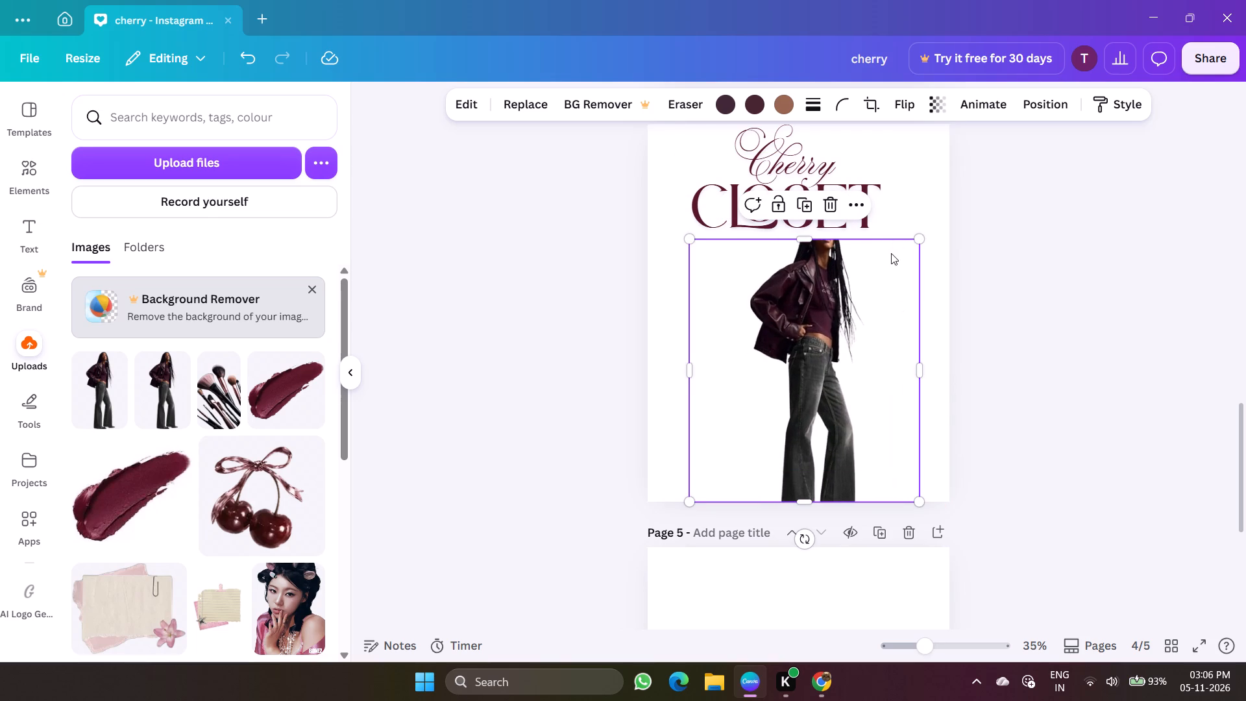
{"action": "left_click_drag", "start_coordinate": [918, 234], "coordinate": [904, 280]}
{"action": "left_click", "coordinate": [898, 378]}
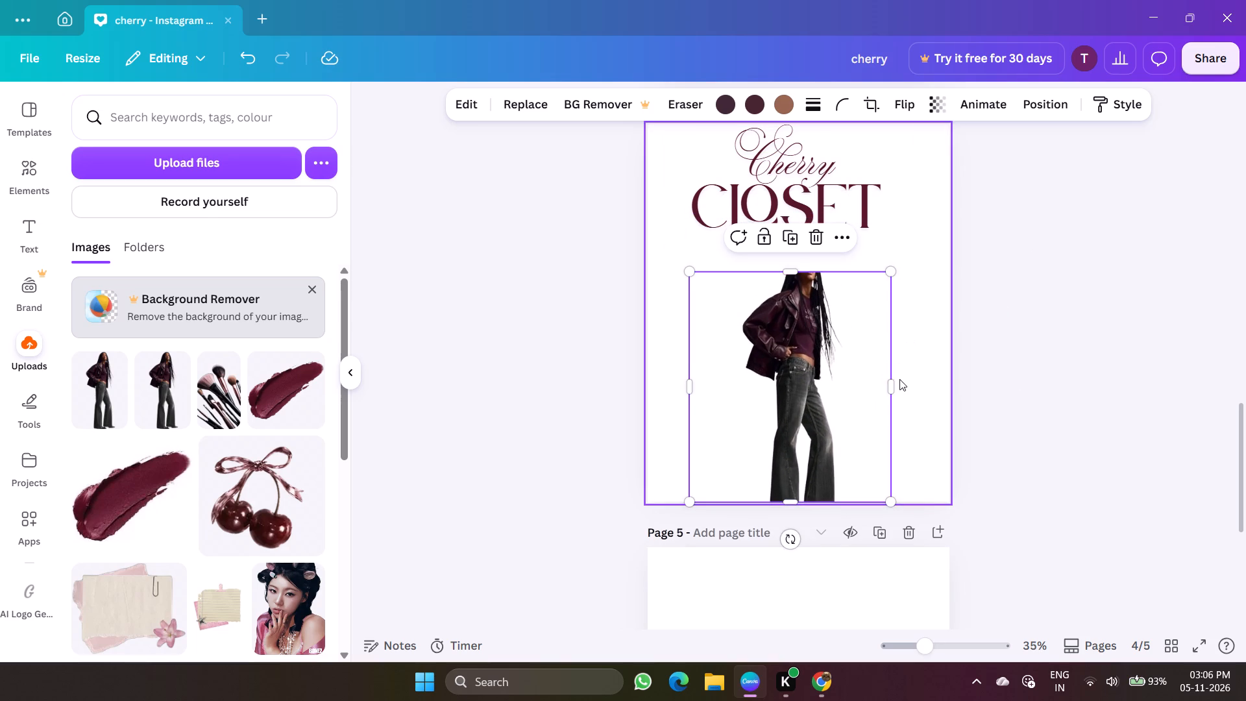
{"action": "left_click_drag", "start_coordinate": [893, 380], "coordinate": [938, 358]}
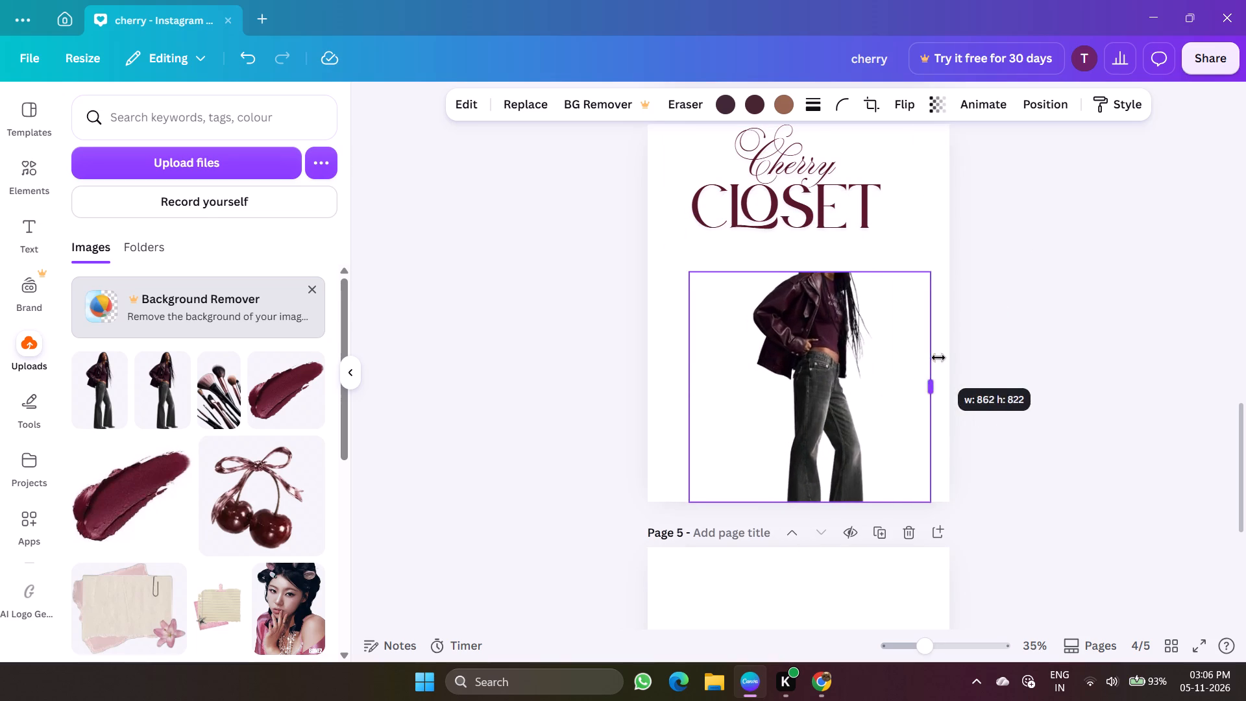
{"action": "left_click_drag", "start_coordinate": [938, 358], "coordinate": [896, 366]}
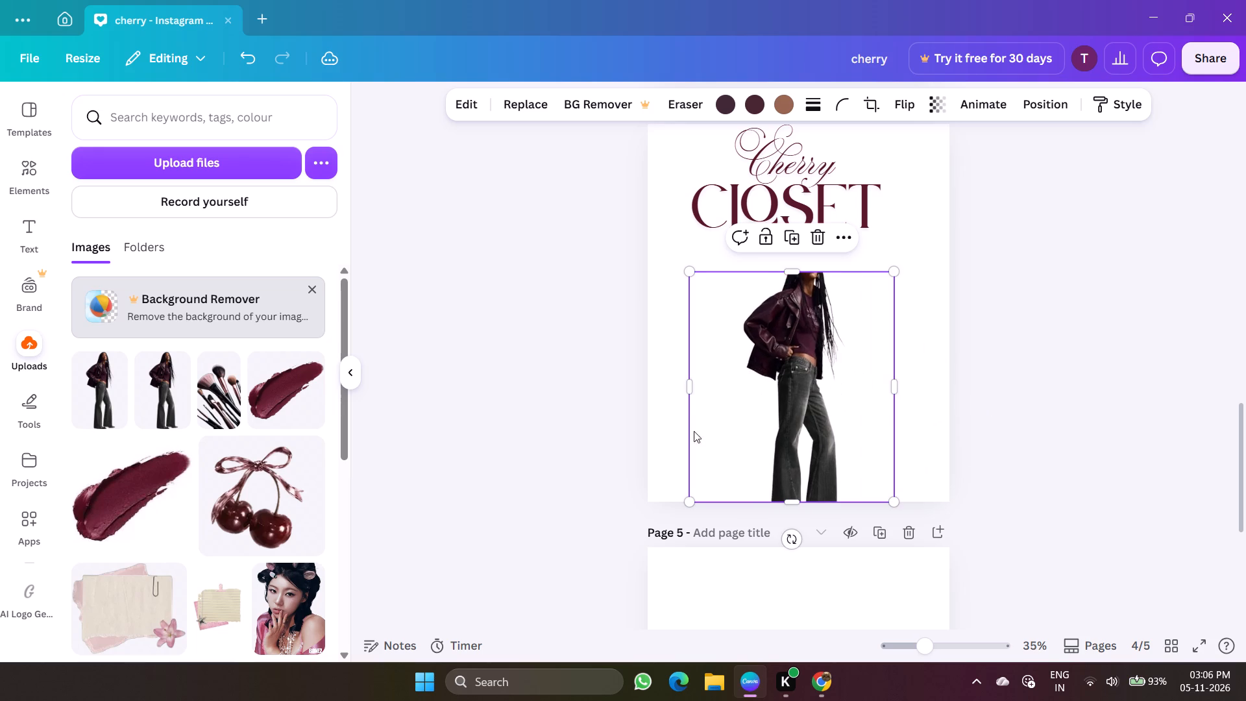
Adjust the cutout's crop by trimming its left side and extending the top and bottom edges to include the head and feet.
{"action": "left_click_drag", "start_coordinate": [694, 389], "coordinate": [708, 378]}
{"action": "left_click_drag", "start_coordinate": [804, 275], "coordinate": [810, 234]}
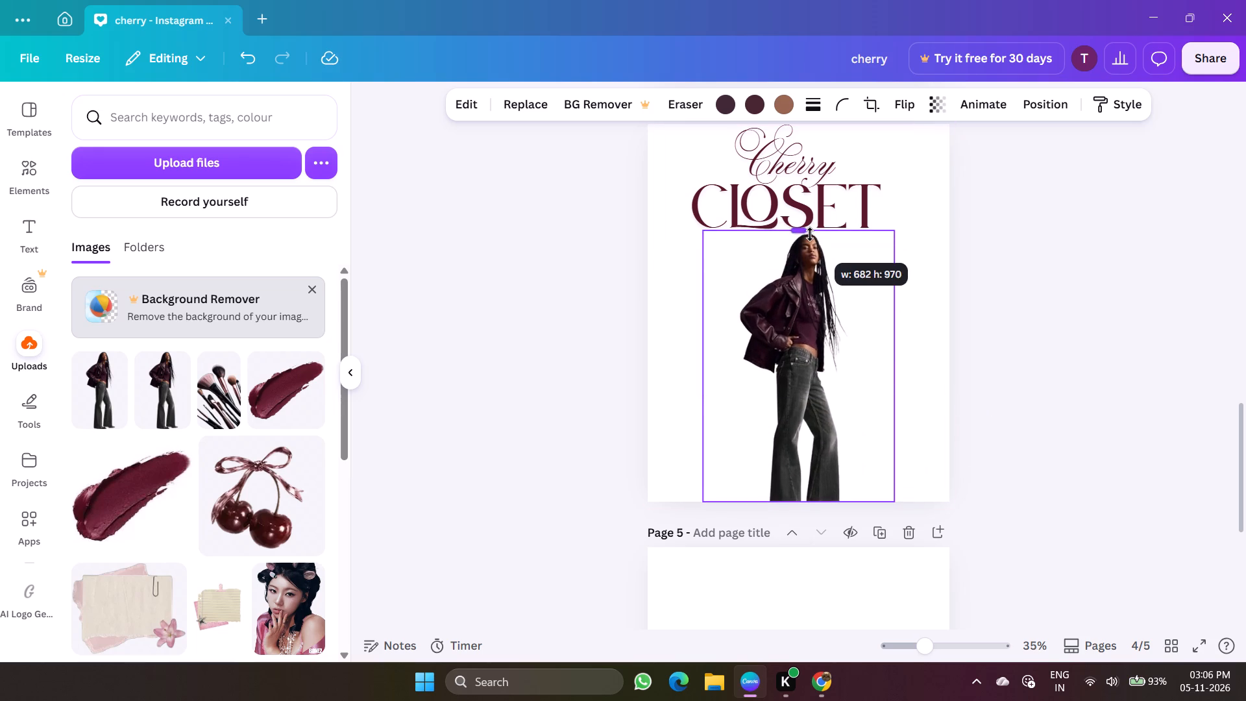
{"action": "left_click_drag", "start_coordinate": [810, 234], "coordinate": [811, 251]}
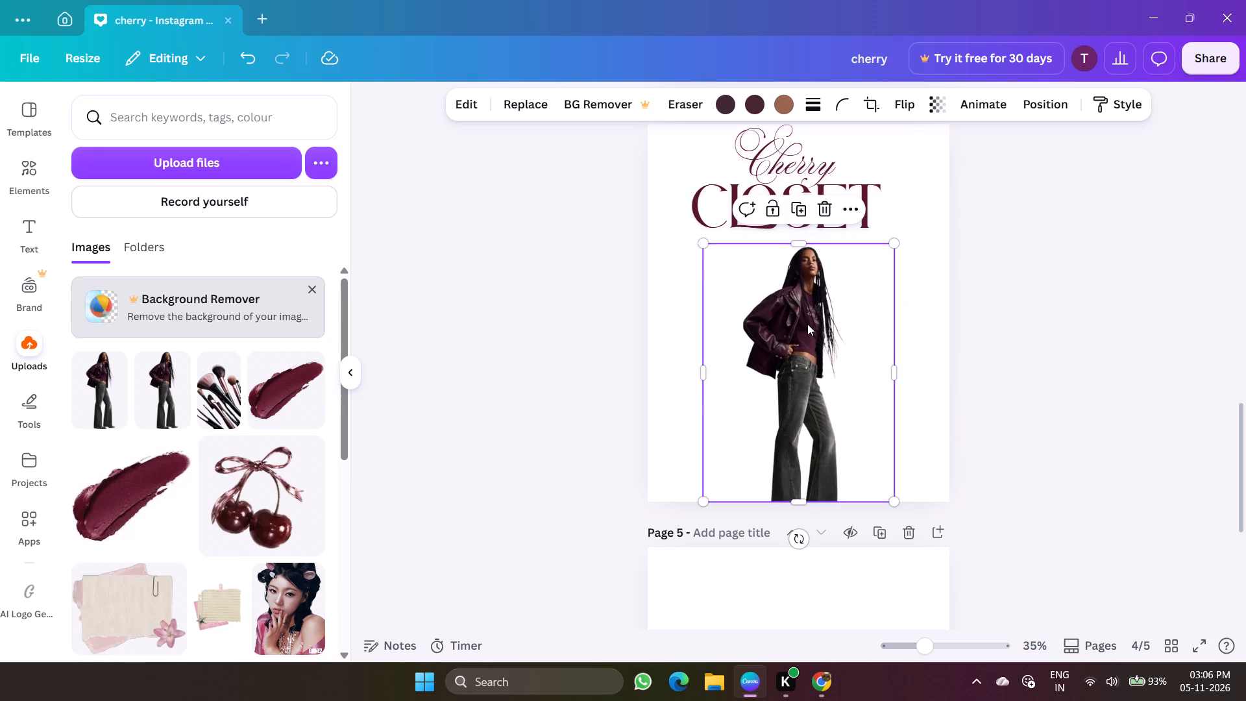
{"action": "left_click_drag", "start_coordinate": [807, 324], "coordinate": [814, 295]}
{"action": "left_click_drag", "start_coordinate": [811, 468], "coordinate": [813, 486]}
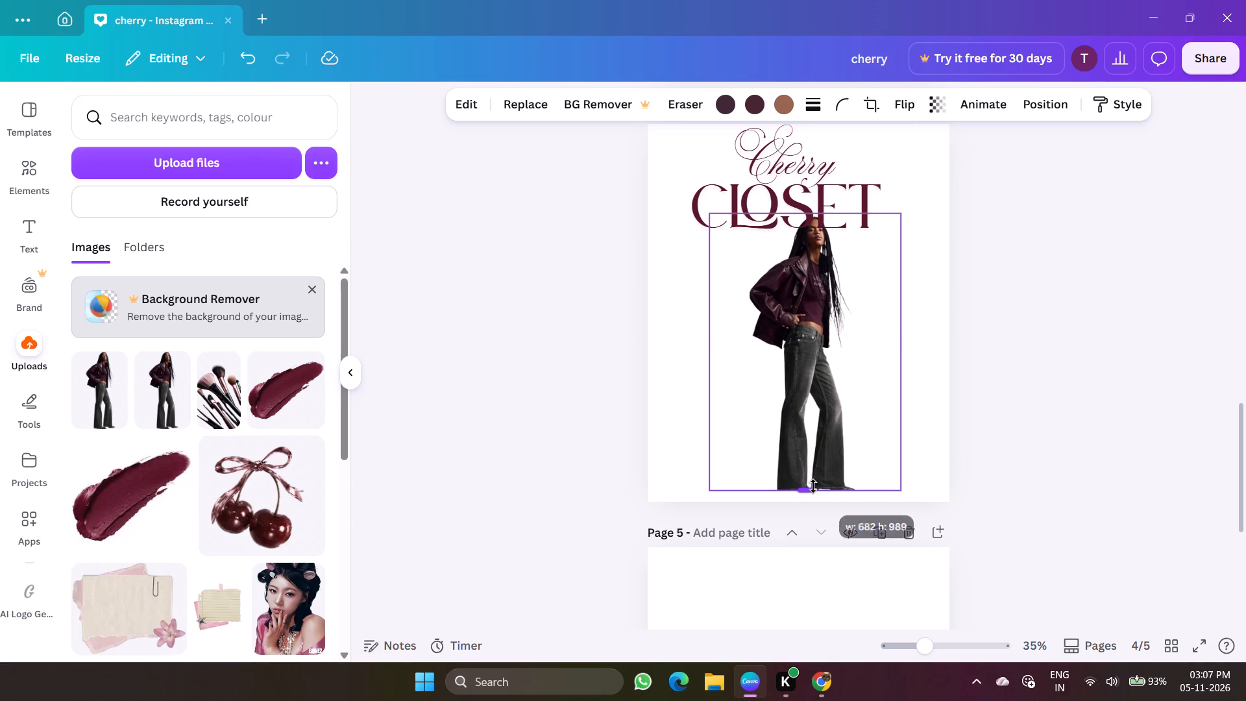
{"action": "left_click_drag", "start_coordinate": [813, 486], "coordinate": [818, 495]}
Shrink the woman cutout slightly and centre it on page 4, feet on the bottom edge and head just touching the CLOSET lettering.
{"action": "left_click_drag", "start_coordinate": [816, 368], "coordinate": [818, 413]}
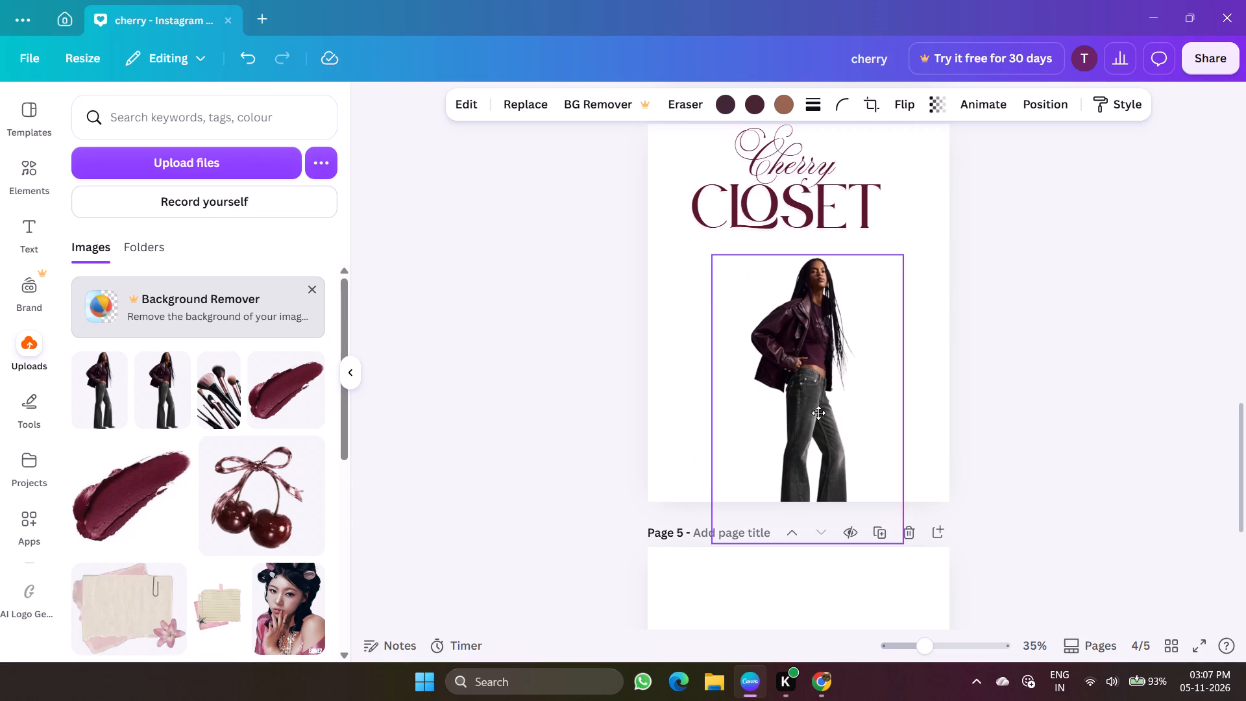
{"action": "left_click_drag", "start_coordinate": [818, 413], "coordinate": [796, 387]}
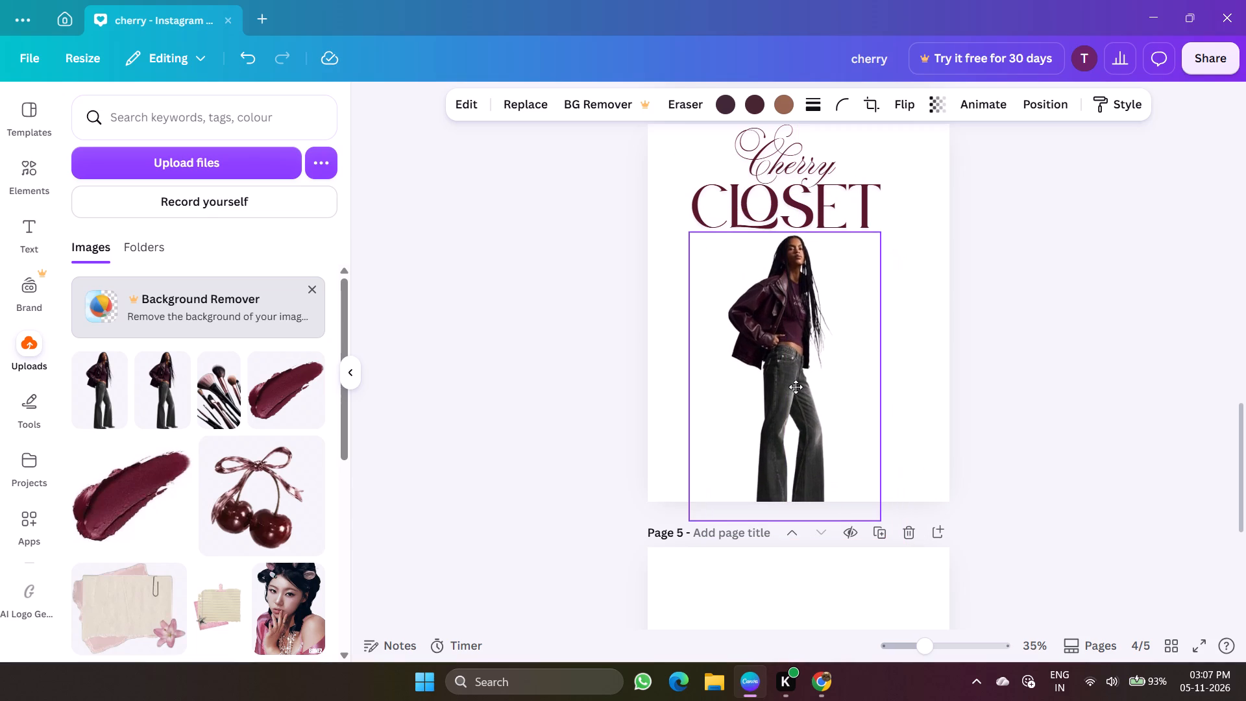
{"action": "left_click_drag", "start_coordinate": [796, 387], "coordinate": [831, 369]}
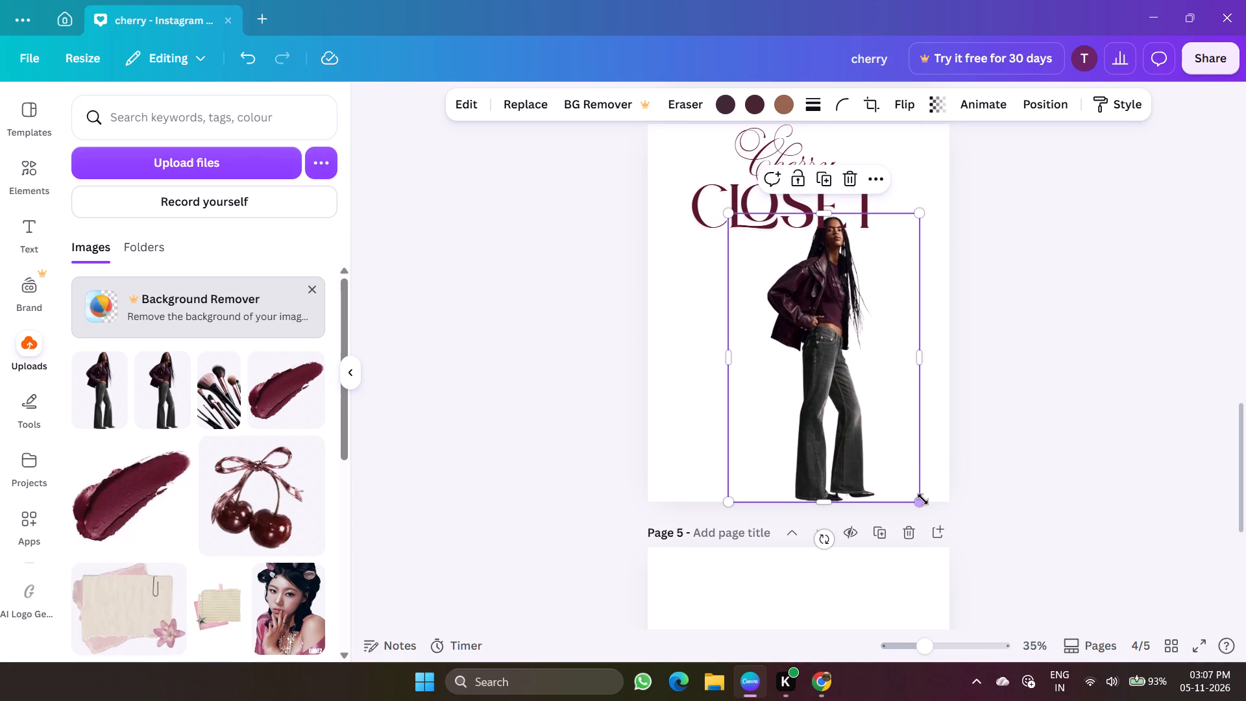
{"action": "left_click_drag", "start_coordinate": [923, 498], "coordinate": [909, 493]}
{"action": "left_click_drag", "start_coordinate": [843, 413], "coordinate": [836, 428]}
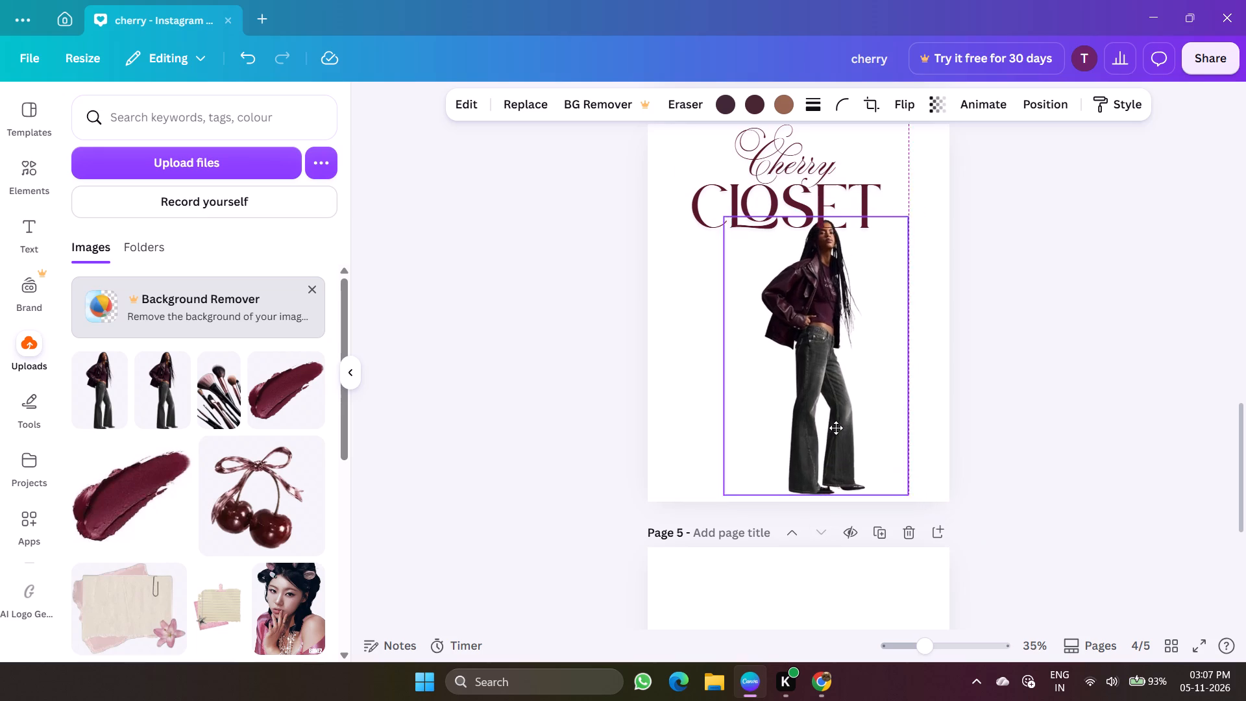
{"action": "left_click_drag", "start_coordinate": [836, 428], "coordinate": [825, 421]}
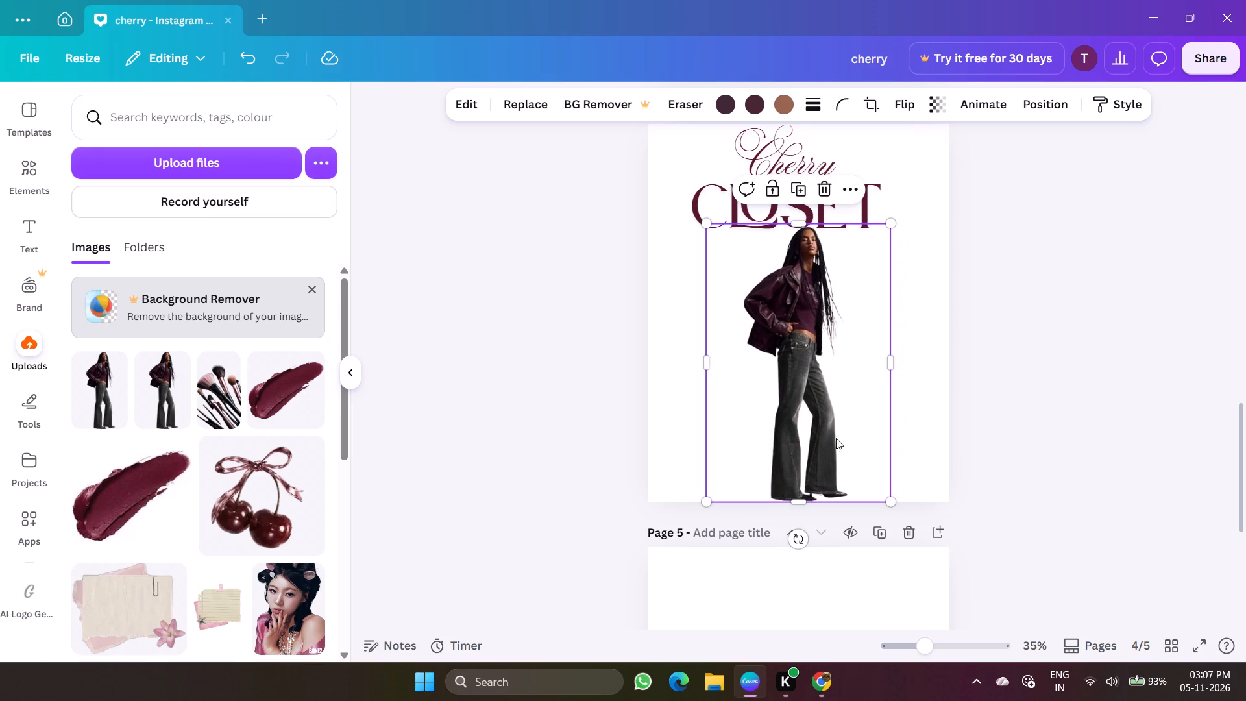
Shrink the woman cutout and move it to the lower-right part of page 4, just below the CLOSET lettering.
{"action": "left_click_drag", "start_coordinate": [892, 499], "coordinate": [861, 478]}
{"action": "left_click_drag", "start_coordinate": [811, 406], "coordinate": [820, 424]}
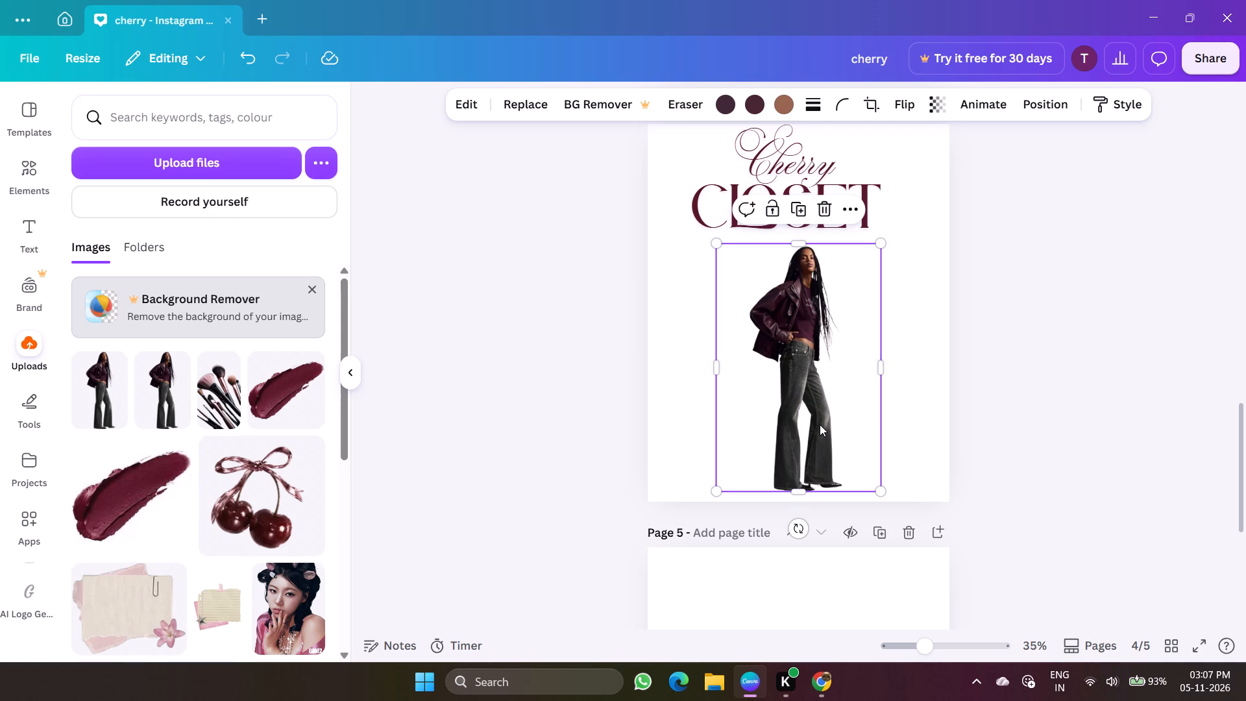
{"action": "left_click_drag", "start_coordinate": [817, 390], "coordinate": [825, 390]}
{"action": "left_click_drag", "start_coordinate": [825, 390], "coordinate": [877, 401]}
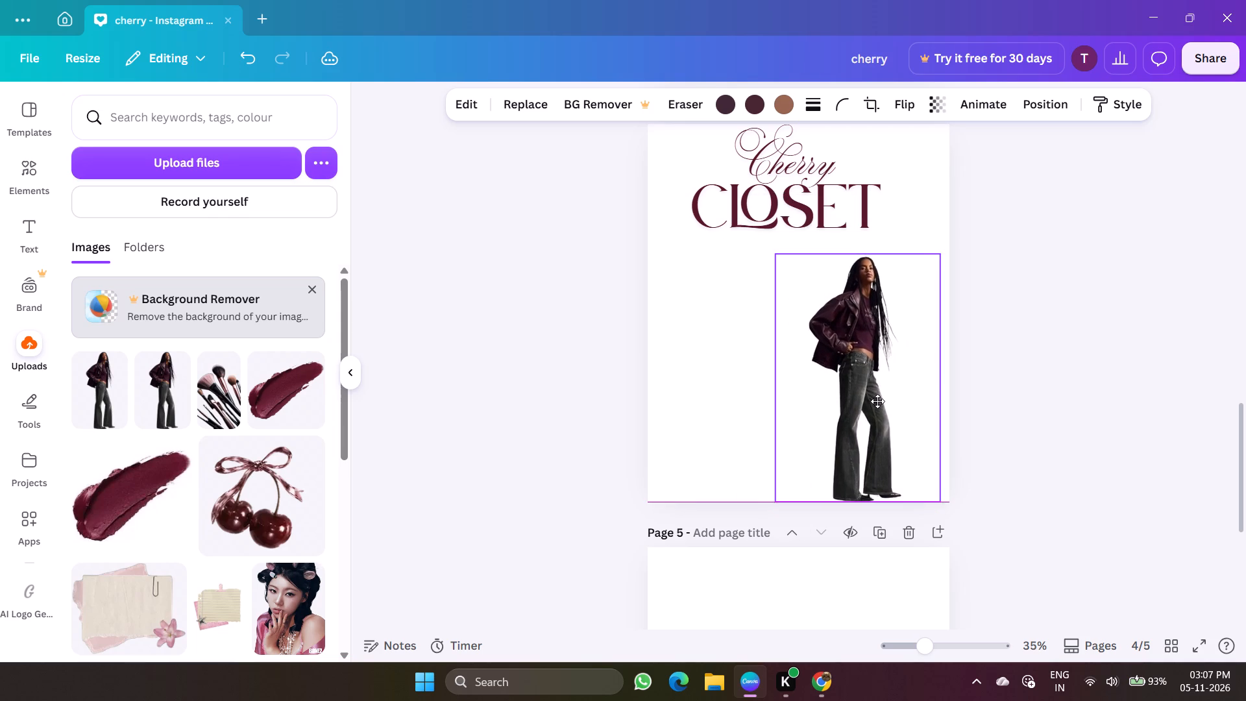
{"action": "left_click_drag", "start_coordinate": [877, 401], "coordinate": [879, 393]}
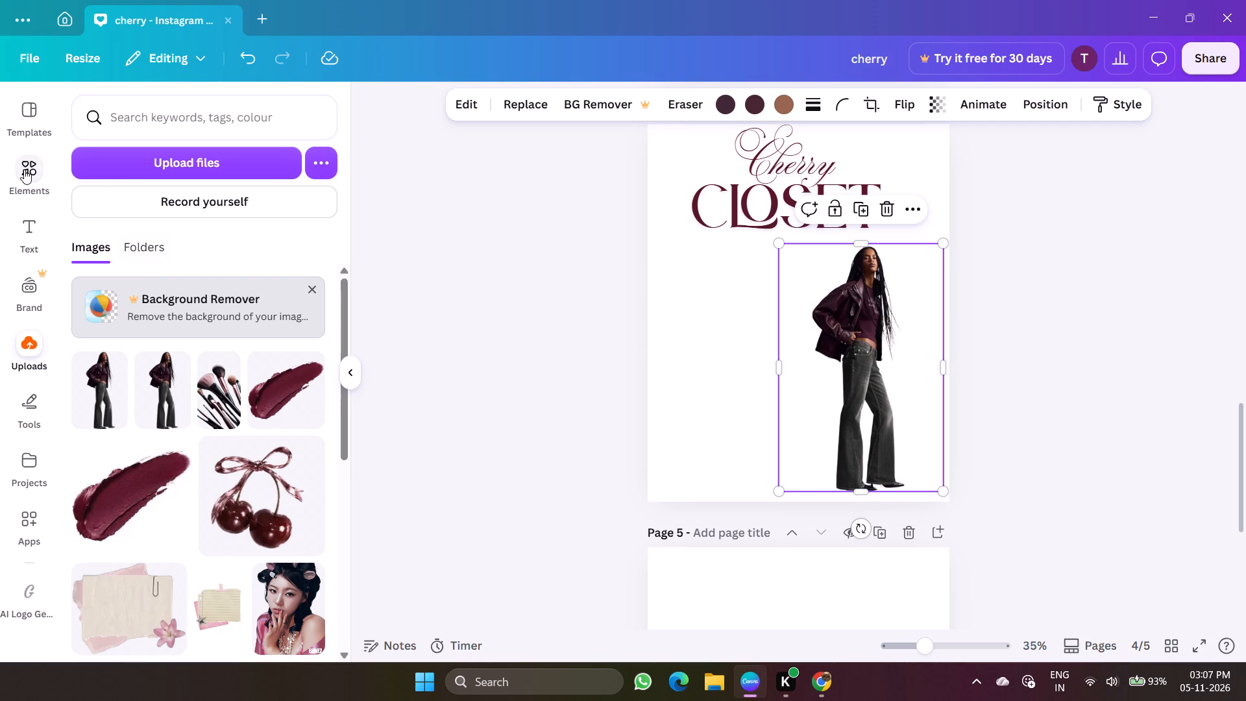
{"action": "left_click", "coordinate": [708, 300]}
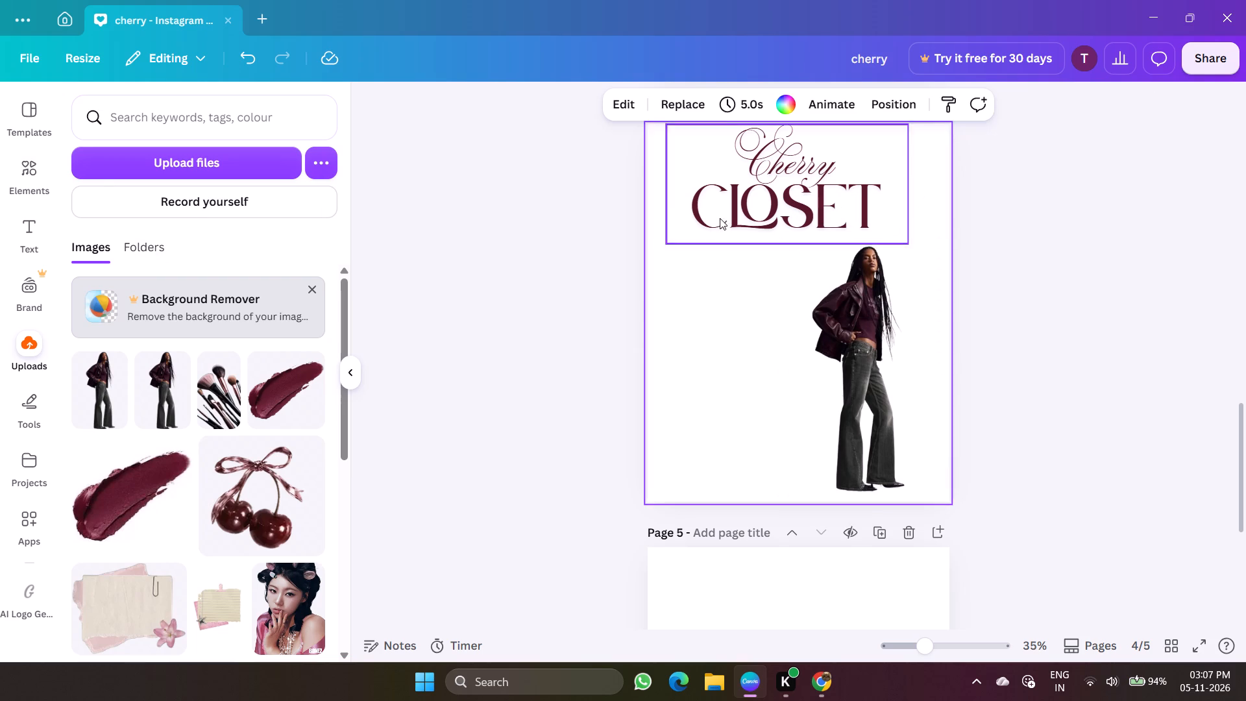
{"action": "left_click", "coordinate": [779, 107]}
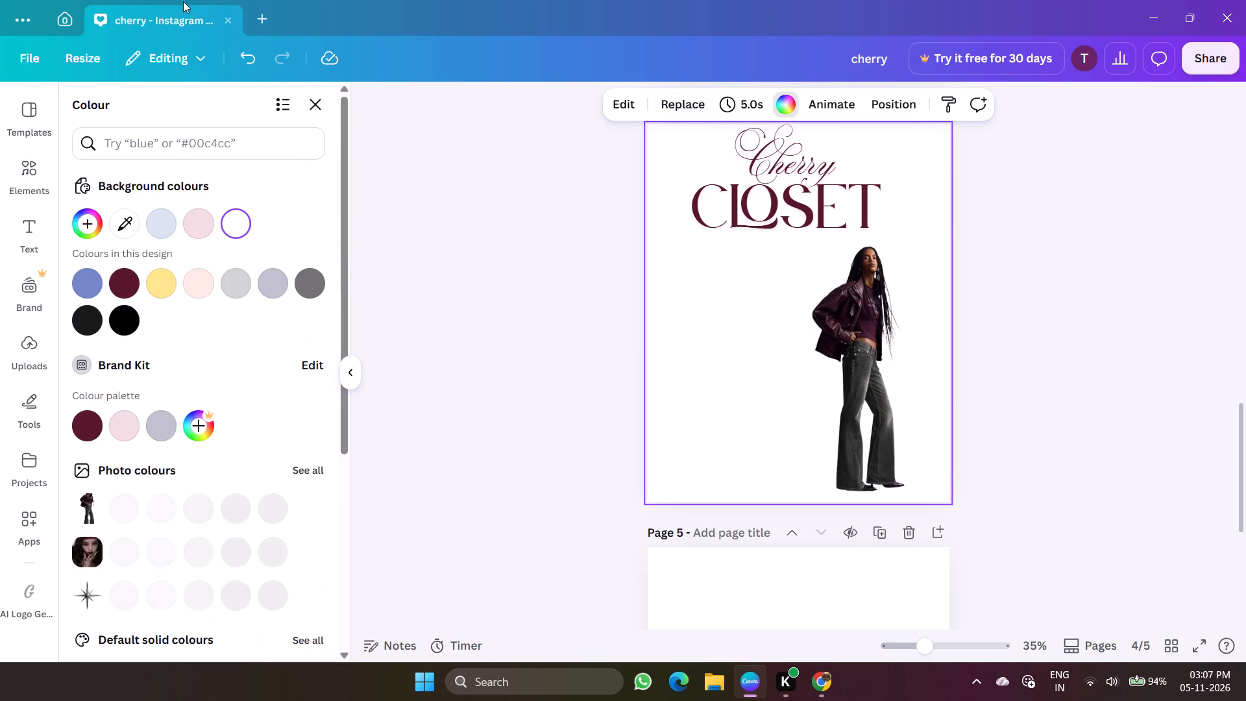
{"action": "left_click", "coordinate": [815, 674]}
{"action": "scroll", "coordinate": [752, 453], "scroll_direction": "up", "scroll_amount": 5}
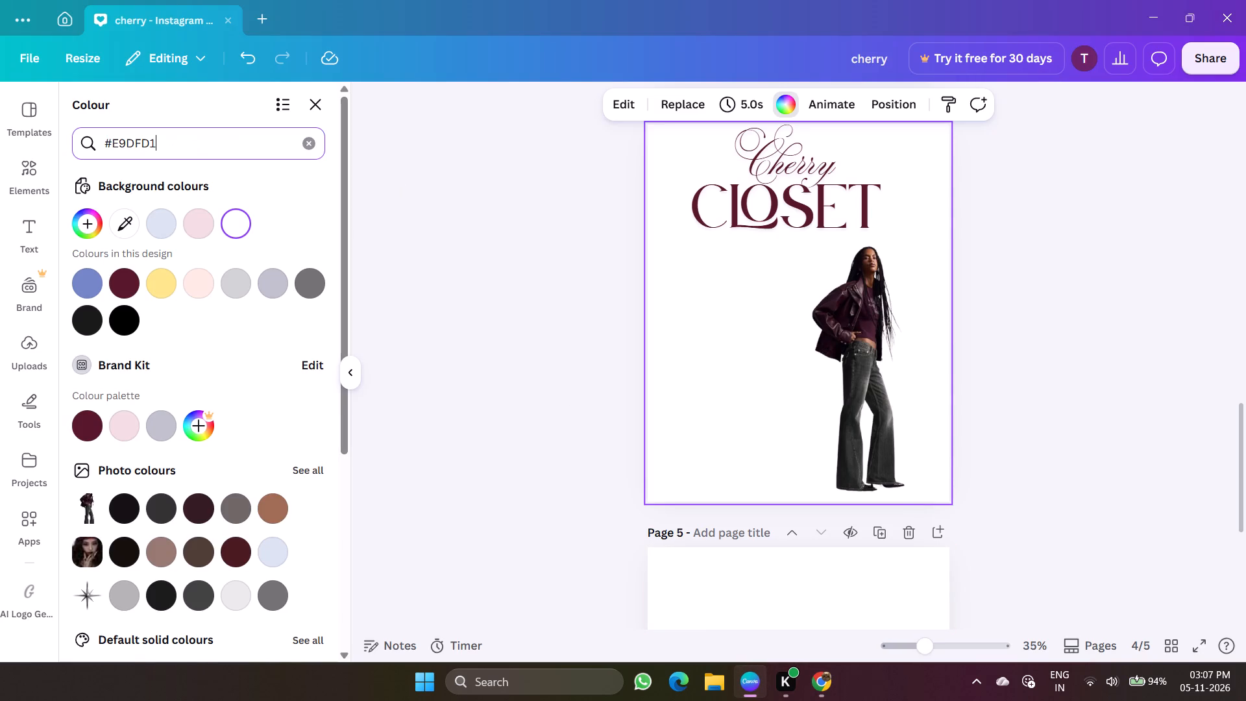
{"action": "key", "text": "Return"}
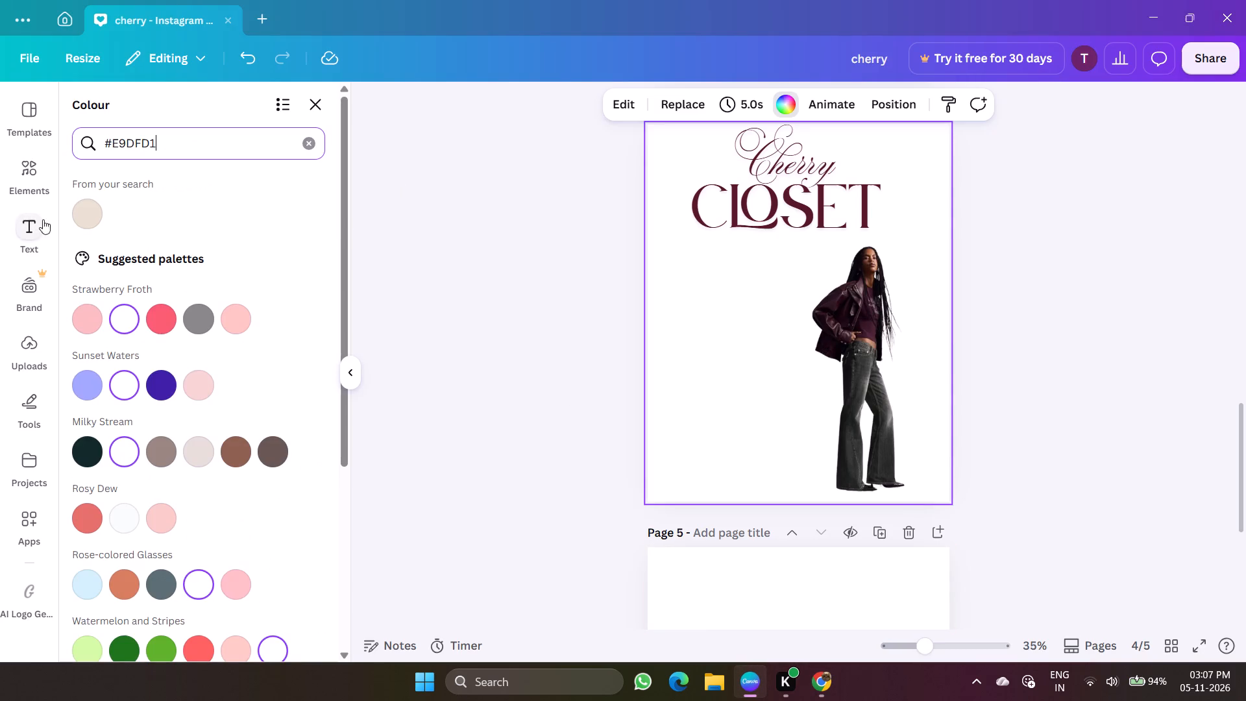
{"action": "left_click", "coordinate": [97, 219]}
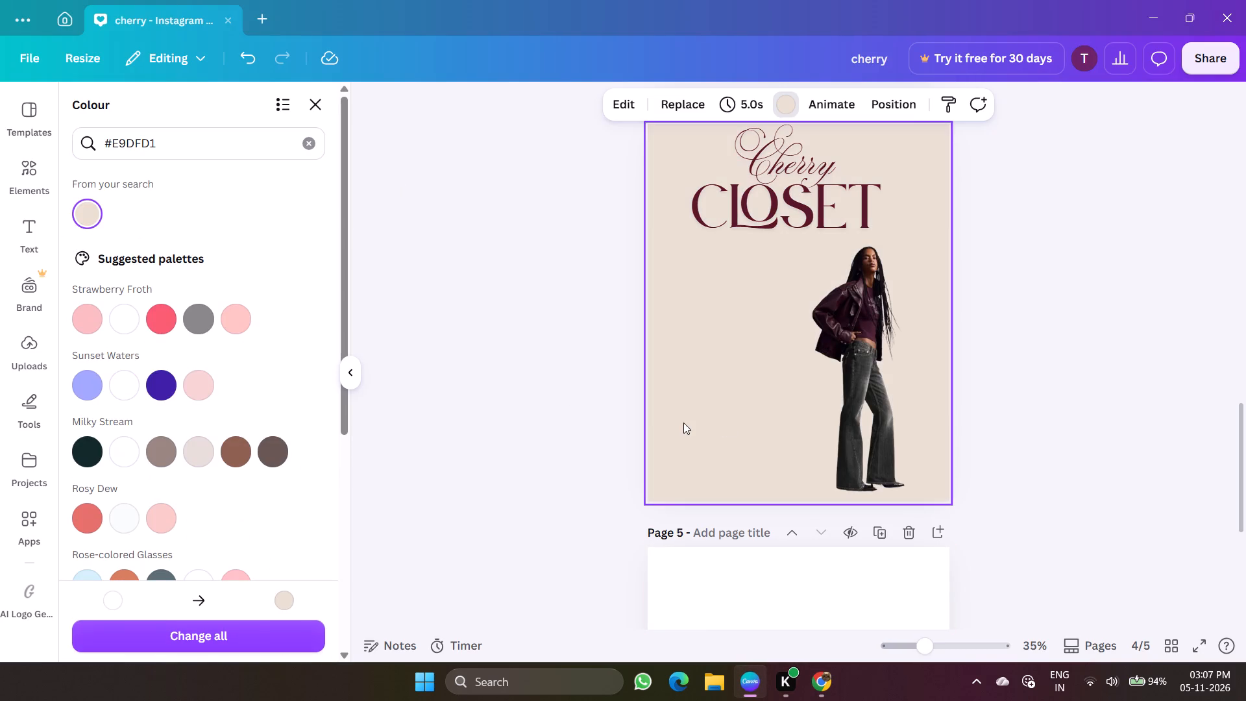
{"action": "left_click", "coordinate": [1067, 437]}
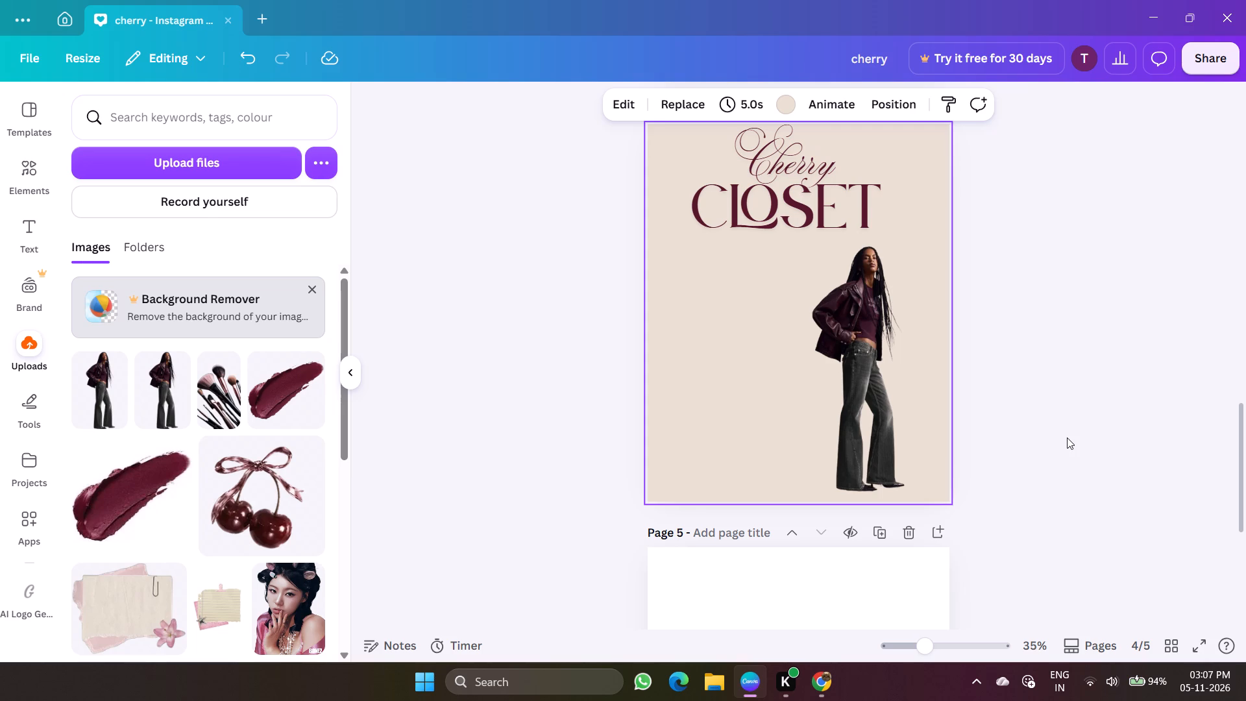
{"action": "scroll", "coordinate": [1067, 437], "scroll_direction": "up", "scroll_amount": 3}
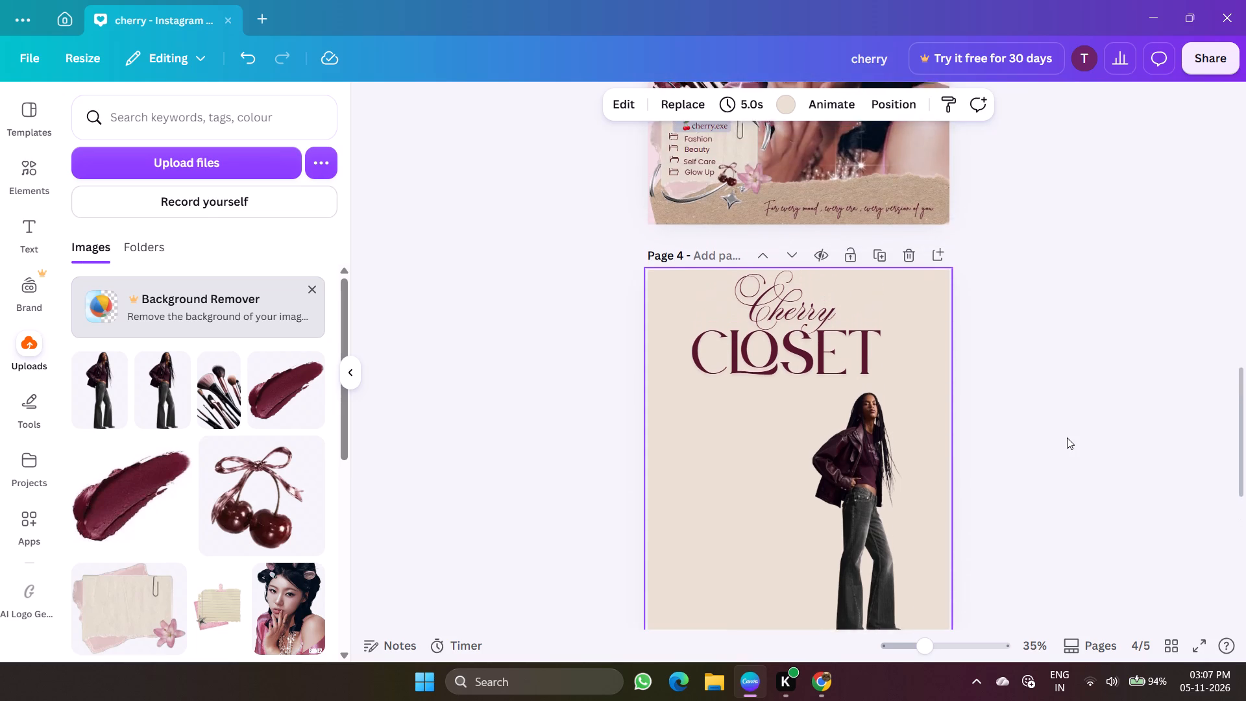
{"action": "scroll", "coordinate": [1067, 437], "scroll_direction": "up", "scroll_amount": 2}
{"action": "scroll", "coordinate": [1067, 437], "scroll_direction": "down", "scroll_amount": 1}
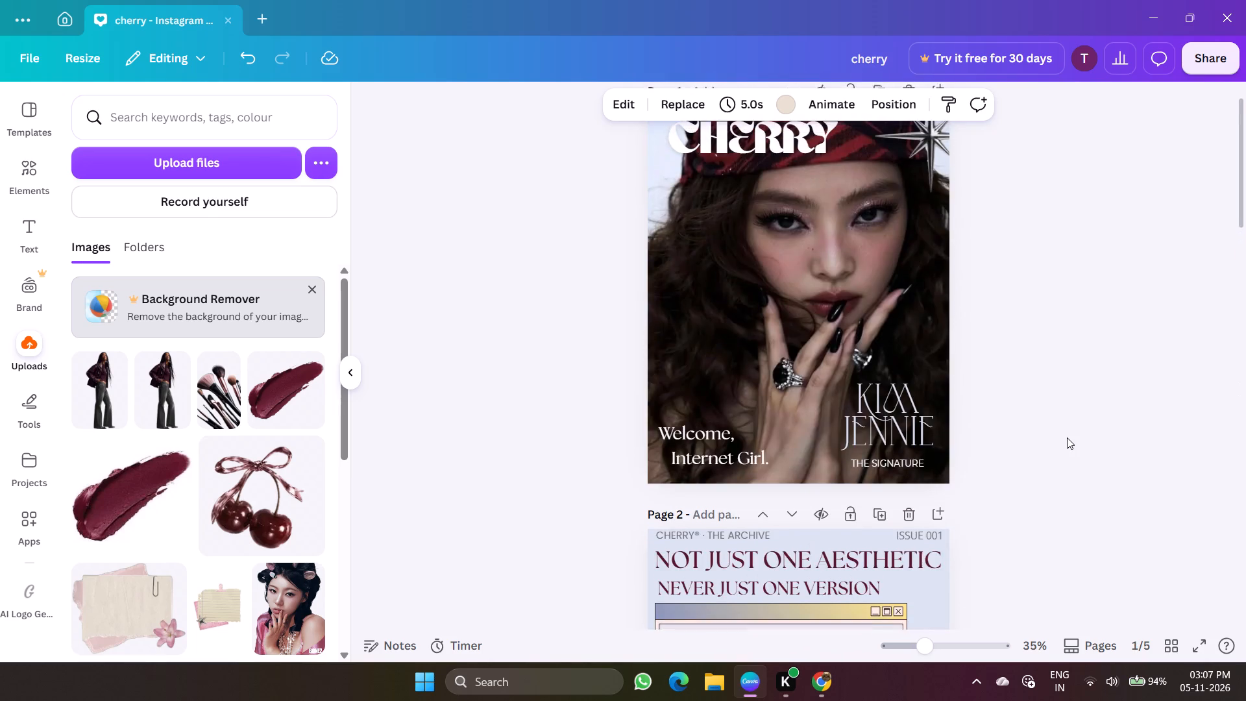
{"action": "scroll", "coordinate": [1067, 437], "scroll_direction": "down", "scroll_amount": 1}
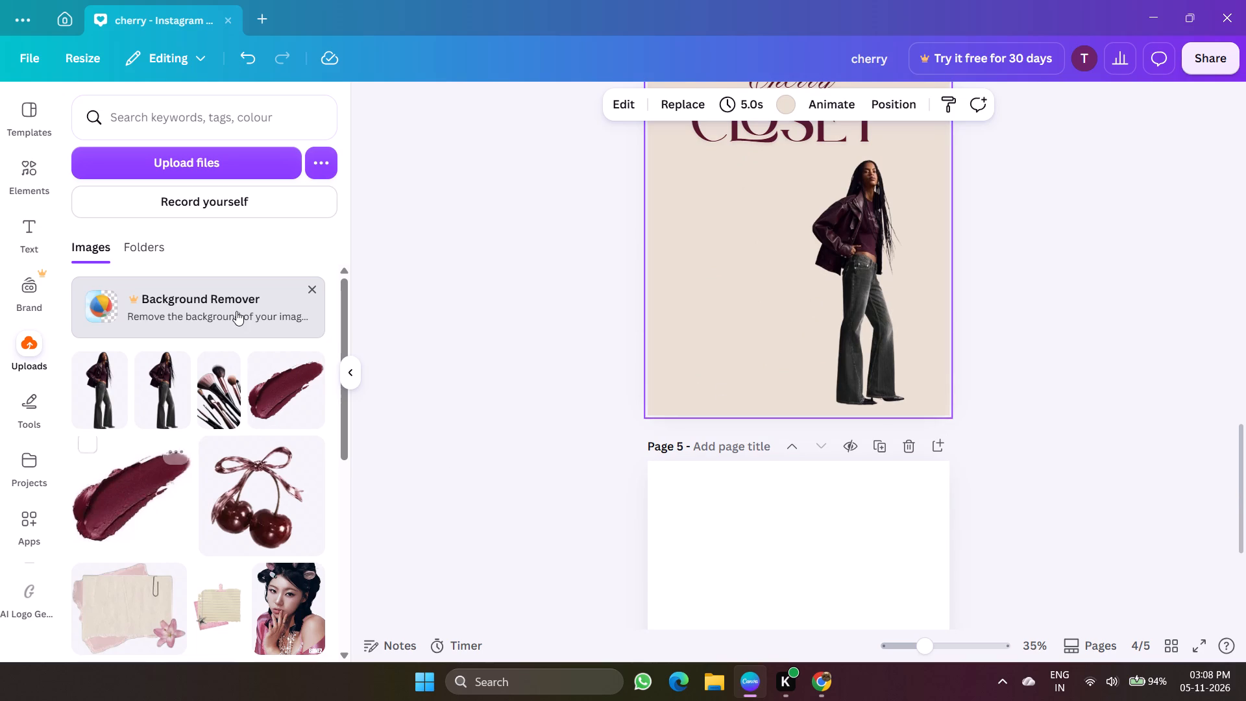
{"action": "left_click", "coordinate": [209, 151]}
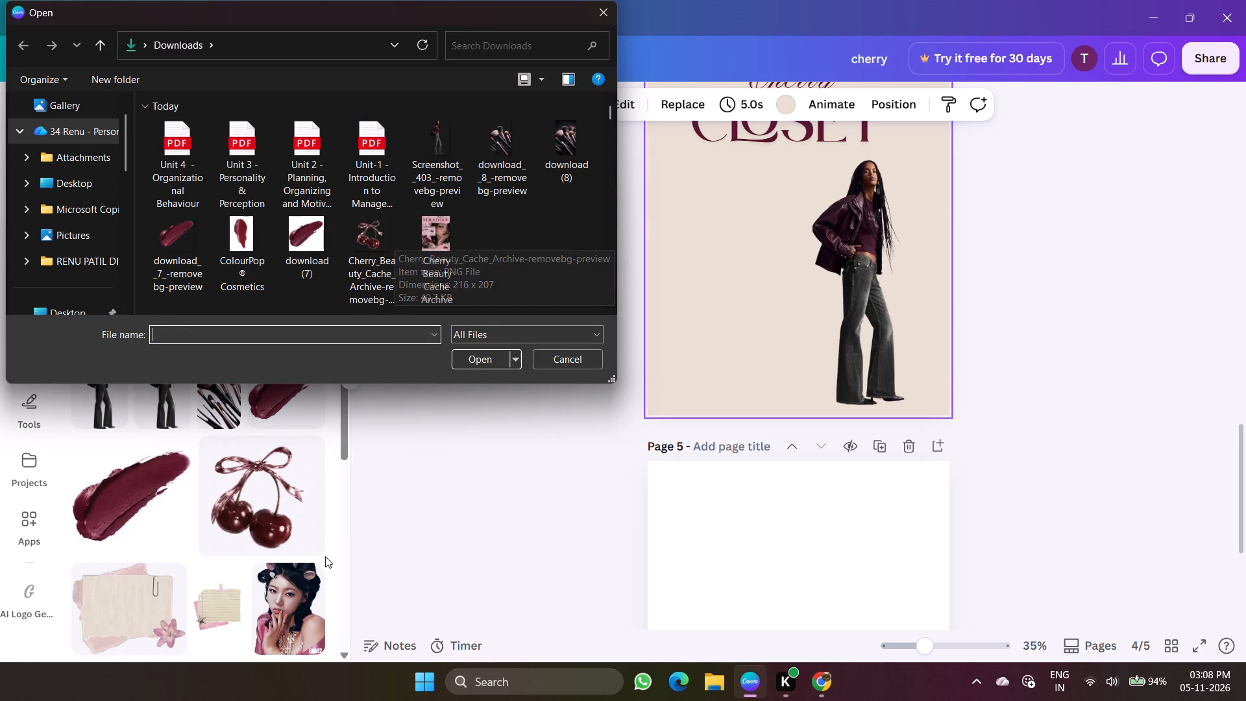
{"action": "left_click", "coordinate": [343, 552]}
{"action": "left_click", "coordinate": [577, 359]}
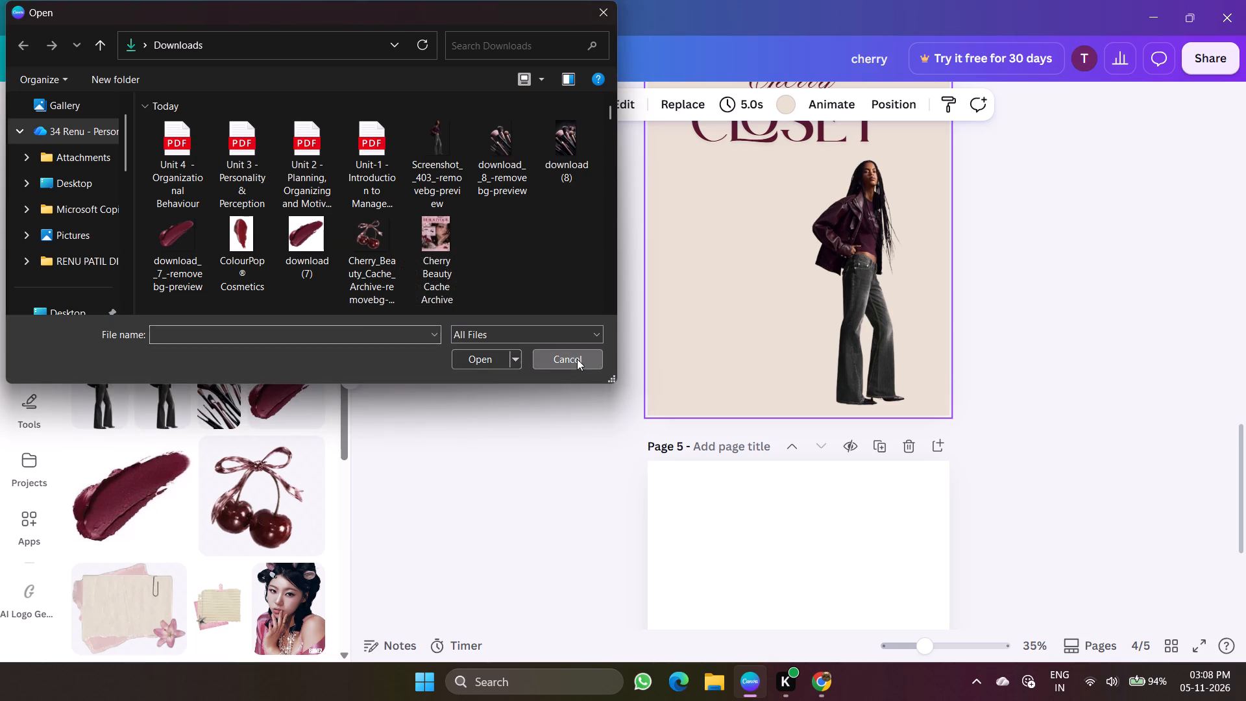
Look through the uploaded images for a paper texture and search them for "white paper".
{"action": "scroll", "coordinate": [129, 550], "scroll_direction": "down", "scroll_amount": 5}
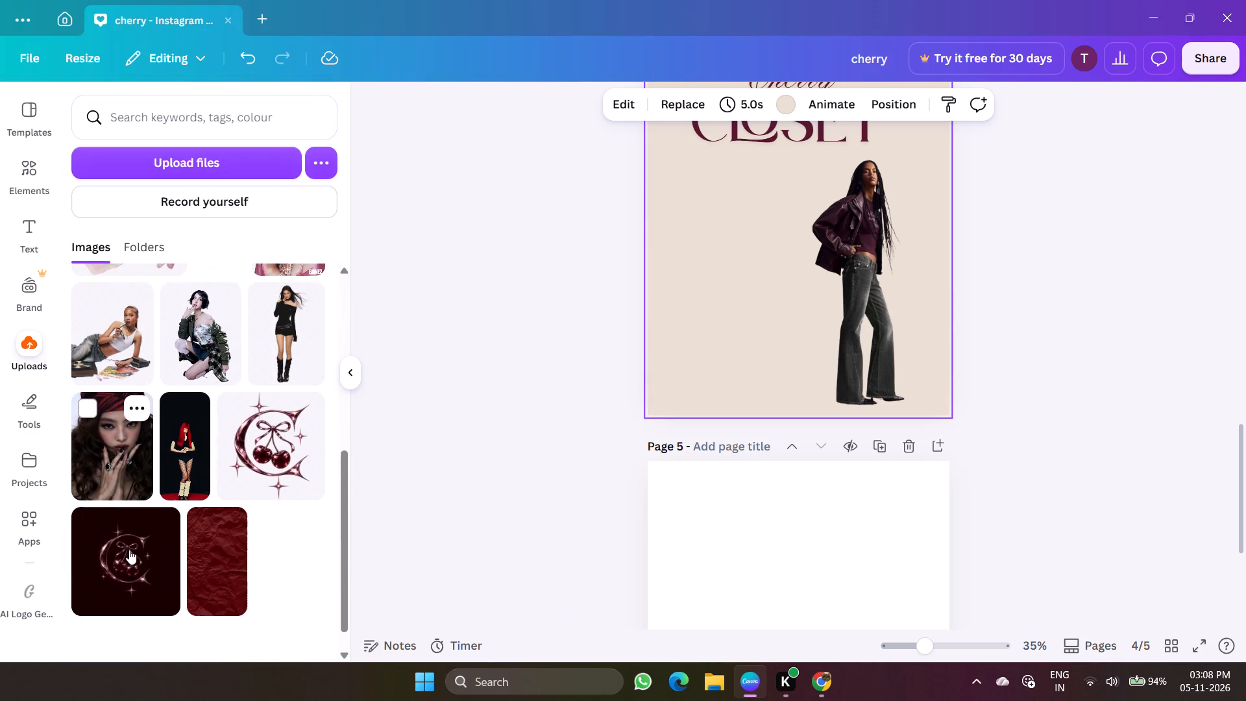
{"action": "scroll", "coordinate": [129, 550], "scroll_direction": "down", "scroll_amount": 1}
{"action": "scroll", "coordinate": [129, 550], "scroll_direction": "up", "scroll_amount": 6}
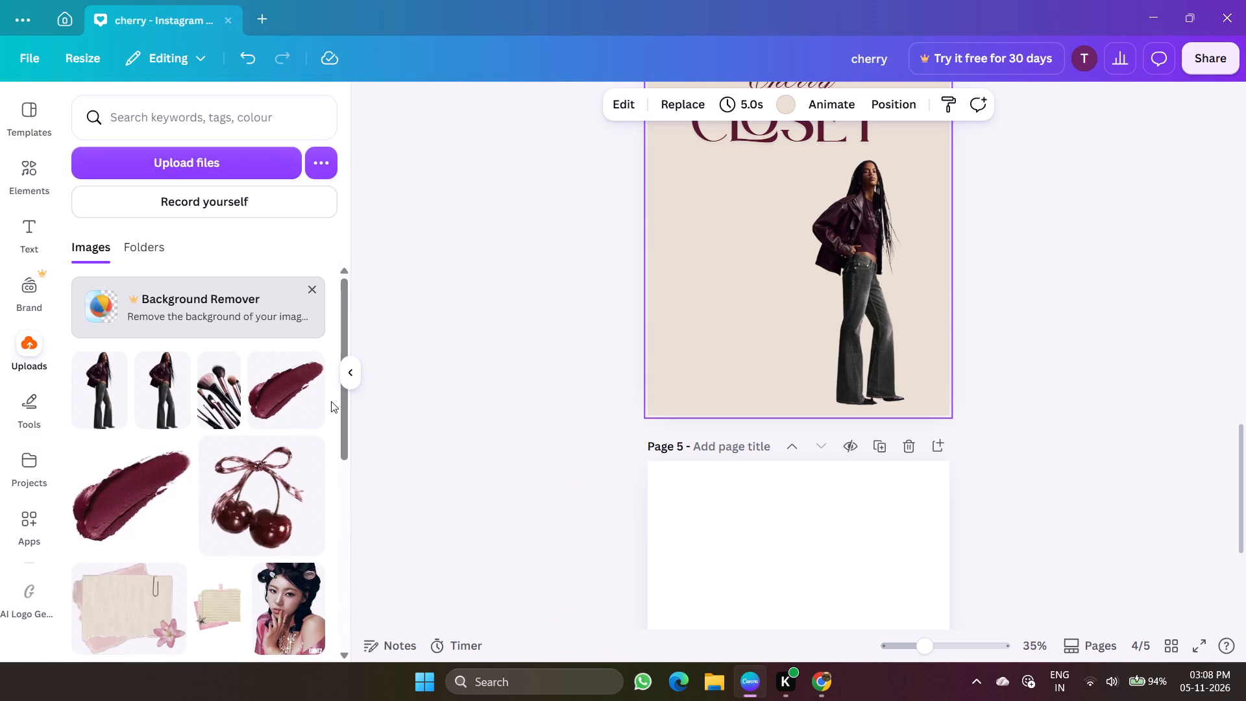
{"action": "left_click", "coordinate": [254, 135]}
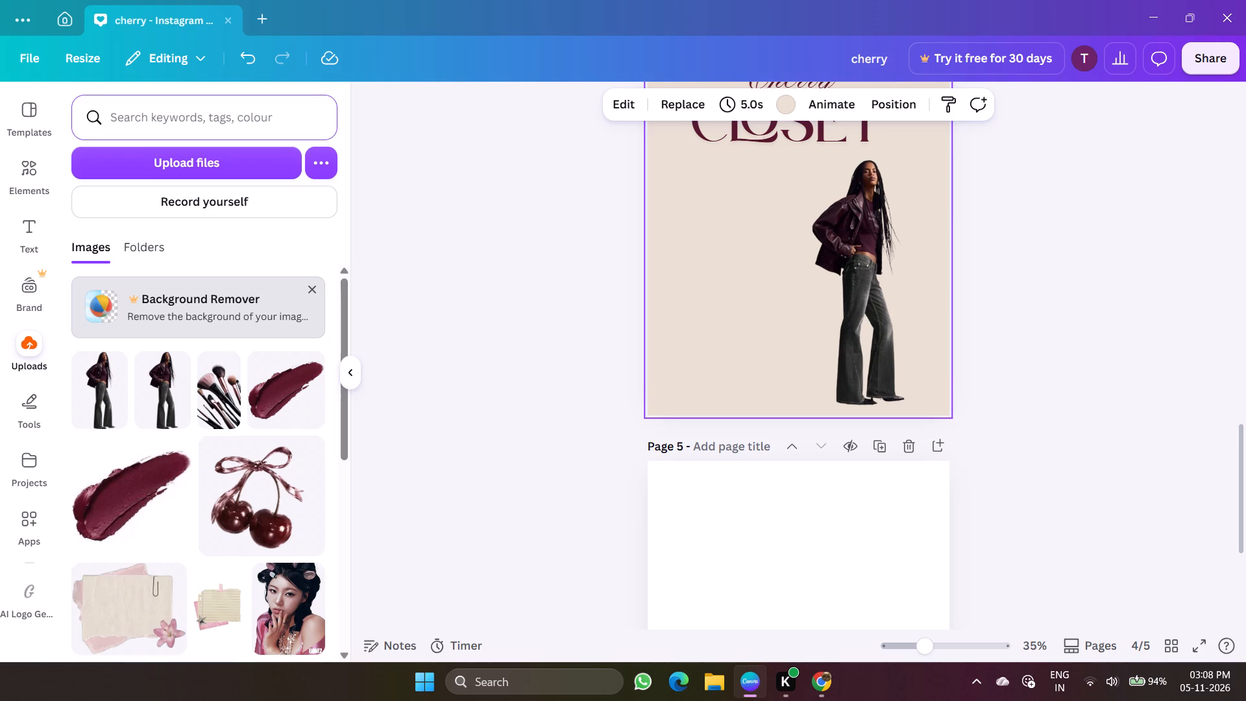
{"action": "left_click", "coordinate": [260, 121]}
{"action": "type", "text": "si"}
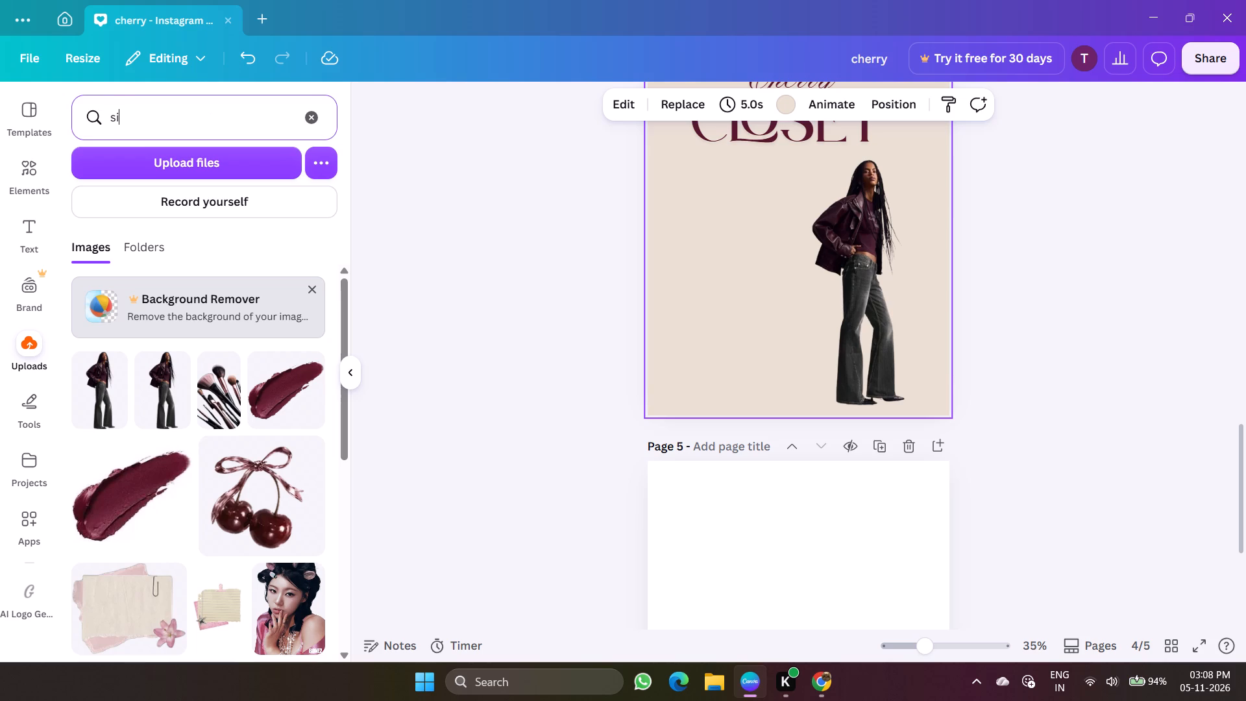
{"action": "key", "text": "BackSpace"}
{"action": "key", "text": "BackSpace"}
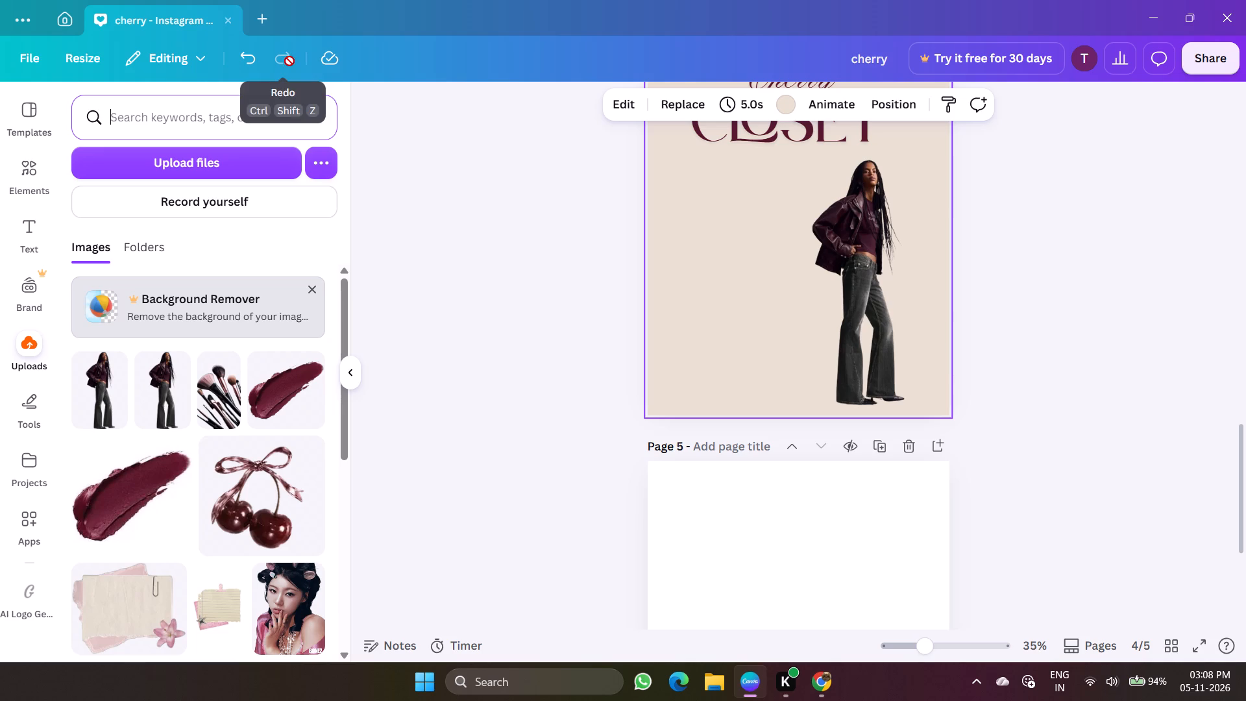
{"action": "type", "text": "white"}
{"action": "key", "text": "space"}
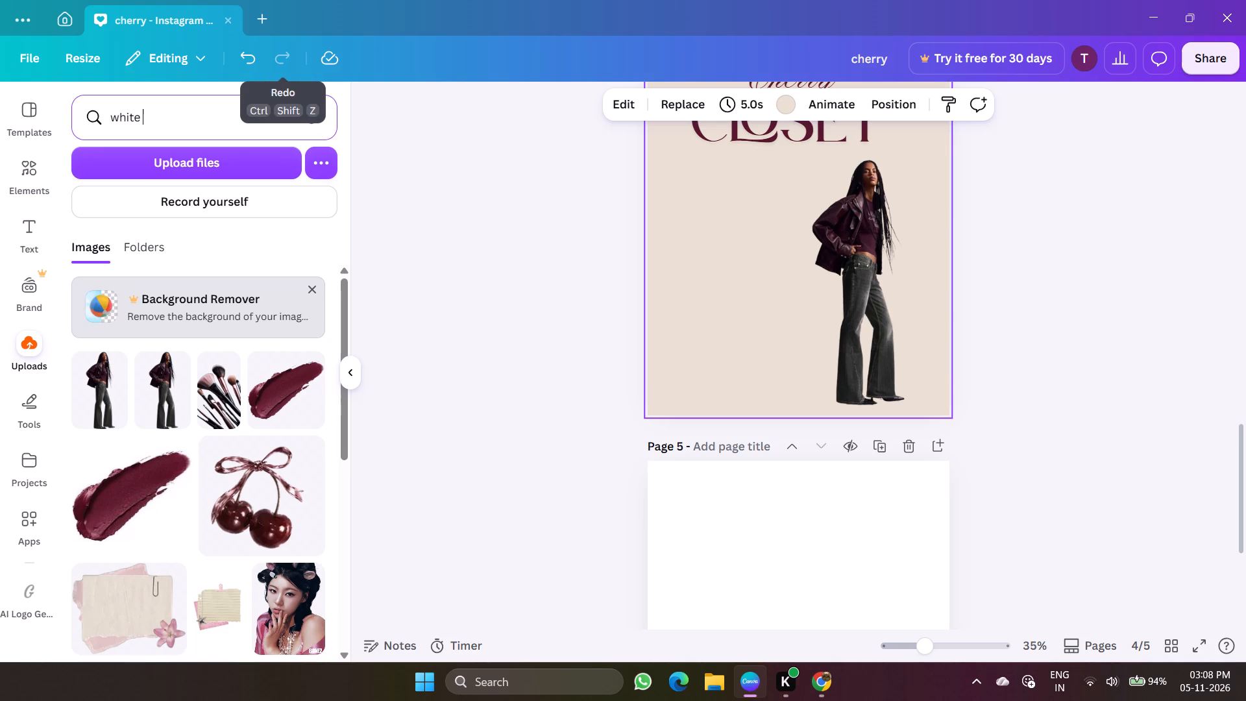
{"action": "type", "text": "pa"}
{"action": "type", "text": "er"}
{"action": "key", "text": "BackSpace"}
{"action": "key", "text": "BackSpace"}
{"action": "type", "text": "per"}
{"action": "key", "text": "Return"}
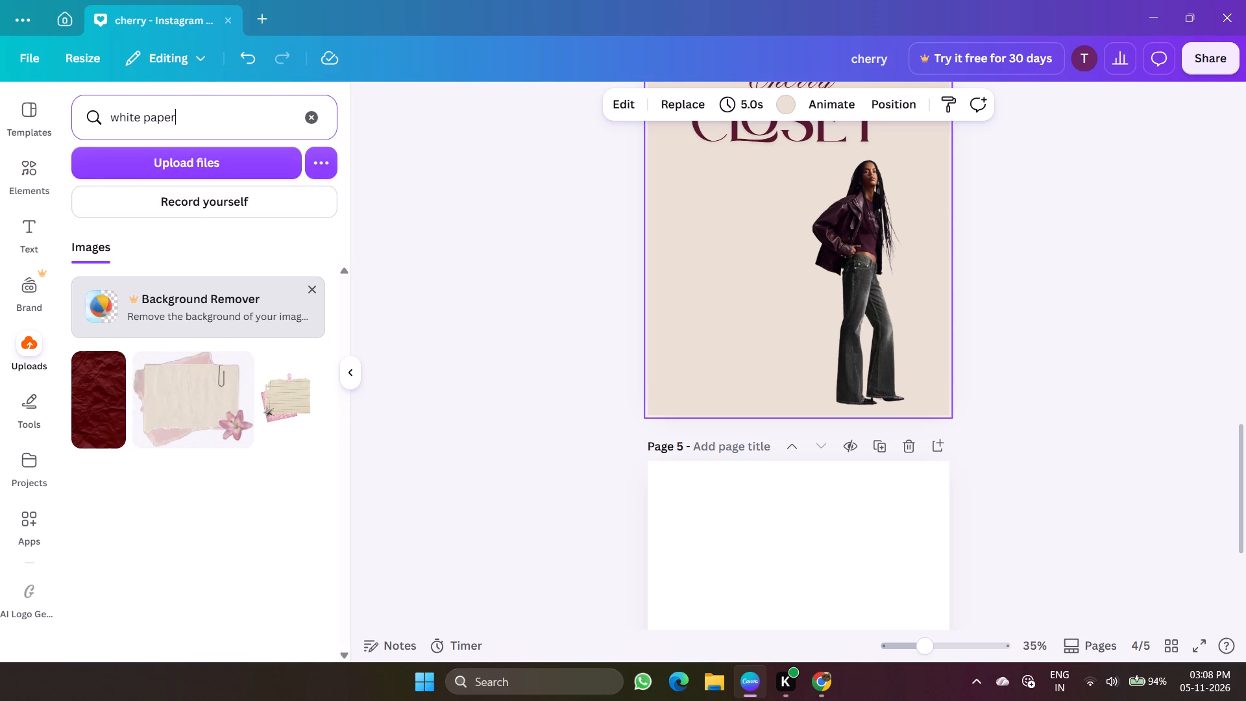
Search the elements library for "white paper", clearing the stray characters typed onto page 4.
{"action": "left_click", "coordinate": [42, 175]}
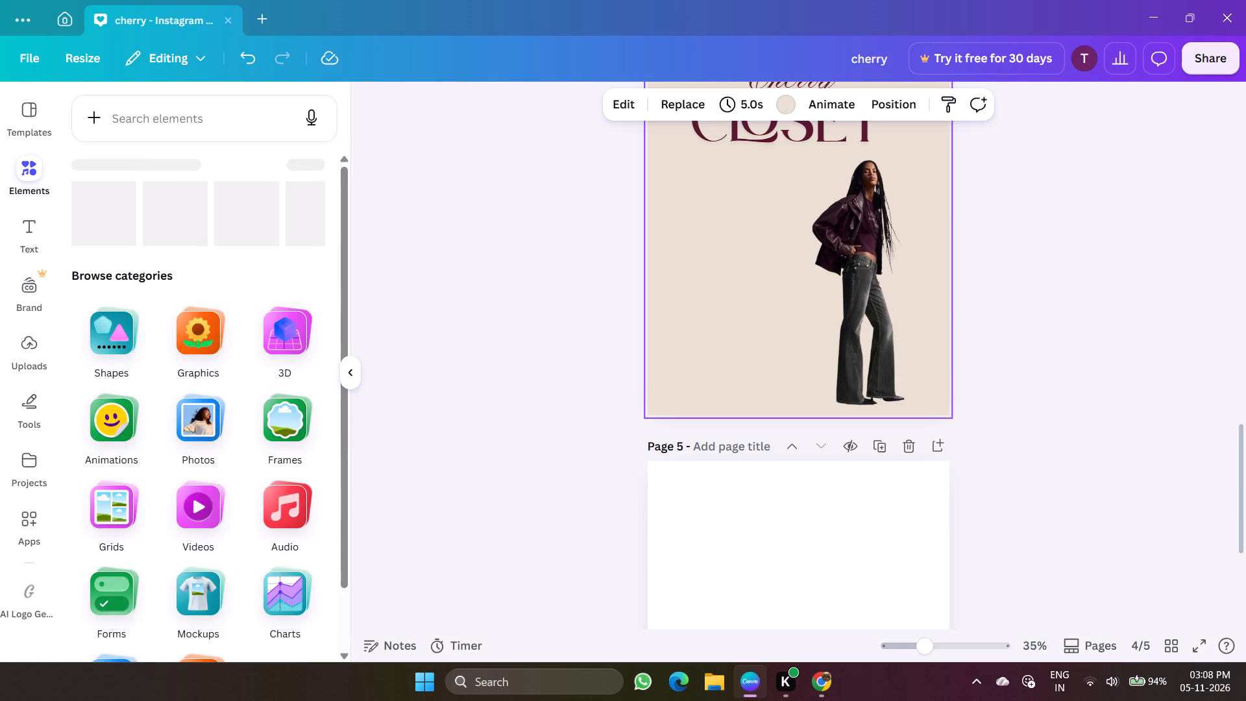
{"action": "left_click", "coordinate": [174, 130]}
{"action": "type", "text": "white p"}
{"action": "key", "text": "BackSpace"}
{"action": "key", "text": "BackSpace"}
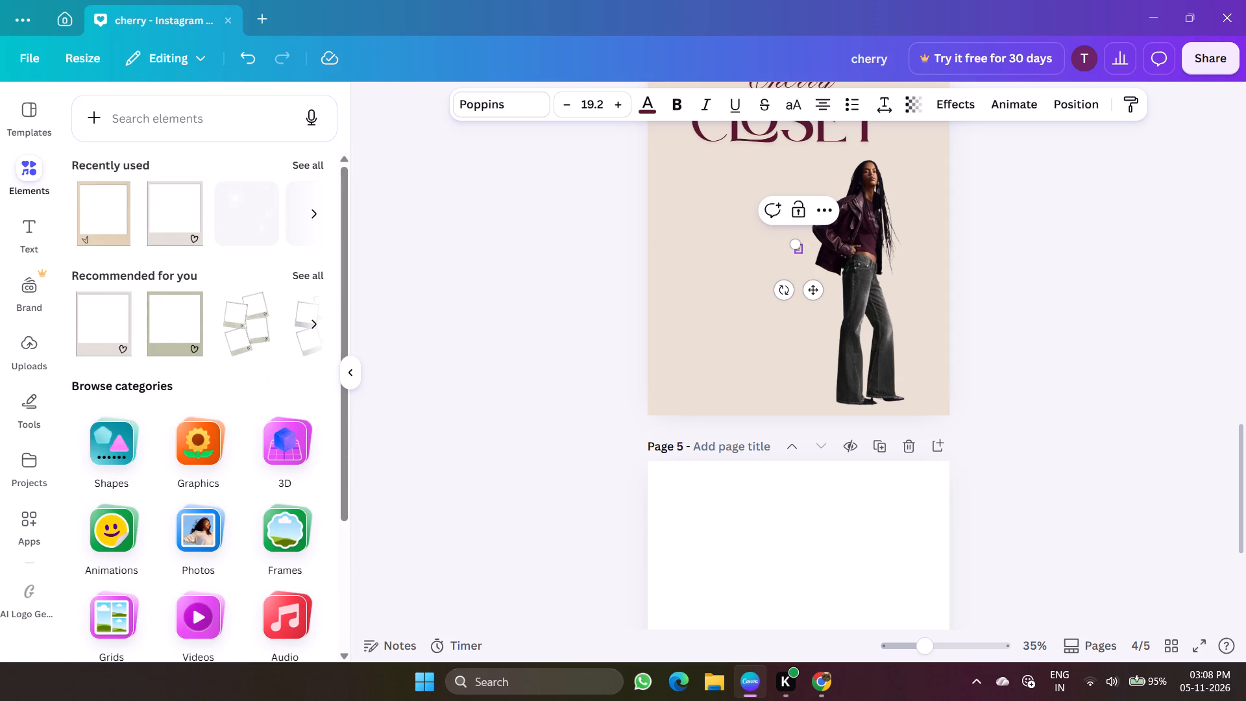
{"action": "key", "text": "BackSpace"}
{"action": "key", "text": "Delete"}
{"action": "left_click", "coordinate": [181, 114]}
{"action": "type", "text": "white"}
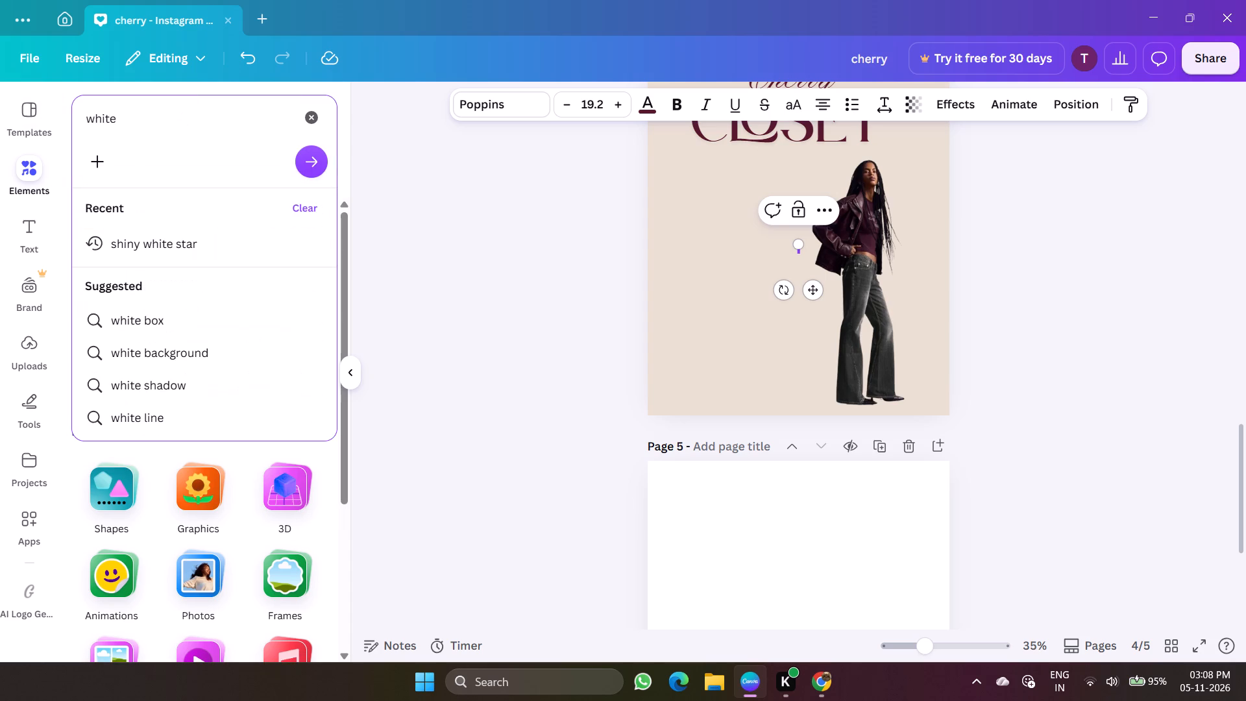
{"action": "key", "text": "space"}
{"action": "key", "text": "p"}
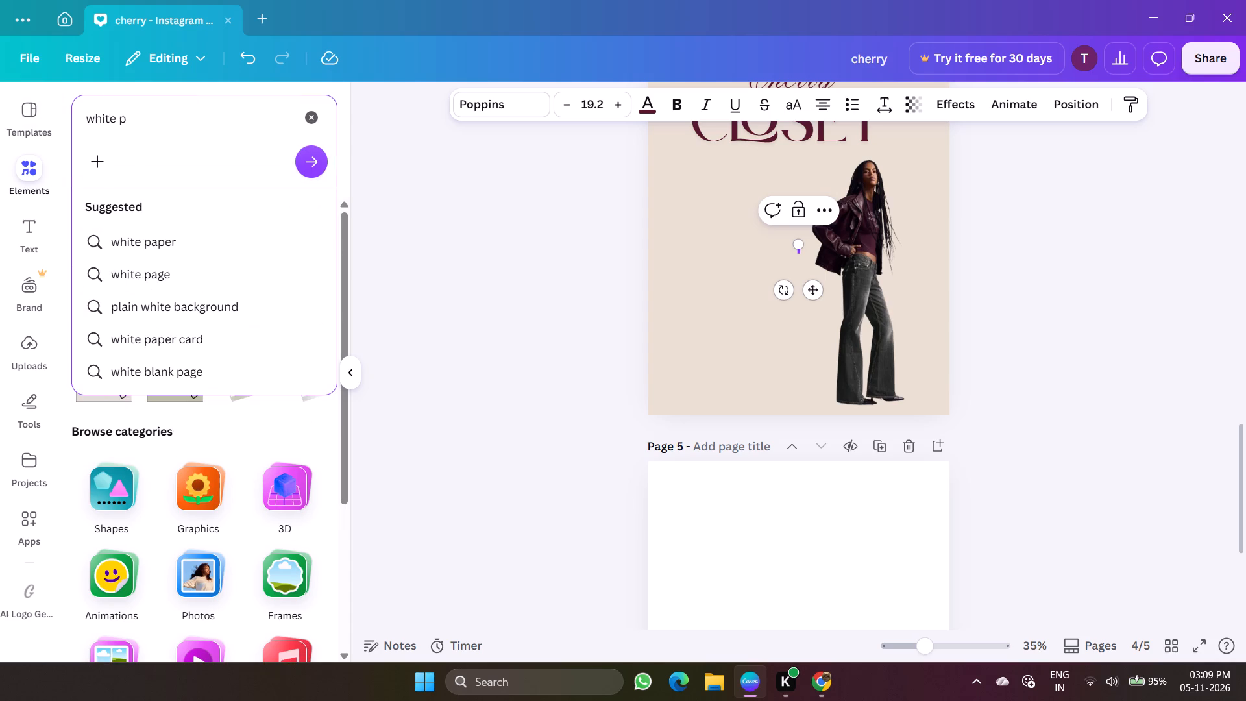
{"action": "left_click", "coordinate": [179, 249]}
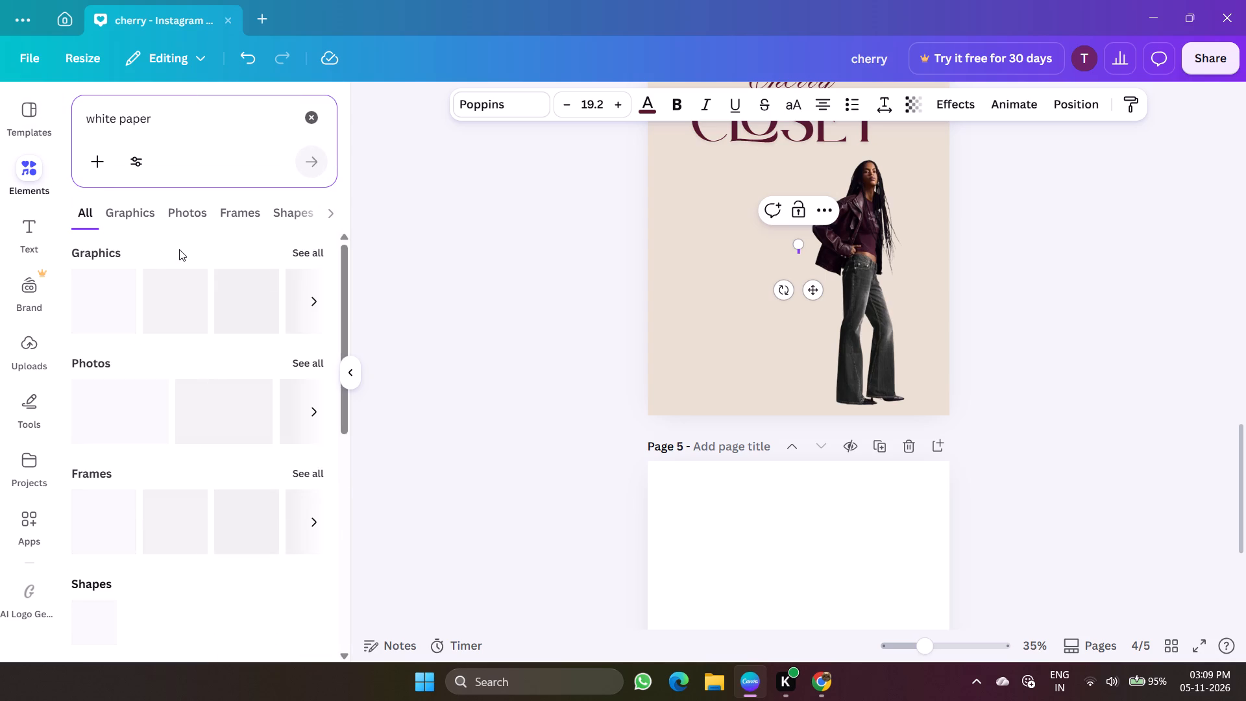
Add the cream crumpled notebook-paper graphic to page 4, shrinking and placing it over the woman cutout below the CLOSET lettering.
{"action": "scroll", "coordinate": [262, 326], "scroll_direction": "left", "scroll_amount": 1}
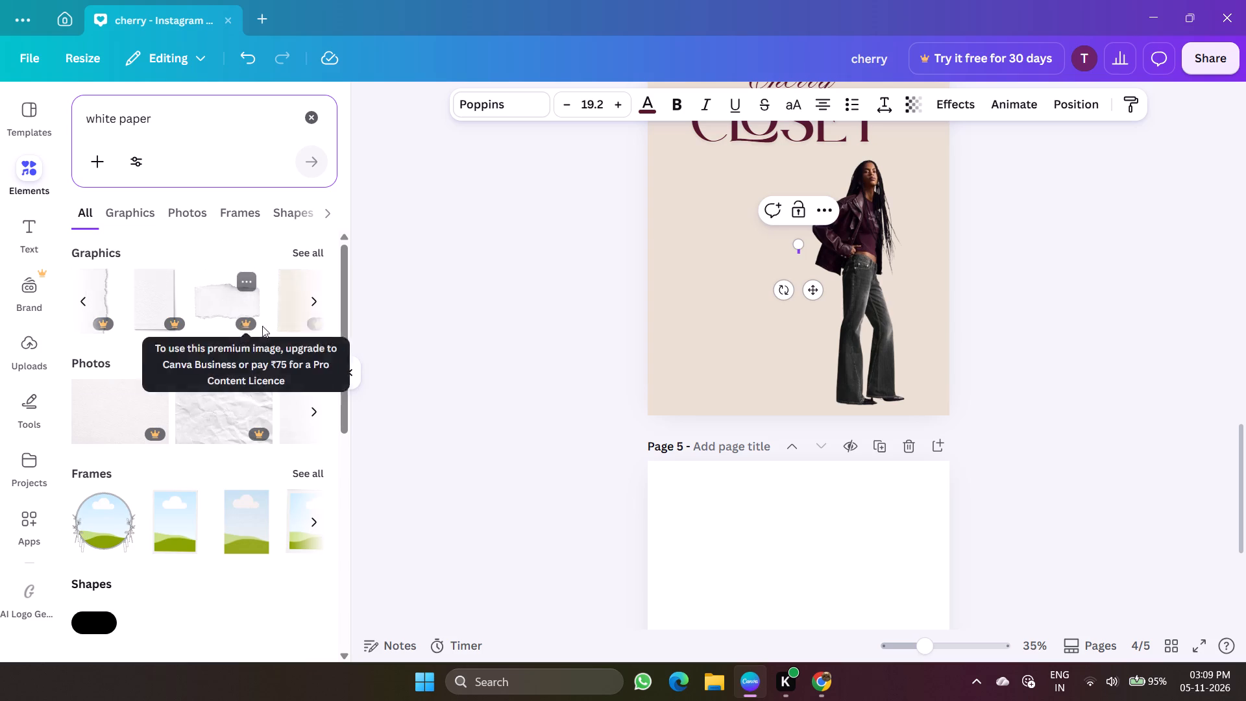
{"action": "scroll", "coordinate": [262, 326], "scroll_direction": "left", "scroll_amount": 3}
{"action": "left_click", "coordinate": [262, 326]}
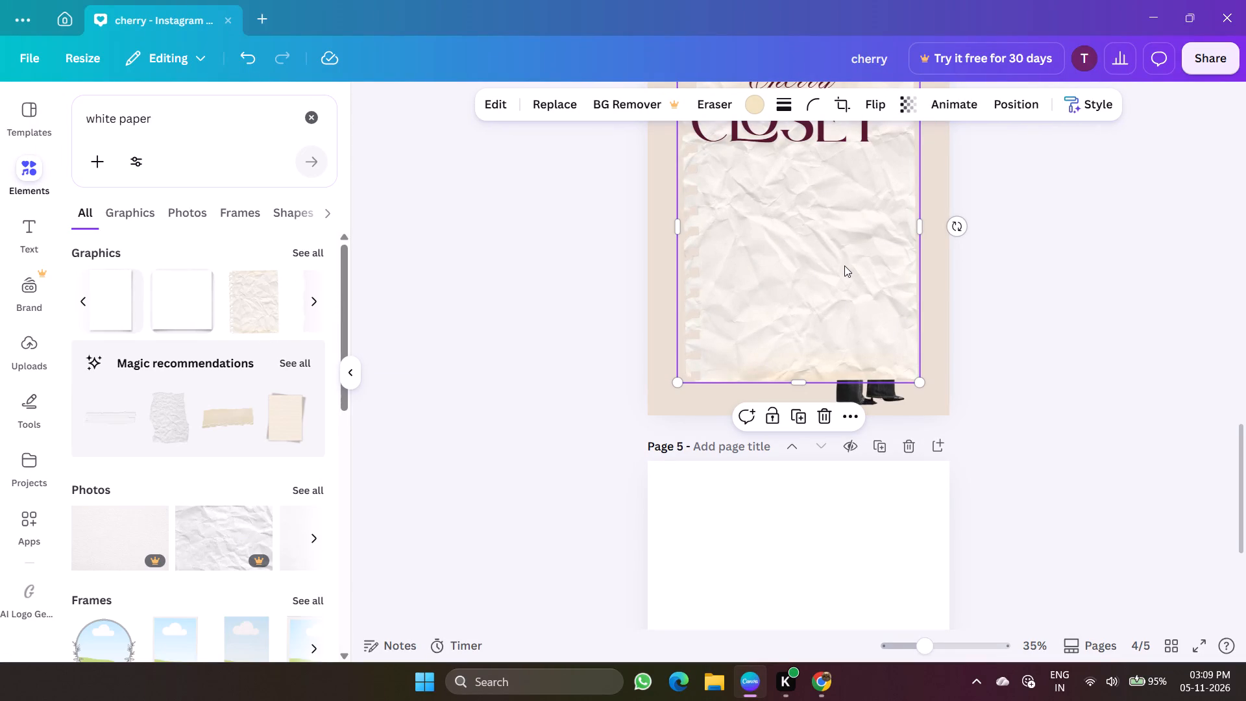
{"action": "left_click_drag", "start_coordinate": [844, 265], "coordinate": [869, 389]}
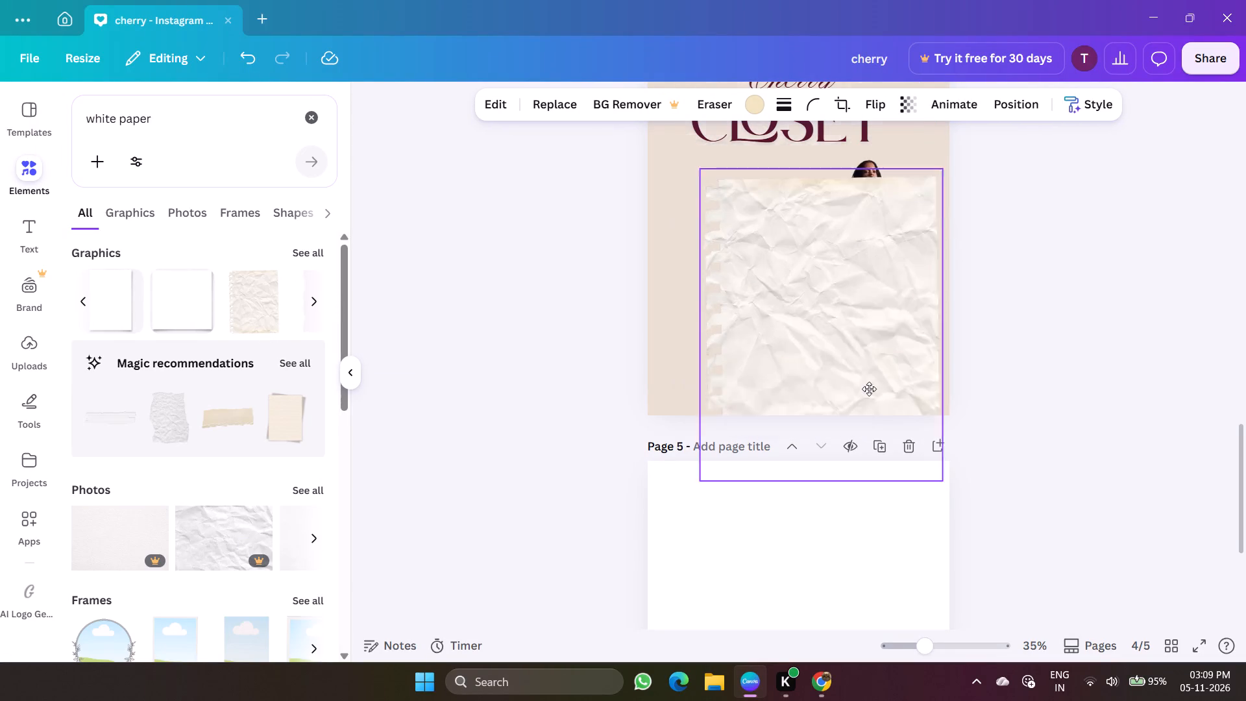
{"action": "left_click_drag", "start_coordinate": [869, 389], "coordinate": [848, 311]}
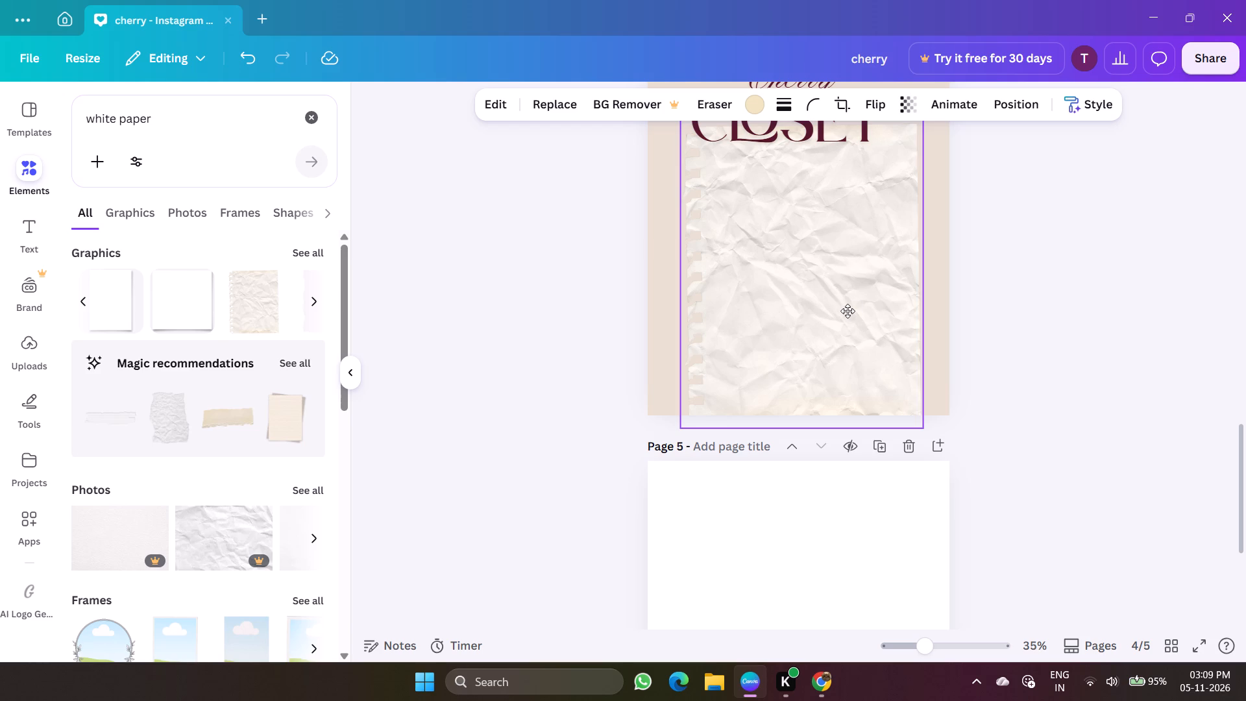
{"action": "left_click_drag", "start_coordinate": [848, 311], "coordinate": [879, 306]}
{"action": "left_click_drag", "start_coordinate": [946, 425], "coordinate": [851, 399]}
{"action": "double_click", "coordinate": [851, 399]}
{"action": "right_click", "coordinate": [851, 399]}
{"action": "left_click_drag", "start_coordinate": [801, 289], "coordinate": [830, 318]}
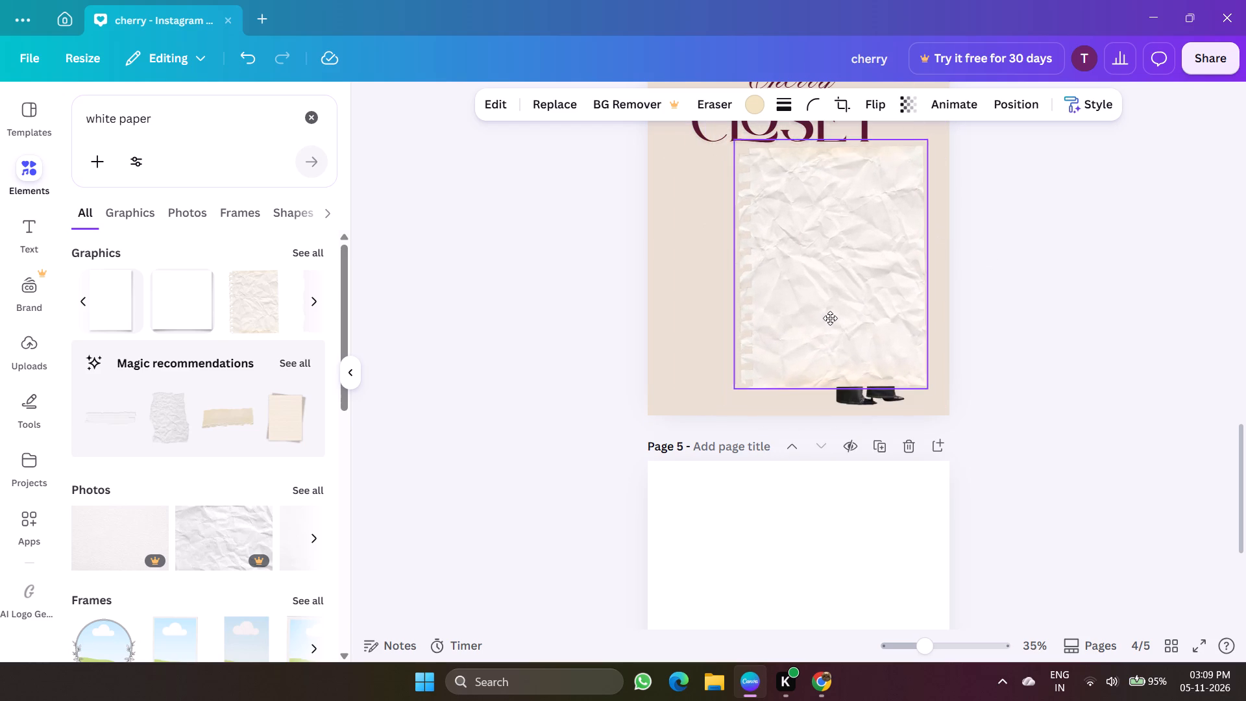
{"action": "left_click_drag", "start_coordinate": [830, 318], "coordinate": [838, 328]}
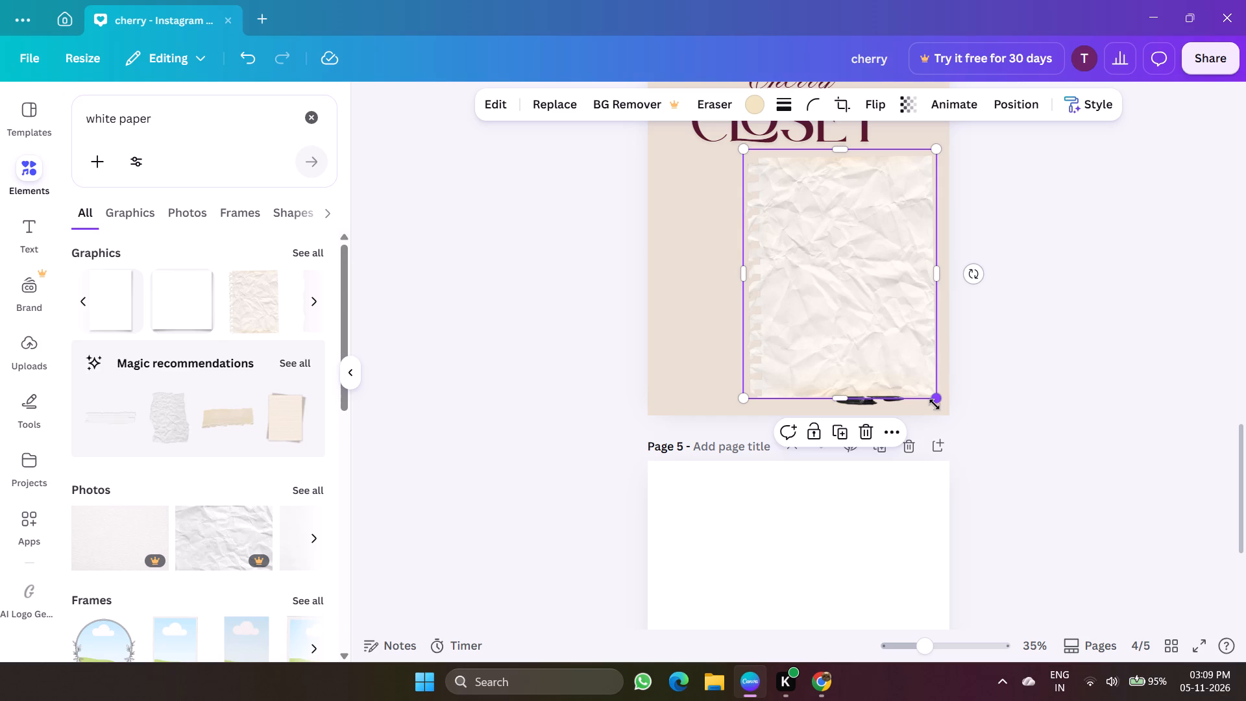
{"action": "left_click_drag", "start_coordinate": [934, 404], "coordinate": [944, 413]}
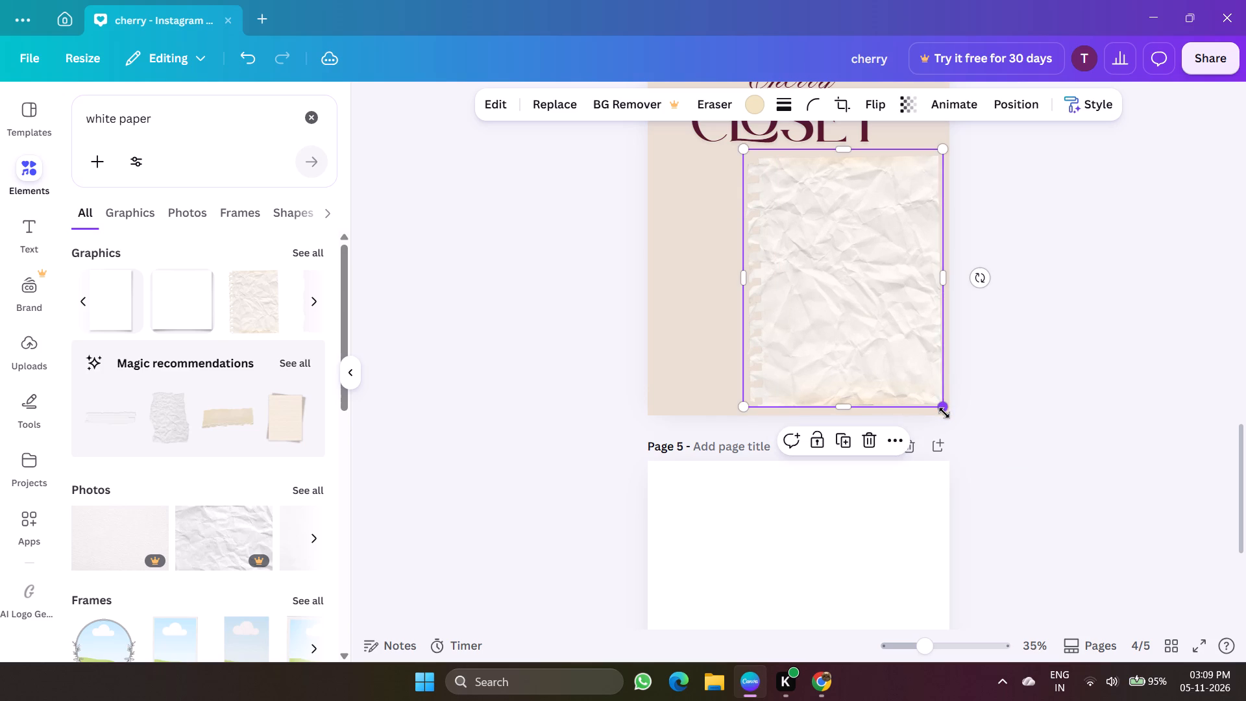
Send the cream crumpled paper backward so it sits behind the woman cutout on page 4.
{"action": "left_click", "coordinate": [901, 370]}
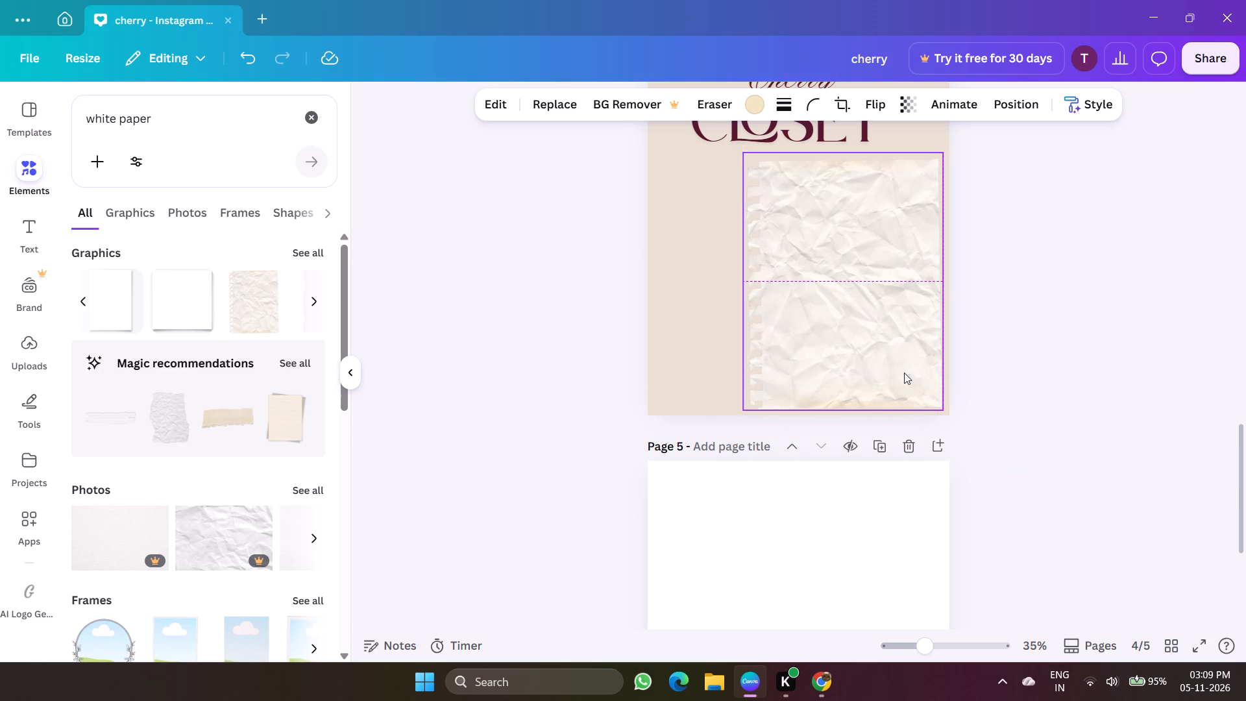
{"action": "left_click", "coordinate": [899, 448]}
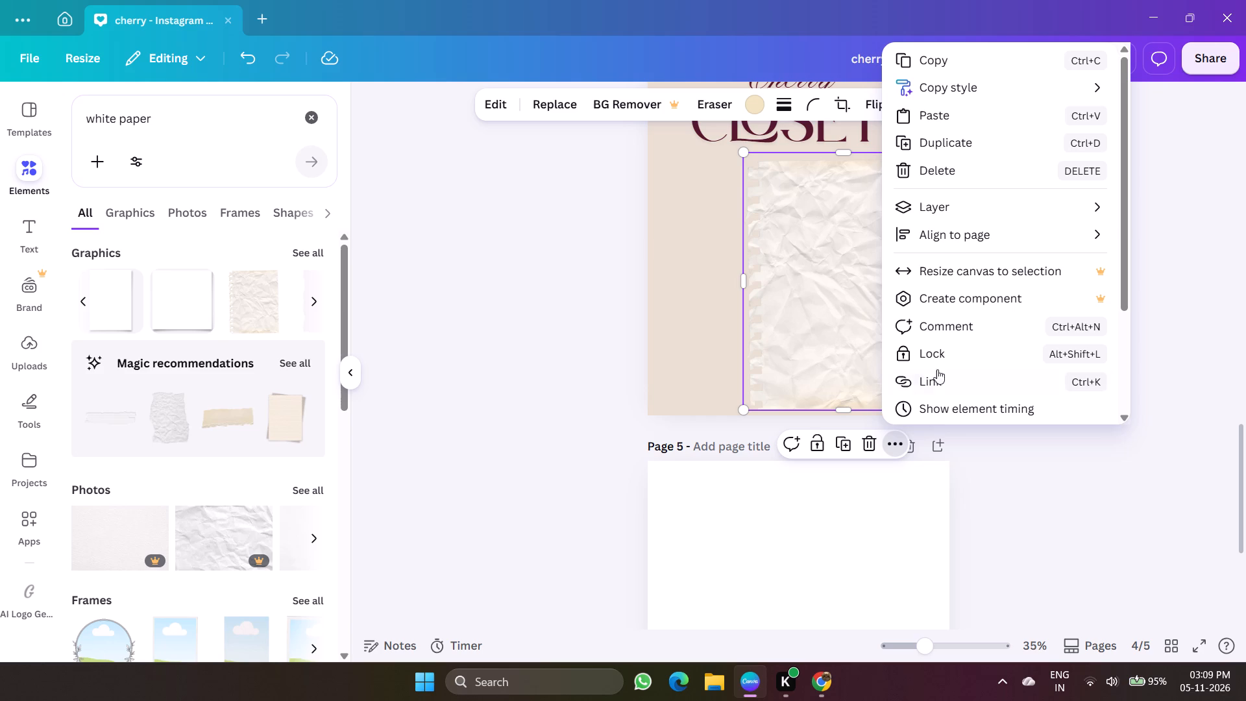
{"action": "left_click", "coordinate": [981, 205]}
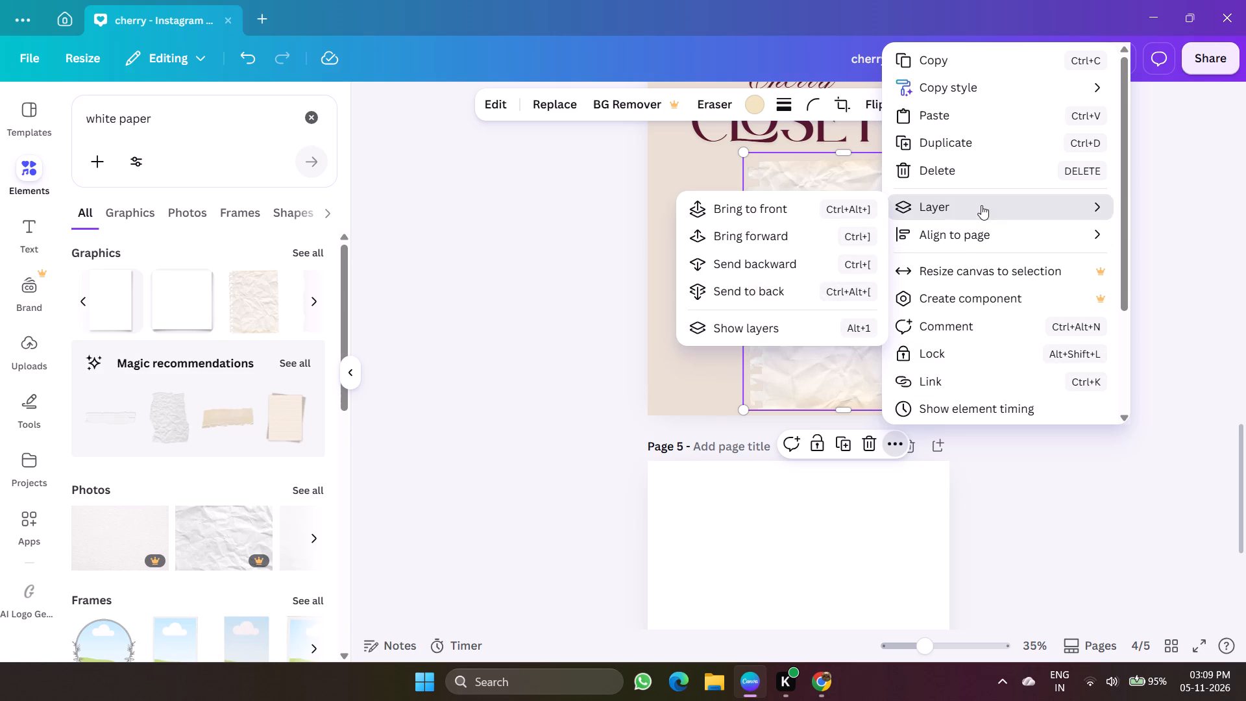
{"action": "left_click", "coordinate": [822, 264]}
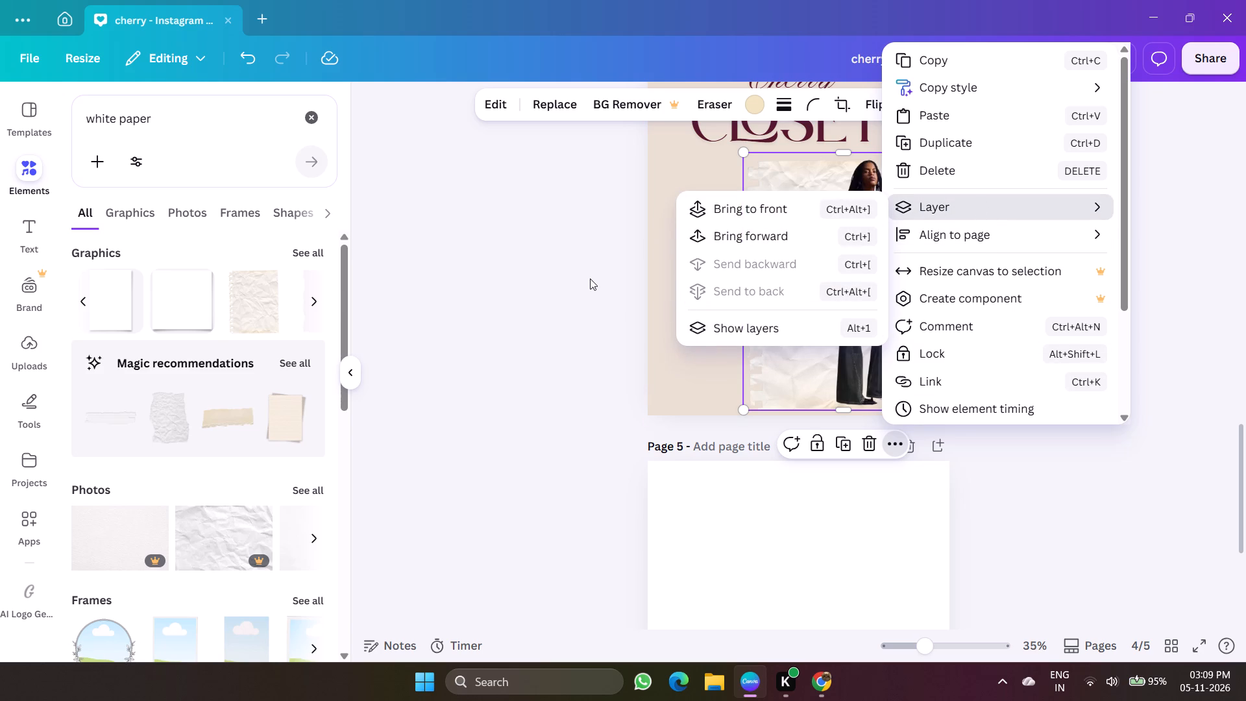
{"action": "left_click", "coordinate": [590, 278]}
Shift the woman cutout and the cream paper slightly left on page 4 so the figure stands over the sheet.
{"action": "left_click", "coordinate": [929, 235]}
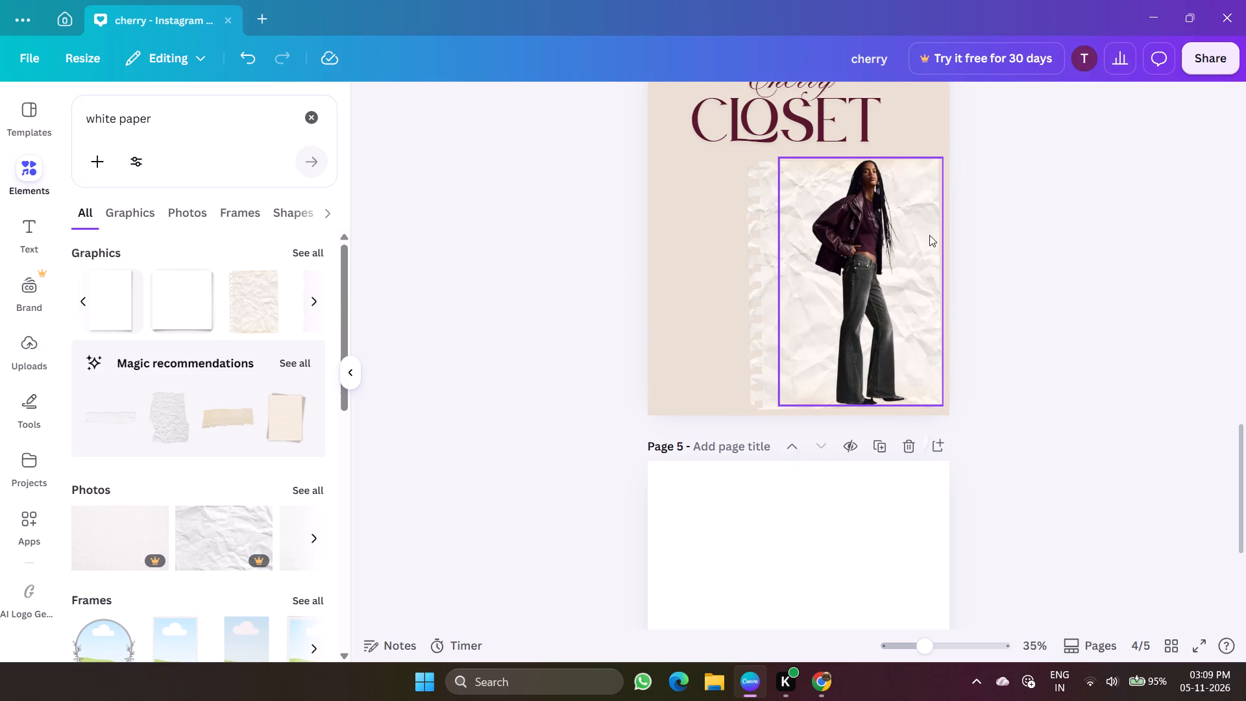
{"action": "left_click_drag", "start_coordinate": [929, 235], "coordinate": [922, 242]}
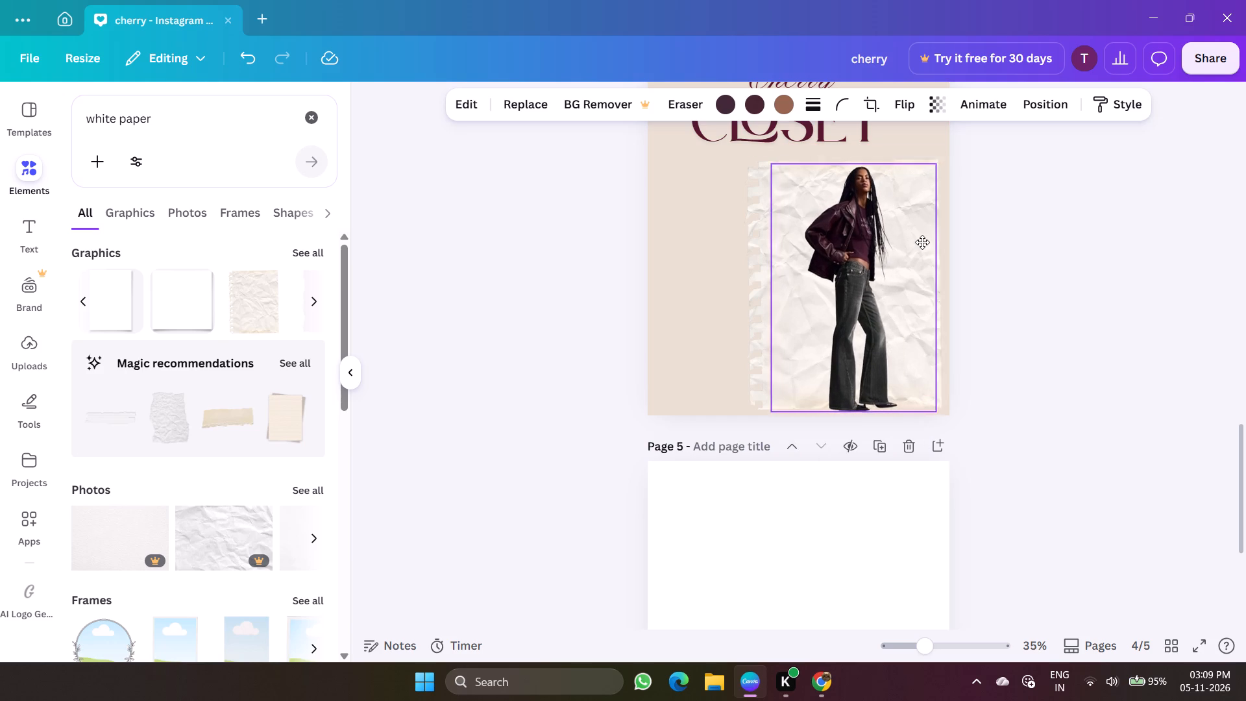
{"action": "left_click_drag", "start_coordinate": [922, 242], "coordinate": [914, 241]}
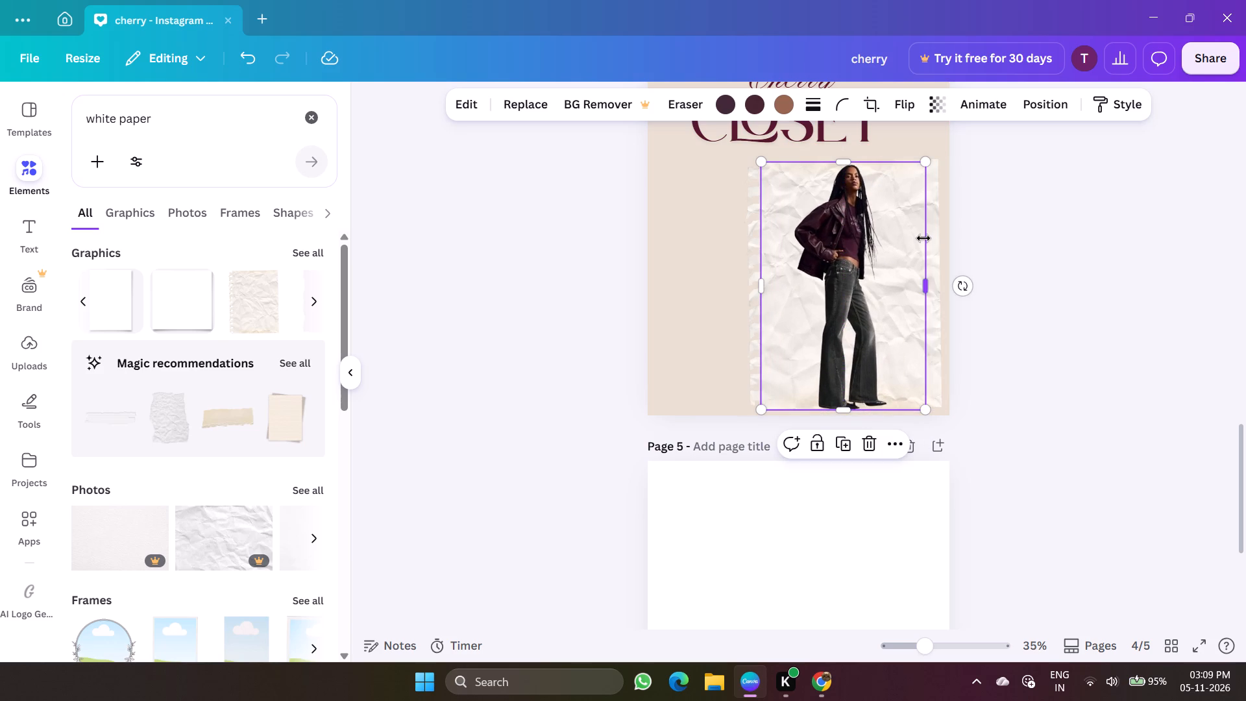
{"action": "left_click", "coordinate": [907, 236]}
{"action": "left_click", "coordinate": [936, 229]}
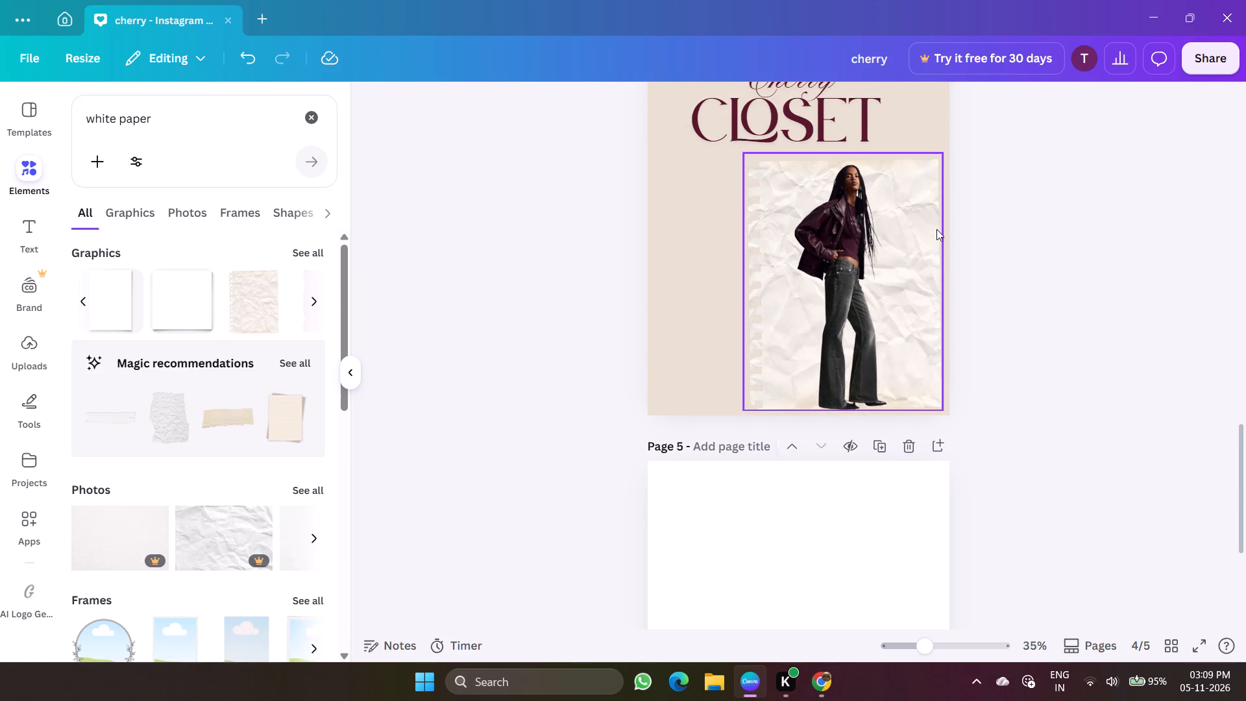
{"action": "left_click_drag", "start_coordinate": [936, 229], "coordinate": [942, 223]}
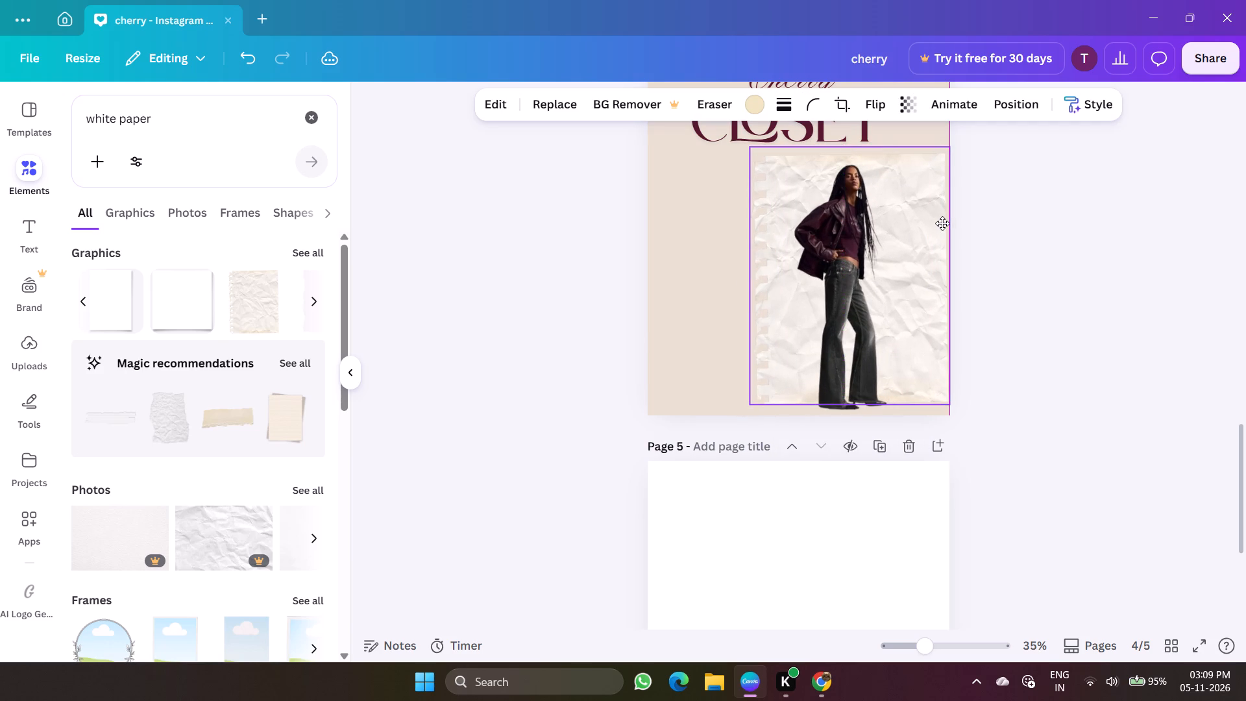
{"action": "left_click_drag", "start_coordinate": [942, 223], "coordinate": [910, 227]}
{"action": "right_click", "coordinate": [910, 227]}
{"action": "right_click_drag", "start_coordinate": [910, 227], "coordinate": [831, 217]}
Add the white crumpled paper graphic with torn edges from the white paper results to page 4.
{"action": "scroll", "coordinate": [266, 310], "scroll_direction": "left", "scroll_amount": 1}
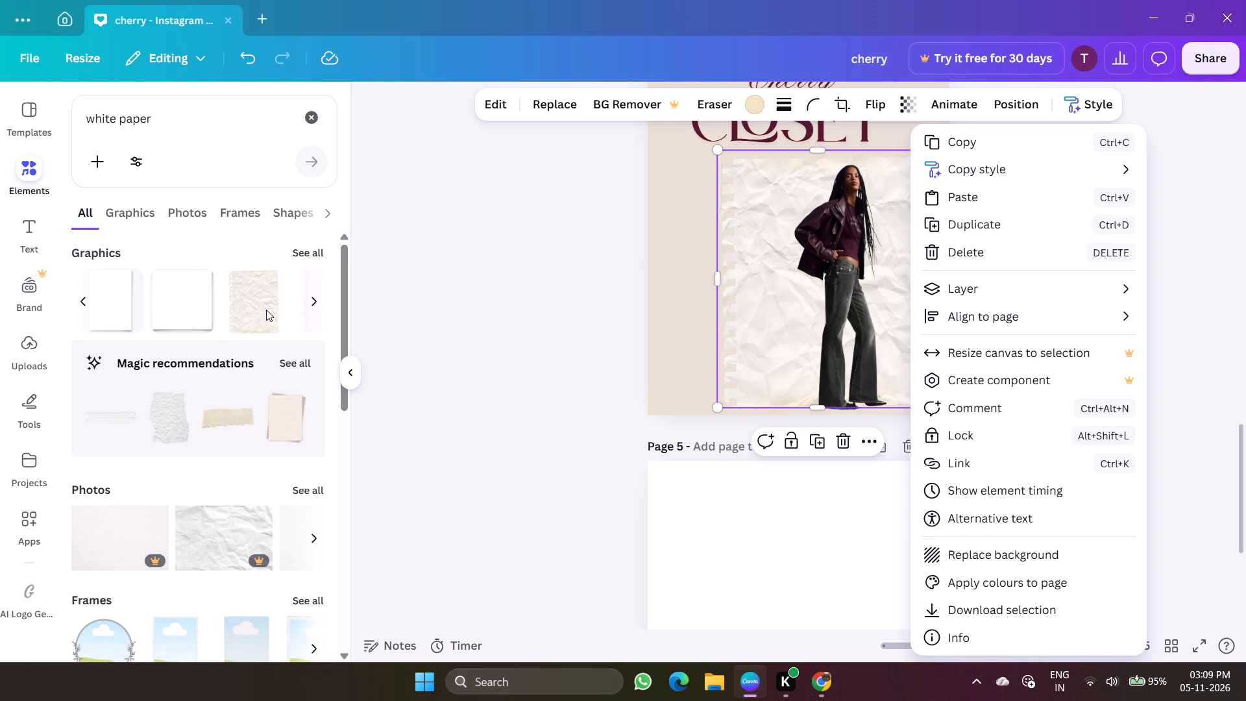
{"action": "scroll", "coordinate": [266, 310], "scroll_direction": "left", "scroll_amount": 1}
{"action": "left_click", "coordinate": [323, 306]}
{"action": "left_click", "coordinate": [315, 301]}
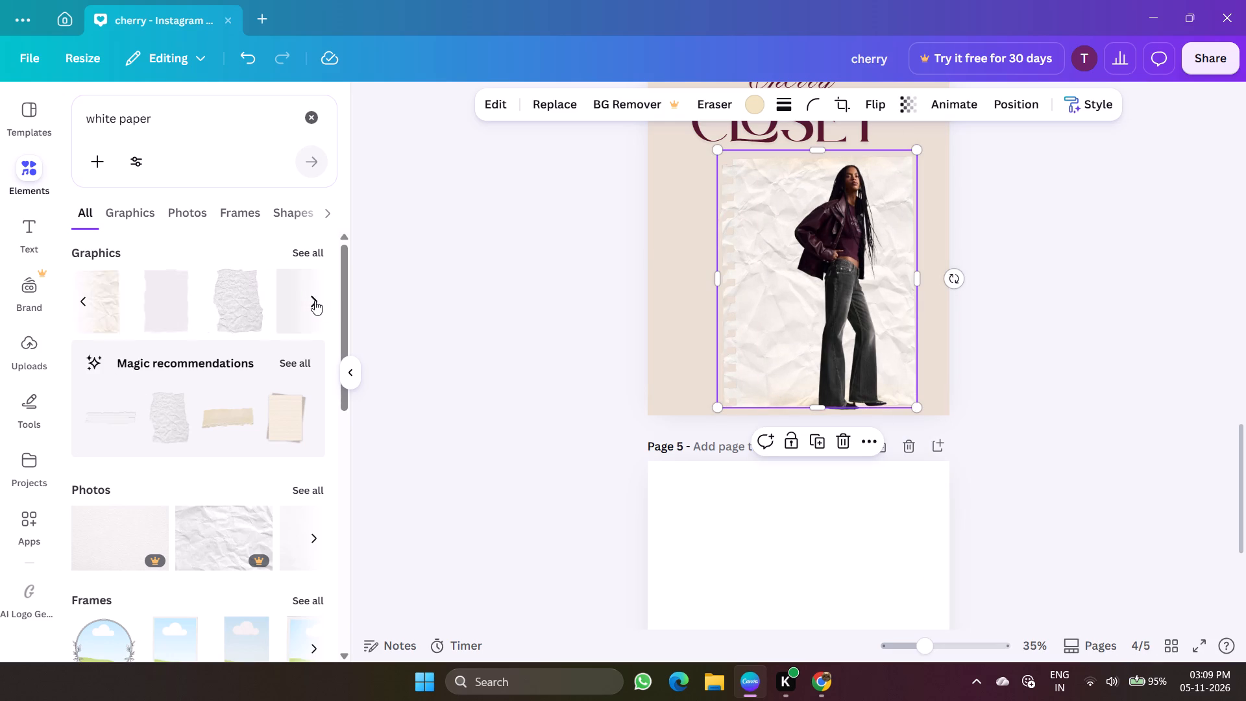
{"action": "left_click", "coordinate": [196, 308]}
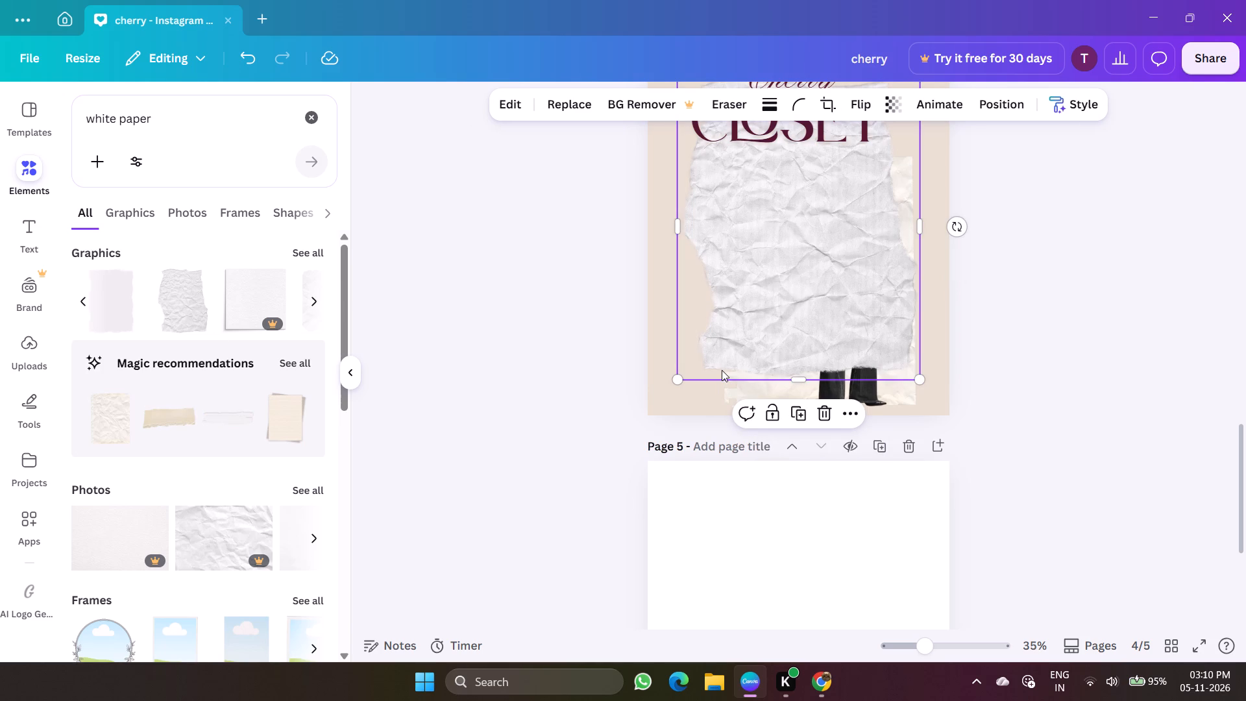
Delete the woman cutout and the cream crumpled paper from page 4.
{"action": "left_click", "coordinate": [907, 396]}
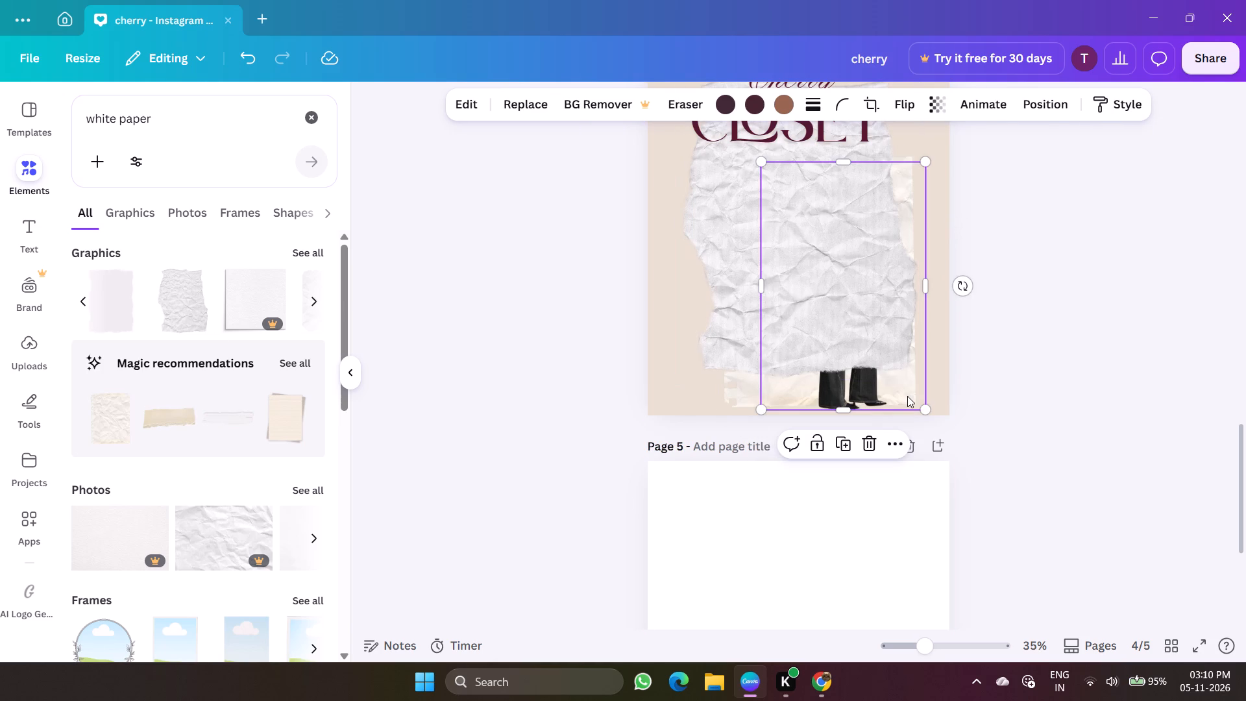
{"action": "key", "text": "Delete"}
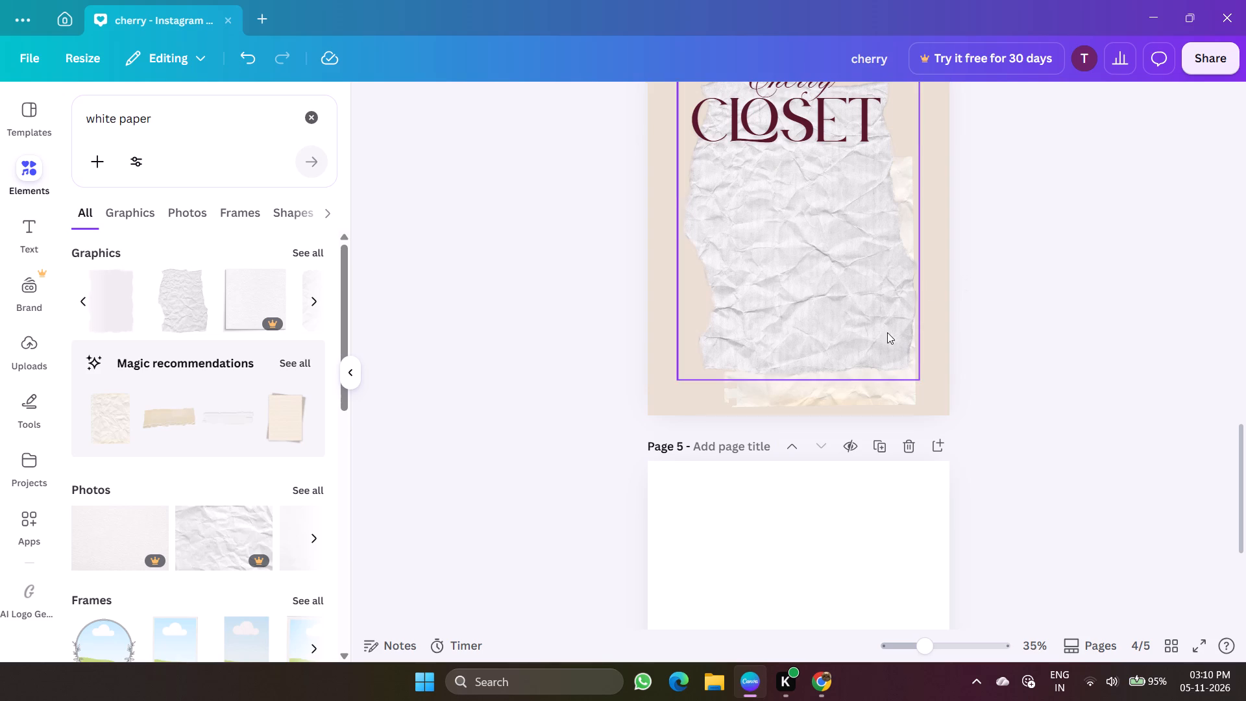
{"action": "left_click", "coordinate": [879, 387]}
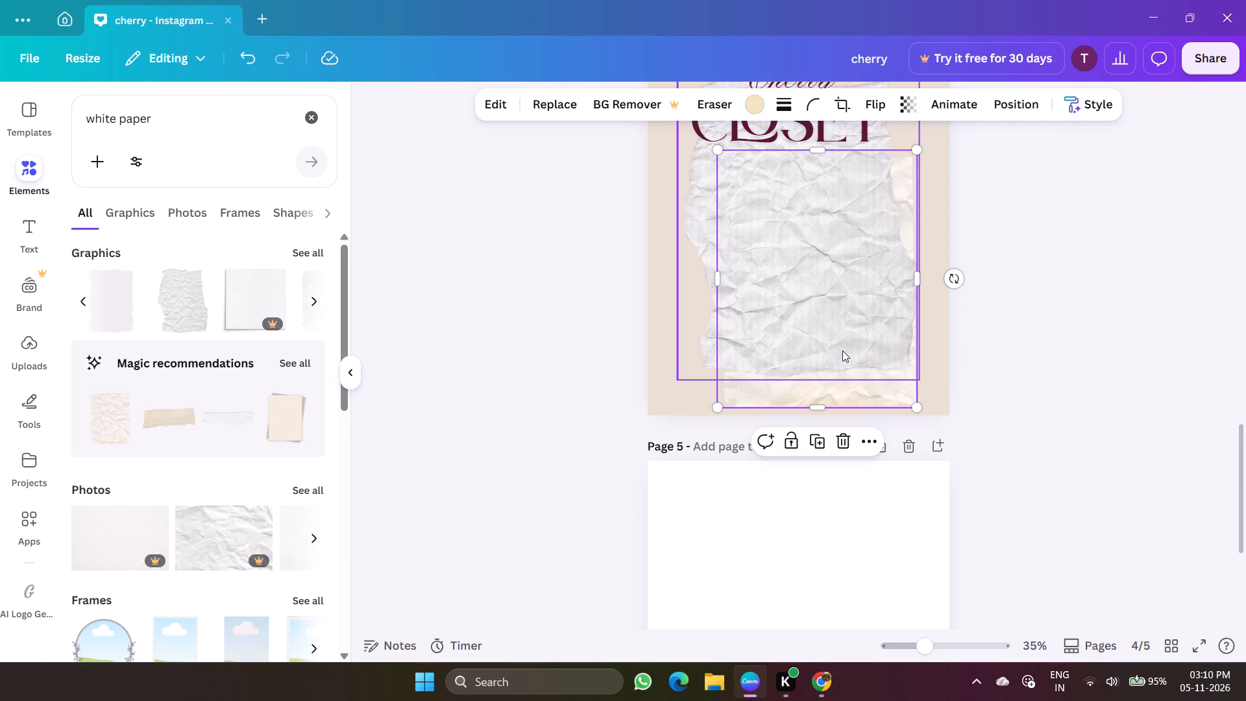
{"action": "left_click_drag", "start_coordinate": [842, 350], "coordinate": [920, 337]}
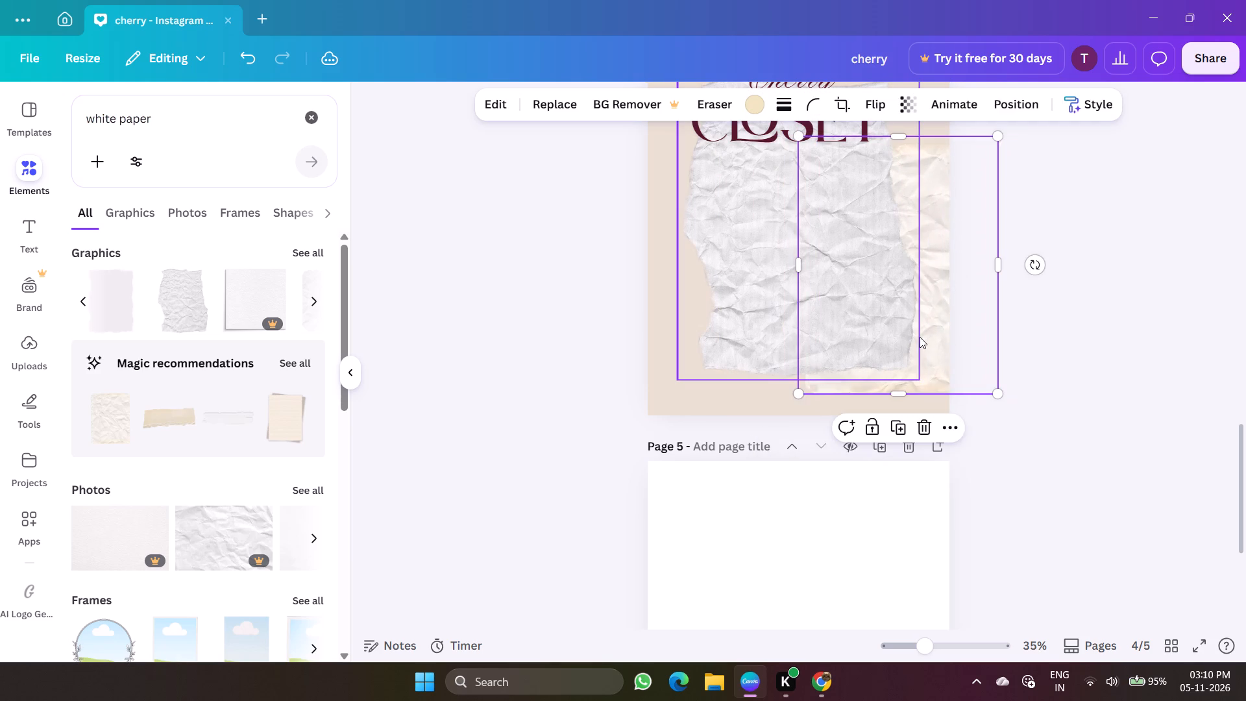
{"action": "key", "text": "Delete"}
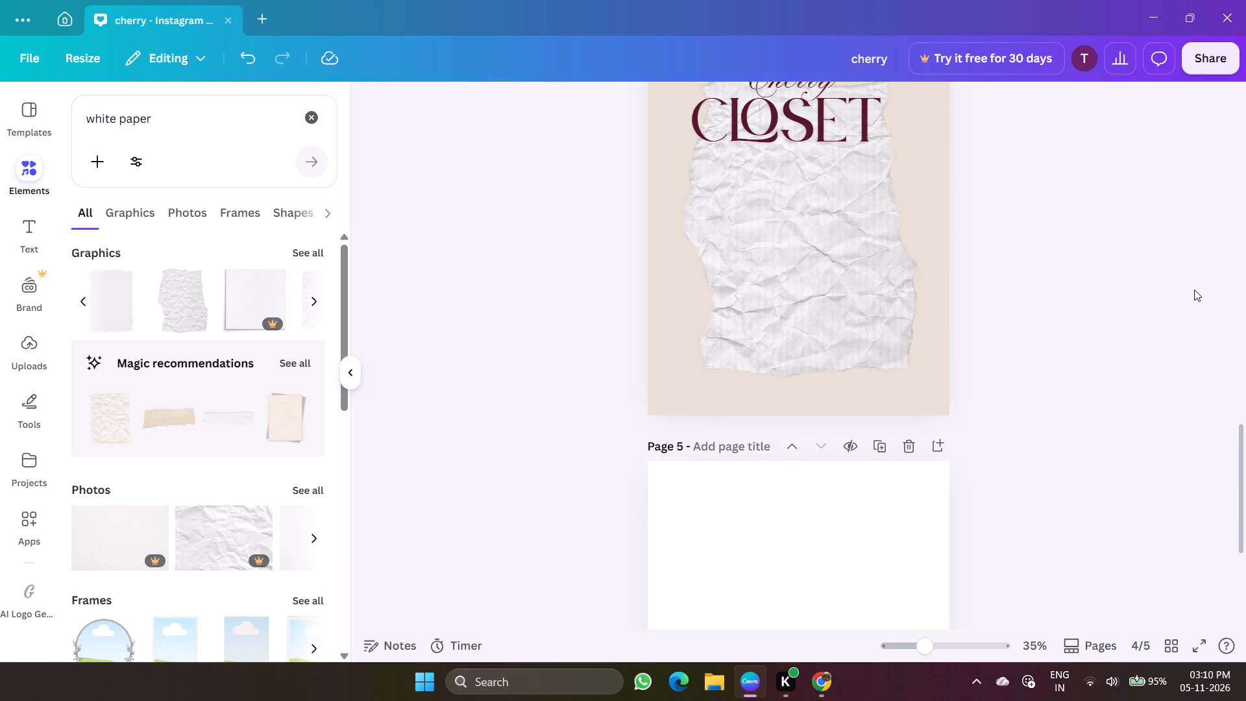
Enlarge the white torn paper and position it behind the Cherry CLOSET lettering so it covers most of page 4.
{"action": "scroll", "coordinate": [1194, 289], "scroll_direction": "up", "scroll_amount": 1}
{"action": "left_click", "coordinate": [834, 330]}
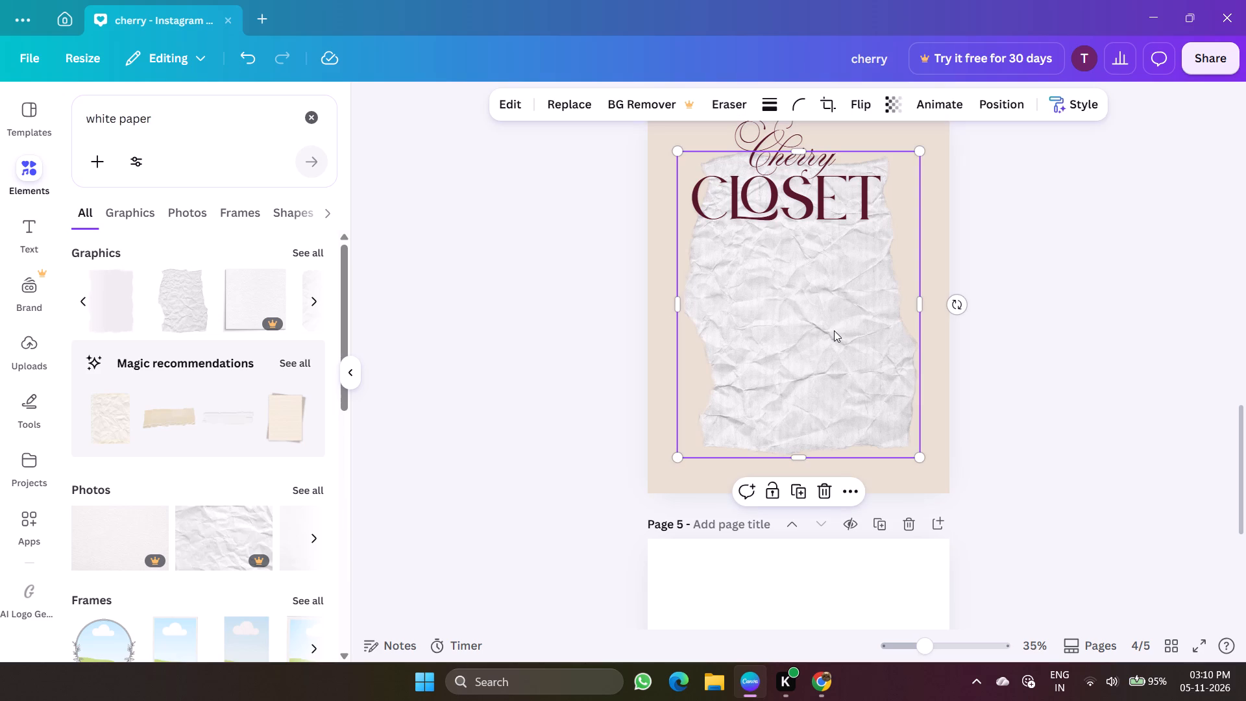
{"action": "left_click_drag", "start_coordinate": [922, 457], "coordinate": [935, 477]}
{"action": "triple_click", "coordinate": [935, 477]}
{"action": "left_click", "coordinate": [935, 477]}
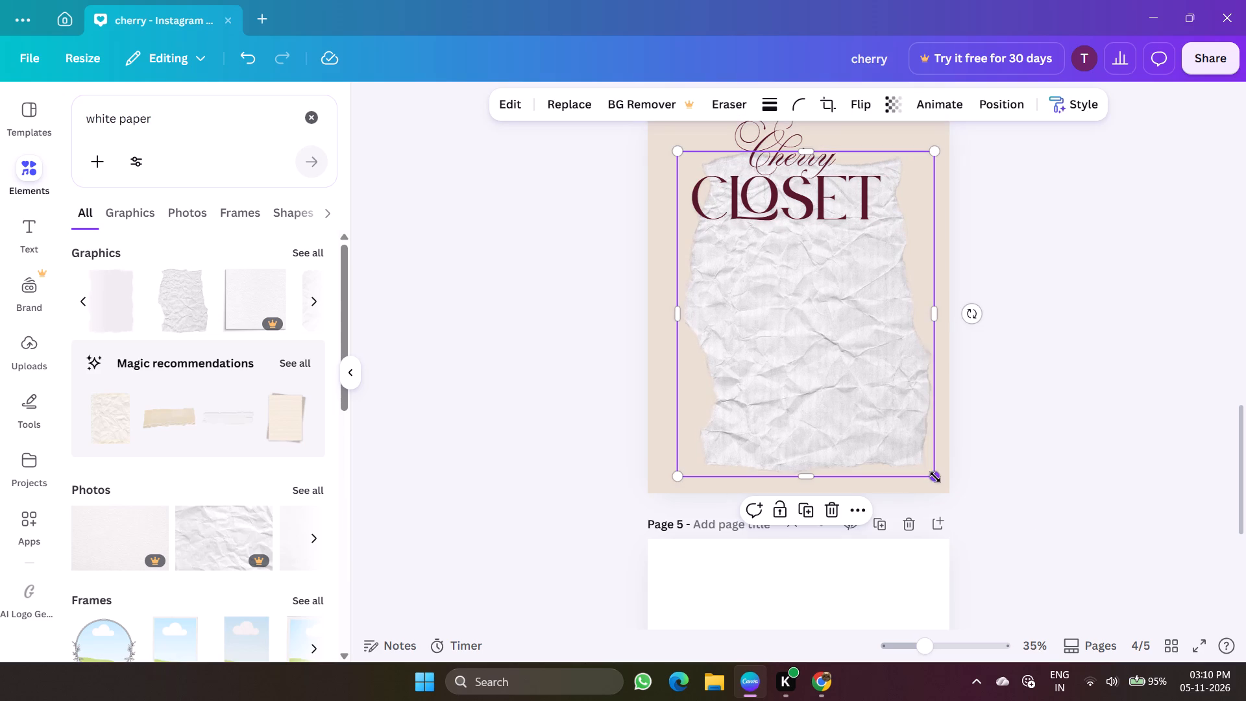
{"action": "left_click_drag", "start_coordinate": [935, 477], "coordinate": [929, 510]}
{"action": "left_click_drag", "start_coordinate": [861, 360], "coordinate": [846, 332]}
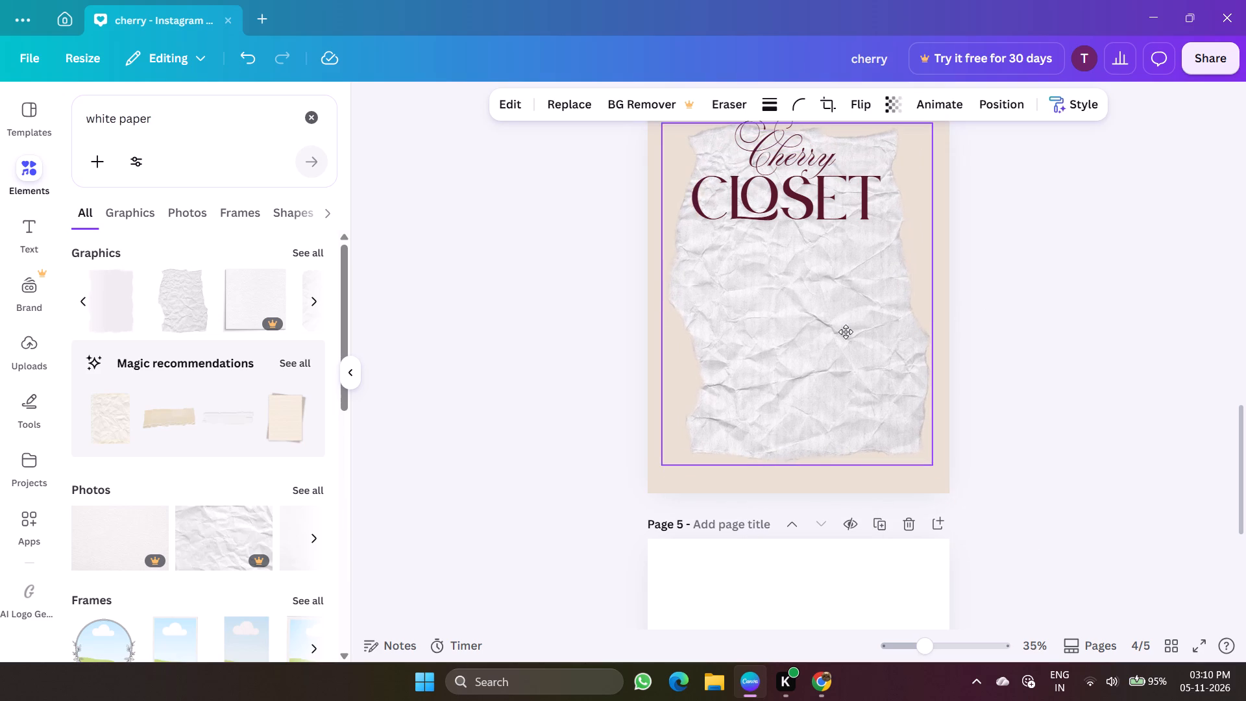
{"action": "left_click_drag", "start_coordinate": [846, 332], "coordinate": [846, 334]}
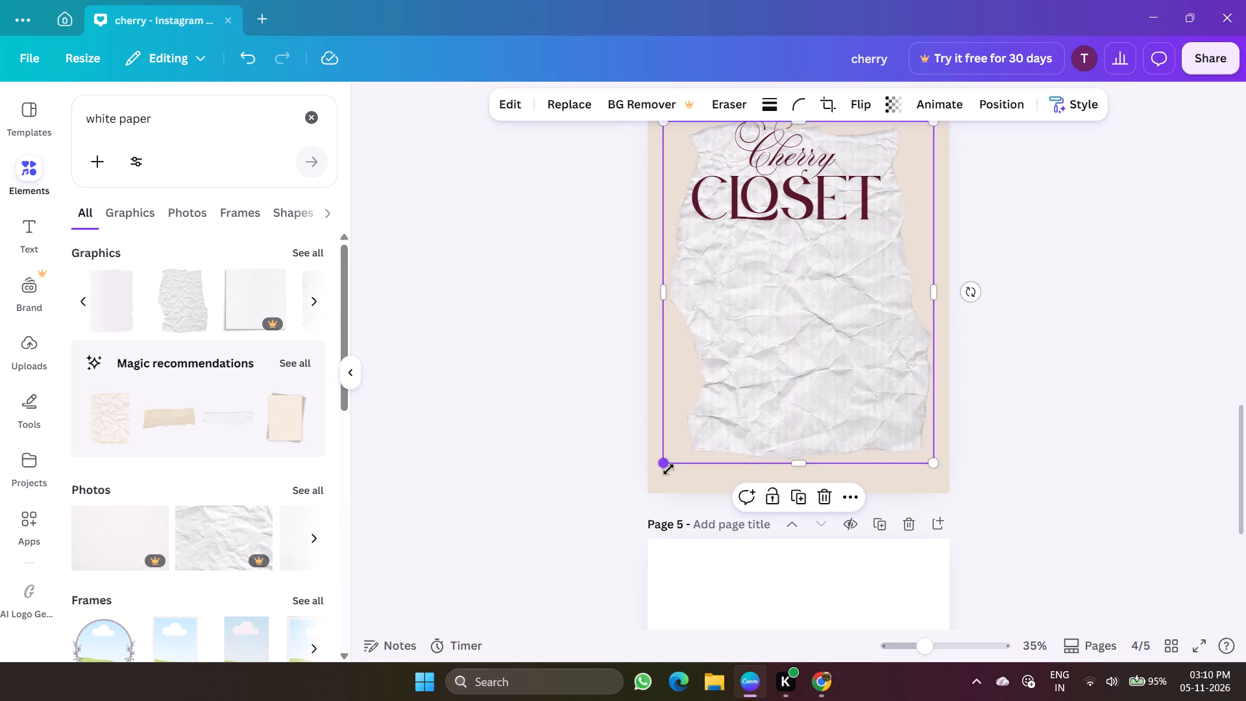
{"action": "left_click_drag", "start_coordinate": [663, 466], "coordinate": [624, 480]}
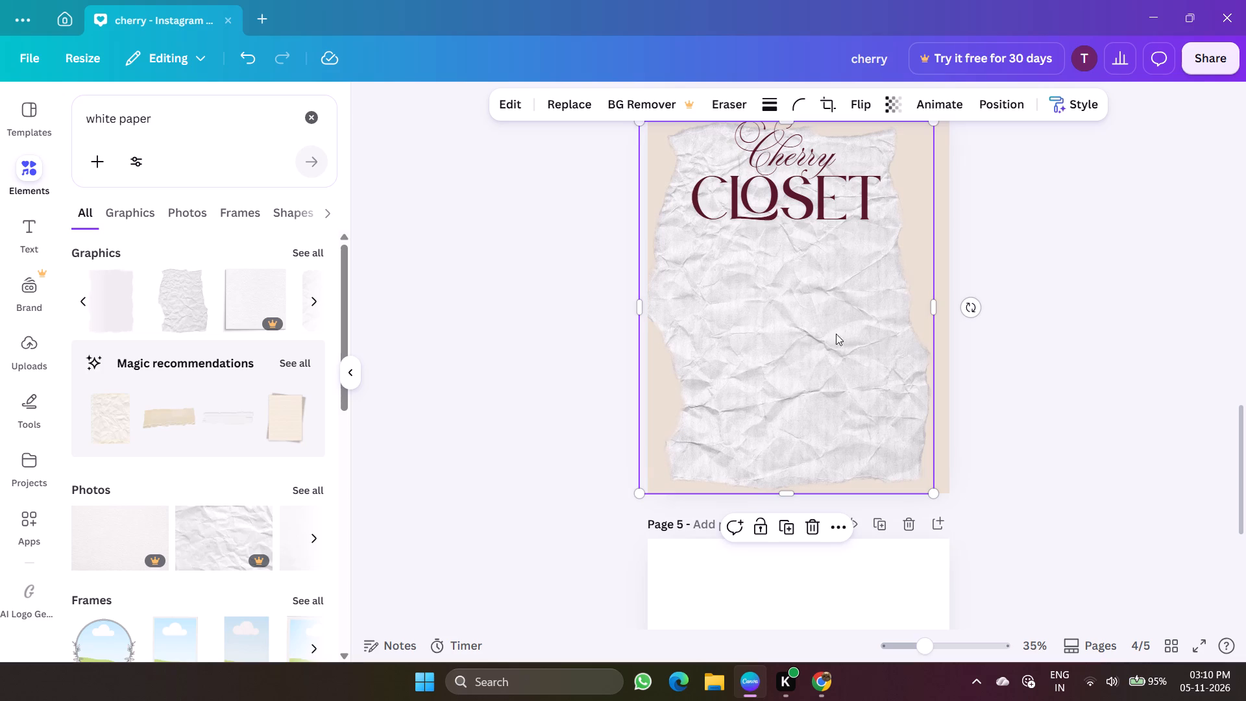
{"action": "left_click_drag", "start_coordinate": [877, 304], "coordinate": [882, 288]}
{"action": "scroll", "coordinate": [882, 288], "scroll_direction": "up", "scroll_amount": 1}
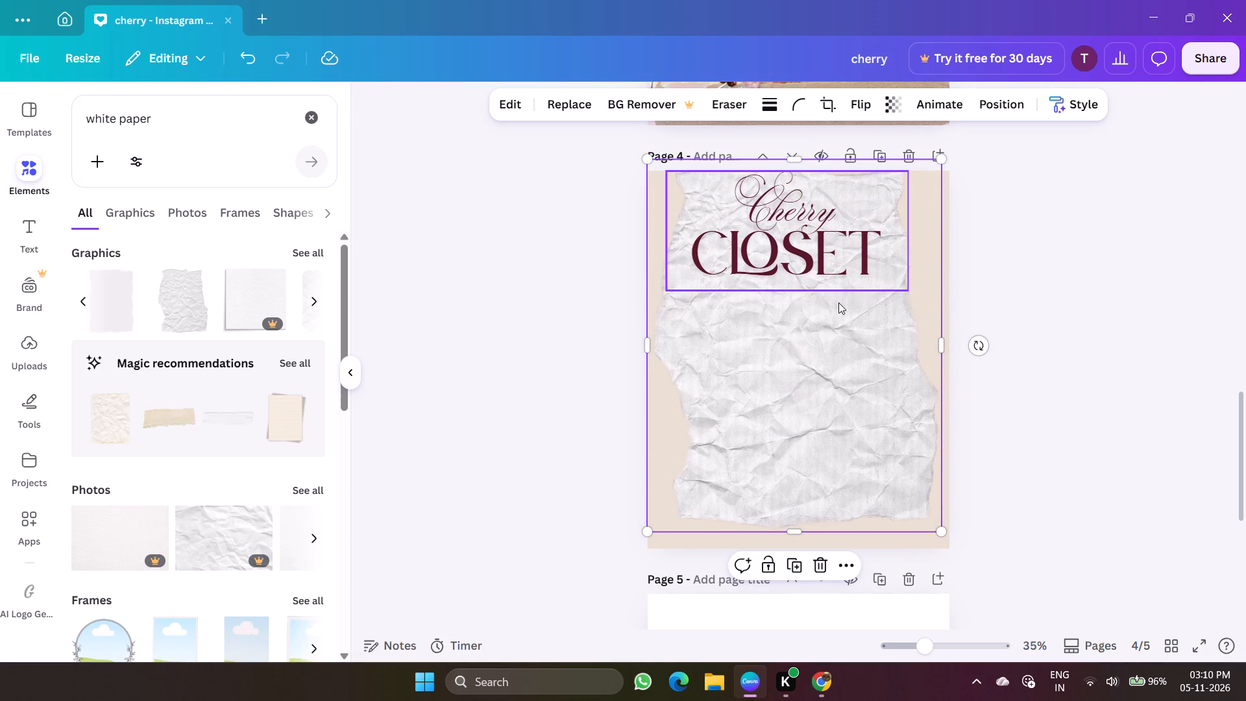
{"action": "left_click_drag", "start_coordinate": [822, 363], "coordinate": [813, 410]}
{"action": "left_click", "coordinate": [1165, 452]}
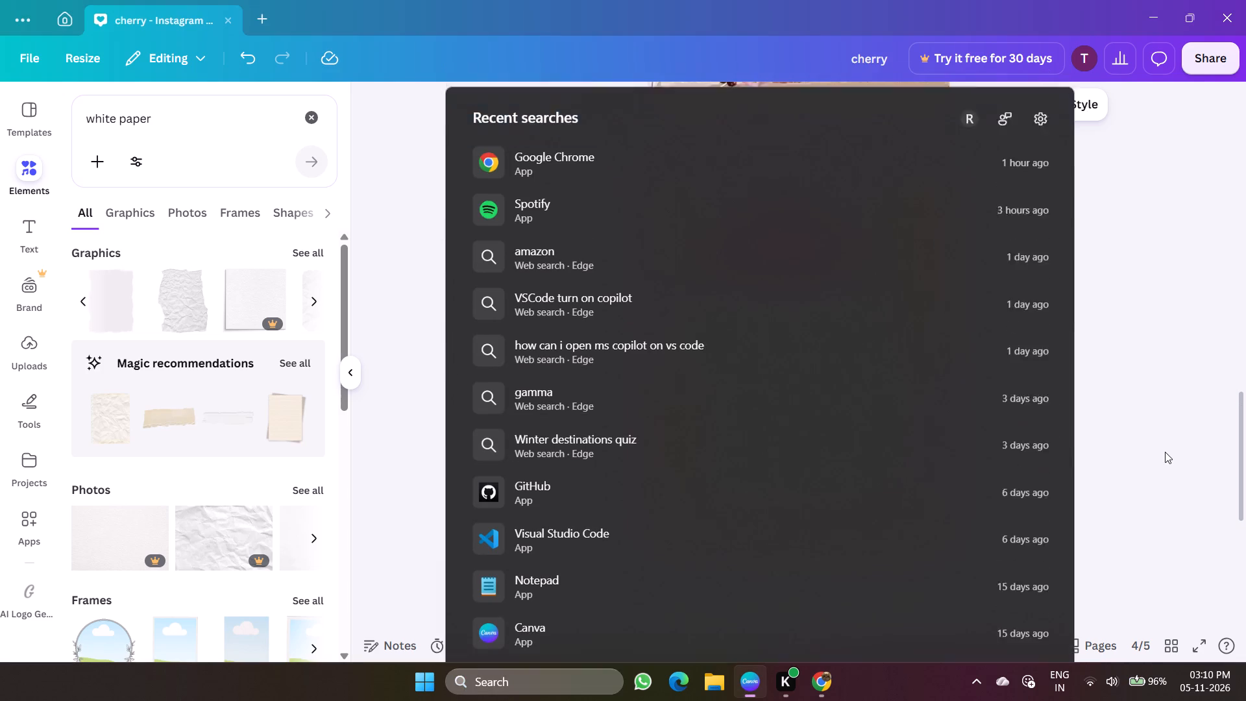
Nudge the white torn paper slightly down and left behind the Cherry CLOSET lettering on page 4.
{"action": "left_click_drag", "start_coordinate": [824, 460], "coordinate": [818, 473]}
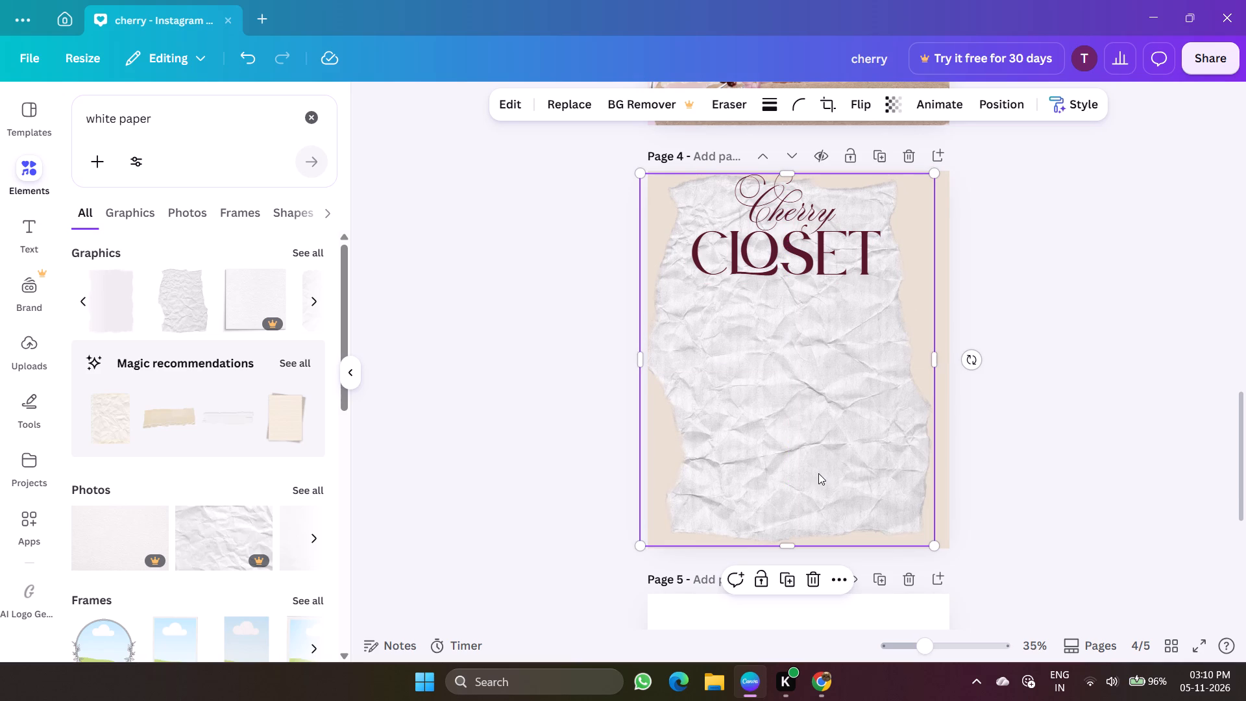
{"action": "left_click", "coordinate": [1087, 454]}
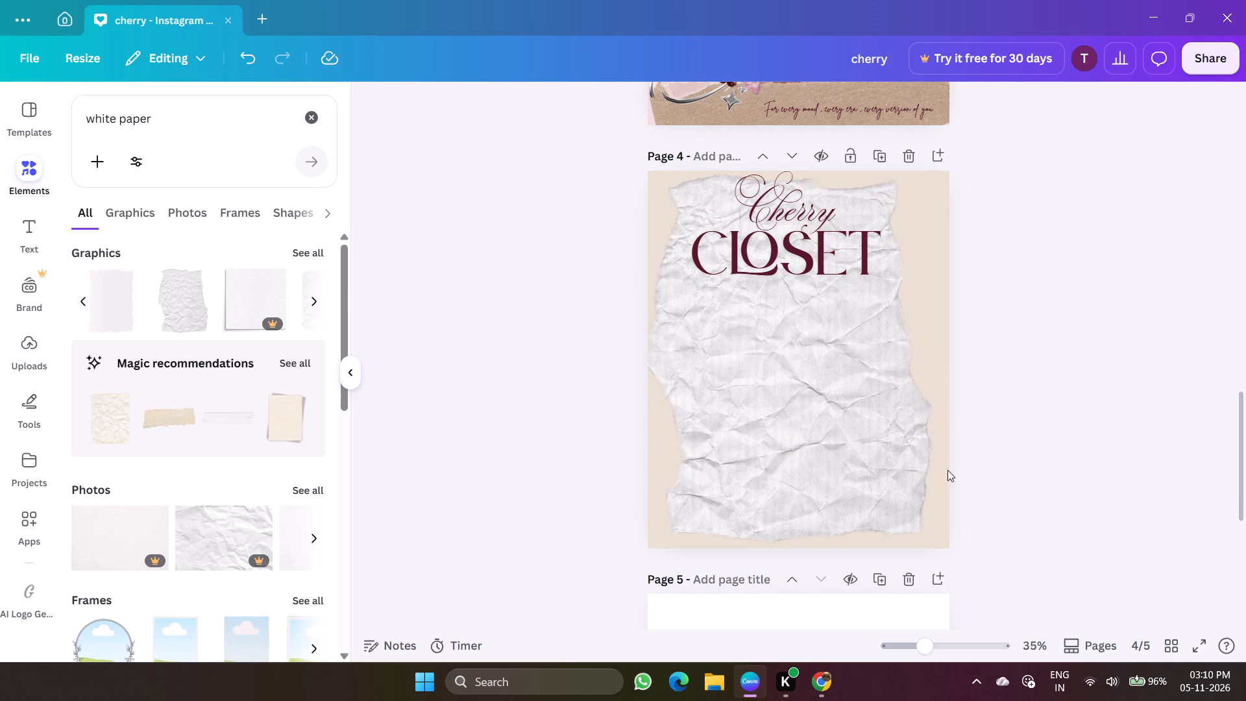
{"action": "left_click", "coordinate": [851, 417]}
{"action": "left_click", "coordinate": [1047, 416]}
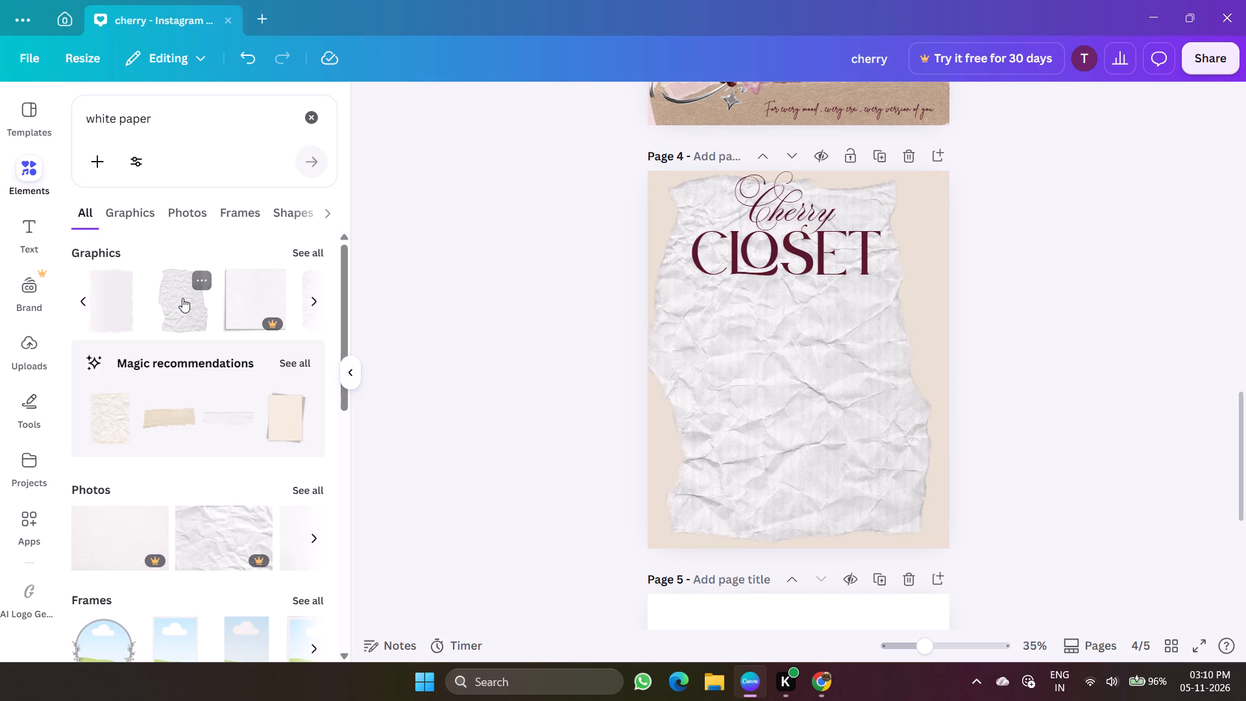
Look through the white paper element results, from photos and frames down to the 3D, mockup and audio categories.
{"action": "scroll", "coordinate": [199, 432], "scroll_direction": "down", "scroll_amount": 1}
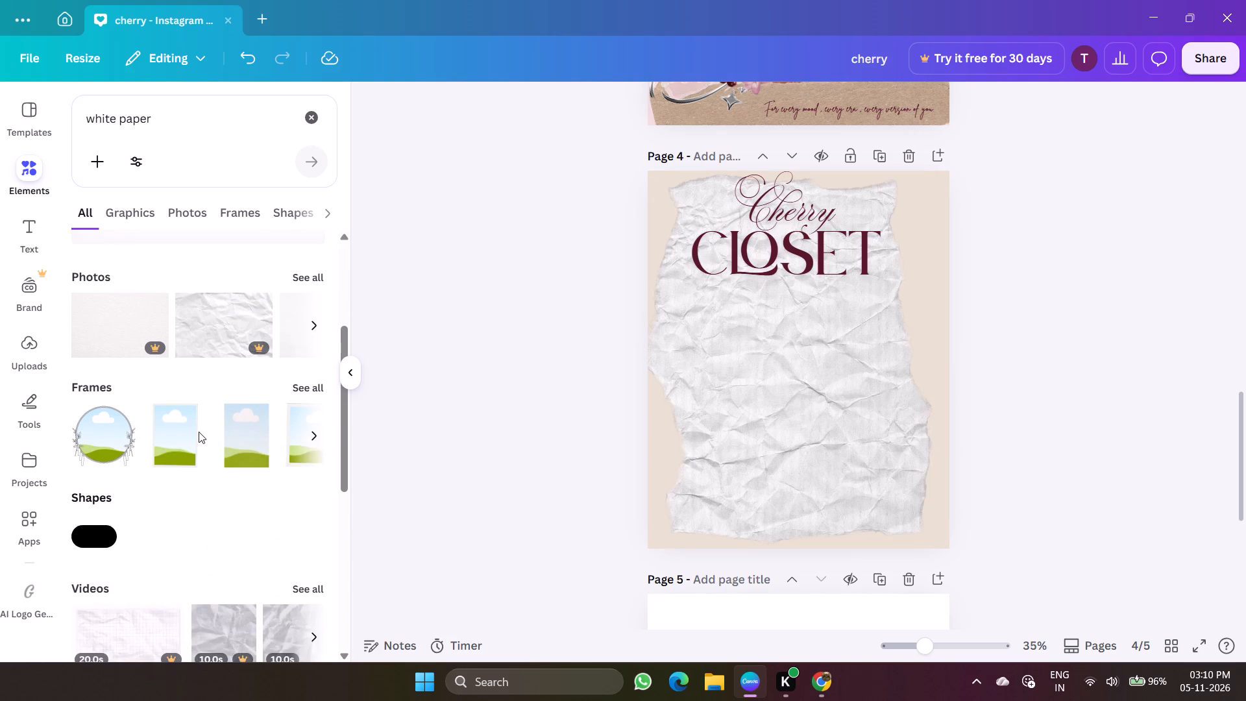
{"action": "scroll", "coordinate": [199, 432], "scroll_direction": "down", "scroll_amount": 4}
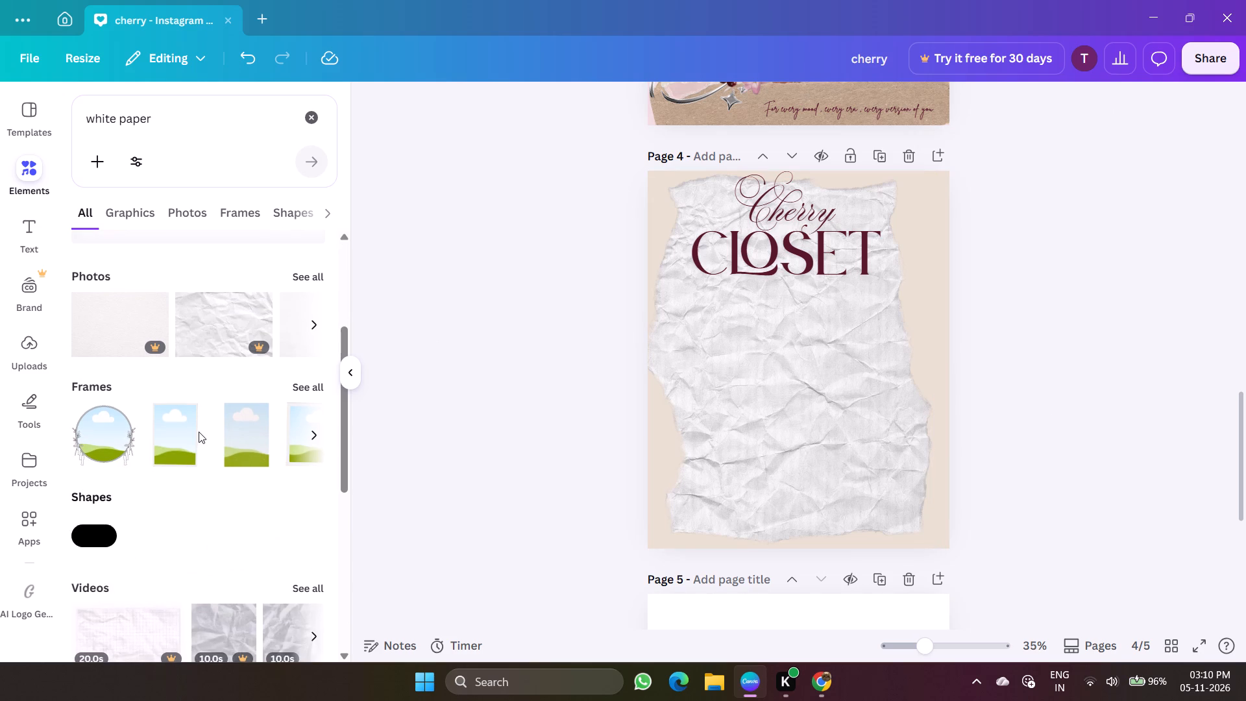
{"action": "scroll", "coordinate": [199, 432], "scroll_direction": "down", "scroll_amount": 2}
{"action": "scroll", "coordinate": [119, 409], "scroll_direction": "down", "scroll_amount": 3}
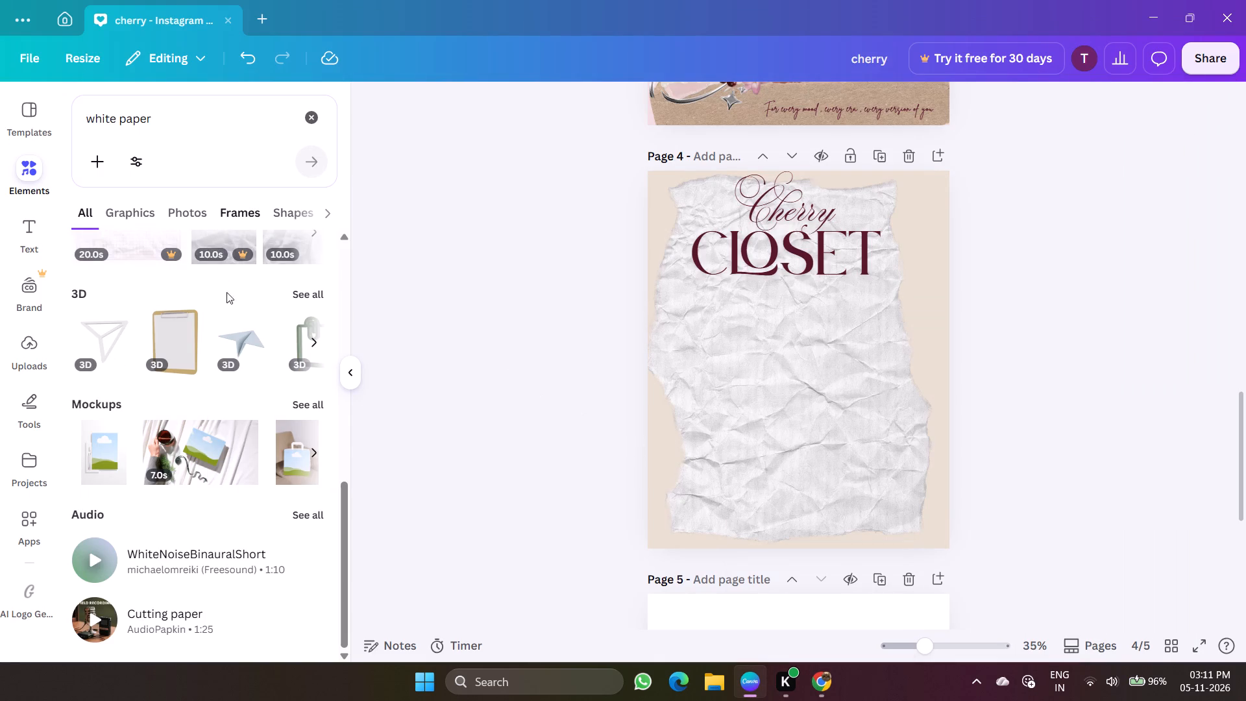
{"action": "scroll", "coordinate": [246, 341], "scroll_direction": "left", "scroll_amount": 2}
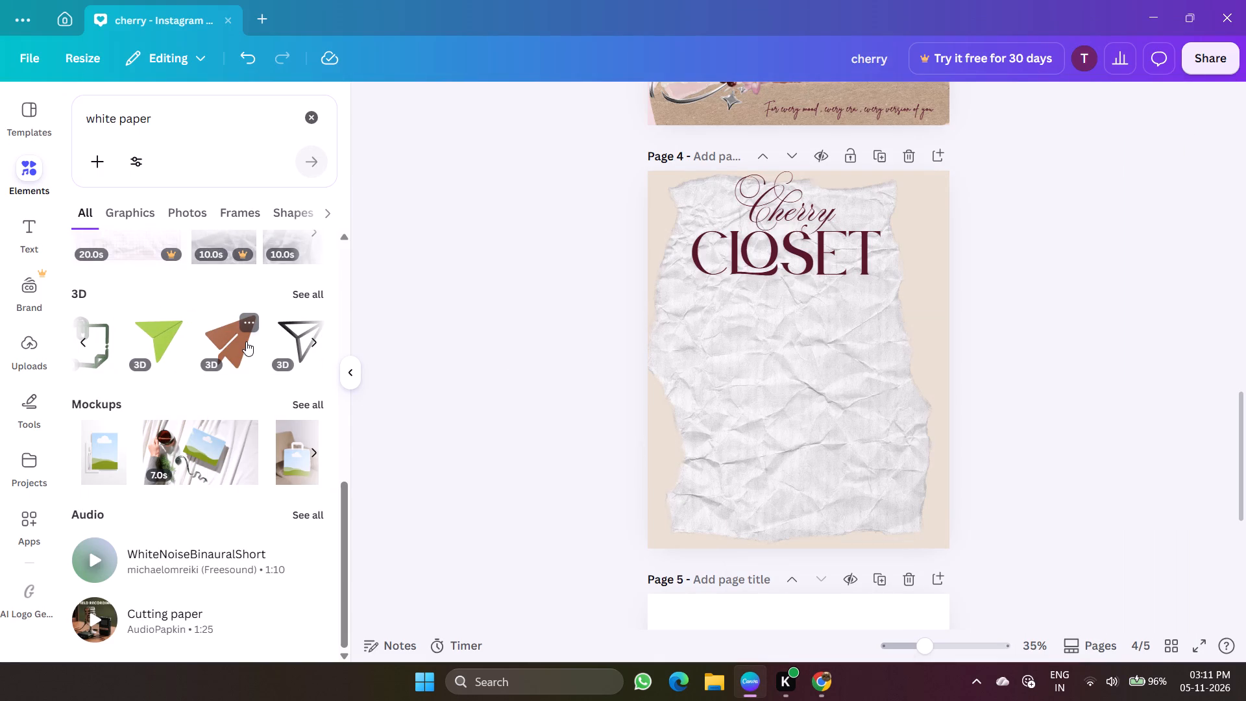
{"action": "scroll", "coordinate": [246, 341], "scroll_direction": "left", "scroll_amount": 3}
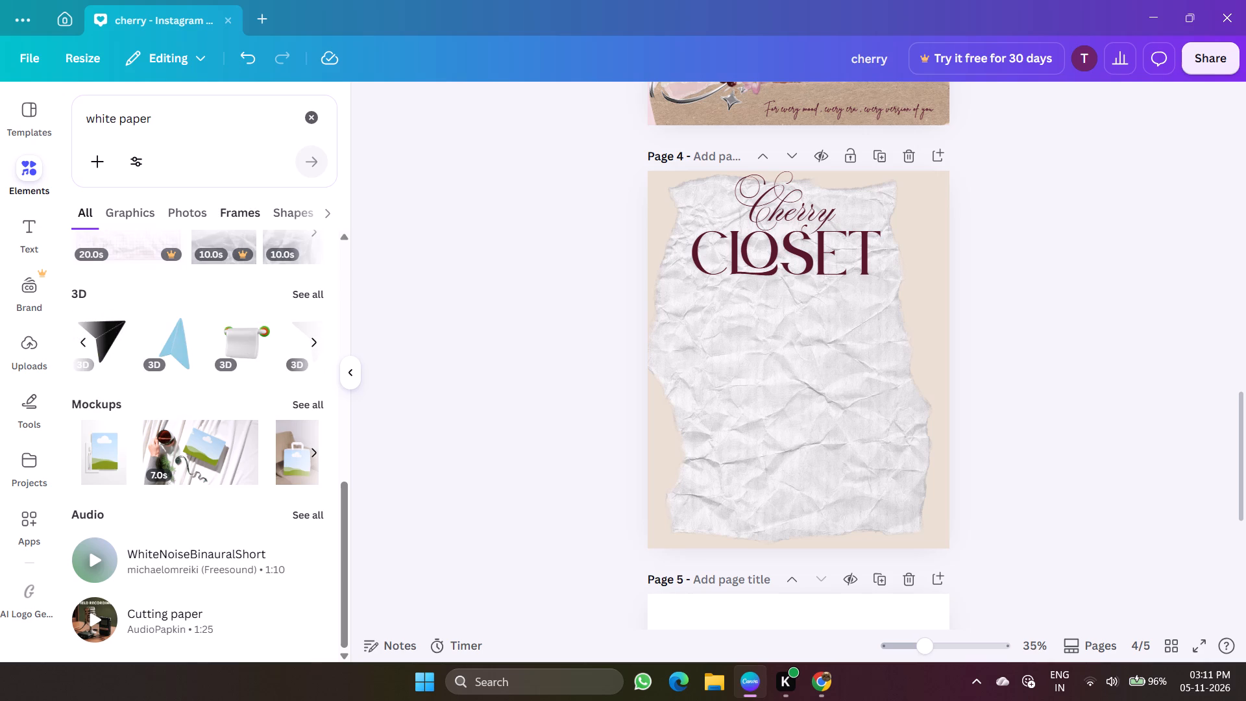
Replace the white paper search in the elements library with a search for "book".
{"action": "left_click", "coordinate": [259, 129]}
{"action": "key", "text": "BackSpace"}
{"action": "key", "text": "BackSpace"}
{"action": "key", "text": "BackSpace"}
{"action": "key", "text": "BackSpace"}
{"action": "key", "text": "BackSpace"}
{"action": "key", "text": "BackSpace"}
{"action": "key", "text": "BackSpace"}
{"action": "key", "text": "BackSpace"}
{"action": "key", "text": "BackSpace"}
{"action": "key", "text": "BackSpace"}
{"action": "key", "text": "BackSpace"}
{"action": "key", "text": "BackSpace"}
{"action": "key", "text": "BackSpace"}
{"action": "key", "text": "BackSpace"}
{"action": "key", "text": "BackSpace"}
{"action": "key", "text": "BackSpace"}
{"action": "key", "text": "BackSpace"}
{"action": "key", "text": "BackSpace"}
{"action": "key", "text": "BackSpace"}
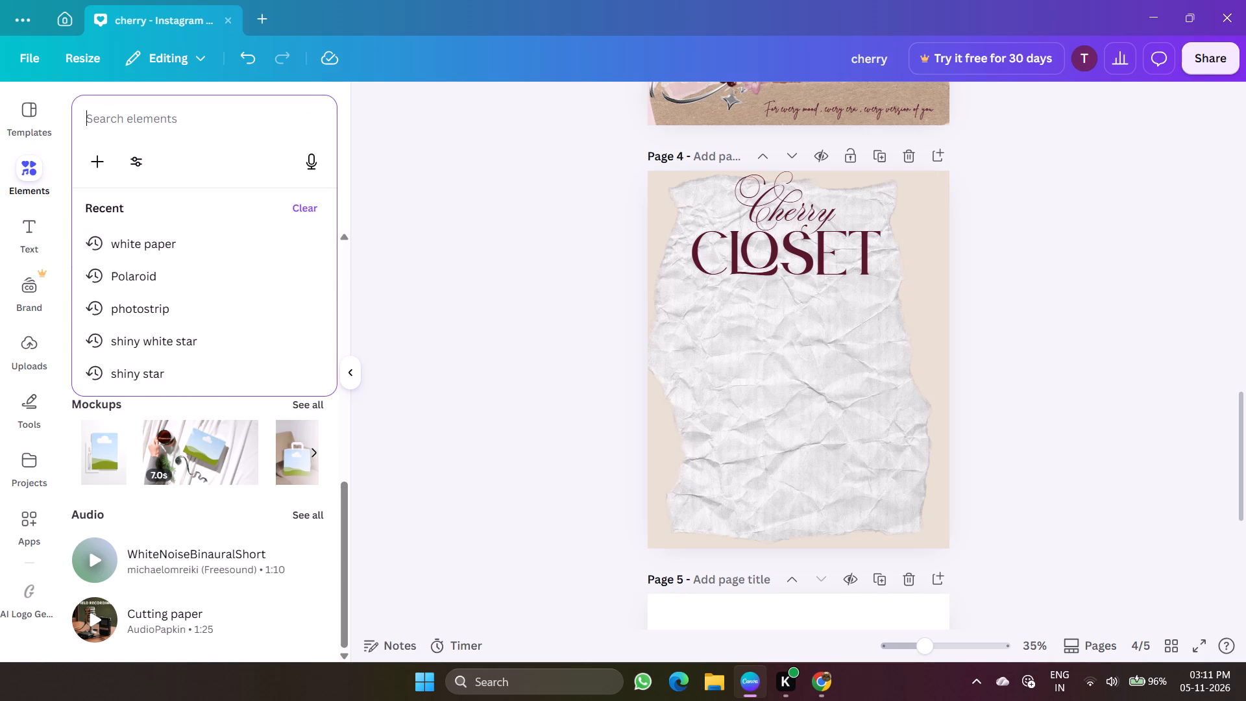
{"action": "type", "text": "book"}
{"action": "key", "text": "Return"}
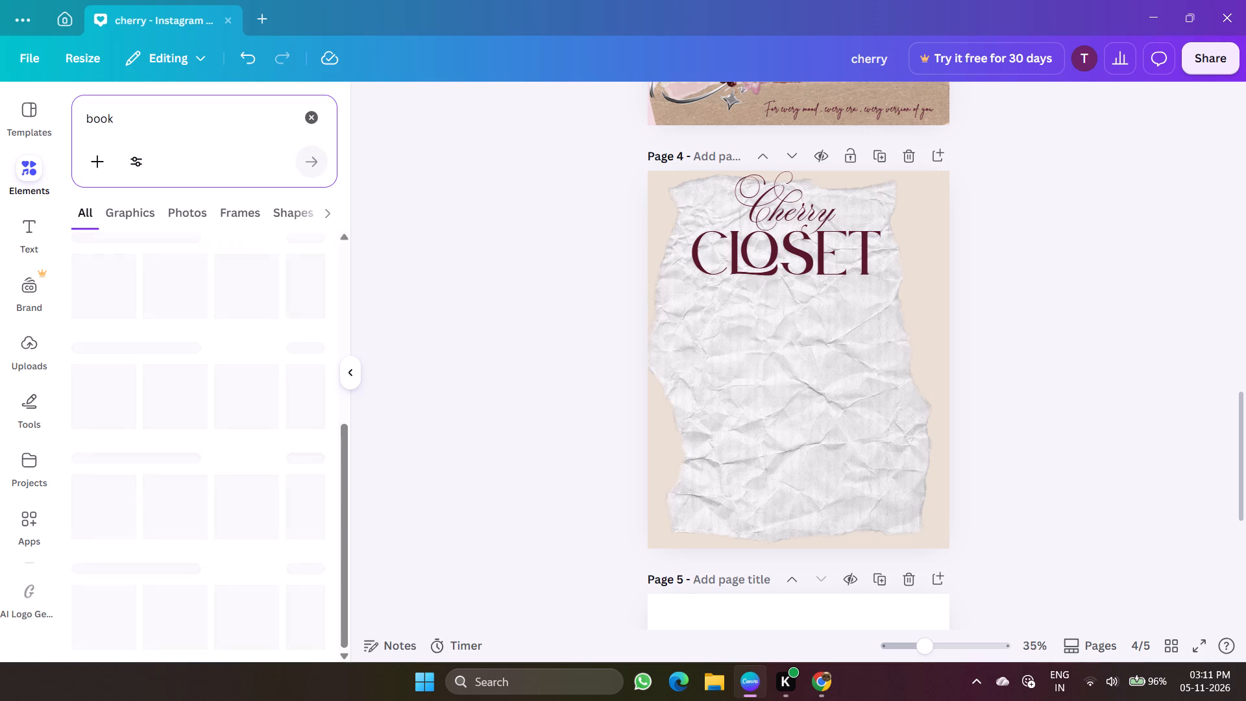
Examine the book results, especially the full set of graphics, for an element that suits the page 4 collage.
{"action": "scroll", "coordinate": [186, 371], "scroll_direction": "left", "scroll_amount": 1}
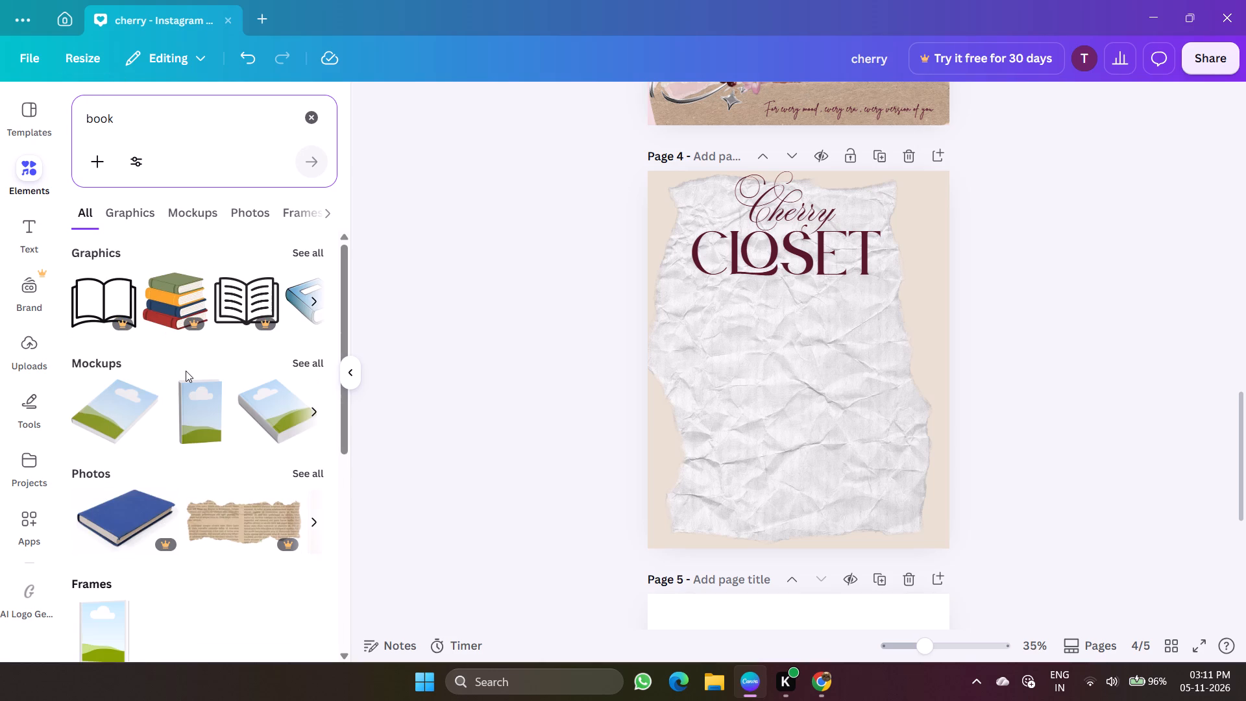
{"action": "scroll", "coordinate": [186, 371], "scroll_direction": "left", "scroll_amount": 1}
{"action": "scroll", "coordinate": [212, 450], "scroll_direction": "left", "scroll_amount": 2}
{"action": "scroll", "coordinate": [278, 321], "scroll_direction": "left", "scroll_amount": 9}
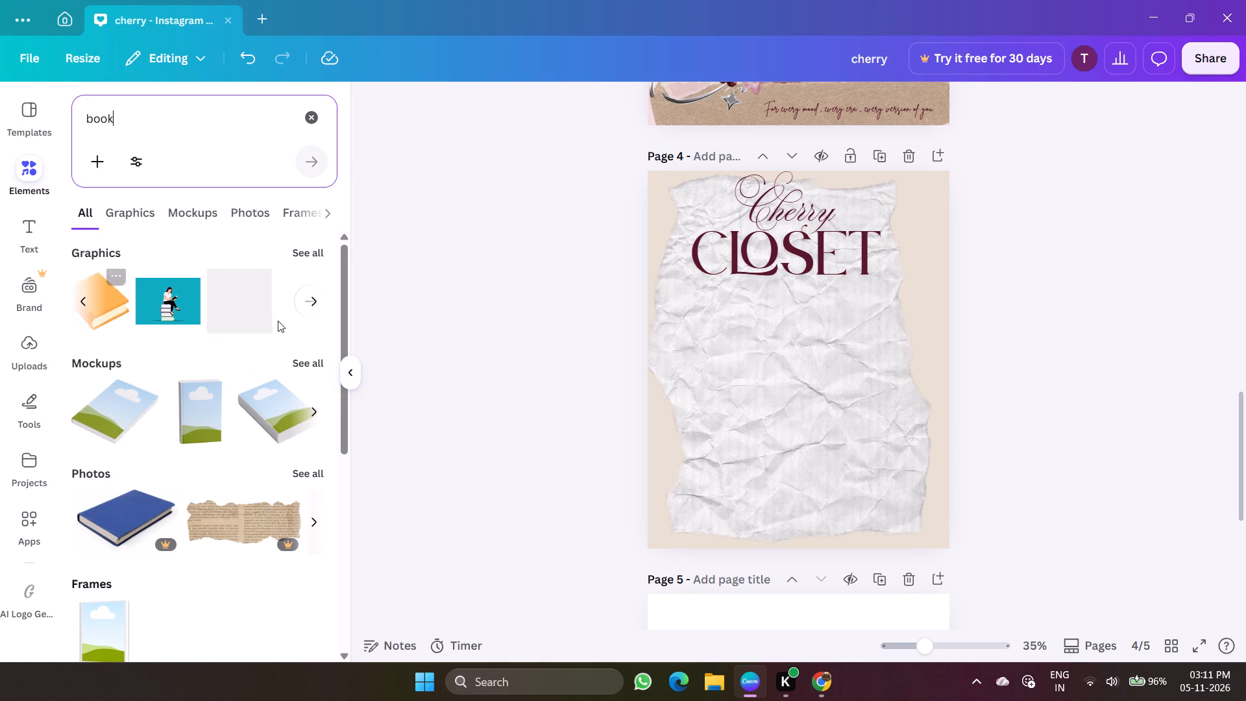
{"action": "scroll", "coordinate": [278, 321], "scroll_direction": "left", "scroll_amount": 3}
{"action": "scroll", "coordinate": [153, 471], "scroll_direction": "down", "scroll_amount": 2}
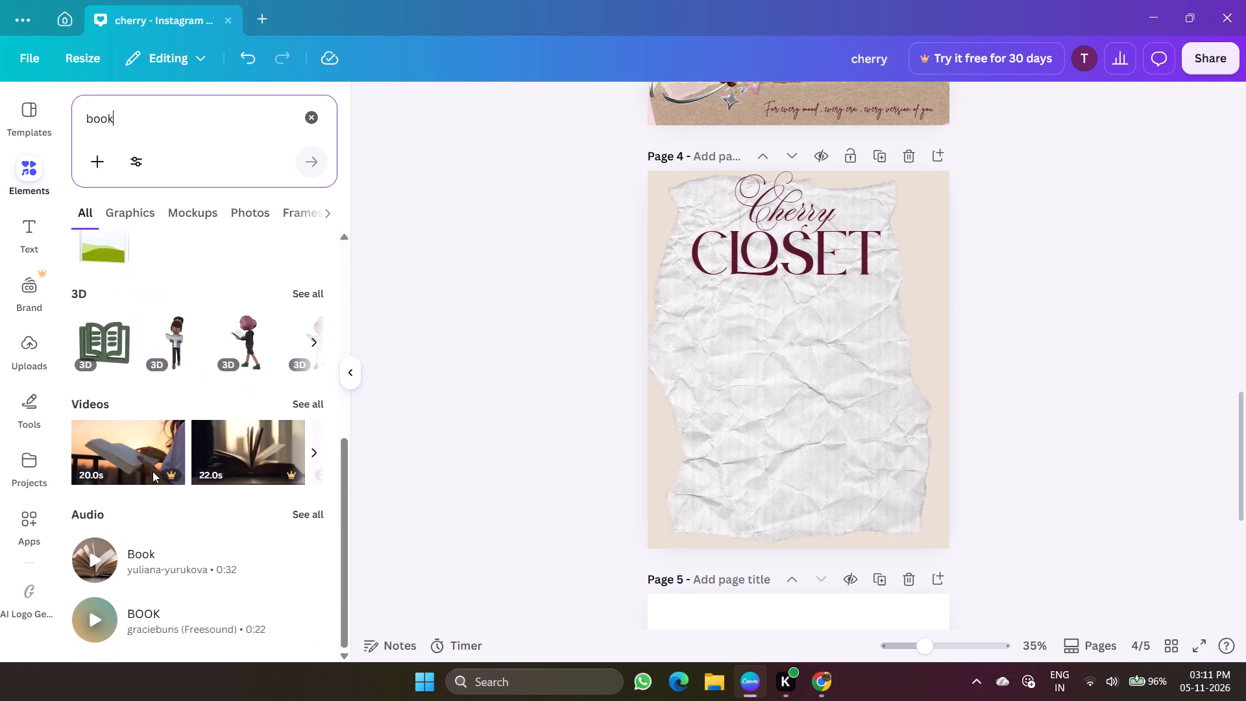
{"action": "scroll", "coordinate": [153, 471], "scroll_direction": "down", "scroll_amount": 1}
{"action": "scroll", "coordinate": [153, 471], "scroll_direction": "up", "scroll_amount": 5}
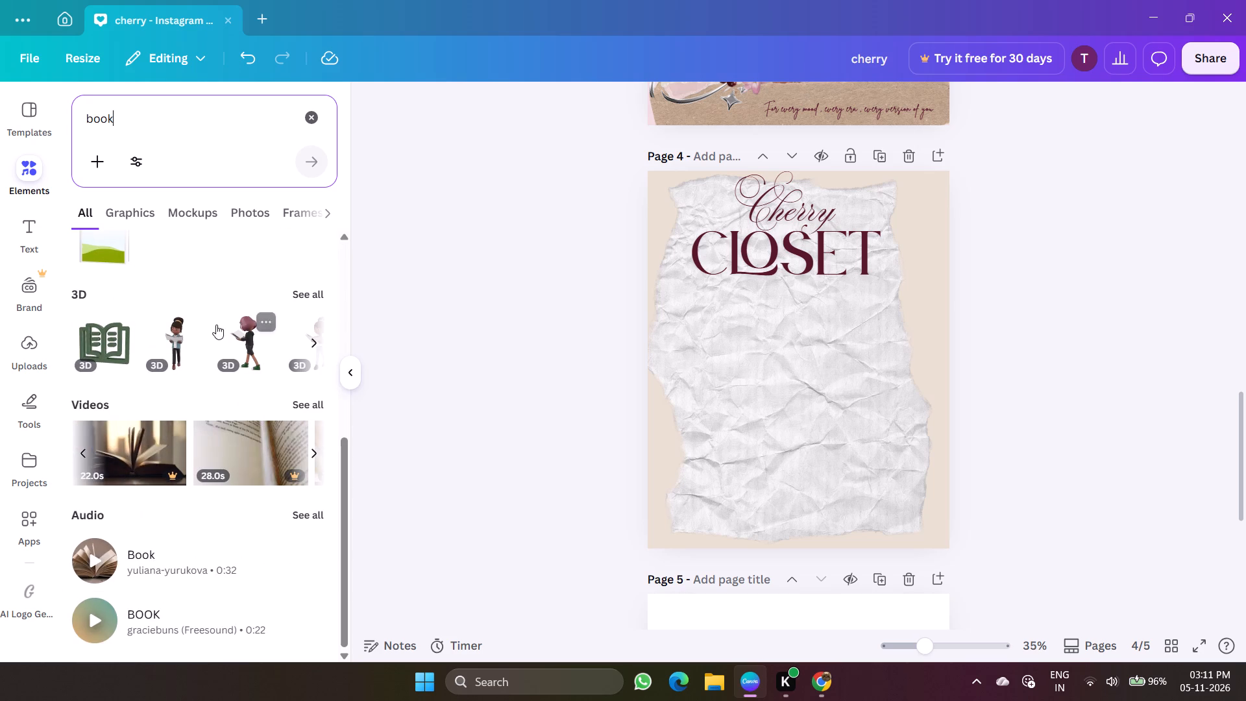
{"action": "scroll", "coordinate": [216, 325], "scroll_direction": "up", "scroll_amount": 6}
{"action": "left_click", "coordinate": [287, 288]}
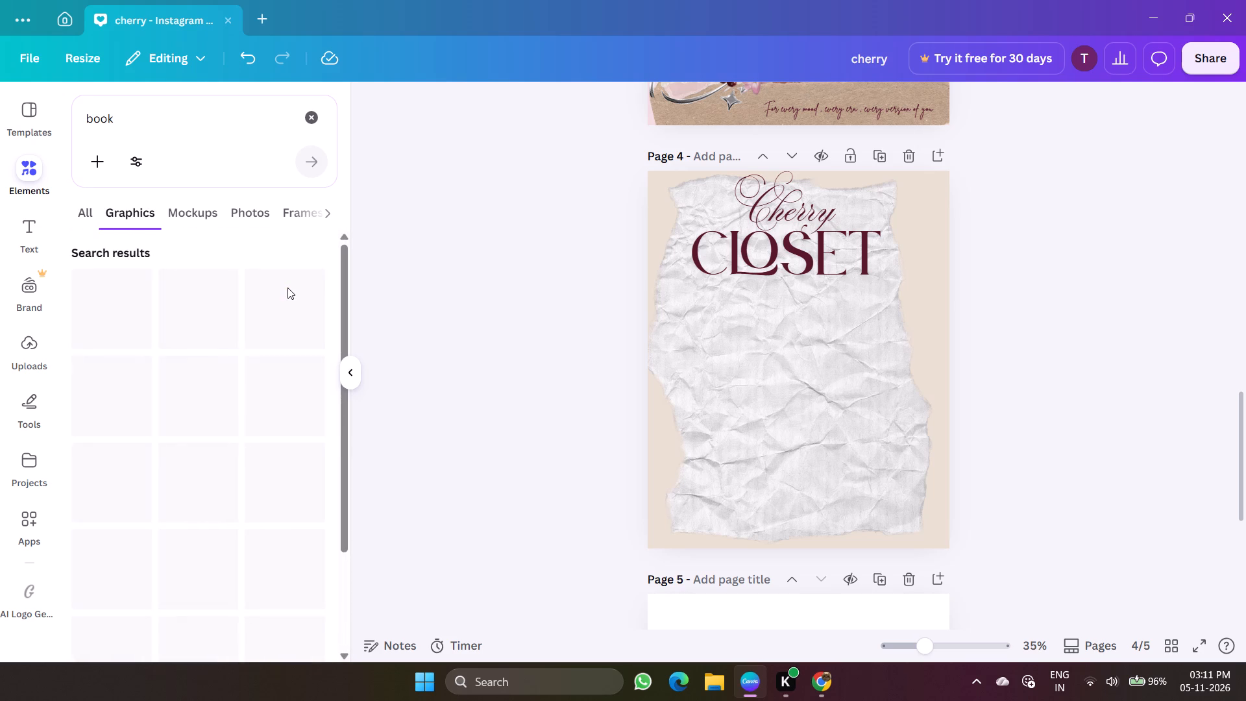
{"action": "scroll", "coordinate": [224, 404], "scroll_direction": "down", "scroll_amount": 5}
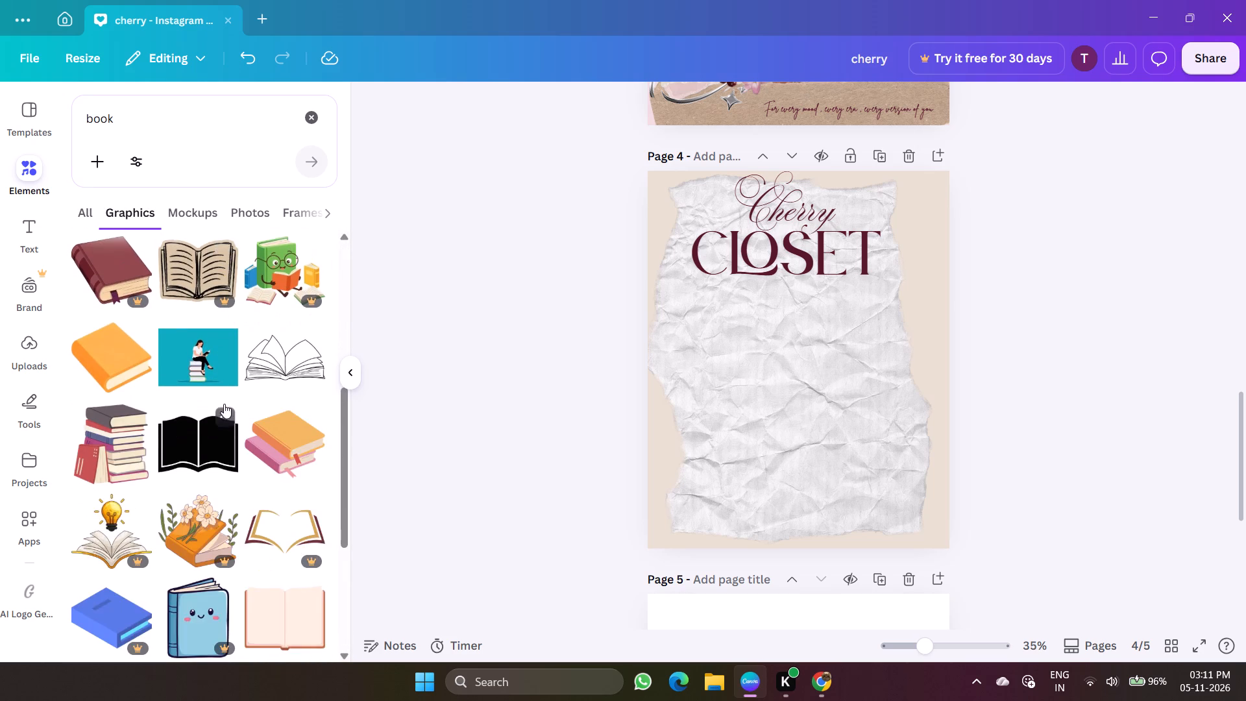
{"action": "scroll", "coordinate": [224, 404], "scroll_direction": "down", "scroll_amount": 3}
Search the graphics for "diary page" instead of book.
{"action": "left_click", "coordinate": [217, 105]}
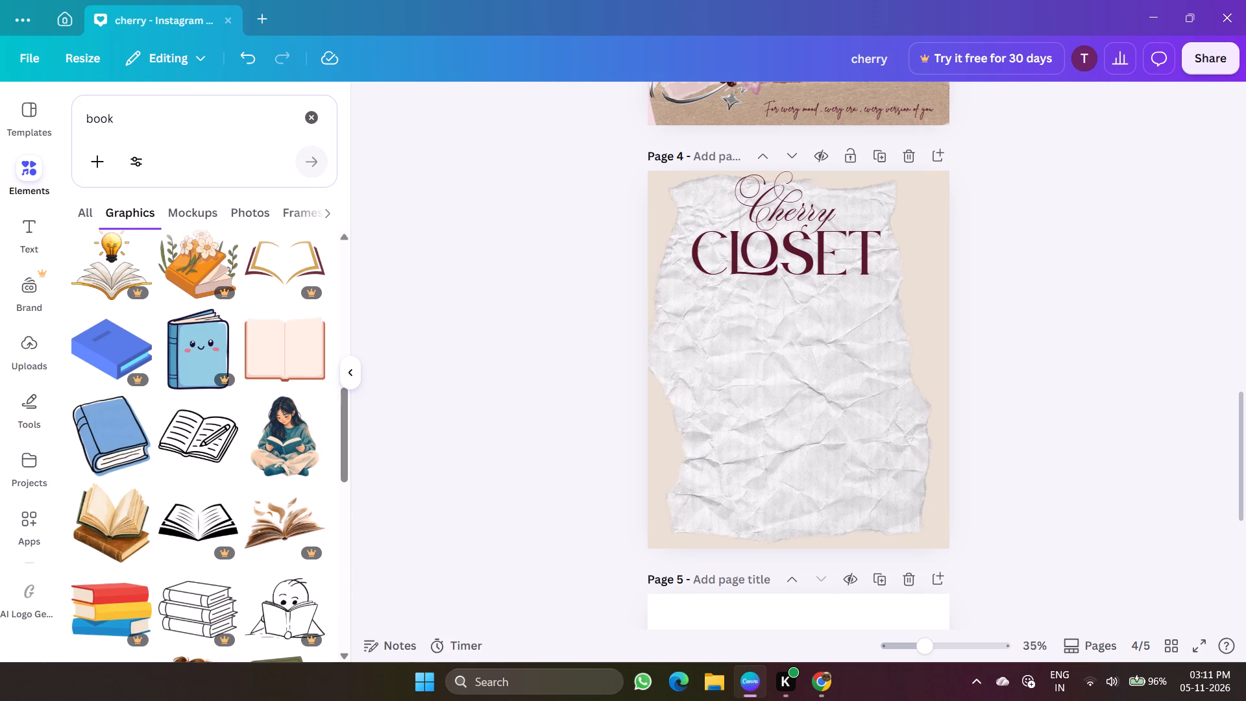
{"action": "left_click", "coordinate": [119, 125]}
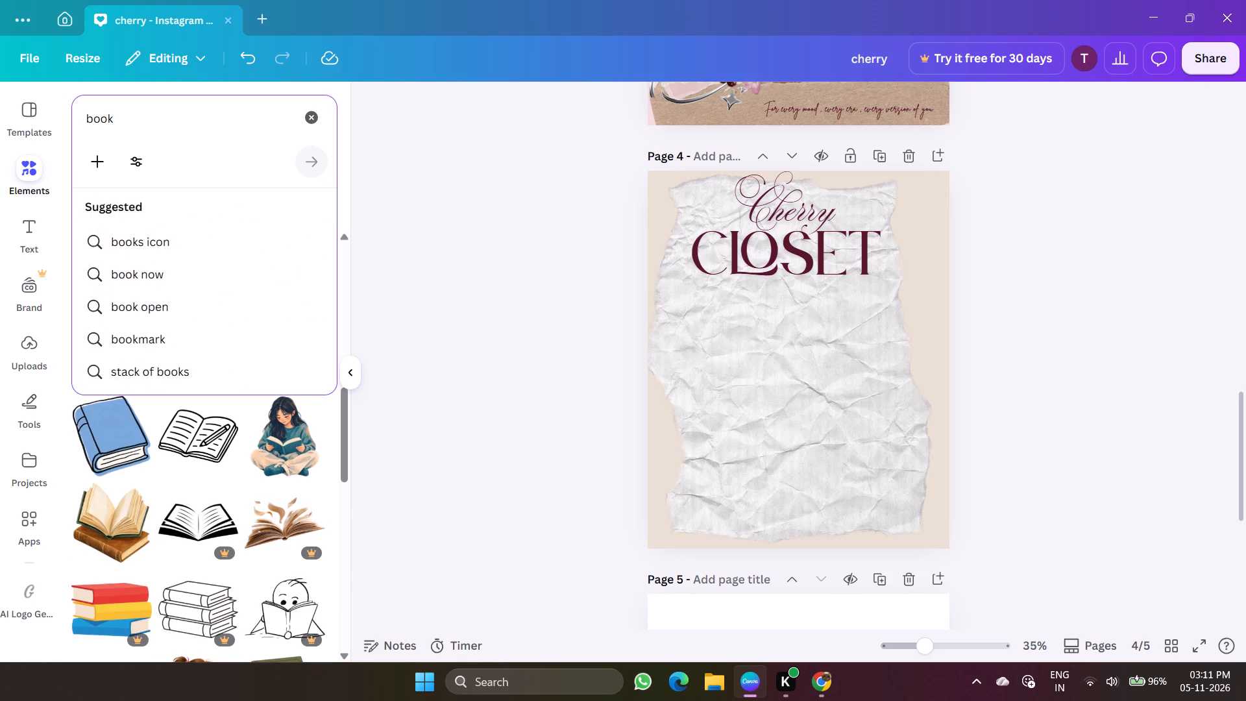
{"action": "key", "text": "space"}
{"action": "key", "text": "BackSpace"}
{"action": "key", "text": "BackSpace"}
{"action": "key", "text": "BackSpace"}
{"action": "key", "text": "BackSpace"}
{"action": "key", "text": "BackSpace"}
{"action": "key", "text": "BackSpace"}
{"action": "key", "text": "BackSpace"}
{"action": "key", "text": "BackSpace"}
{"action": "key", "text": "BackSpace"}
{"action": "key", "text": "BackSpace"}
{"action": "key", "text": "BackSpace"}
{"action": "key", "text": "BackSpace"}
{"action": "key", "text": "BackSpace"}
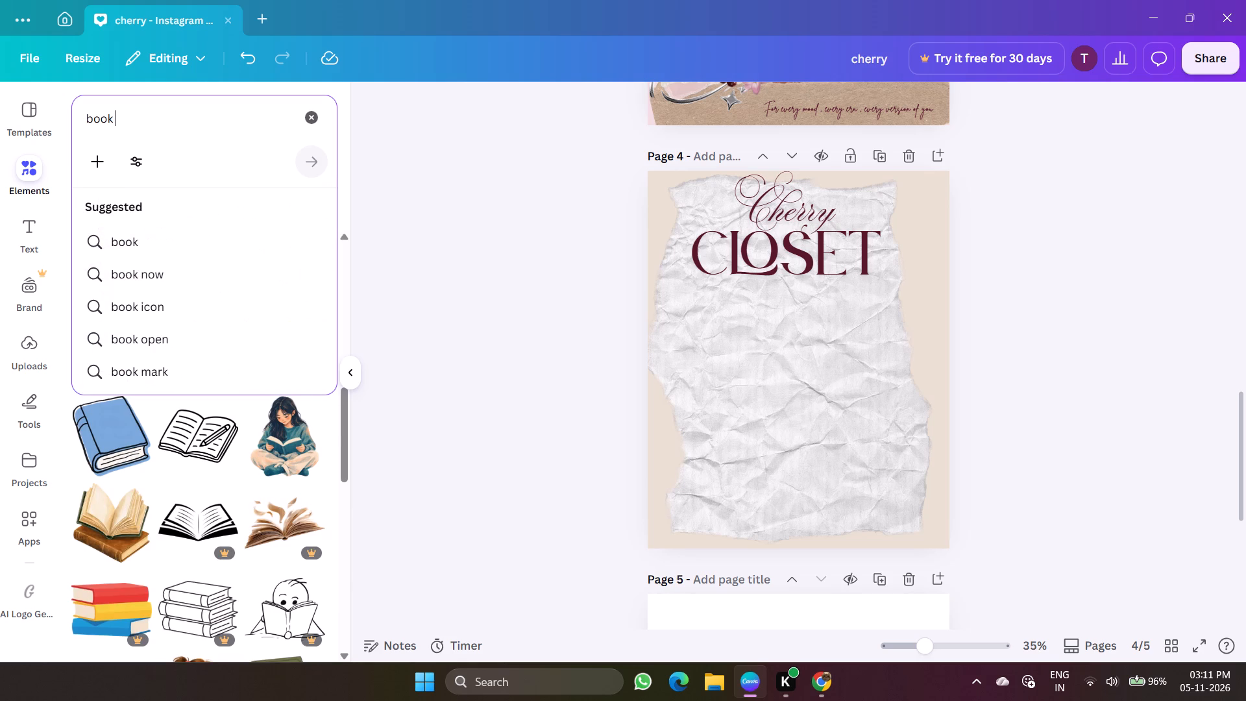
{"action": "type", "text": "diary page"}
{"action": "key", "text": "Return"}
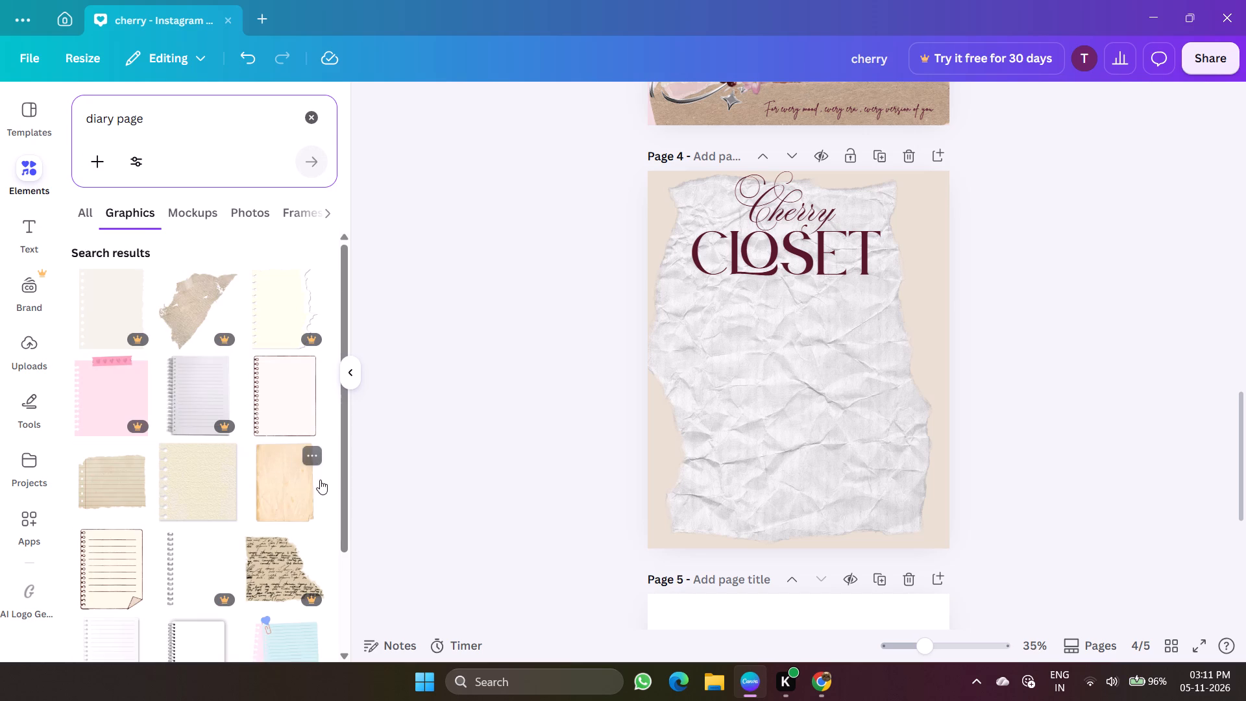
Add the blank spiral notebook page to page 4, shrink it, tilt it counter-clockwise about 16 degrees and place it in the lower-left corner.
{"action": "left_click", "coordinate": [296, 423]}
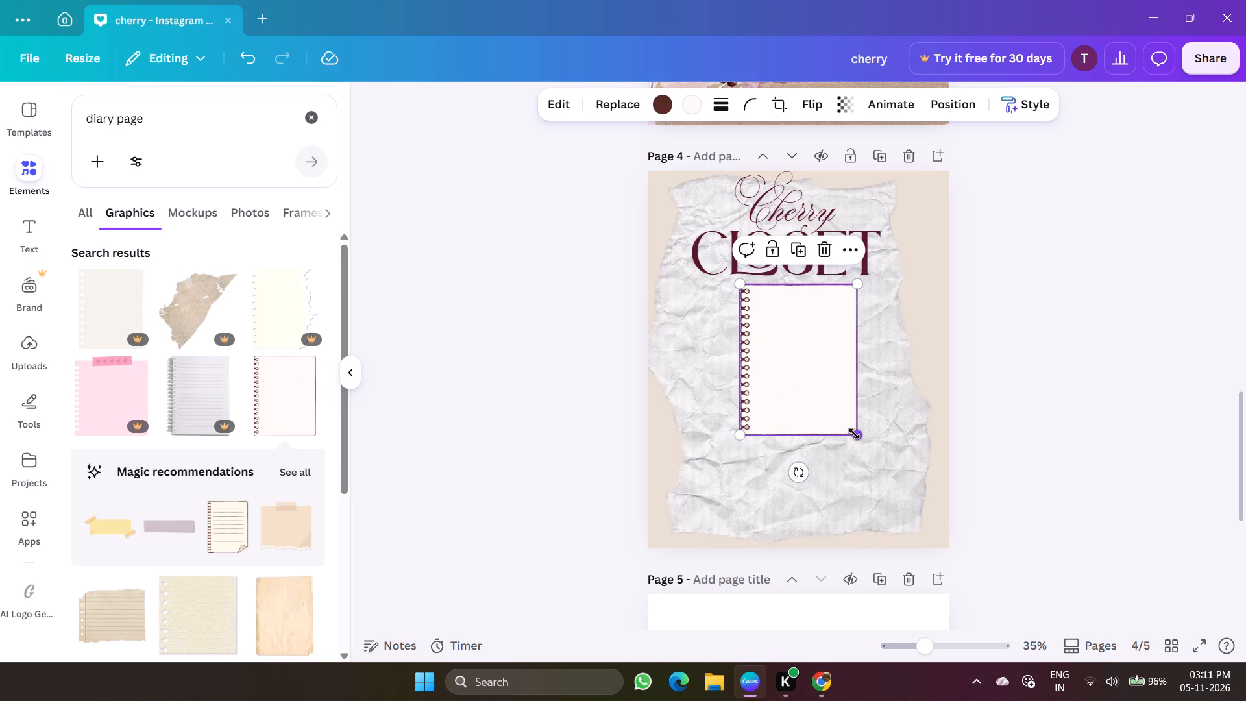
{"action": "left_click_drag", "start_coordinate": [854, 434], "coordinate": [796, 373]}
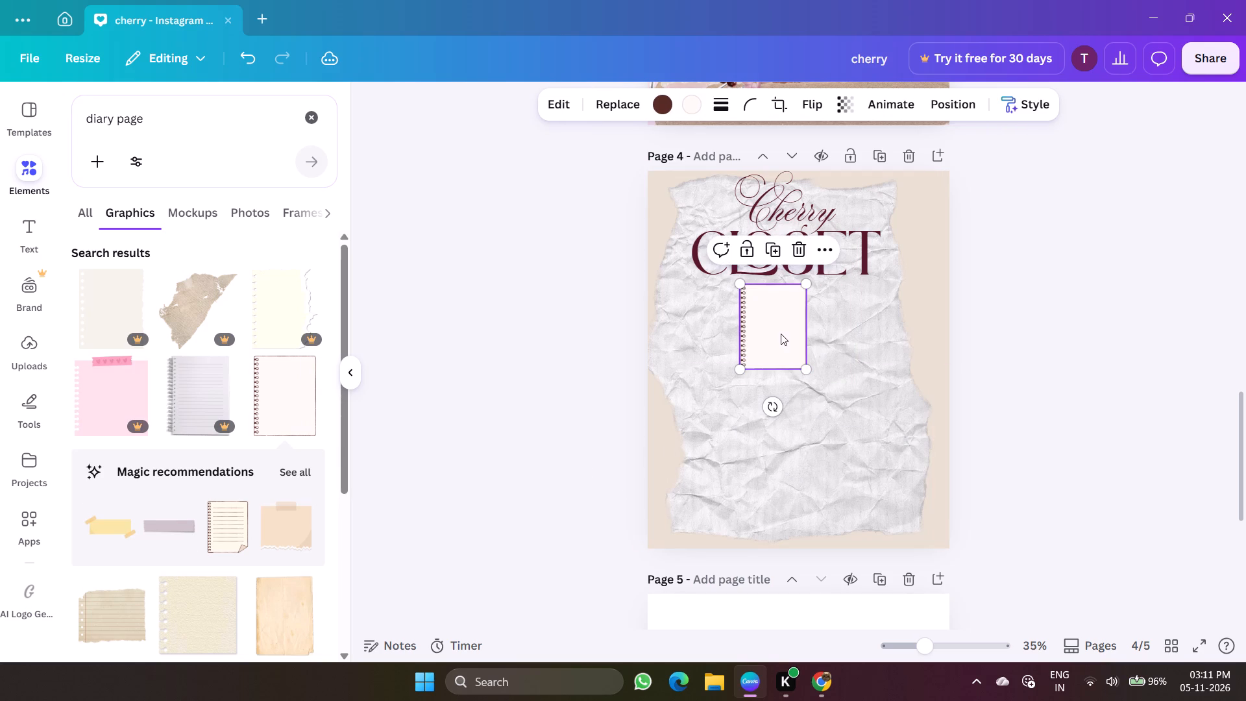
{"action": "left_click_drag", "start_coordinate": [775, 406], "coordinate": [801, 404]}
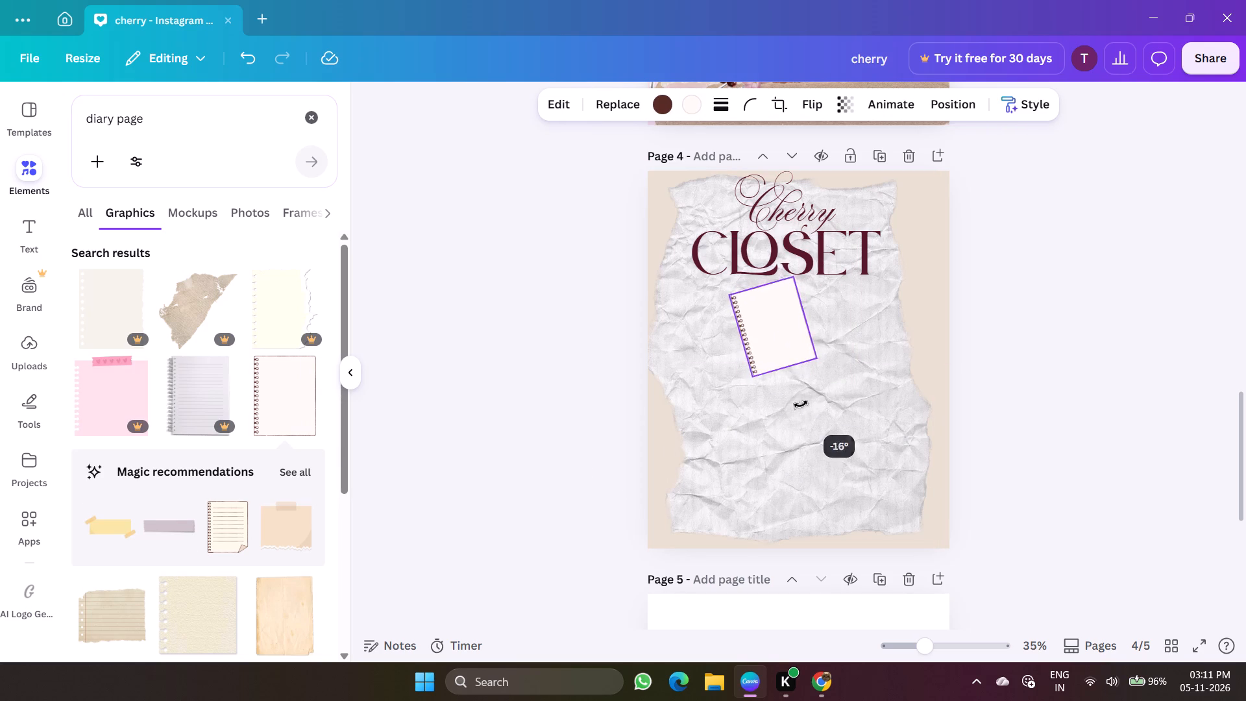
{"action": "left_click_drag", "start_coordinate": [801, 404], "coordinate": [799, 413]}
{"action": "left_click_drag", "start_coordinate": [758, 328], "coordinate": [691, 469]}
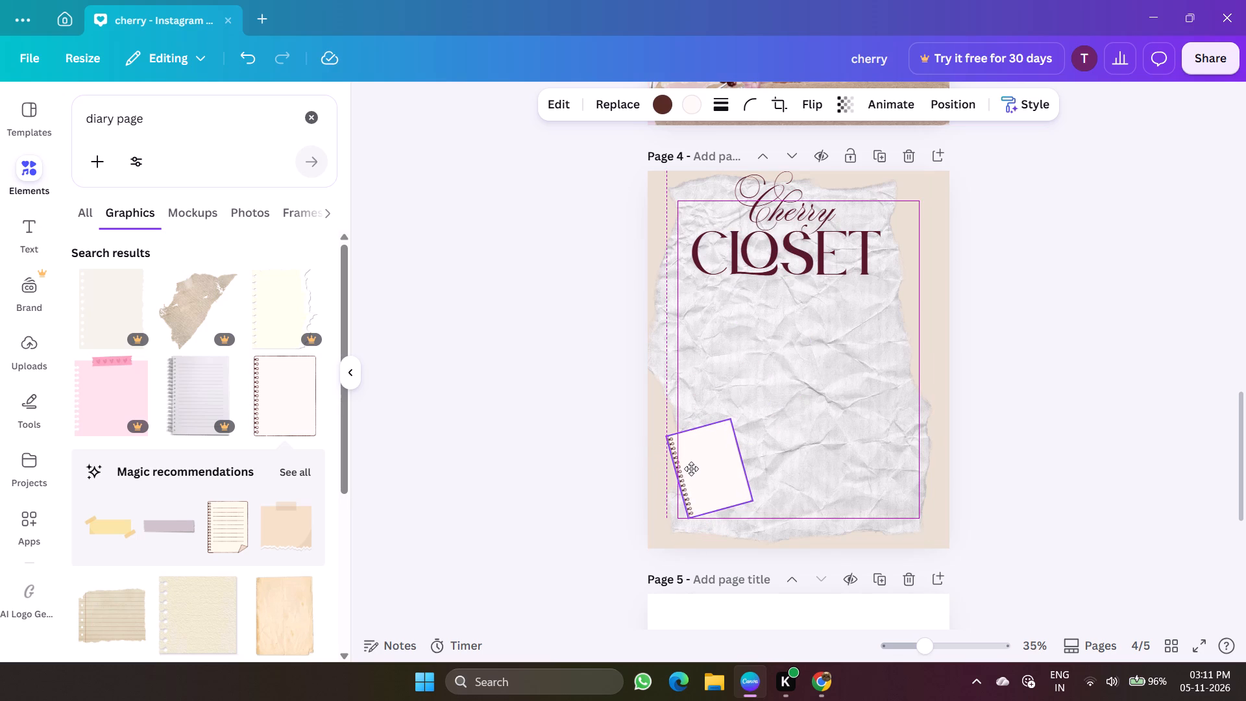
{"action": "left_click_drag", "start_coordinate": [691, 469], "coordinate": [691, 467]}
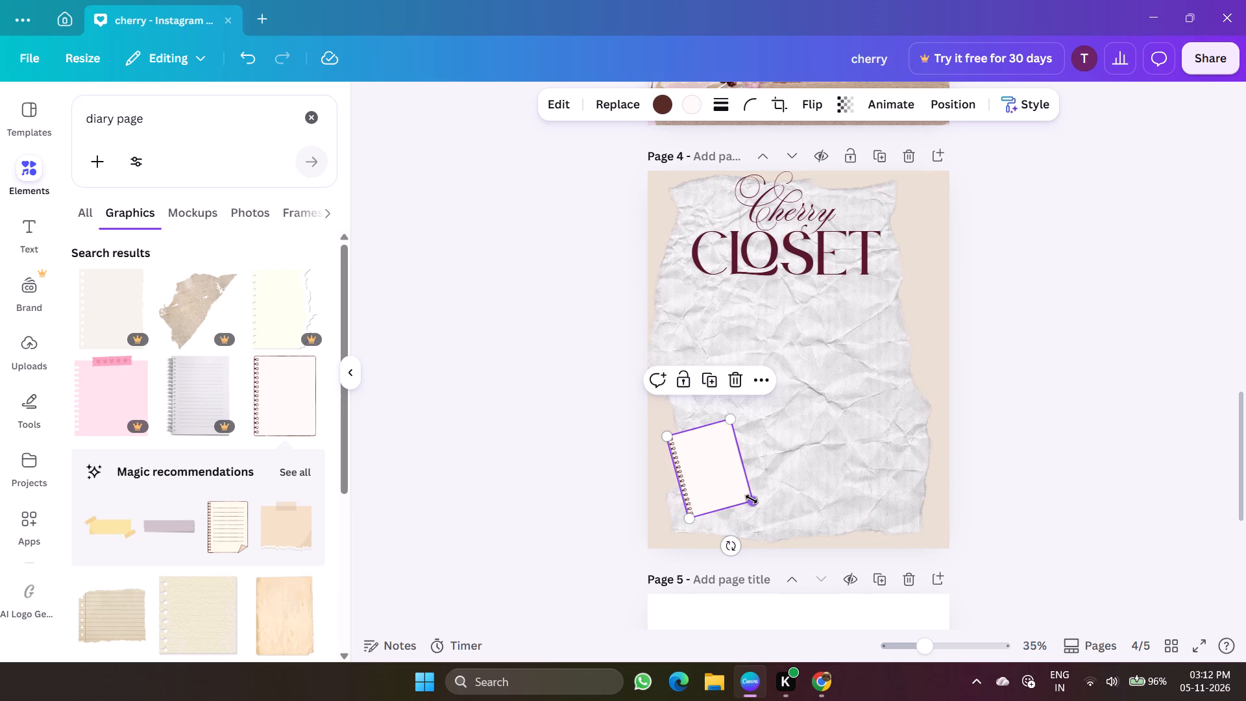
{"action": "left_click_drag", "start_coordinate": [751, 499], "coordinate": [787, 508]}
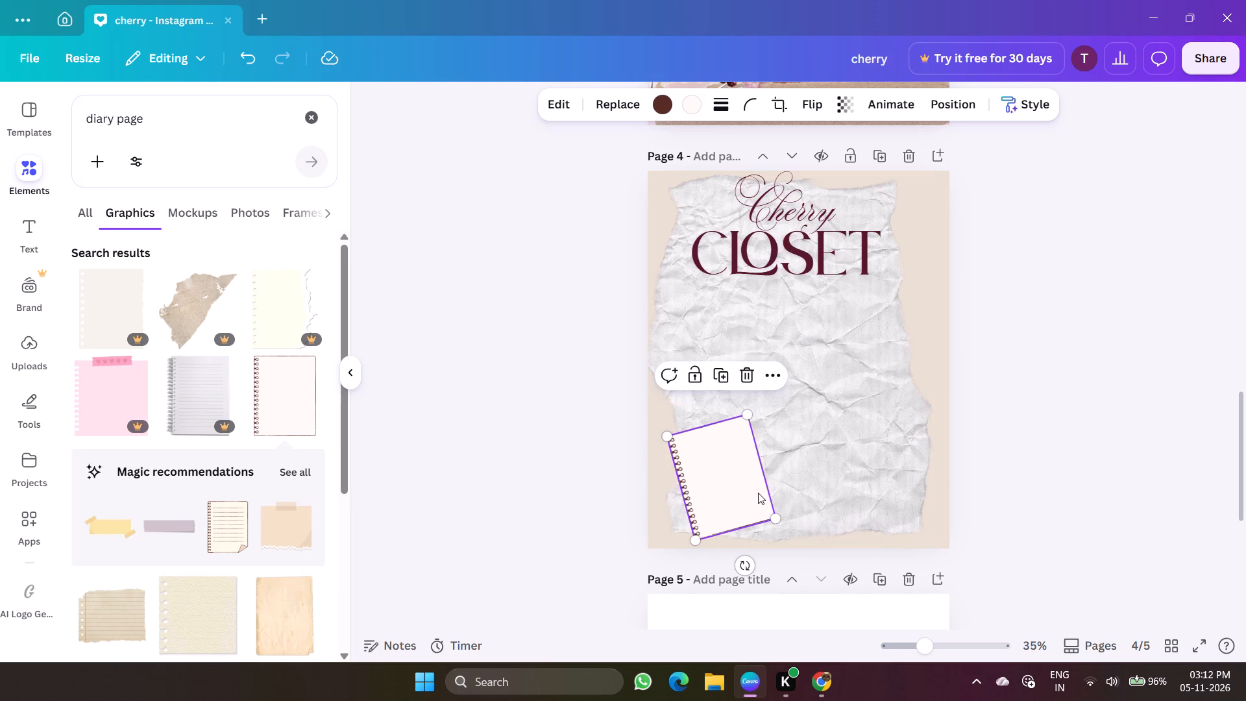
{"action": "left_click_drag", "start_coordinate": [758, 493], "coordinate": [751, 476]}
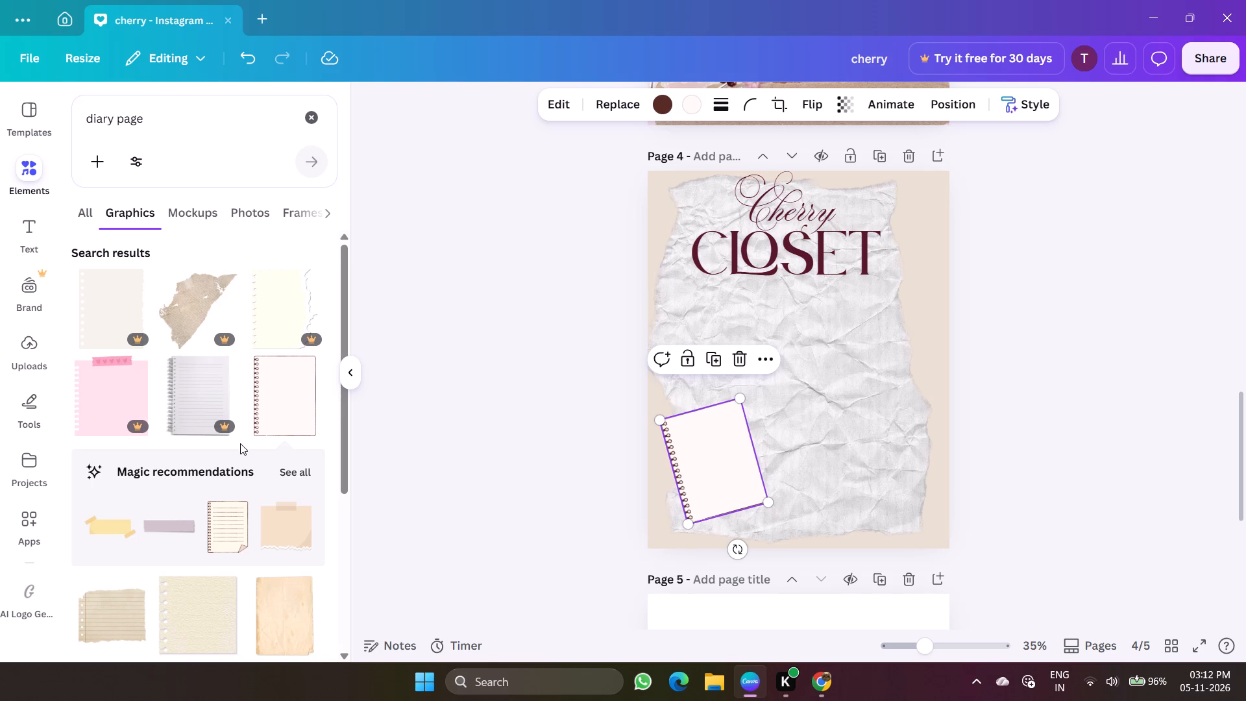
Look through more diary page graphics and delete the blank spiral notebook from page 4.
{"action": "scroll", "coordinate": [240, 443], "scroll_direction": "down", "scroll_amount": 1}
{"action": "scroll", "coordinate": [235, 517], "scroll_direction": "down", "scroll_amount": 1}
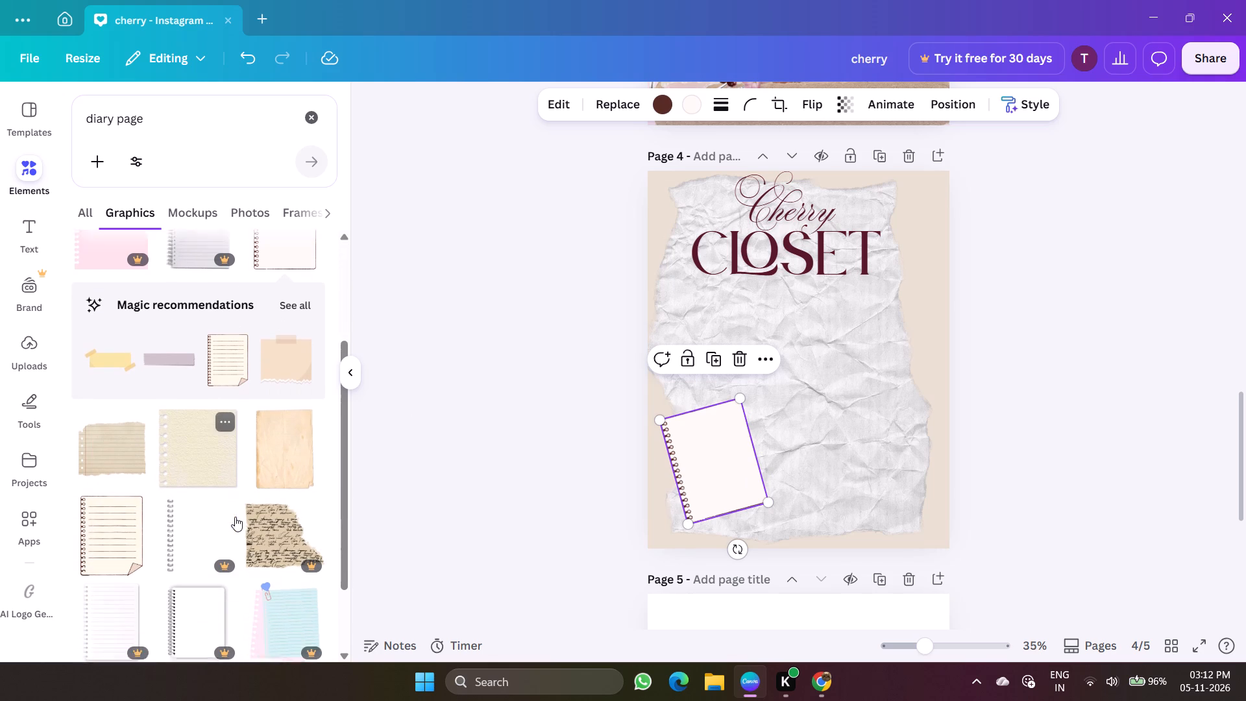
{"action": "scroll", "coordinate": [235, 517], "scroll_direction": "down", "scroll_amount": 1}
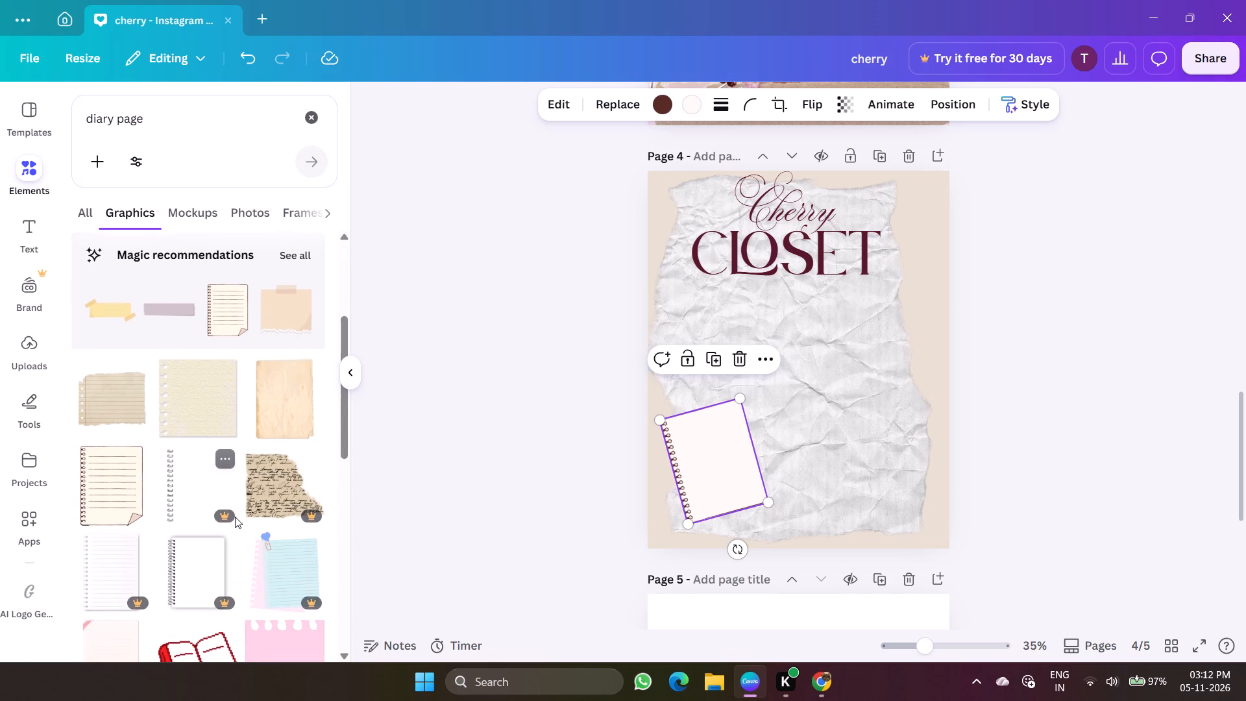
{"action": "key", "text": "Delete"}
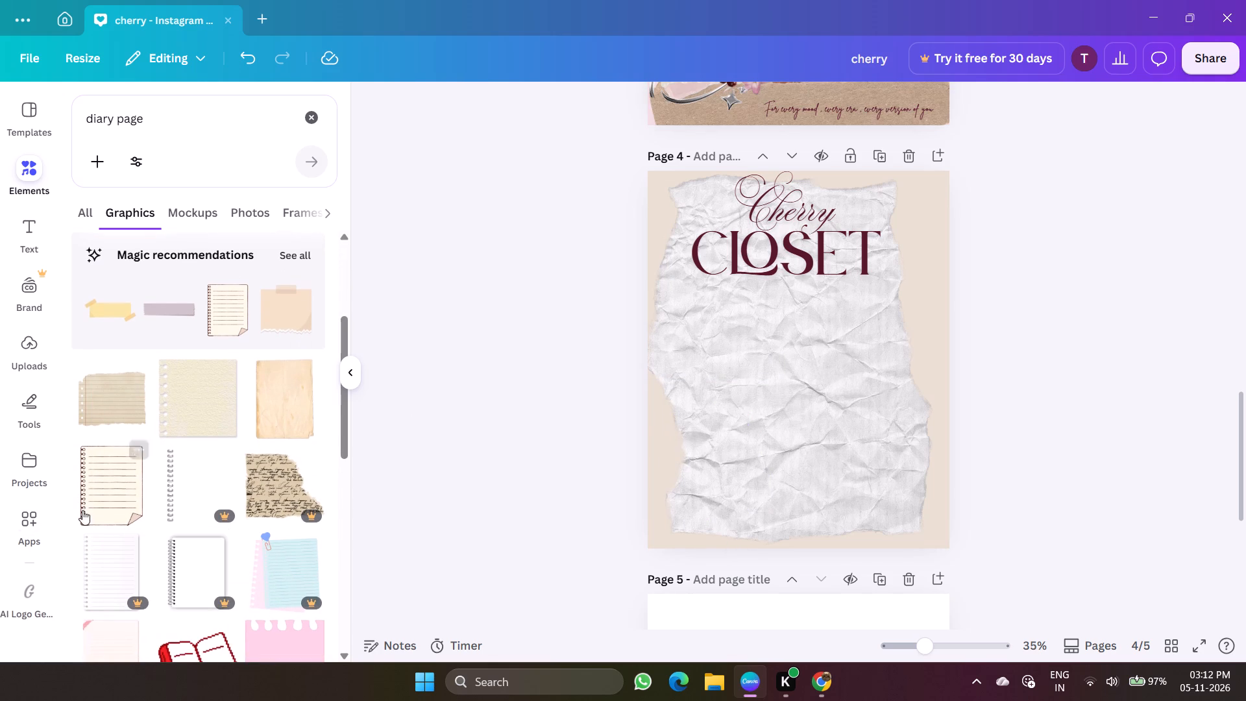
Add the lined spiral notebook page with the folded corner, tilt it counter-clockwise, shrink it and place it in page 4's lower-left corner.
{"action": "left_click", "coordinate": [95, 496]}
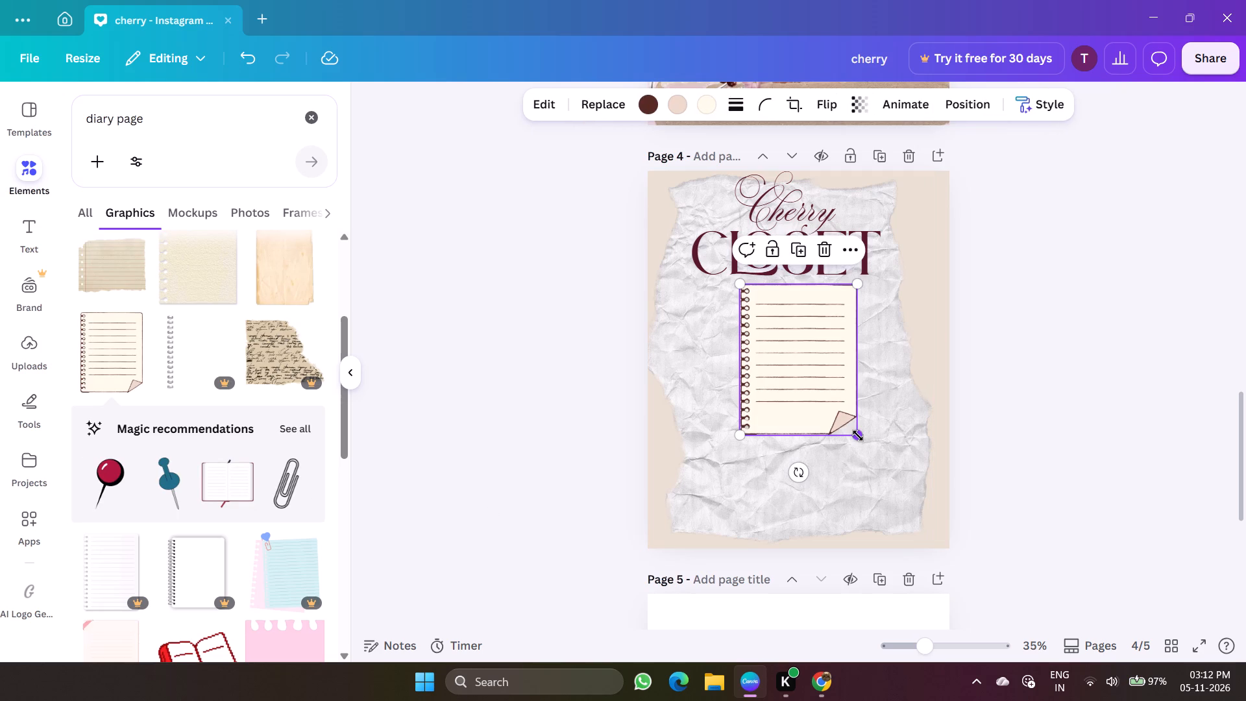
{"action": "left_click_drag", "start_coordinate": [858, 436], "coordinate": [894, 436]}
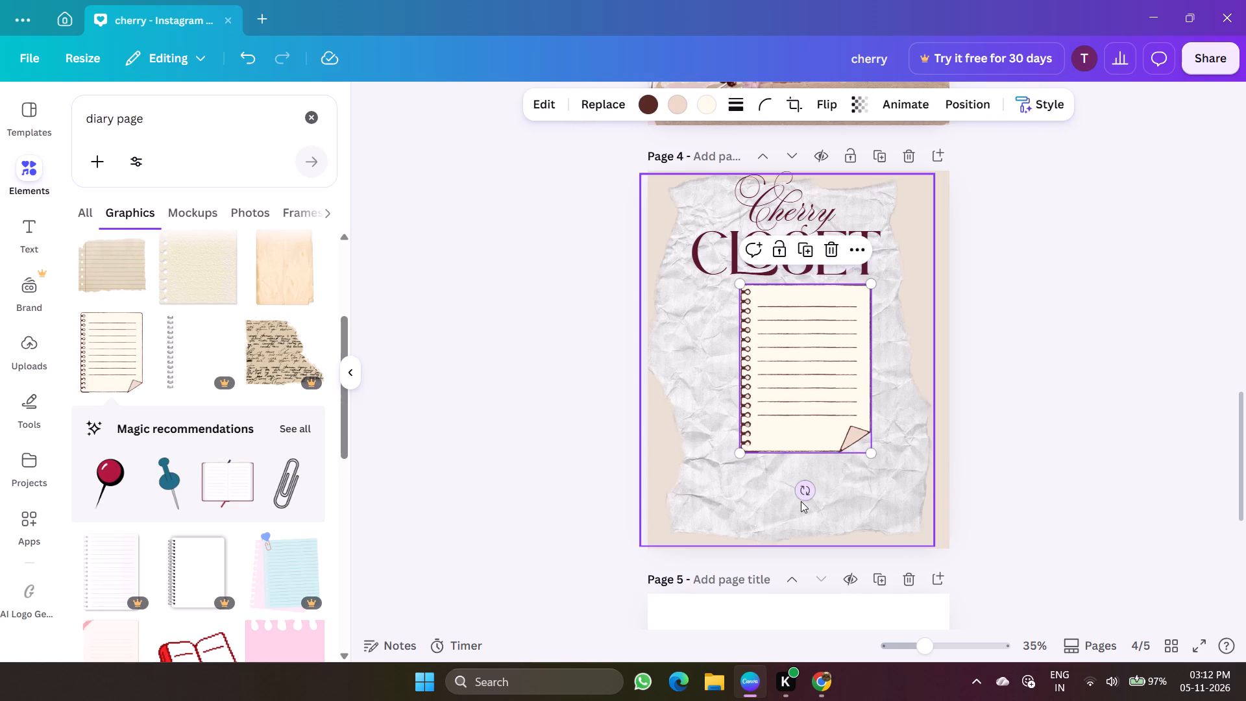
{"action": "left_click_drag", "start_coordinate": [801, 497], "coordinate": [857, 498]}
{"action": "left_click_drag", "start_coordinate": [820, 354], "coordinate": [768, 436]}
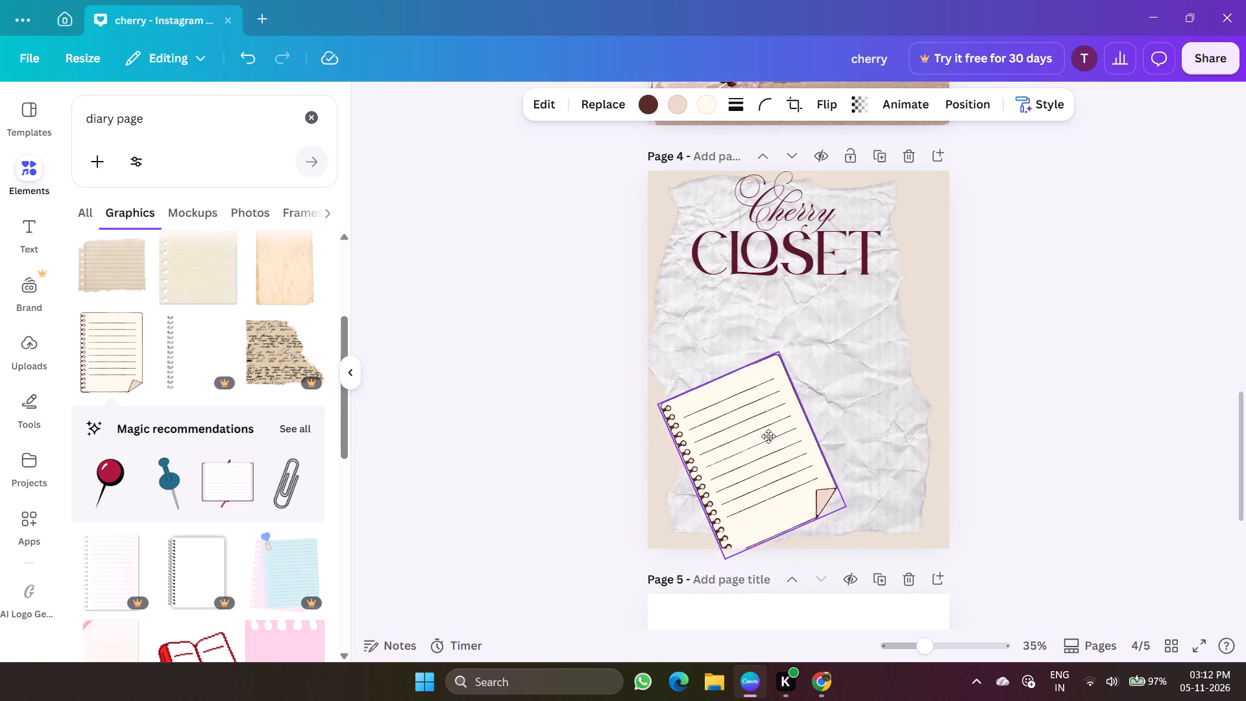
{"action": "left_click_drag", "start_coordinate": [768, 436], "coordinate": [769, 435]}
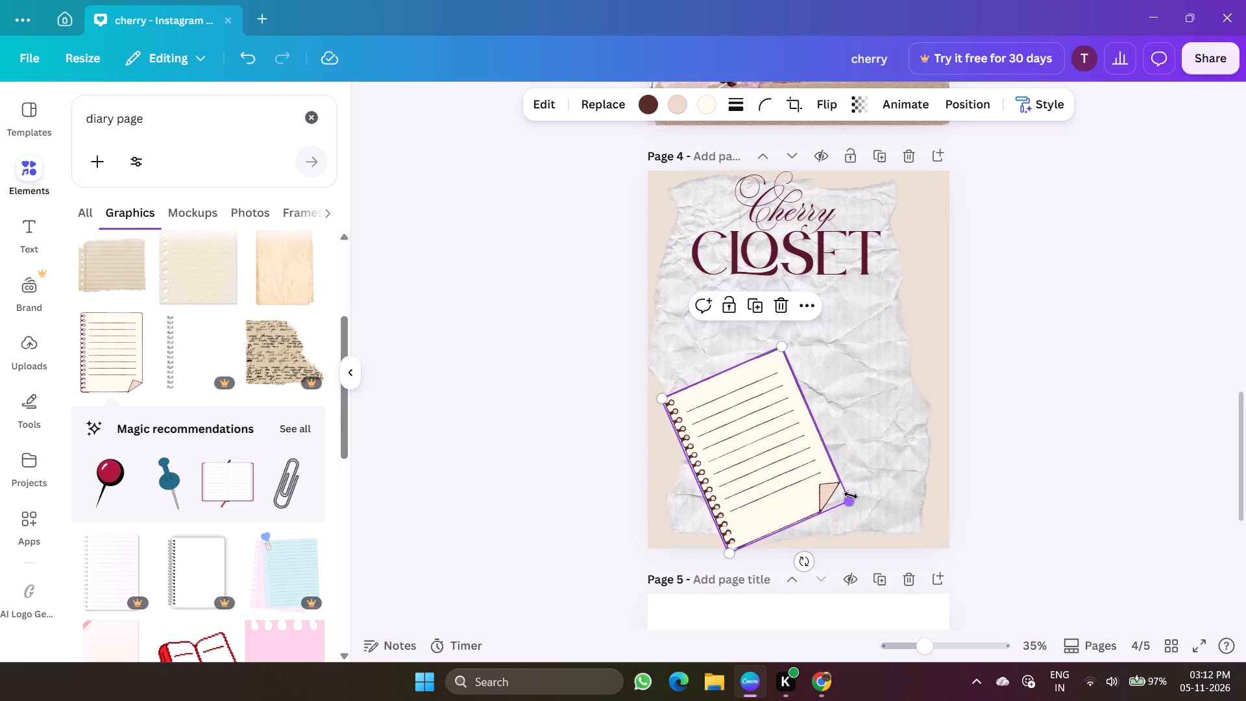
{"action": "left_click_drag", "start_coordinate": [851, 495], "coordinate": [828, 491]}
{"action": "left_click_drag", "start_coordinate": [787, 456], "coordinate": [787, 462]}
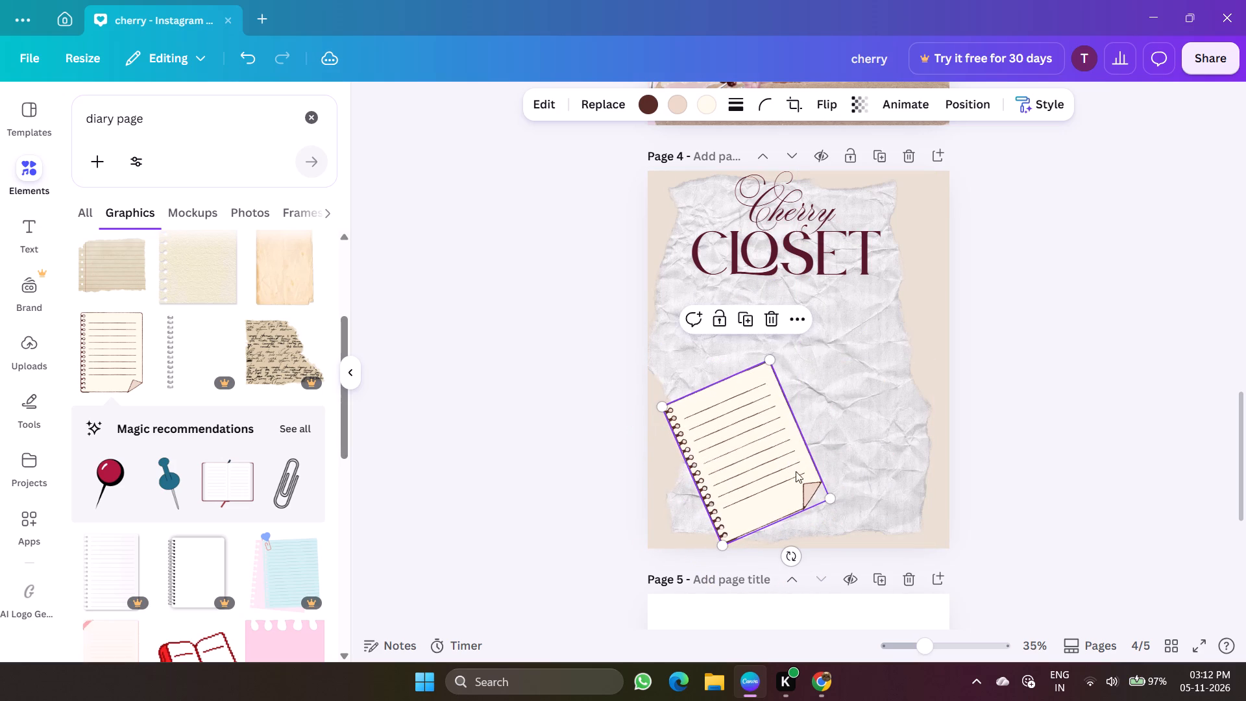
{"action": "left_click_drag", "start_coordinate": [832, 498], "coordinate": [789, 484]}
{"action": "left_click_drag", "start_coordinate": [734, 424], "coordinate": [726, 467]}
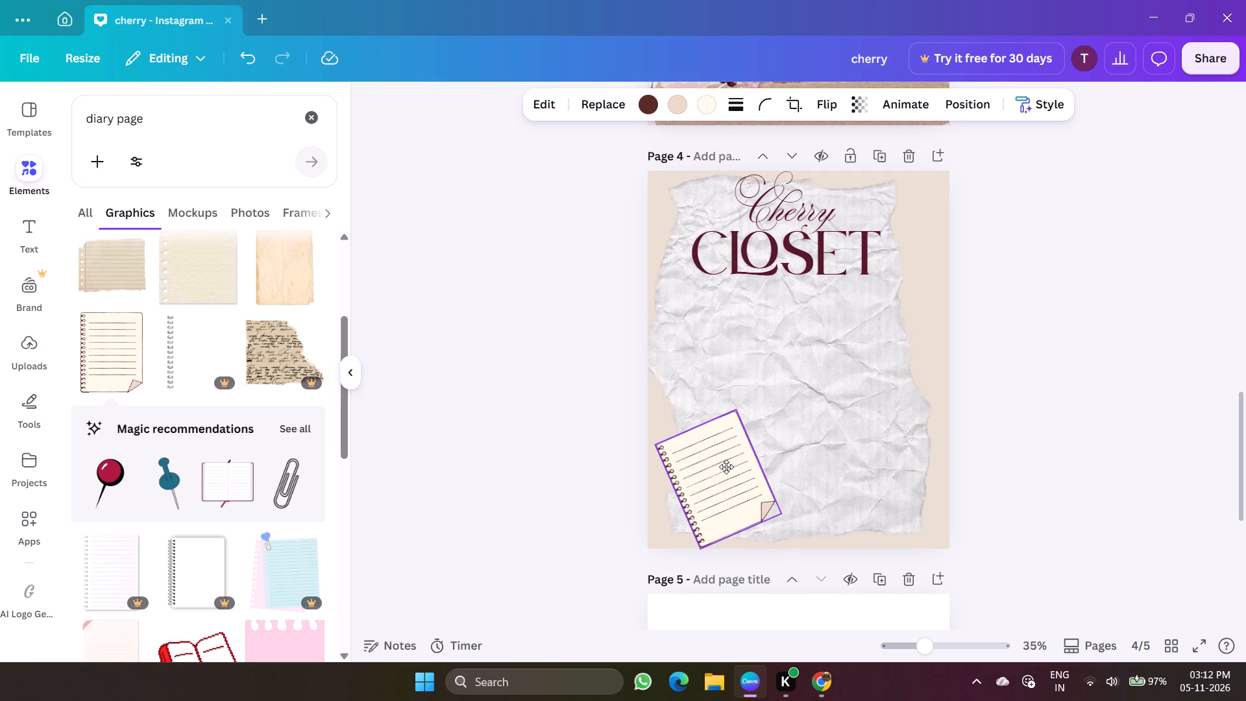
{"action": "left_click_drag", "start_coordinate": [726, 467], "coordinate": [726, 465]}
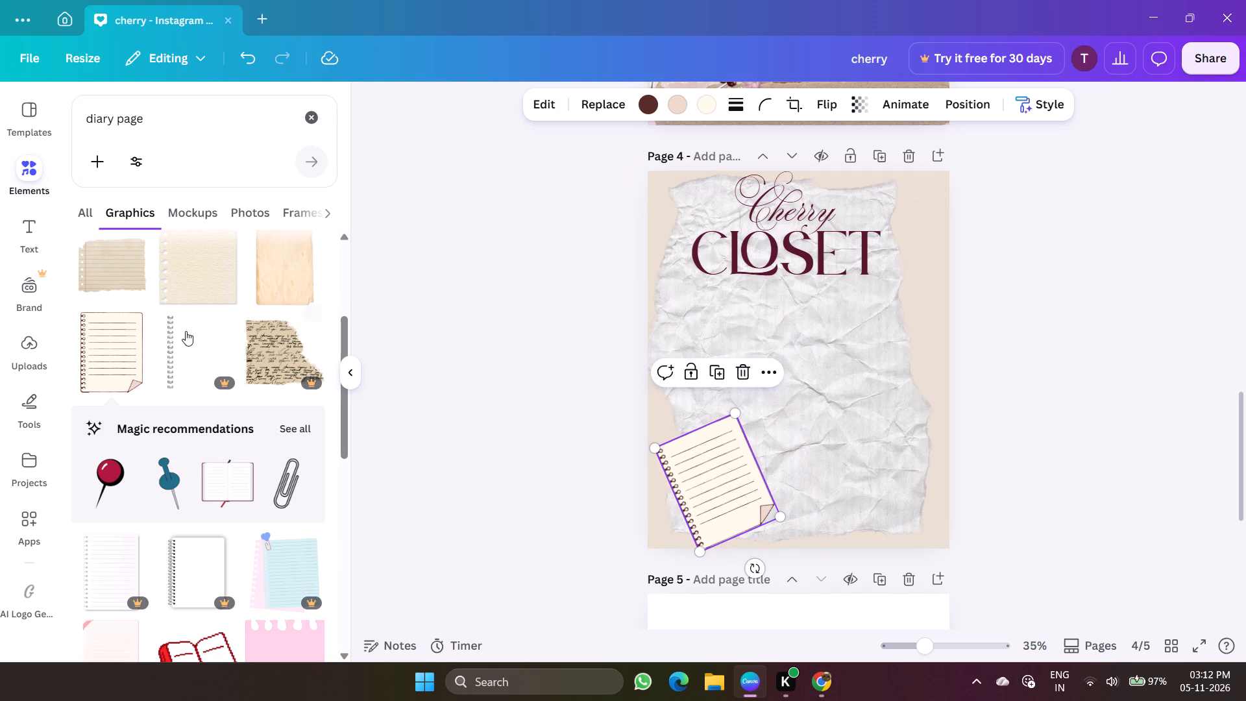
Clear the uploads search, add the standing model cutout to page 4, enlarge it and place it in the page's lower-right corner.
{"action": "left_click", "coordinate": [26, 345]}
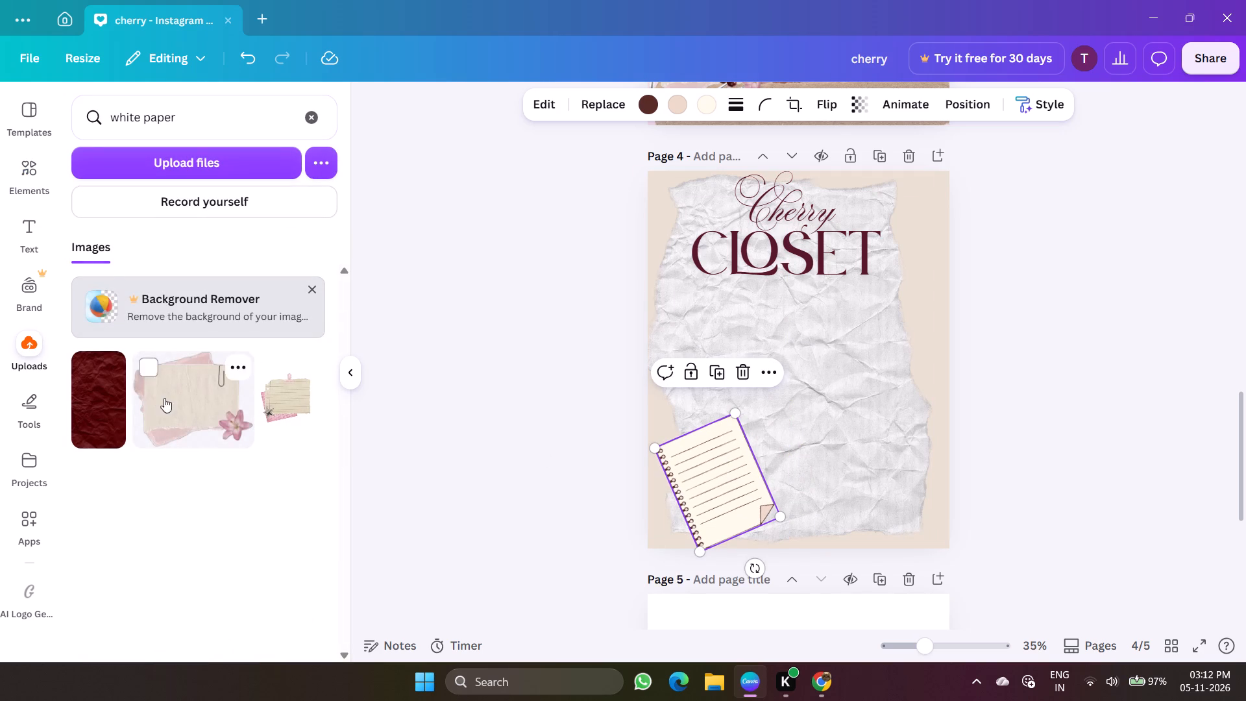
{"action": "scroll", "coordinate": [213, 426], "scroll_direction": "down", "scroll_amount": 2}
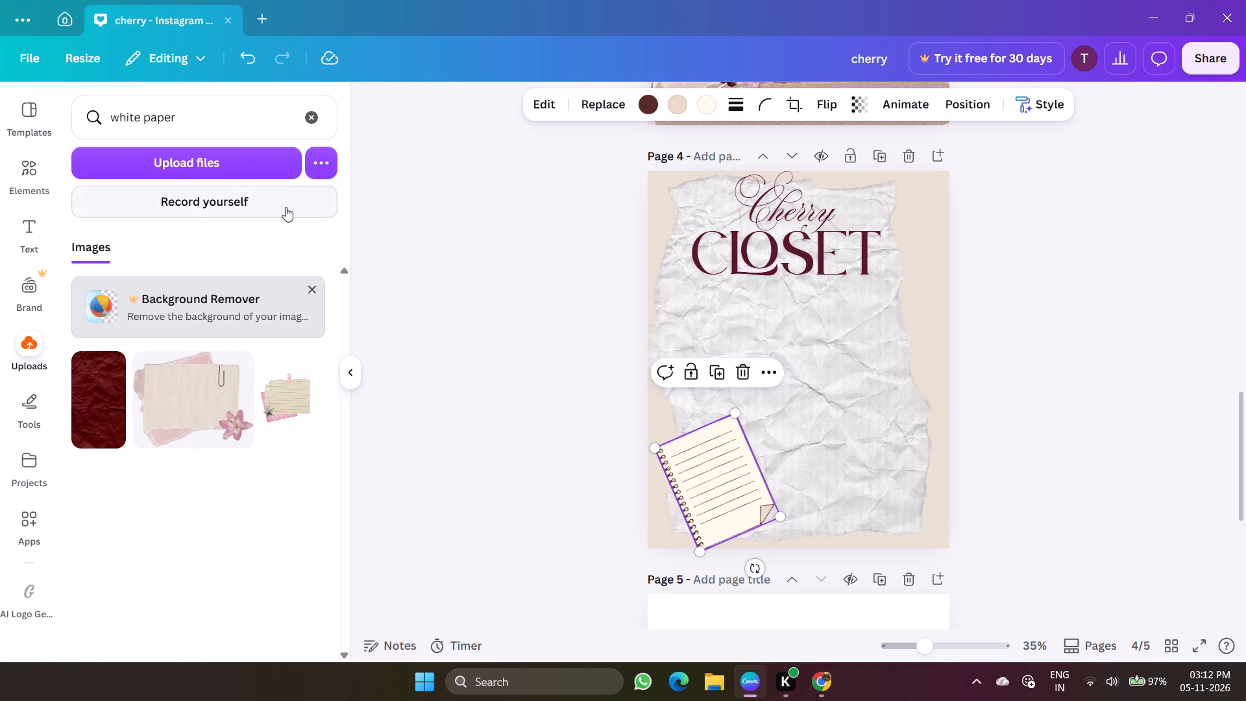
{"action": "left_click", "coordinate": [313, 121]}
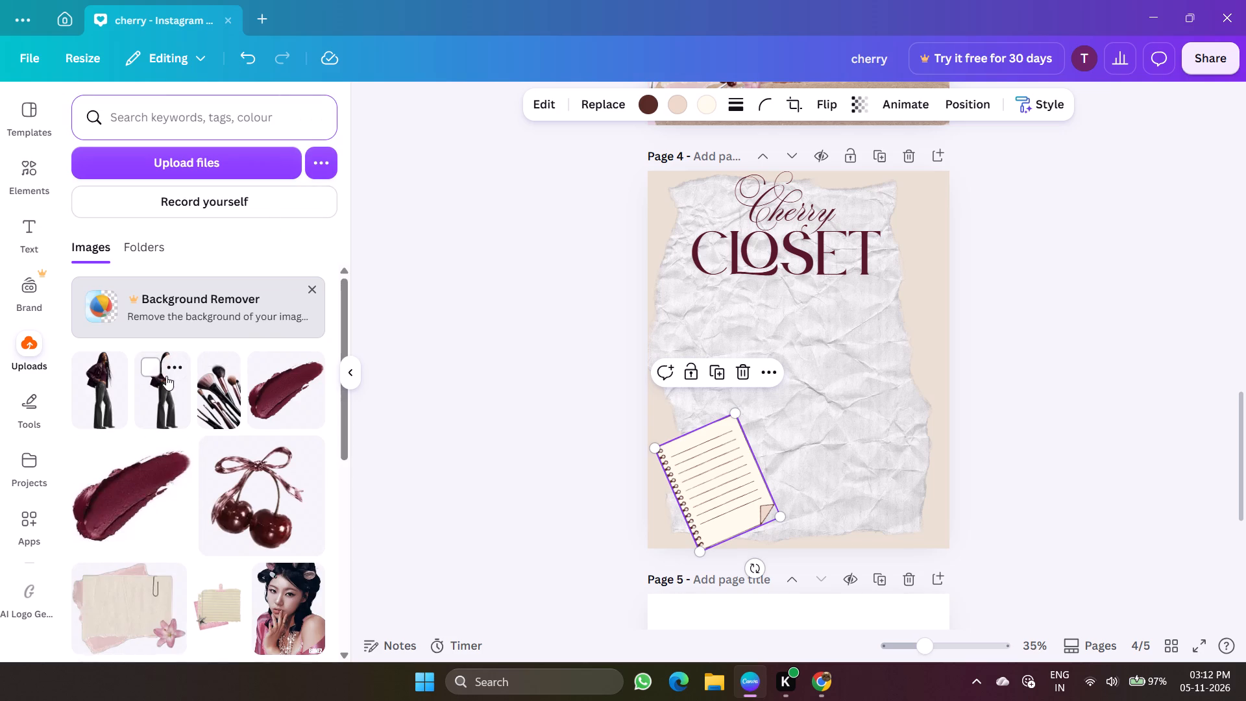
{"action": "left_click", "coordinate": [119, 410]}
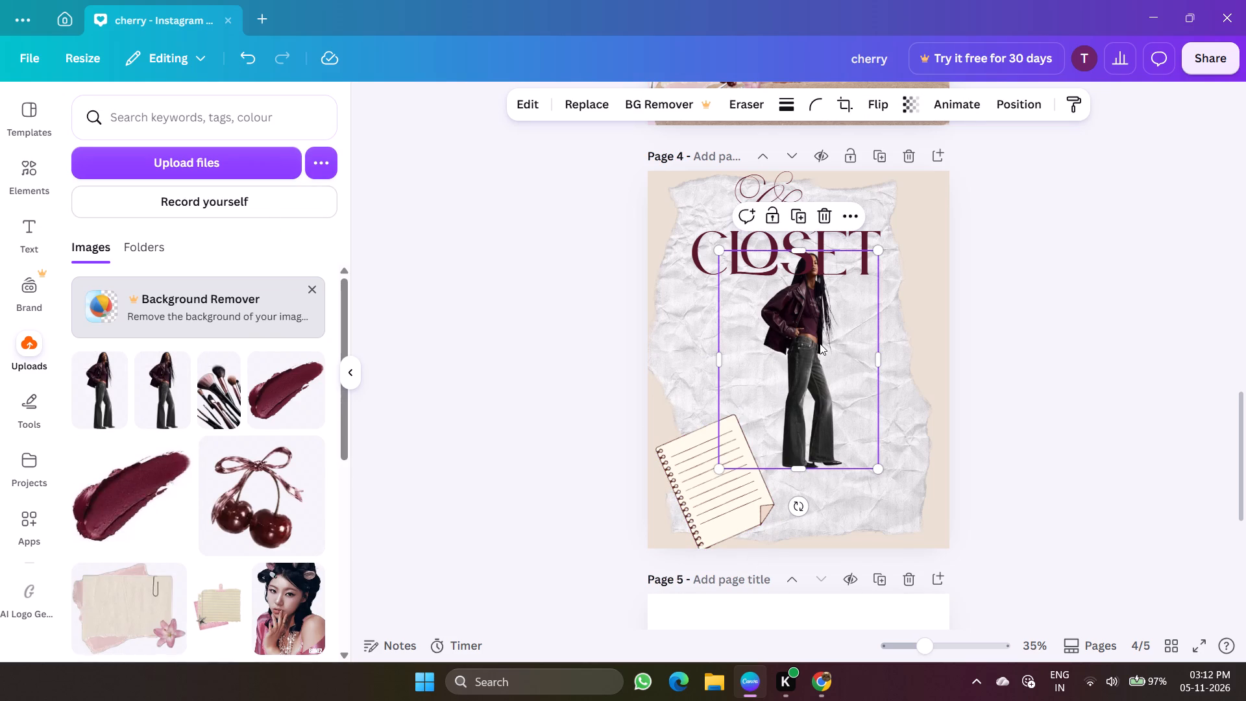
{"action": "left_click_drag", "start_coordinate": [820, 343], "coordinate": [862, 407]}
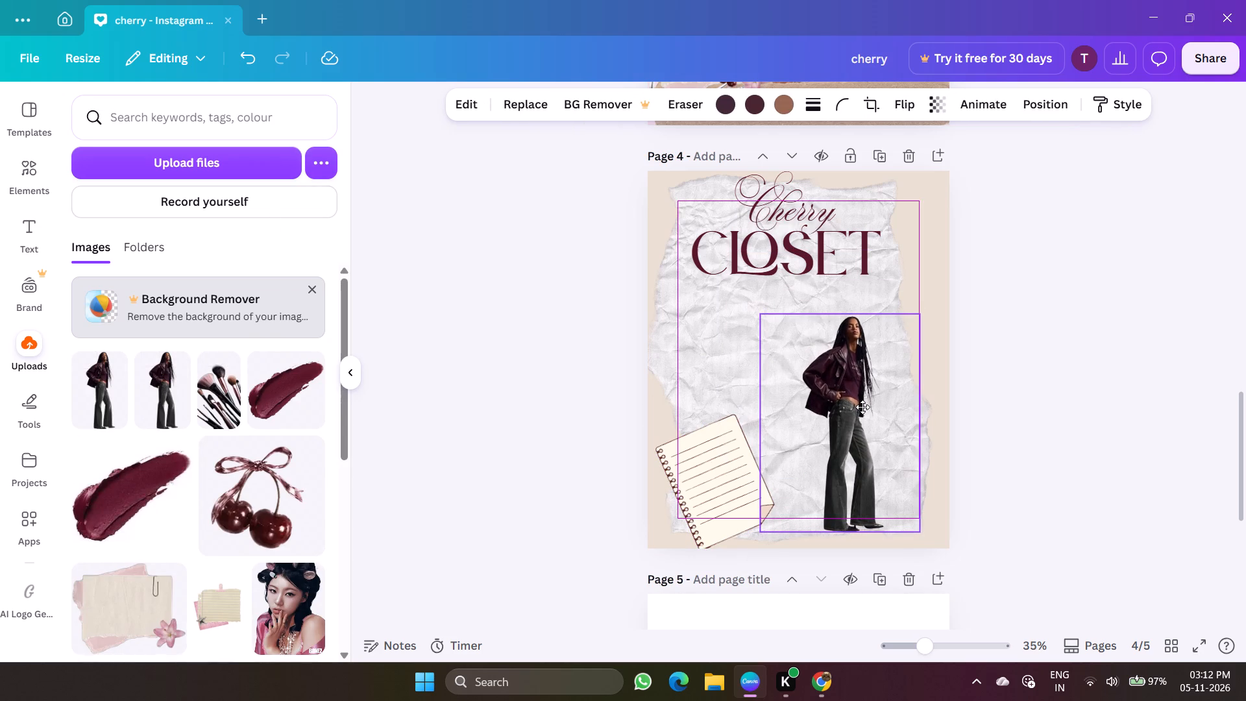
{"action": "left_click_drag", "start_coordinate": [862, 407], "coordinate": [862, 422]}
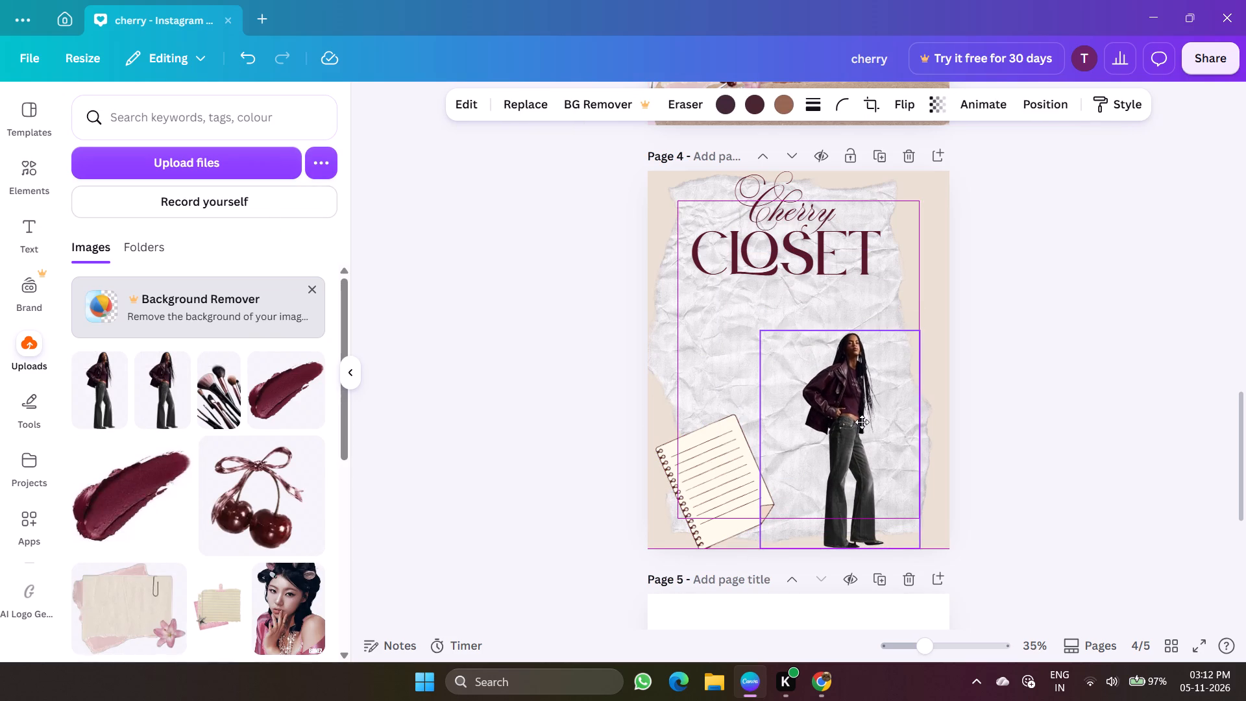
{"action": "left_click_drag", "start_coordinate": [862, 422], "coordinate": [864, 421]}
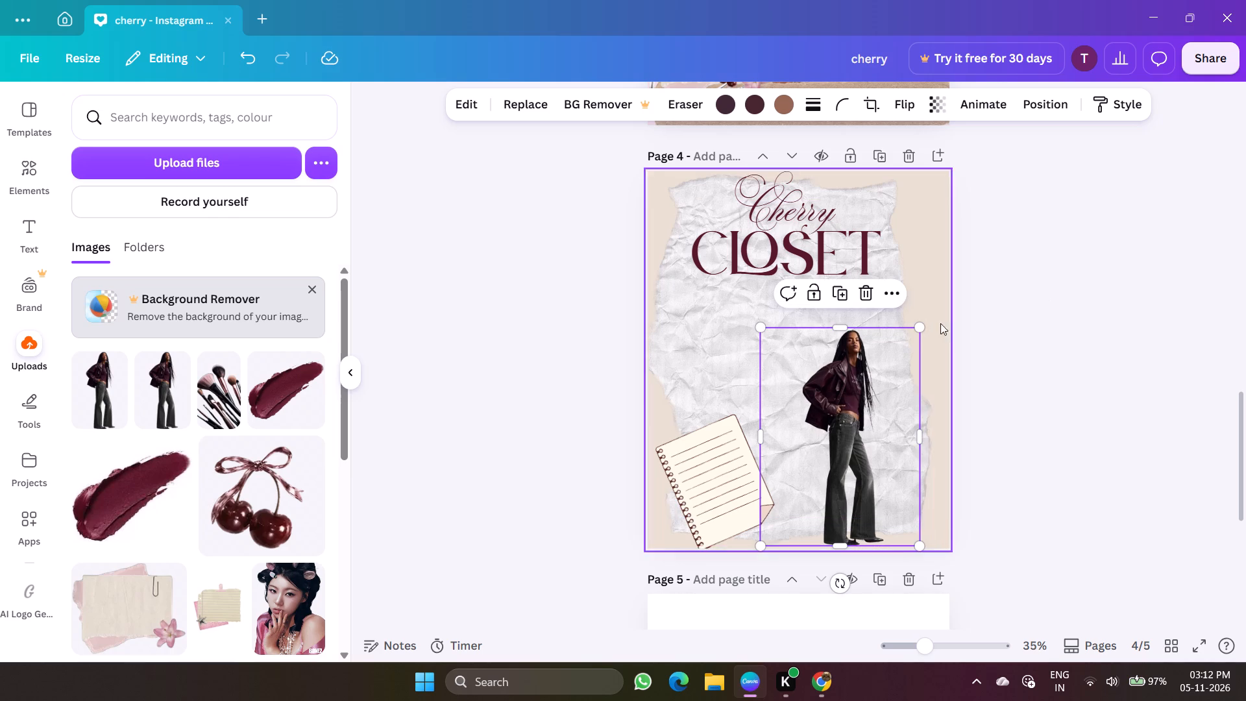
{"action": "left_click_drag", "start_coordinate": [918, 328], "coordinate": [932, 315]}
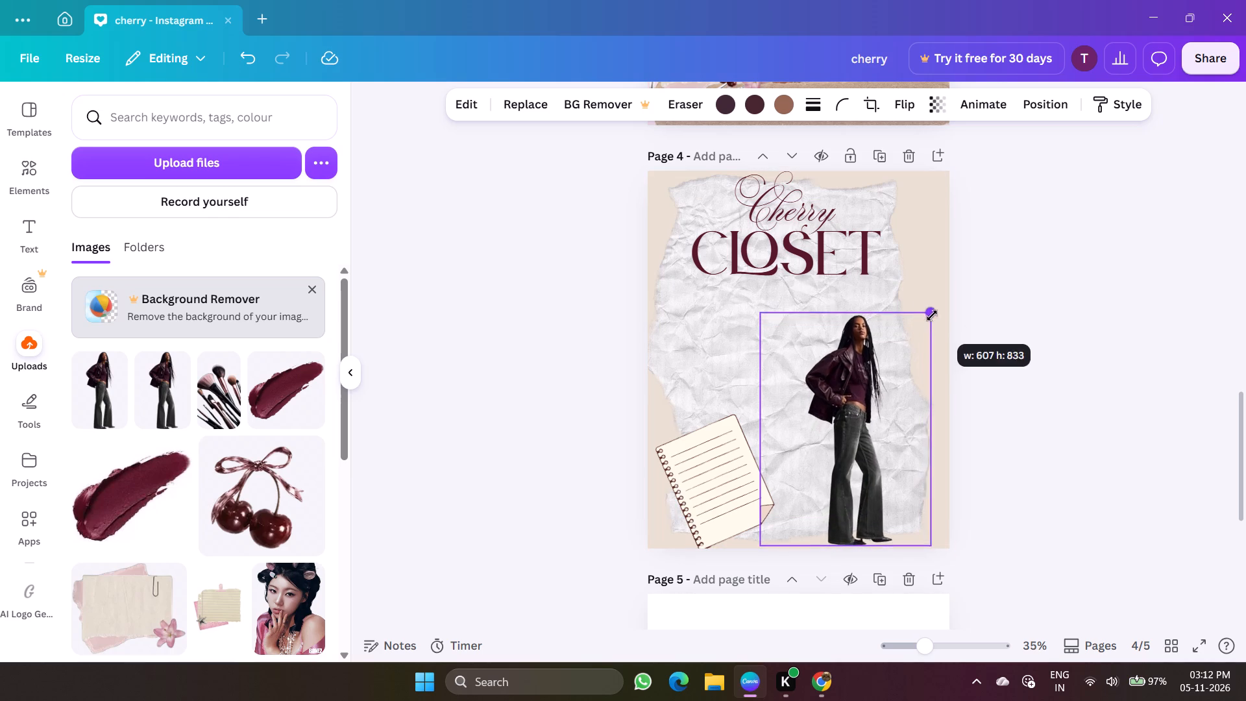
{"action": "left_click_drag", "start_coordinate": [932, 315], "coordinate": [944, 304]}
{"action": "left_click_drag", "start_coordinate": [871, 404], "coordinate": [897, 403]}
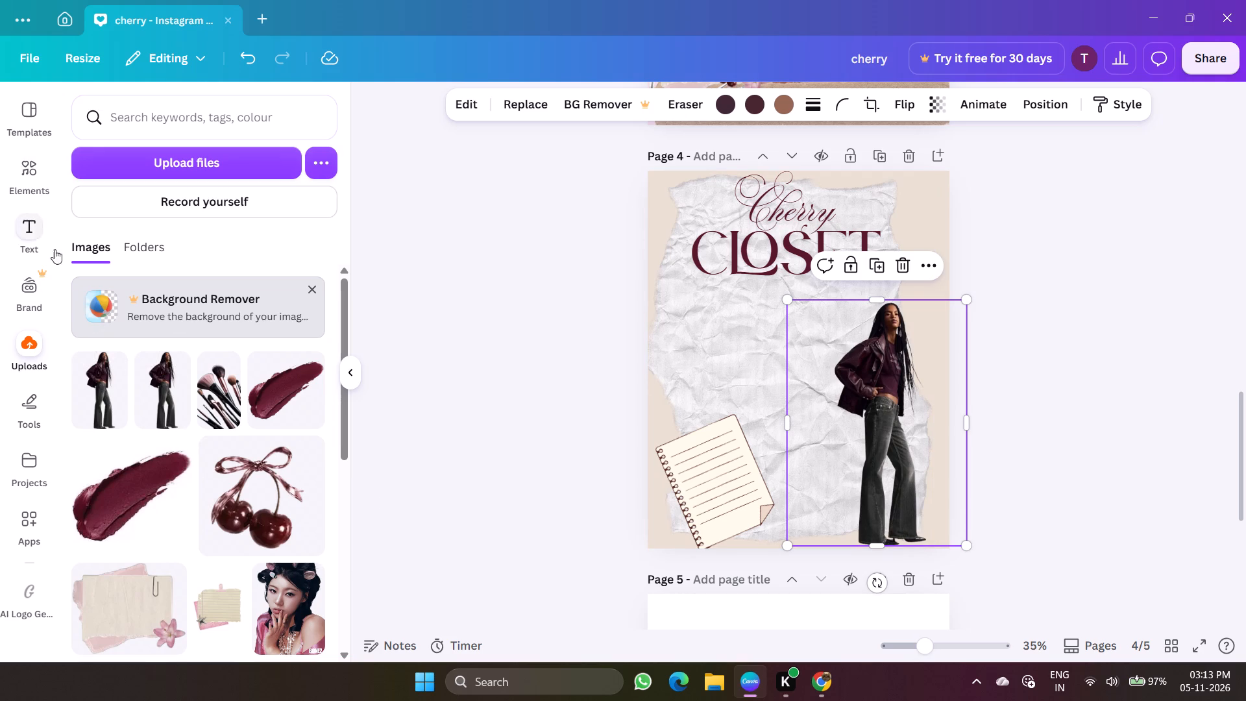
Switch to File Explorer and look through the Downloads and Pictures folders for more outfit images.
{"action": "left_click", "coordinate": [716, 683]}
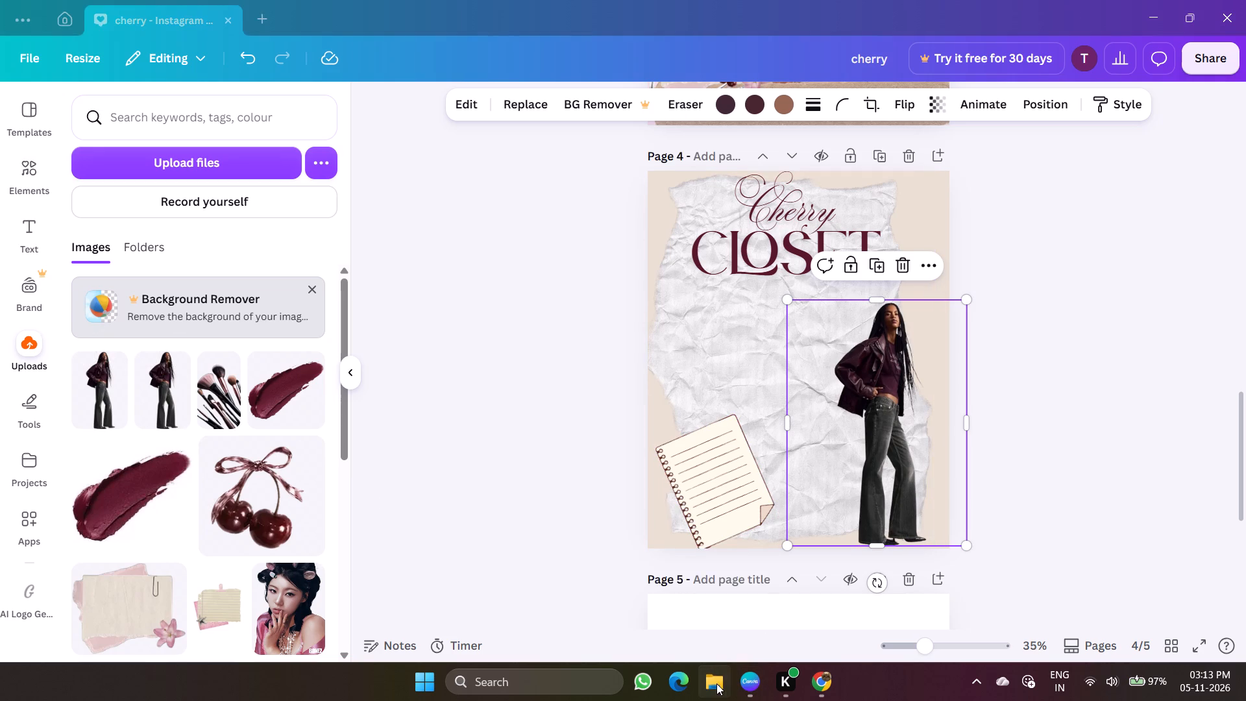
{"action": "double_click", "coordinate": [106, 377]}
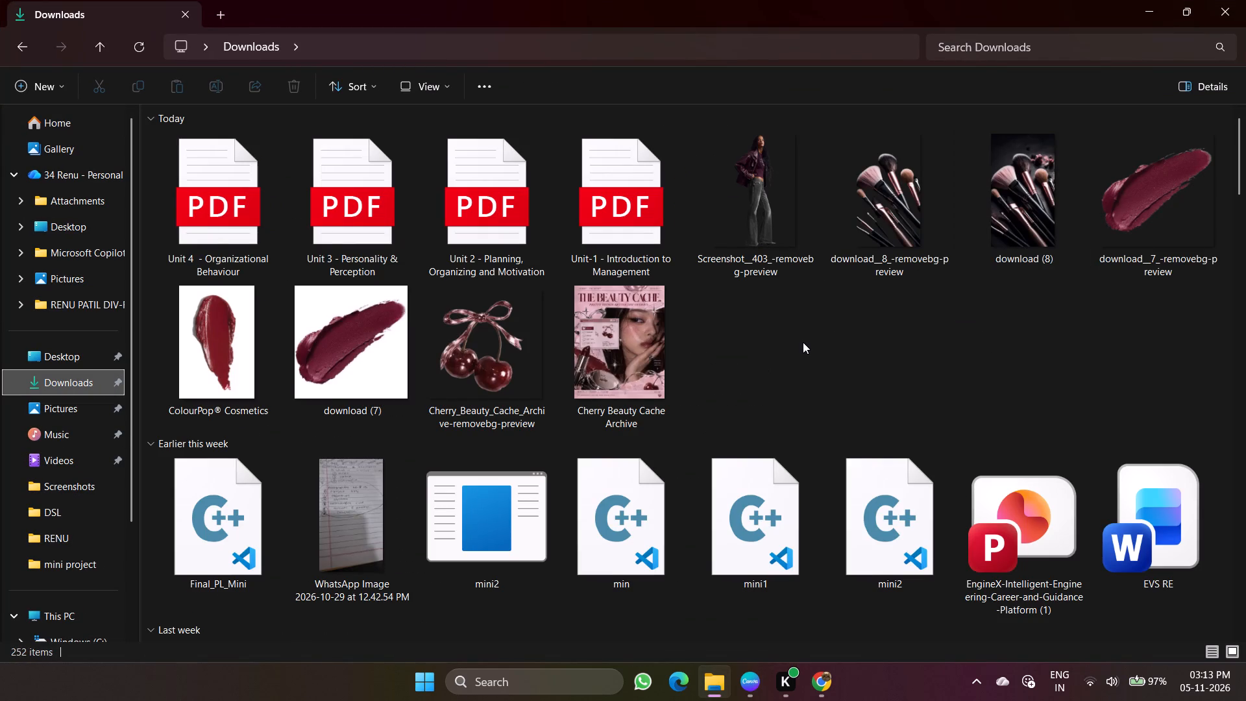
{"action": "scroll", "coordinate": [803, 342], "scroll_direction": "down", "scroll_amount": 2}
{"action": "double_click", "coordinate": [56, 415]}
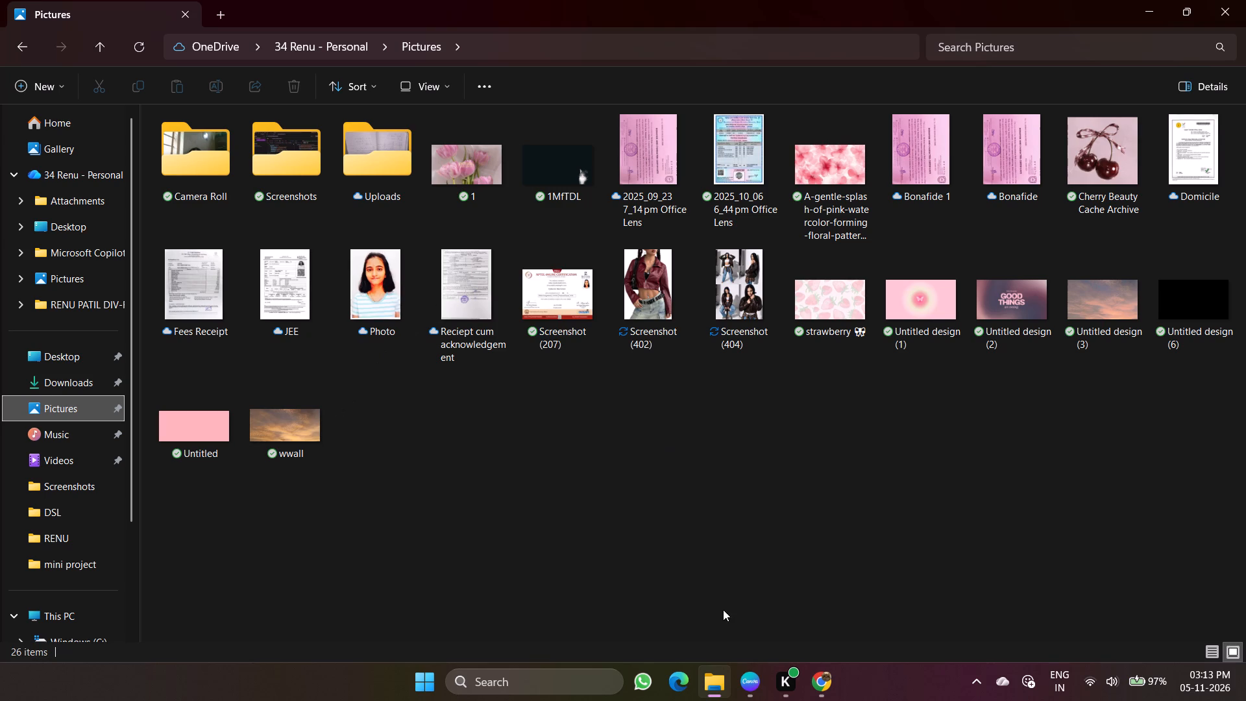
Switch to Chrome, search for "bg.remove" in a new tab and open the remove.bg website.
{"action": "left_click", "coordinate": [822, 678]}
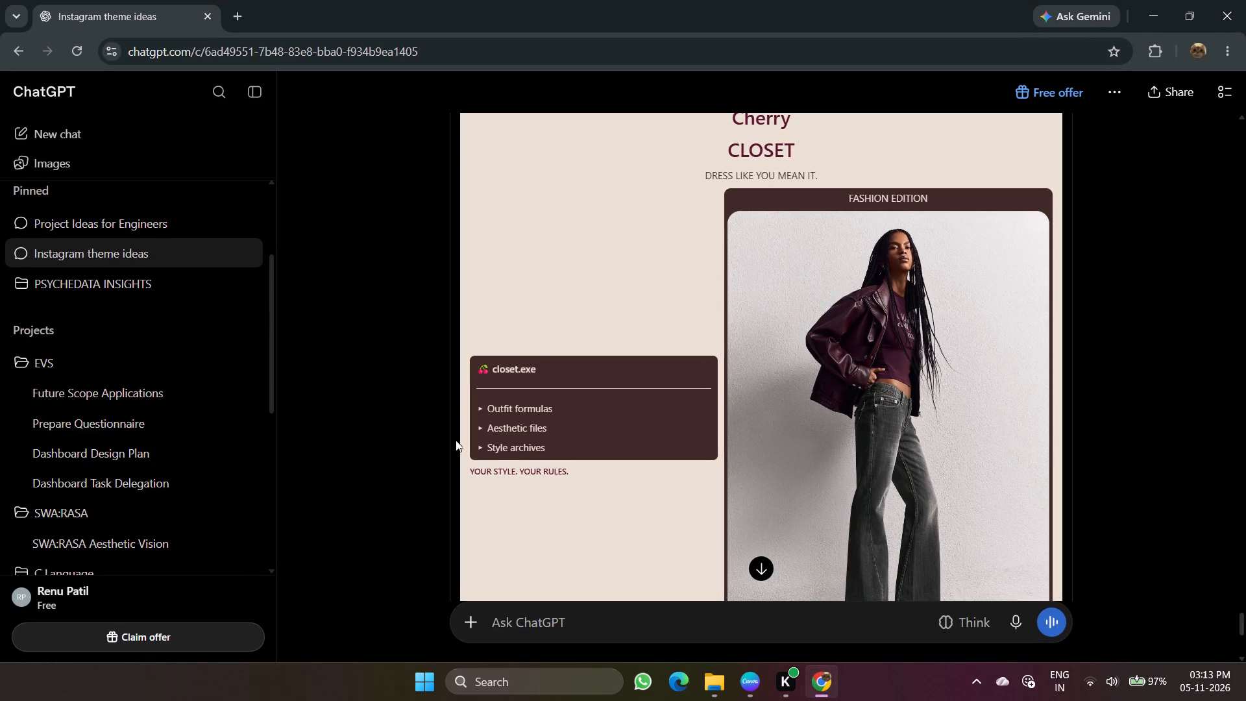
{"action": "left_click", "coordinate": [245, 8]}
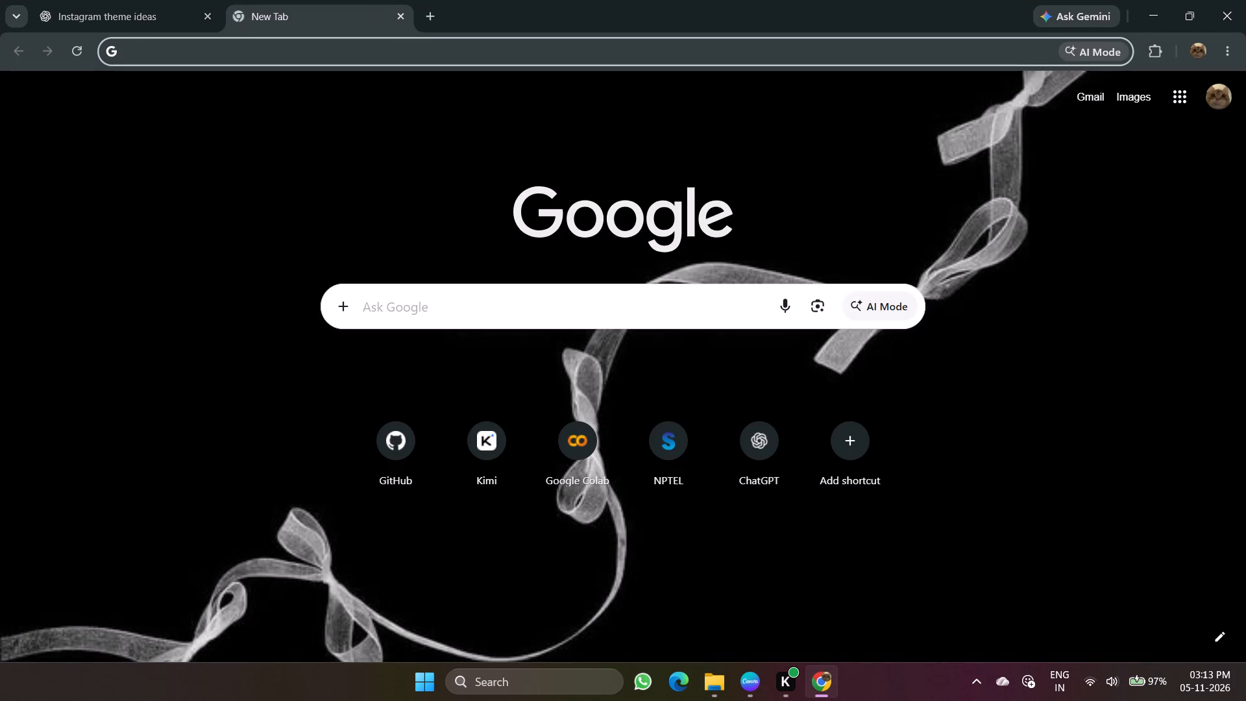
{"action": "left_click", "coordinate": [247, 60]}
{"action": "left_click", "coordinate": [238, 86]}
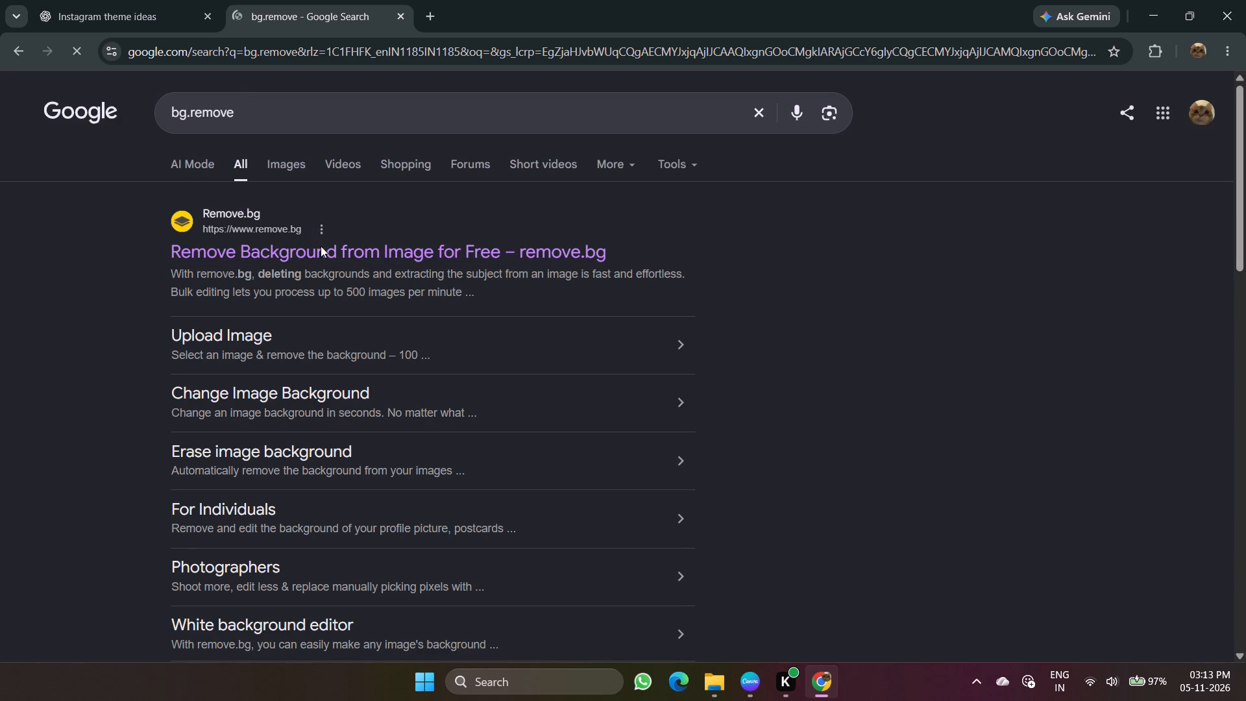
{"action": "left_click", "coordinate": [323, 253]}
{"action": "left_click", "coordinate": [324, 253]}
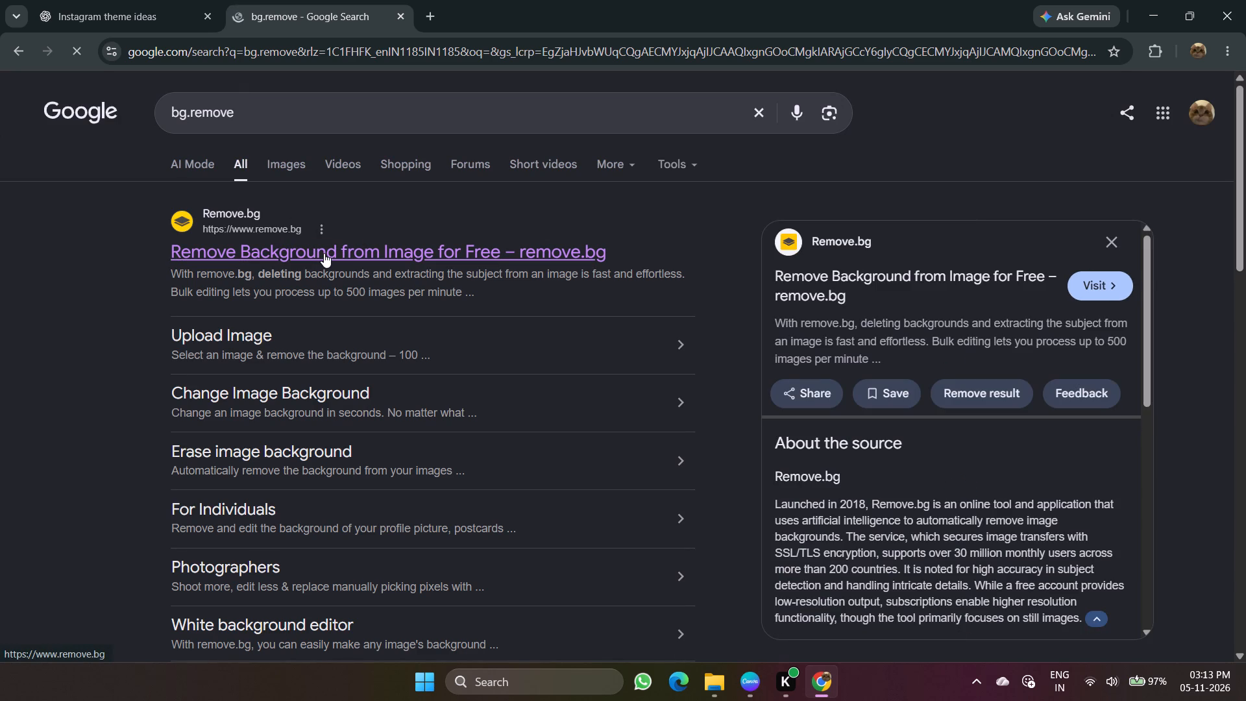
Close the search tab, search for "bg.remove" again in a new tab and open the remove.bg website.
{"action": "double_click", "coordinate": [360, 249]}
{"action": "left_click", "coordinate": [403, 16]}
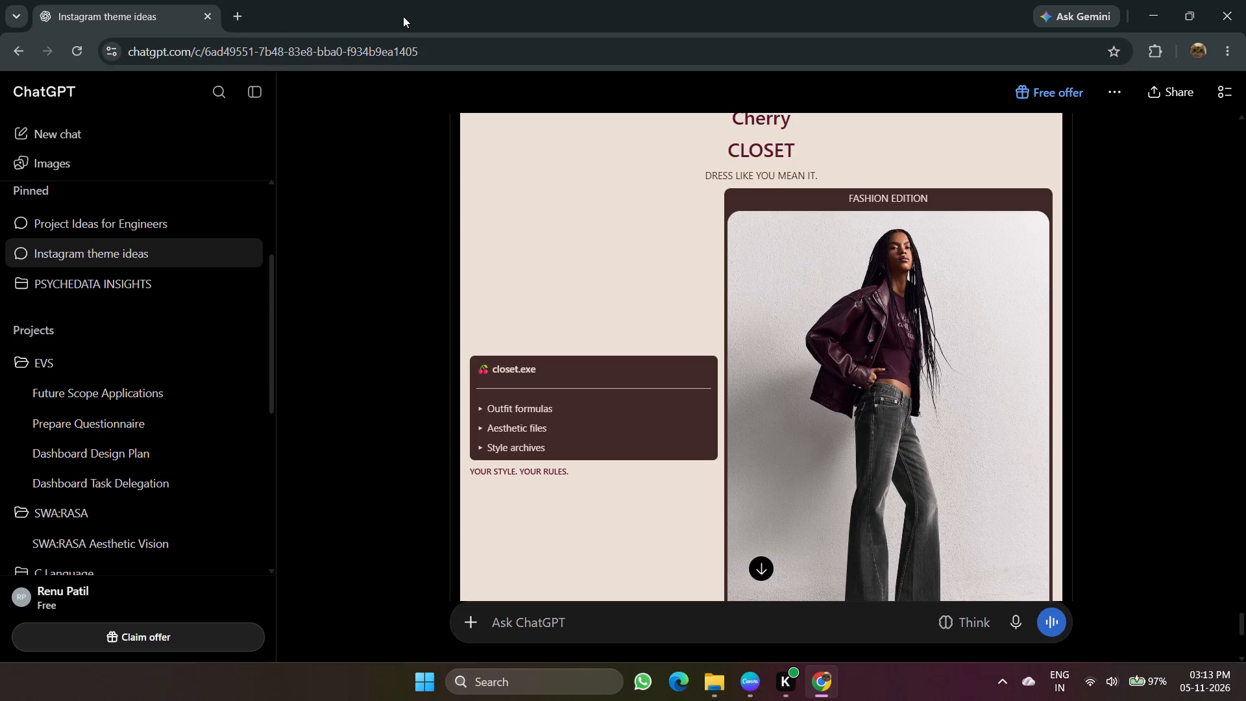
{"action": "left_click", "coordinate": [238, 17]}
{"action": "left_click", "coordinate": [230, 51]}
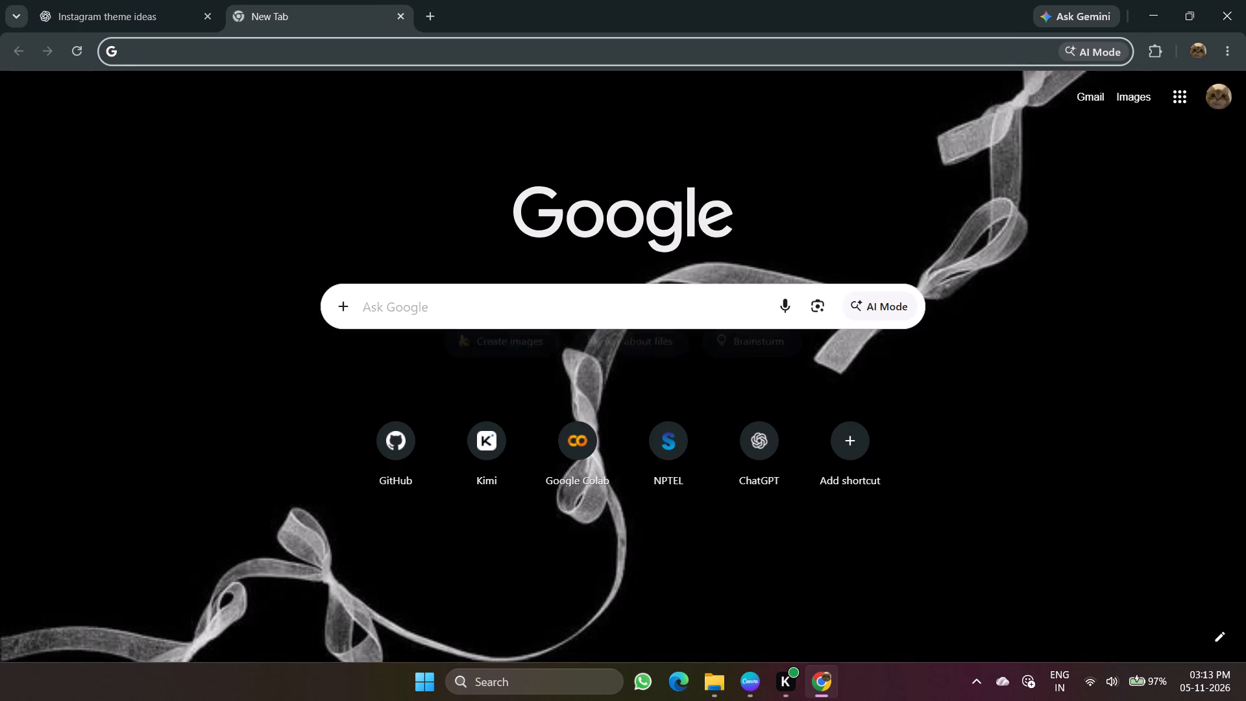
{"action": "left_click", "coordinate": [221, 99]}
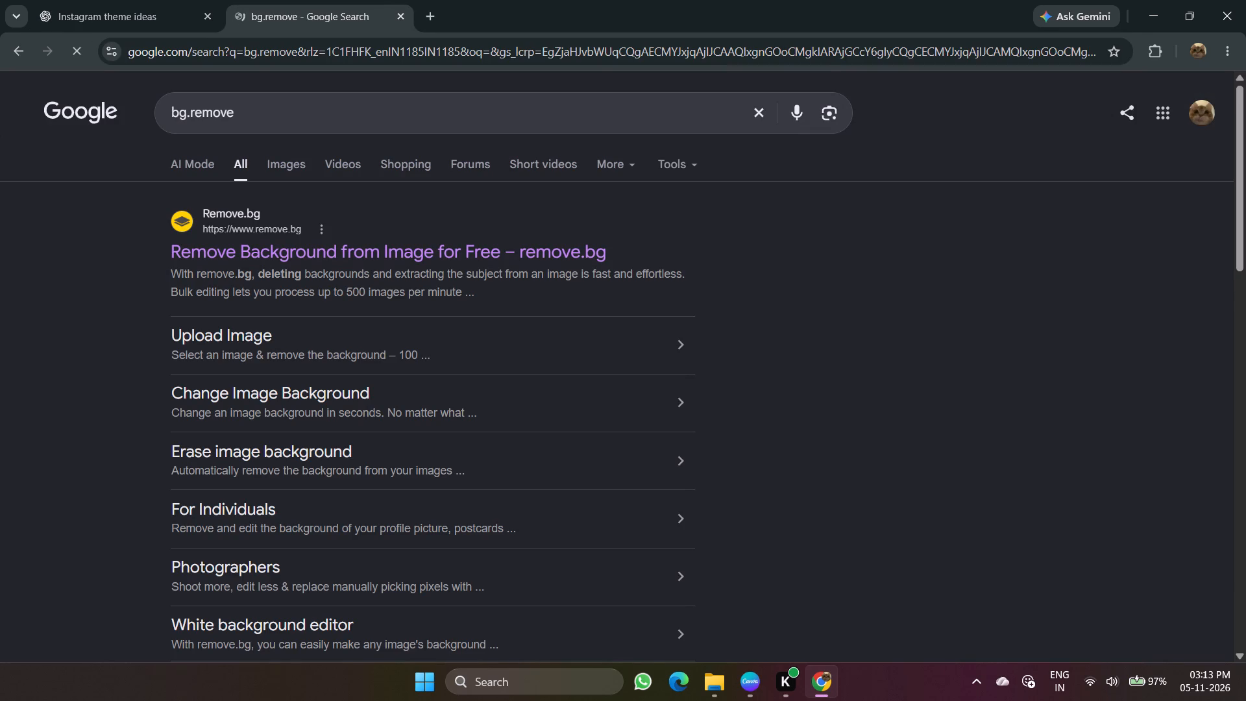
{"action": "left_click", "coordinate": [289, 244]}
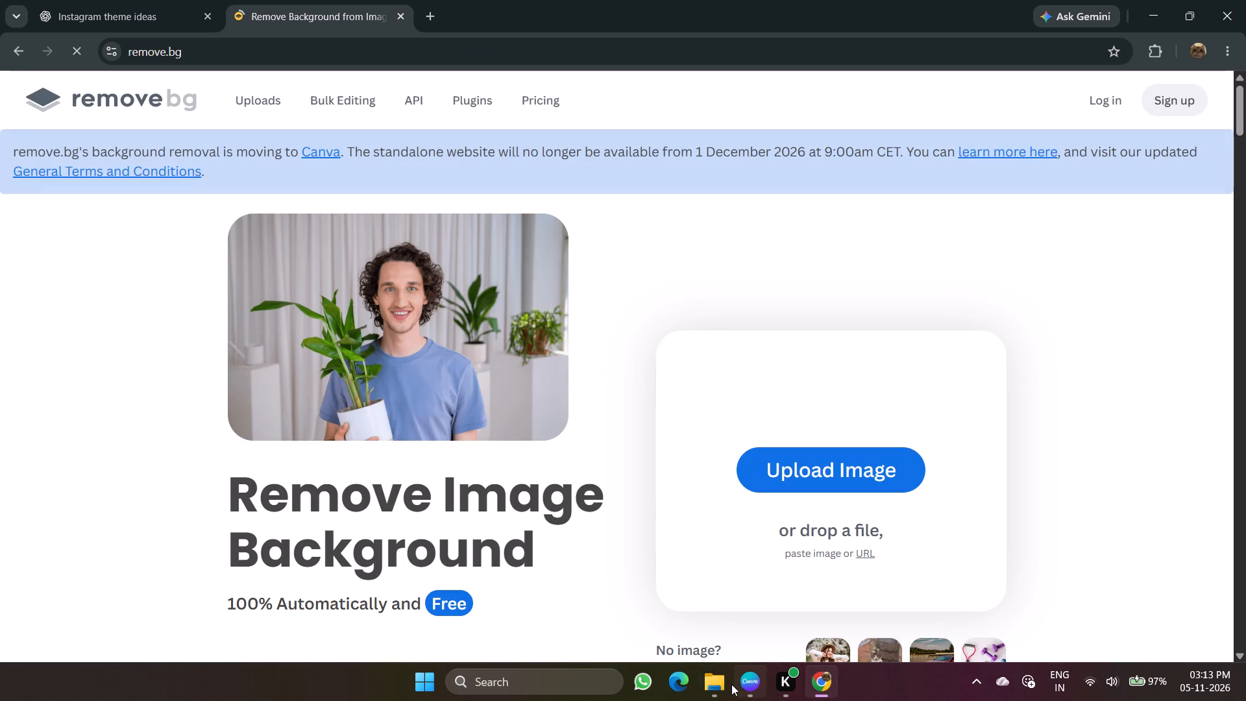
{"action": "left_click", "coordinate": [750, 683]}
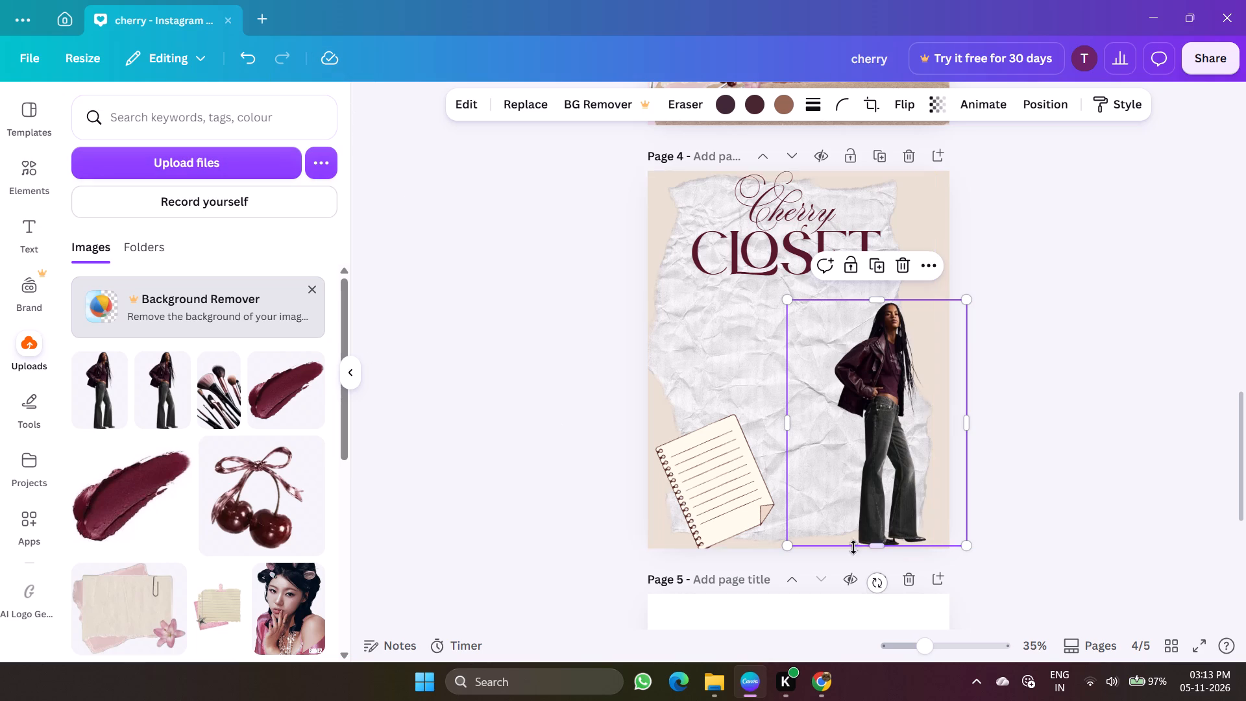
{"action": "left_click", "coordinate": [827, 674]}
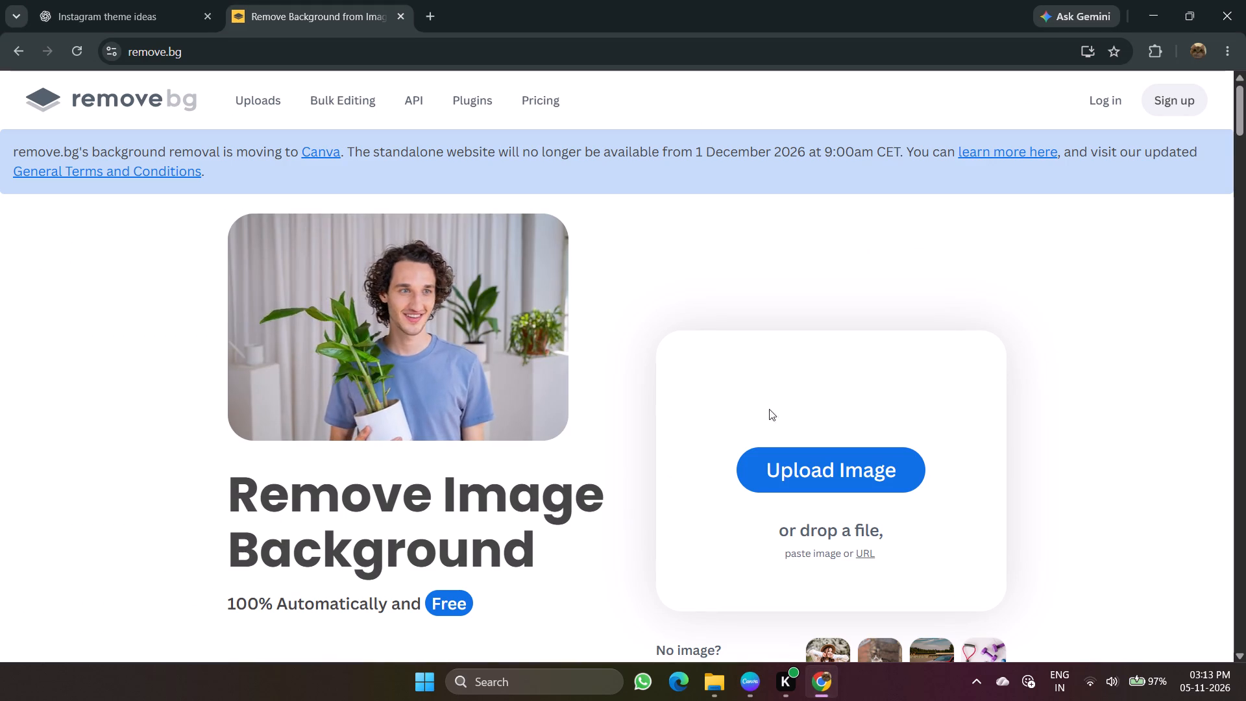
Upload Screenshot (402), the burgundy leather jacket outfit, from the Pictures folder to remove.bg to remove its background.
{"action": "left_click", "coordinate": [830, 461]}
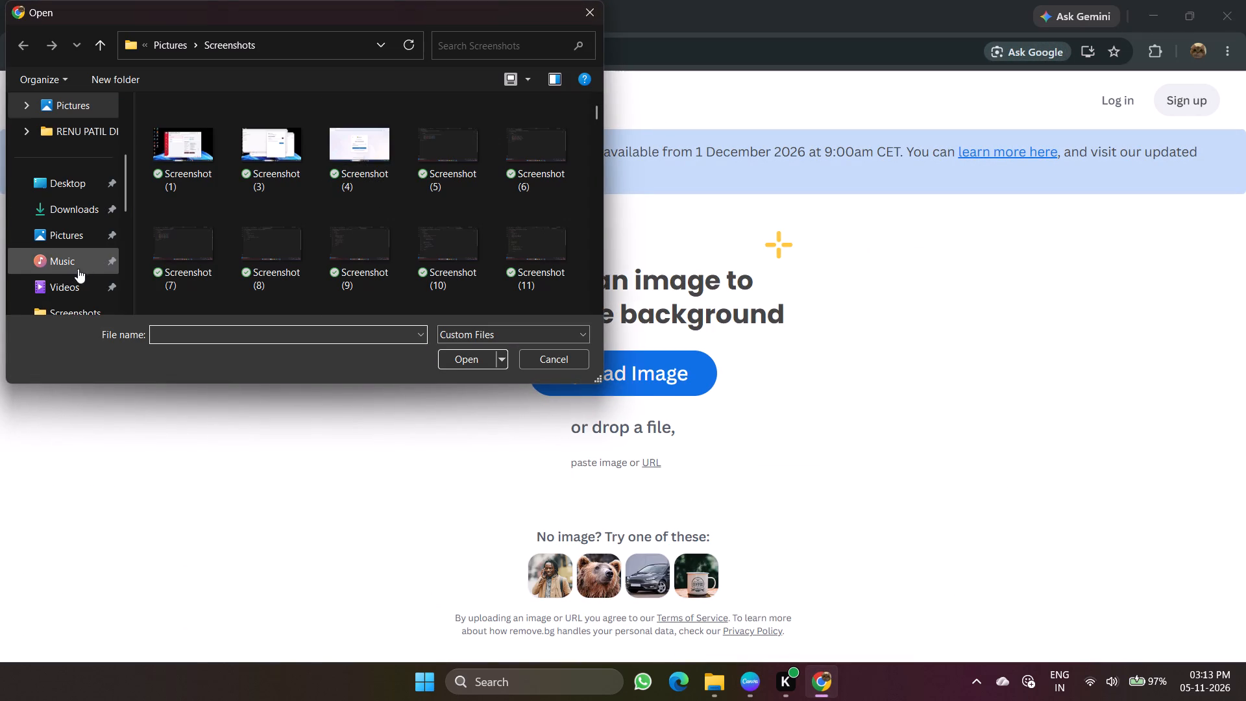
{"action": "left_click", "coordinate": [92, 236]}
{"action": "scroll", "coordinate": [285, 230], "scroll_direction": "down", "scroll_amount": 12}
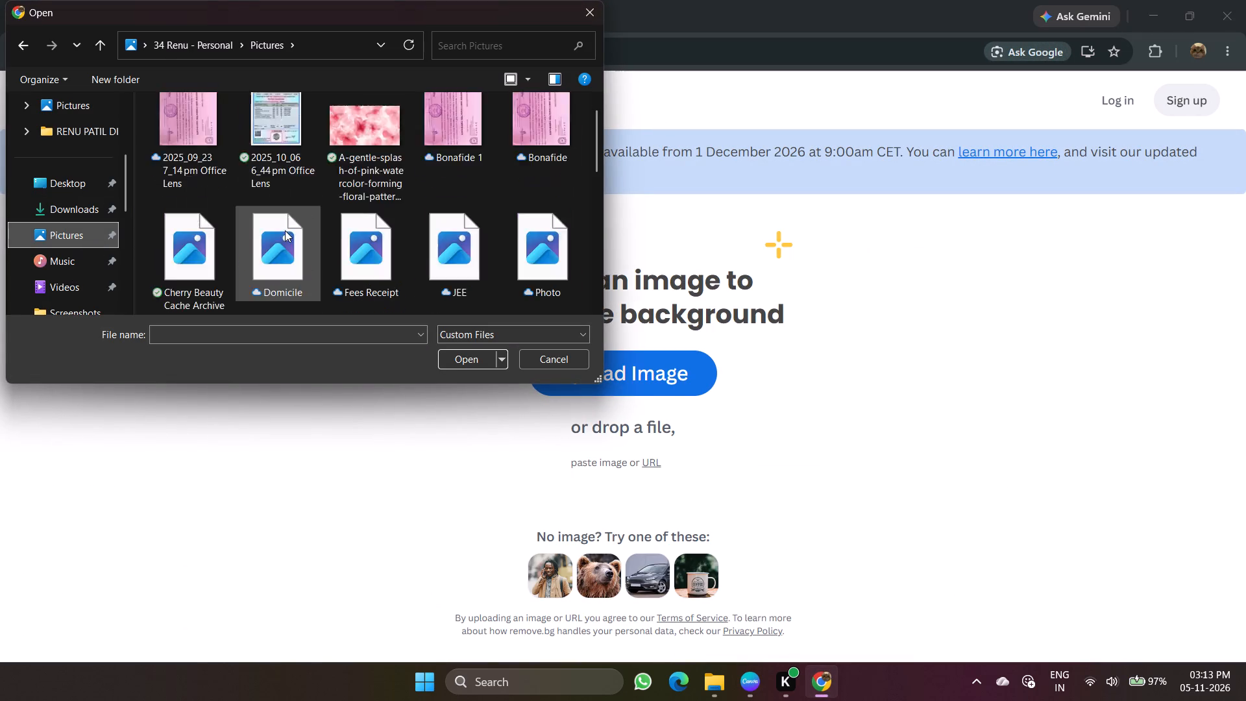
{"action": "scroll", "coordinate": [428, 171], "scroll_direction": "up", "scroll_amount": 1}
{"action": "scroll", "coordinate": [386, 318], "scroll_direction": "down", "scroll_amount": 1}
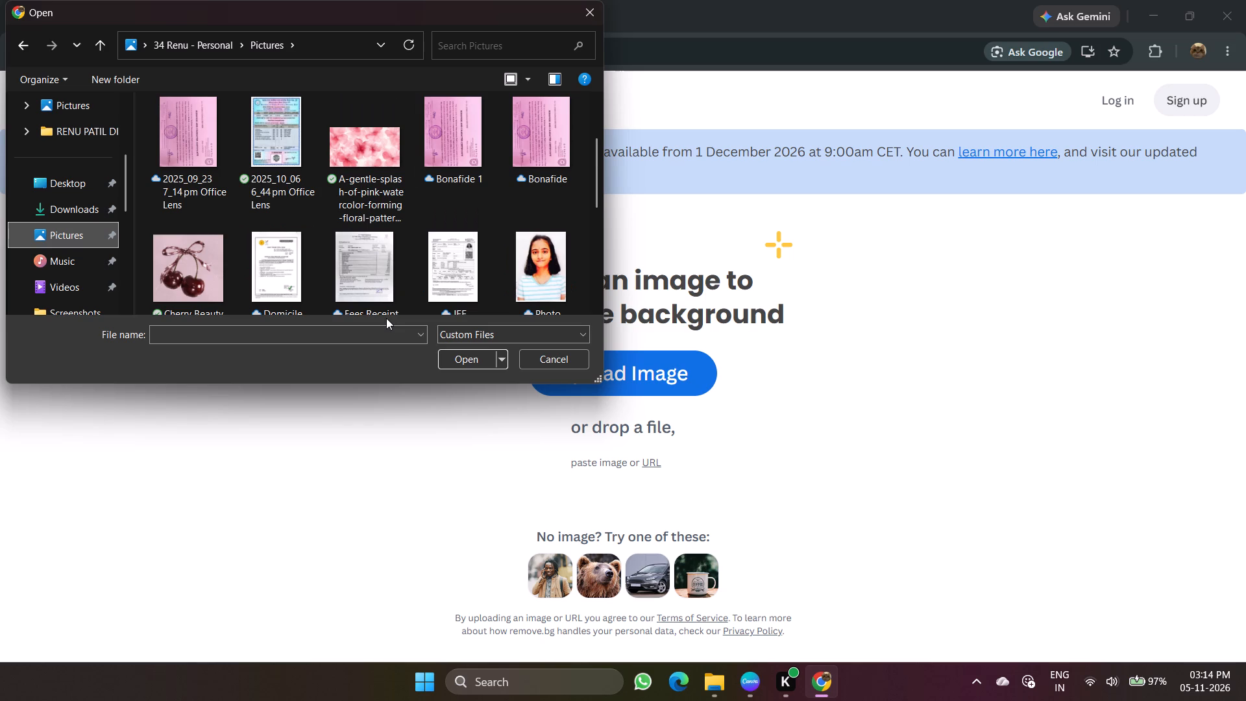
{"action": "scroll", "coordinate": [386, 318], "scroll_direction": "down", "scroll_amount": 1}
{"action": "scroll", "coordinate": [403, 262], "scroll_direction": "down", "scroll_amount": 1}
{"action": "left_click", "coordinate": [392, 249]}
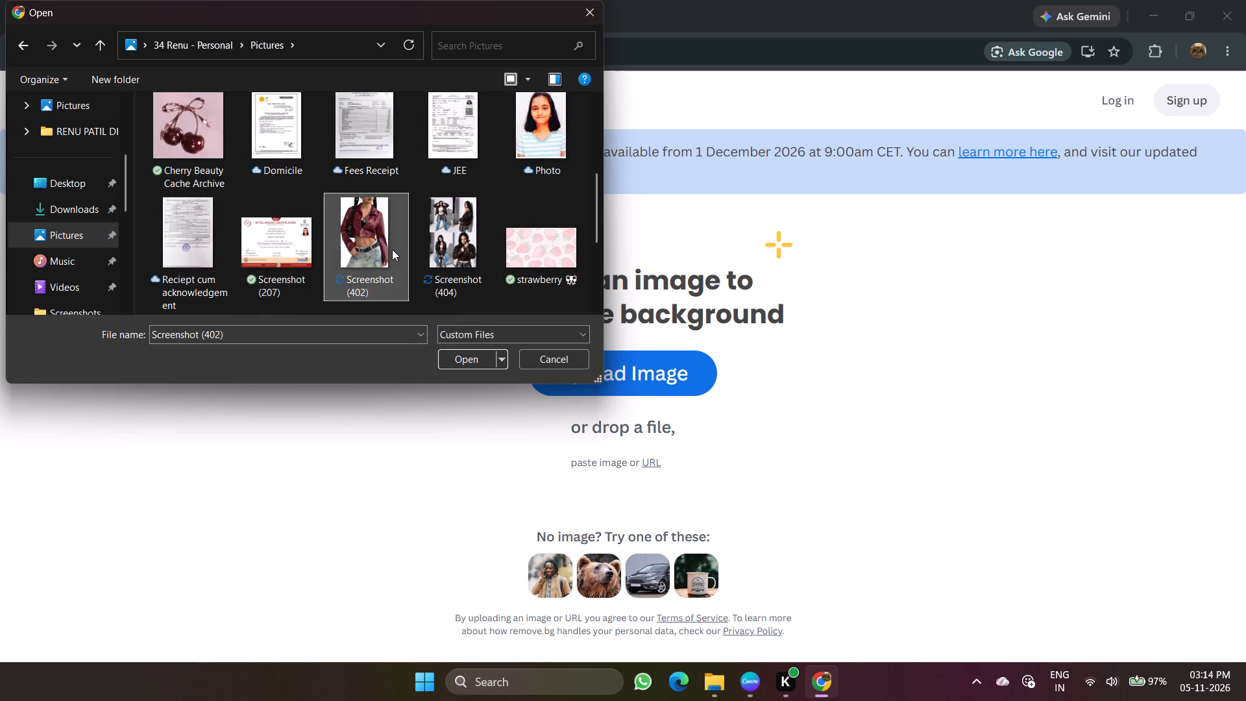
{"action": "left_click", "coordinate": [458, 354]}
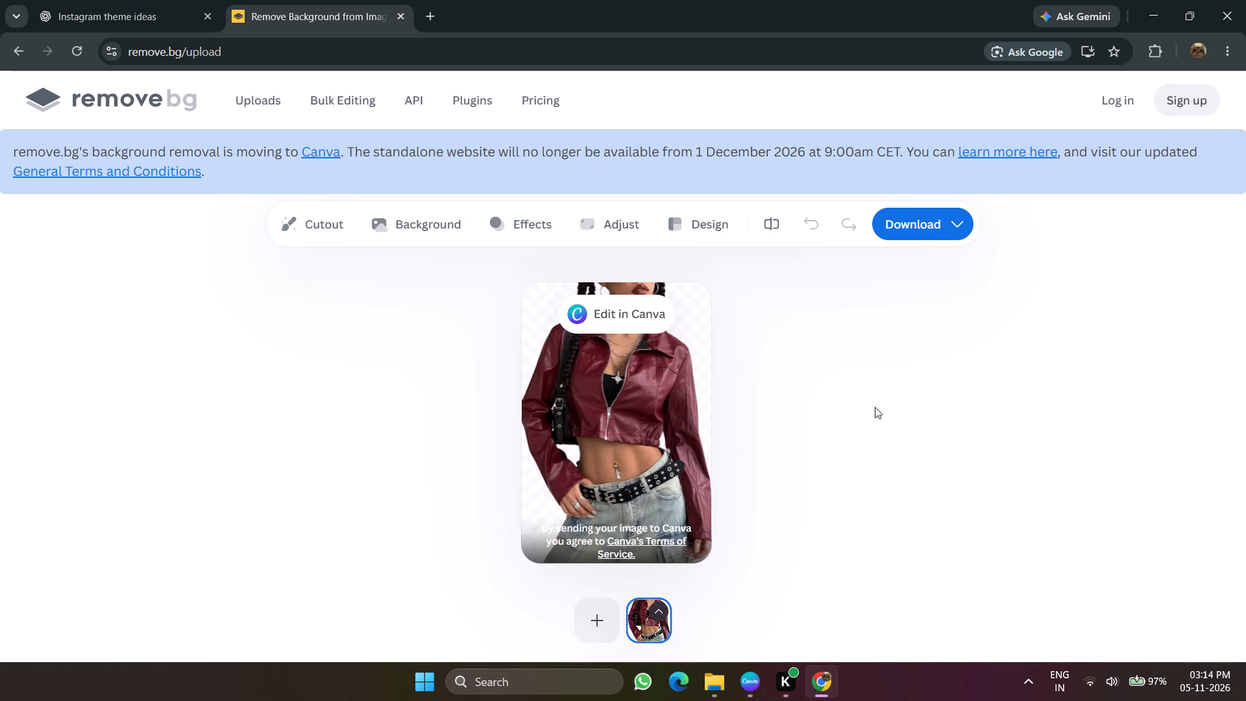
Download the free preview version of the background-removed burgundy leather jacket image.
{"action": "left_click", "coordinate": [910, 226]}
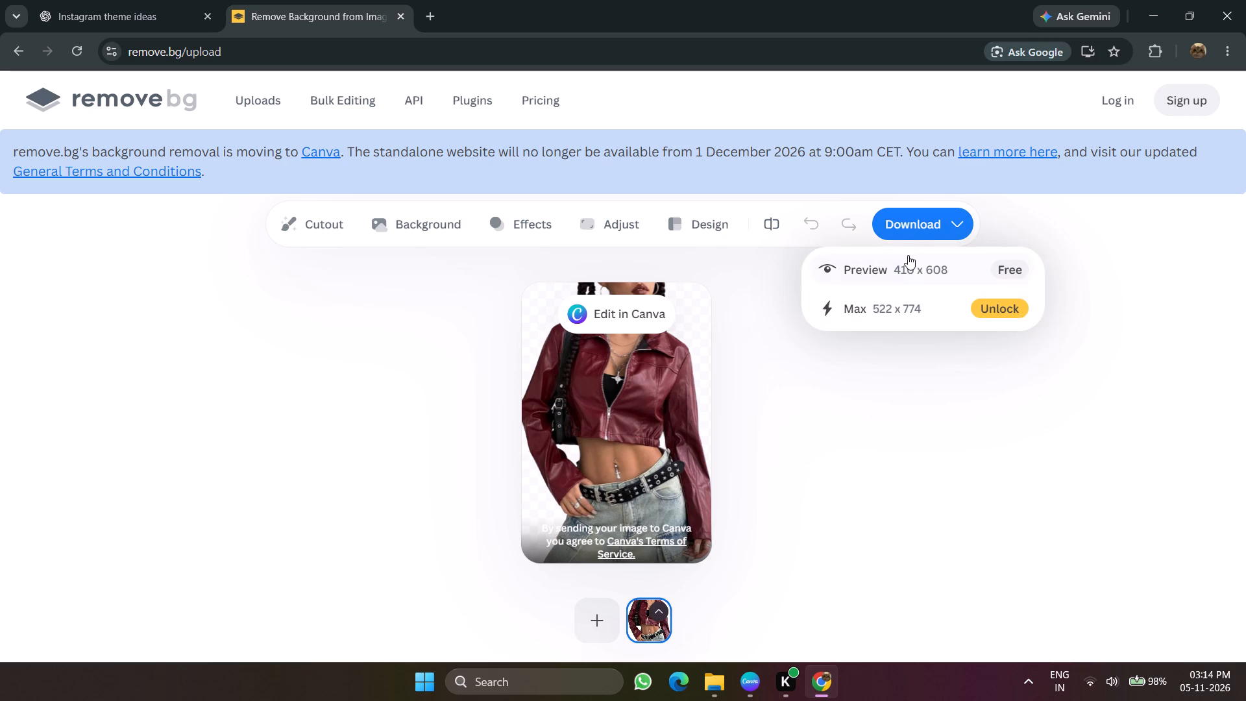
{"action": "left_click", "coordinate": [907, 257]}
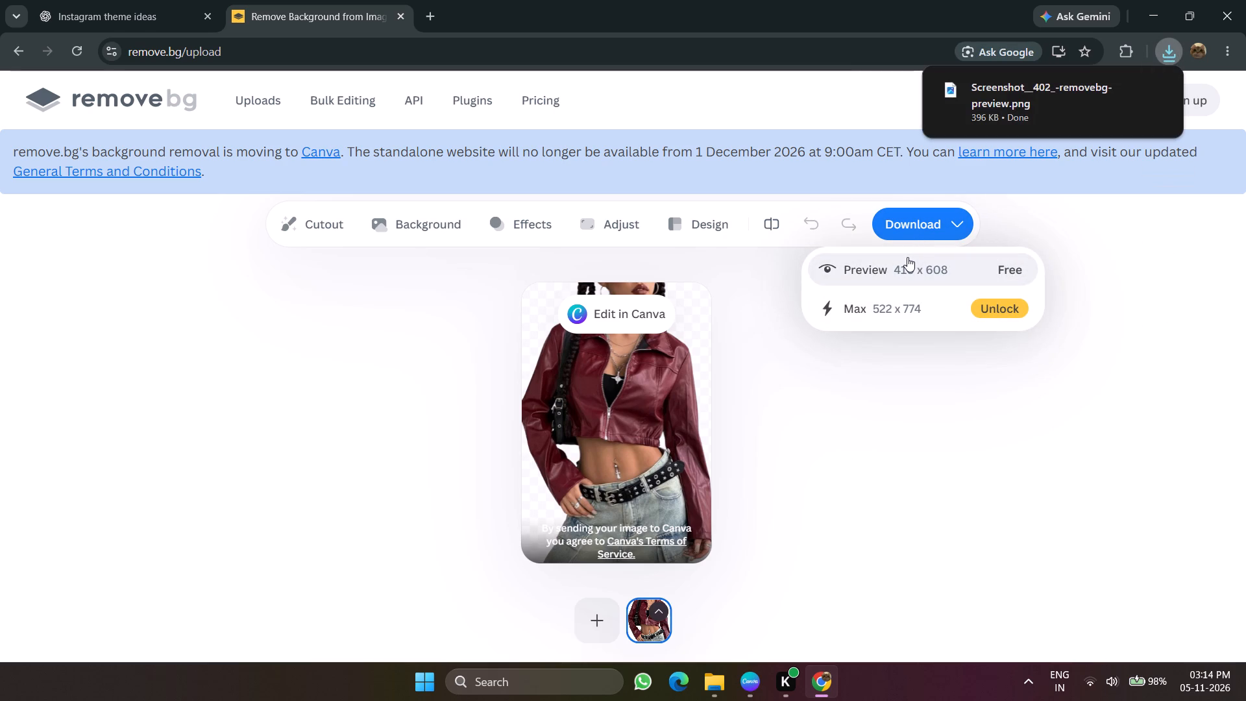
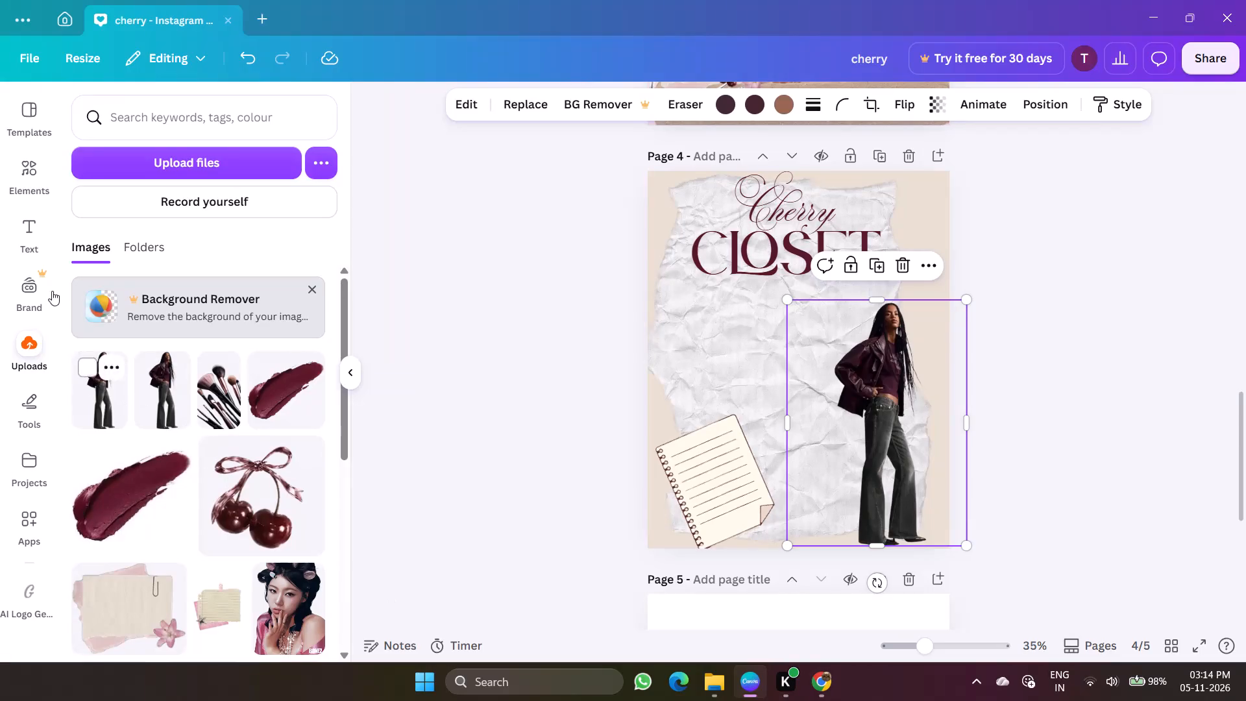
Upload the background-removed jacket image Screenshot__402_-removebg-preview from Downloads to the design's uploads.
{"action": "left_click", "coordinate": [168, 178]}
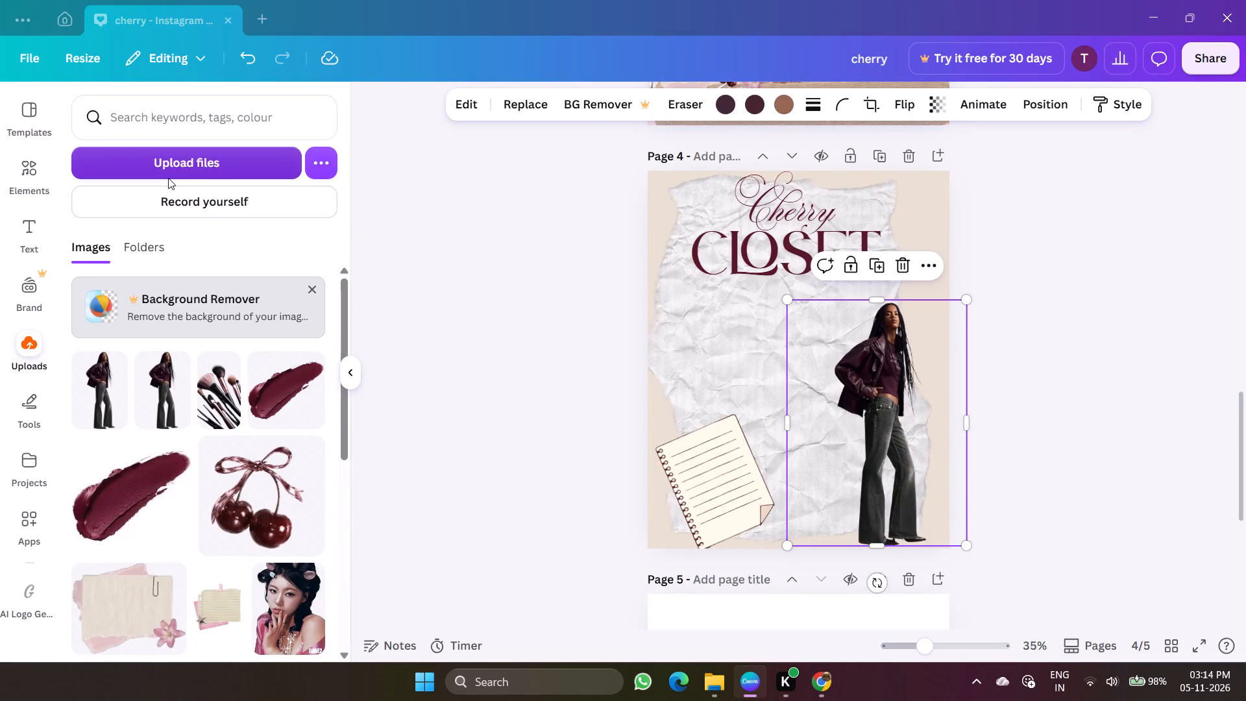
{"action": "left_click", "coordinate": [178, 169]}
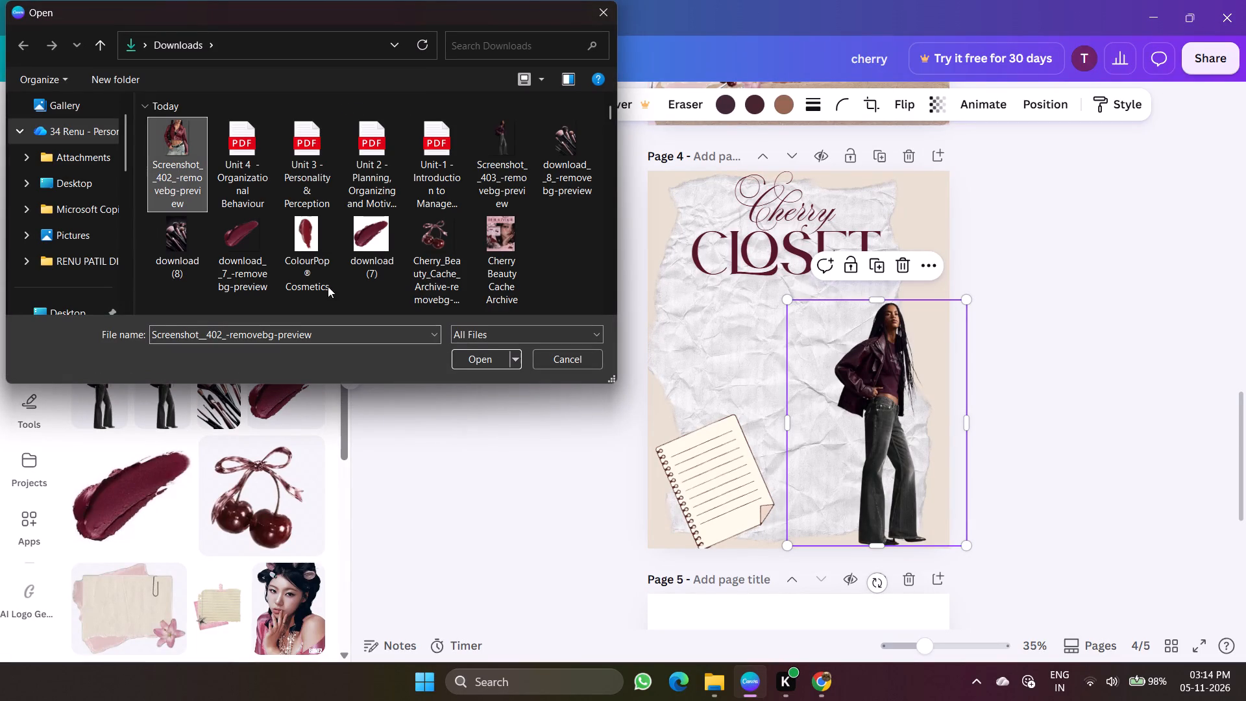
{"action": "left_click", "coordinate": [495, 362]}
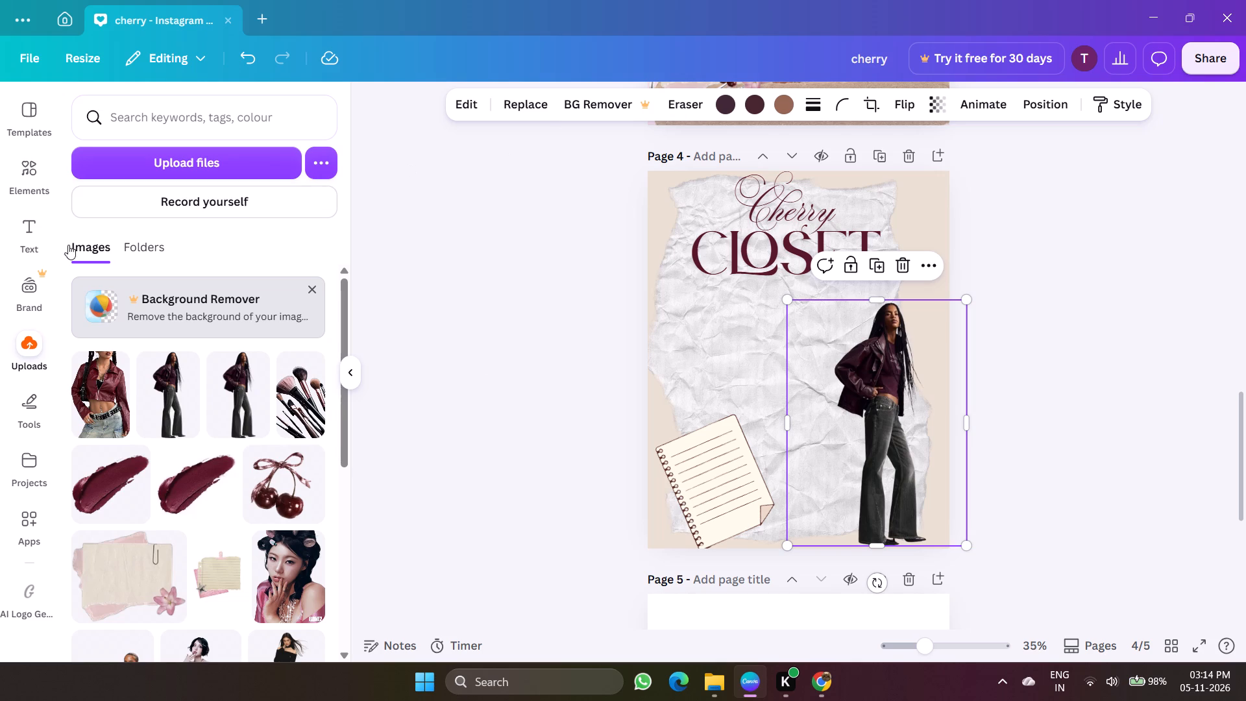
Replace the diary page element search with the recent search term Polaroid.
{"action": "left_click", "coordinate": [25, 189]}
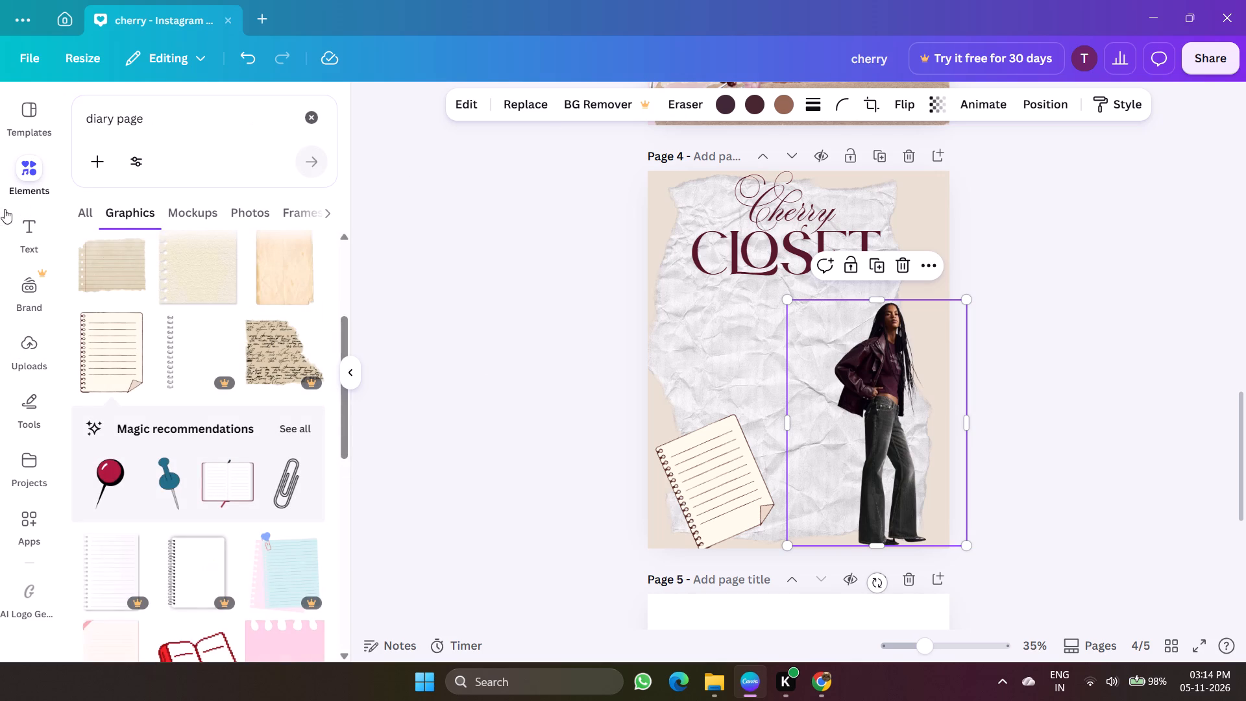
{"action": "scroll", "coordinate": [169, 381], "scroll_direction": "up", "scroll_amount": 8}
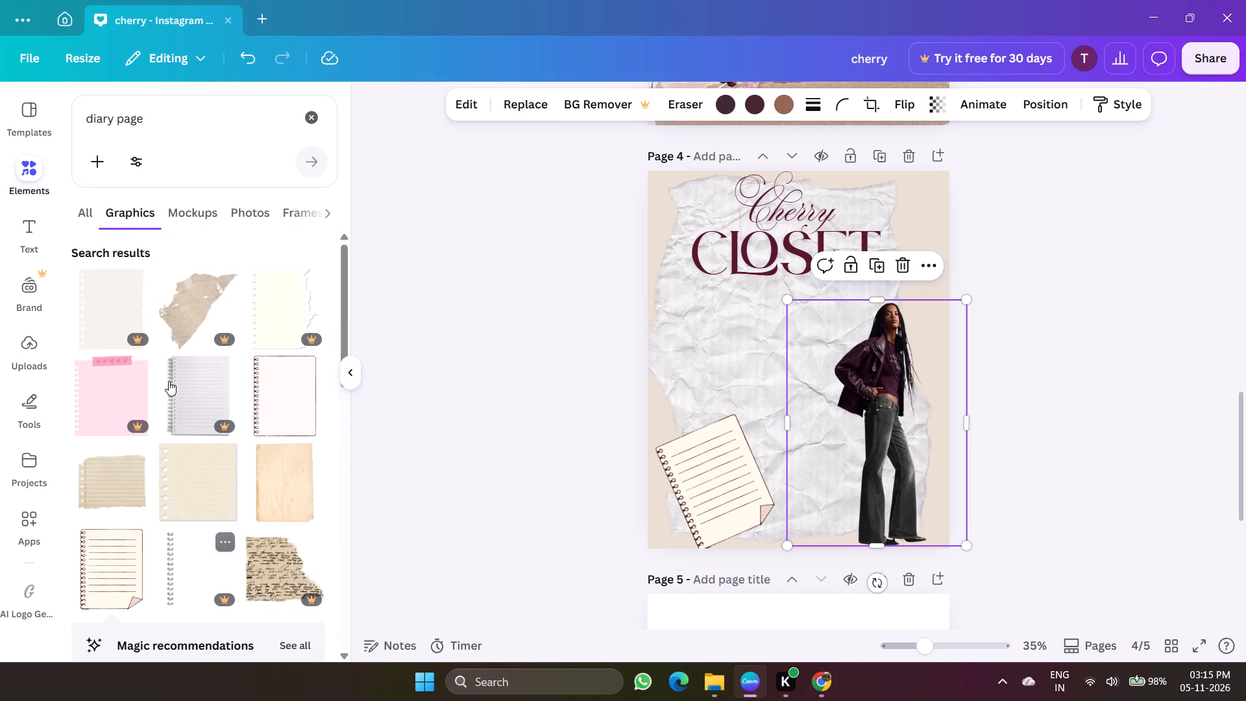
{"action": "left_click", "coordinate": [315, 122]}
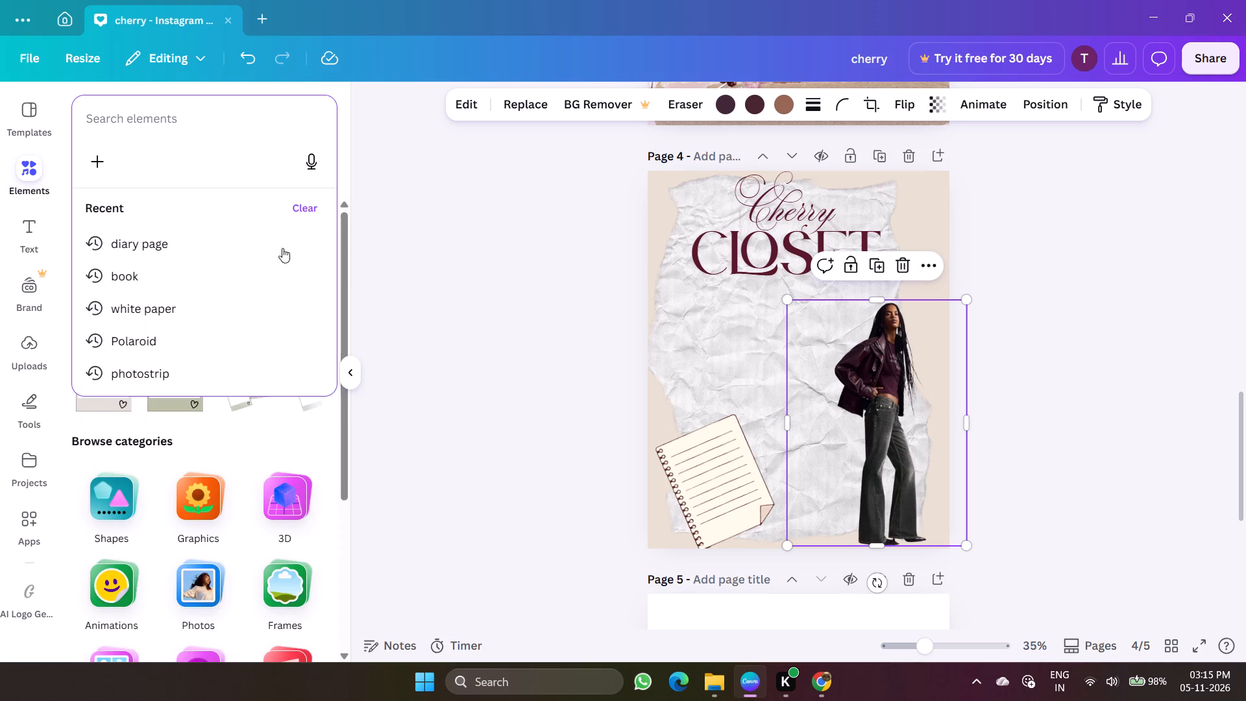
{"action": "left_click", "coordinate": [199, 349]}
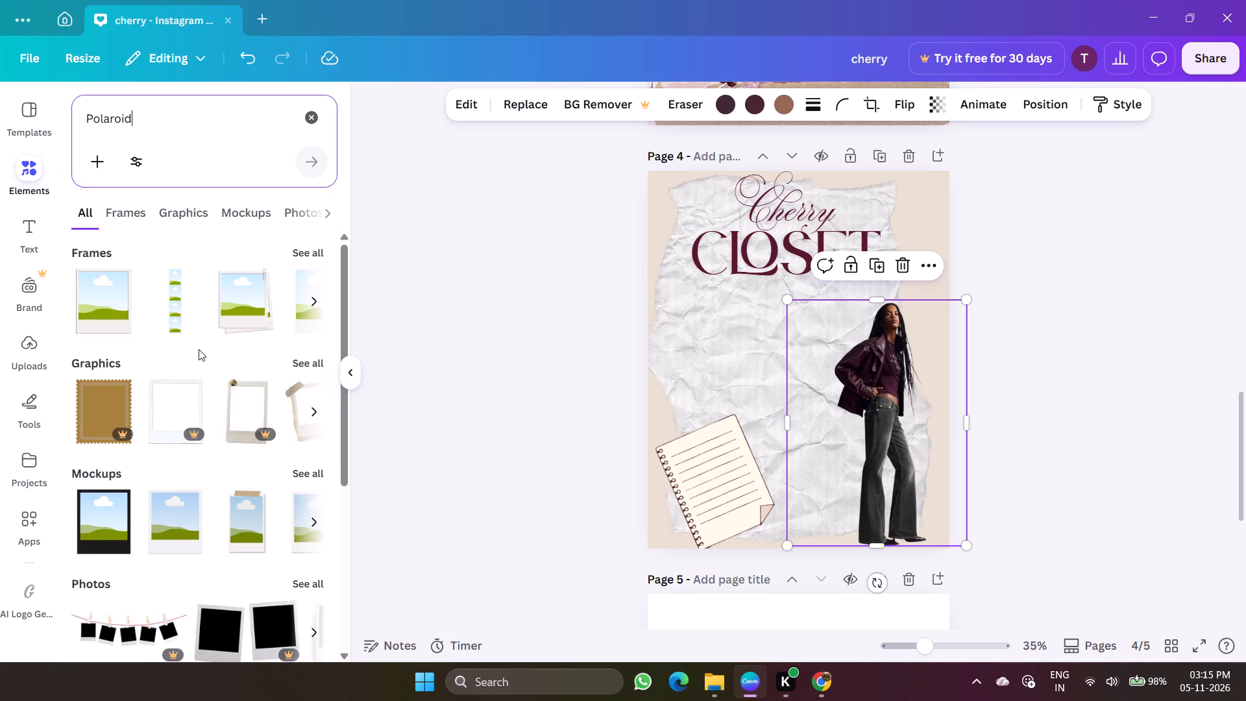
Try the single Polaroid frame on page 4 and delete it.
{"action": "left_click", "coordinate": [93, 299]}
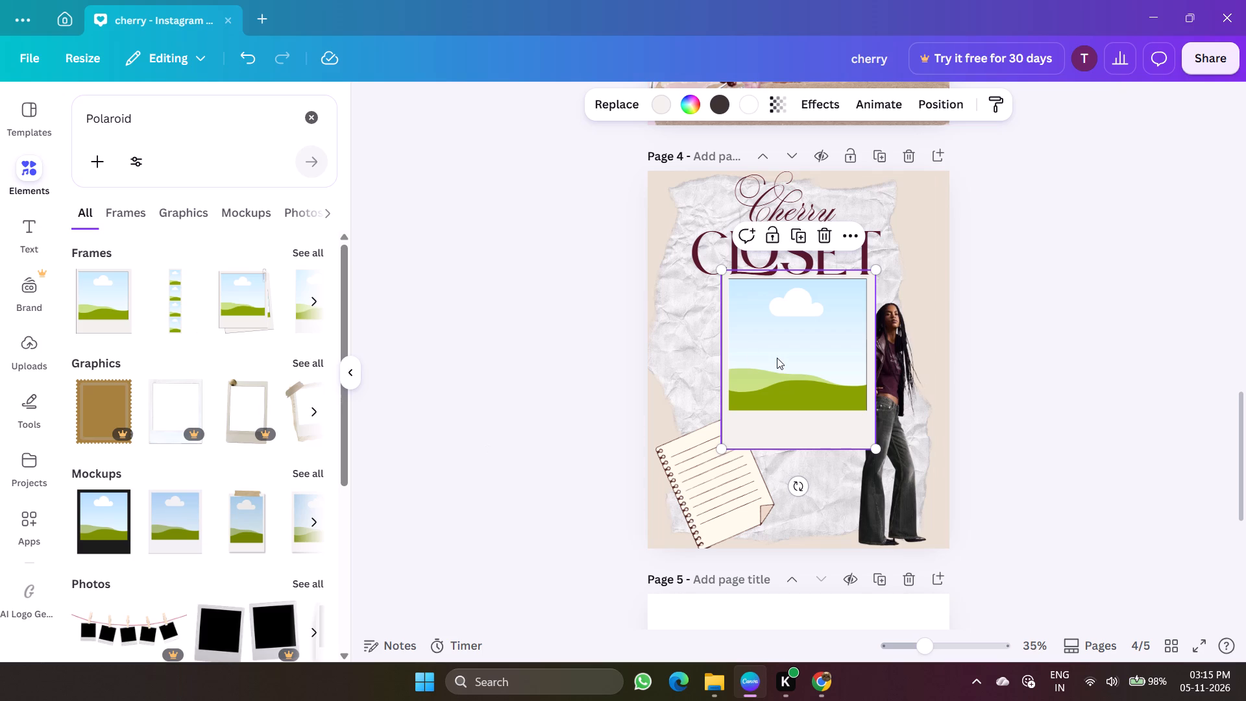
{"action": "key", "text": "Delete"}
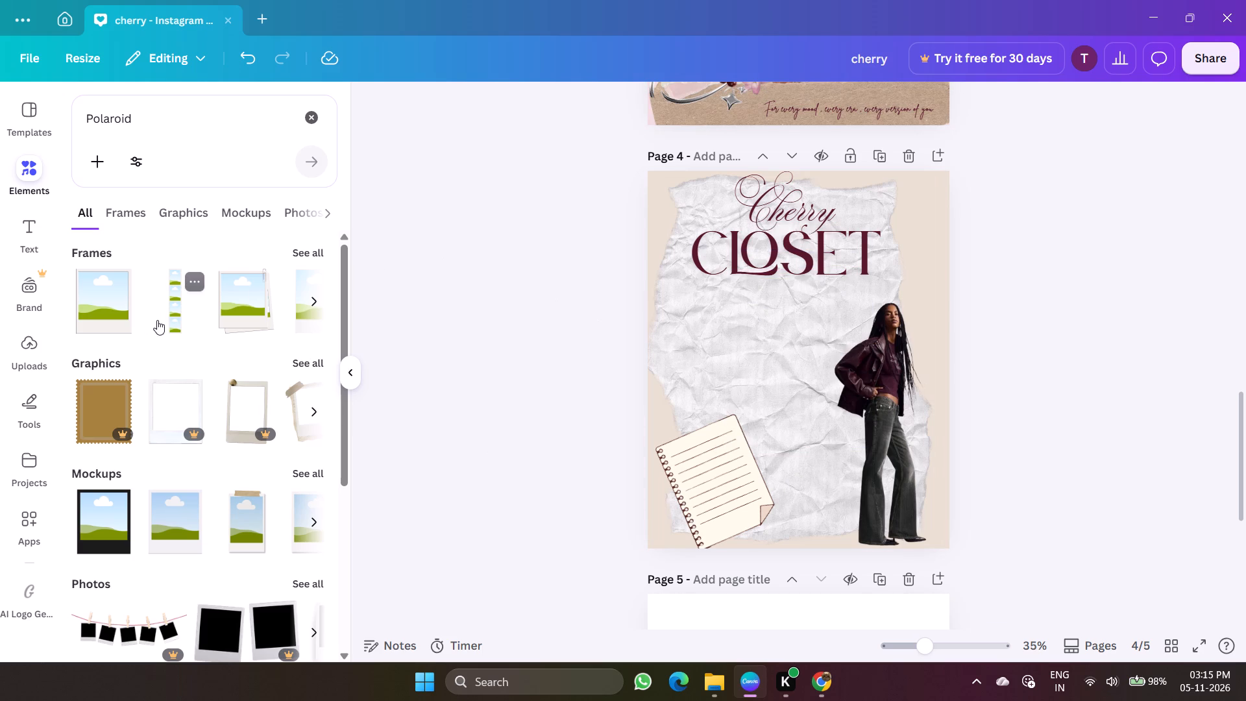
Add the vertical four-photo strip frame to page 4 and place it along the page's left side, overlapping the notebook.
{"action": "left_click", "coordinate": [176, 319]}
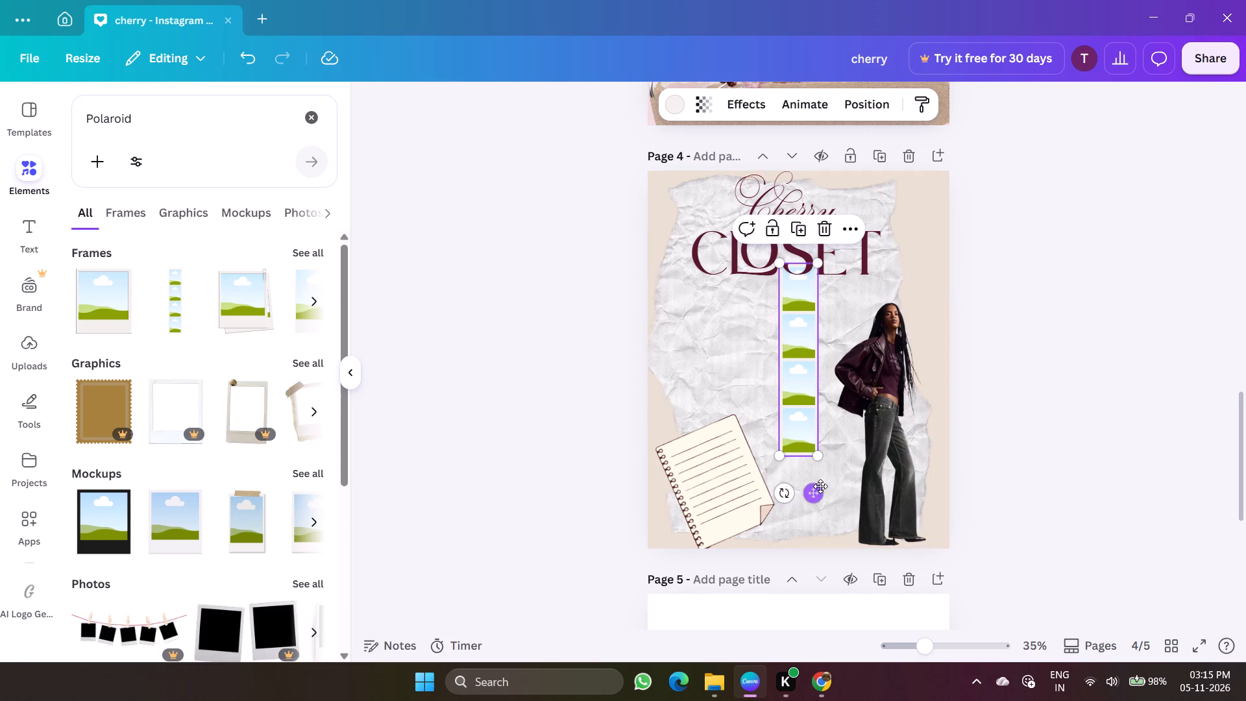
{"action": "right_click_drag", "start_coordinate": [820, 487], "coordinate": [722, 458]}
{"action": "left_click", "coordinate": [1128, 409]}
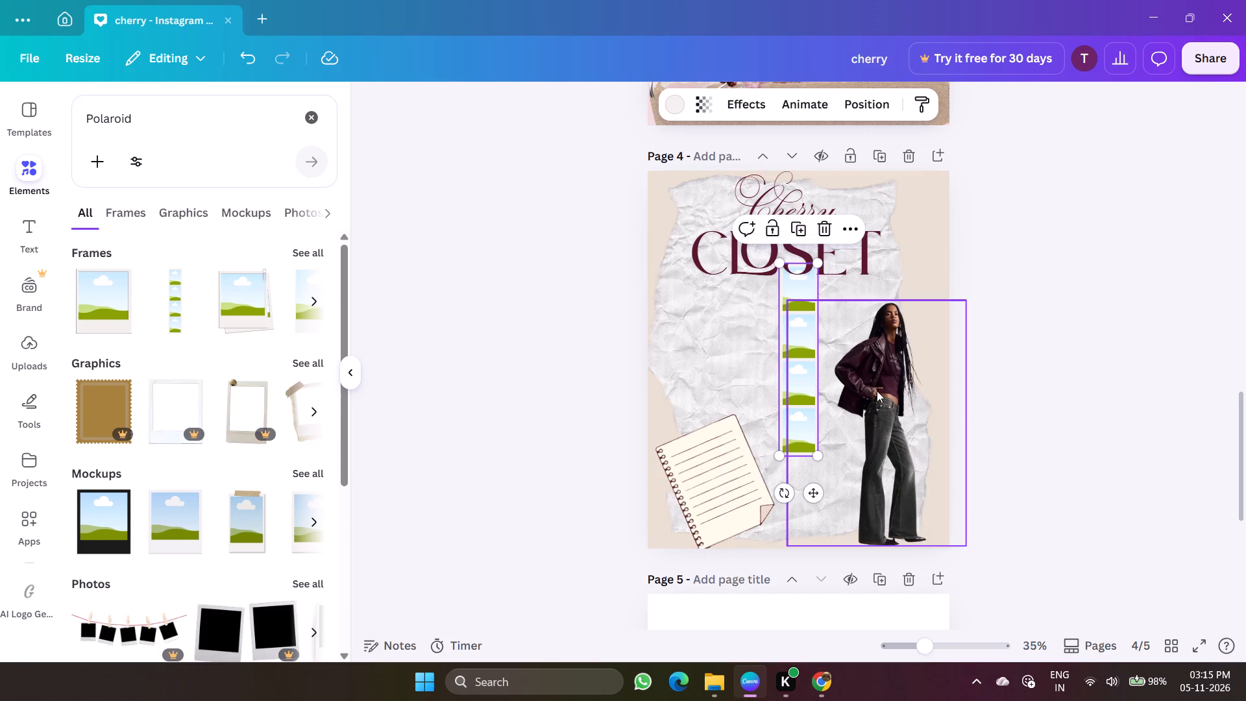
{"action": "left_click_drag", "start_coordinate": [811, 496], "coordinate": [699, 519]}
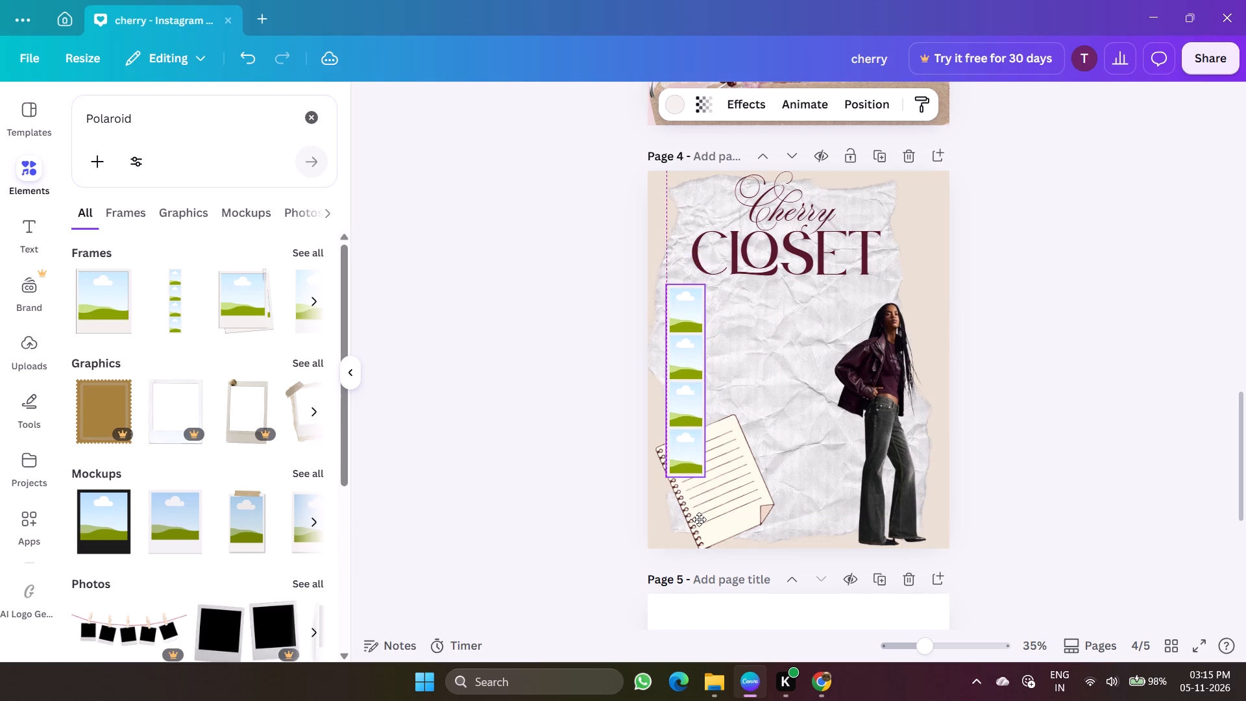
{"action": "left_click_drag", "start_coordinate": [699, 519], "coordinate": [698, 520]}
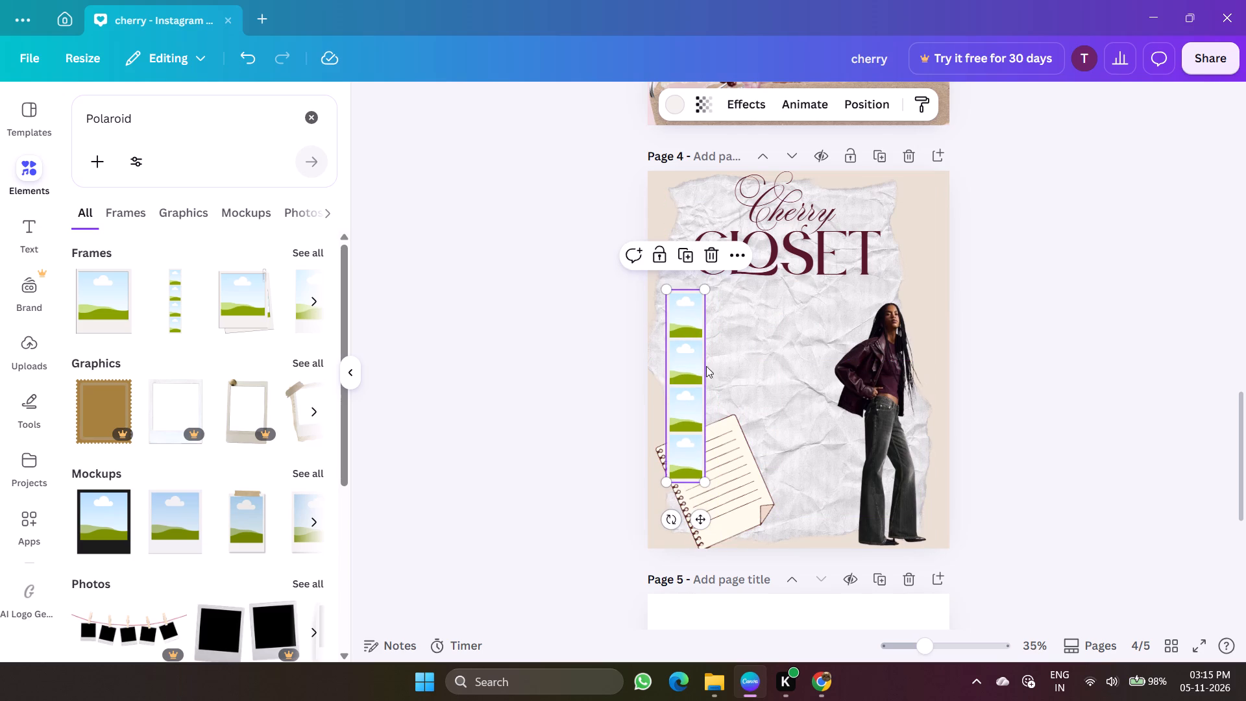
Enlarge the photo strip and tilt it to about -18° so its top leans past the page's left edge.
{"action": "left_click_drag", "start_coordinate": [707, 293], "coordinate": [759, 253]}
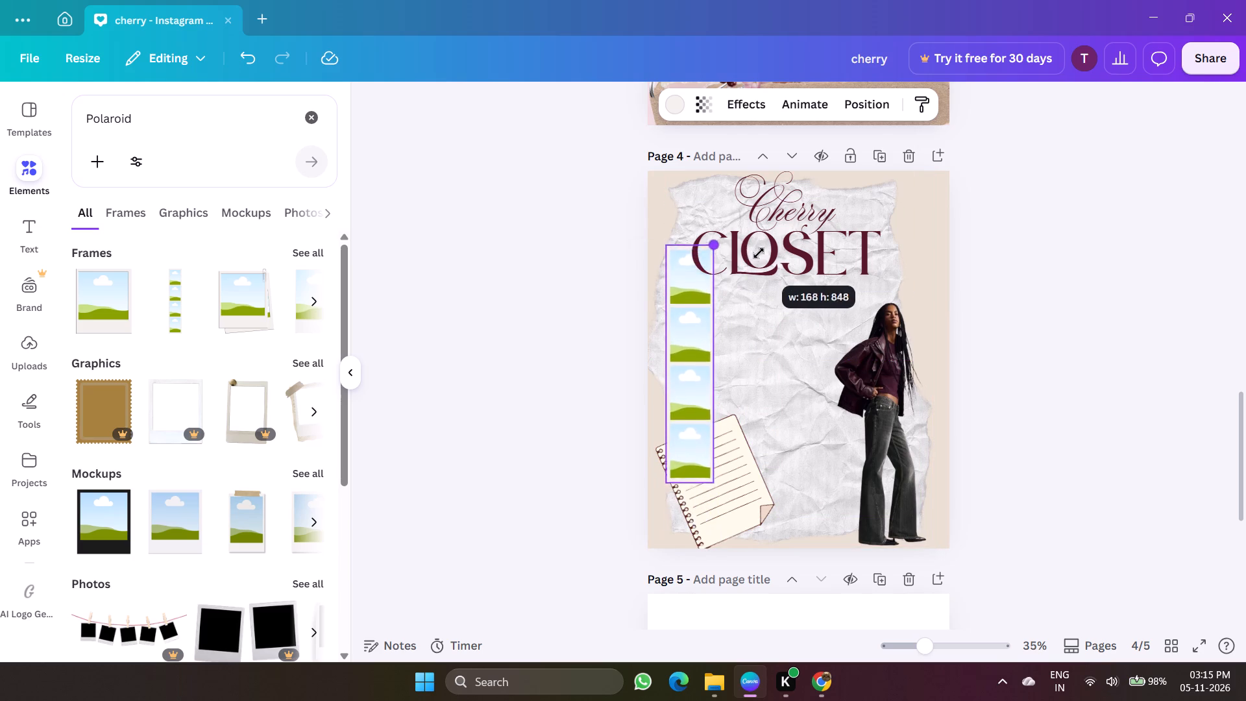
{"action": "left_click_drag", "start_coordinate": [759, 253], "coordinate": [767, 228]}
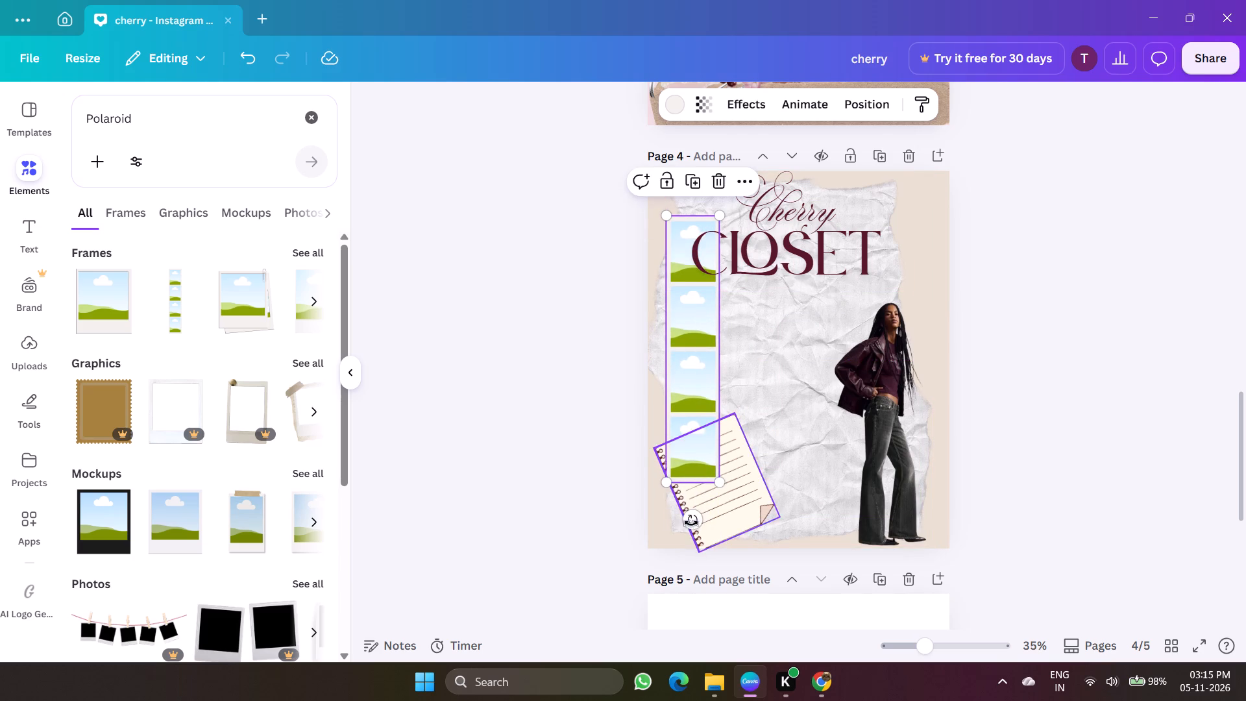
{"action": "left_click_drag", "start_coordinate": [694, 517], "coordinate": [654, 510]}
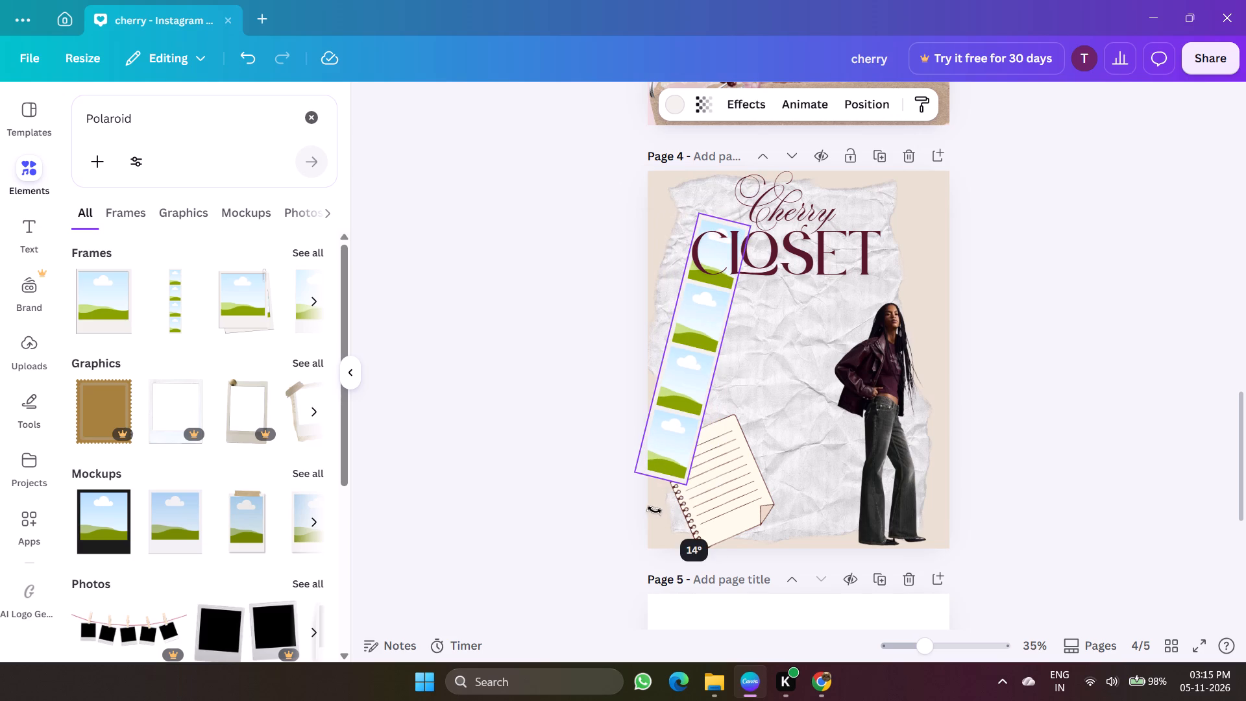
{"action": "left_click_drag", "start_coordinate": [654, 510], "coordinate": [756, 543]}
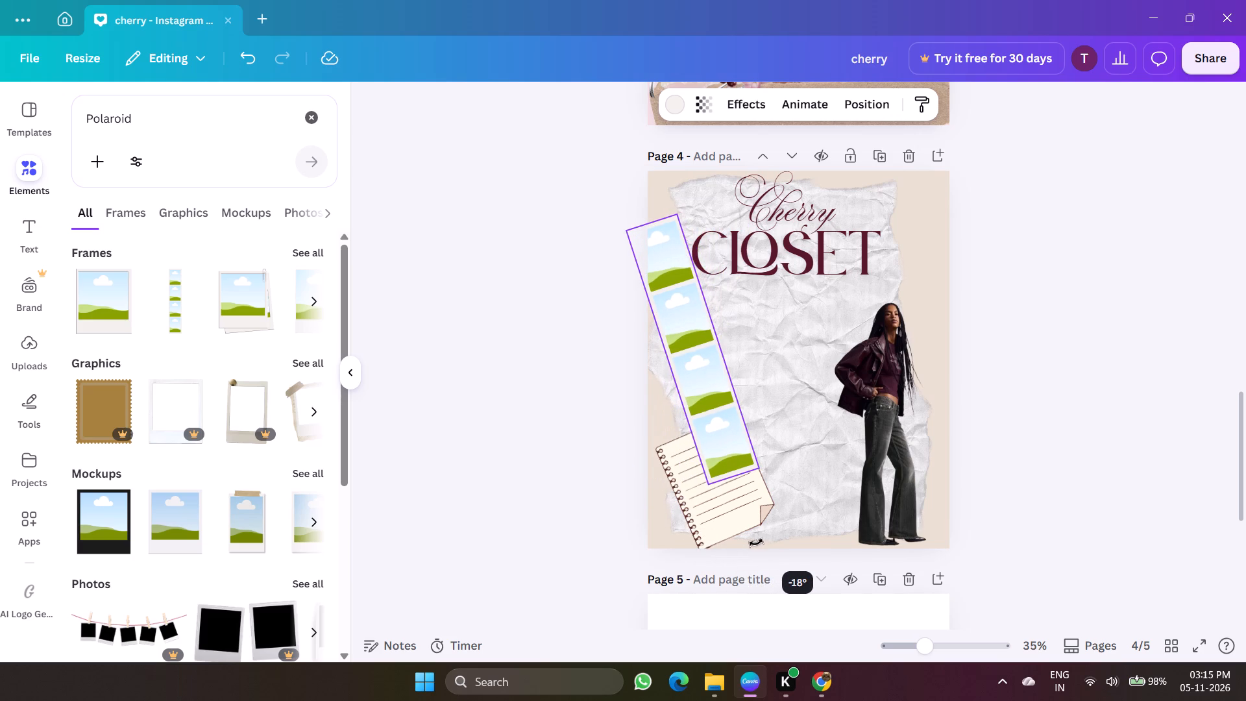
{"action": "left_click_drag", "start_coordinate": [756, 543], "coordinate": [757, 544]}
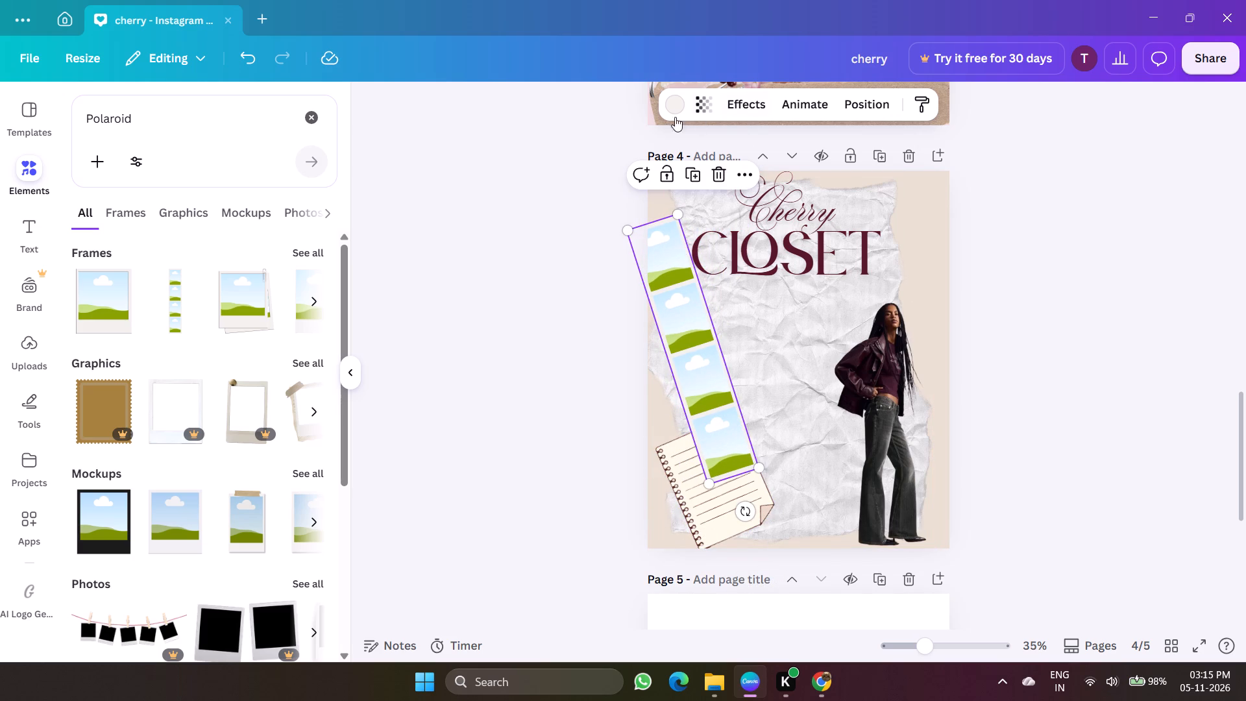
Recolour the photo strip's border with the very dark teal from the Milky Stream palette.
{"action": "left_click", "coordinate": [670, 105]}
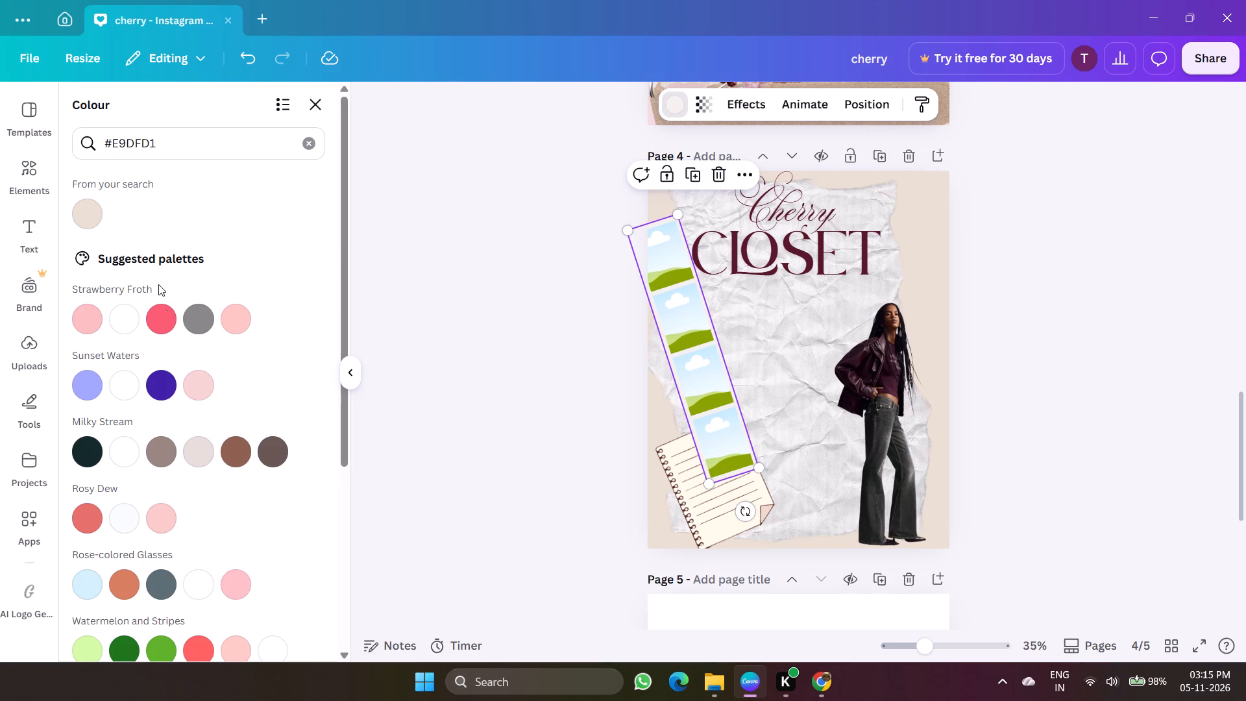
{"action": "left_click", "coordinate": [87, 445]}
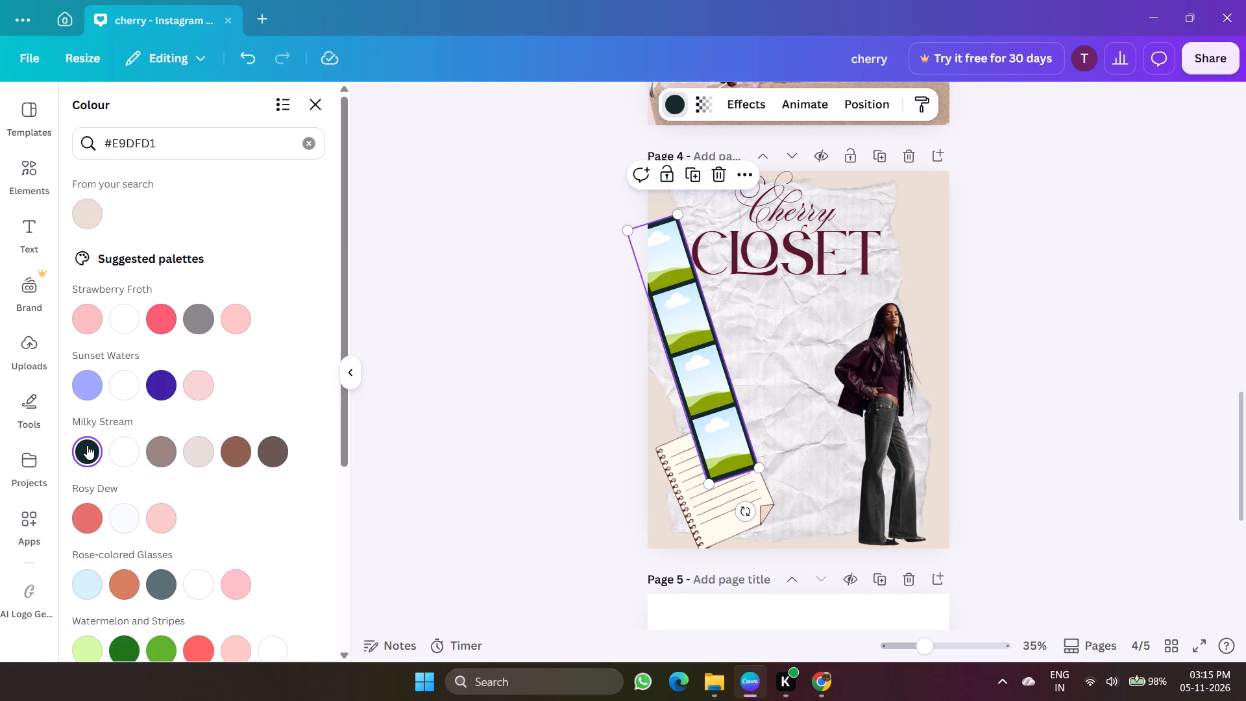
Bring the notebook graphic forward one layer so it overlaps the lower end of the photo strip.
{"action": "left_click", "coordinate": [702, 514]}
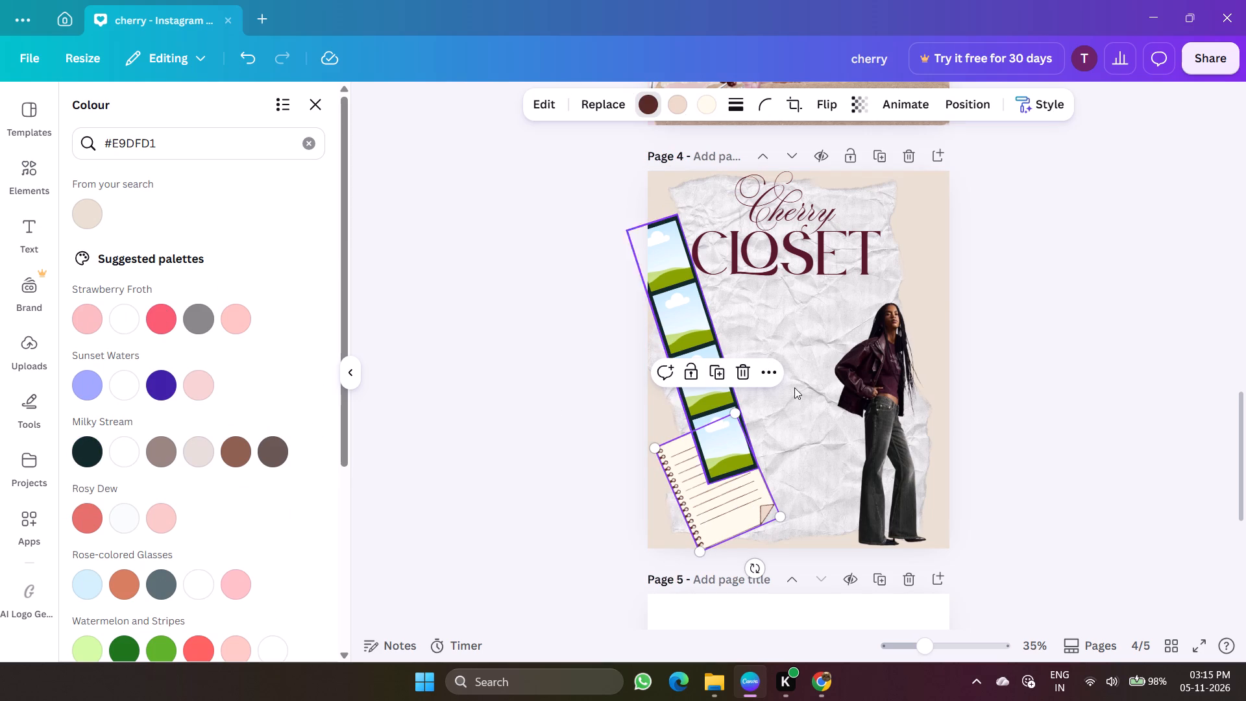
{"action": "left_click", "coordinate": [770, 373]}
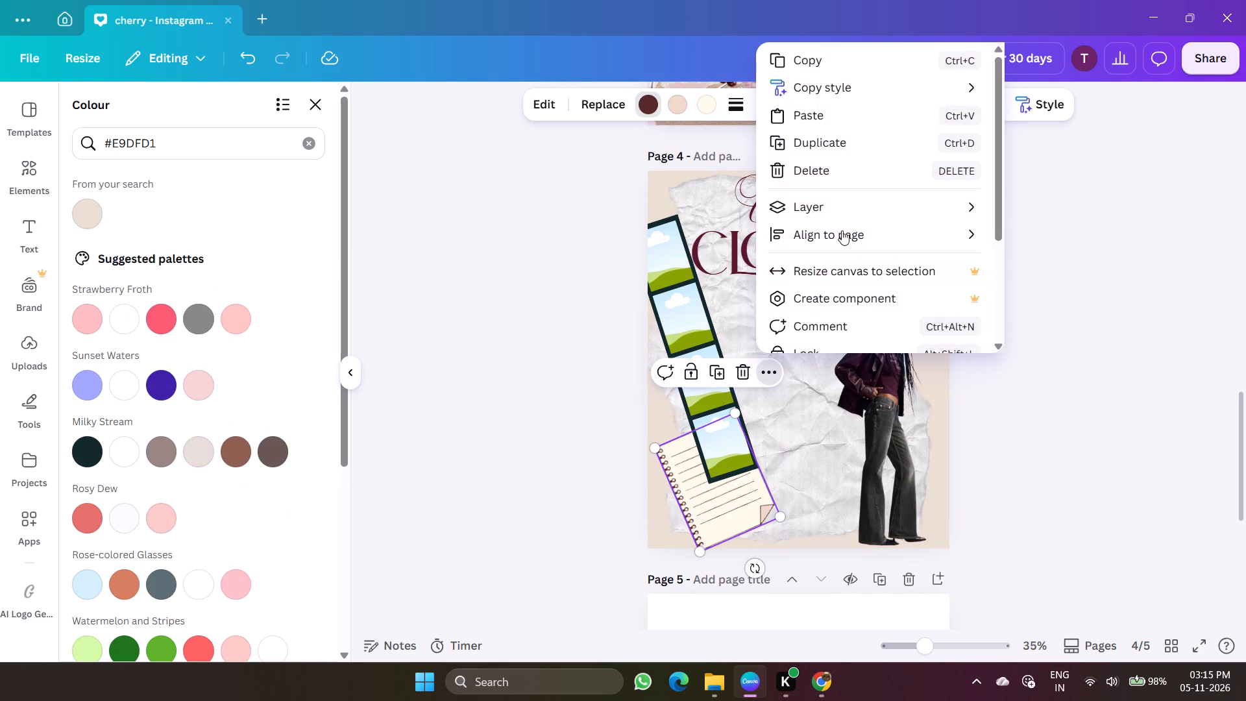
{"action": "left_click", "coordinate": [830, 214]}
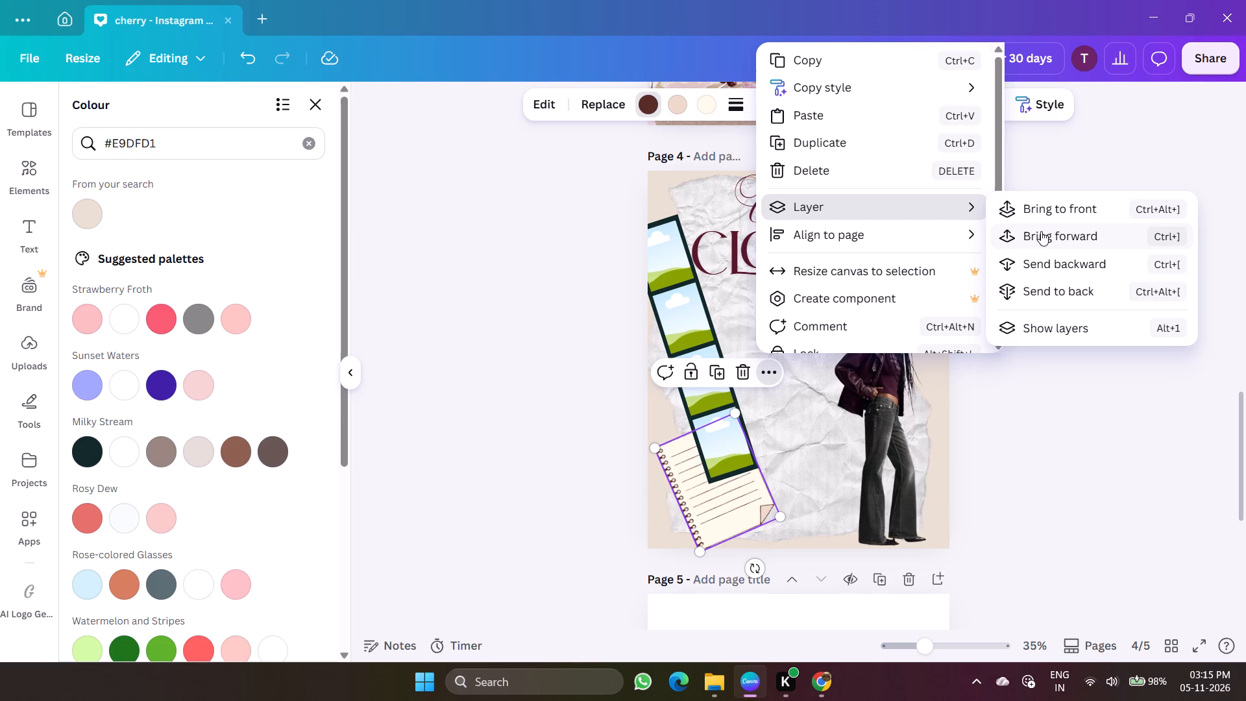
{"action": "left_click", "coordinate": [1041, 231]}
{"action": "left_click", "coordinate": [1124, 588]}
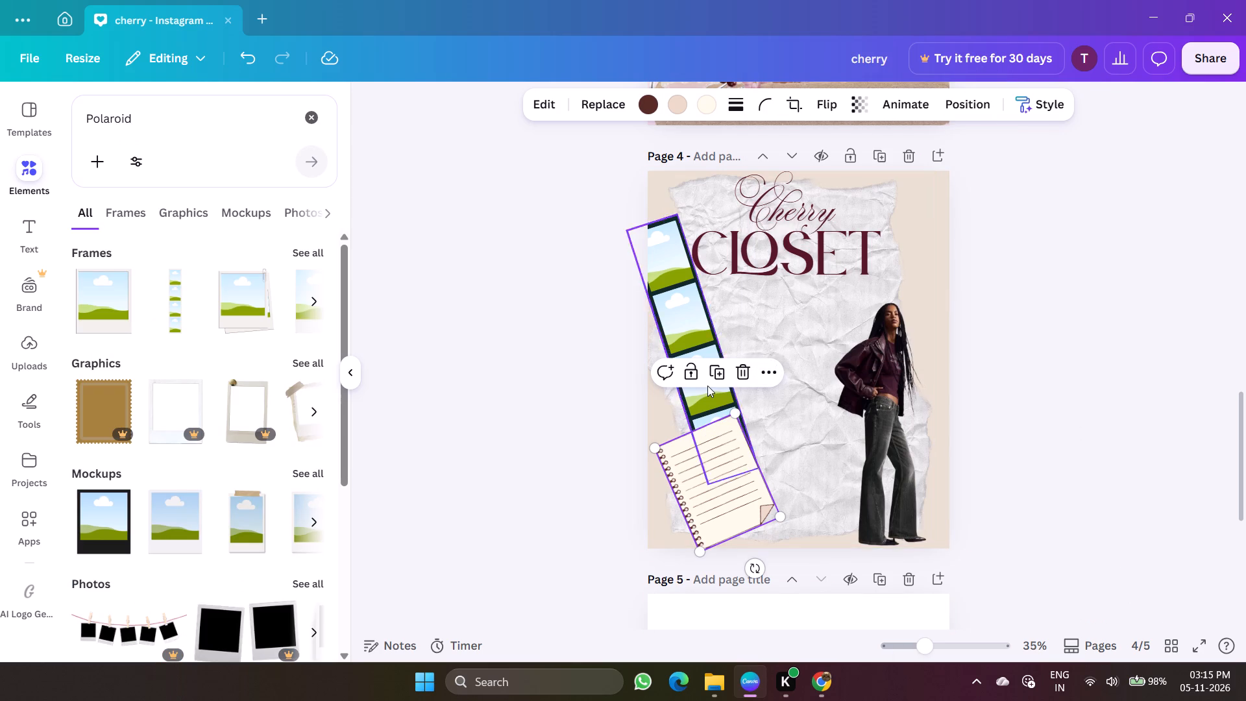
Move the photo strip down below the CLOSET title, behind the notebook, and enlarge it past the page's bottom edge.
{"action": "left_click_drag", "start_coordinate": [707, 386], "coordinate": [734, 443]}
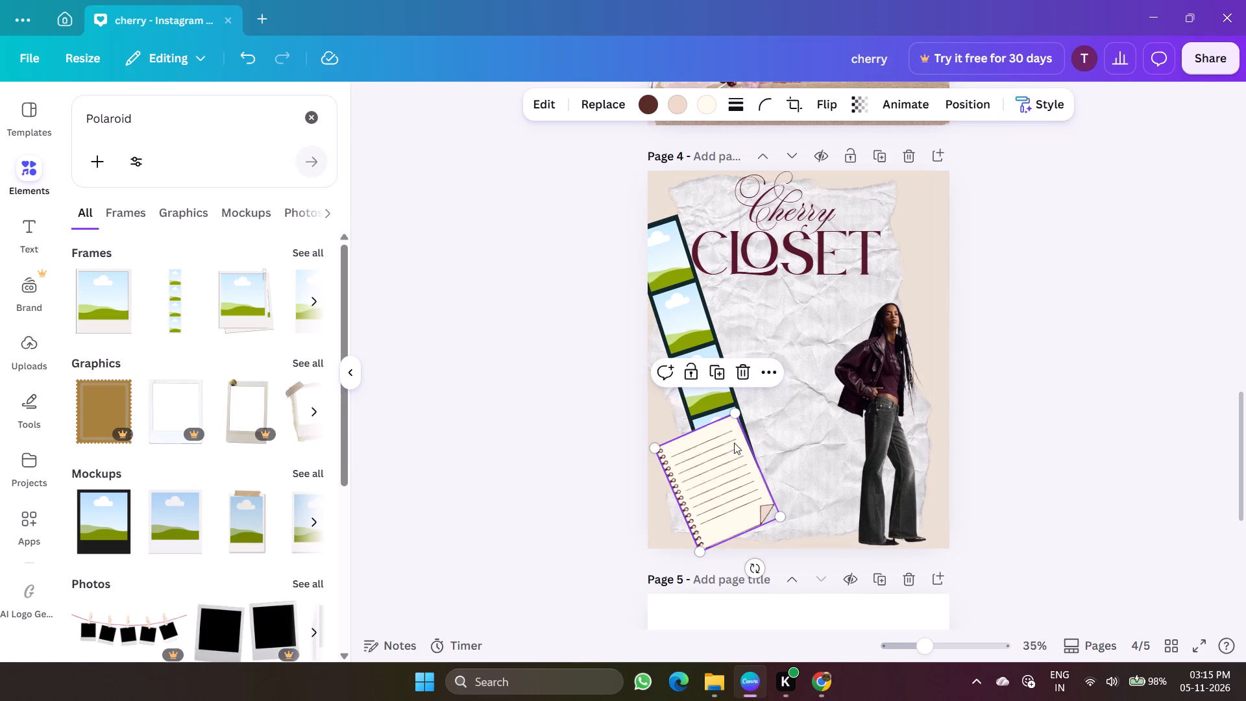
{"action": "left_click_drag", "start_coordinate": [734, 443], "coordinate": [733, 432]}
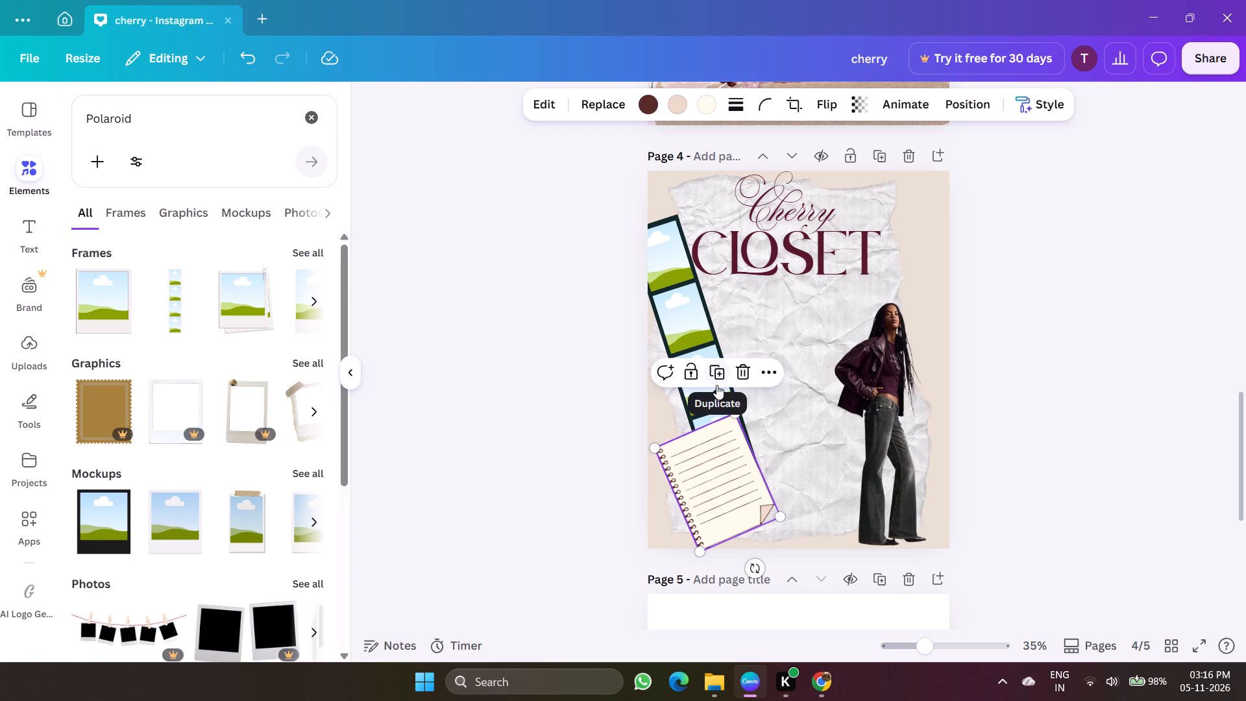
{"action": "left_click", "coordinate": [696, 315]}
{"action": "left_click_drag", "start_coordinate": [696, 315], "coordinate": [710, 357]}
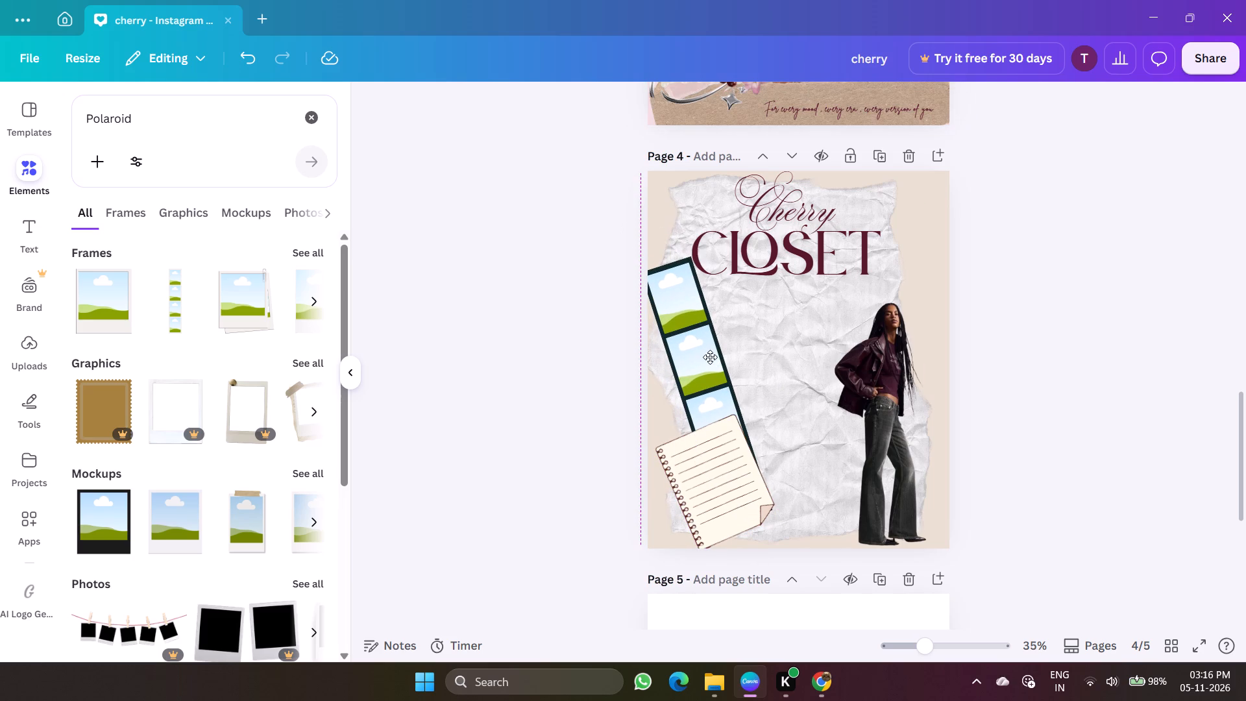
{"action": "left_click_drag", "start_coordinate": [710, 357], "coordinate": [713, 380]}
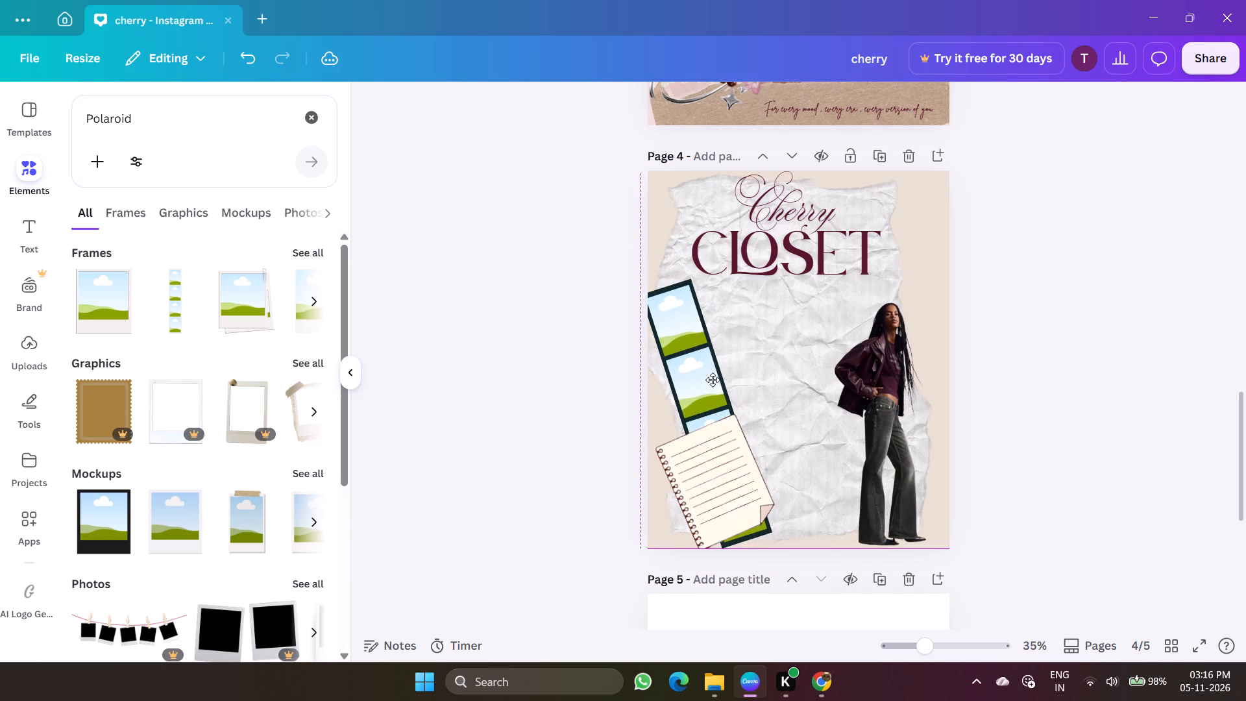
{"action": "left_click_drag", "start_coordinate": [713, 380], "coordinate": [711, 371]}
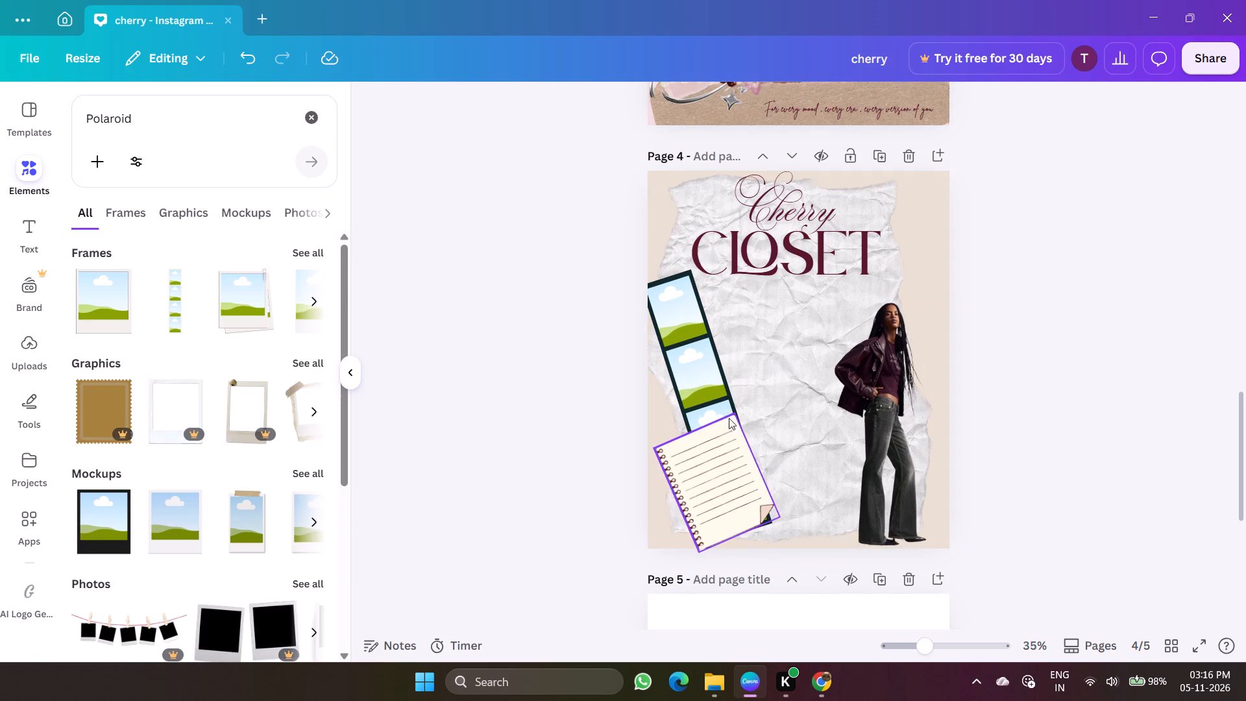
{"action": "left_click", "coordinate": [717, 389]}
{"action": "left_click_drag", "start_coordinate": [775, 523], "coordinate": [787, 564]}
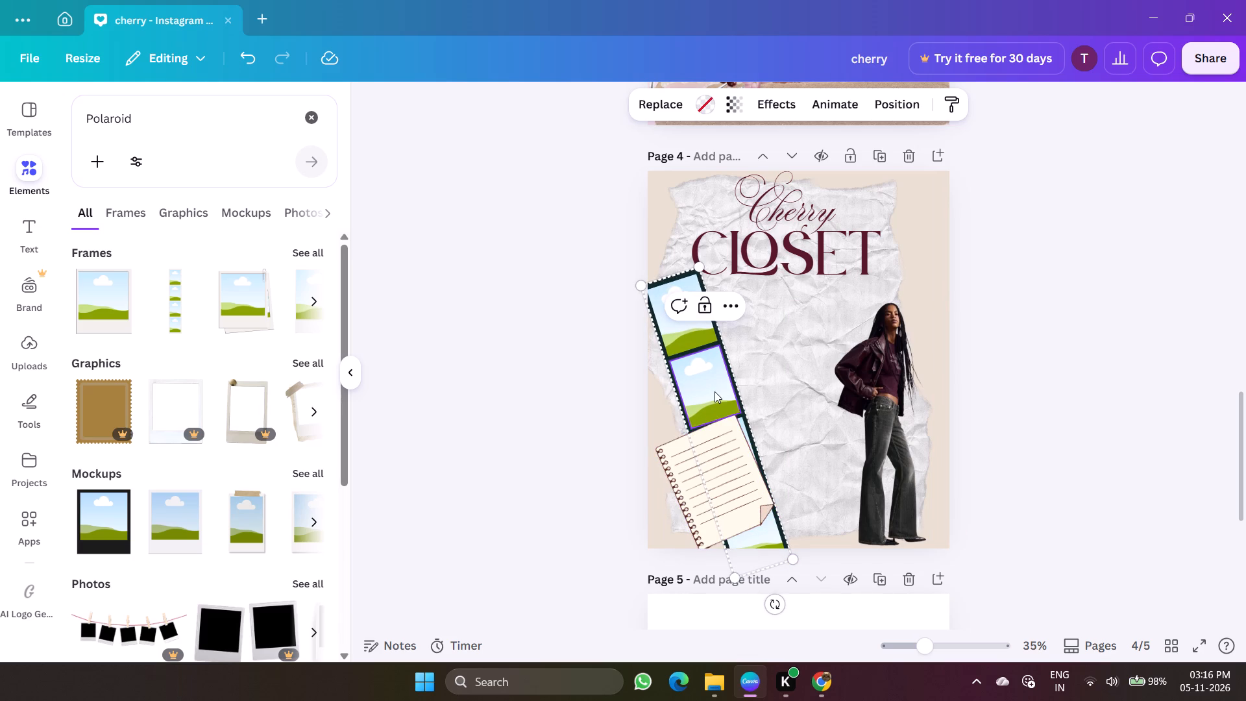
Tilt the photo strip more steeply to follow the notebook's angle and shift it slightly toward the page's left edge.
{"action": "left_click", "coordinate": [715, 391]}
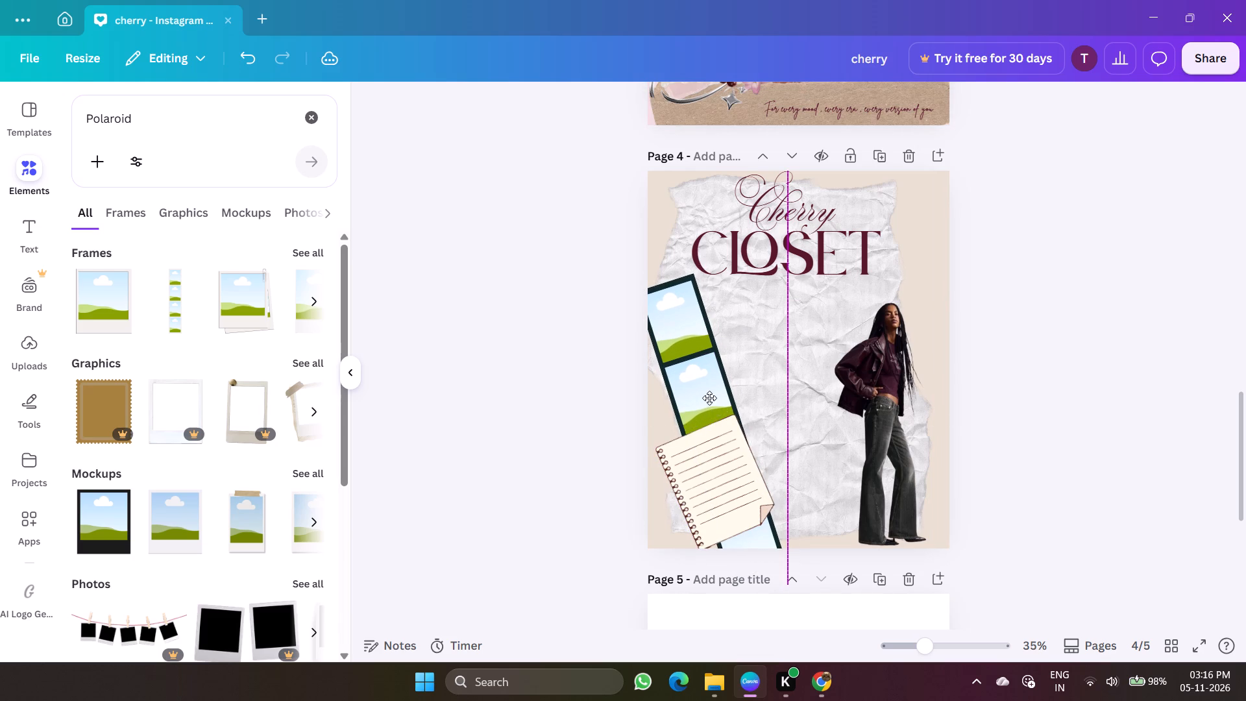
{"action": "left_click", "coordinate": [774, 542]}
{"action": "left_click_drag", "start_coordinate": [779, 608], "coordinate": [794, 596]}
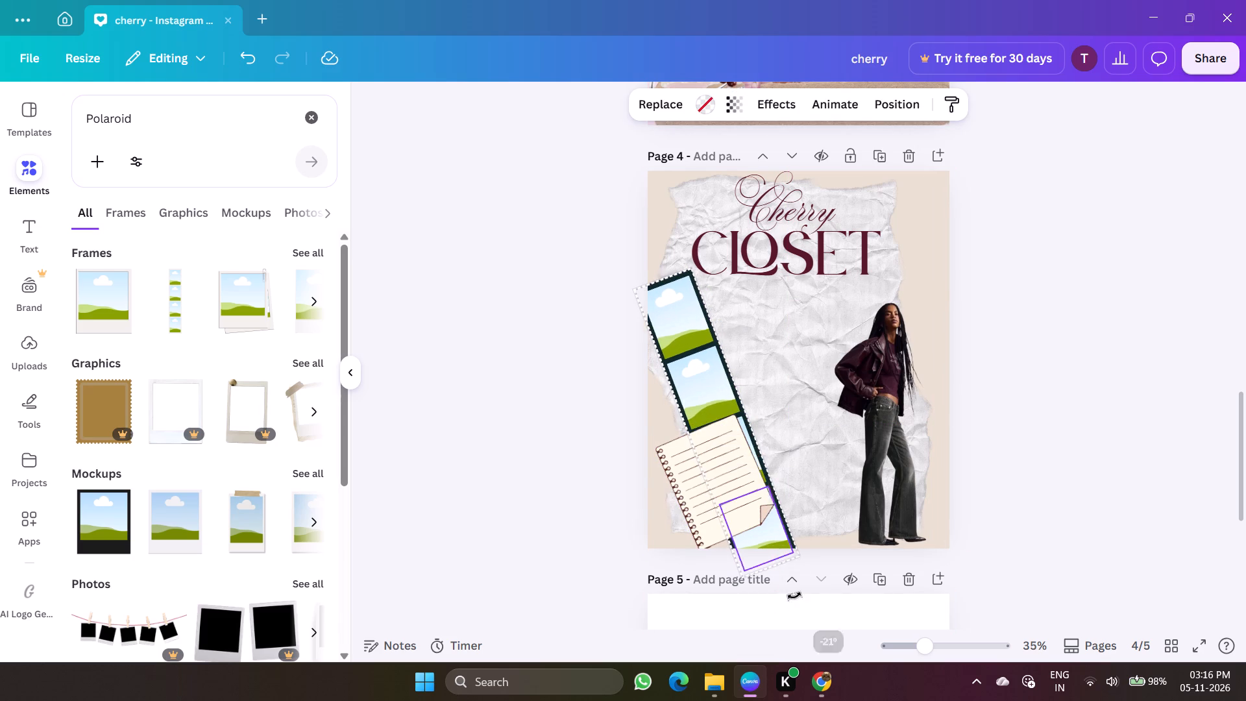
{"action": "left_click_drag", "start_coordinate": [794, 596], "coordinate": [800, 591]}
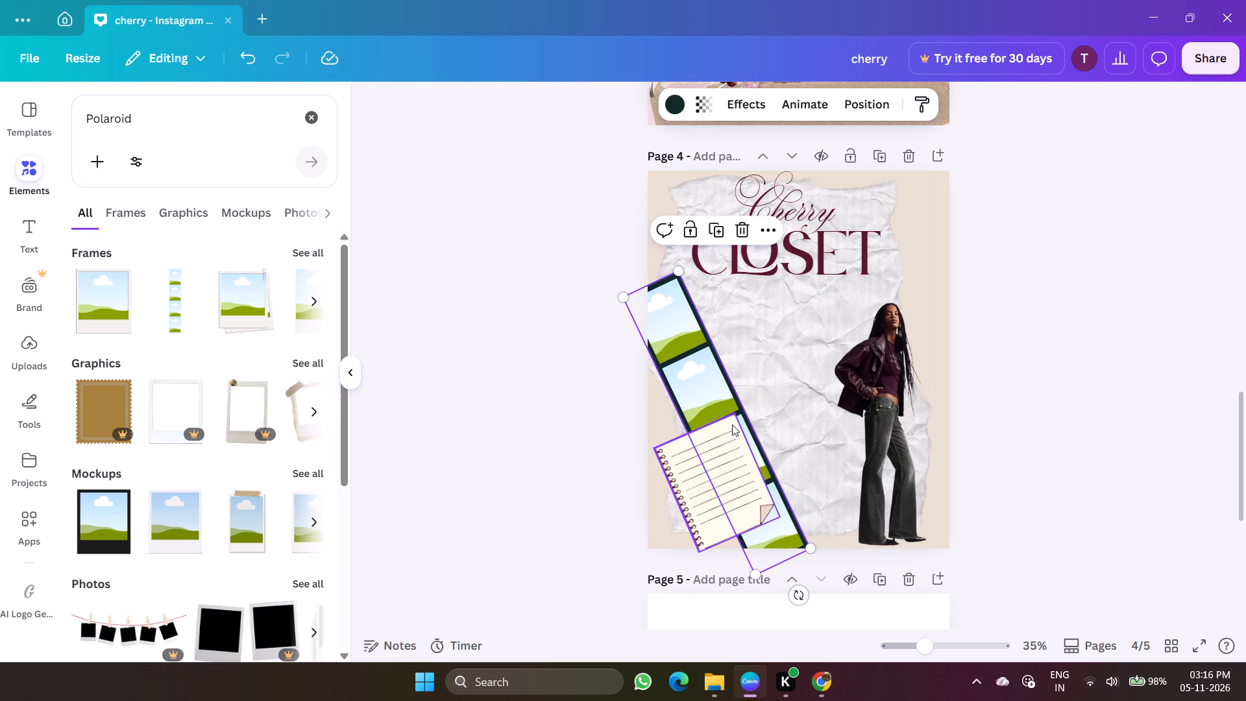
{"action": "left_click_drag", "start_coordinate": [732, 424], "coordinate": [735, 425]}
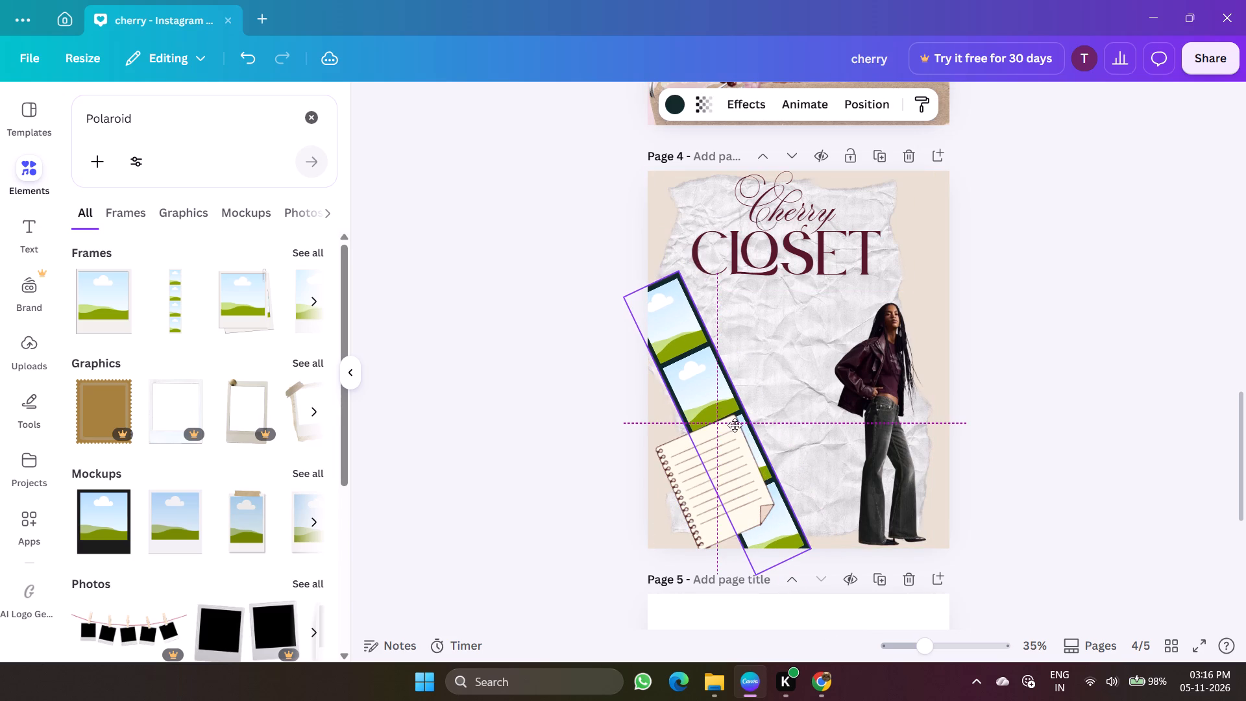
{"action": "left_click_drag", "start_coordinate": [735, 425], "coordinate": [718, 426]}
{"action": "left_click", "coordinate": [718, 433]}
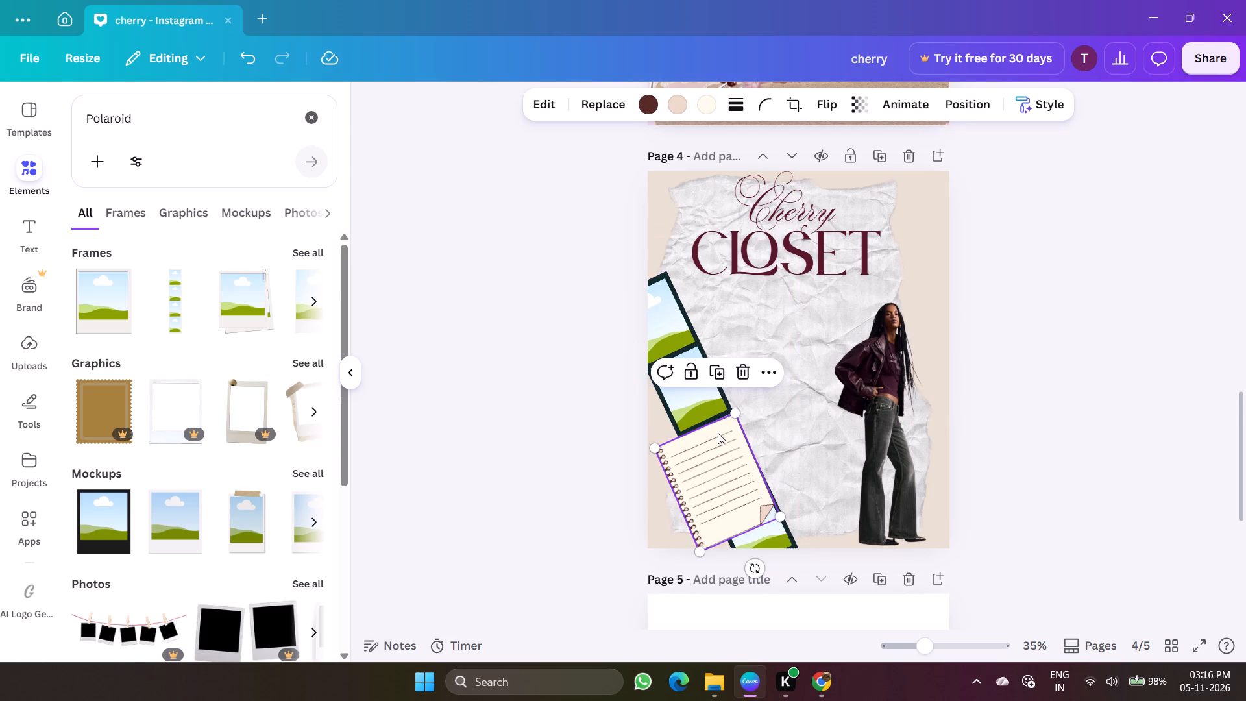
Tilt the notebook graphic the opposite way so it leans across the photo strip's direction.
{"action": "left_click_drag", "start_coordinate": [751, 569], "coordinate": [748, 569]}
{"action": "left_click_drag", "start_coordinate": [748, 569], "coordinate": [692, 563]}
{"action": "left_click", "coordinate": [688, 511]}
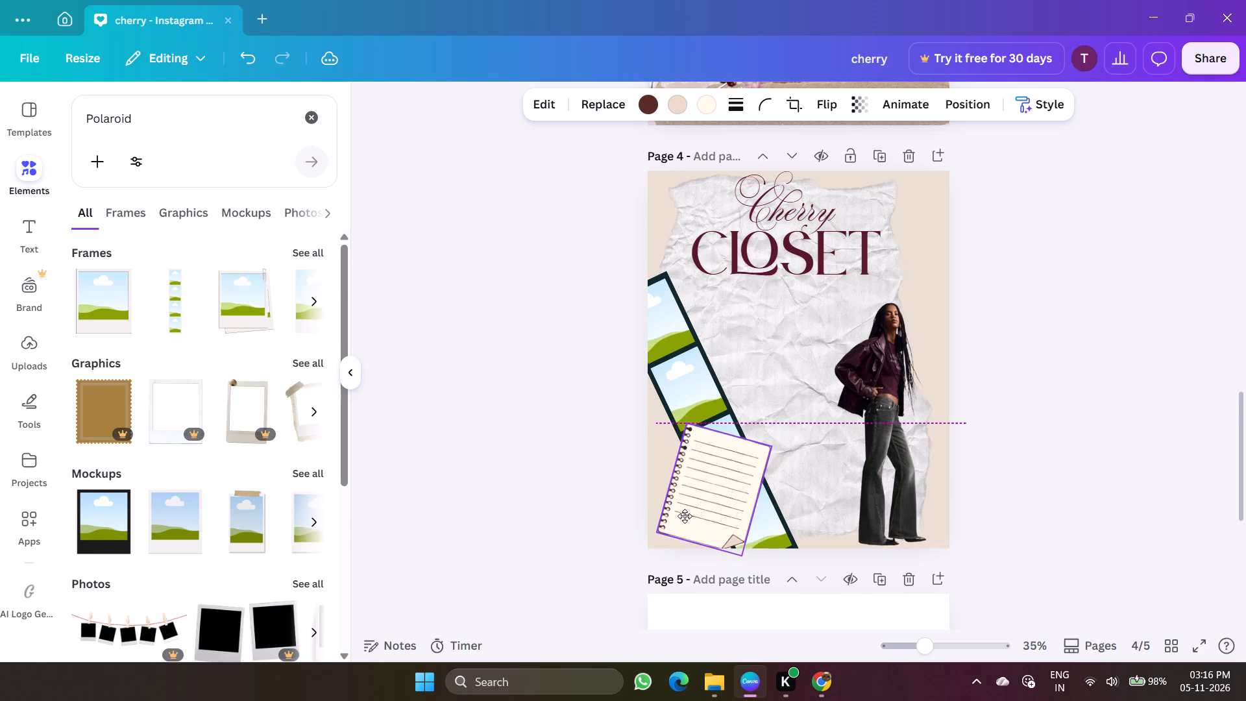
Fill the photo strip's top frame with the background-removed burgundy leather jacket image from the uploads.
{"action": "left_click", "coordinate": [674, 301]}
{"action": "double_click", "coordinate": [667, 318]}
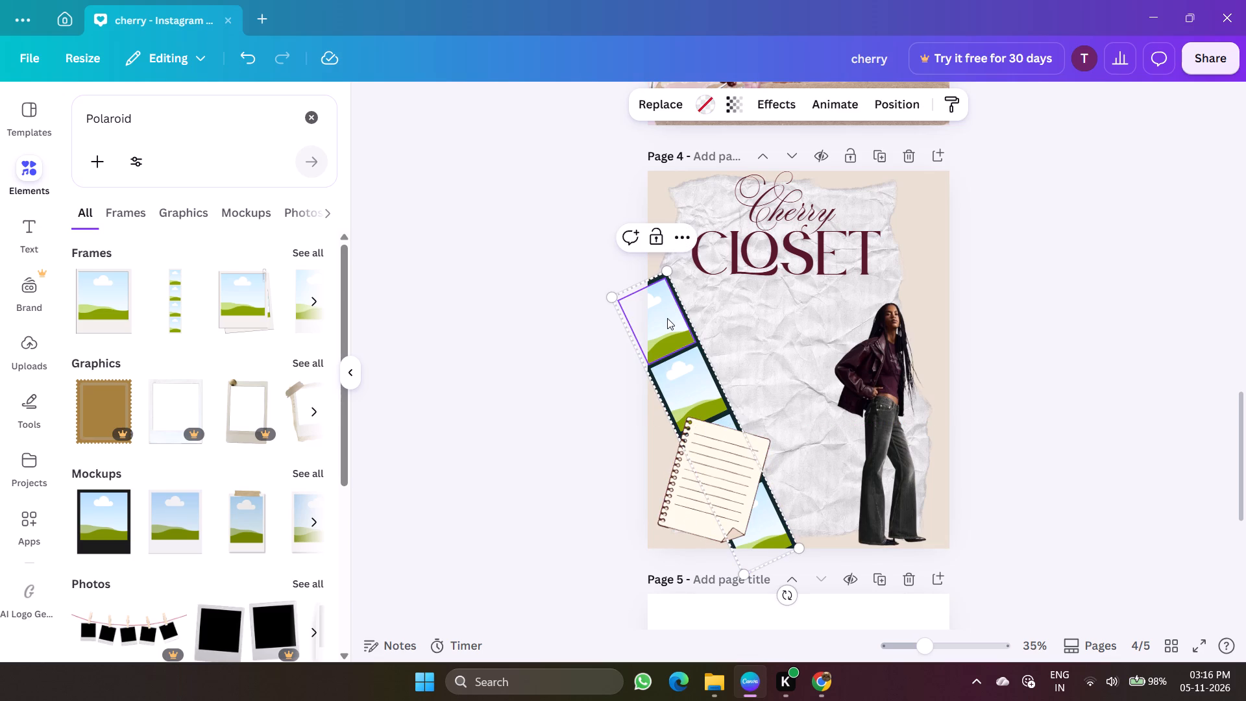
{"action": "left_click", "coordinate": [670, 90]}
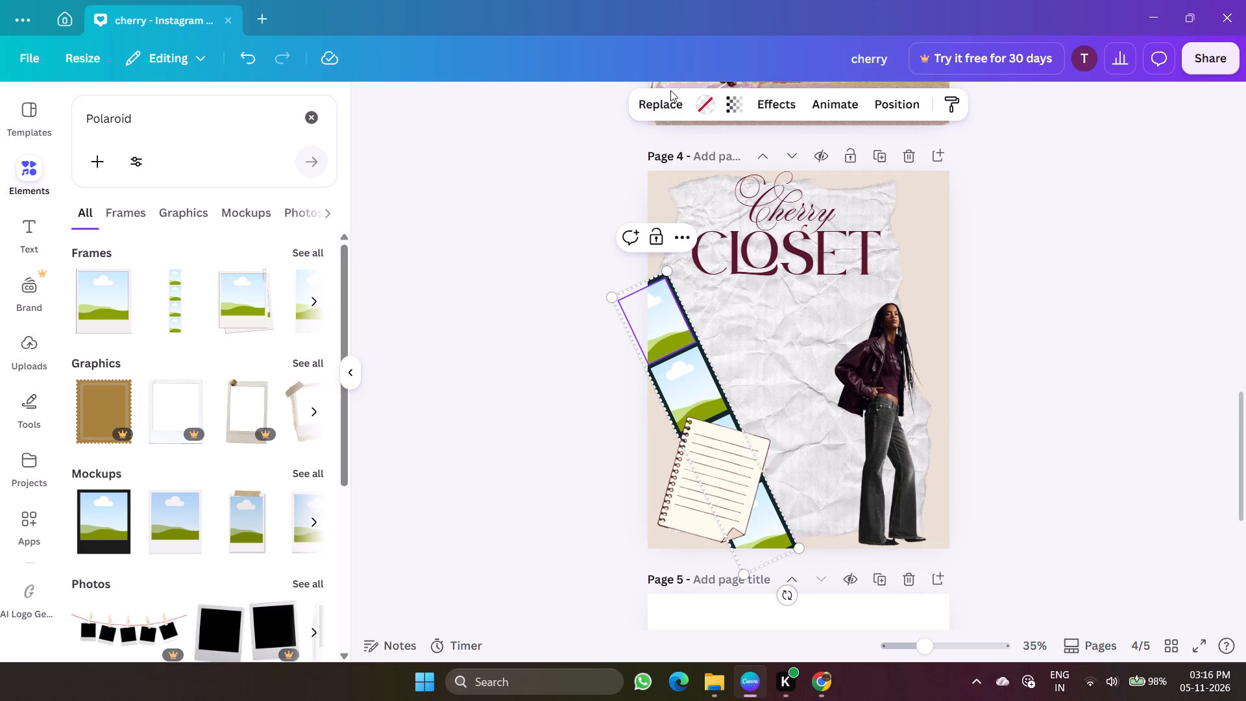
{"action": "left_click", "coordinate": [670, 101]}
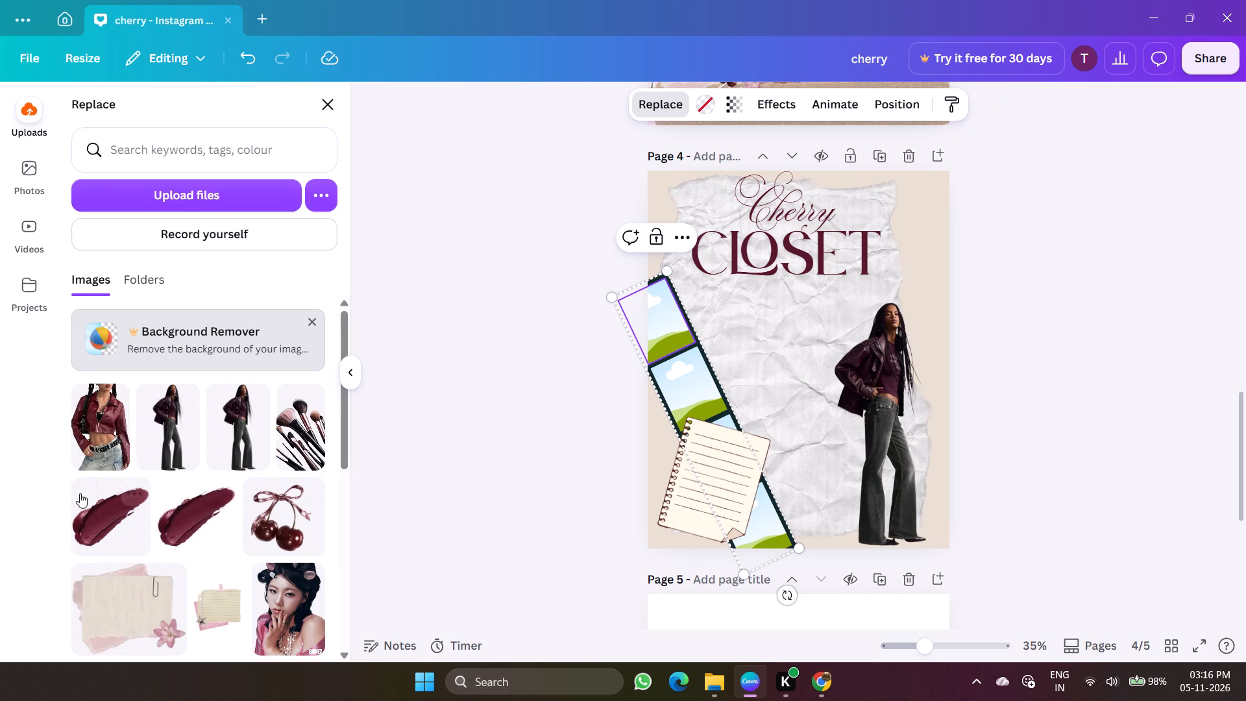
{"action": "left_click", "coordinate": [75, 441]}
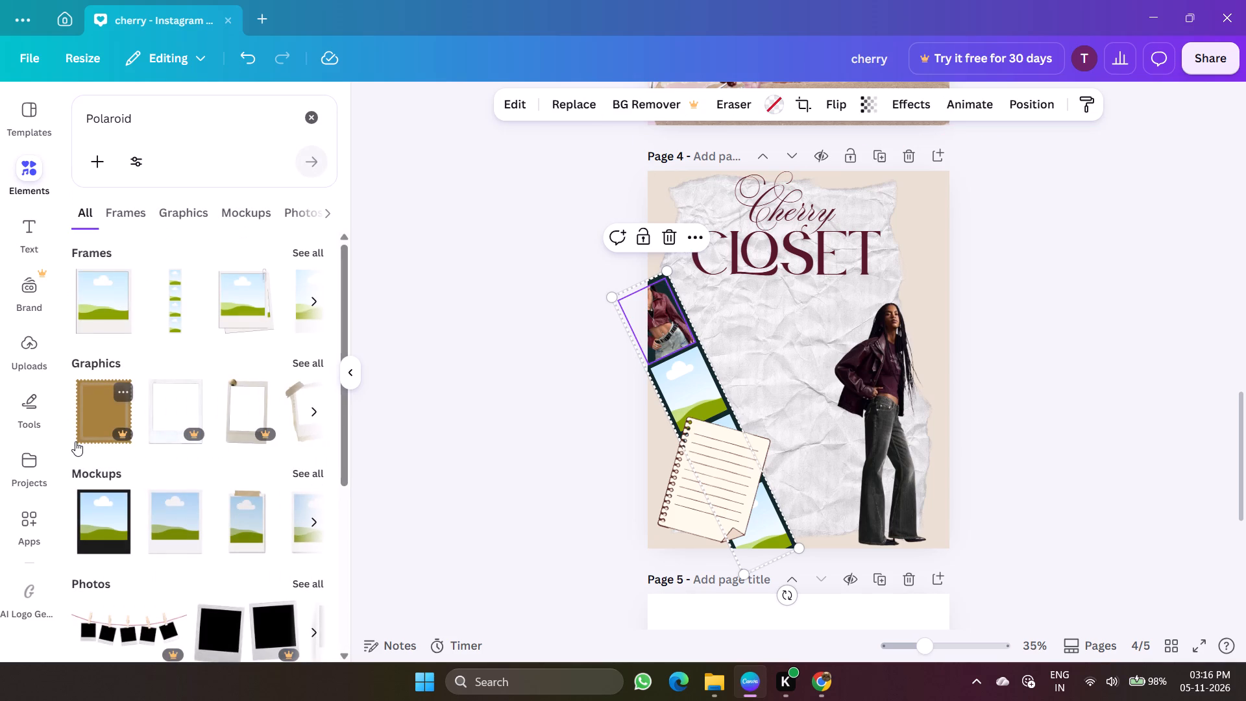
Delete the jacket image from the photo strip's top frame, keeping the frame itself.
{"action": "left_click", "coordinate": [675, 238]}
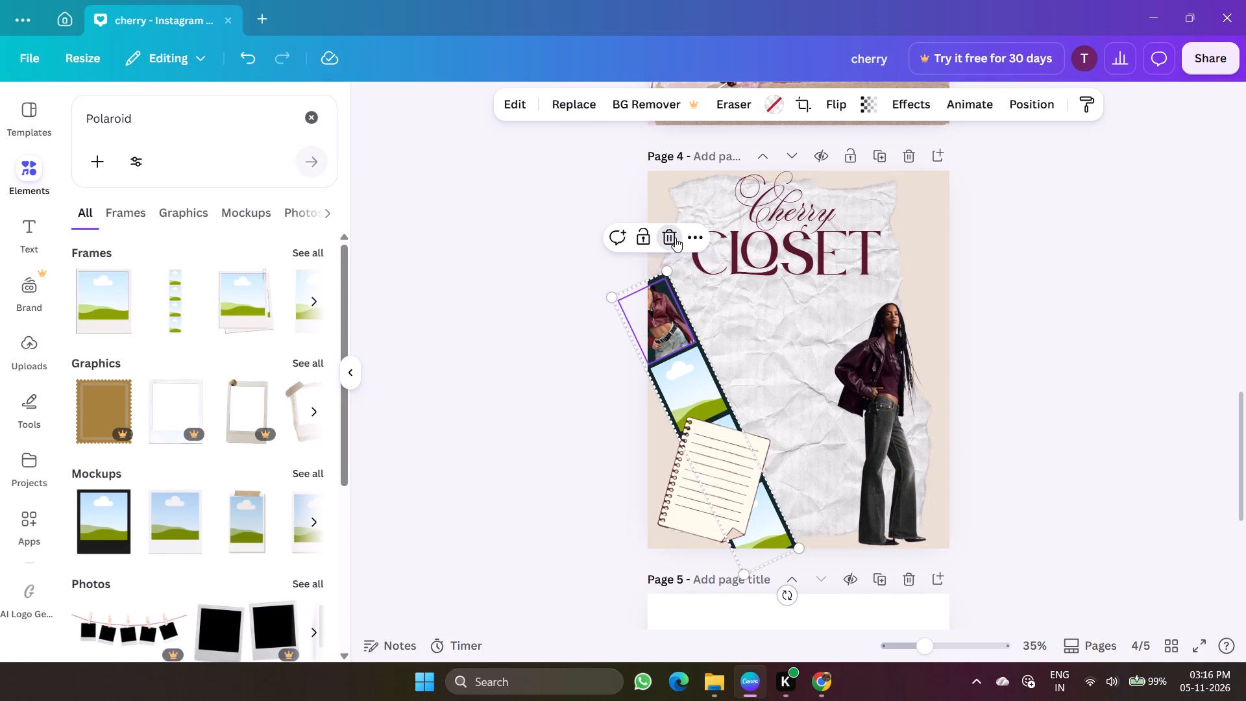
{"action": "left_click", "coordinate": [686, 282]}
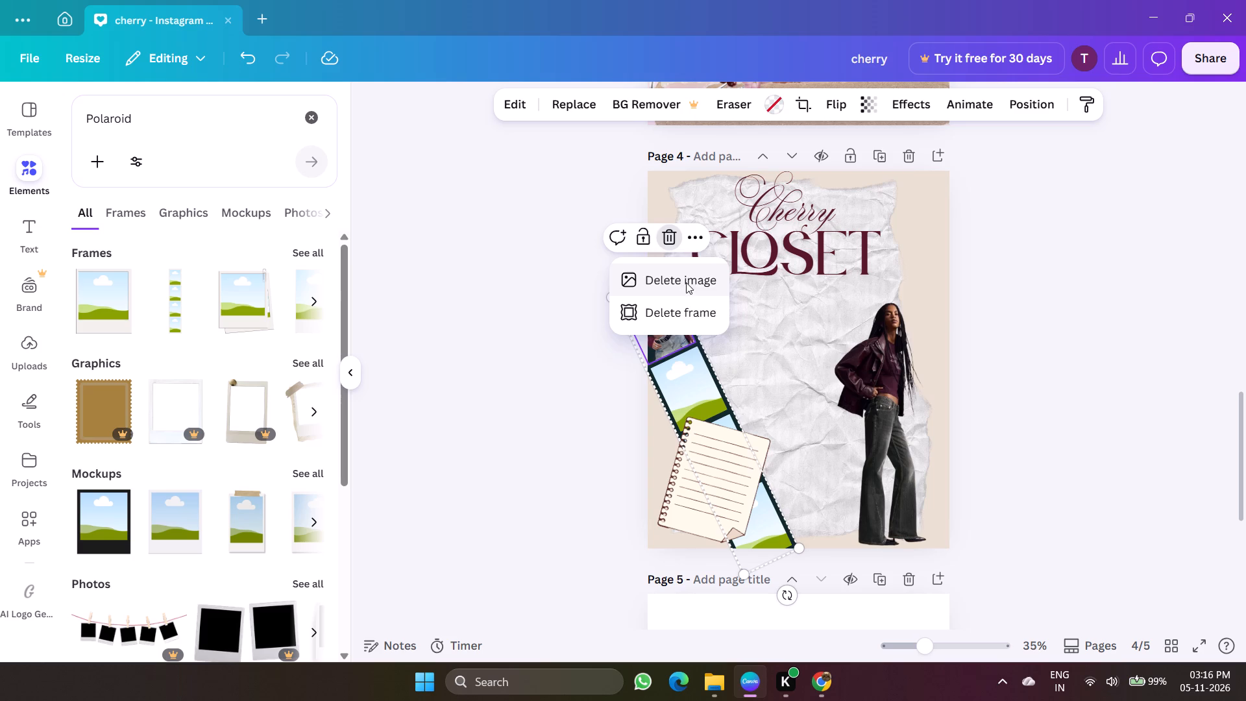
Upload the original jacket picture, Screenshot (402), from the Pictures folder.
{"action": "left_click", "coordinate": [53, 343]}
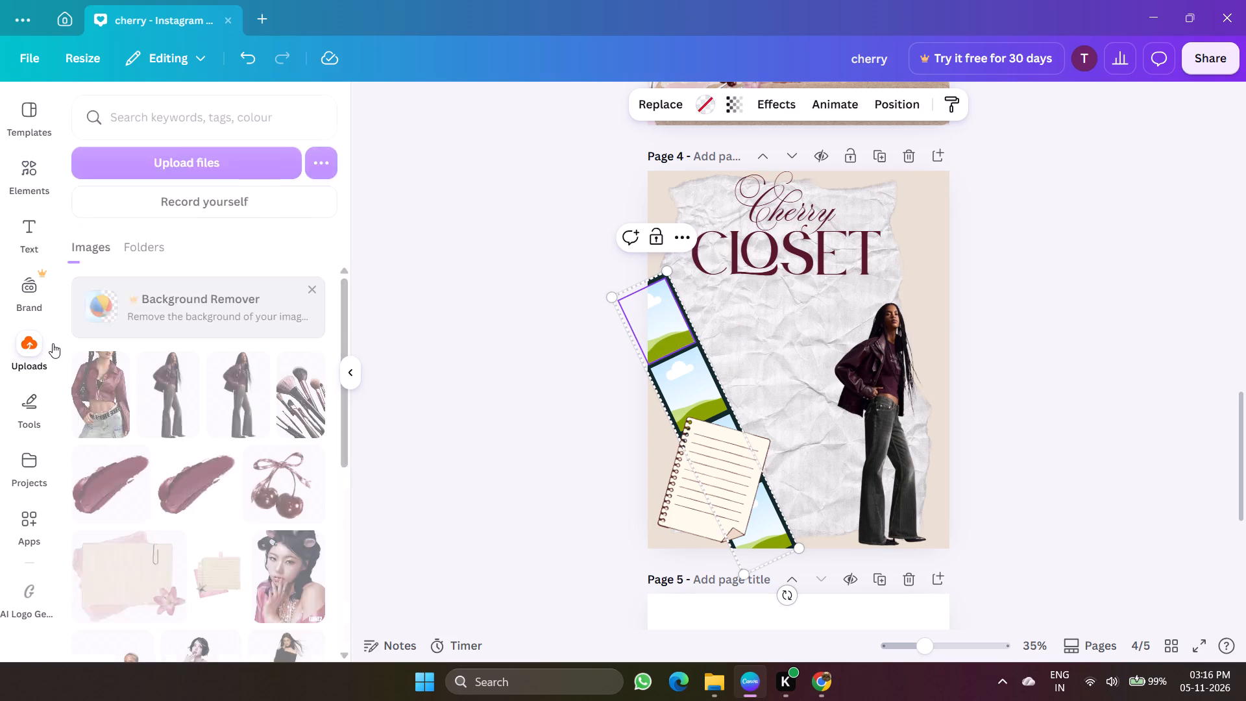
{"action": "left_click", "coordinate": [133, 155]}
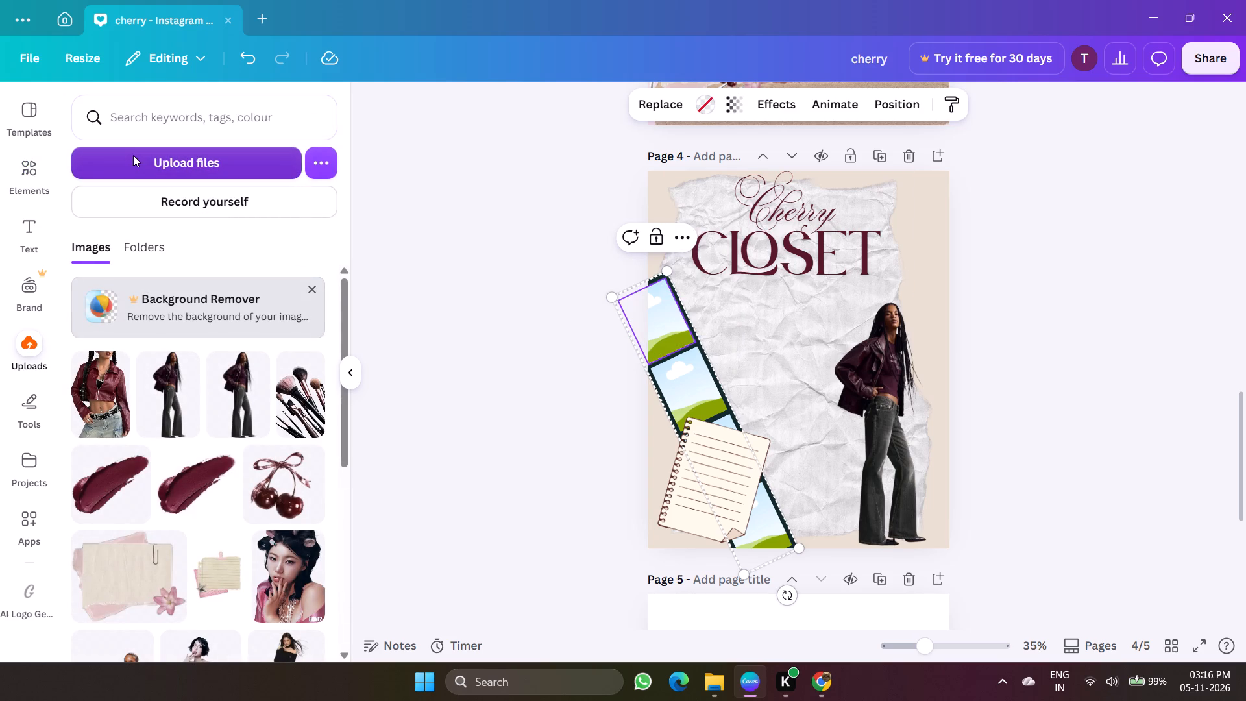
{"action": "double_click", "coordinate": [150, 162]}
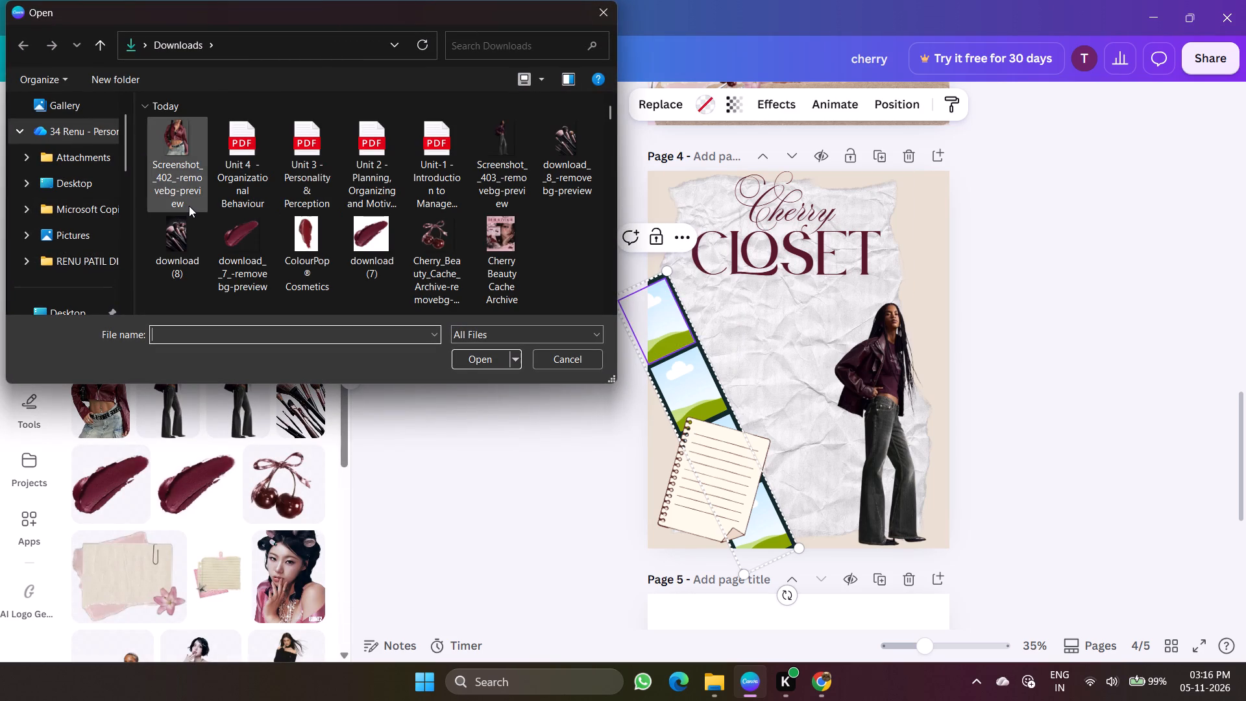
{"action": "left_click", "coordinate": [95, 223]}
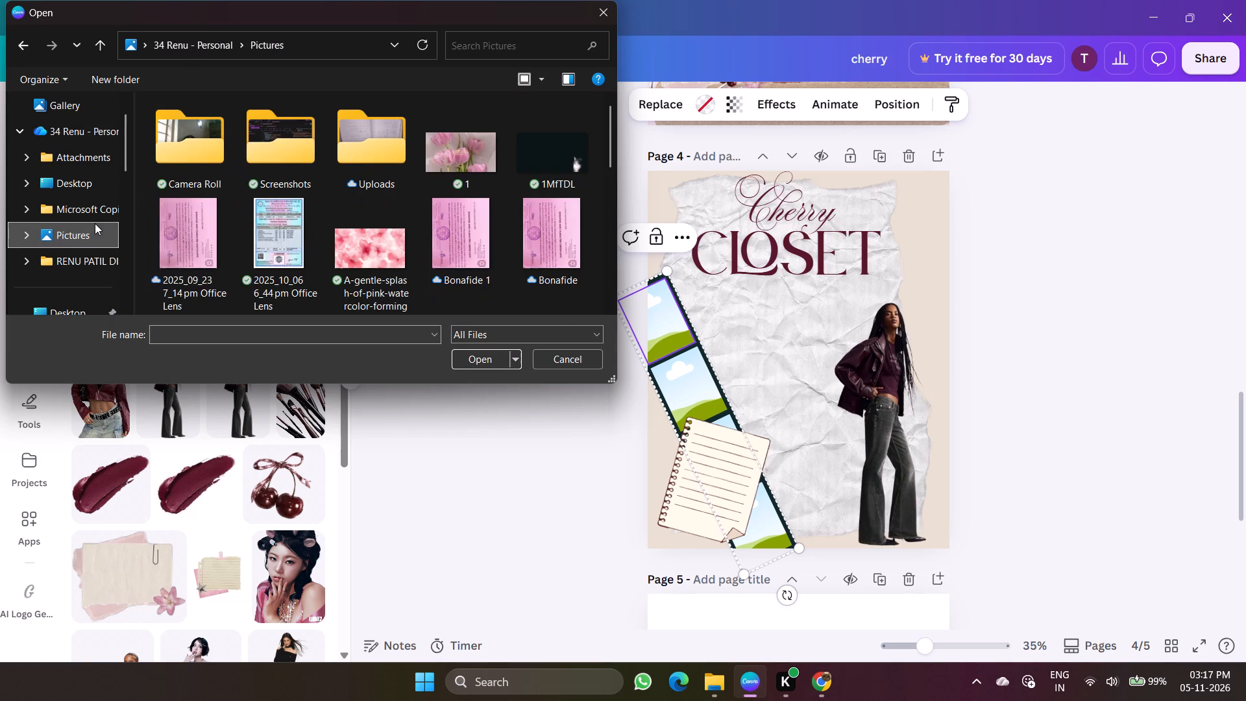
{"action": "scroll", "coordinate": [458, 197], "scroll_direction": "down", "scroll_amount": 3}
{"action": "scroll", "coordinate": [458, 197], "scroll_direction": "up", "scroll_amount": 1}
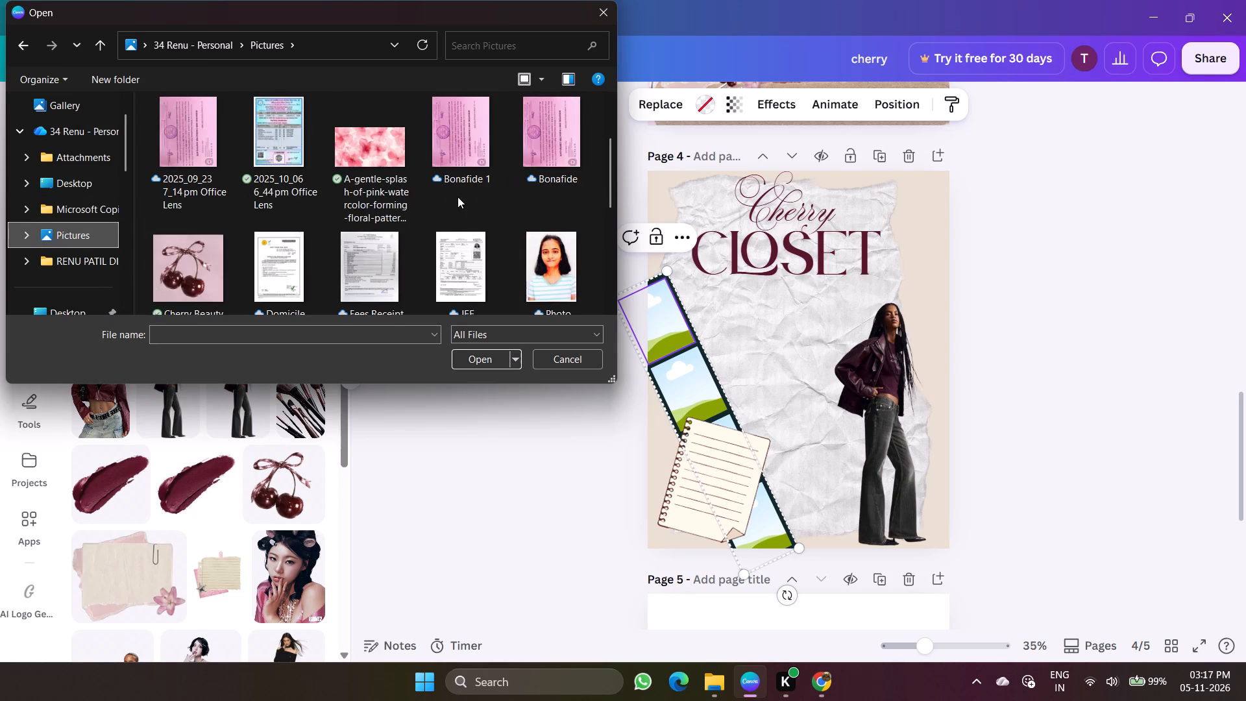
{"action": "scroll", "coordinate": [458, 197], "scroll_direction": "down", "scroll_amount": 1}
{"action": "left_click", "coordinate": [390, 135]}
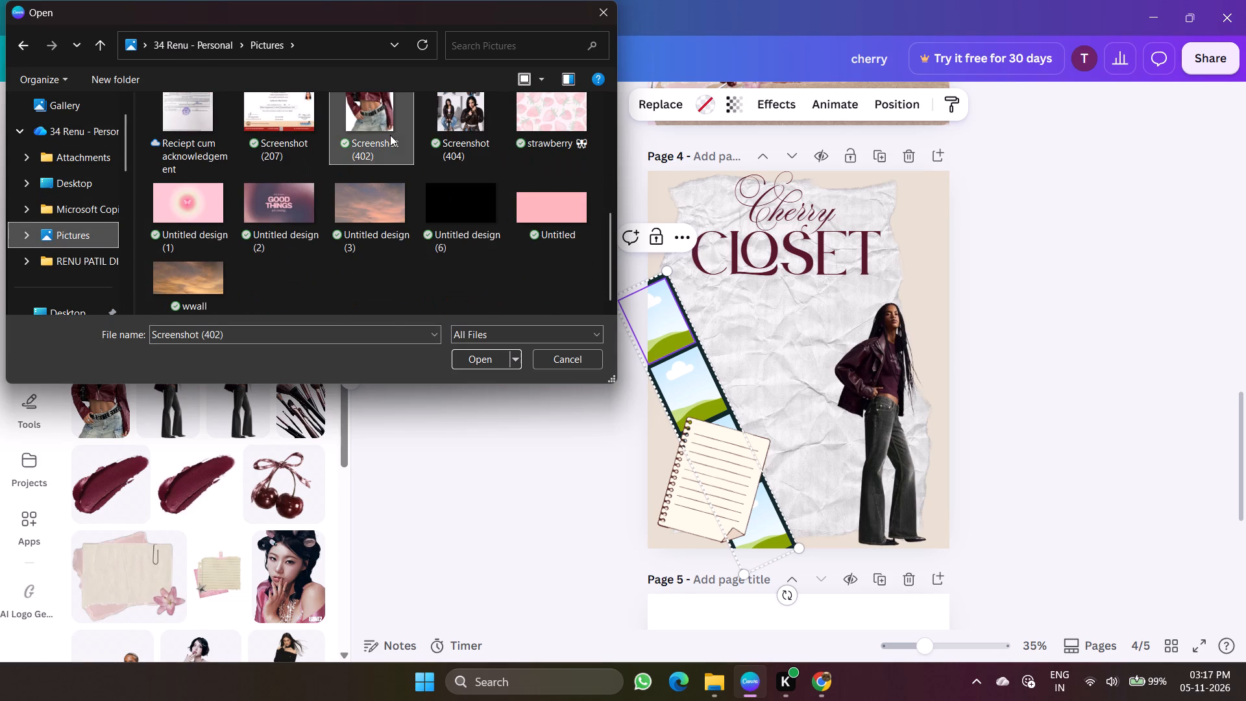
{"action": "left_click", "coordinate": [490, 363]}
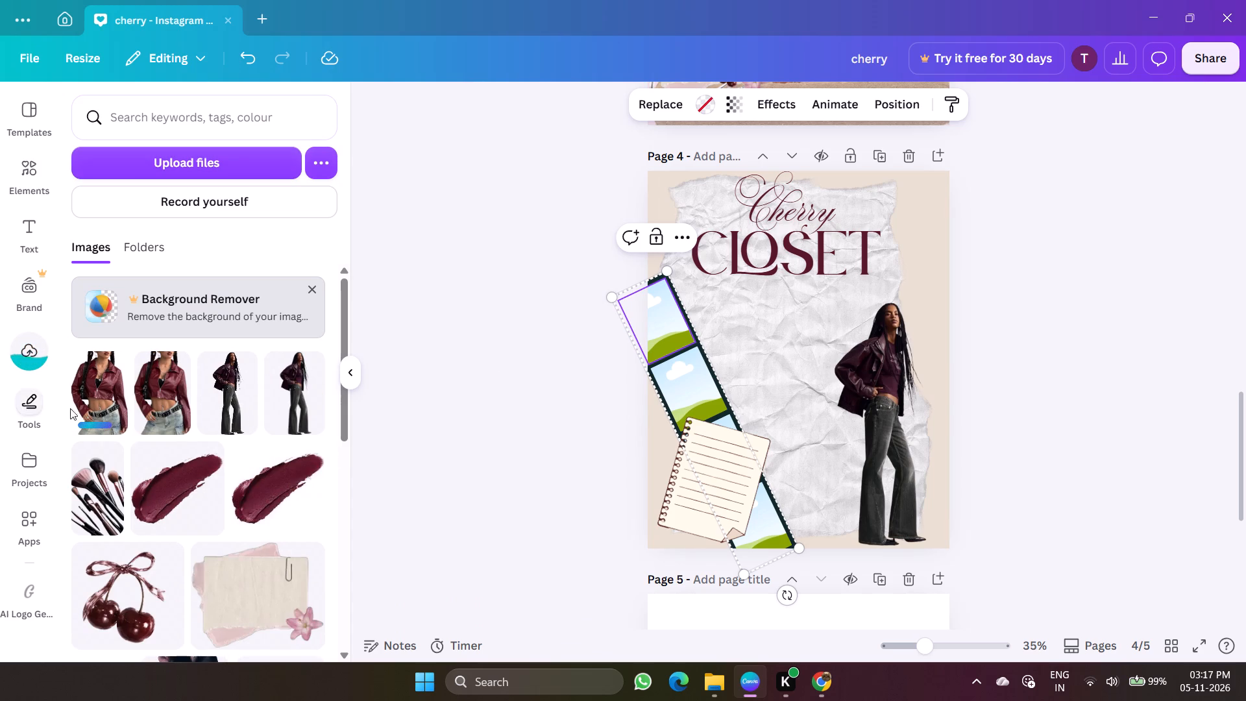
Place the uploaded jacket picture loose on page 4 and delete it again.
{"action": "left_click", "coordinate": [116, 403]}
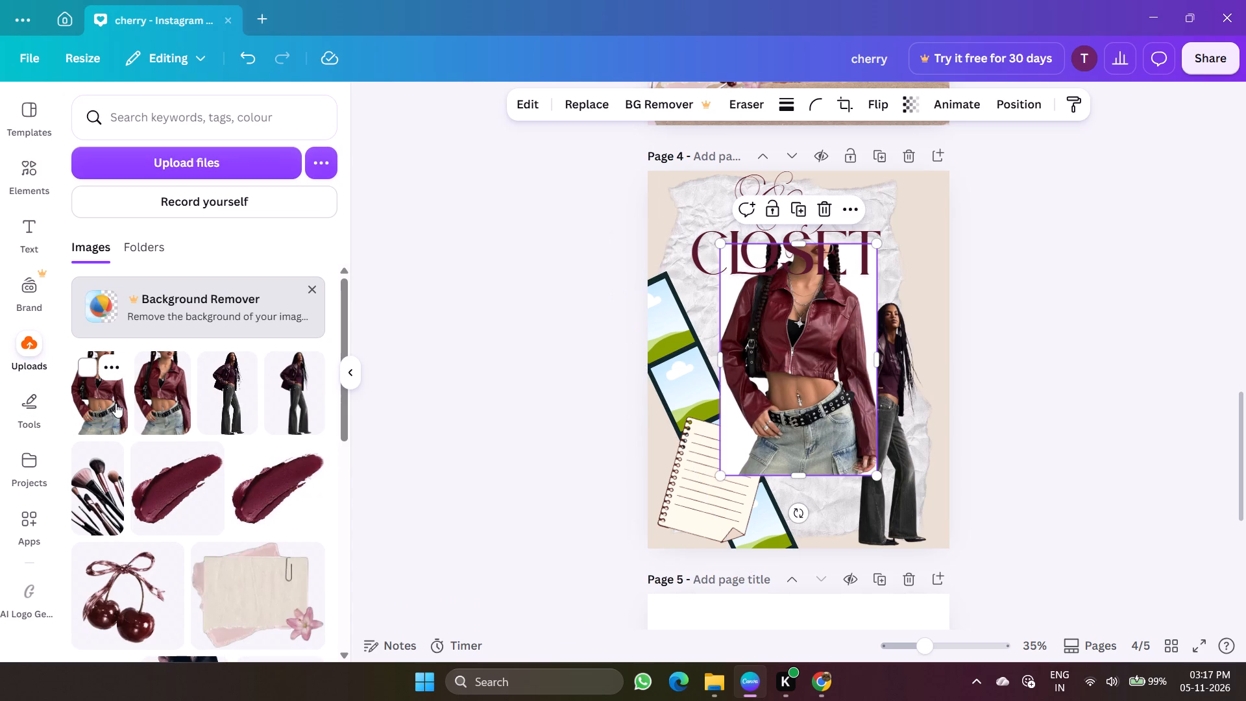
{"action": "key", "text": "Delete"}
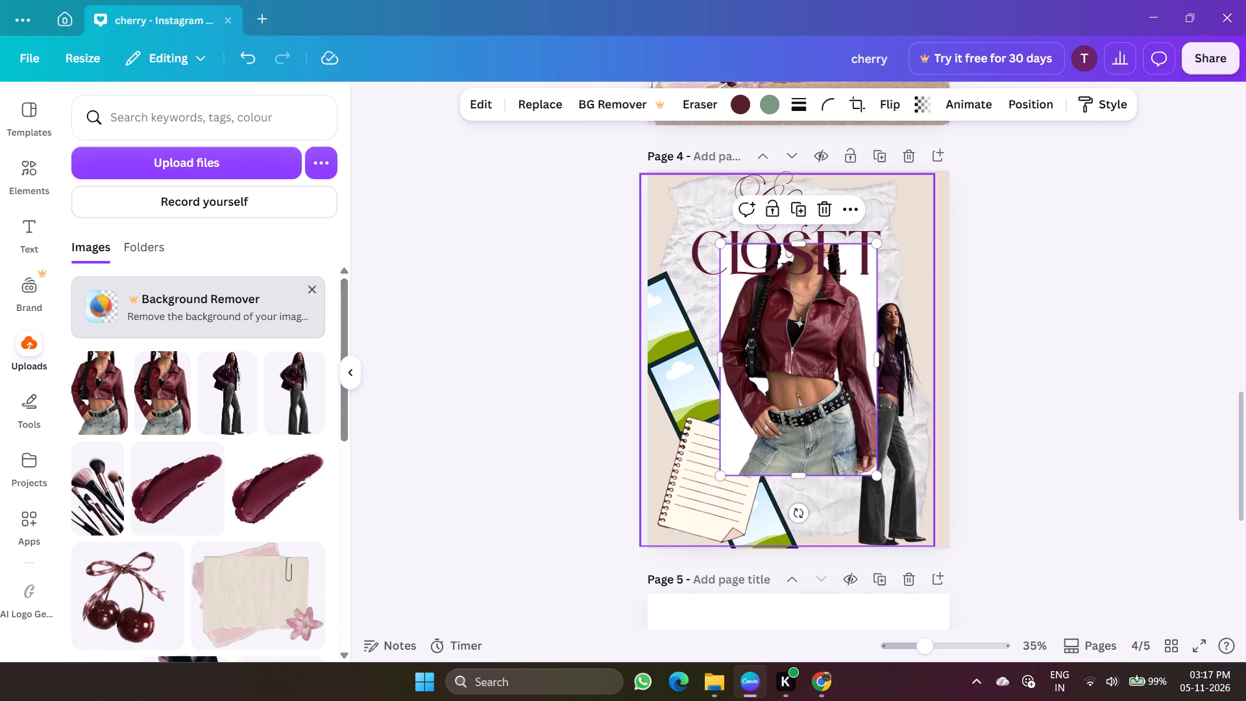
Fill the photo strip's top frame with the newly uploaded white-background jacket picture.
{"action": "left_click", "coordinate": [667, 325]}
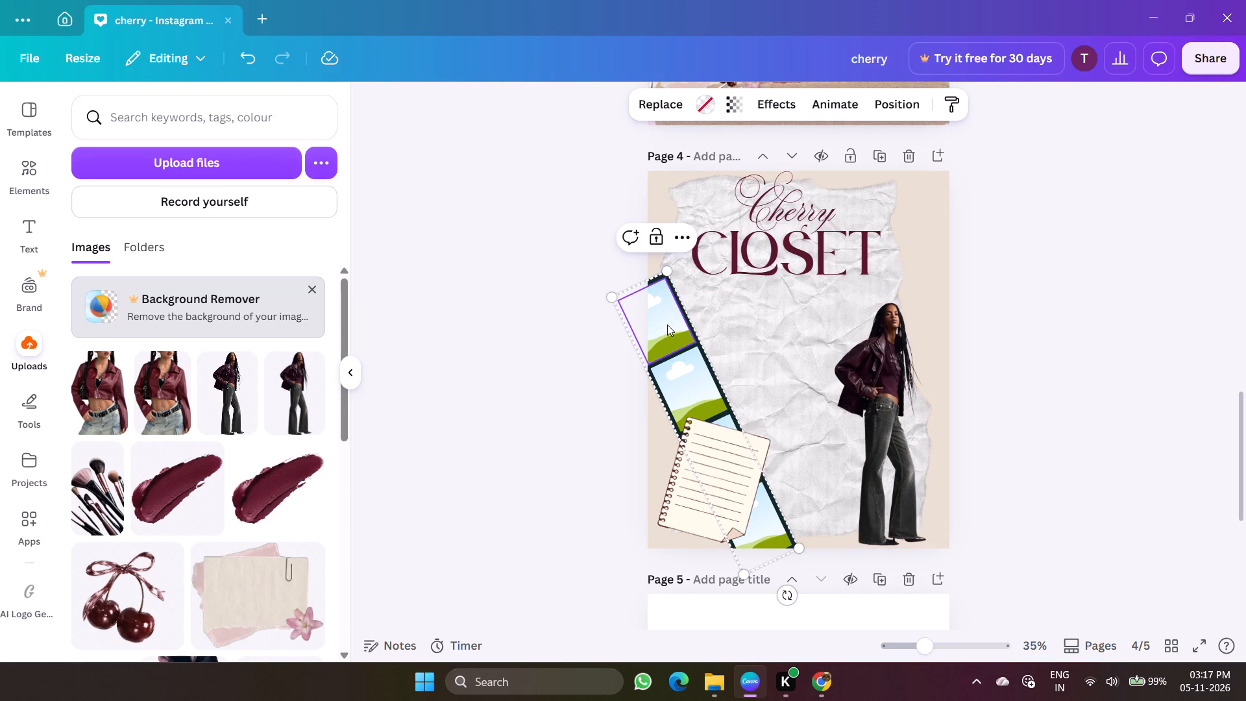
{"action": "left_click", "coordinate": [662, 109]}
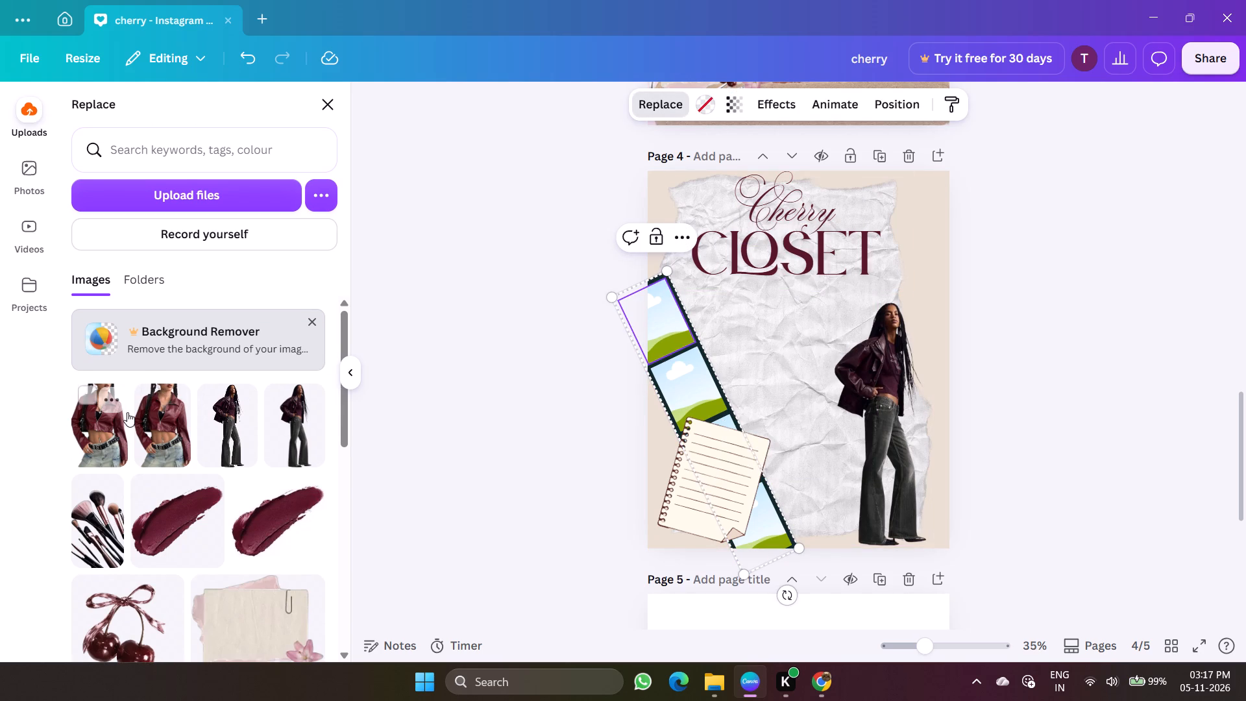
{"action": "left_click", "coordinate": [127, 412]}
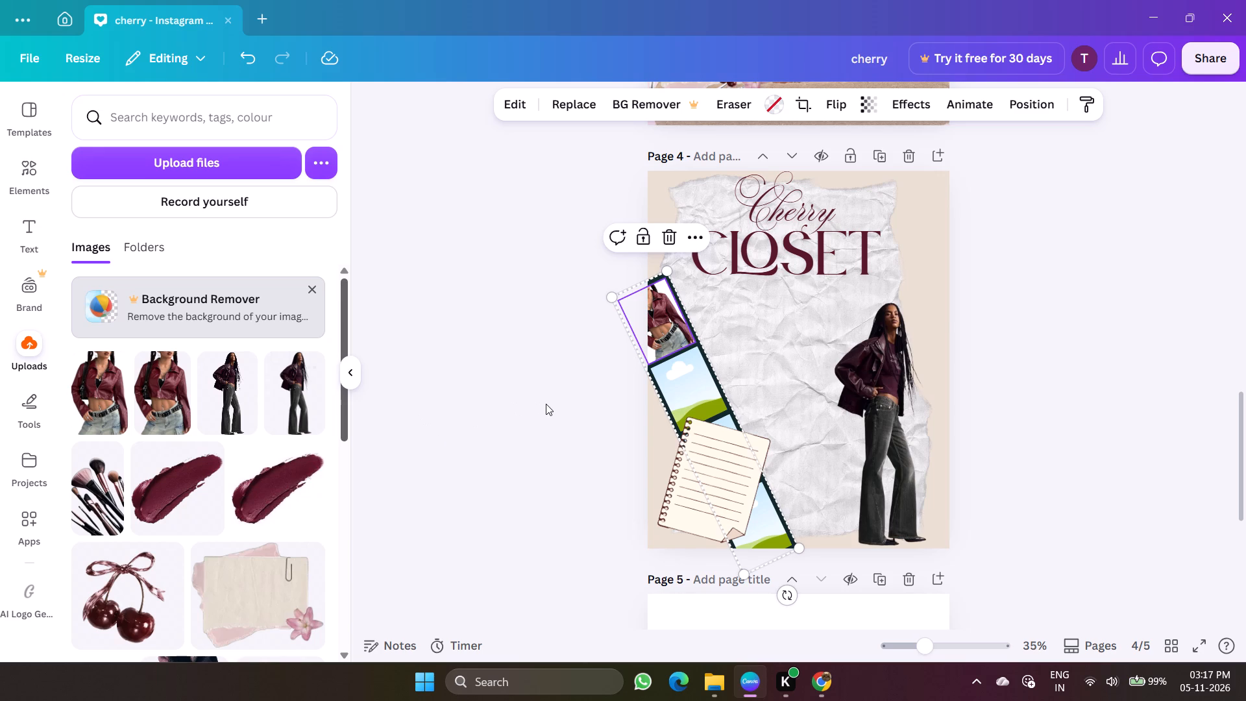
Delete the notebook graphic overlapping the photo strip.
{"action": "left_click", "coordinate": [734, 499]}
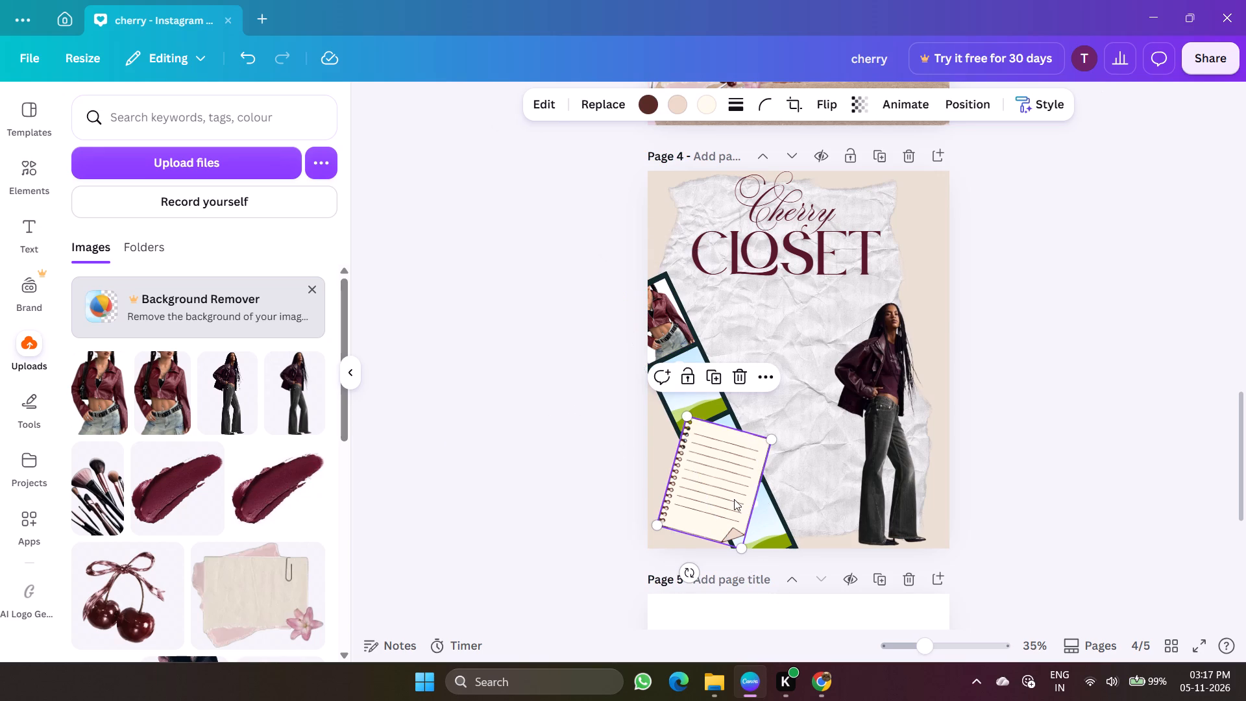
{"action": "key", "text": "Delete"}
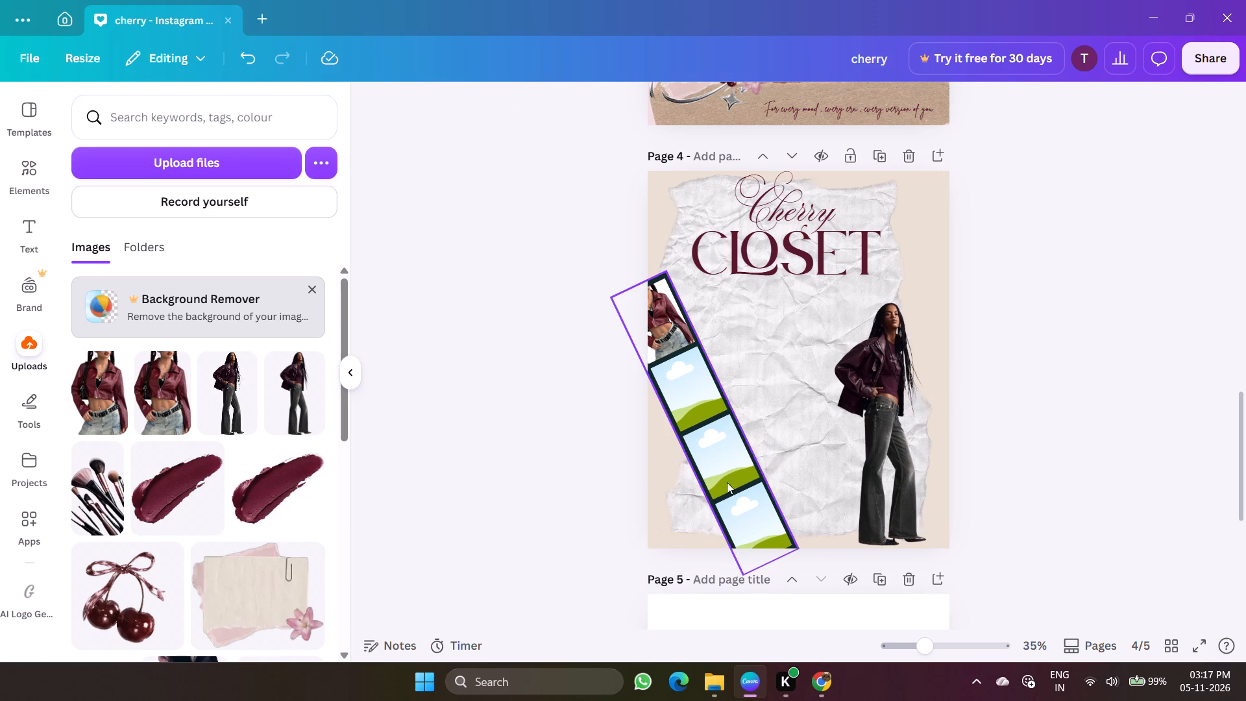
Tilt the photo strip to lean right and place it under the start of CLOSET, running off the page's bottom edge.
{"action": "left_click", "coordinate": [780, 510]}
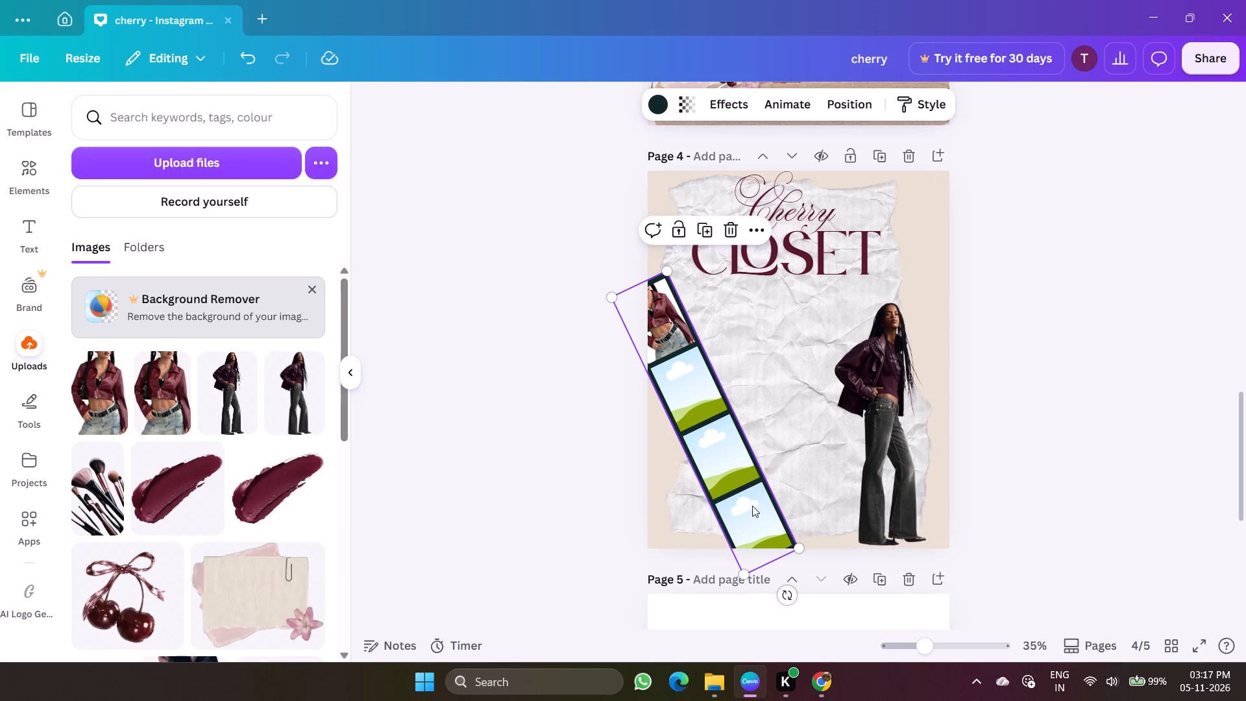
{"action": "left_click_drag", "start_coordinate": [752, 506], "coordinate": [758, 537]}
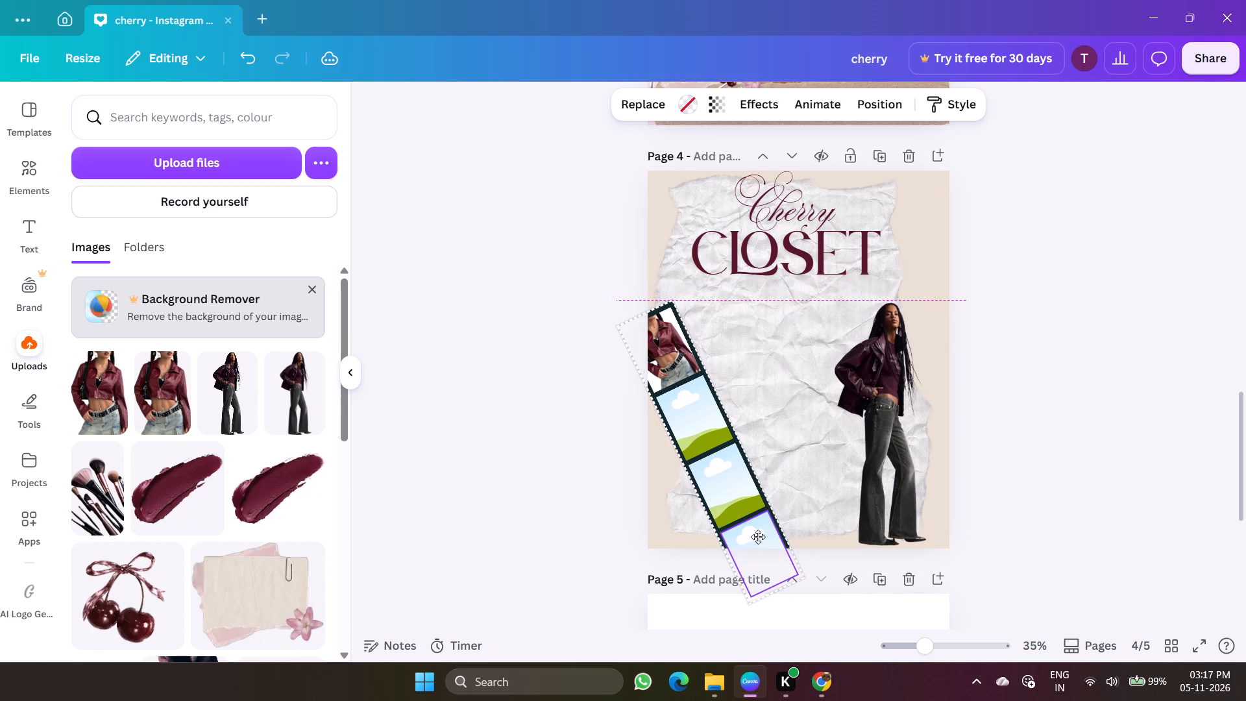
{"action": "left_click_drag", "start_coordinate": [758, 537], "coordinate": [764, 537]}
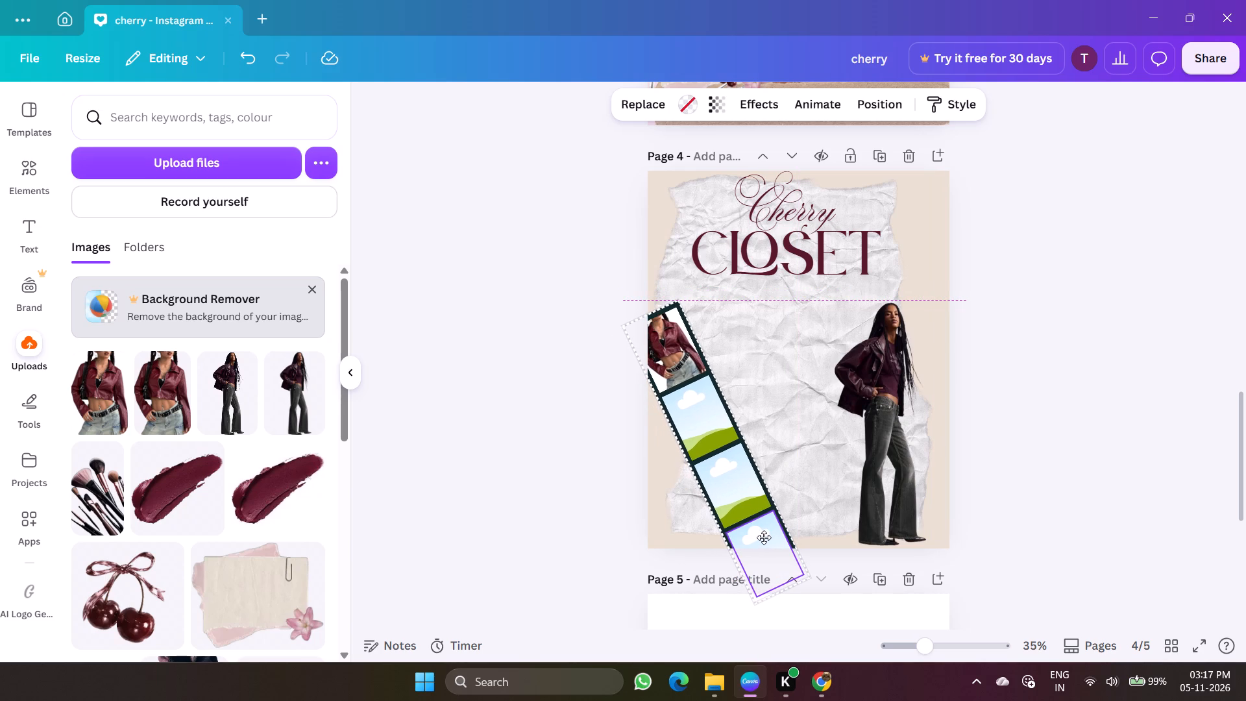
{"action": "left_click_drag", "start_coordinate": [764, 537], "coordinate": [764, 537]}
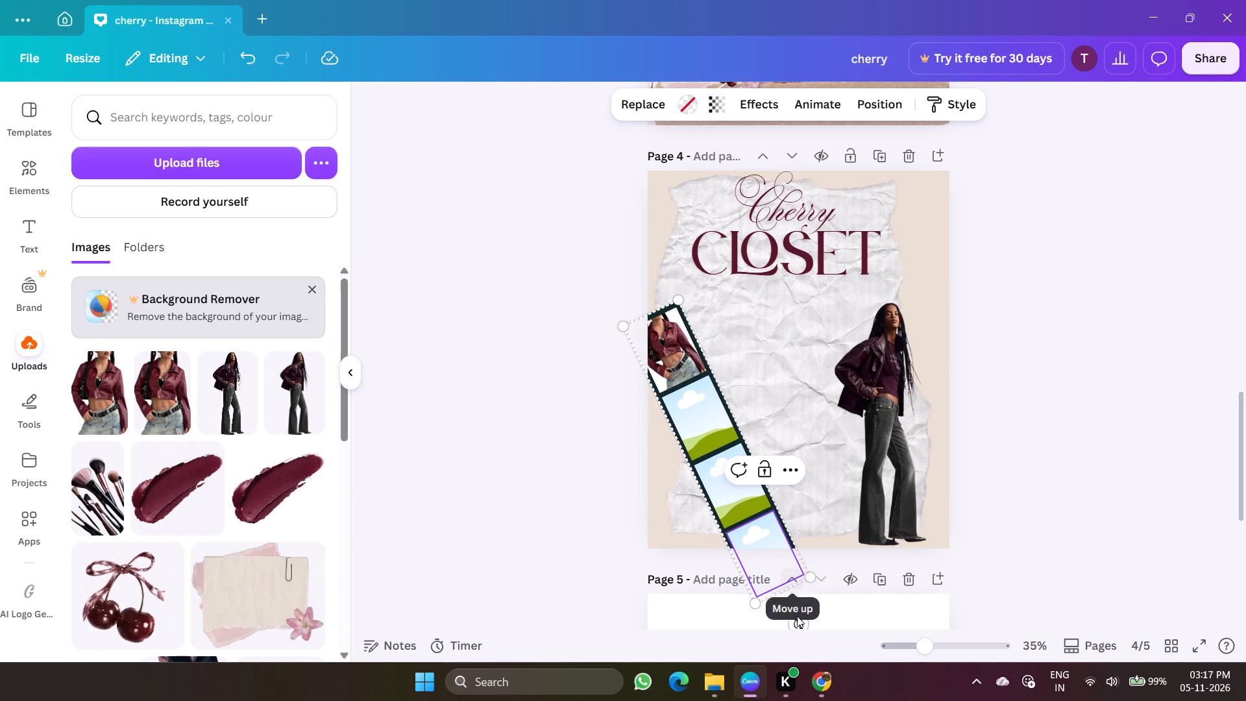
{"action": "left_click_drag", "start_coordinate": [798, 619], "coordinate": [687, 624]}
{"action": "left_click_drag", "start_coordinate": [722, 423], "coordinate": [707, 297]}
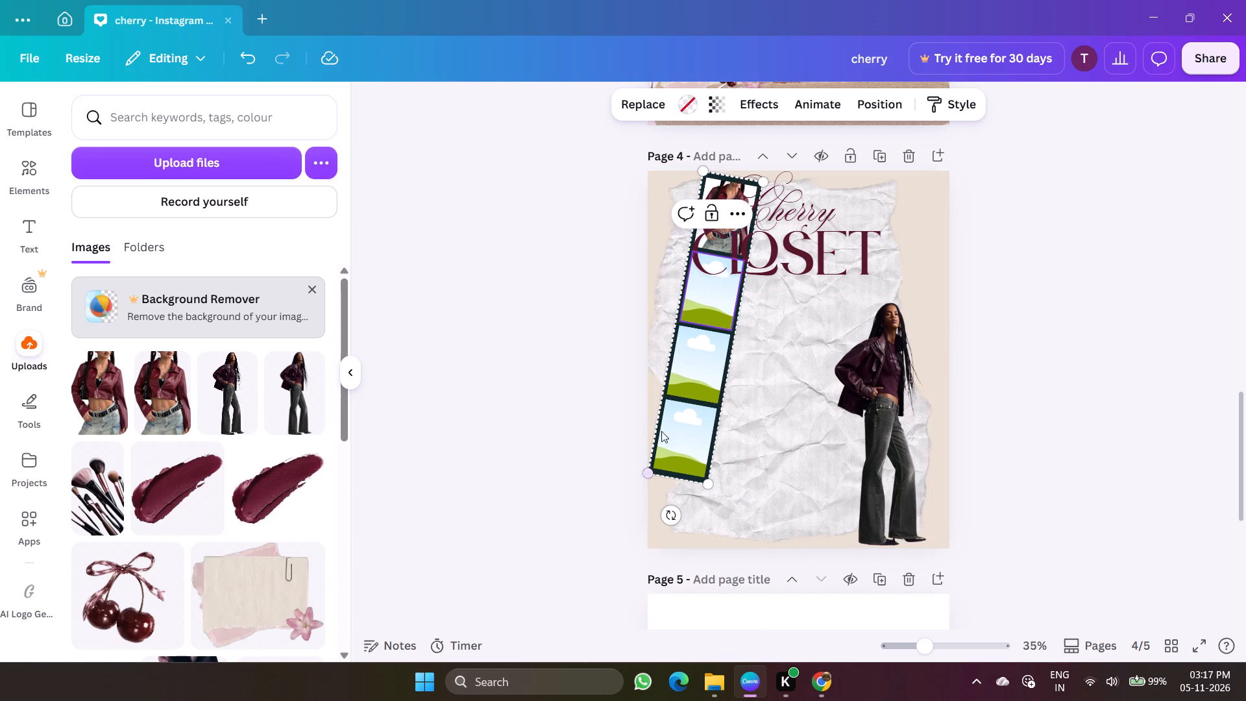
{"action": "left_click_drag", "start_coordinate": [706, 371], "coordinate": [700, 487]}
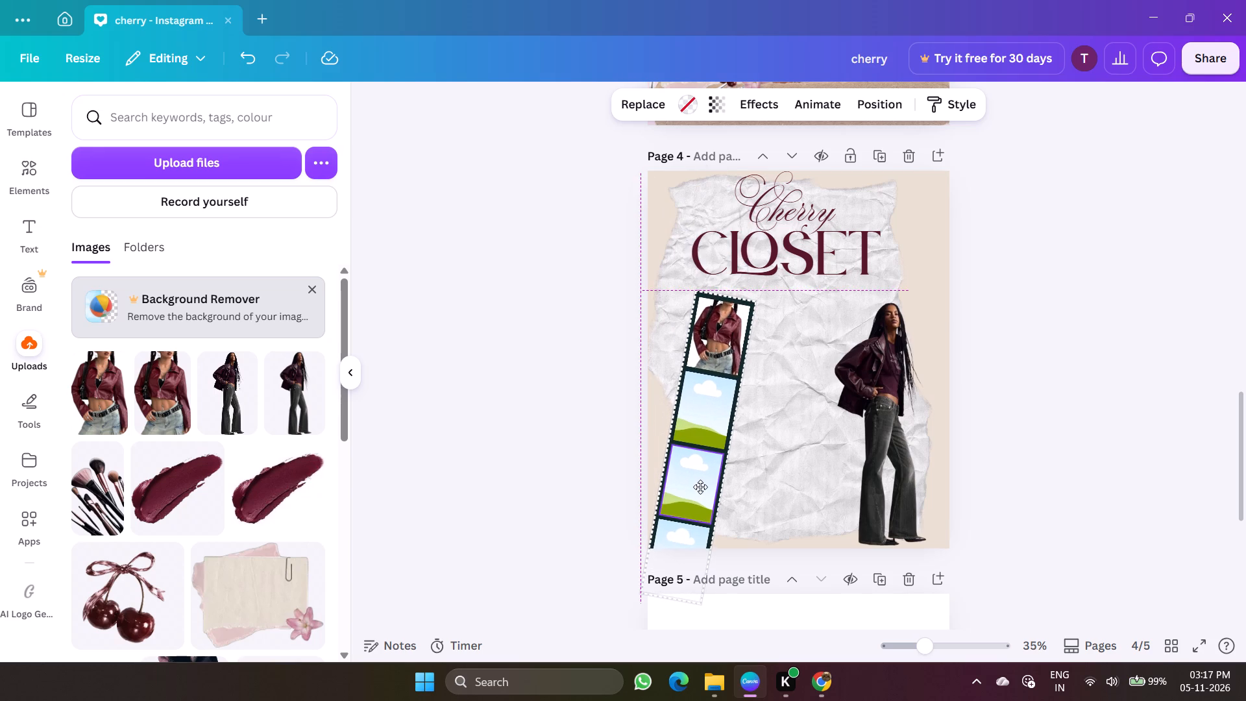
{"action": "left_click_drag", "start_coordinate": [700, 487], "coordinate": [716, 485]}
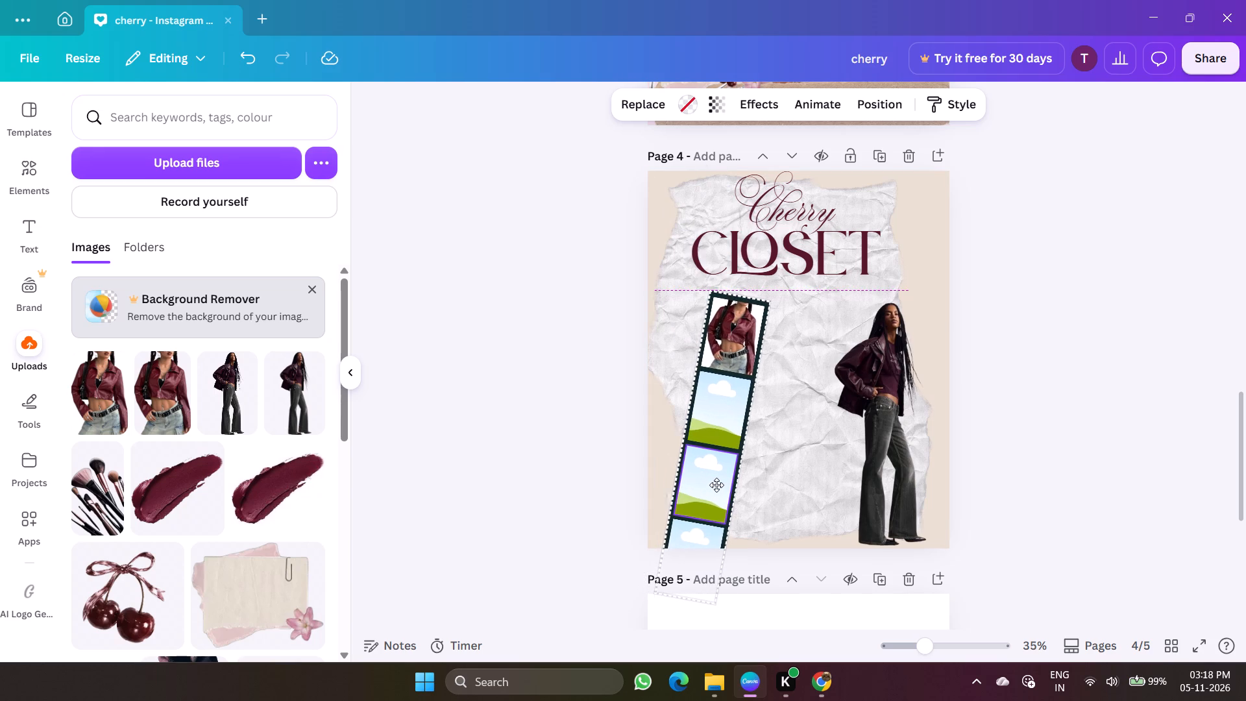
{"action": "left_click_drag", "start_coordinate": [716, 485], "coordinate": [713, 485]}
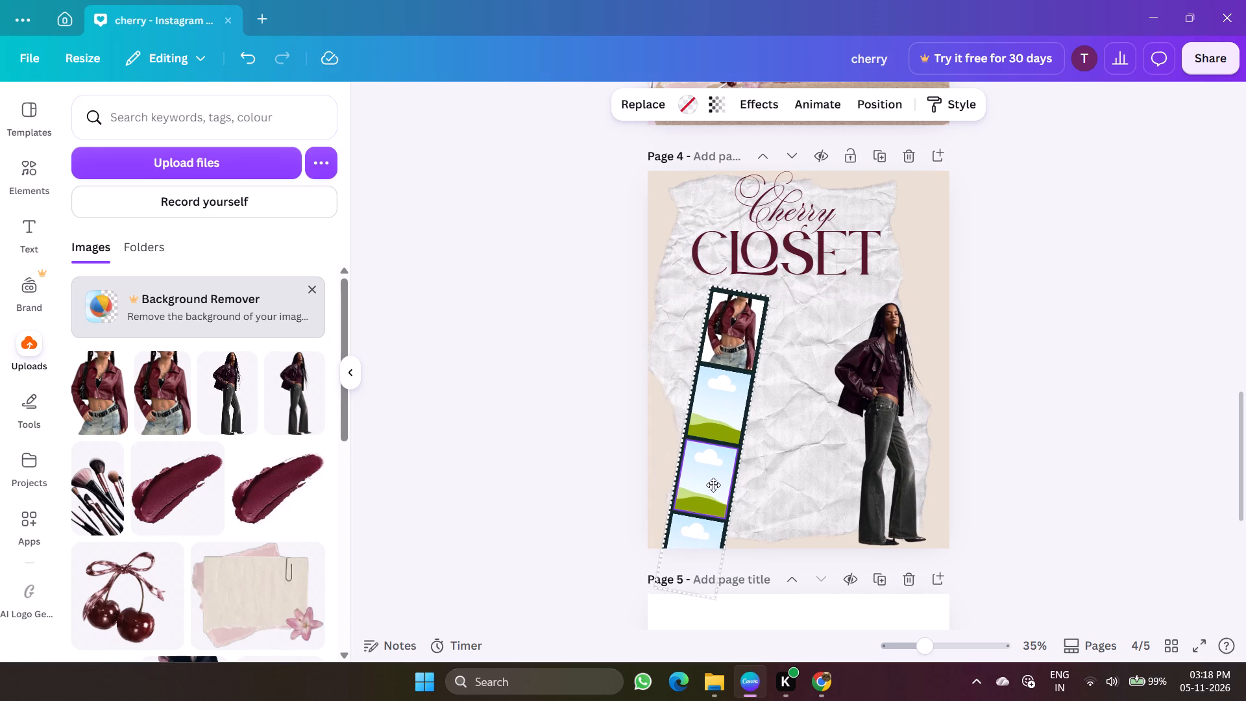
{"action": "left_click_drag", "start_coordinate": [713, 485], "coordinate": [710, 478]}
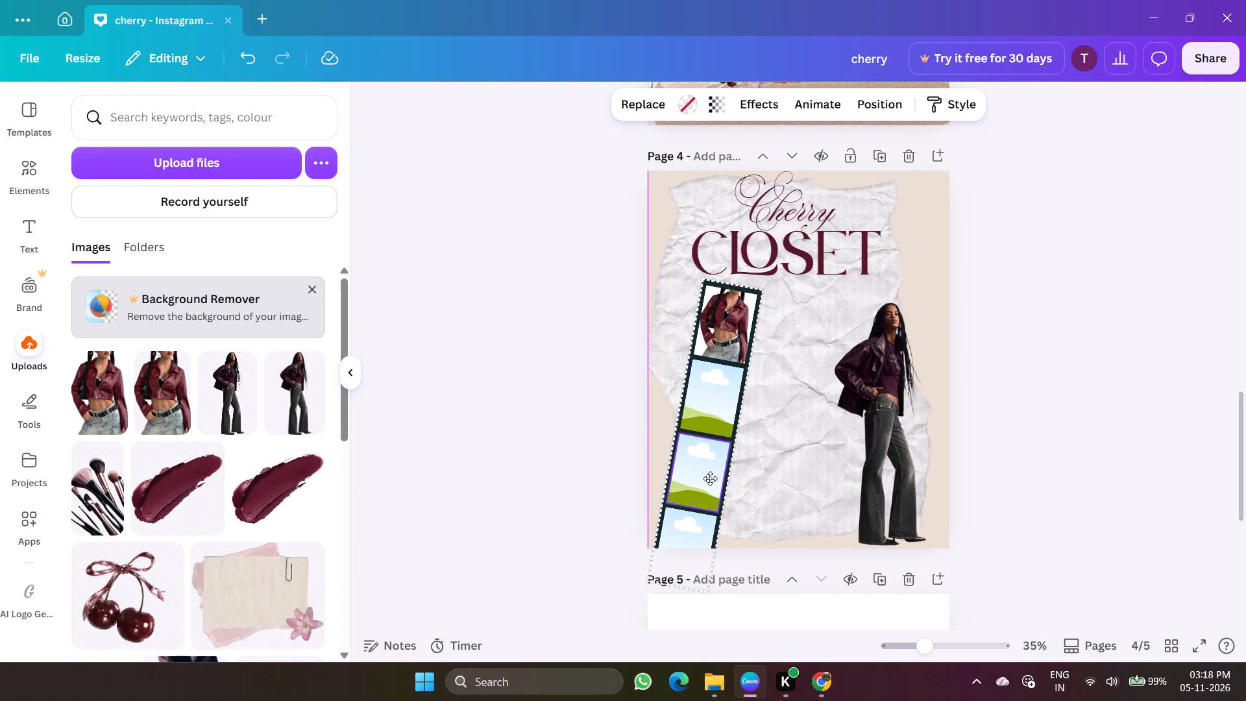
{"action": "left_click_drag", "start_coordinate": [710, 478], "coordinate": [712, 481]}
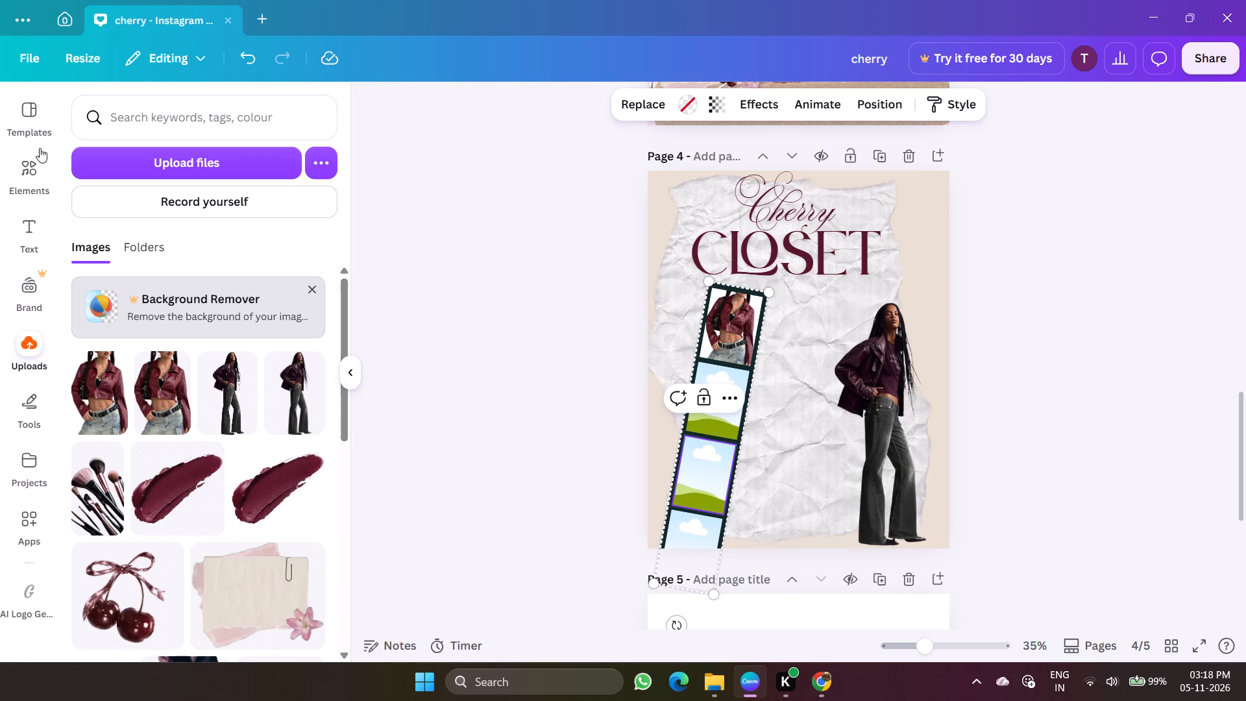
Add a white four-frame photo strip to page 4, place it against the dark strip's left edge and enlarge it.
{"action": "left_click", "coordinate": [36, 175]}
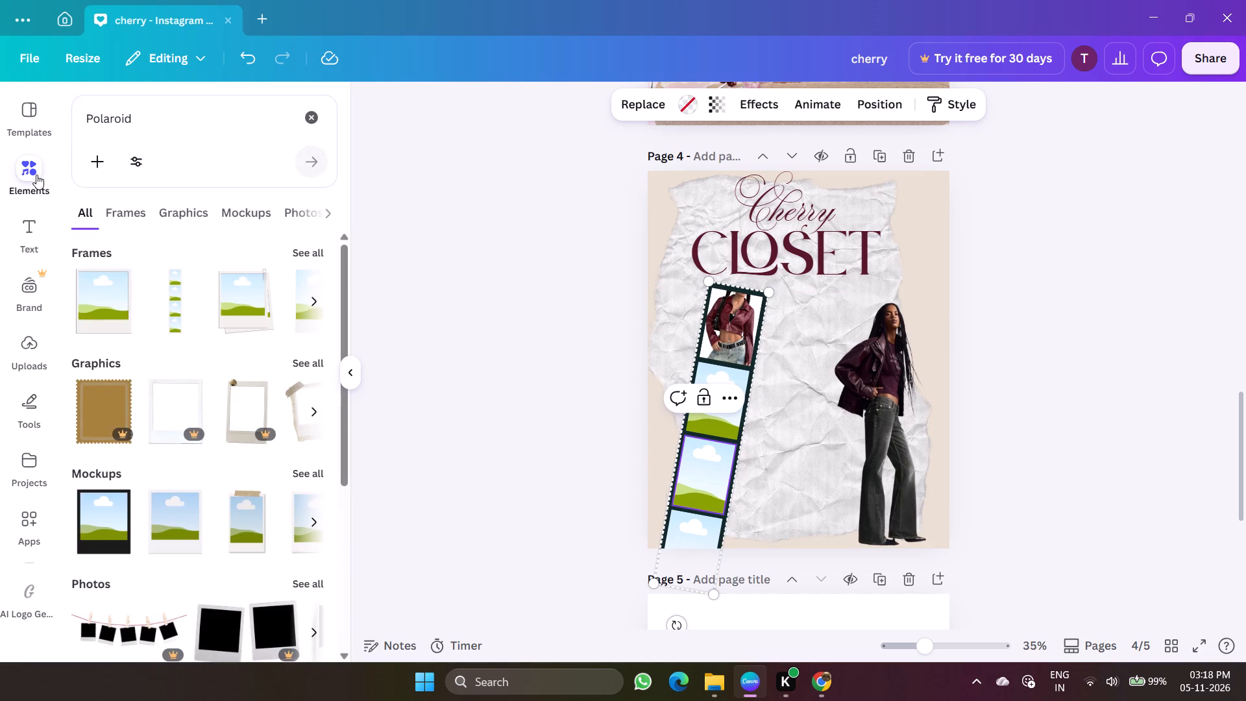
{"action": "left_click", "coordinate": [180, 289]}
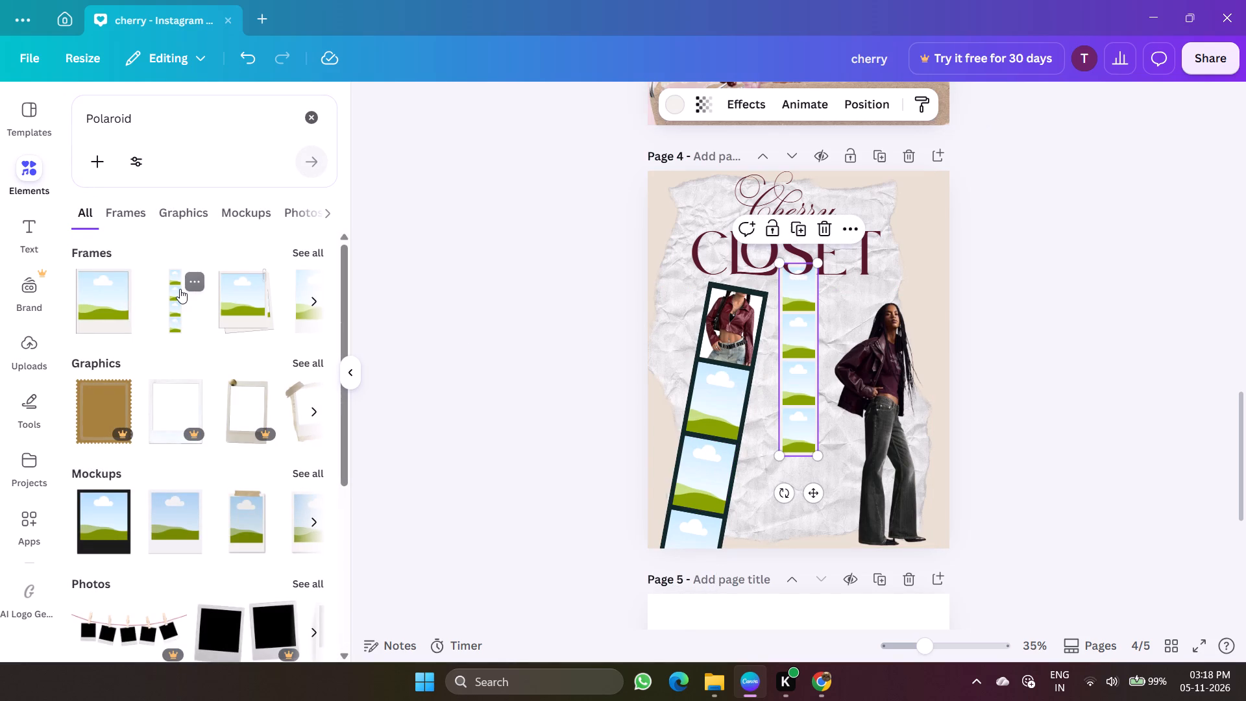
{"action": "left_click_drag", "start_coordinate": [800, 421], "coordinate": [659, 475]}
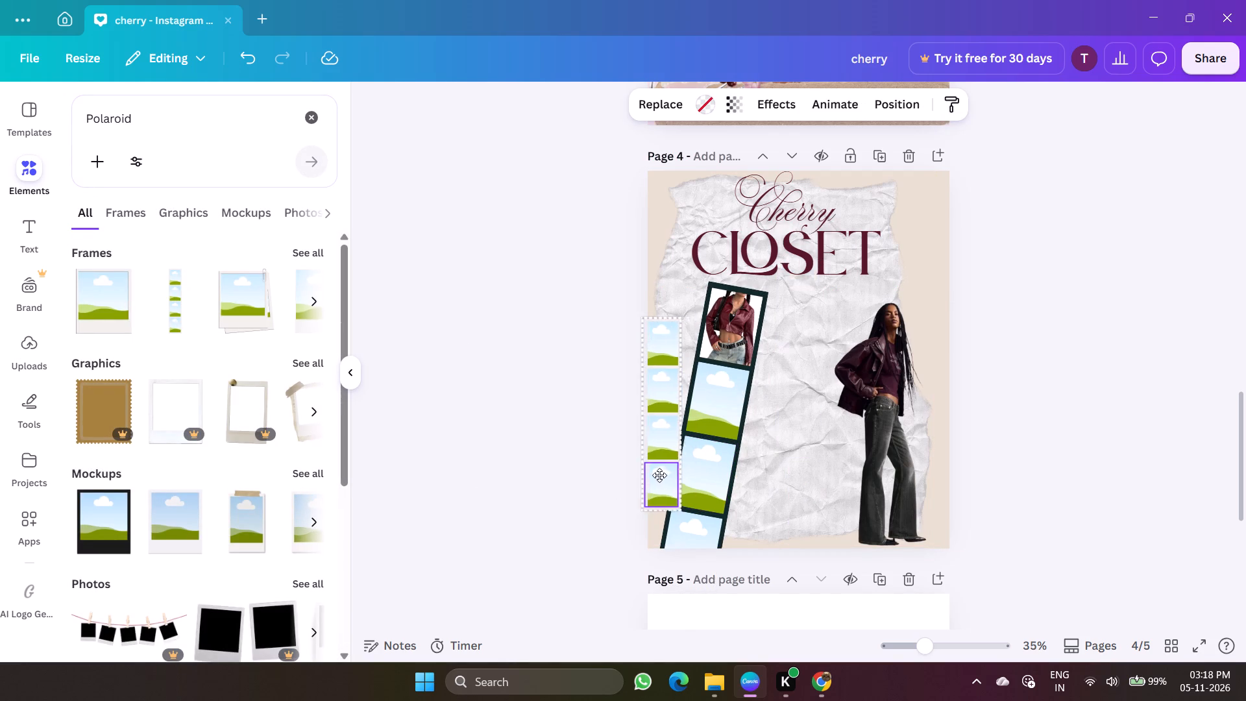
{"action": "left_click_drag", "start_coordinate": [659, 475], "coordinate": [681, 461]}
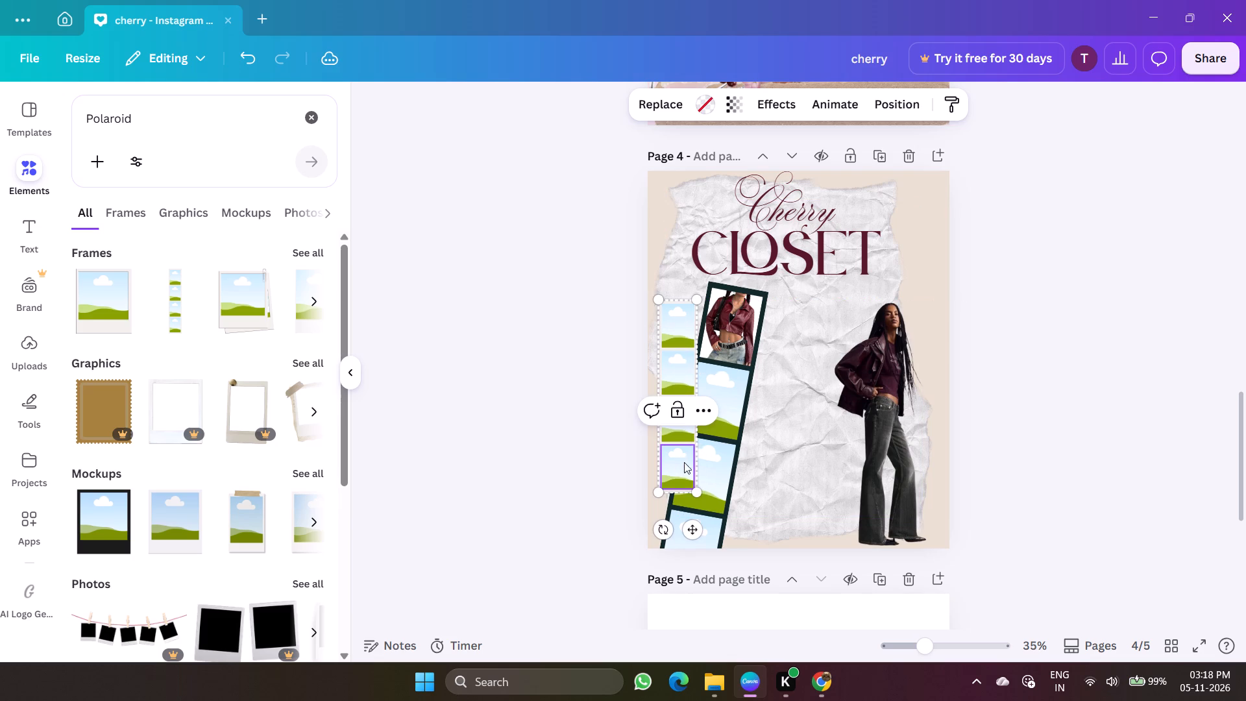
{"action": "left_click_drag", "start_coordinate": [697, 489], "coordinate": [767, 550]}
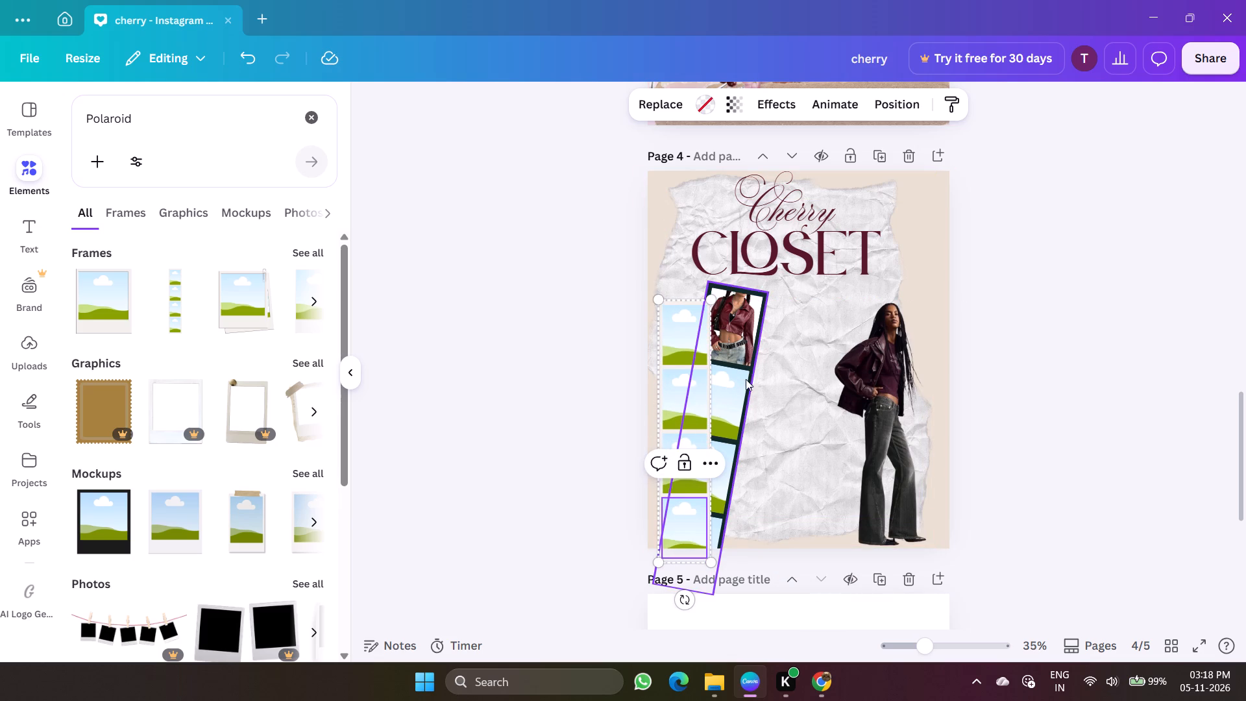
Tilt the white photo strip slightly to lean left and line up its top with the dark strip's, just beneath CLOSET.
{"action": "left_click_drag", "start_coordinate": [740, 374], "coordinate": [753, 377]}
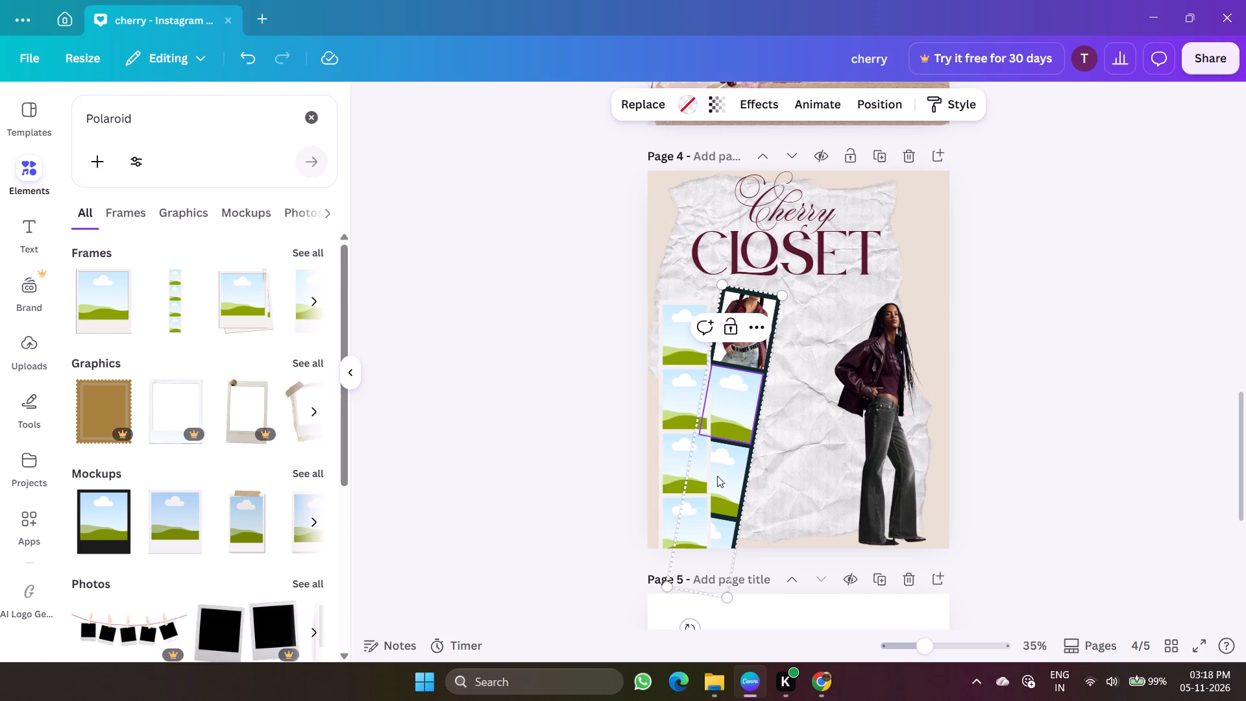
{"action": "left_click", "coordinate": [689, 519]}
{"action": "left_click_drag", "start_coordinate": [683, 594], "coordinate": [689, 593]}
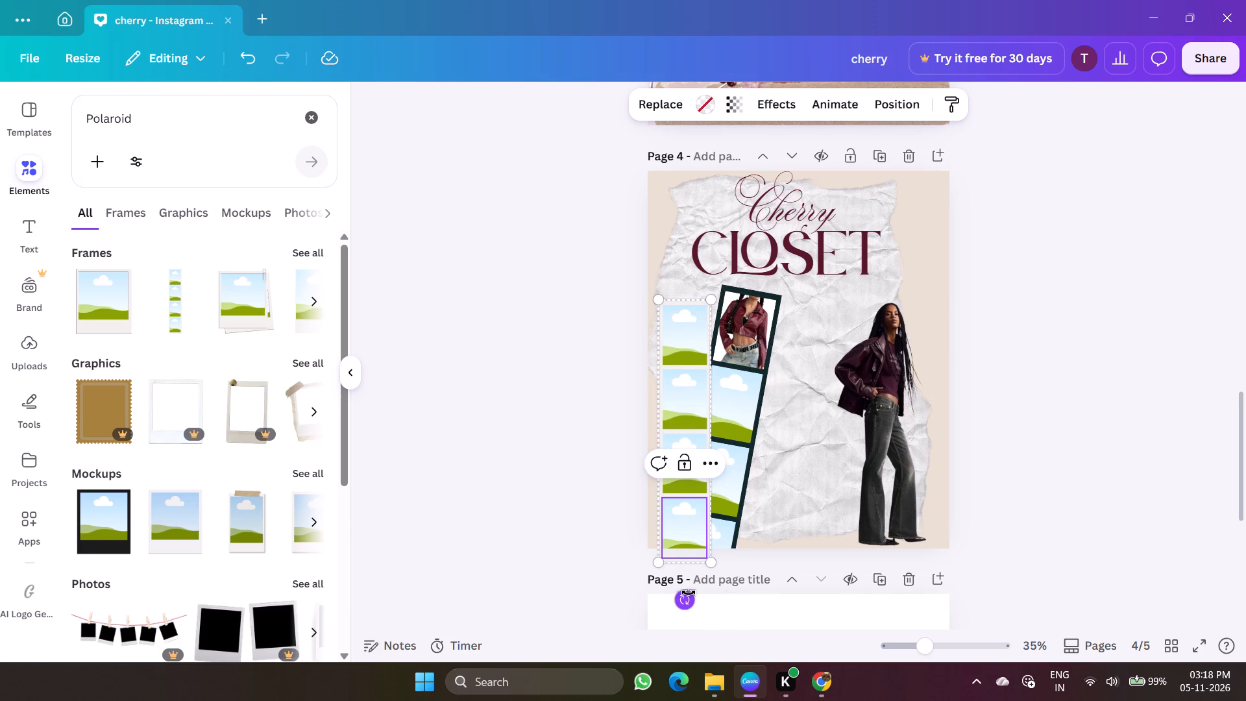
{"action": "left_click_drag", "start_coordinate": [689, 593], "coordinate": [695, 591]}
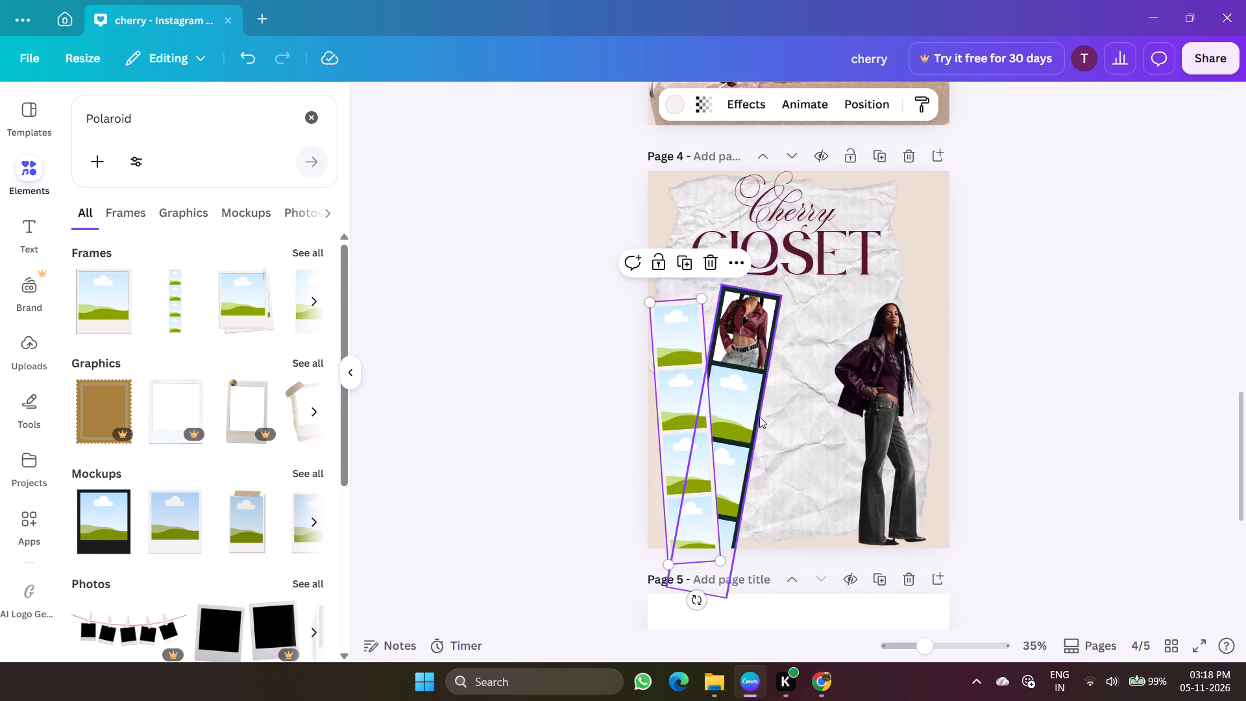
{"action": "left_click", "coordinate": [742, 406]}
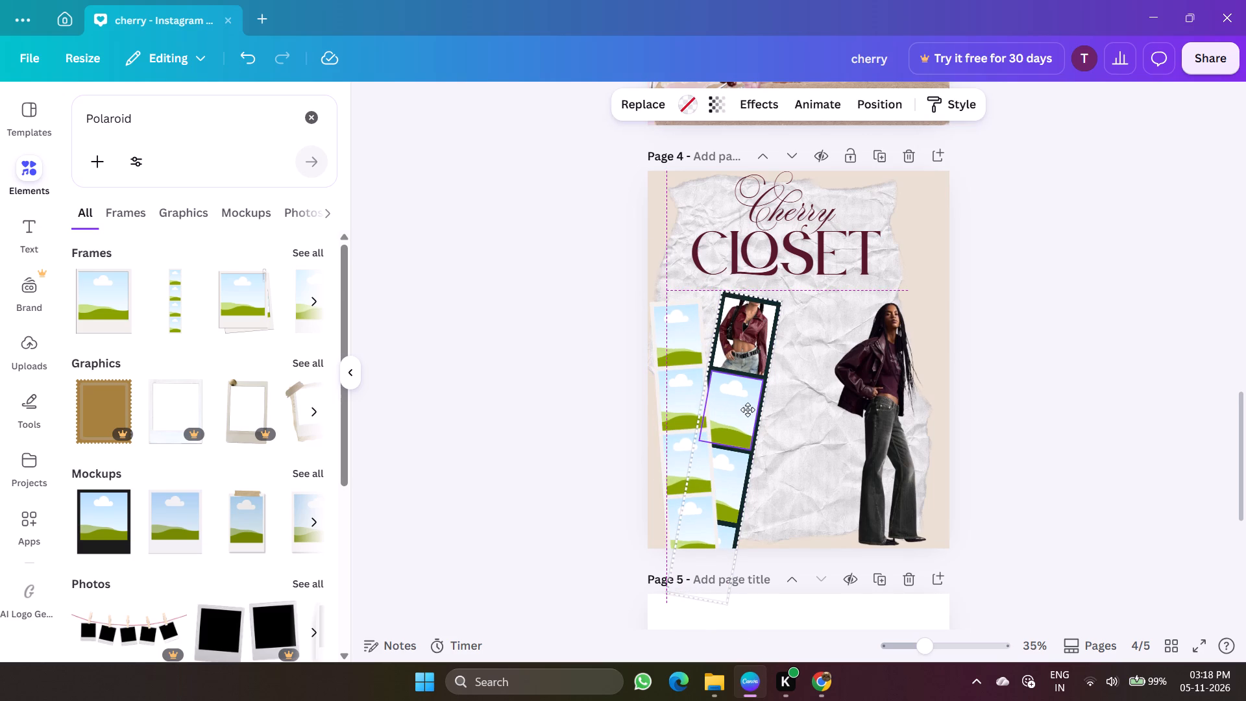
{"action": "left_click_drag", "start_coordinate": [685, 402], "coordinate": [690, 396]}
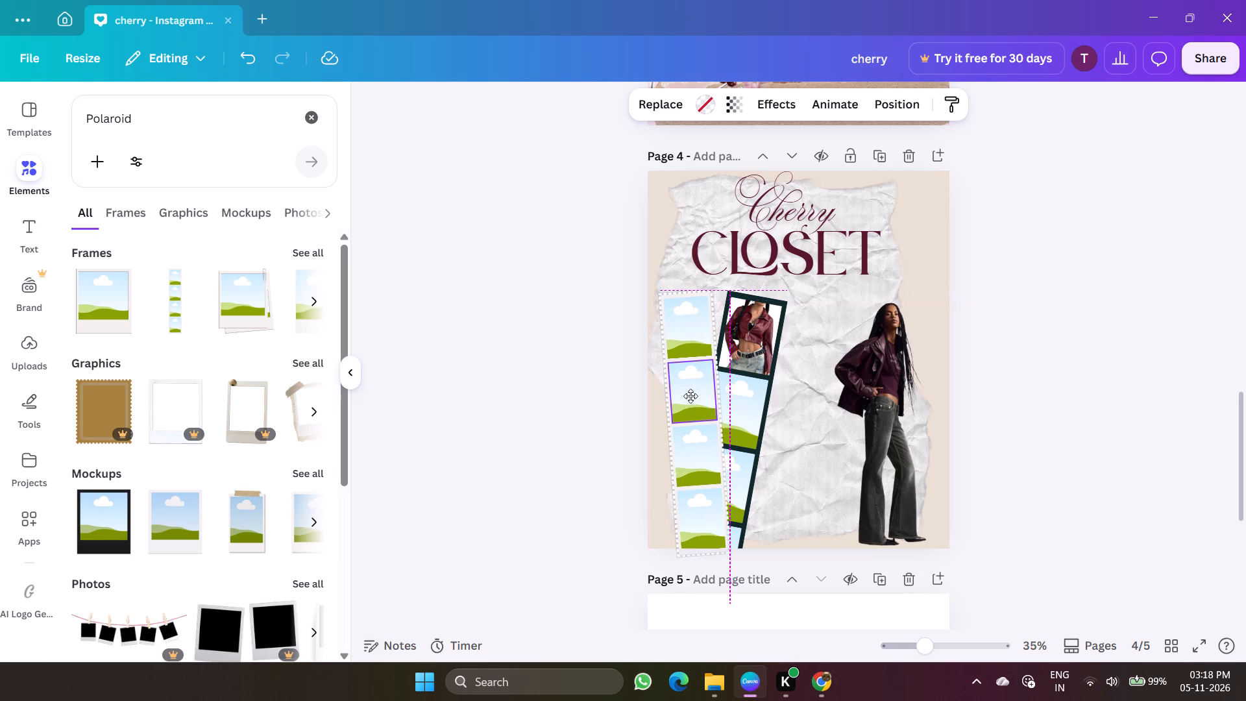
{"action": "left_click_drag", "start_coordinate": [690, 396], "coordinate": [690, 396]}
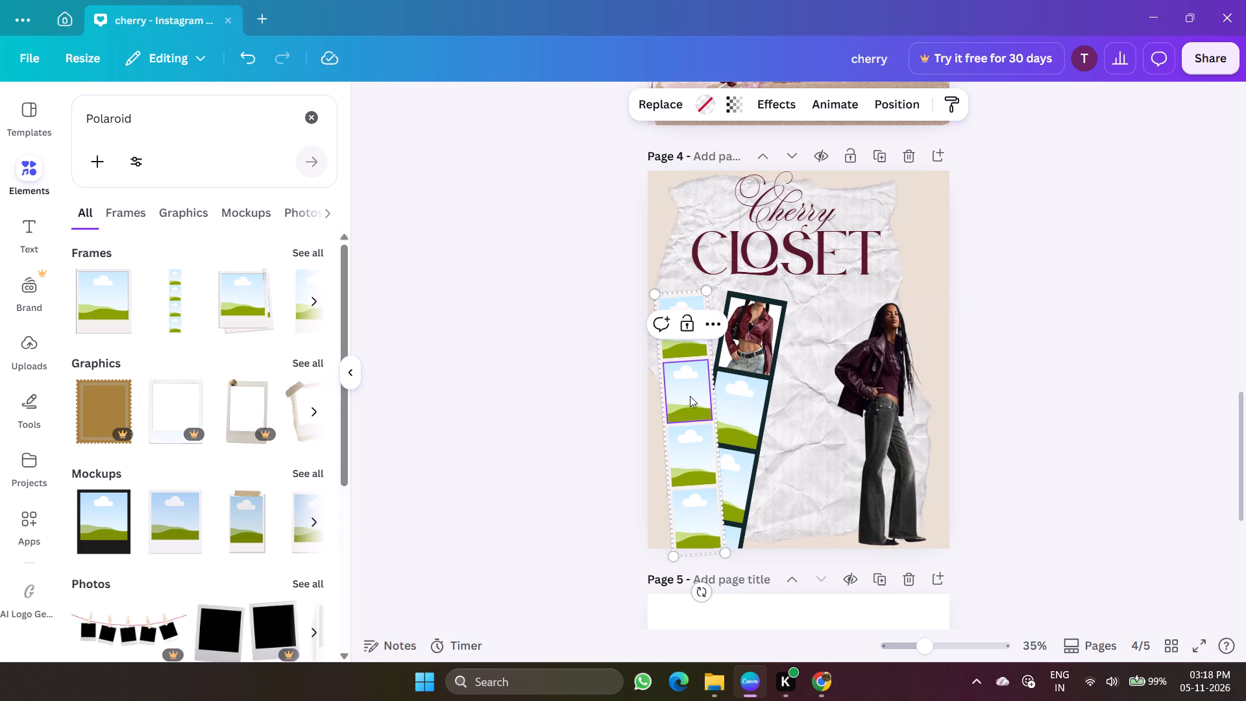
Spread the two strips into a V, shifting the dark strip right and leaning the white one further left with their lower ends overlapping.
{"action": "left_click_drag", "start_coordinate": [746, 349], "coordinate": [763, 351]}
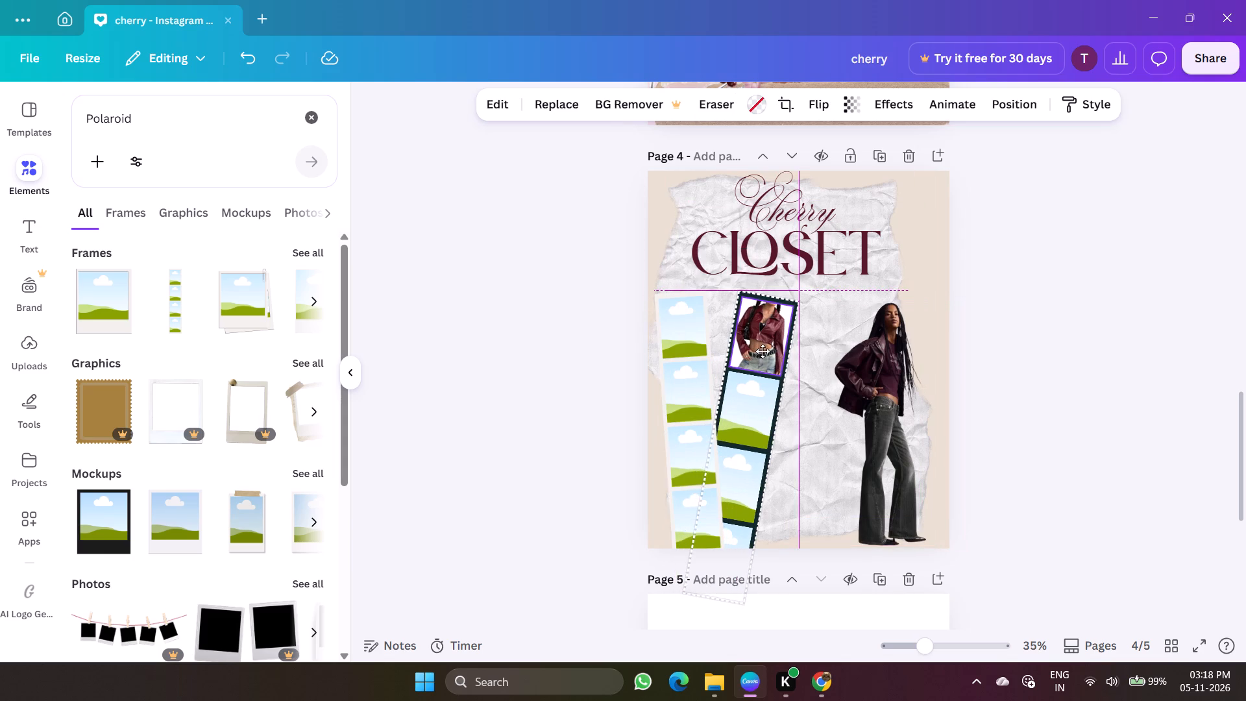
{"action": "left_click_drag", "start_coordinate": [763, 351], "coordinate": [764, 352]}
{"action": "left_click", "coordinate": [679, 430]}
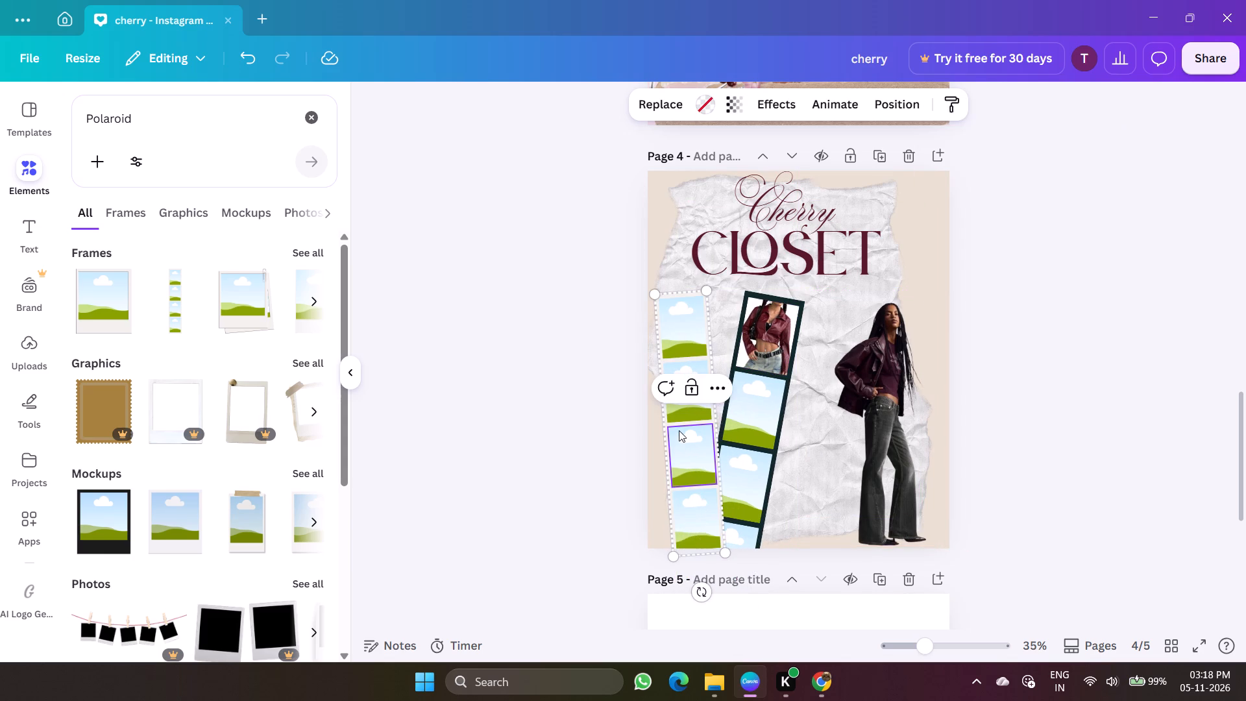
{"action": "left_click_drag", "start_coordinate": [707, 592], "coordinate": [713, 587]}
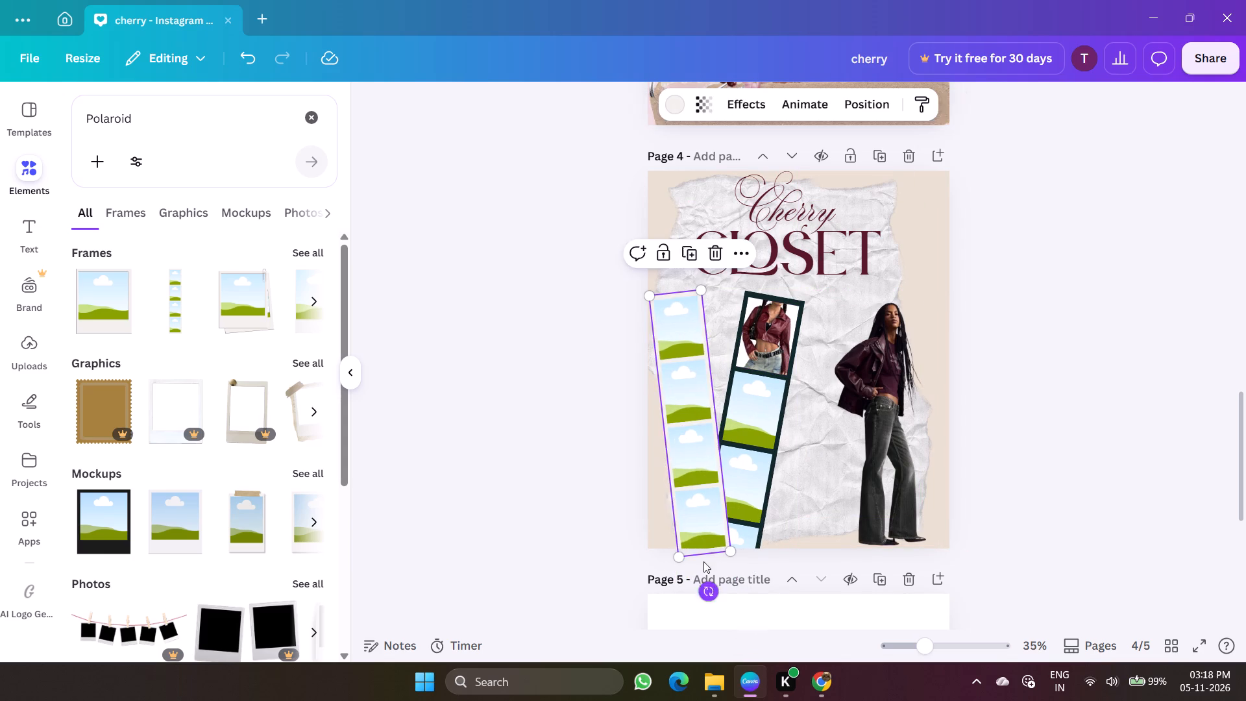
{"action": "left_click_drag", "start_coordinate": [682, 455], "coordinate": [693, 455]}
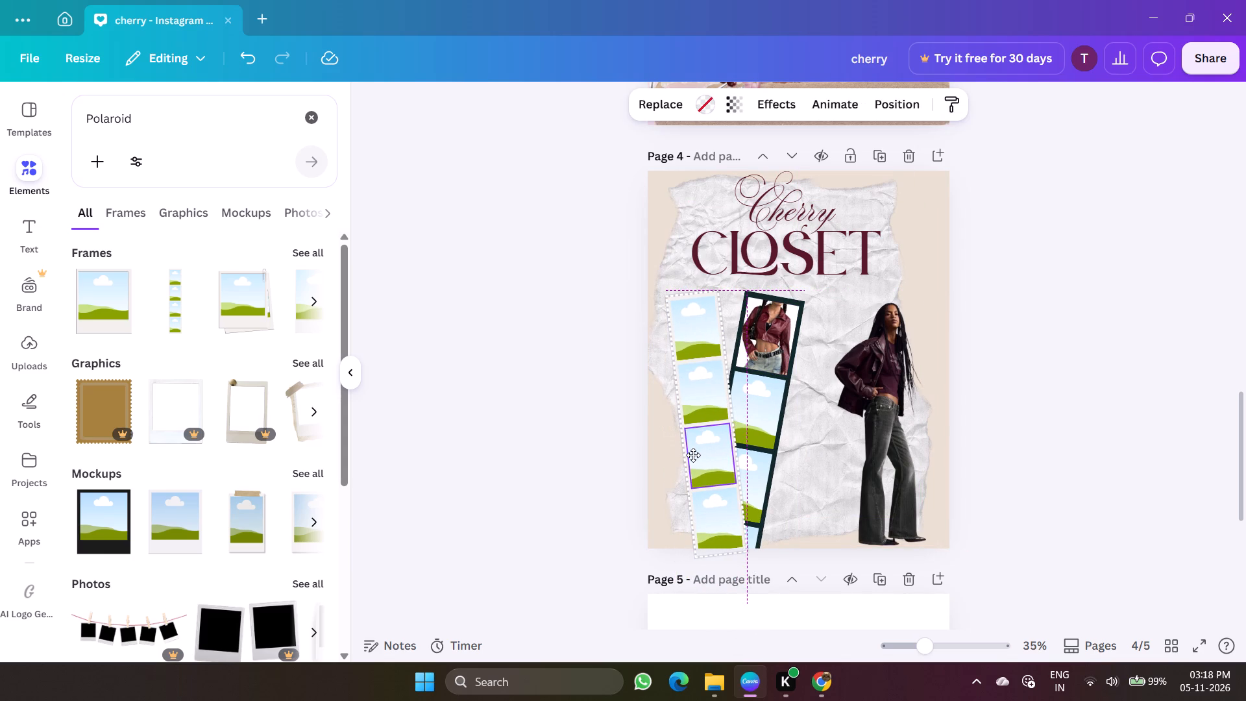
{"action": "left_click_drag", "start_coordinate": [693, 455], "coordinate": [692, 452]}
Move the dark photo strip up so its top frame overlaps the word CLOSET and its bottom edge sits inside the page.
{"action": "left_click_drag", "start_coordinate": [776, 402], "coordinate": [772, 333]}
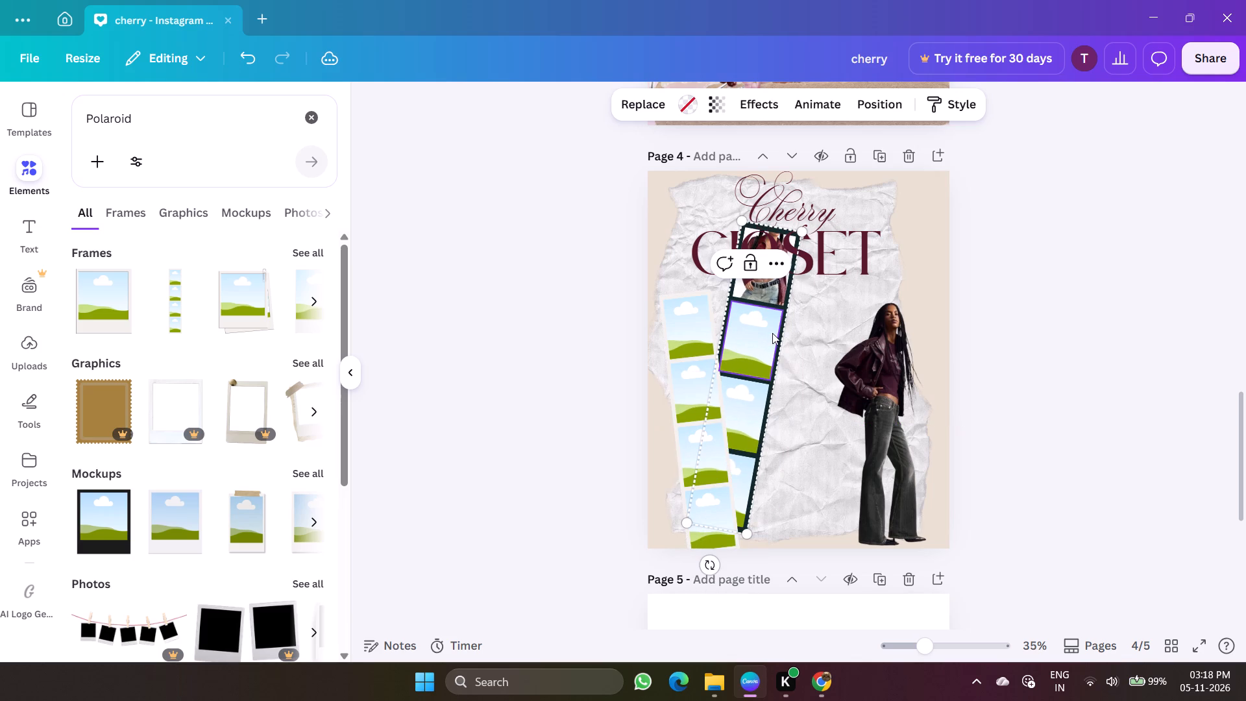
{"action": "left_click_drag", "start_coordinate": [770, 340], "coordinate": [780, 356]}
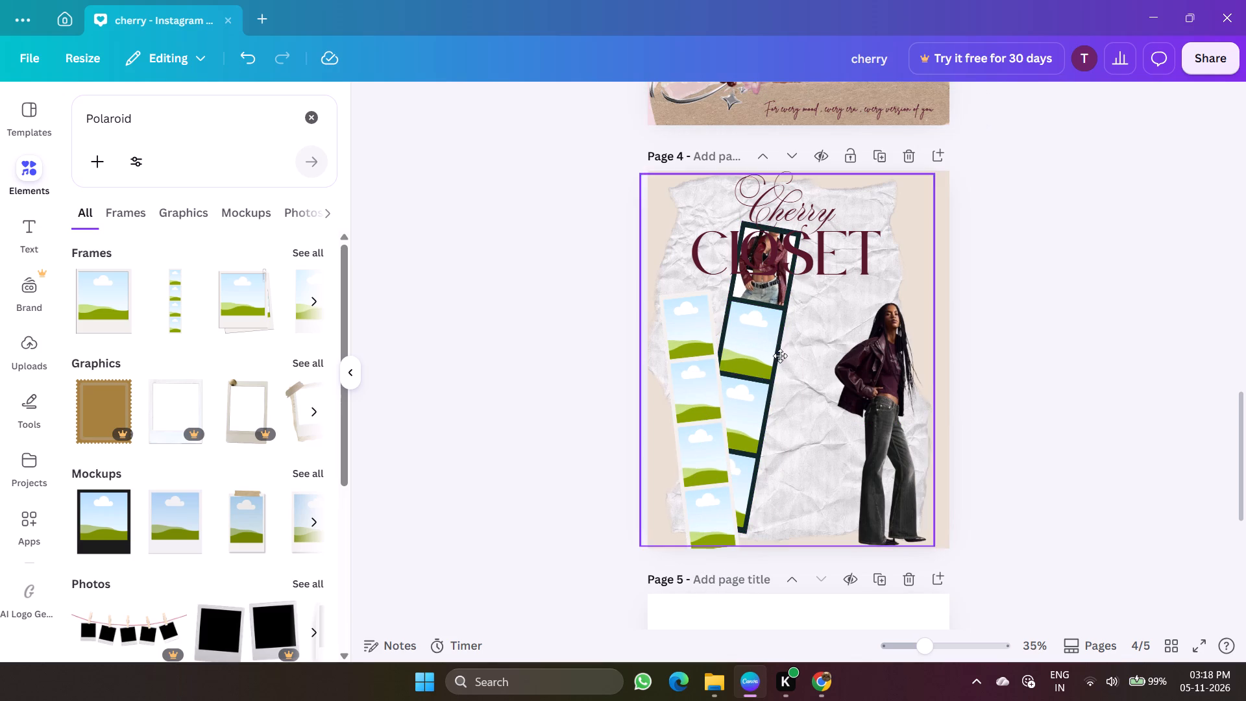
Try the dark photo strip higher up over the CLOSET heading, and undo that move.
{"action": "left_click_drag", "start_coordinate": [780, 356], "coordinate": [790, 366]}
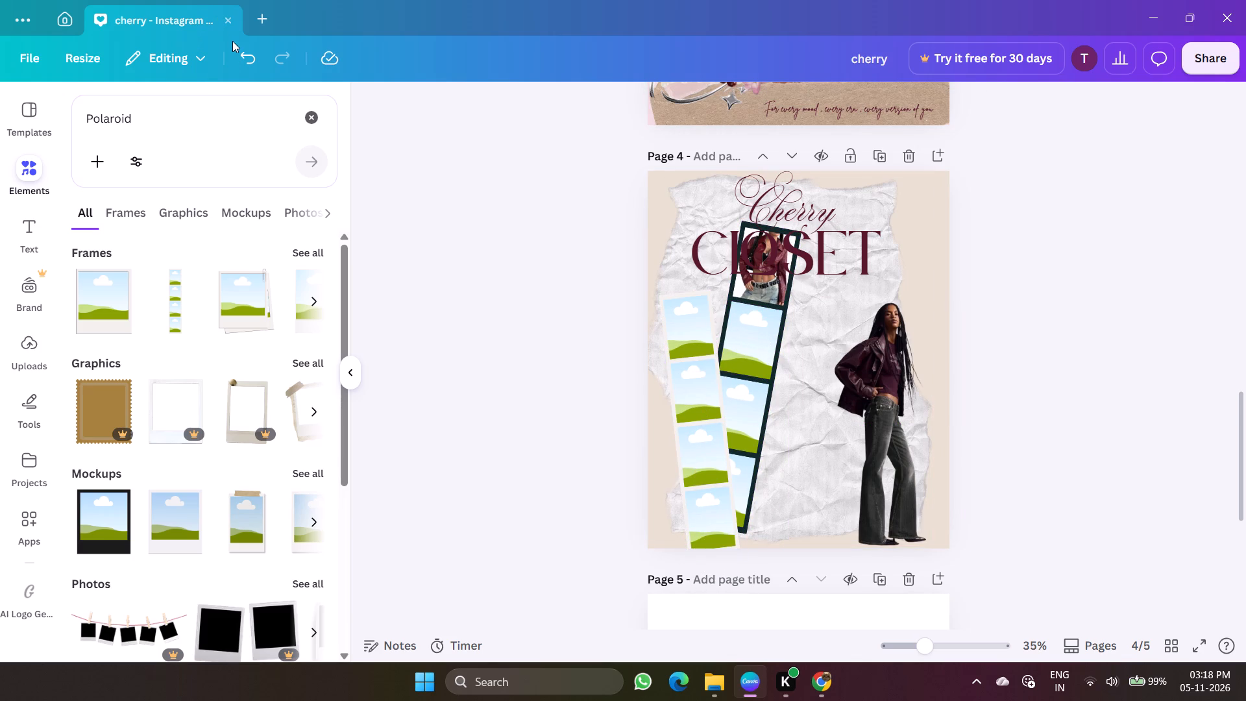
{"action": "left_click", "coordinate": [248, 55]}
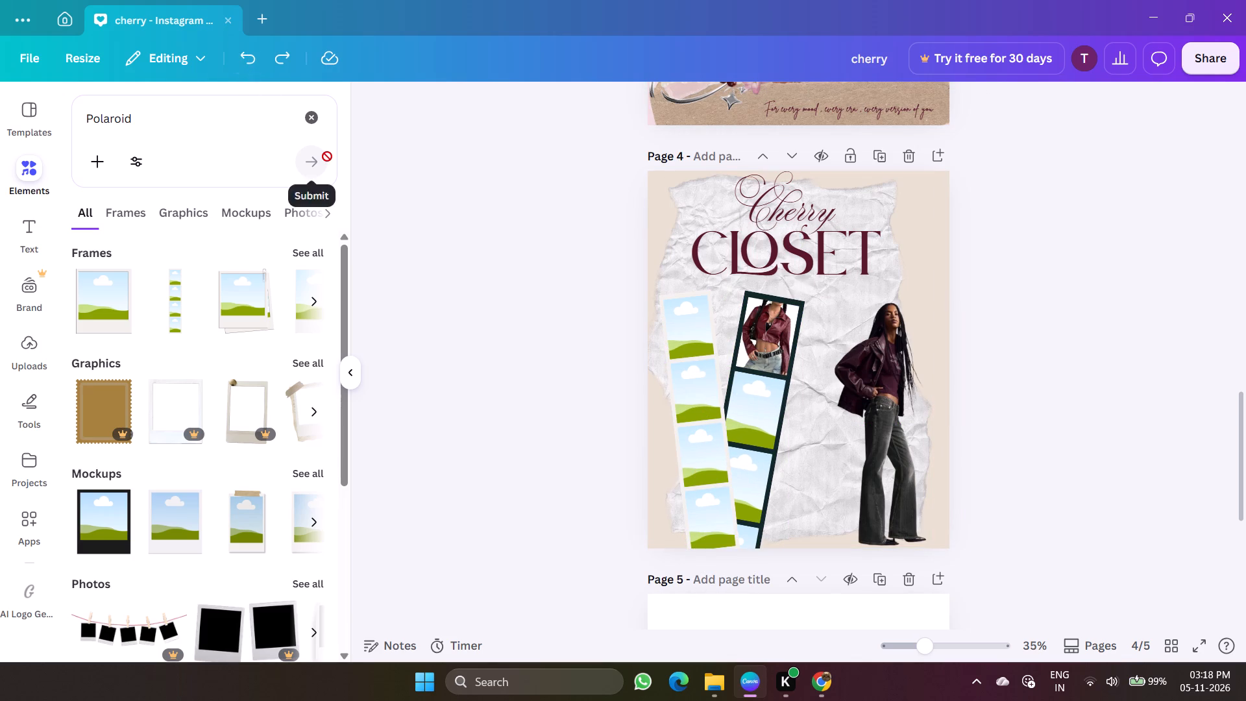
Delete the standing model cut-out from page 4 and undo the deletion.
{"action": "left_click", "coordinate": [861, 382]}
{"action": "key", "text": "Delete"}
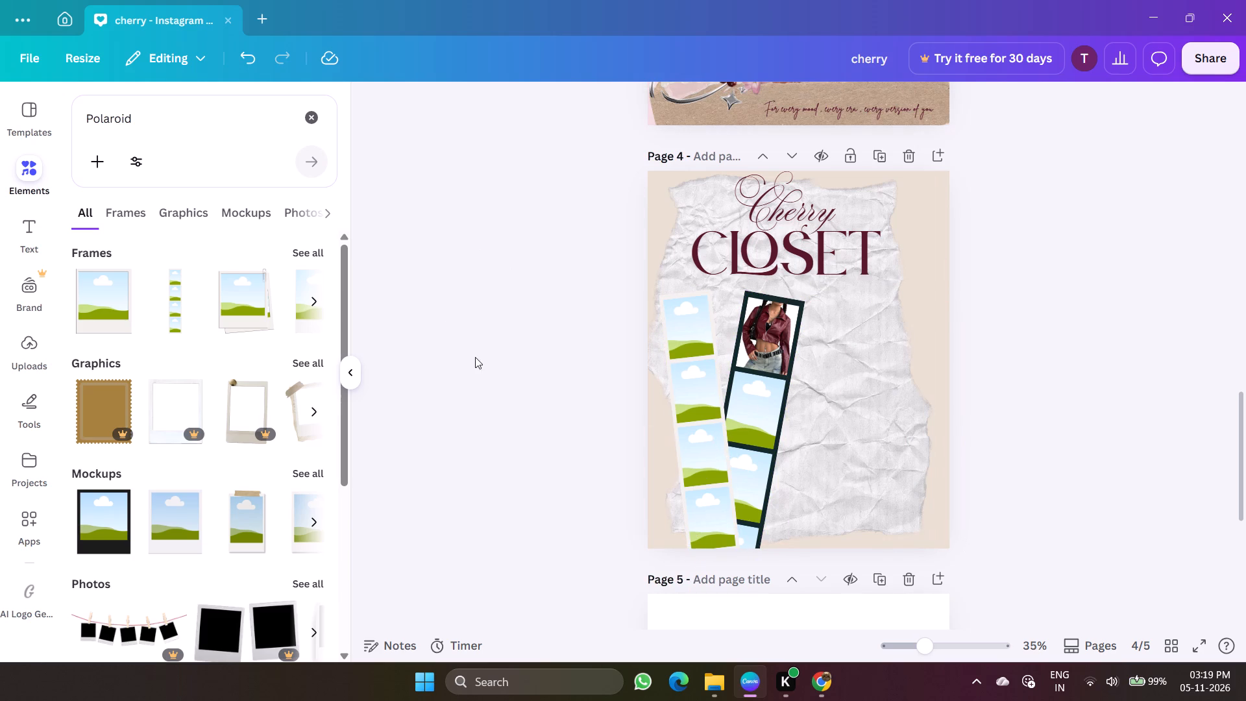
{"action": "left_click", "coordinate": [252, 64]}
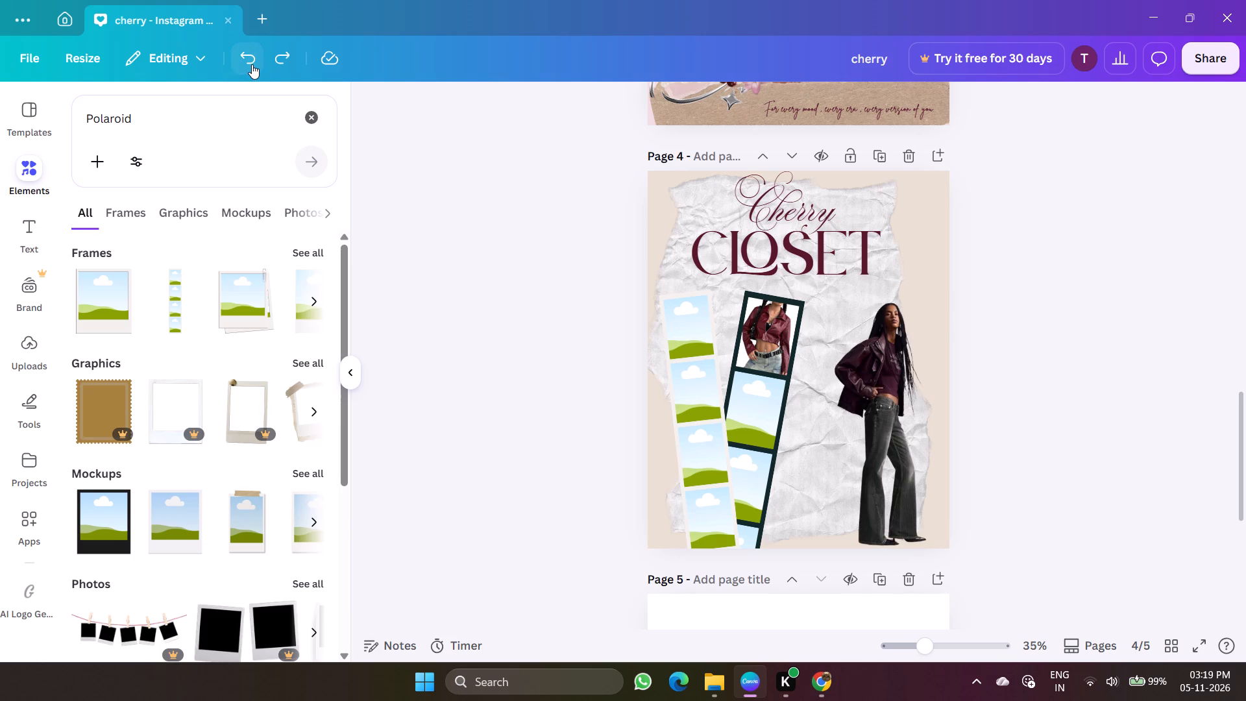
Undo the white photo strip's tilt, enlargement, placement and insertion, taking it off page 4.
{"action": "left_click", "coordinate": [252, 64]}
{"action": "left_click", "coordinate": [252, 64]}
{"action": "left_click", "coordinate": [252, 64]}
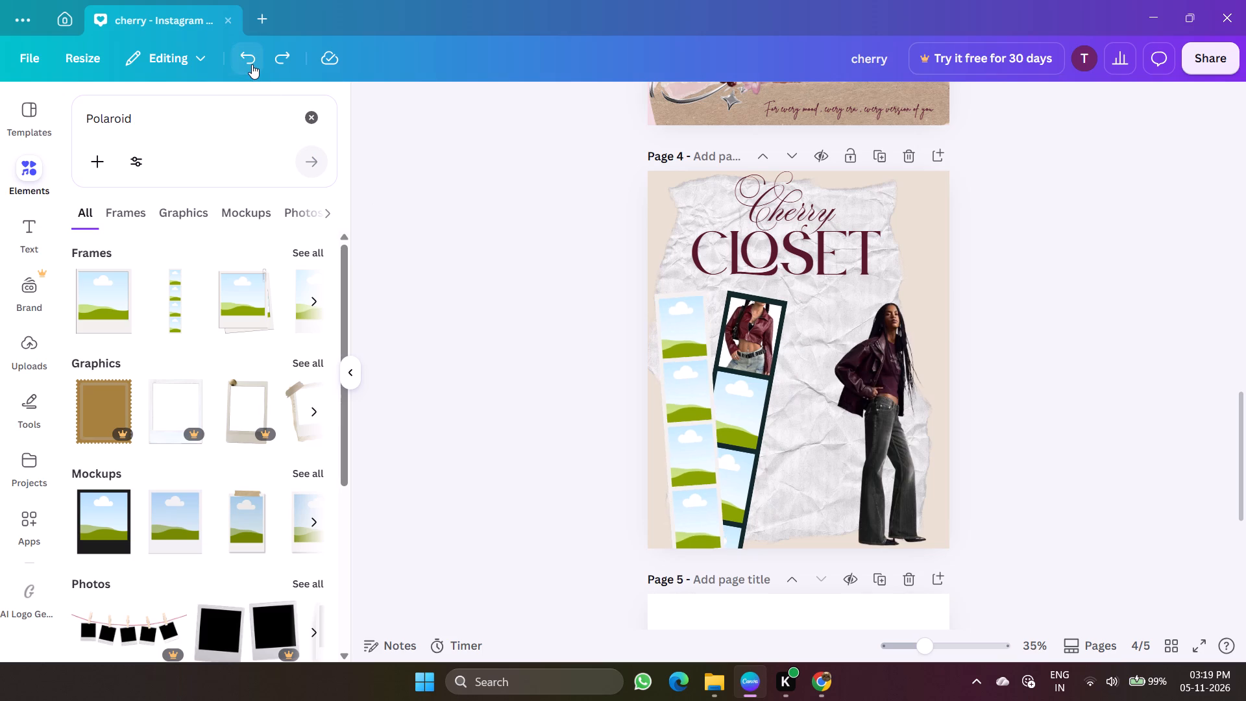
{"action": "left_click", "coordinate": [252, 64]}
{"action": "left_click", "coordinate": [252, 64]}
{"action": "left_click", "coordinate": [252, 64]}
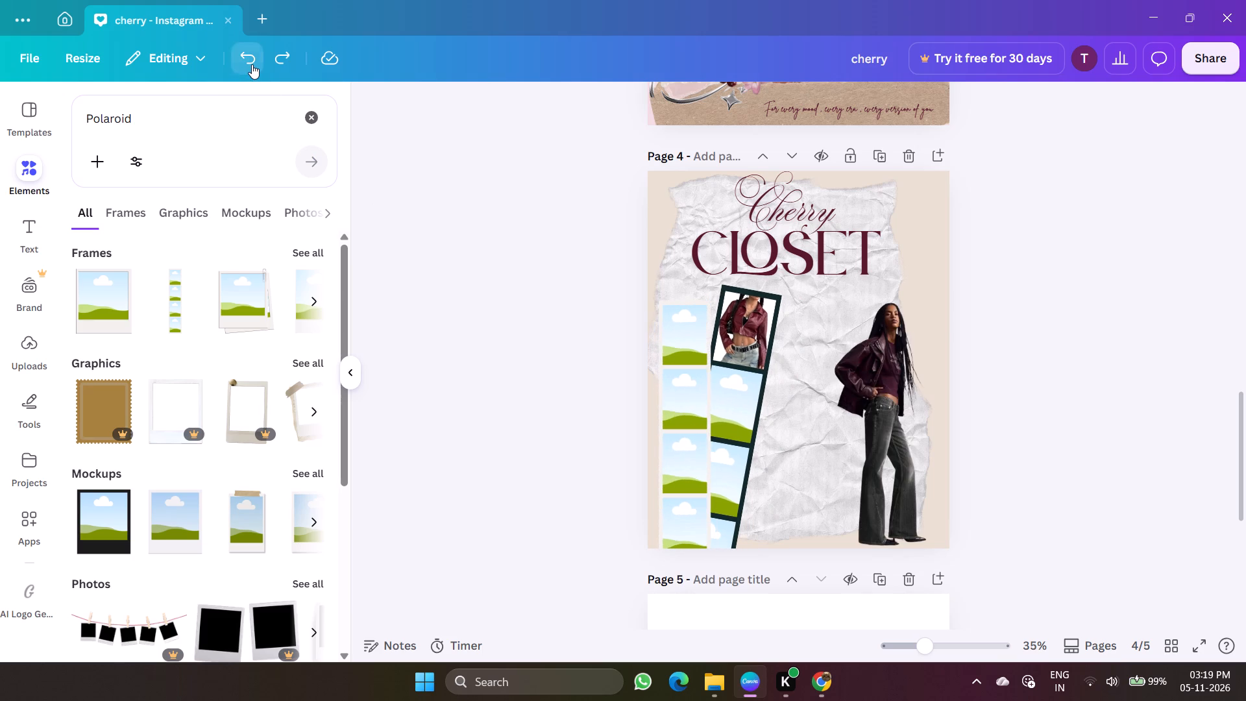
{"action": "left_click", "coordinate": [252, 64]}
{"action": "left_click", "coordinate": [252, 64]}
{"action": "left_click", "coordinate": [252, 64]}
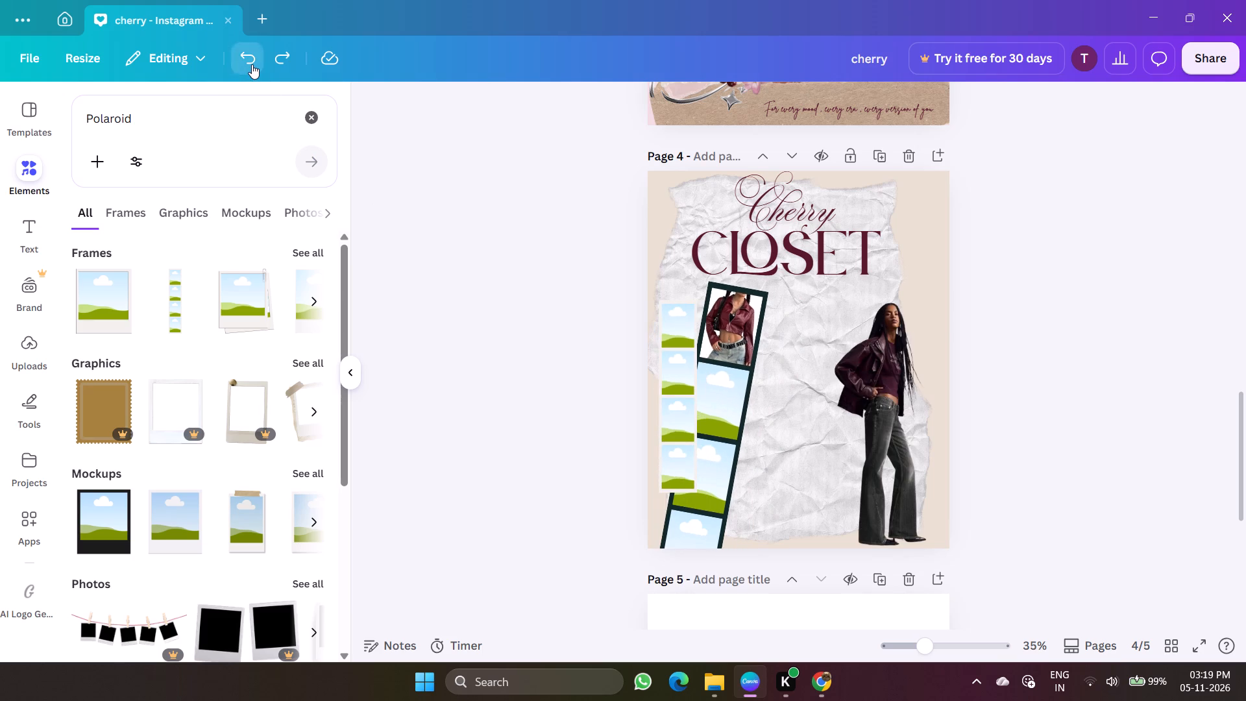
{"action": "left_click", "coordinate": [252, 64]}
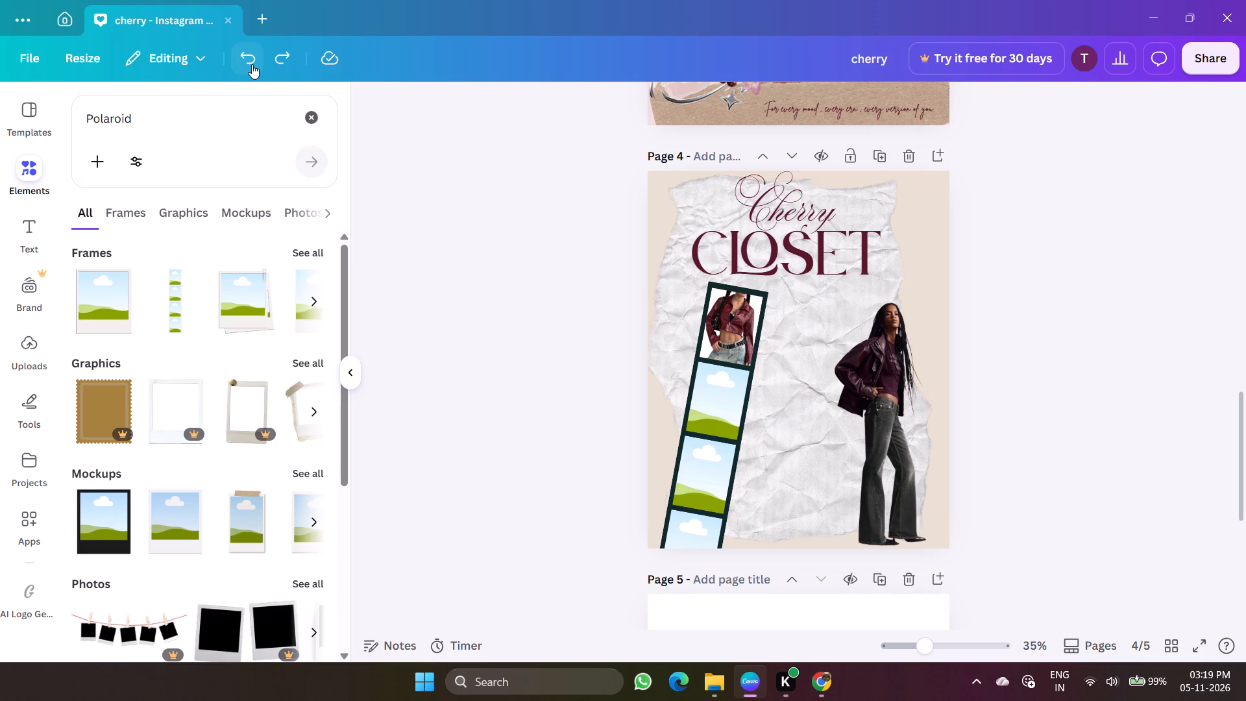
Undo the dark photo strip's last repositioning and rightward lean, and select the strip.
{"action": "left_click", "coordinate": [252, 64]}
{"action": "left_click", "coordinate": [252, 64]}
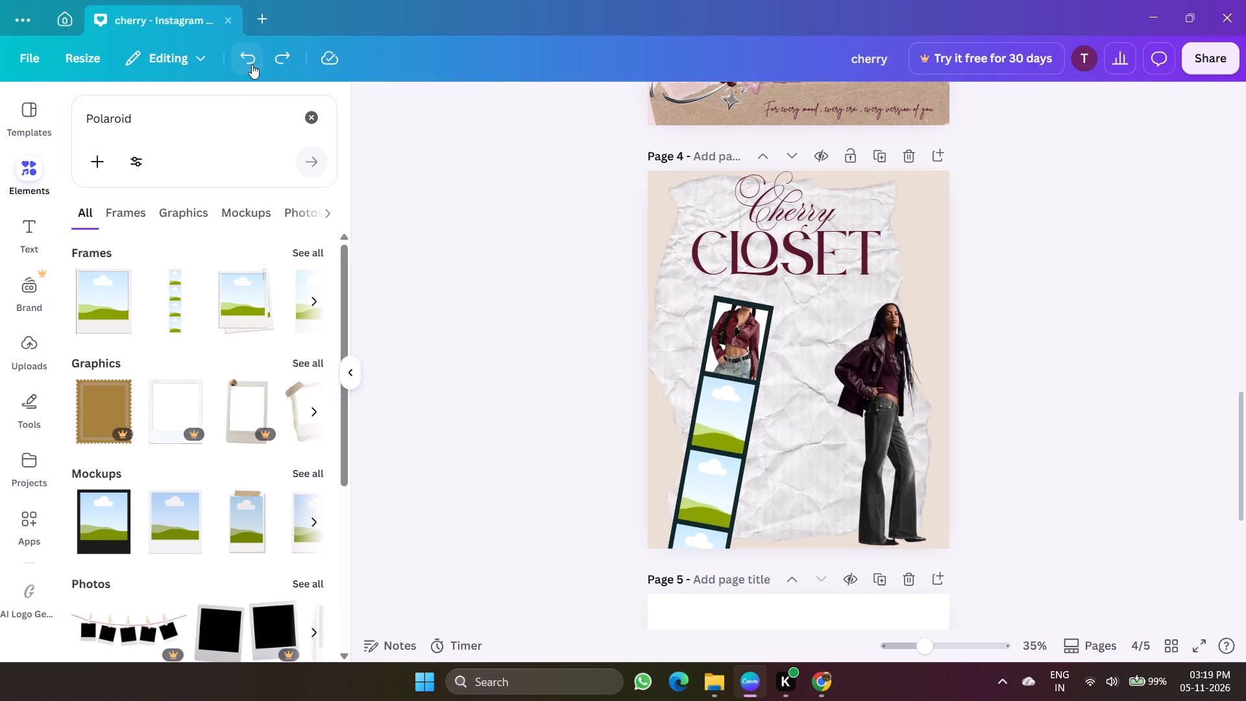
{"action": "left_click", "coordinate": [252, 64]}
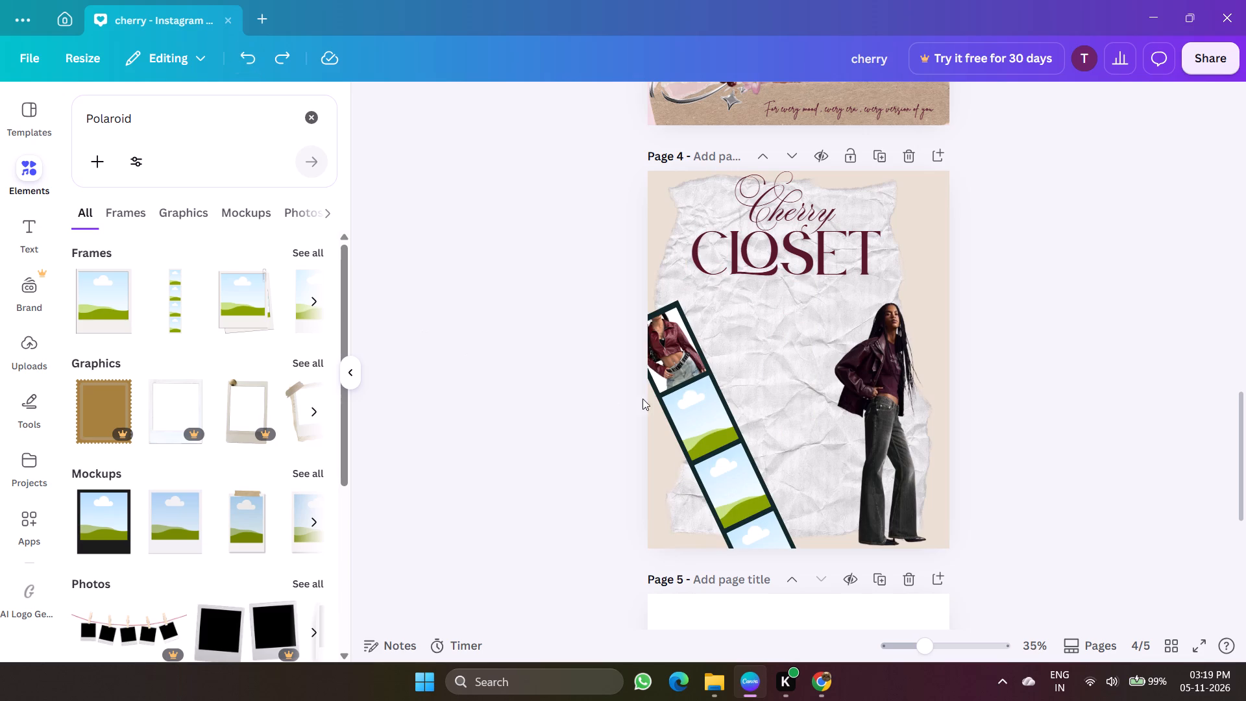
{"action": "left_click", "coordinate": [694, 412]}
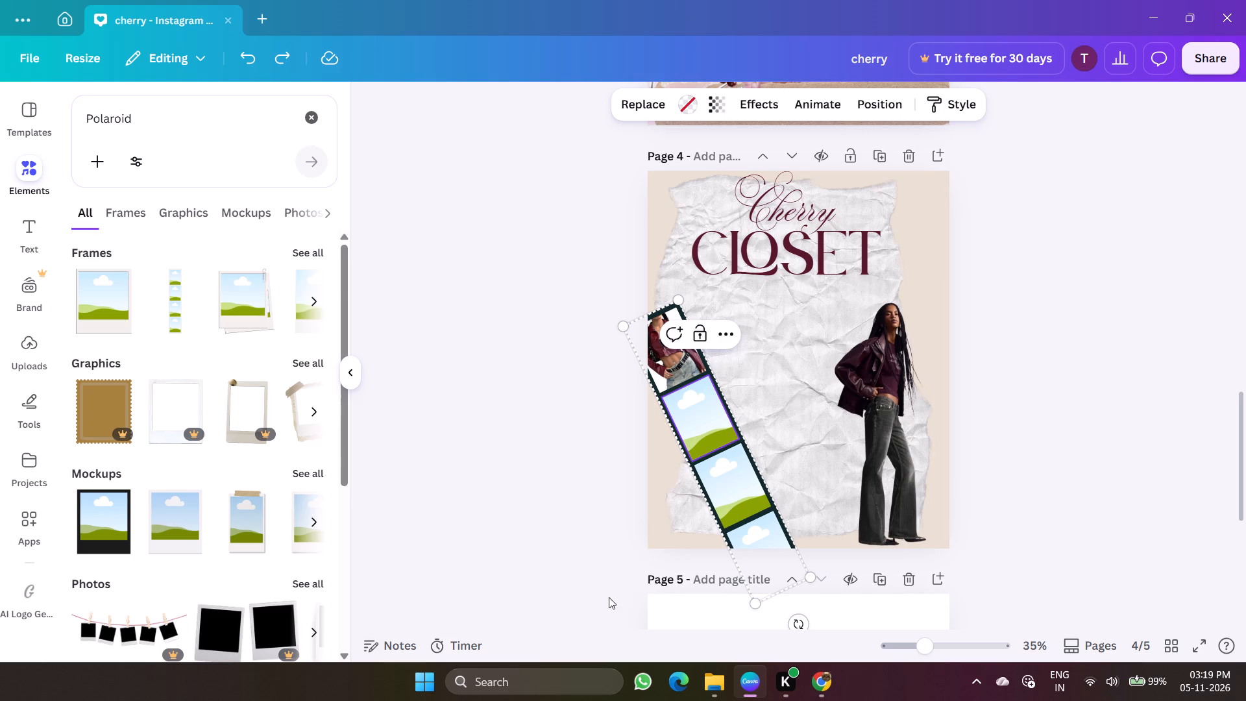
Switch to Chrome.
{"action": "left_click", "coordinate": [812, 682]}
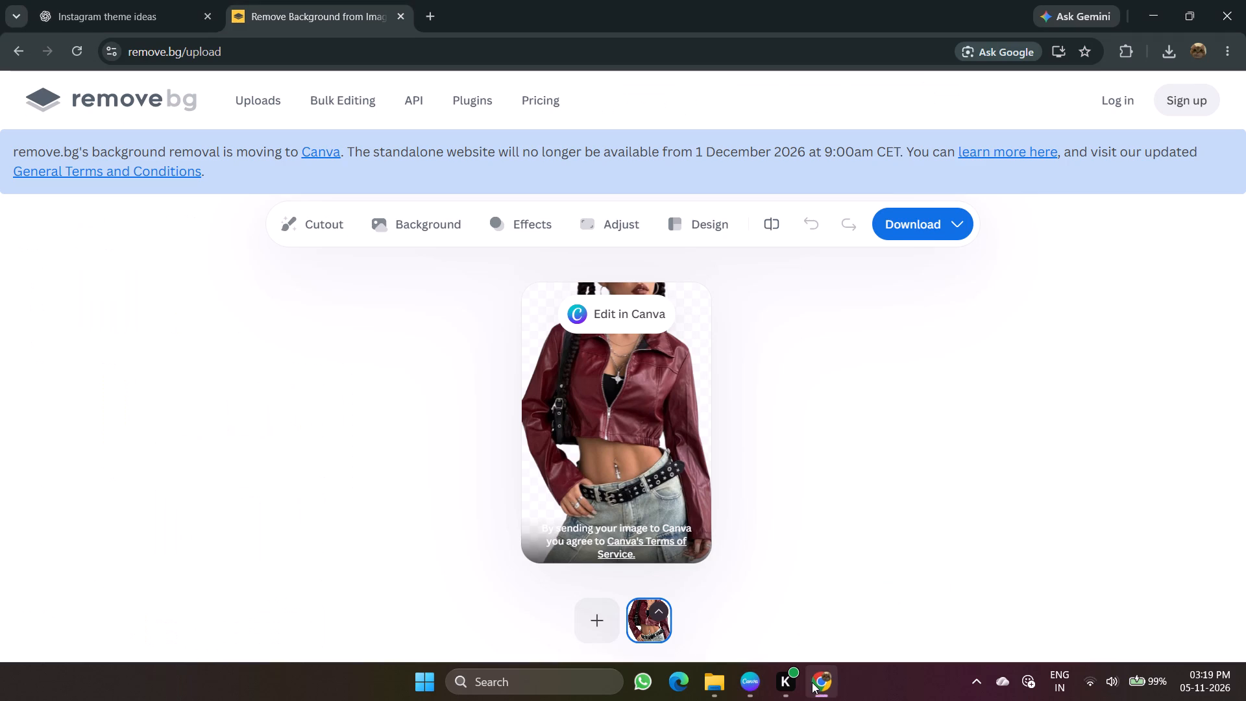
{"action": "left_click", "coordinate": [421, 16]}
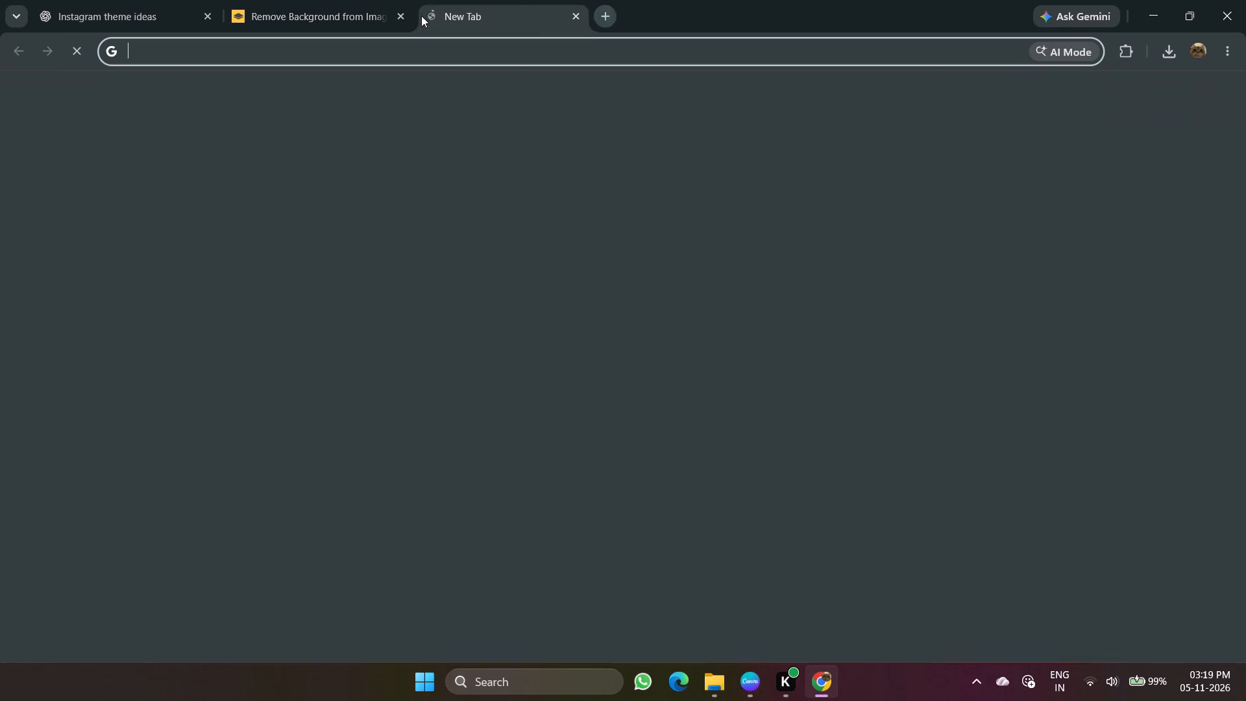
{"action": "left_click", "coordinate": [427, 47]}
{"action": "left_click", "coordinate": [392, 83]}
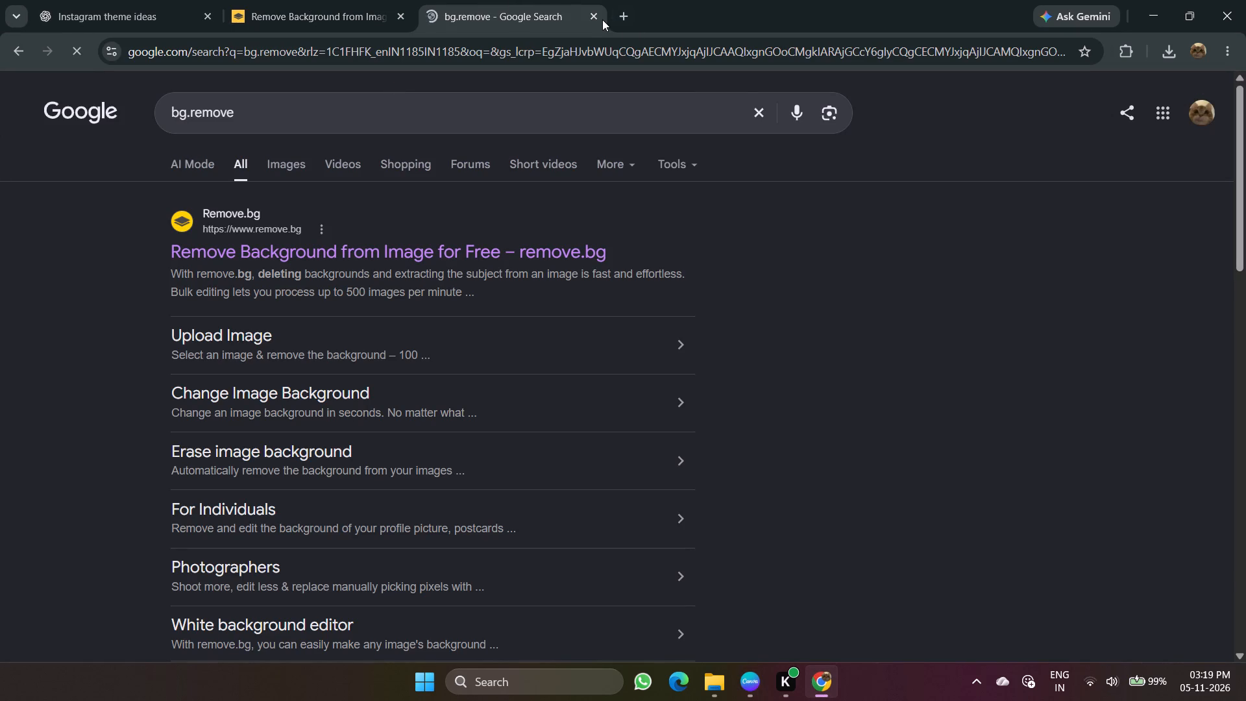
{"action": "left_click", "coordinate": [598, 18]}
Open Pinterest in a new browser tab and browse its home feed for pictures.
{"action": "left_click", "coordinate": [439, 15]}
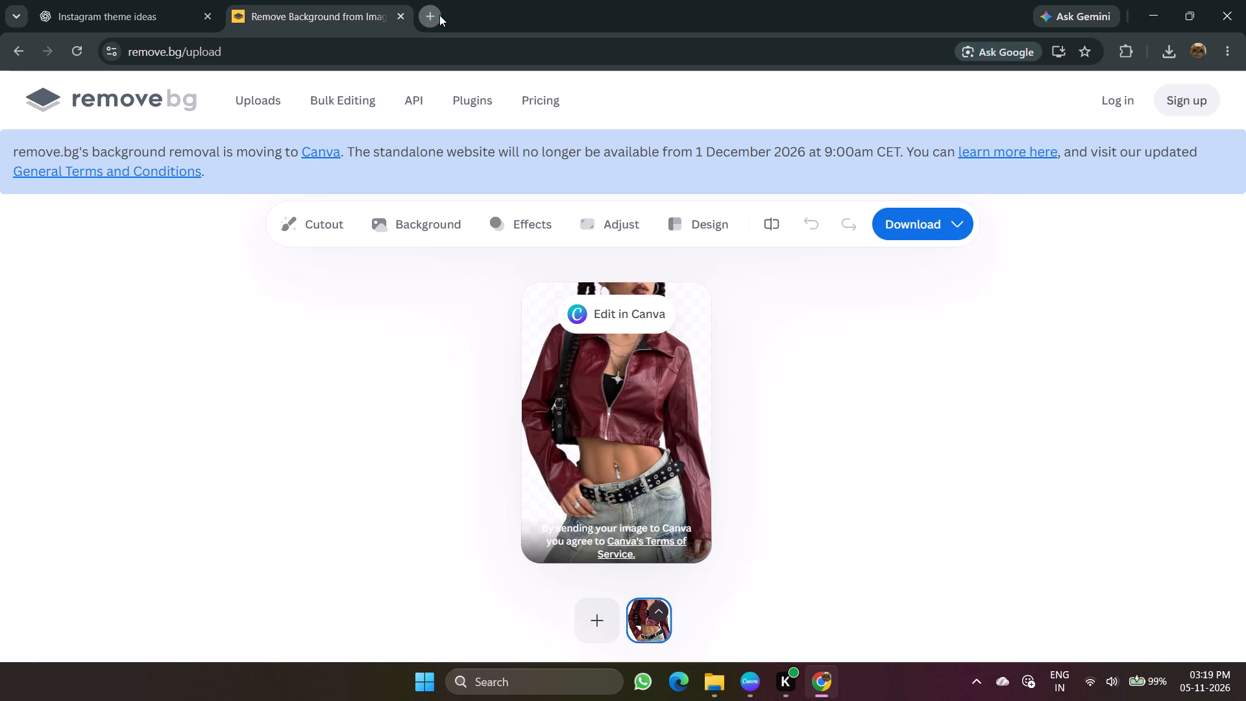
{"action": "left_click", "coordinate": [371, 42]}
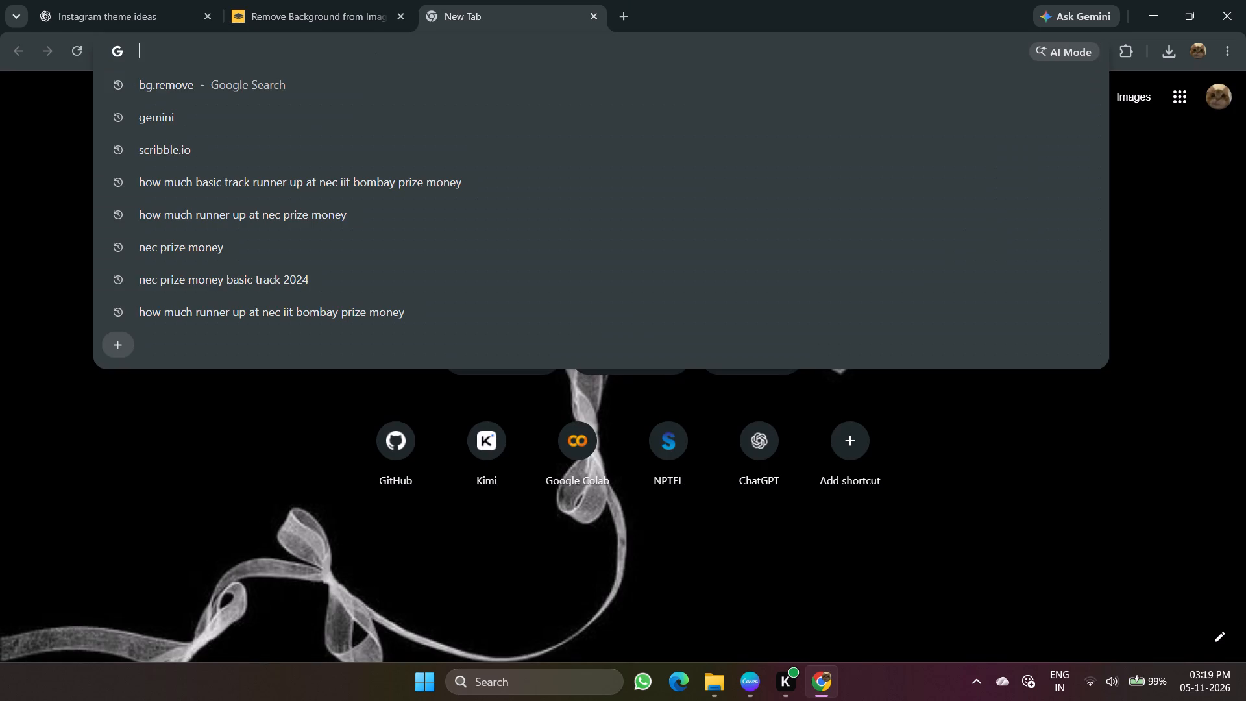
{"action": "type", "text": "pin"}
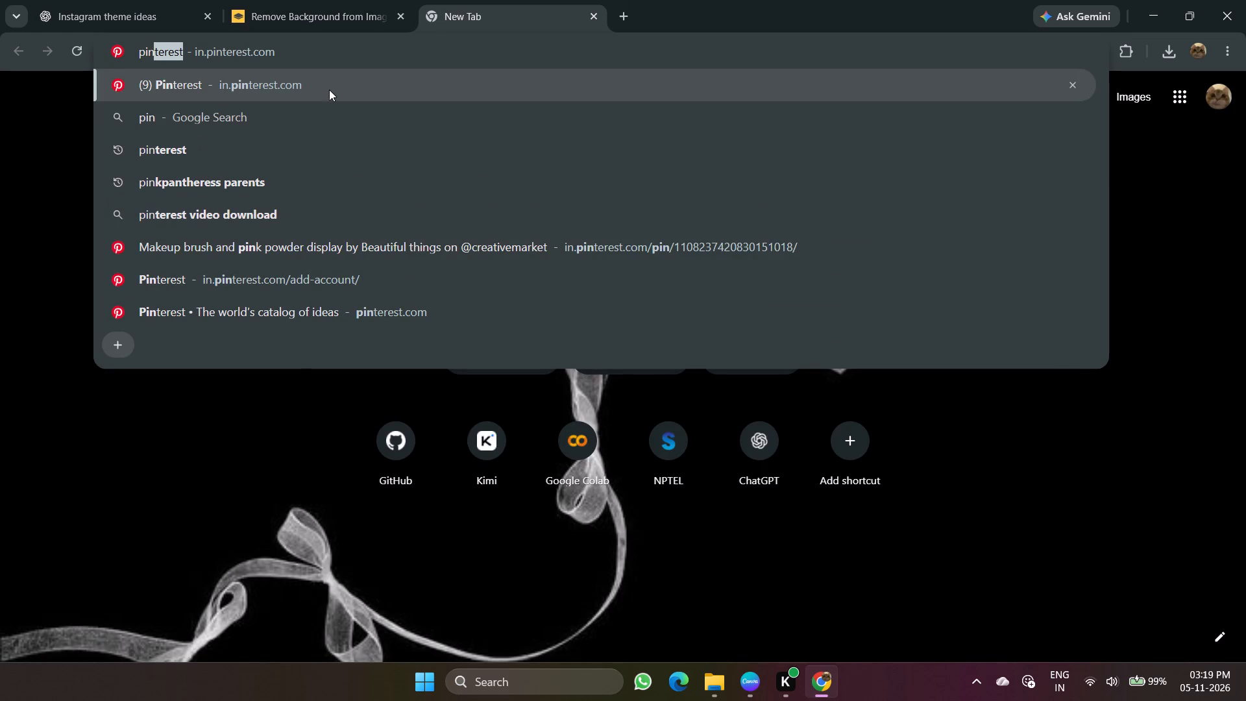
{"action": "left_click", "coordinate": [329, 90]}
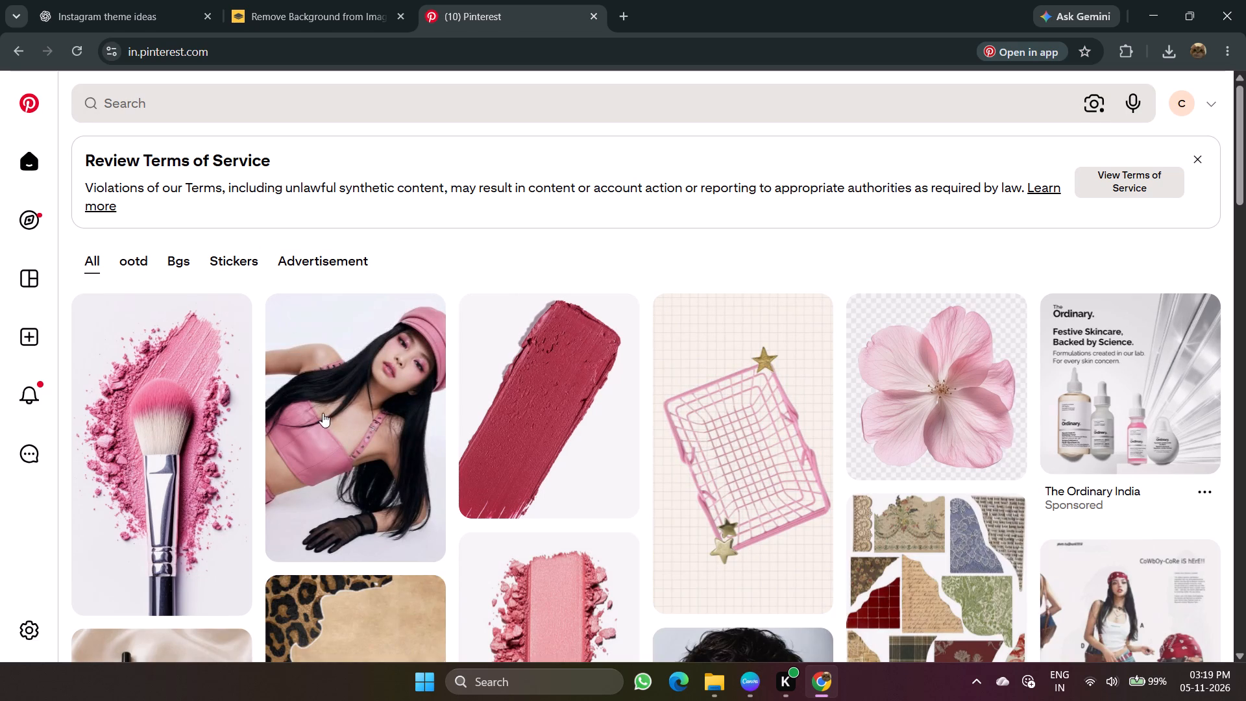
{"action": "scroll", "coordinate": [467, 276], "scroll_direction": "down", "scroll_amount": 7}
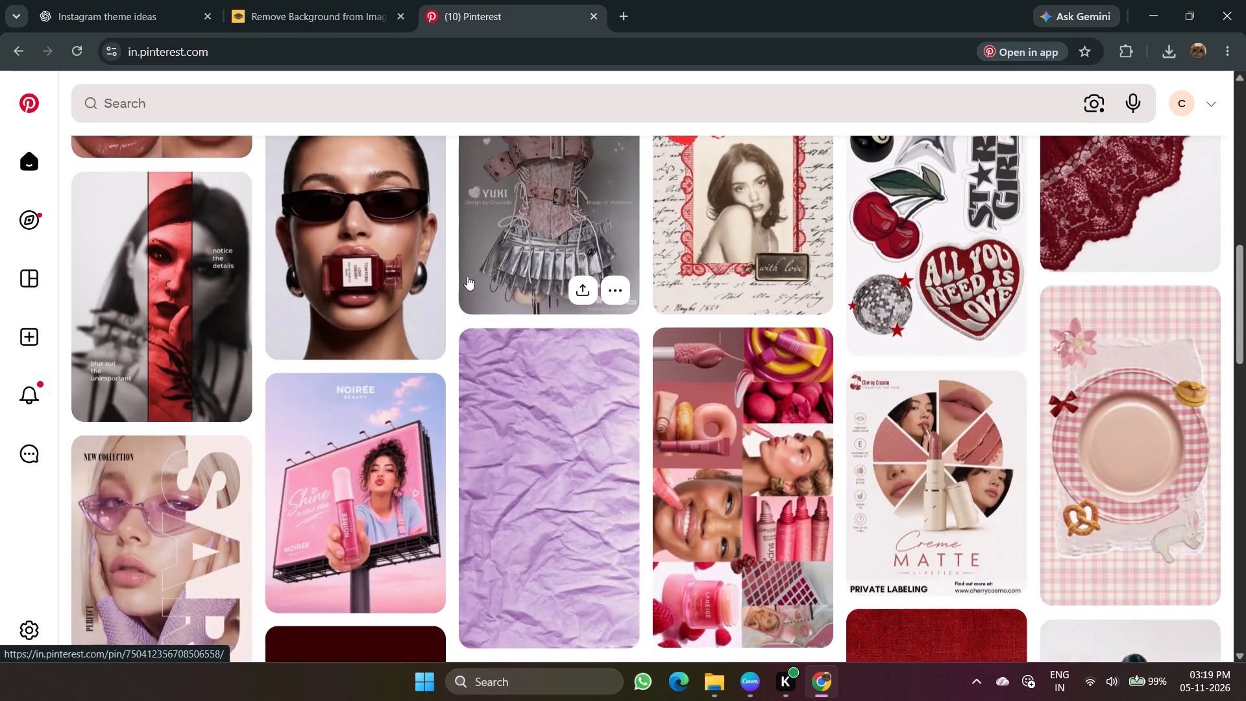
{"action": "scroll", "coordinate": [467, 276], "scroll_direction": "down", "scroll_amount": 3}
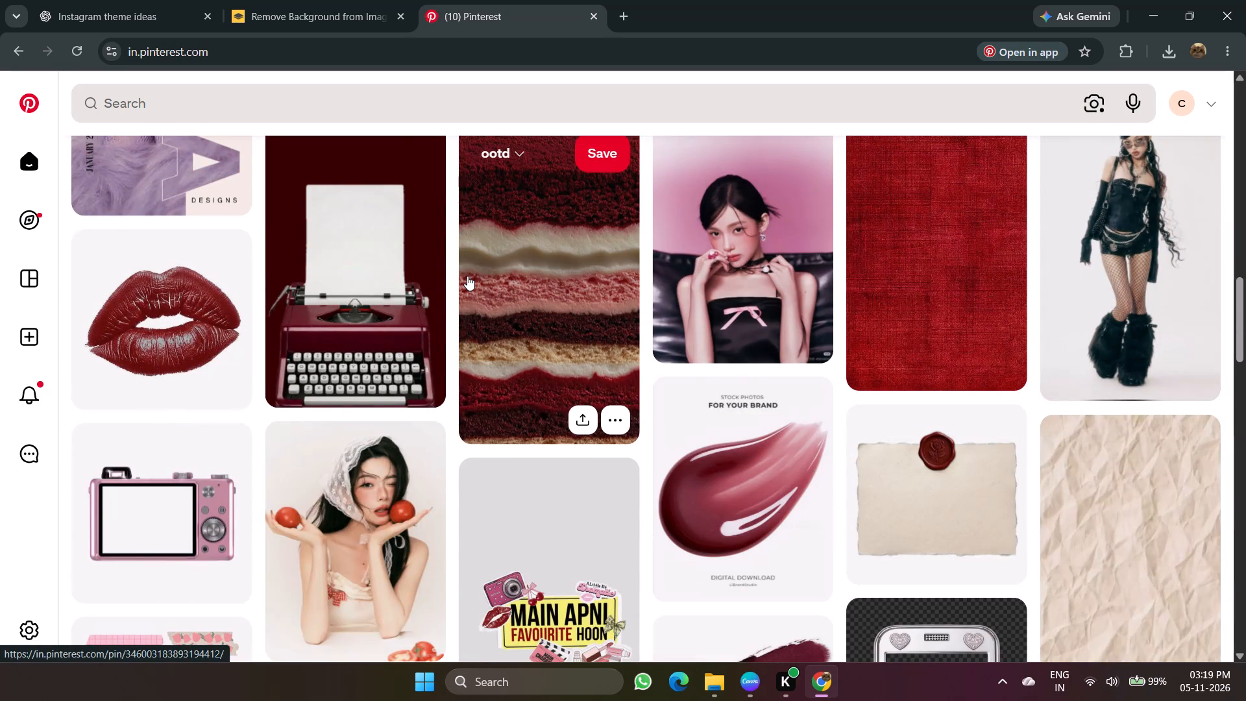
Look further through the Pinterest home feed for pictures that suit the cherry-red fashion post.
{"action": "scroll", "coordinate": [609, 381], "scroll_direction": "down", "scroll_amount": 5}
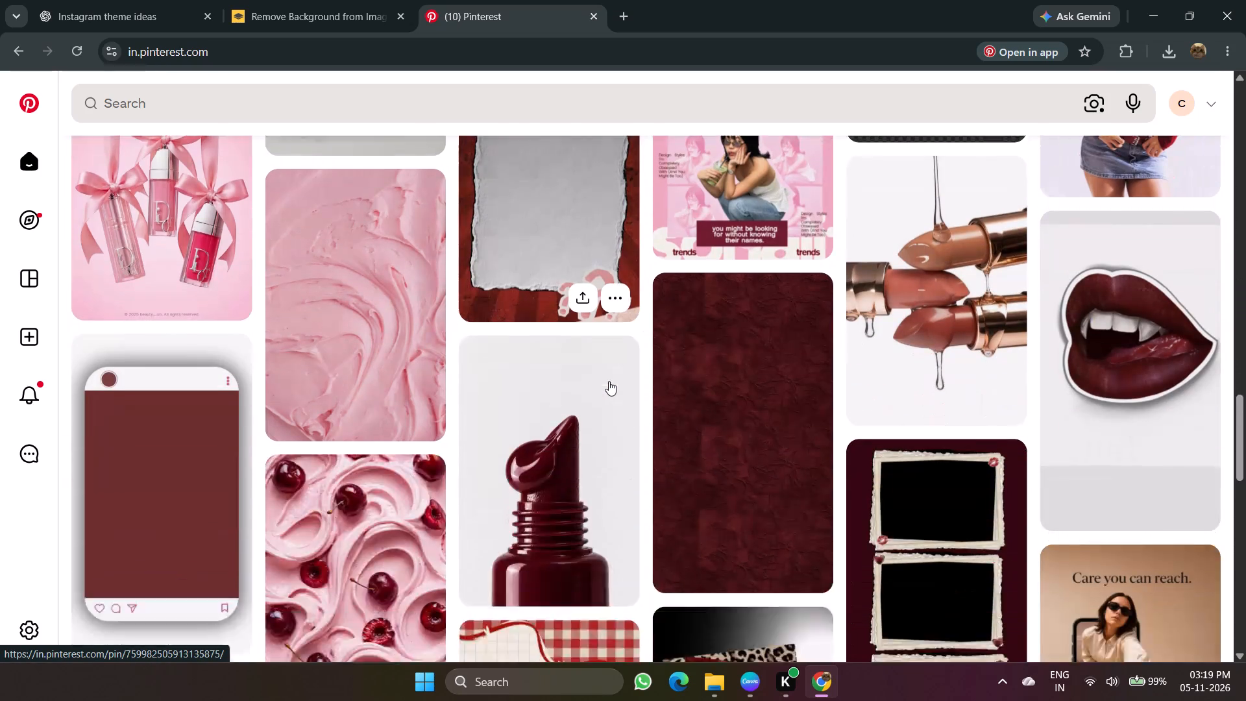
{"action": "scroll", "coordinate": [609, 381], "scroll_direction": "down", "scroll_amount": 7}
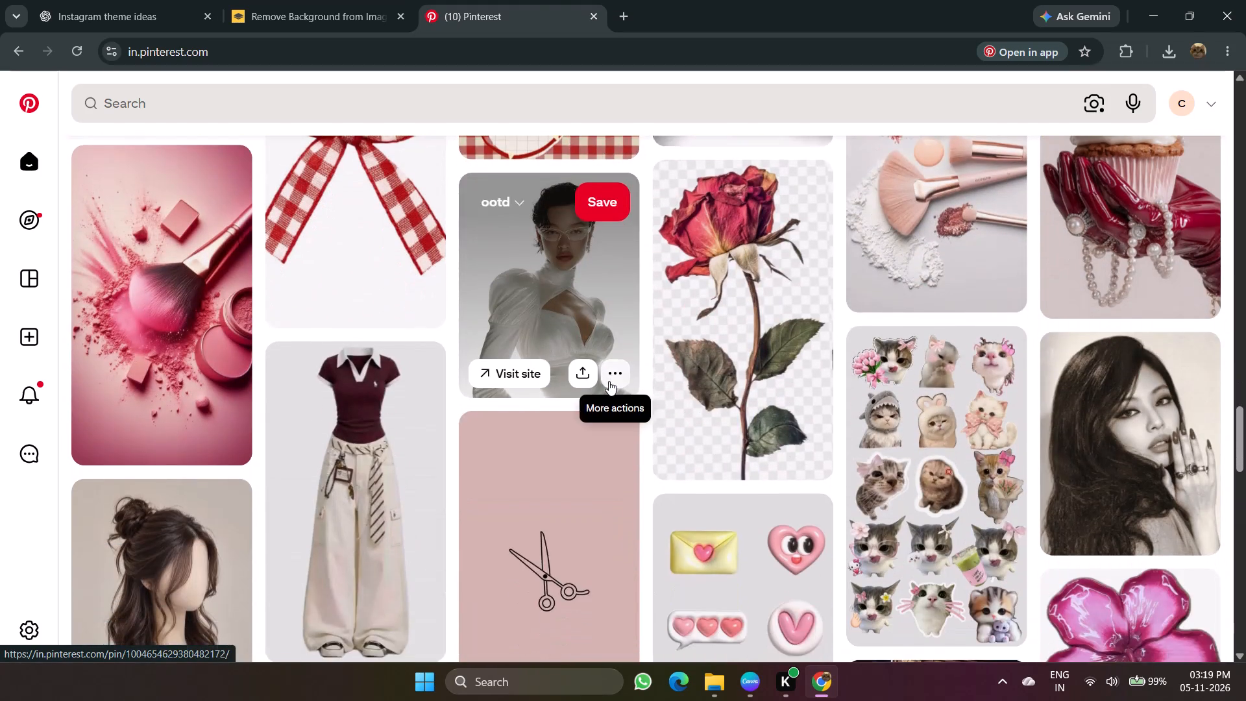
{"action": "scroll", "coordinate": [609, 381], "scroll_direction": "down", "scroll_amount": 7}
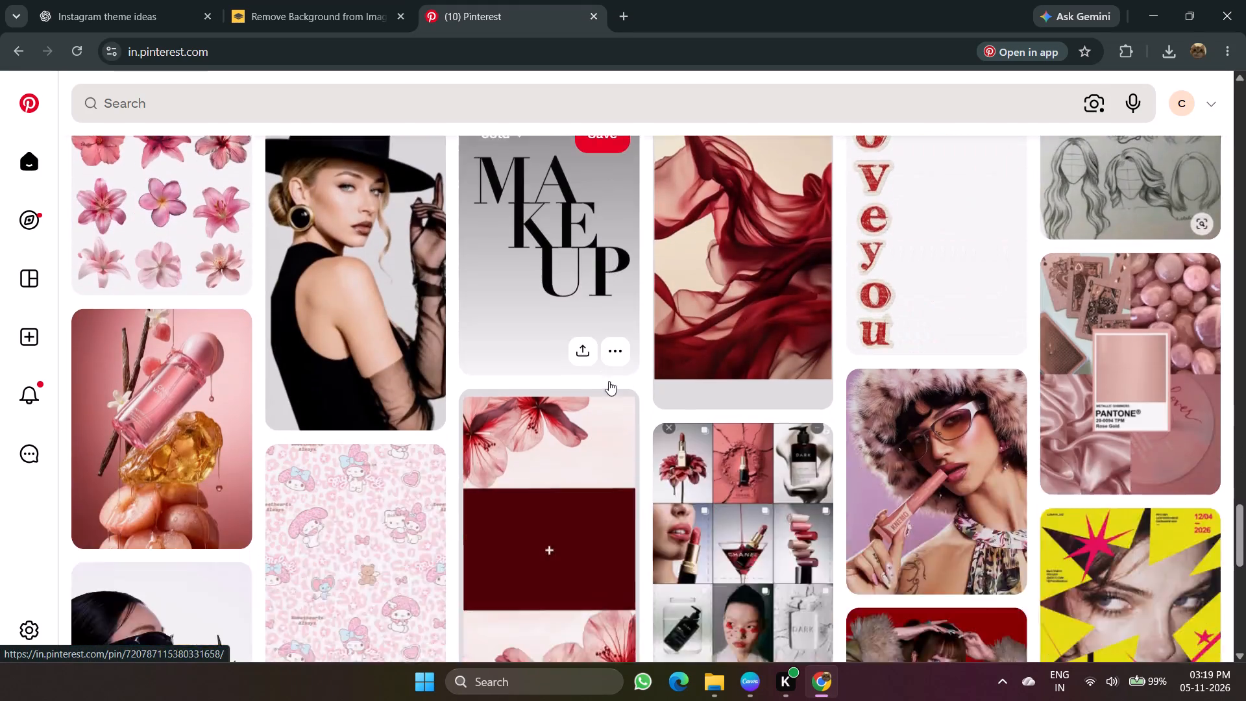
{"action": "scroll", "coordinate": [609, 381], "scroll_direction": "down", "scroll_amount": 3}
{"action": "scroll", "coordinate": [576, 269], "scroll_direction": "down", "scroll_amount": 1}
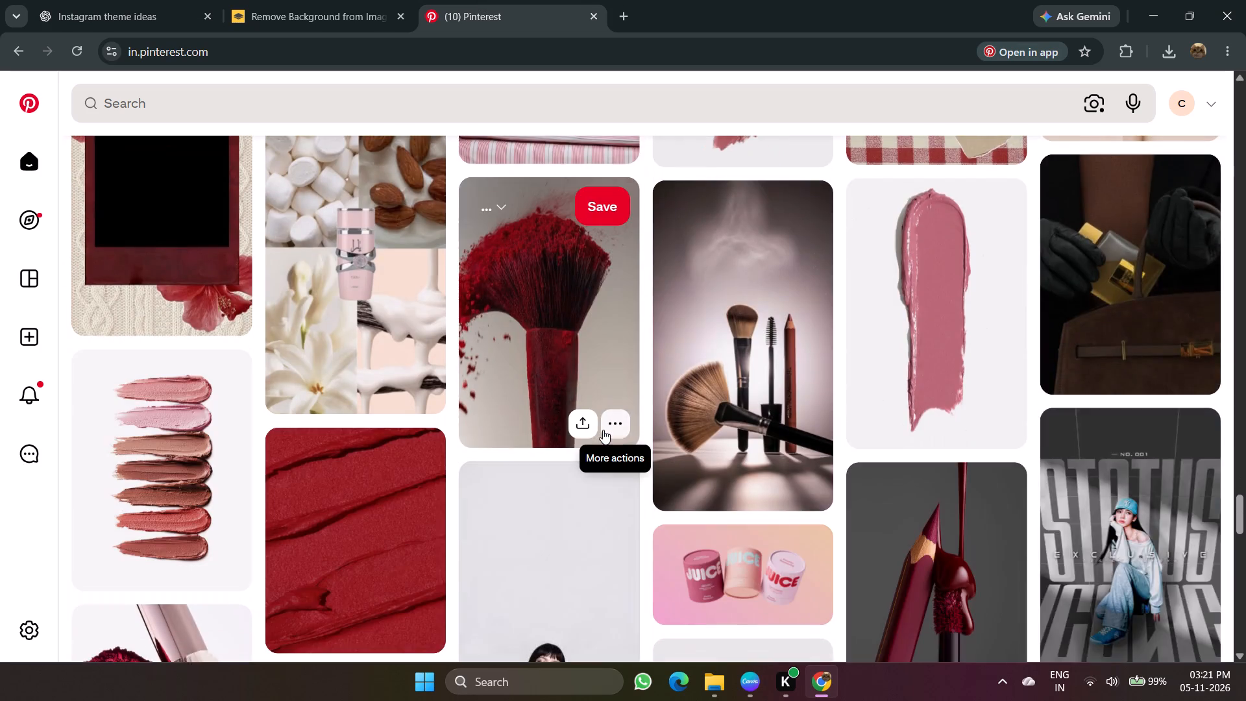
{"action": "scroll", "coordinate": [603, 430], "scroll_direction": "down", "scroll_amount": 7}
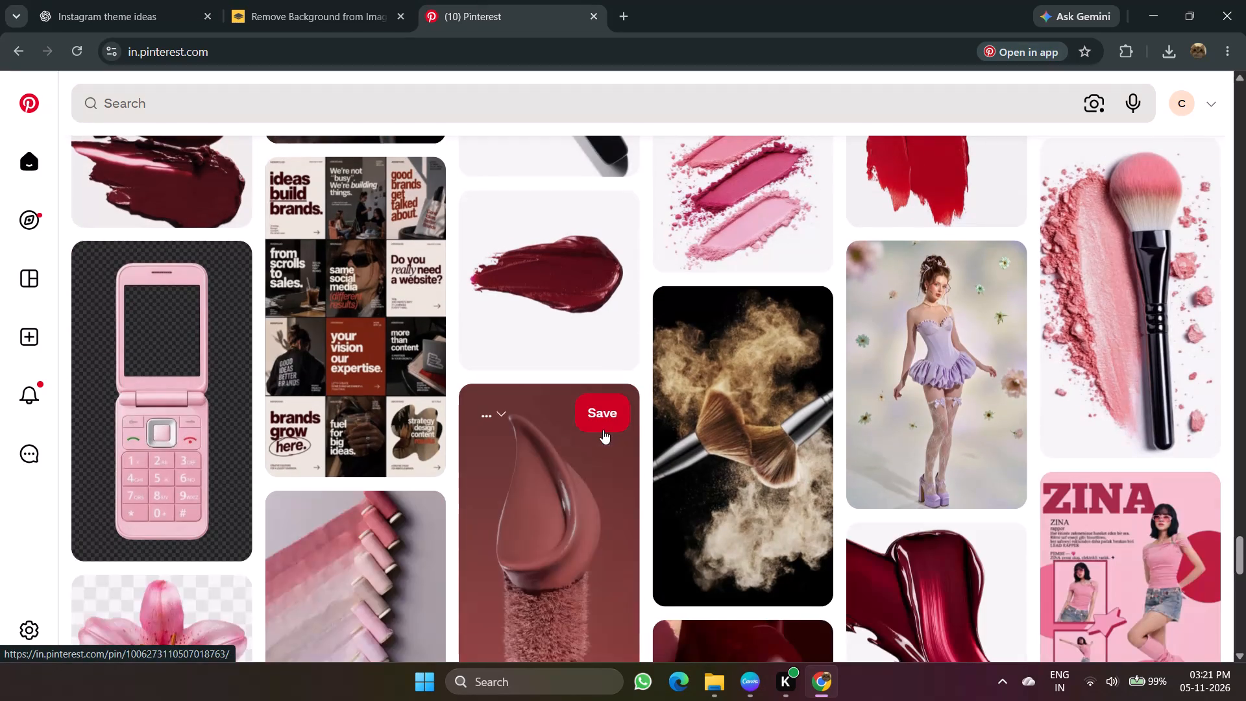
{"action": "scroll", "coordinate": [603, 430], "scroll_direction": "down", "scroll_amount": 11}
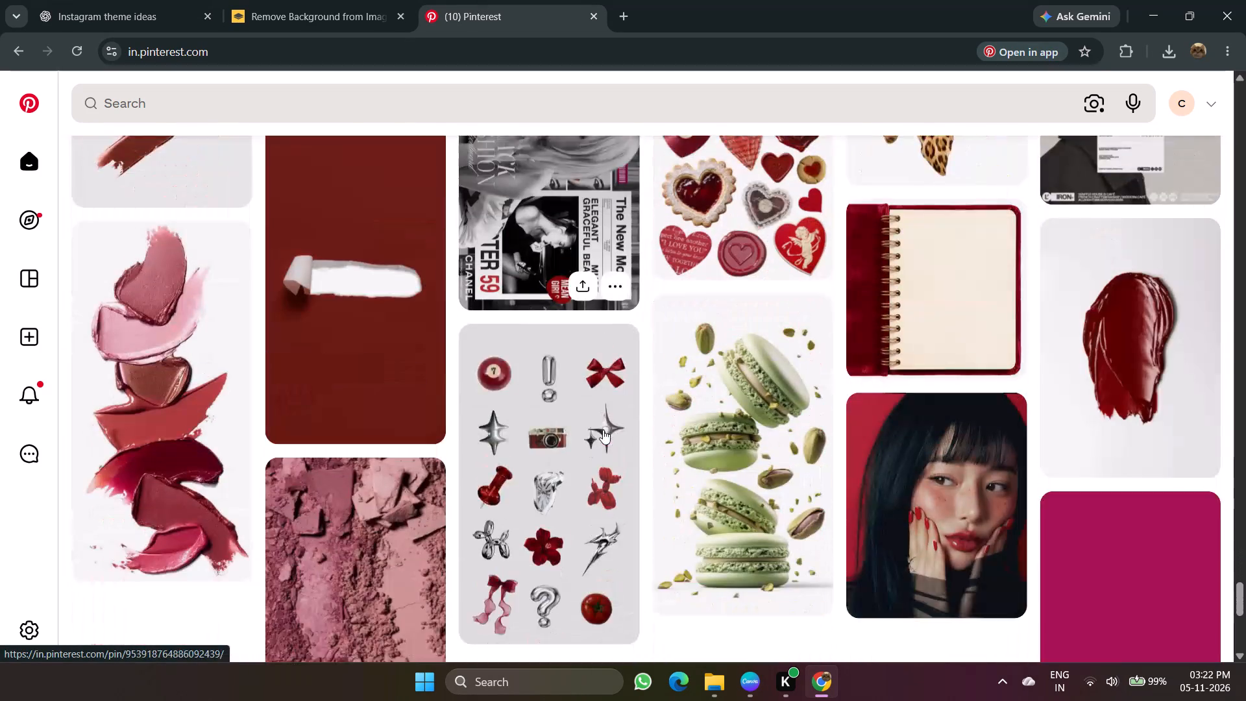
{"action": "scroll", "coordinate": [603, 430], "scroll_direction": "down", "scroll_amount": 6}
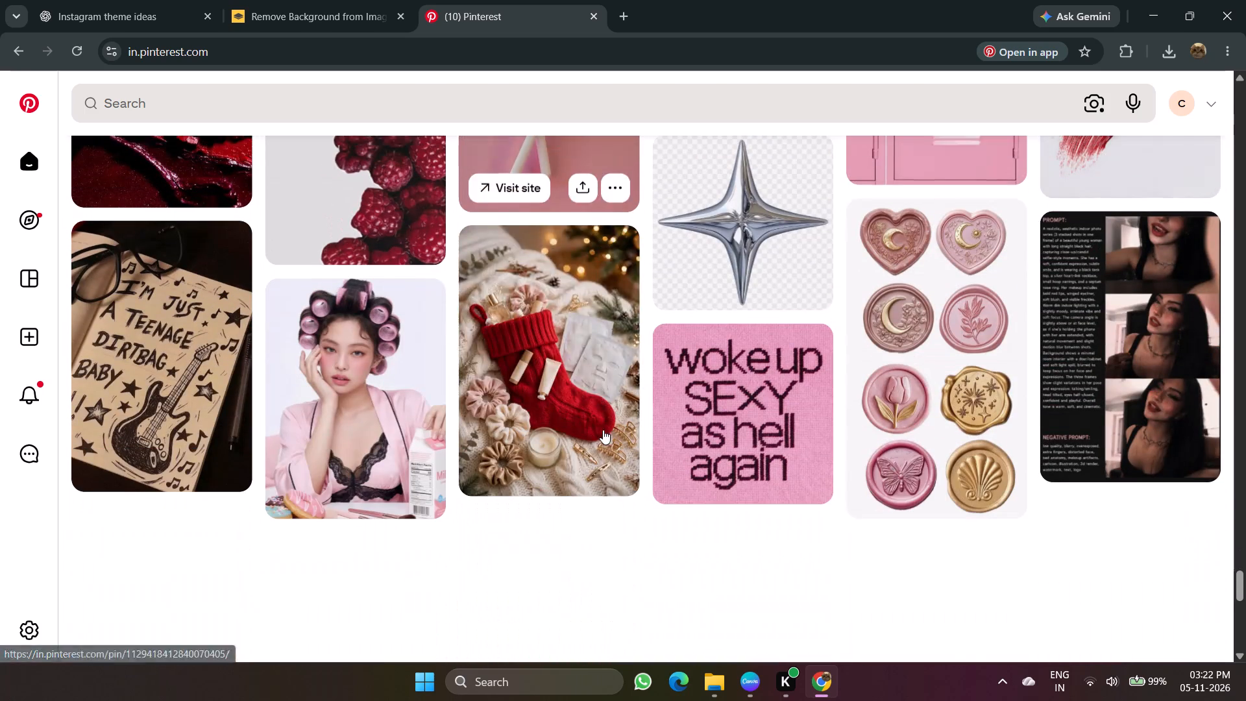
Search Pinterest for "ootd" and browse the outfit pins for suitable photos.
{"action": "left_click", "coordinate": [520, 112]}
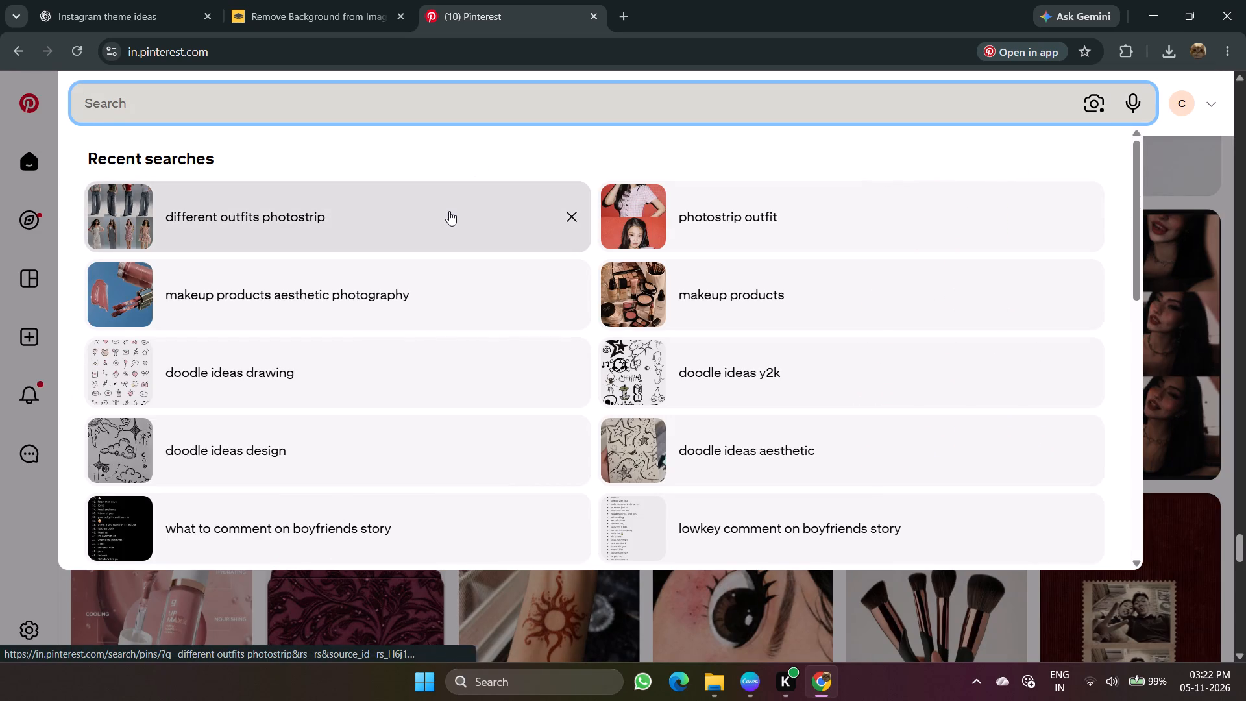
{"action": "type", "text": "oots"}
{"action": "key", "text": "BackSpace"}
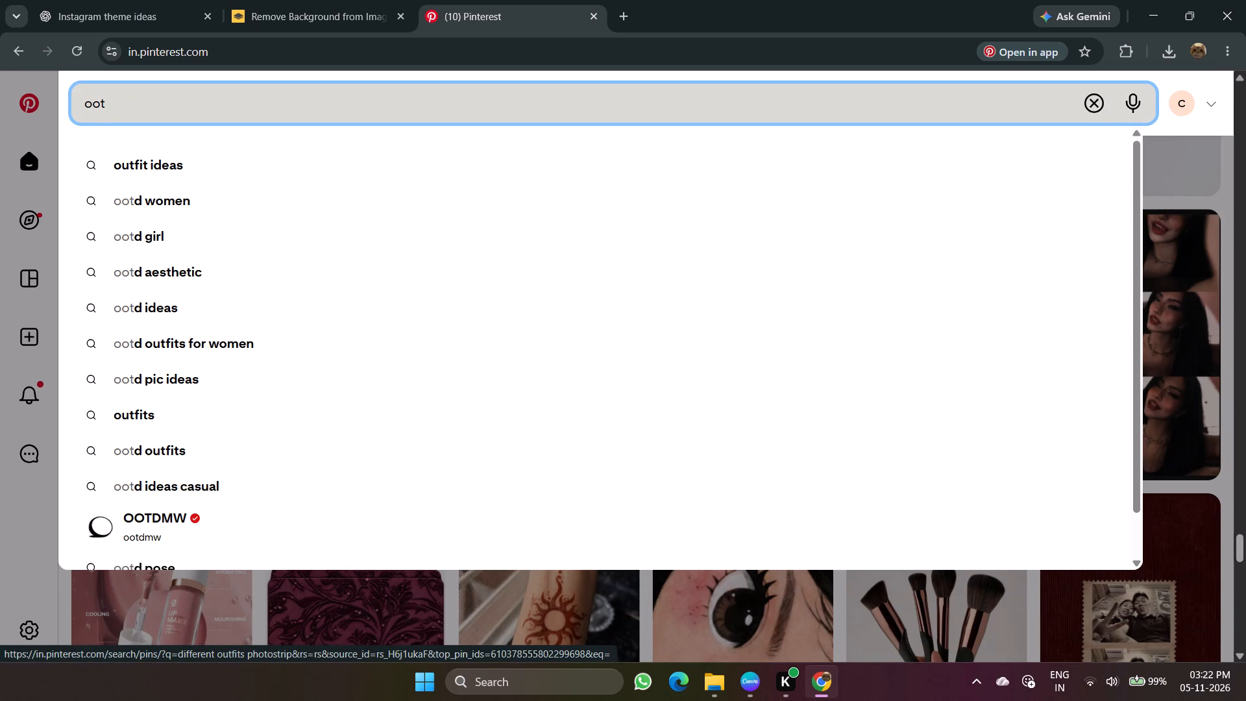
{"action": "key", "text": "d"}
{"action": "key", "text": "Return"}
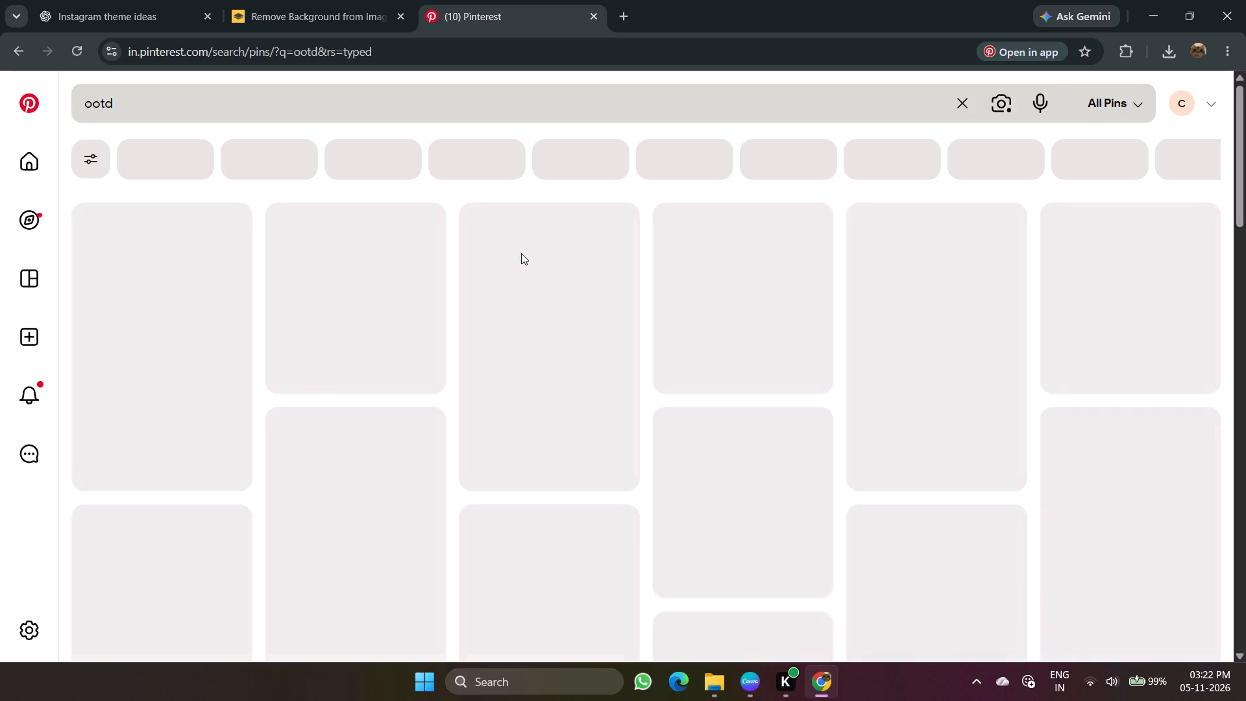
{"action": "scroll", "coordinate": [586, 397], "scroll_direction": "down", "scroll_amount": 1}
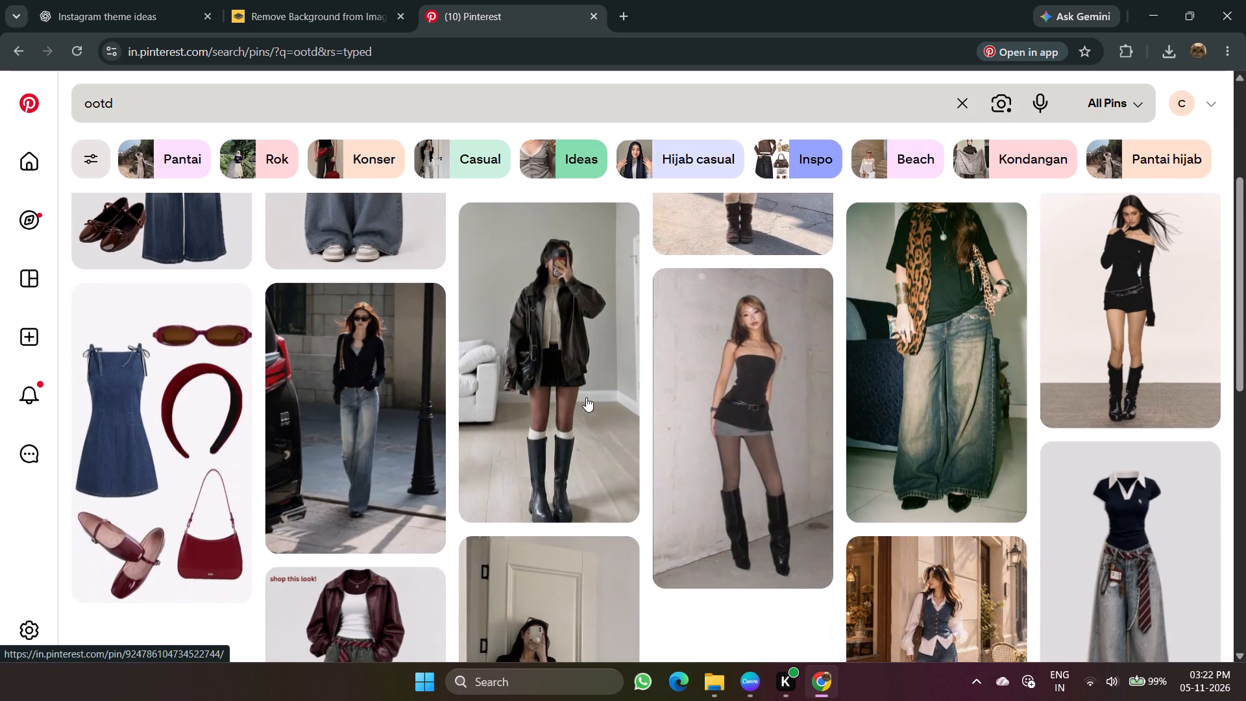
{"action": "scroll", "coordinate": [586, 397], "scroll_direction": "down", "scroll_amount": 1}
{"action": "scroll", "coordinate": [723, 458], "scroll_direction": "down", "scroll_amount": 2}
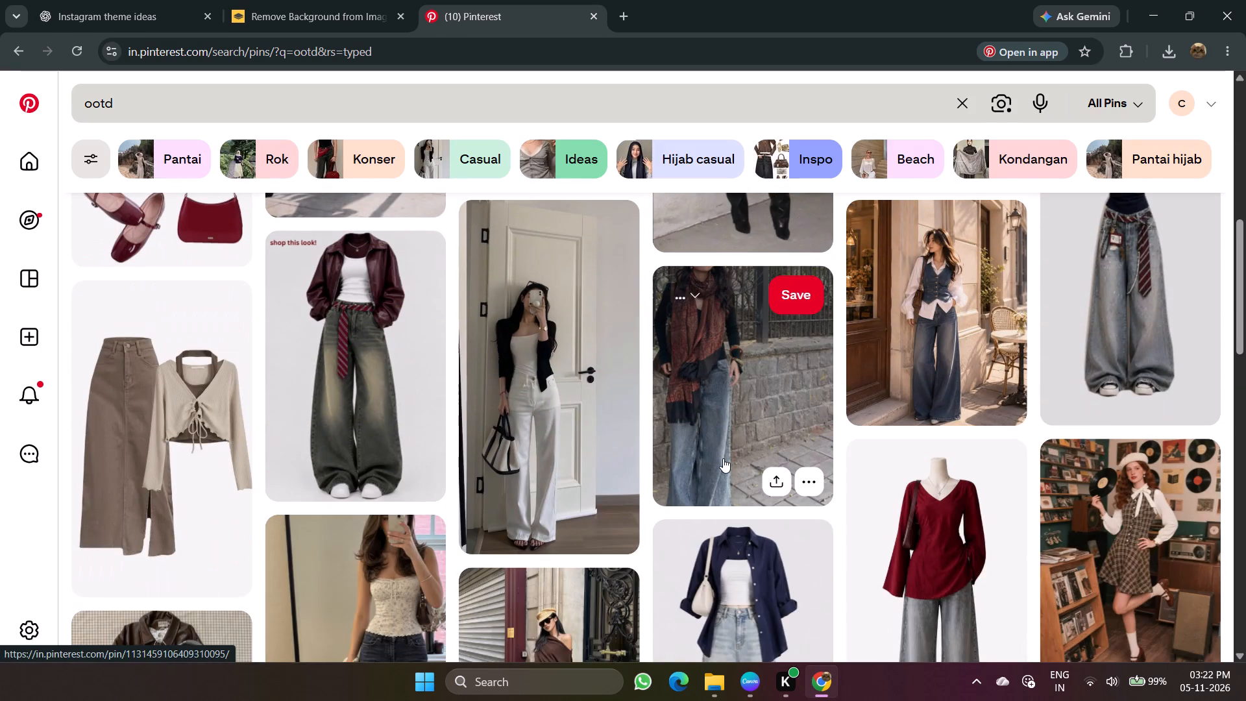
{"action": "scroll", "coordinate": [723, 458], "scroll_direction": "down", "scroll_amount": 6}
{"action": "right_click", "coordinate": [723, 458]}
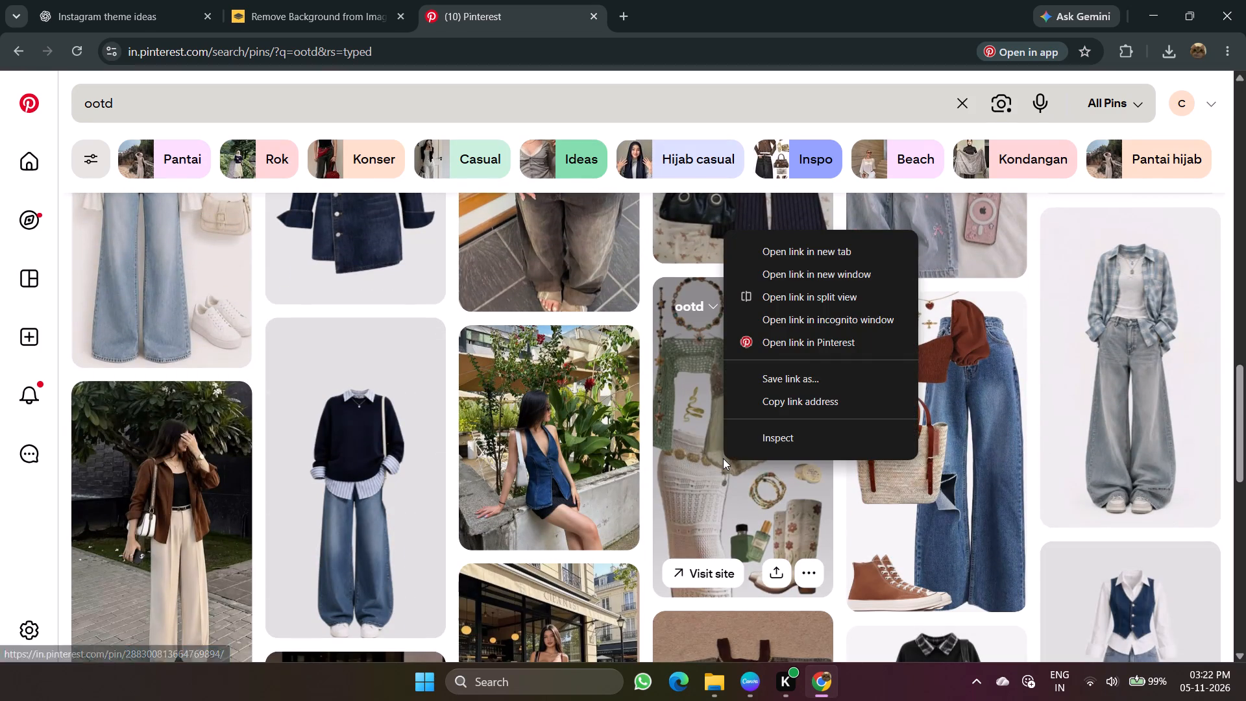
Refine the Pinterest search to "ootd y2k".
{"action": "left_click", "coordinate": [121, 98]}
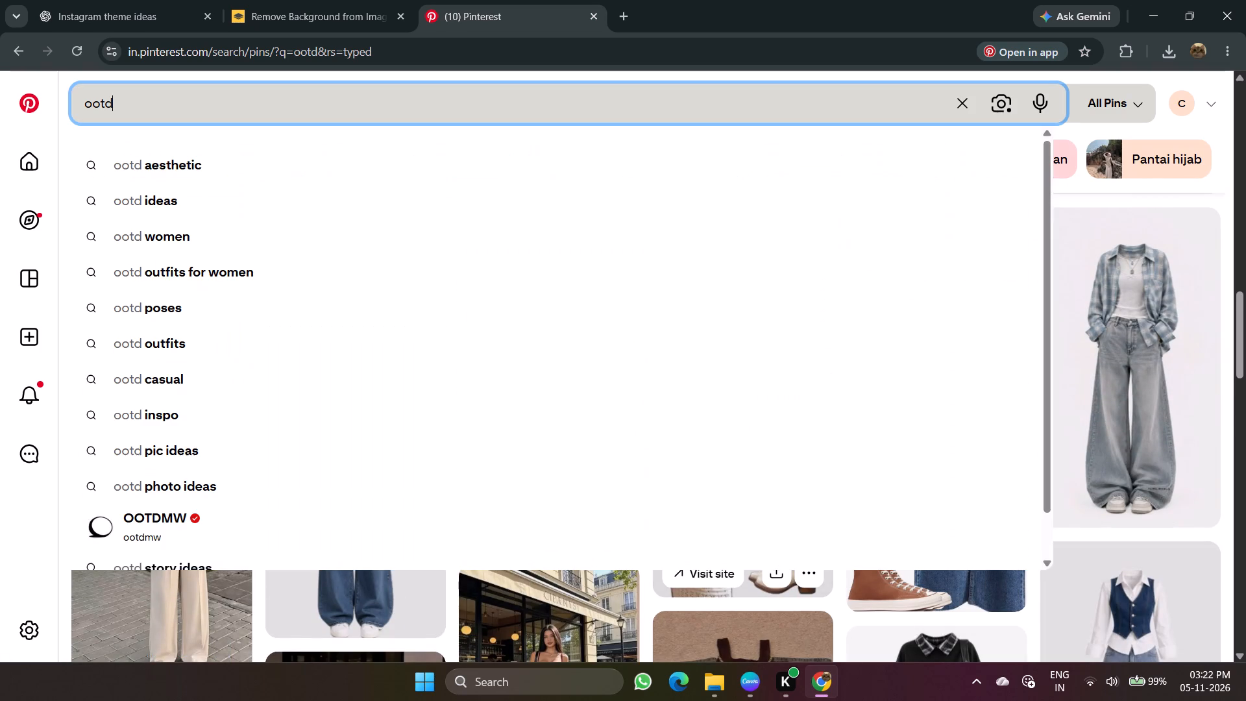
{"action": "key", "text": "space"}
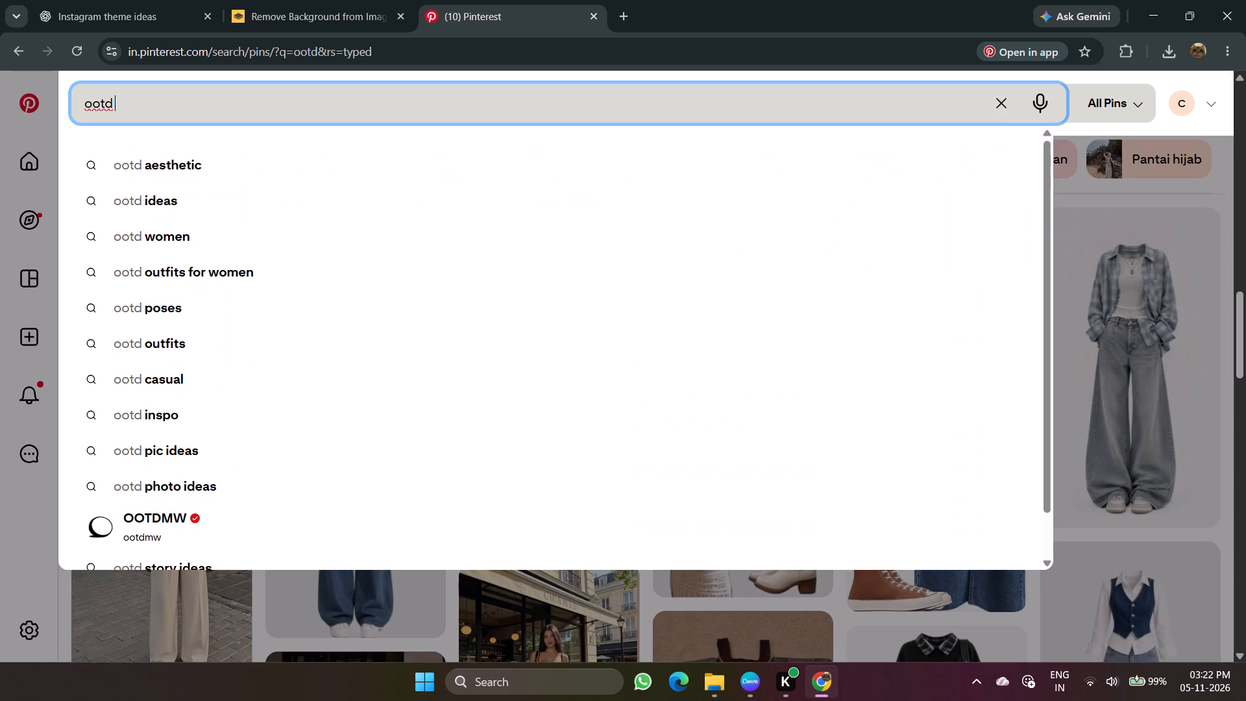
{"action": "type", "text": "y2k"}
{"action": "key", "text": "Return"}
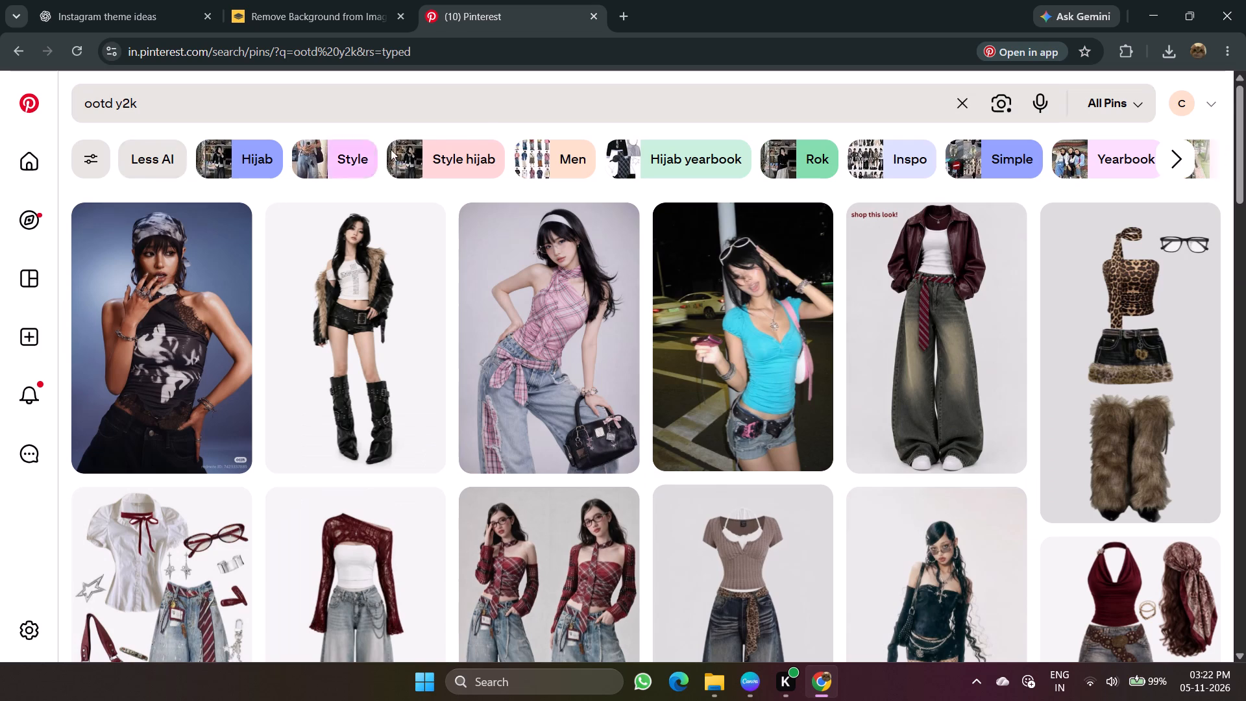
Browse the "ootd y2k" search results for outfit photos that suit the Cherry Closet photo strip.
{"action": "scroll", "coordinate": [610, 476], "scroll_direction": "down", "scroll_amount": 6}
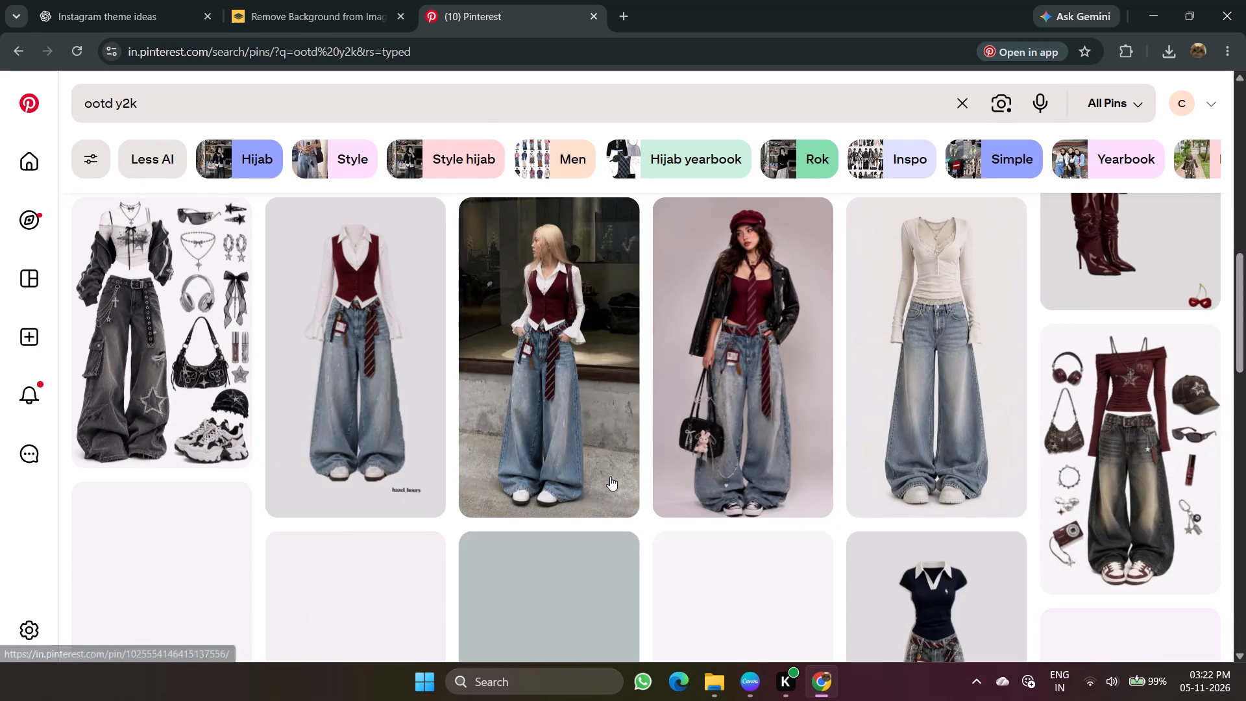
{"action": "scroll", "coordinate": [610, 476], "scroll_direction": "down", "scroll_amount": 3}
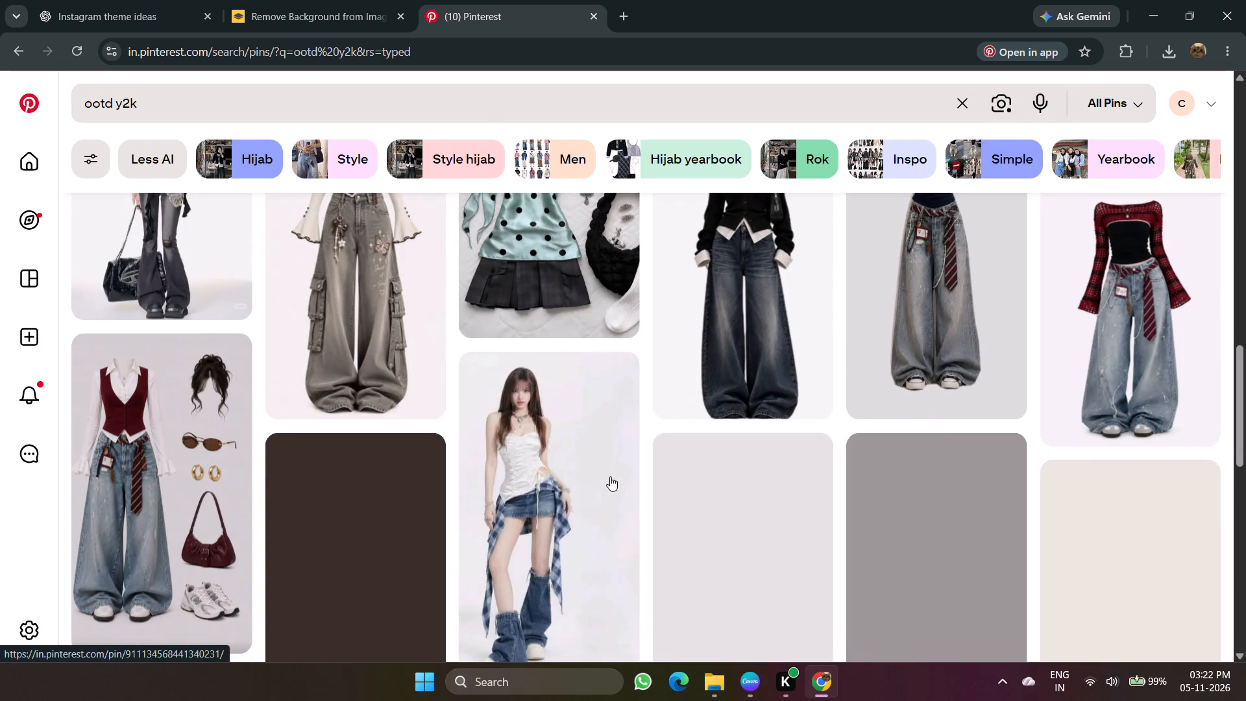
{"action": "scroll", "coordinate": [610, 476], "scroll_direction": "down", "scroll_amount": 3}
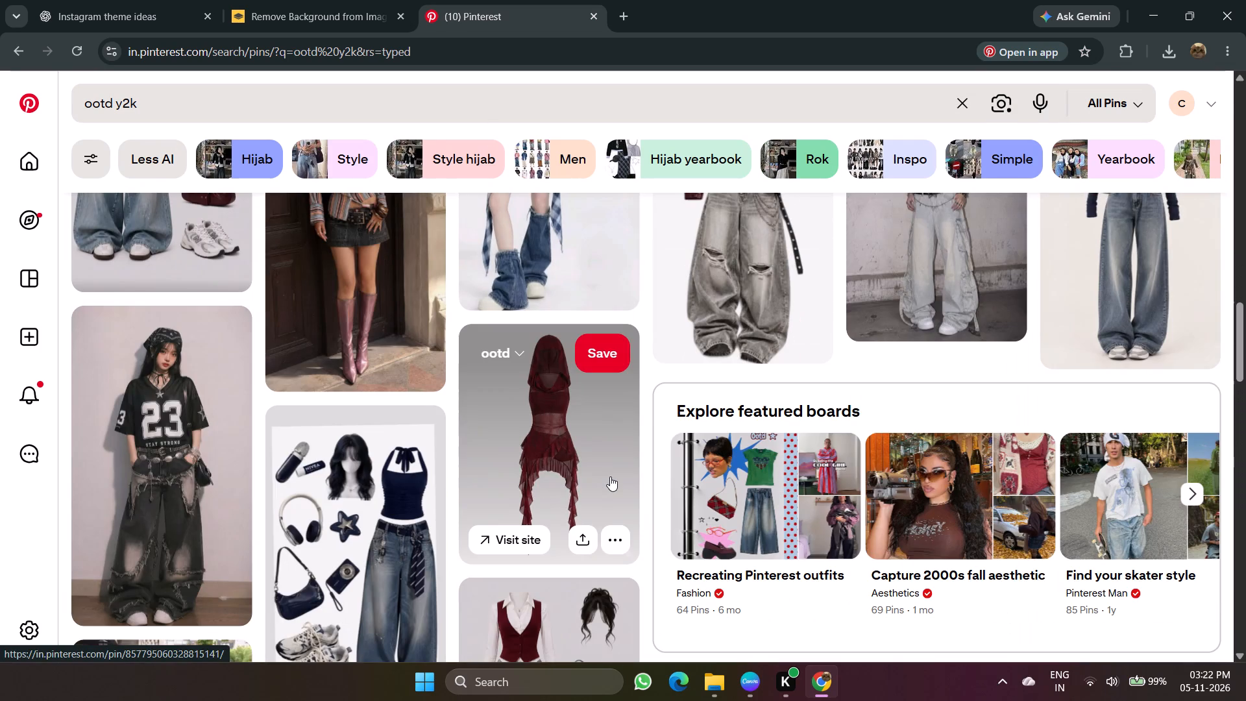
{"action": "scroll", "coordinate": [610, 476], "scroll_direction": "down", "scroll_amount": 5}
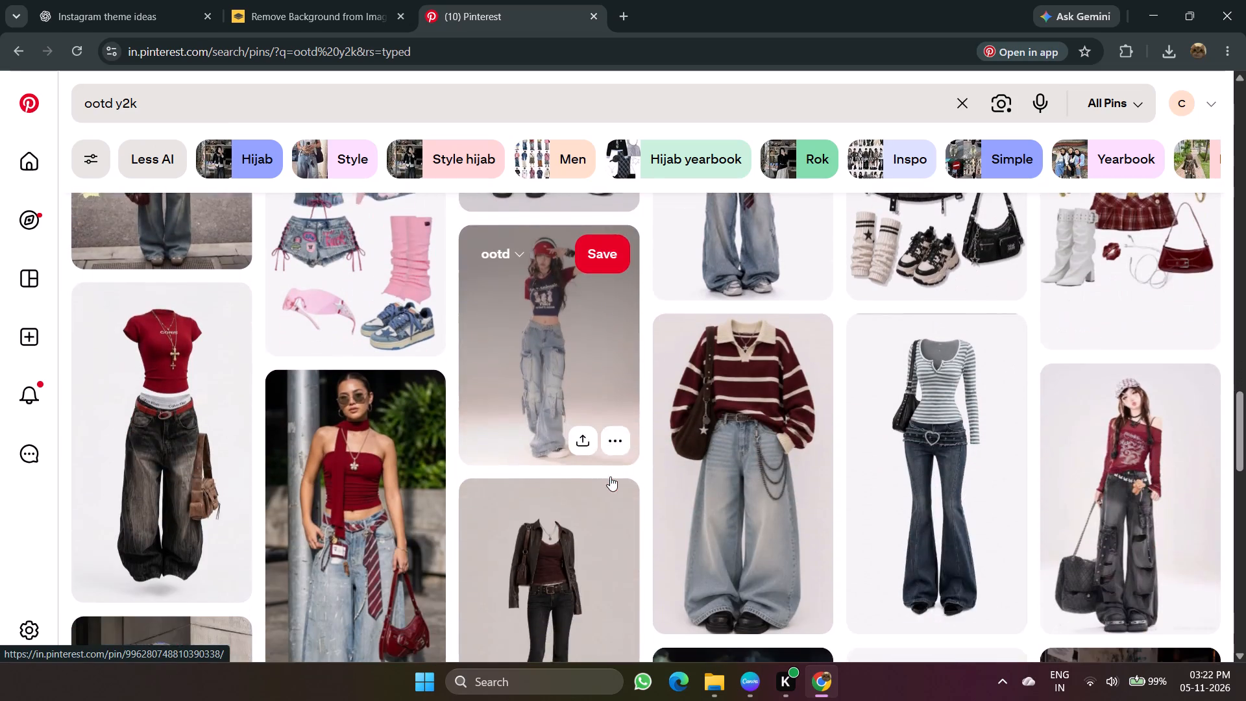
{"action": "scroll", "coordinate": [610, 476], "scroll_direction": "down", "scroll_amount": 5}
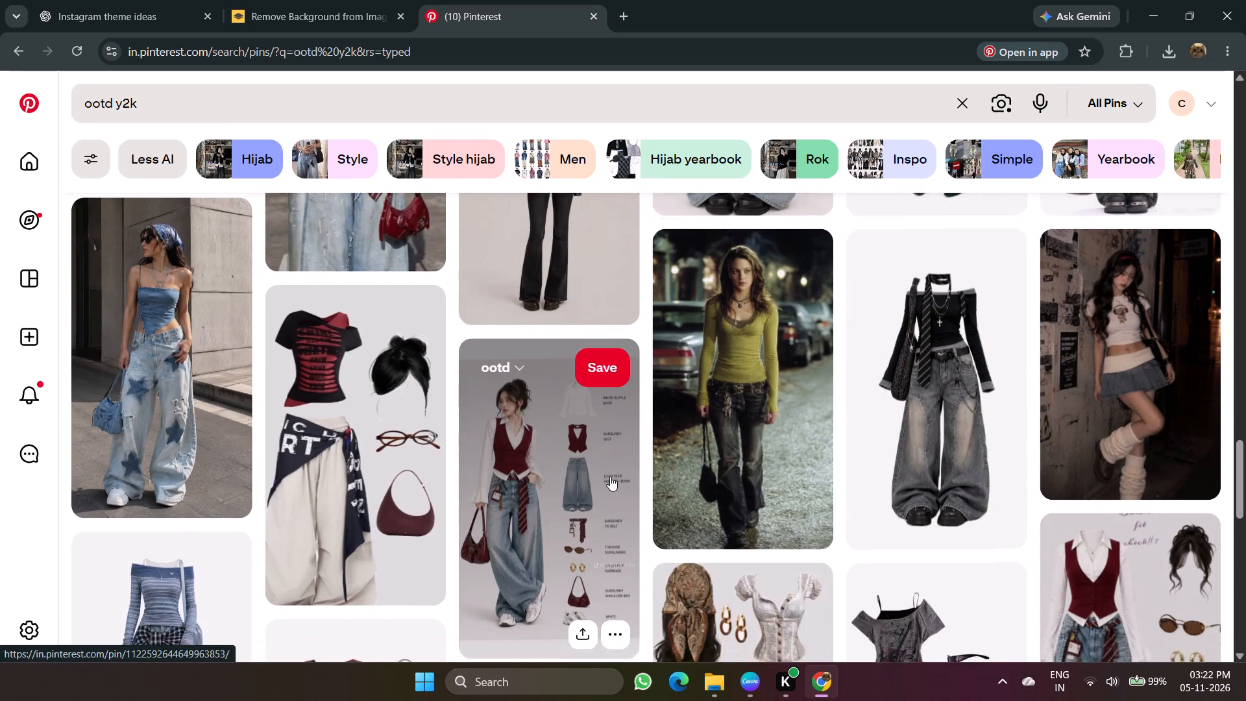
{"action": "scroll", "coordinate": [610, 476], "scroll_direction": "down", "scroll_amount": 6}
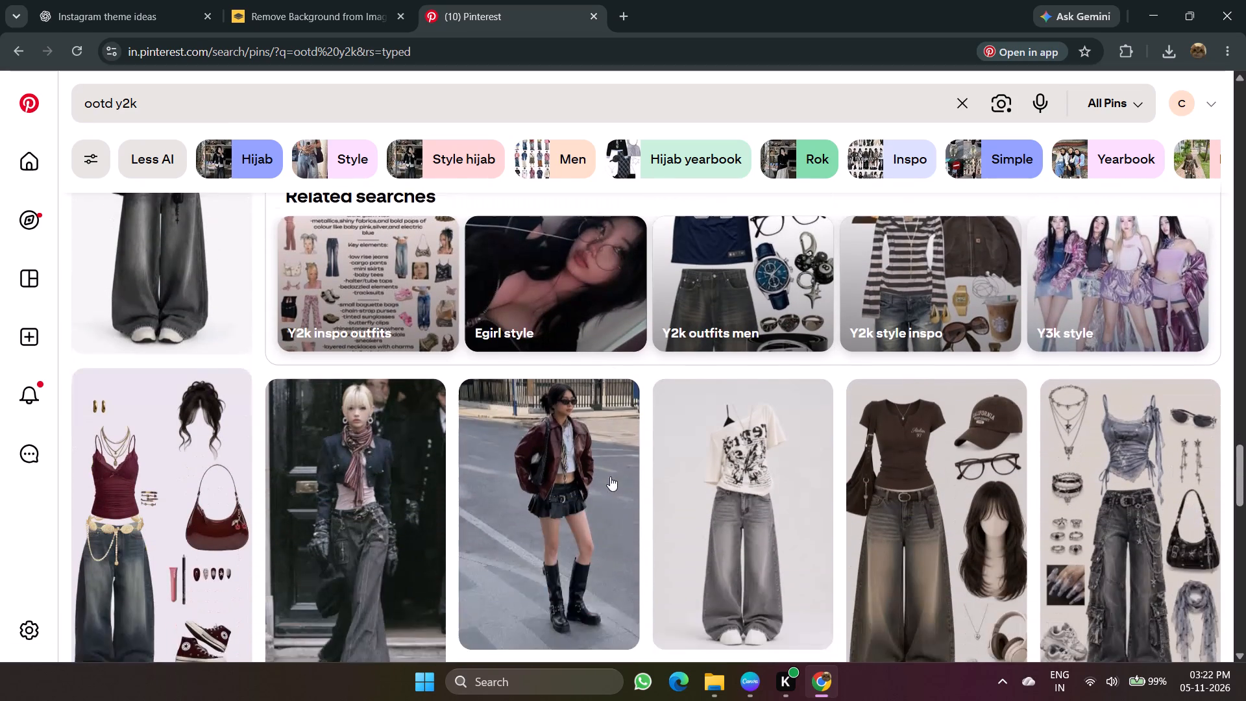
{"action": "scroll", "coordinate": [610, 476], "scroll_direction": "down", "scroll_amount": 1}
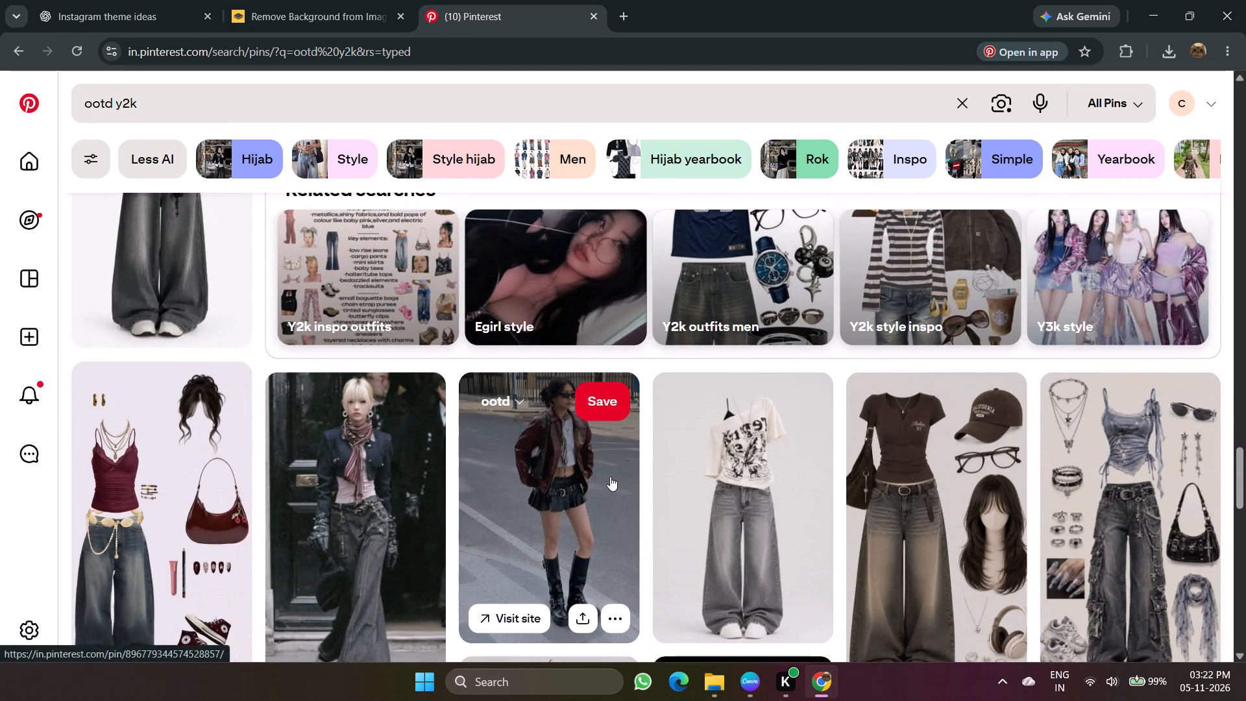
{"action": "left_click_drag", "start_coordinate": [610, 476], "coordinate": [500, 530]}
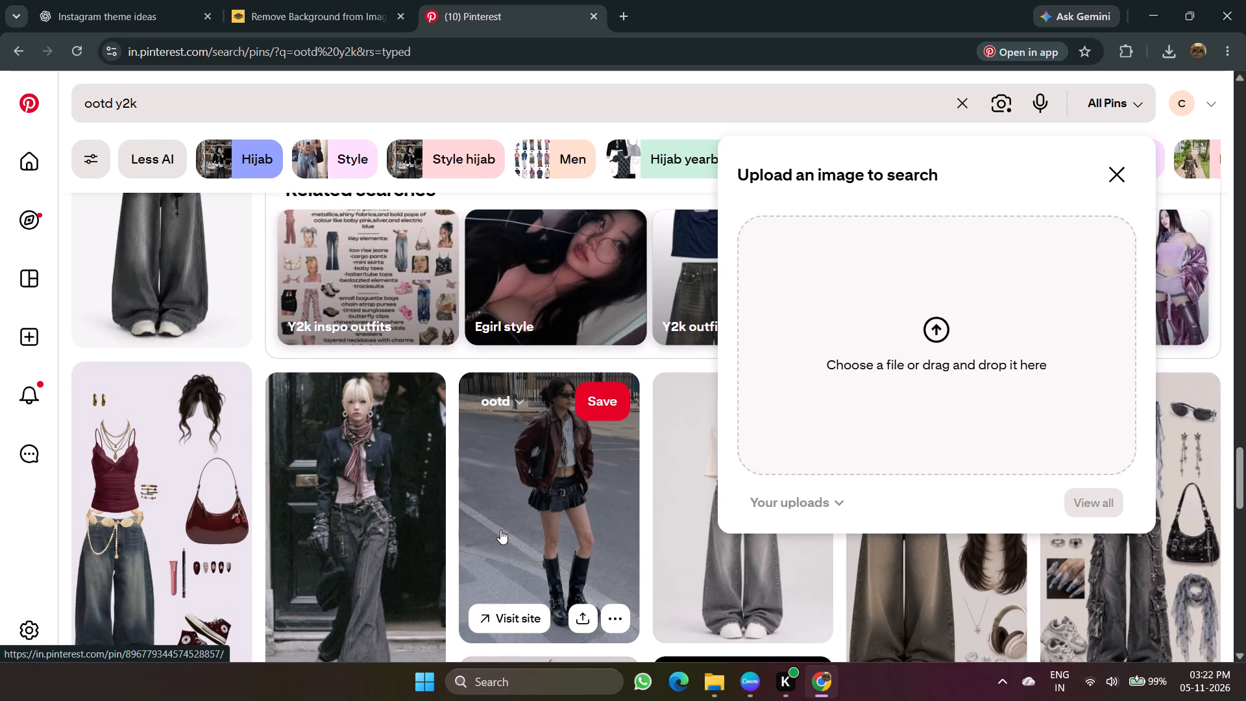
{"action": "scroll", "coordinate": [668, 541], "scroll_direction": "down", "scroll_amount": 4}
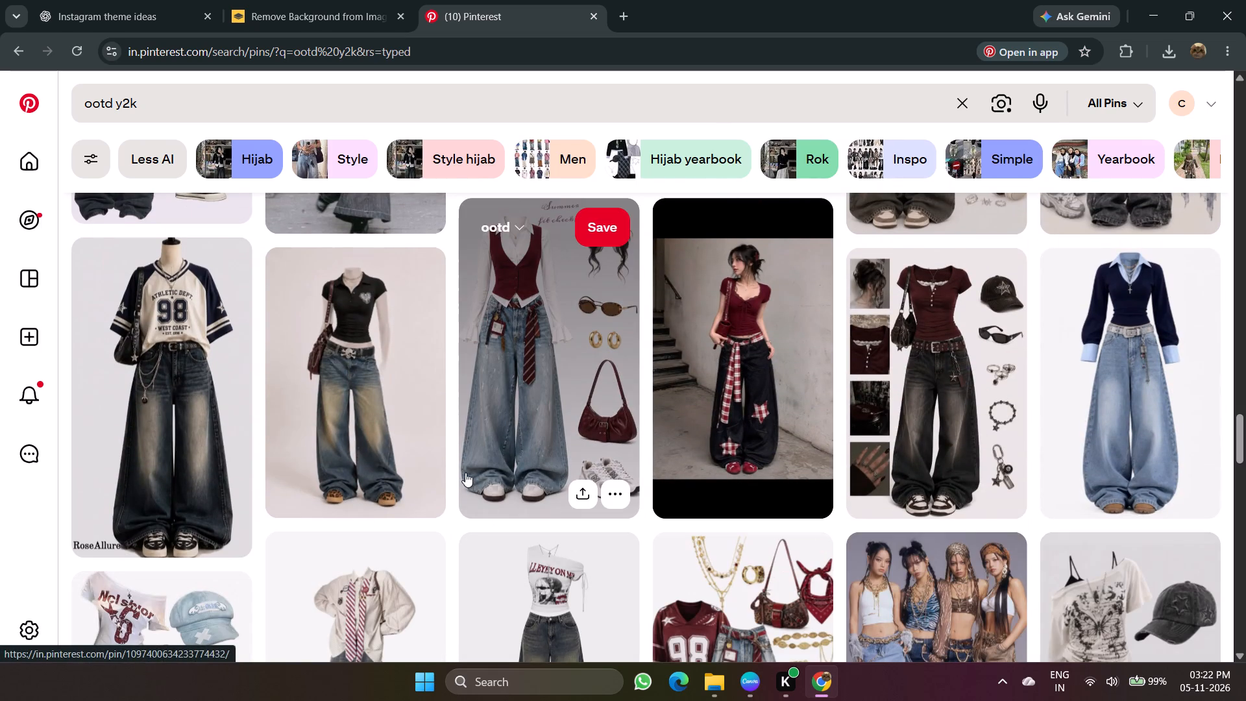
{"action": "scroll", "coordinate": [465, 473], "scroll_direction": "up", "scroll_amount": 10}
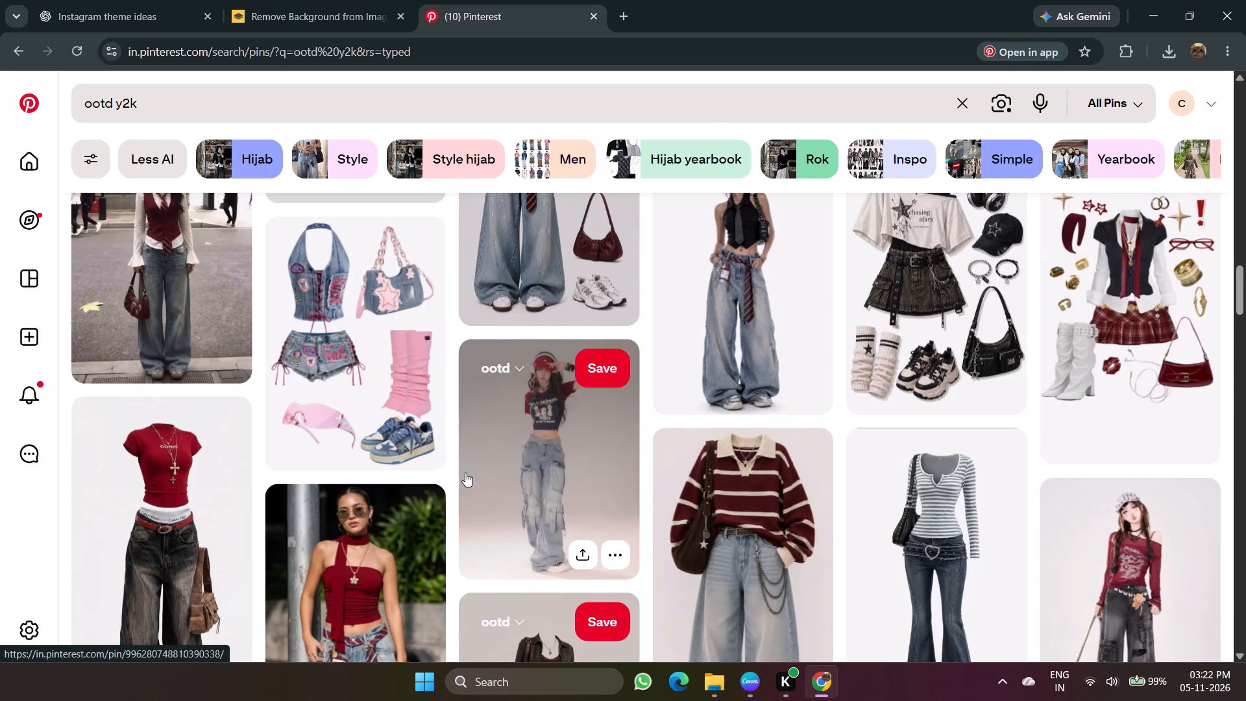
{"action": "scroll", "coordinate": [460, 494], "scroll_direction": "up", "scroll_amount": 9}
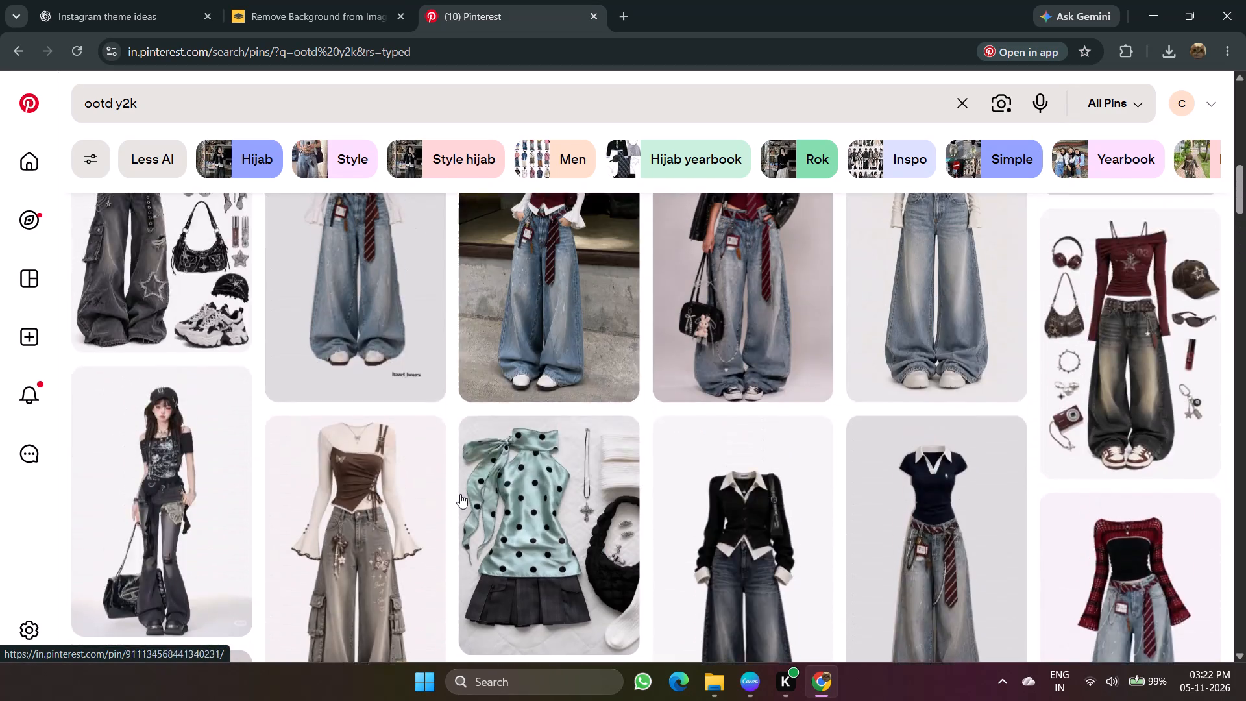
{"action": "scroll", "coordinate": [460, 494], "scroll_direction": "up", "scroll_amount": 8}
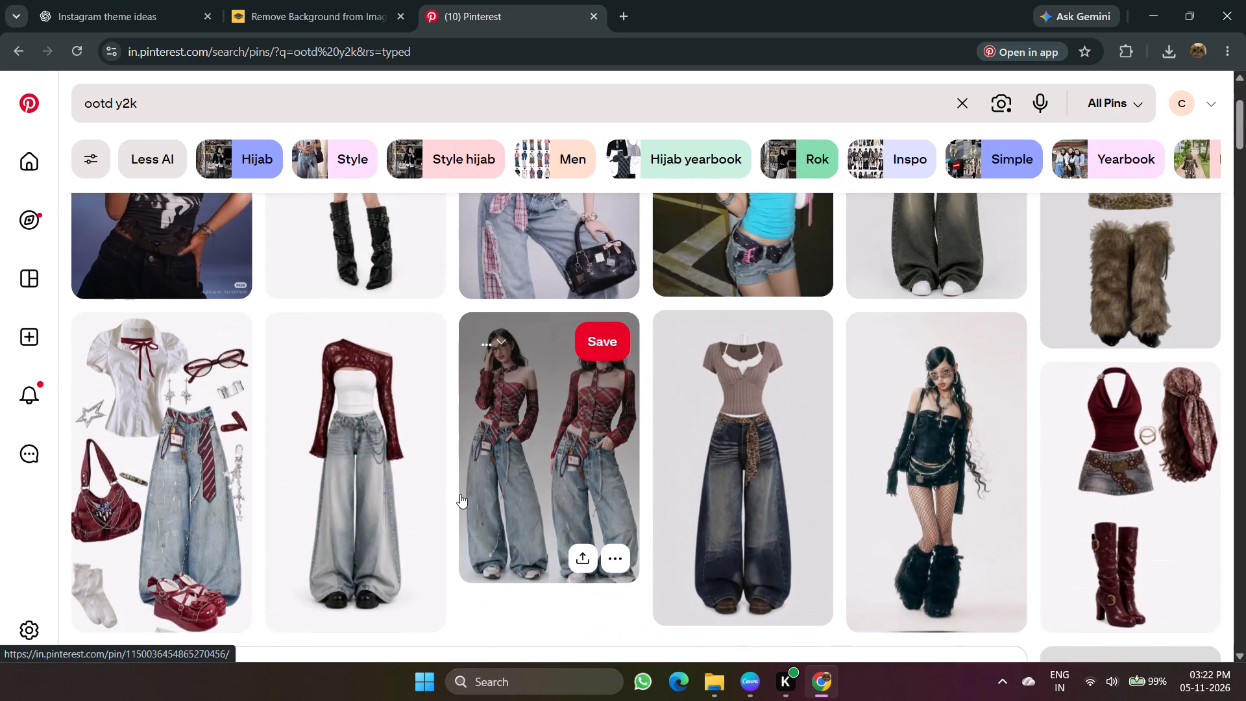
Browse further through the "ootd y2k" results for outfit photos that suit the Cherry Closet photo strip.
{"action": "scroll", "coordinate": [460, 494], "scroll_direction": "up", "scroll_amount": 3}
{"action": "scroll", "coordinate": [338, 367], "scroll_direction": "down", "scroll_amount": 2}
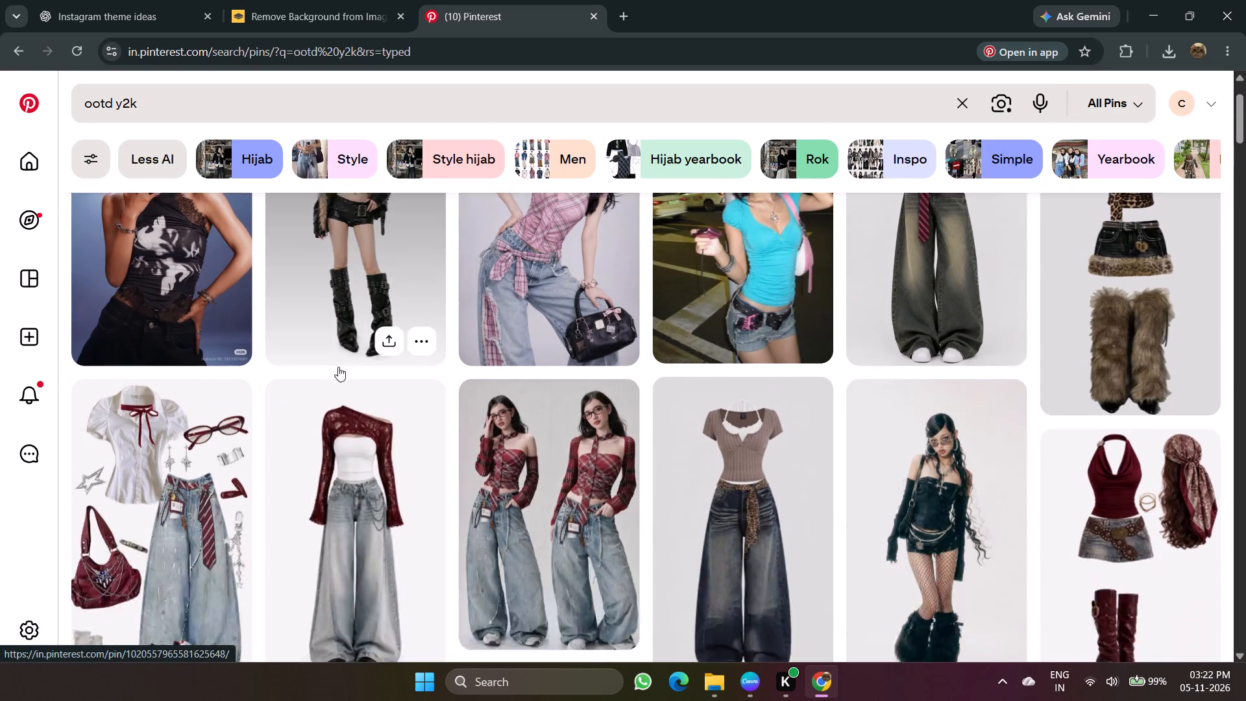
{"action": "scroll", "coordinate": [338, 367], "scroll_direction": "down", "scroll_amount": 19}
{"action": "scroll", "coordinate": [338, 367], "scroll_direction": "down", "scroll_amount": 2}
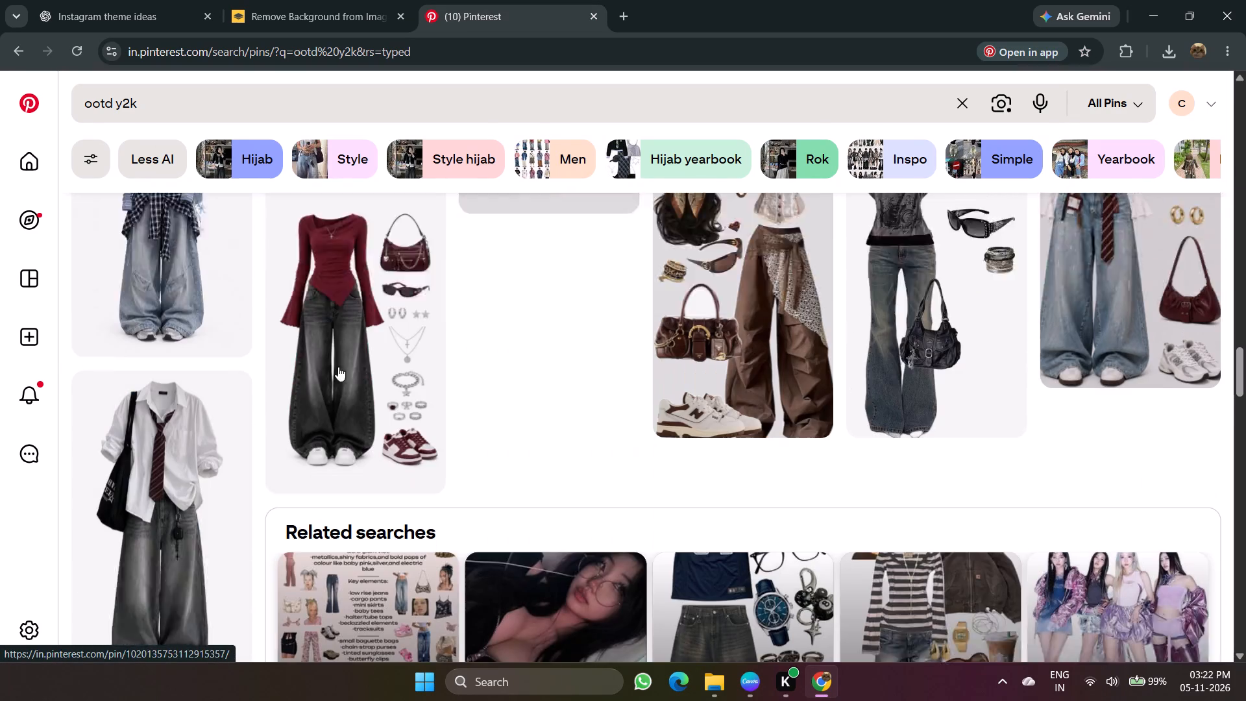
{"action": "scroll", "coordinate": [338, 367], "scroll_direction": "down", "scroll_amount": 7}
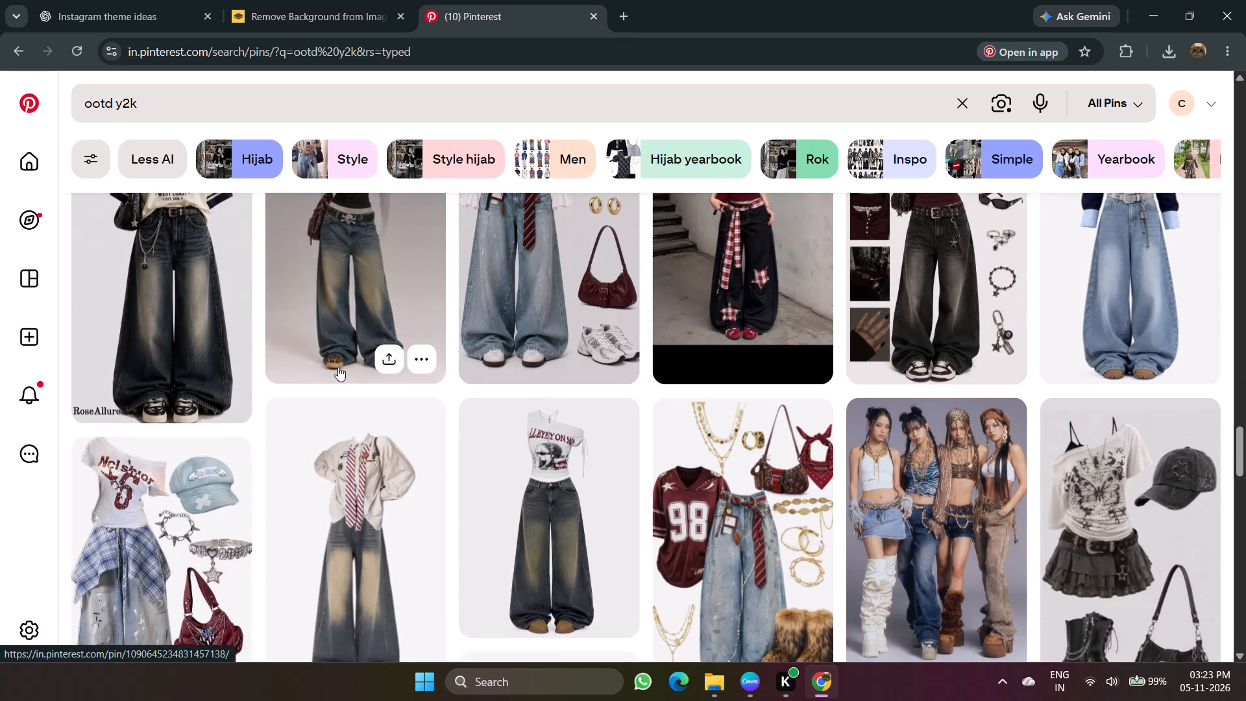
{"action": "scroll", "coordinate": [338, 367], "scroll_direction": "down", "scroll_amount": 5}
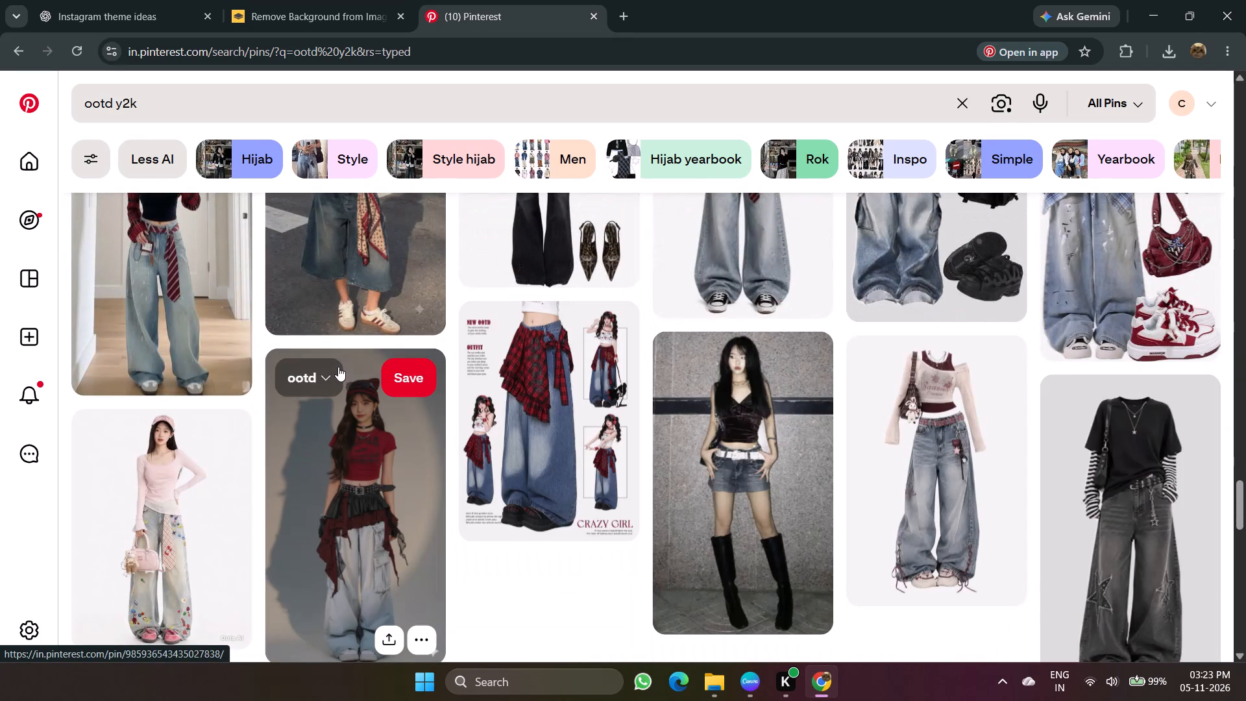
{"action": "scroll", "coordinate": [766, 476], "scroll_direction": "up", "scroll_amount": 1}
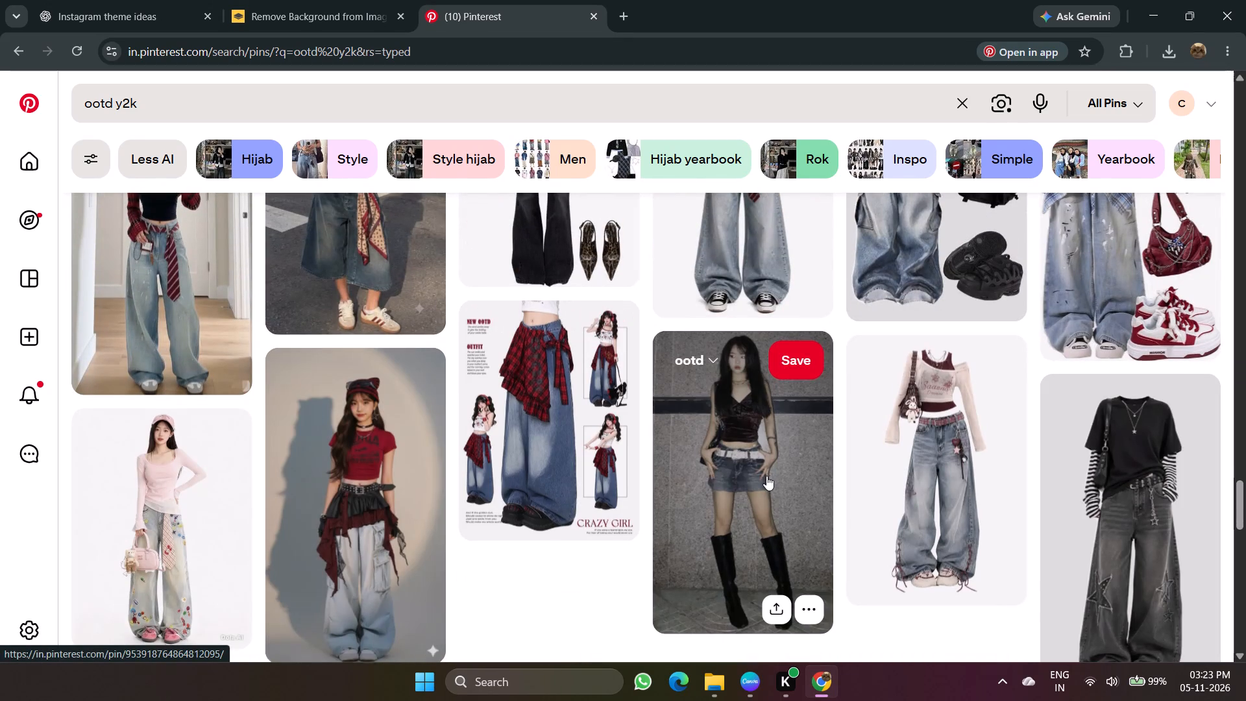
{"action": "scroll", "coordinate": [766, 476], "scroll_direction": "up", "scroll_amount": 3}
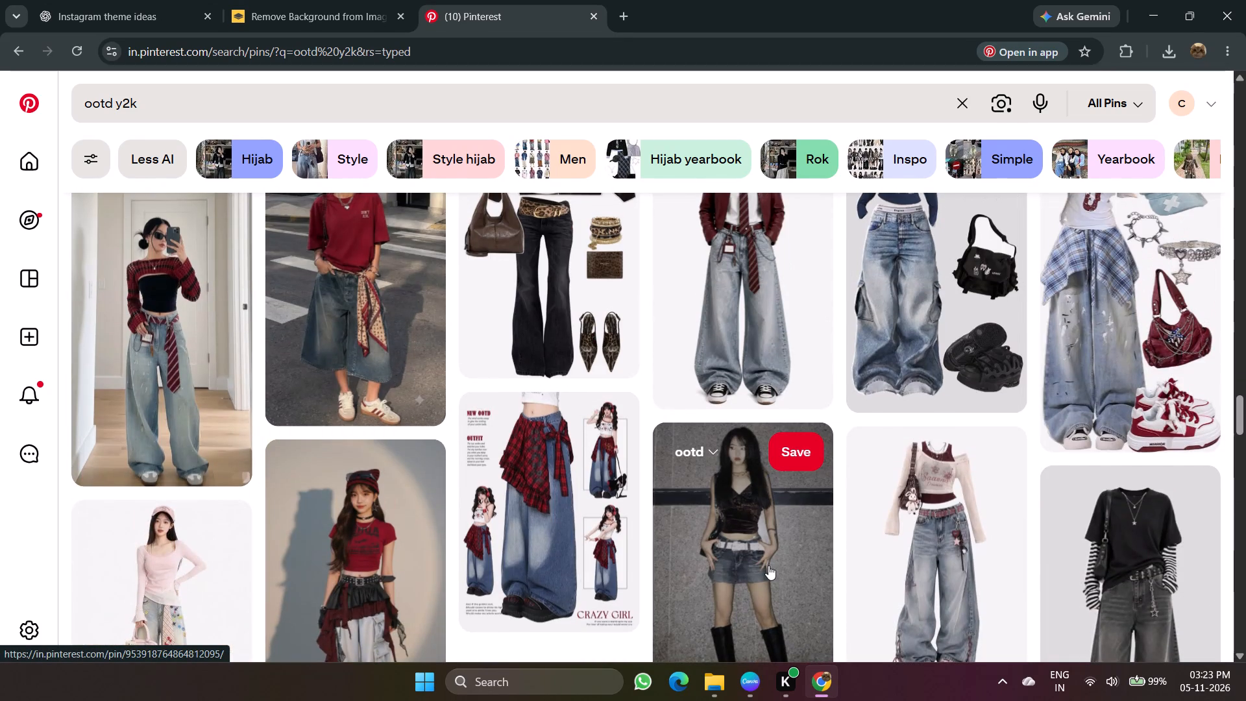
{"action": "scroll", "coordinate": [768, 565], "scroll_direction": "down", "scroll_amount": 3}
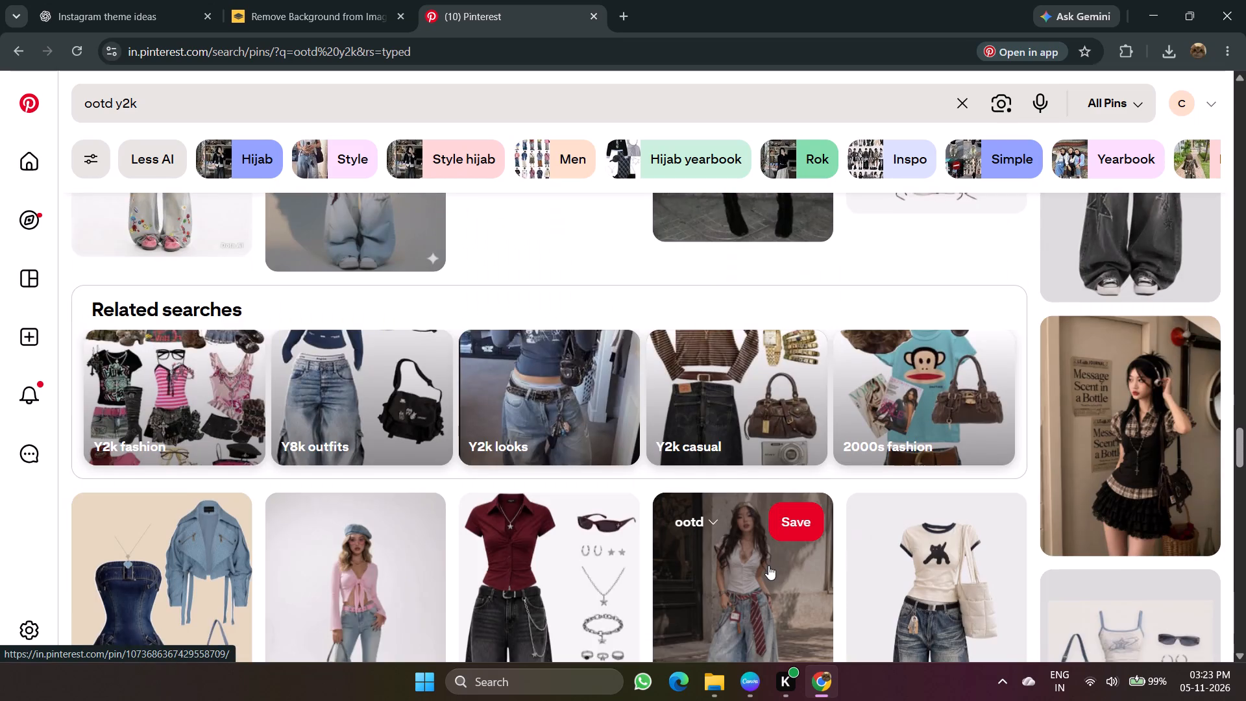
{"action": "scroll", "coordinate": [768, 565], "scroll_direction": "down", "scroll_amount": 2}
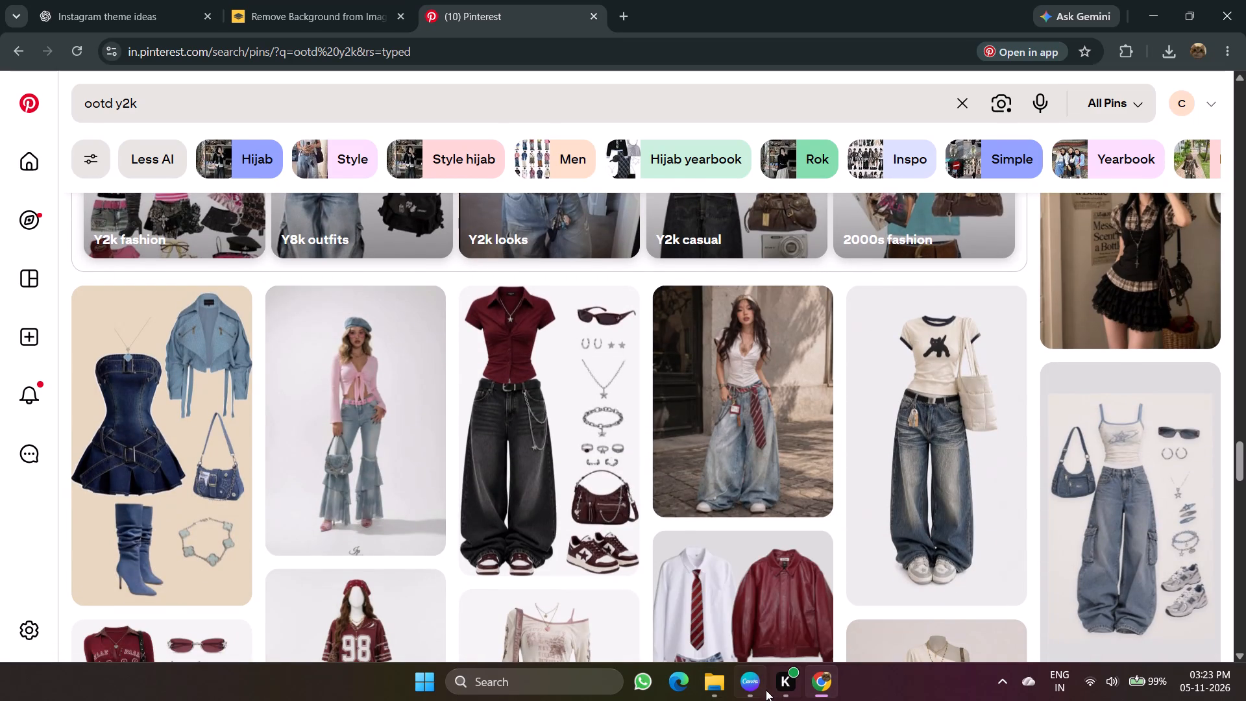
Switch to Canva to check the photo strip's empty frames on page 4, and return to the Pinterest results.
{"action": "left_click", "coordinate": [766, 690]}
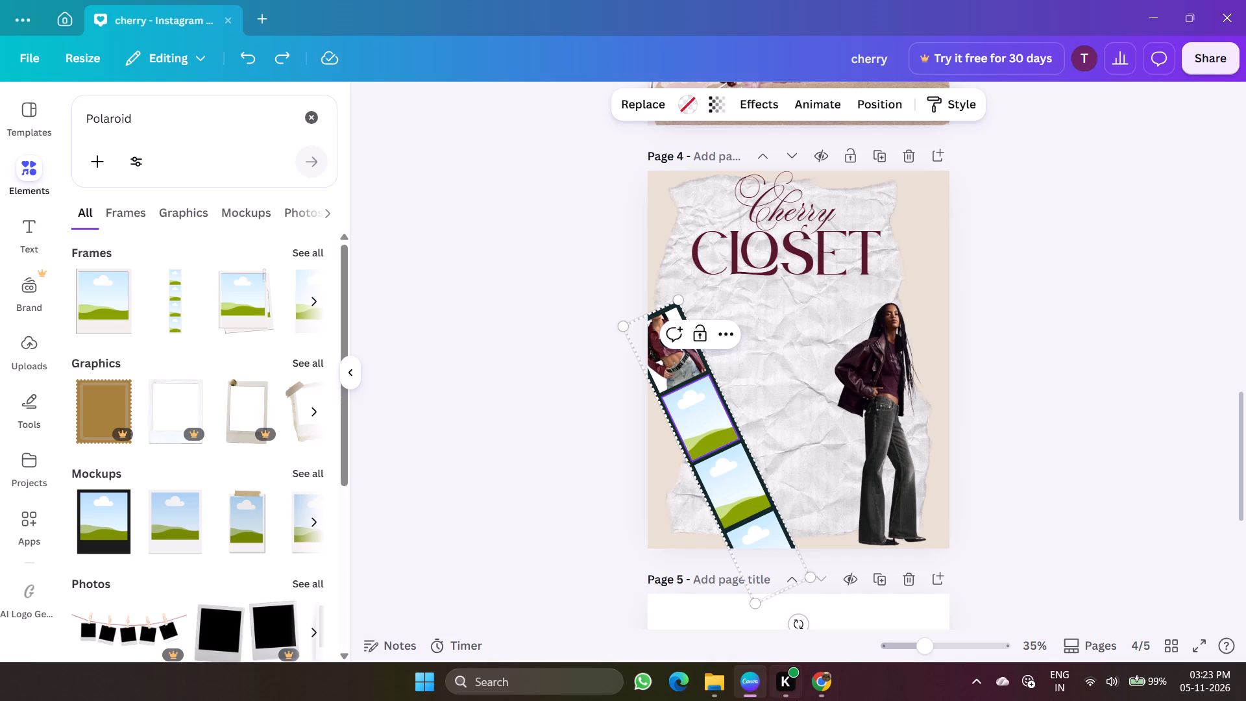
{"action": "left_click", "coordinate": [826, 686]}
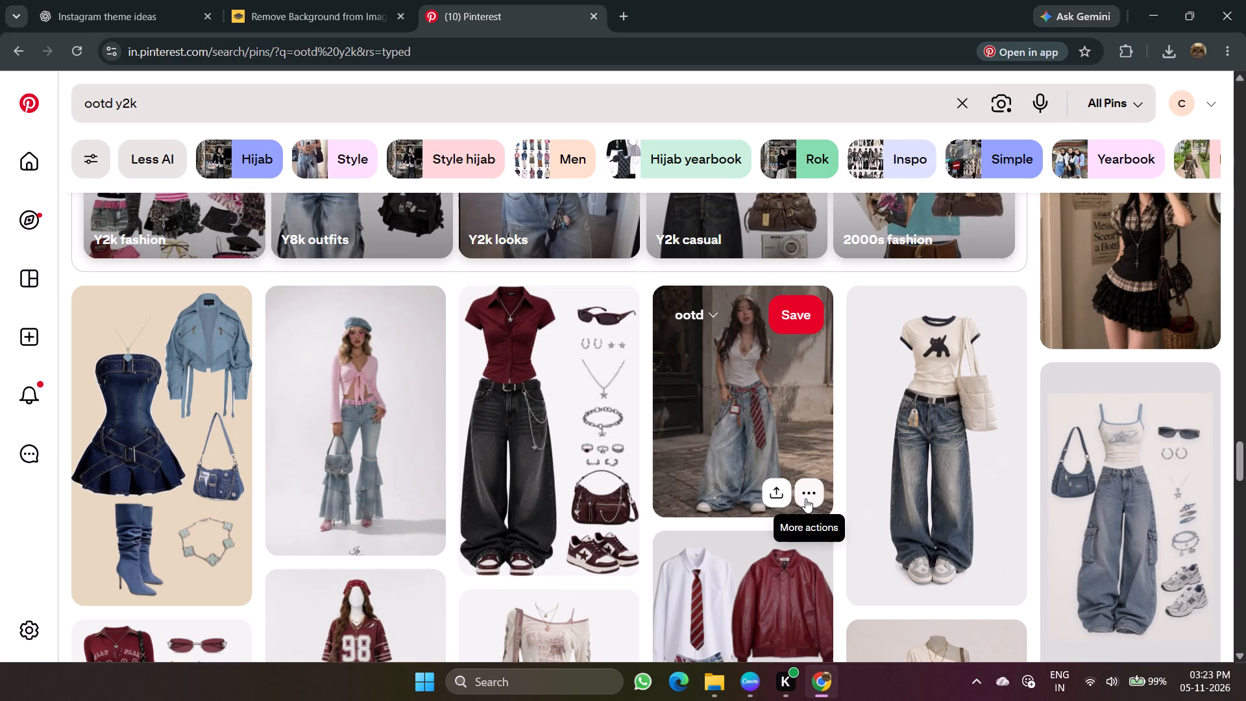
Look deeper in the "ootd y2k" results and open the pin of the woman in a dark collared top beside clothing racks.
{"action": "scroll", "coordinate": [805, 498], "scroll_direction": "down", "scroll_amount": 7}
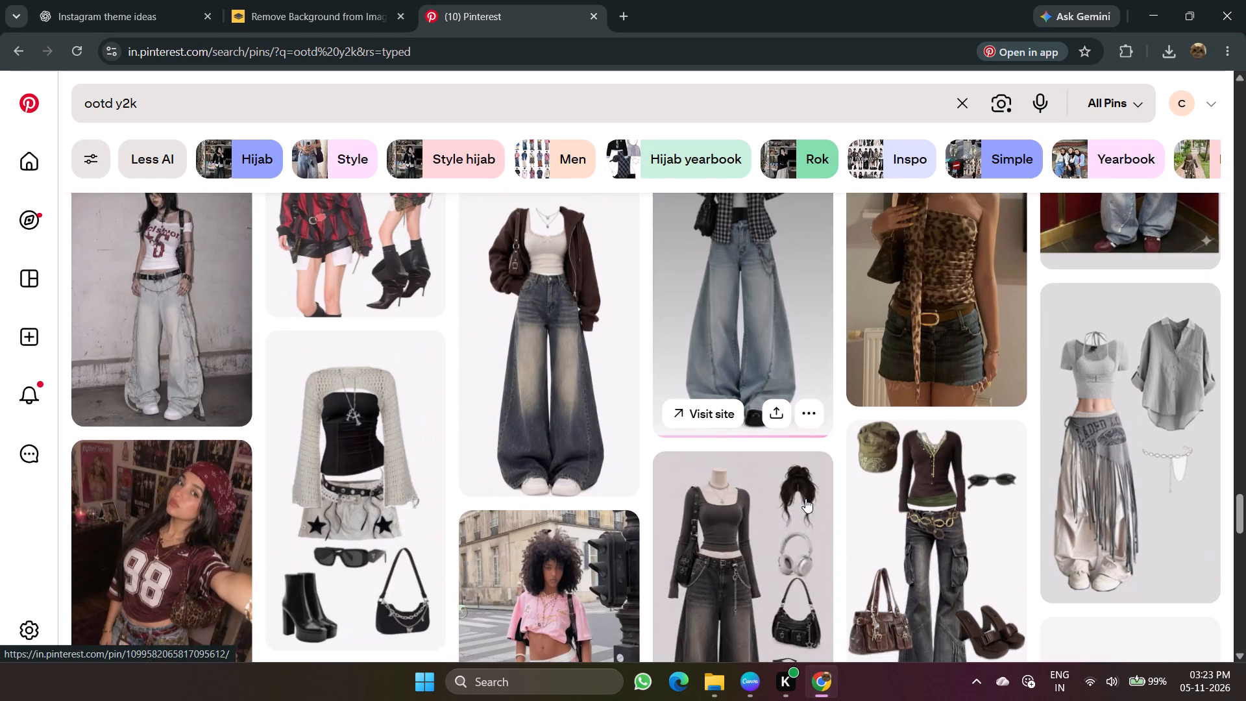
{"action": "scroll", "coordinate": [805, 498], "scroll_direction": "down", "scroll_amount": 2}
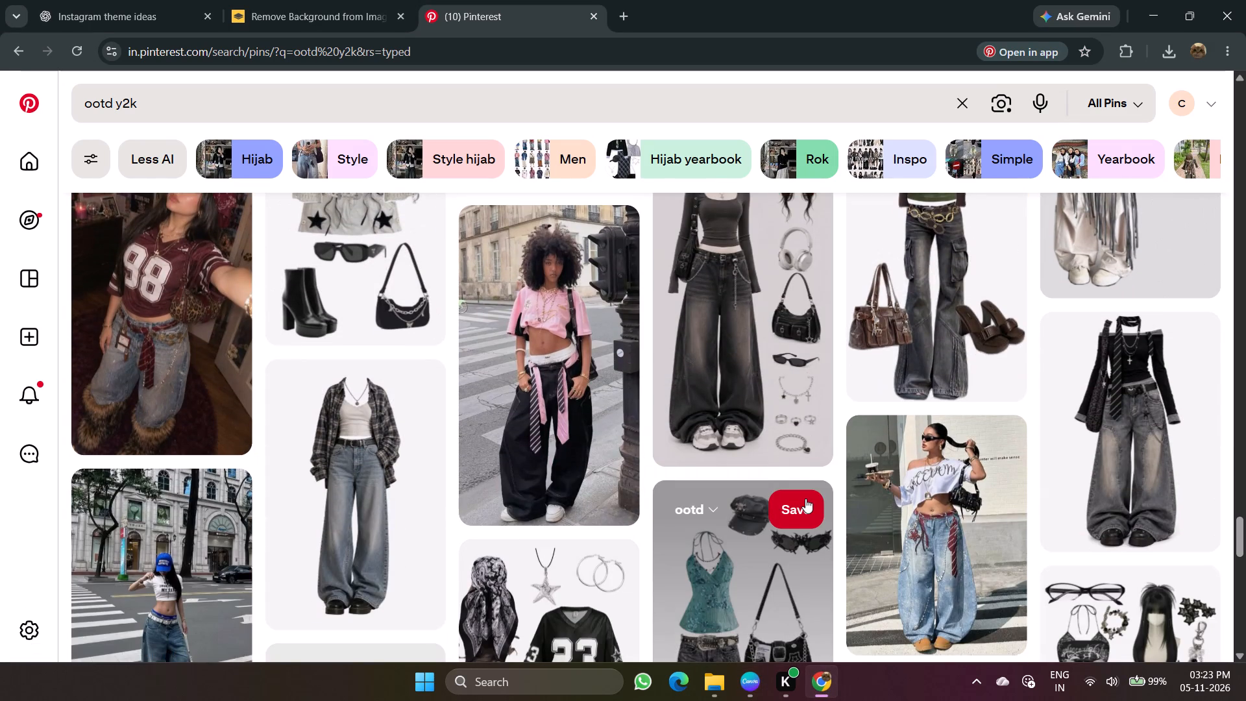
{"action": "scroll", "coordinate": [805, 498], "scroll_direction": "down", "scroll_amount": 5}
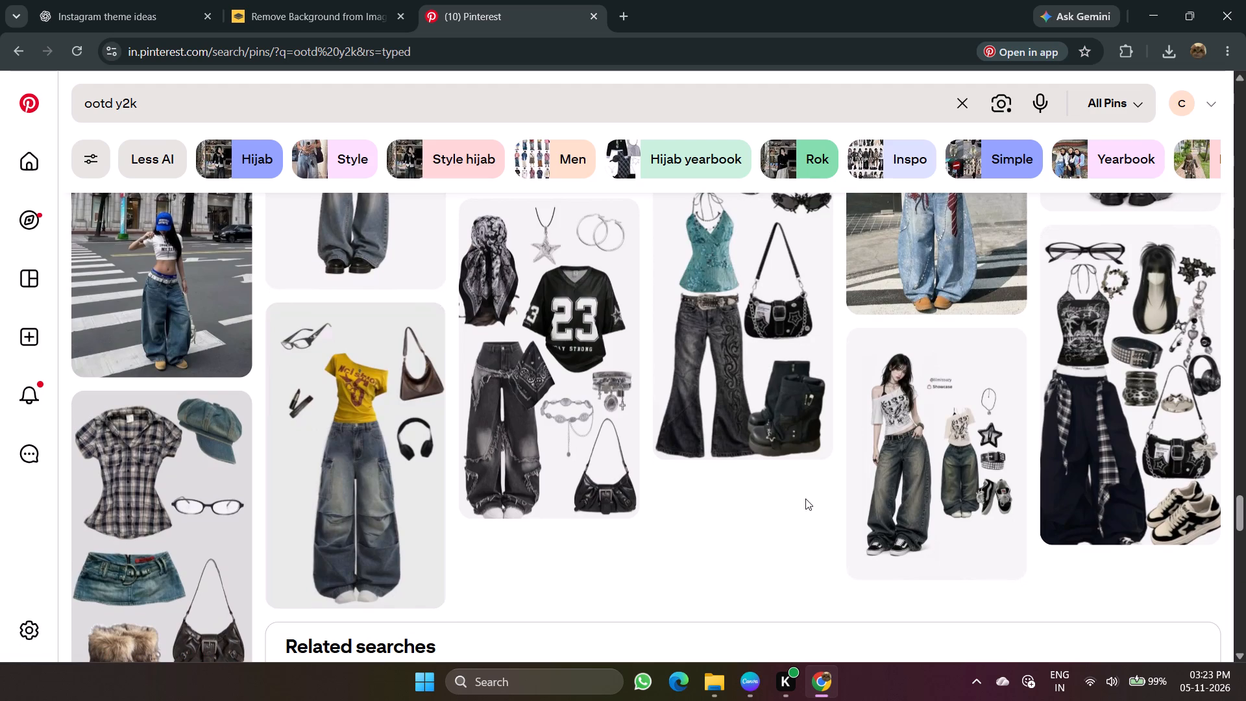
{"action": "scroll", "coordinate": [805, 498], "scroll_direction": "down", "scroll_amount": 4}
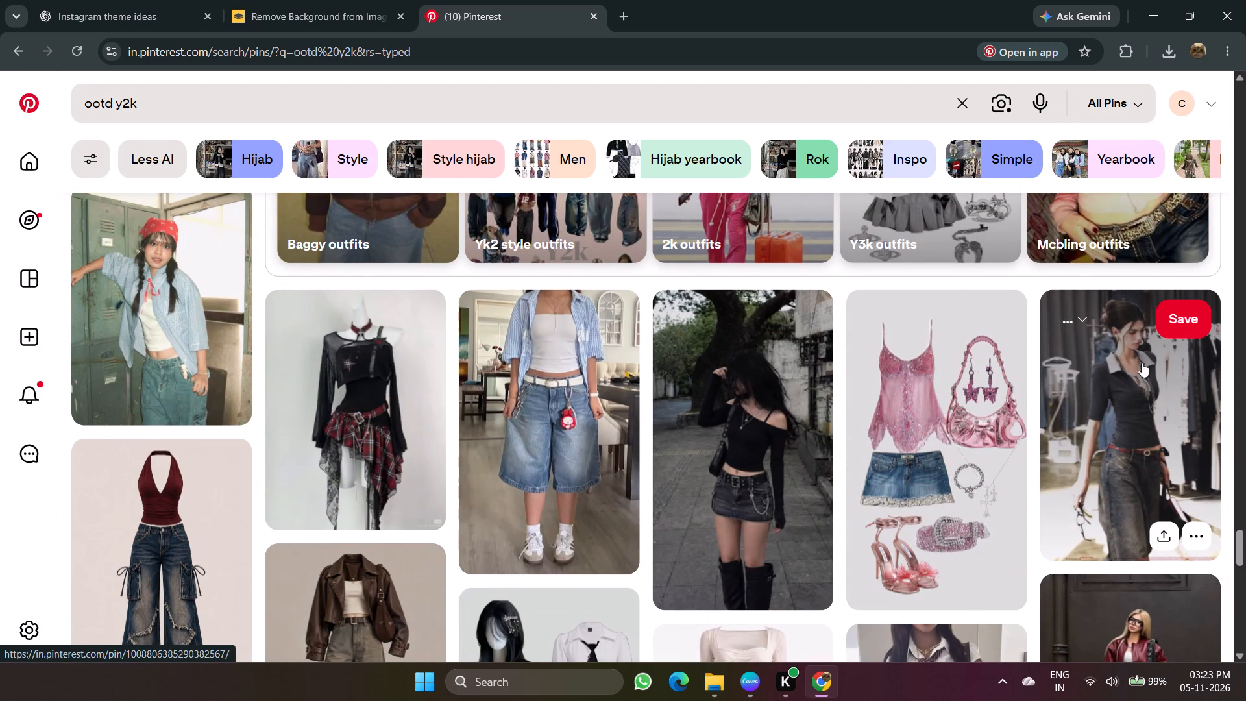
{"action": "left_click", "coordinate": [1145, 381]}
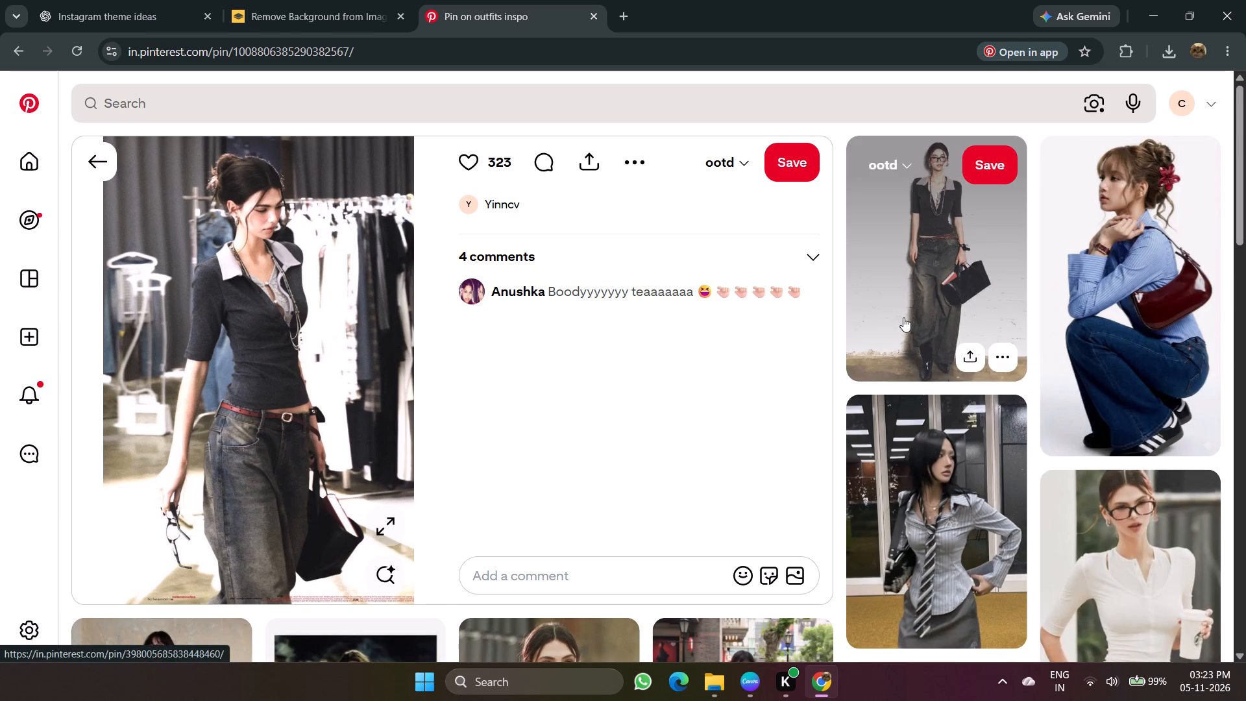
Open the related "Ootd" pin of the woman in a dark collared top and baggy jeans, and download its image.
{"action": "left_click", "coordinate": [918, 238]}
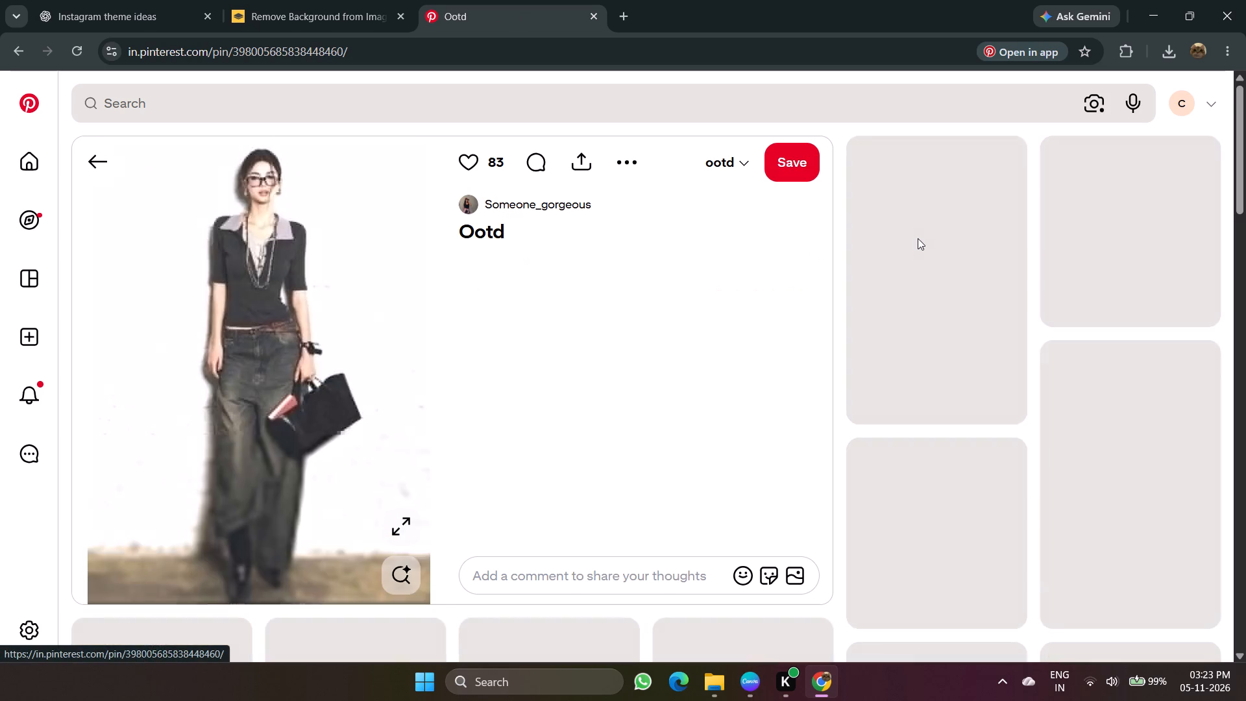
{"action": "left_click", "coordinate": [624, 156]}
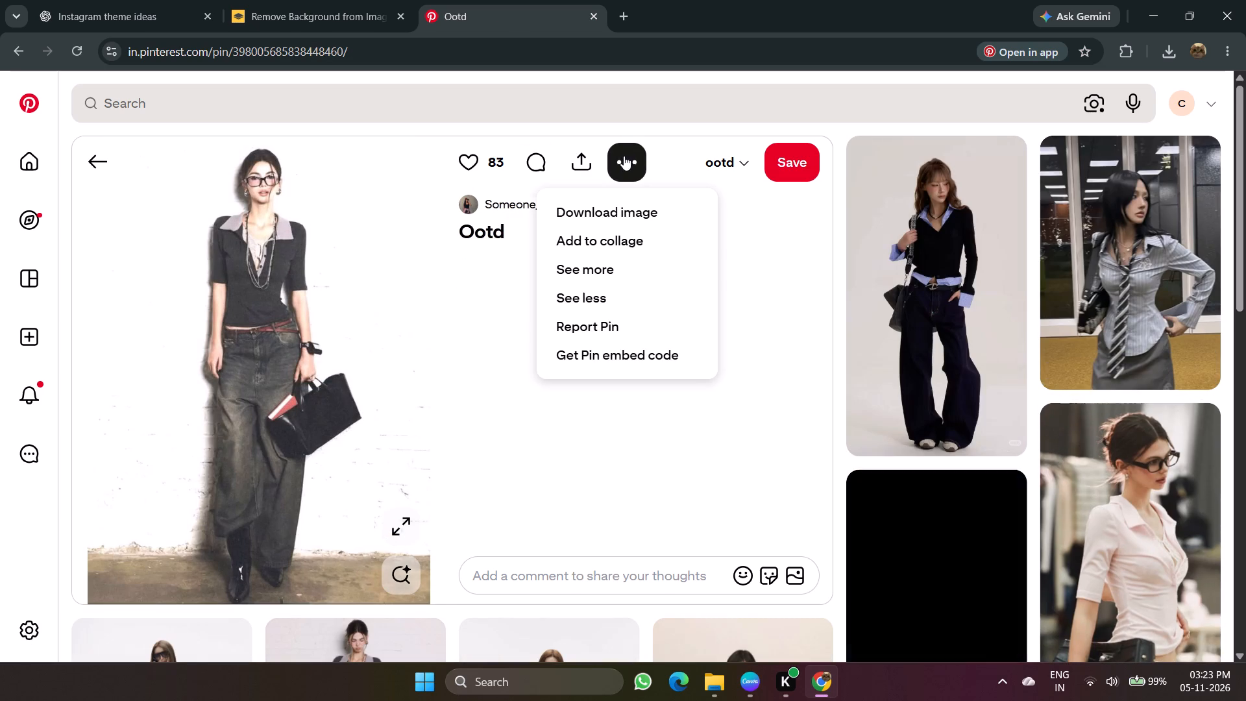
{"action": "left_click", "coordinate": [611, 223]}
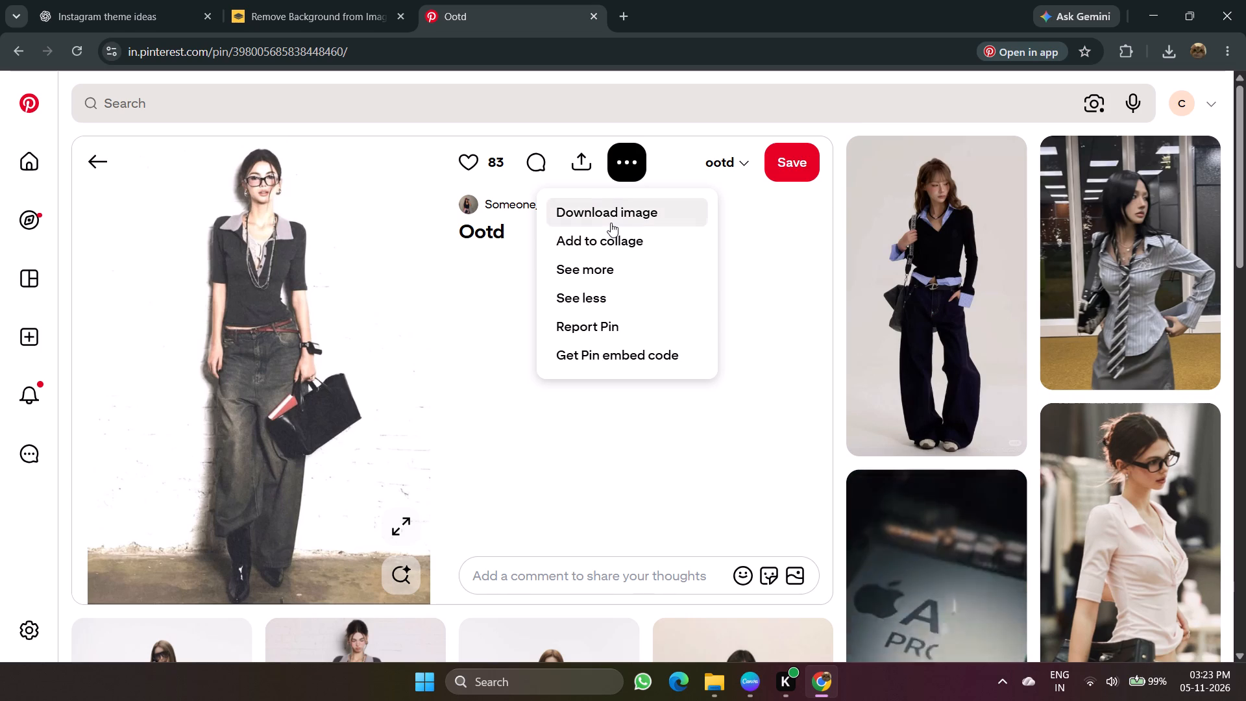
Look through the pins related to the downloaded one, then return to the previous outfit pin and examine its related outfits.
{"action": "scroll", "coordinate": [903, 497], "scroll_direction": "down", "scroll_amount": 2}
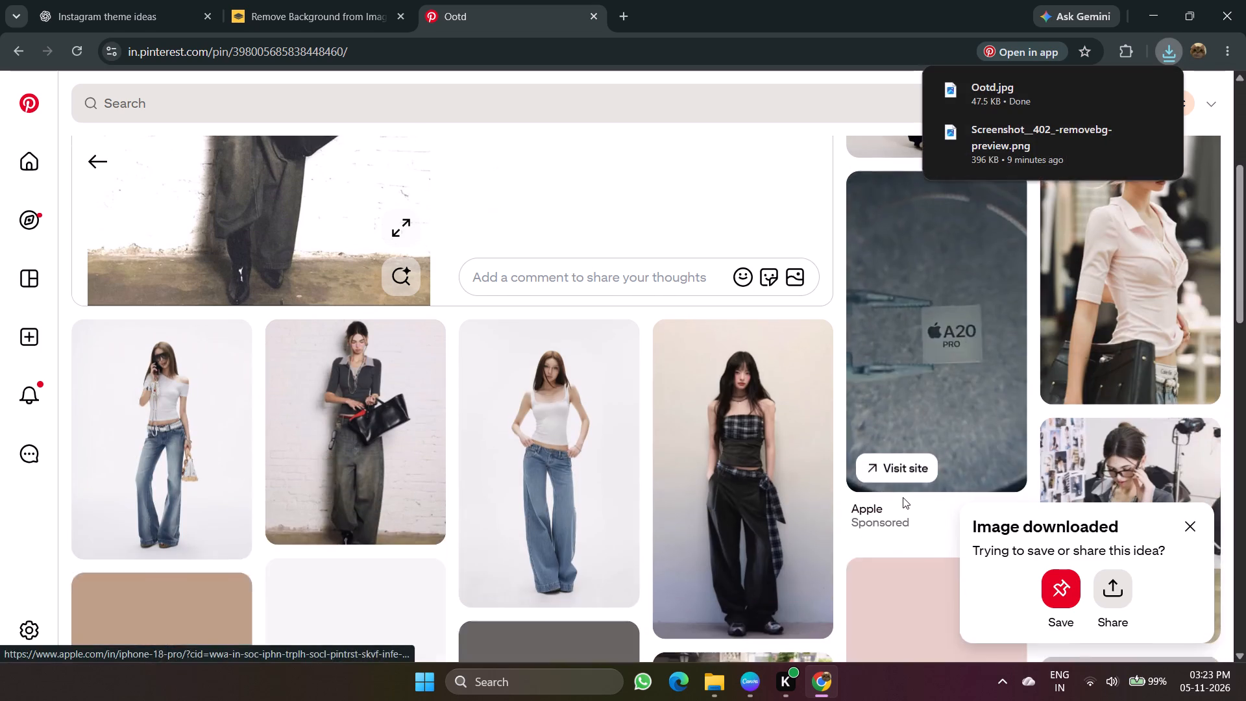
{"action": "scroll", "coordinate": [903, 497], "scroll_direction": "down", "scroll_amount": 2}
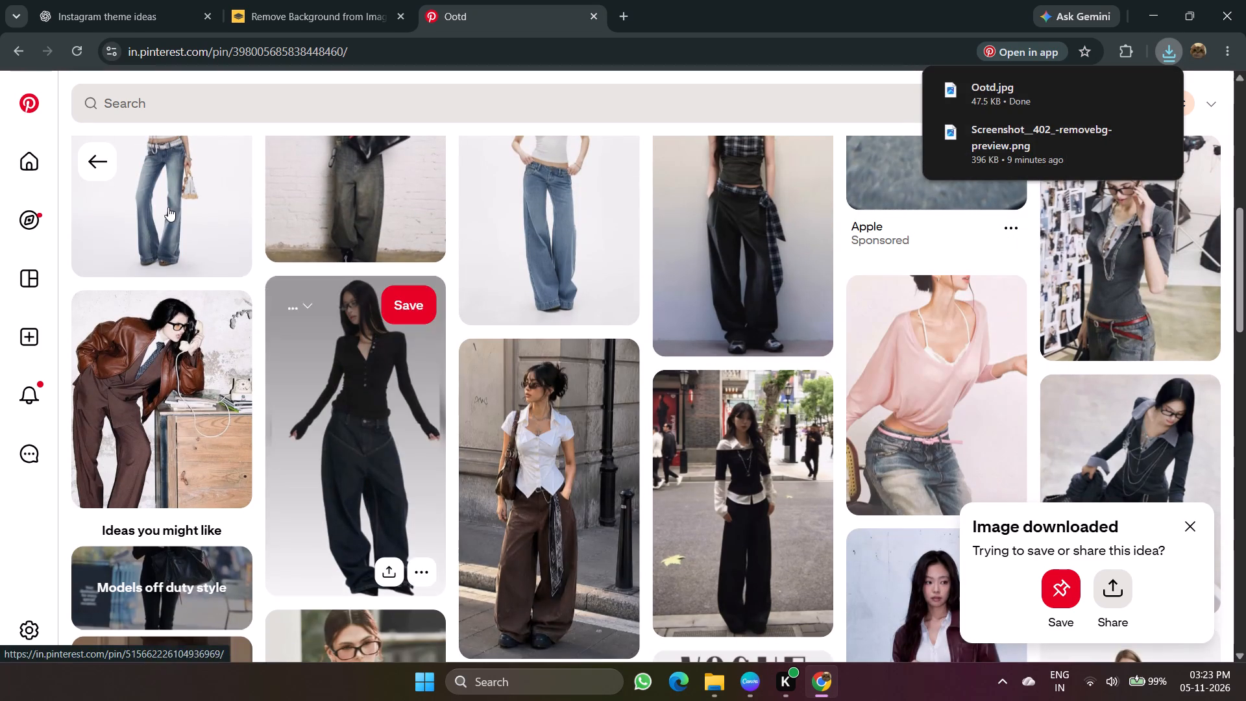
{"action": "left_click", "coordinate": [102, 146]}
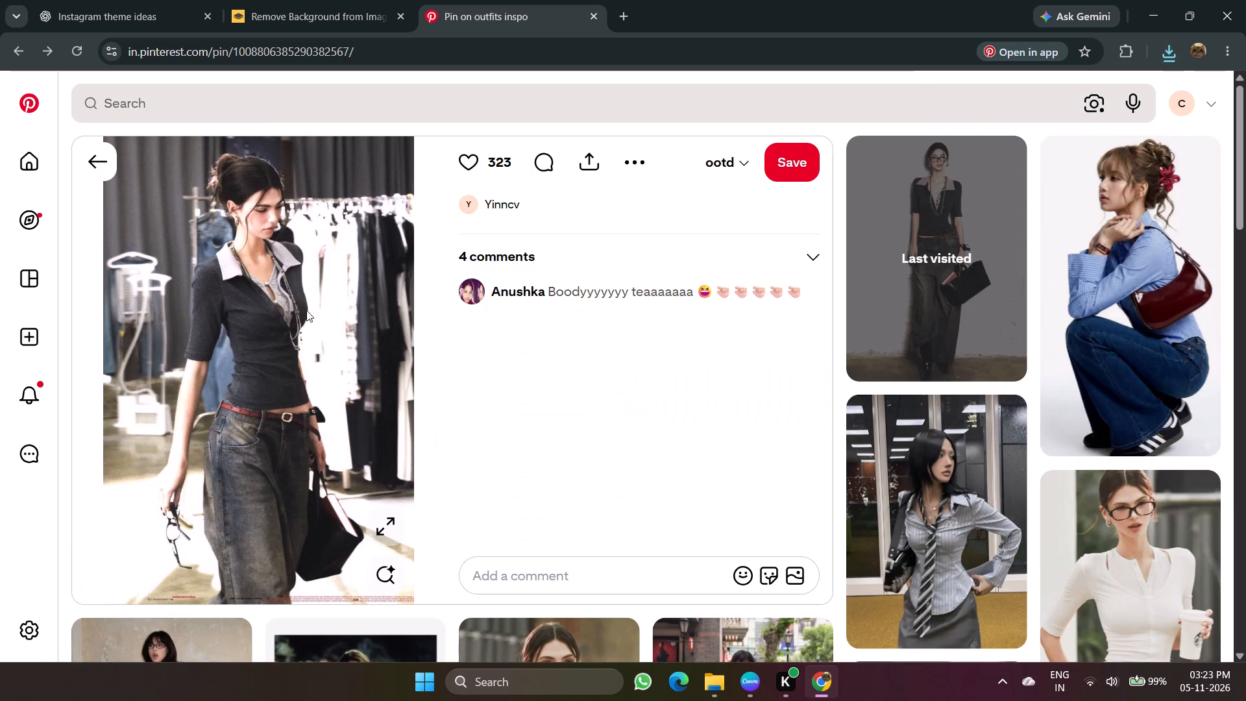
{"action": "scroll", "coordinate": [343, 328], "scroll_direction": "down", "scroll_amount": 6}
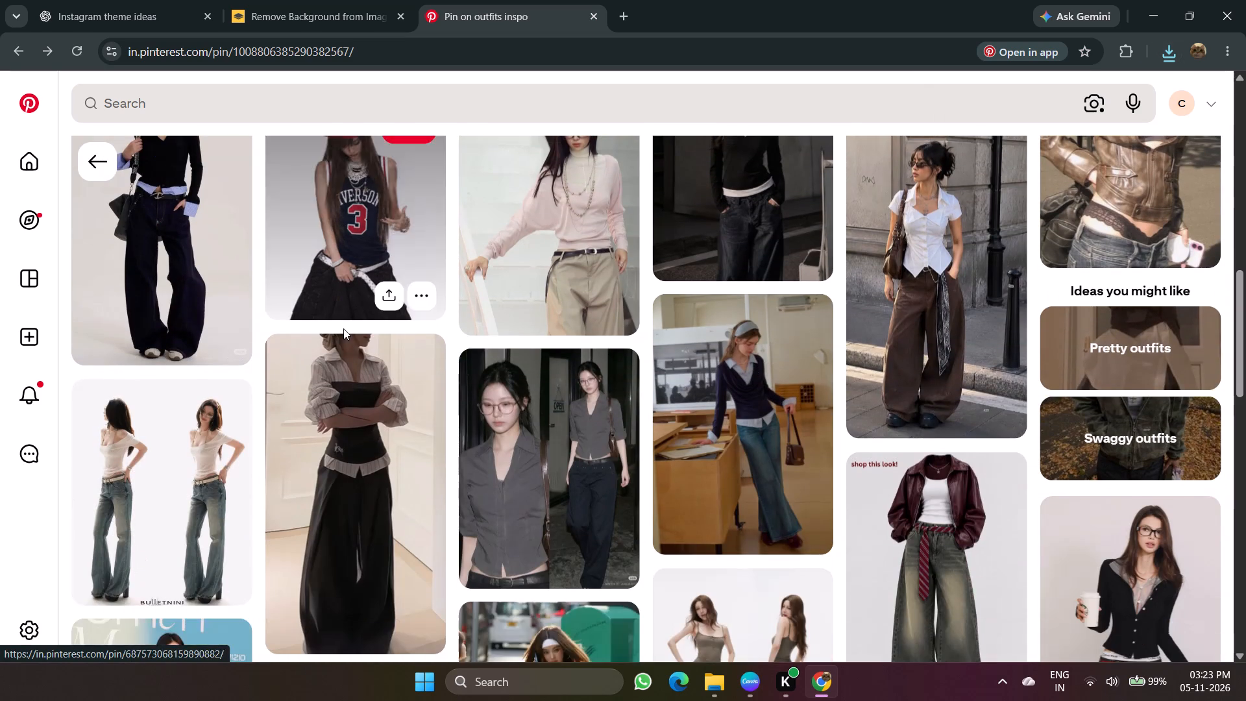
{"action": "scroll", "coordinate": [343, 328], "scroll_direction": "down", "scroll_amount": 5}
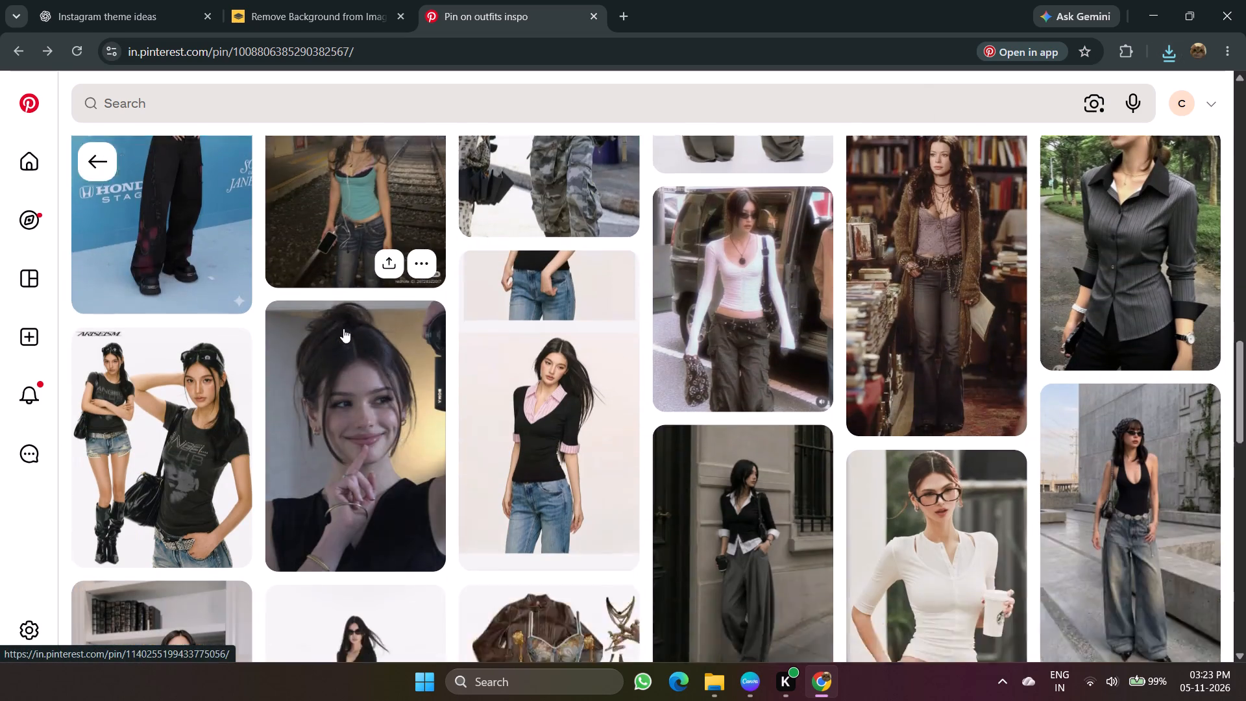
{"action": "scroll", "coordinate": [343, 328], "scroll_direction": "down", "scroll_amount": 3}
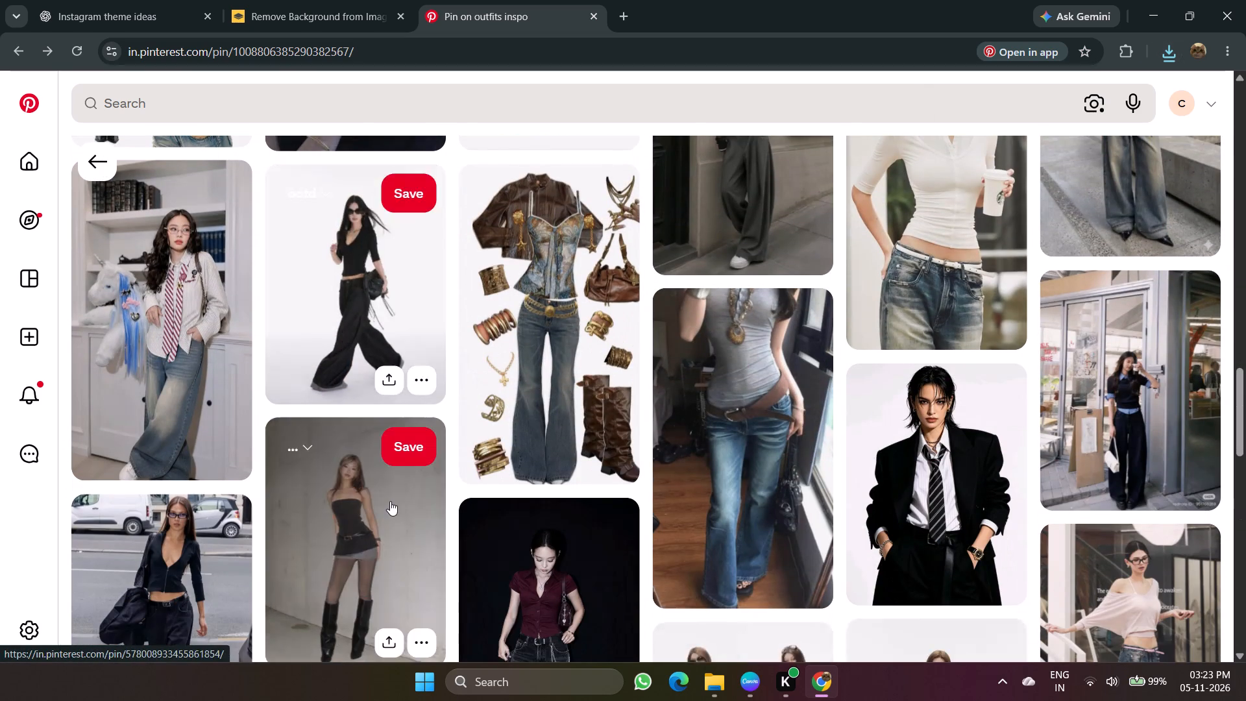
{"action": "scroll", "coordinate": [390, 501], "scroll_direction": "down", "scroll_amount": 5}
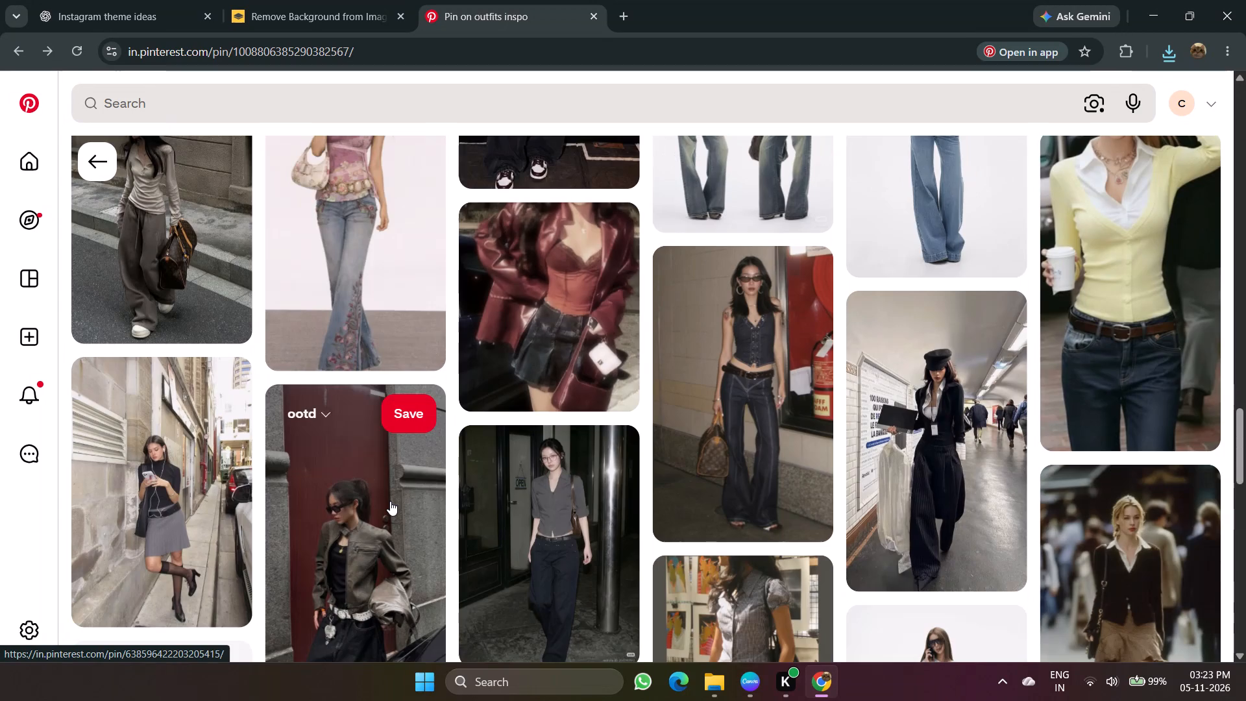
{"action": "scroll", "coordinate": [390, 501], "scroll_direction": "down", "scroll_amount": 2}
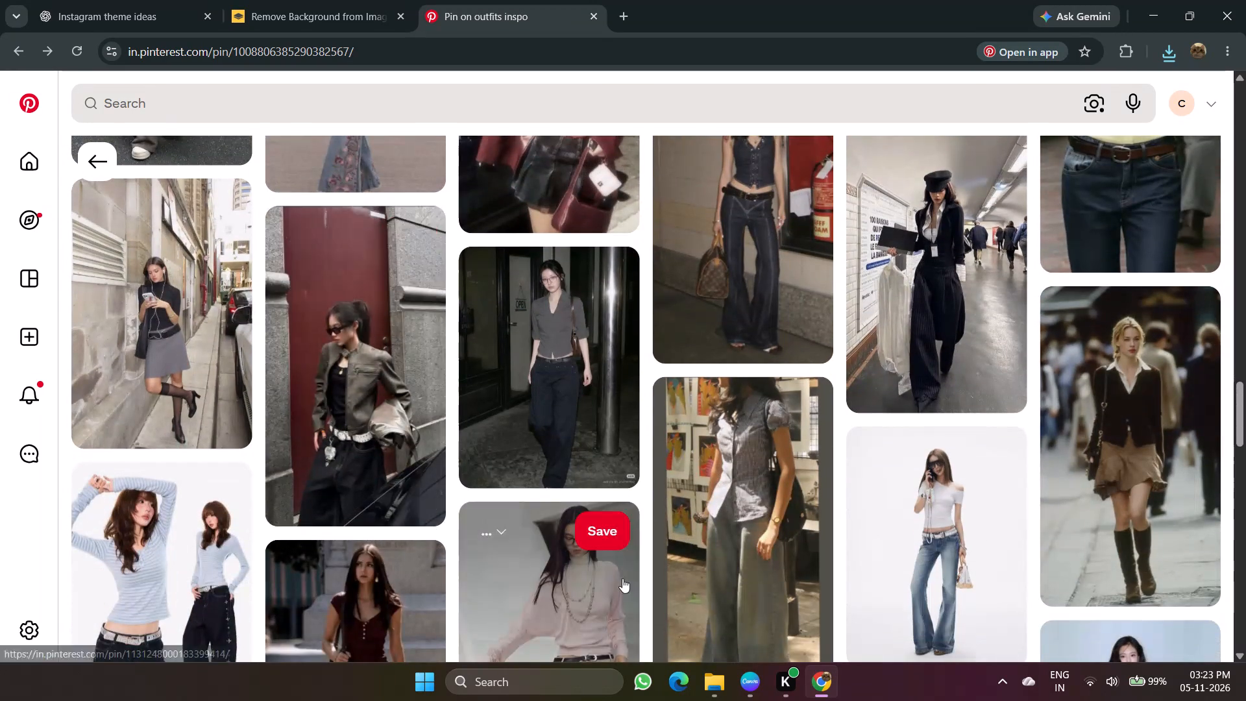
{"action": "scroll", "coordinate": [622, 578], "scroll_direction": "down", "scroll_amount": 3}
{"action": "scroll", "coordinate": [622, 578], "scroll_direction": "up", "scroll_amount": 1}
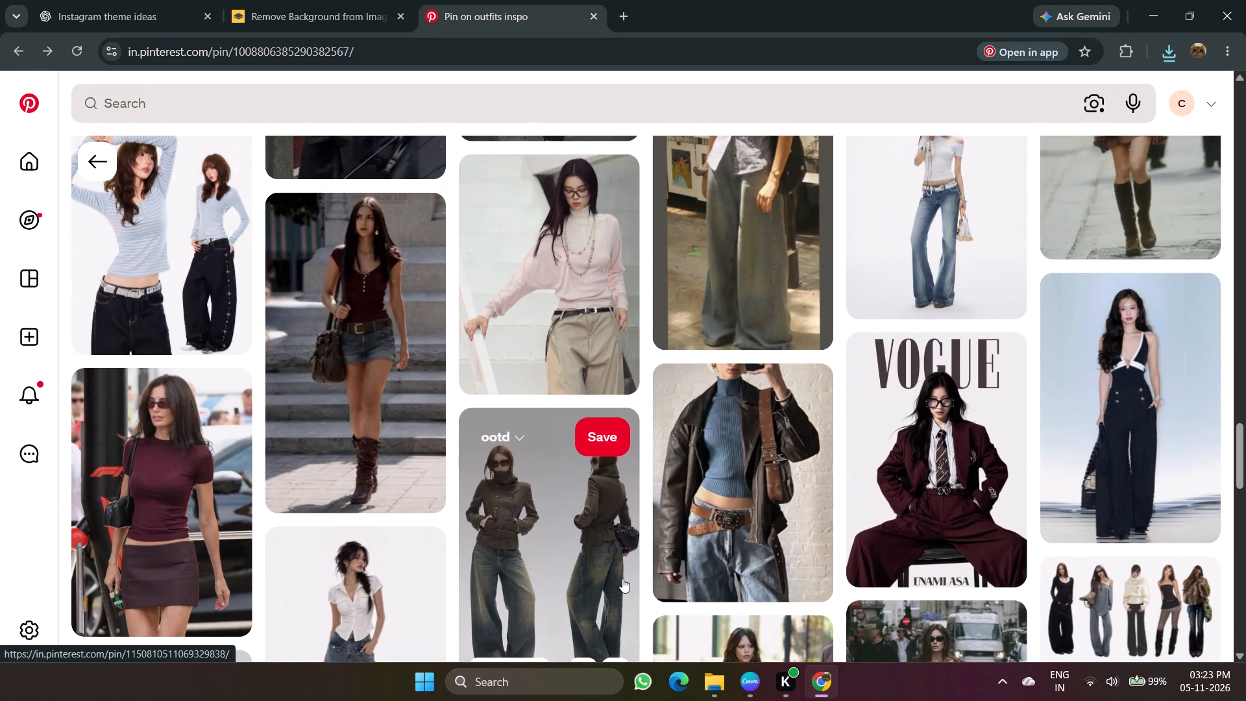
{"action": "scroll", "coordinate": [622, 578], "scroll_direction": "down", "scroll_amount": 1}
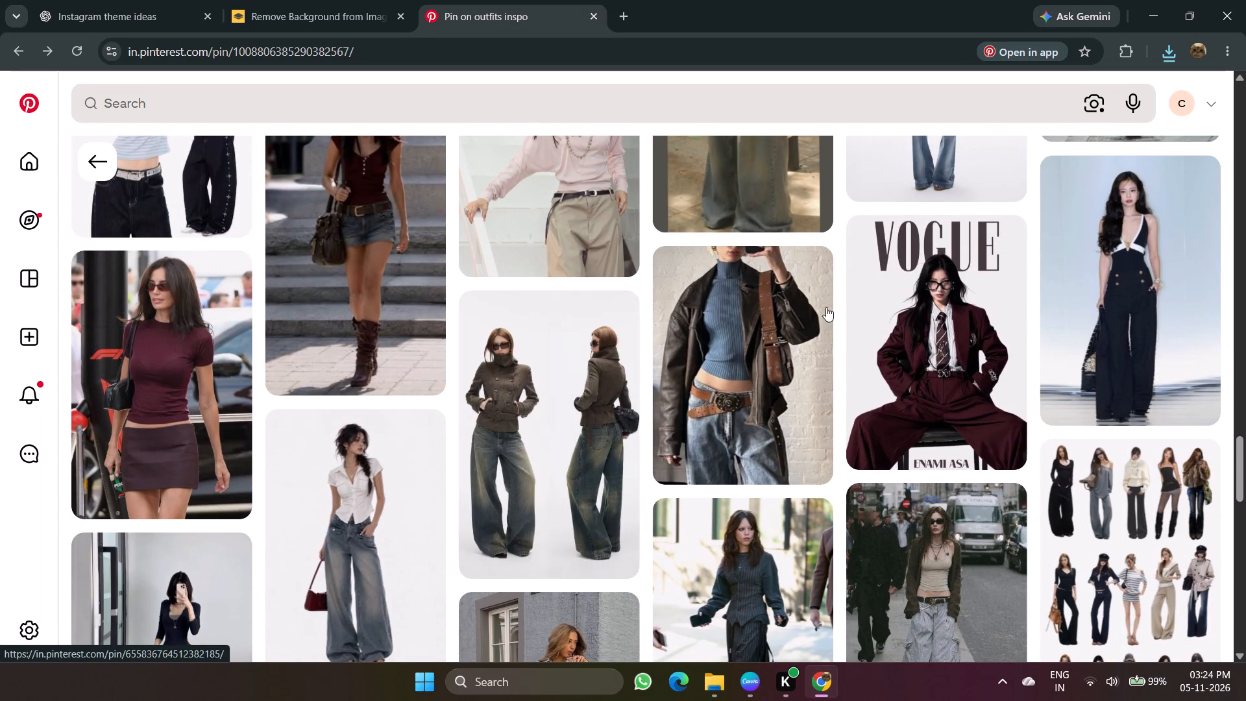
{"action": "scroll", "coordinate": [815, 413], "scroll_direction": "down", "scroll_amount": 3}
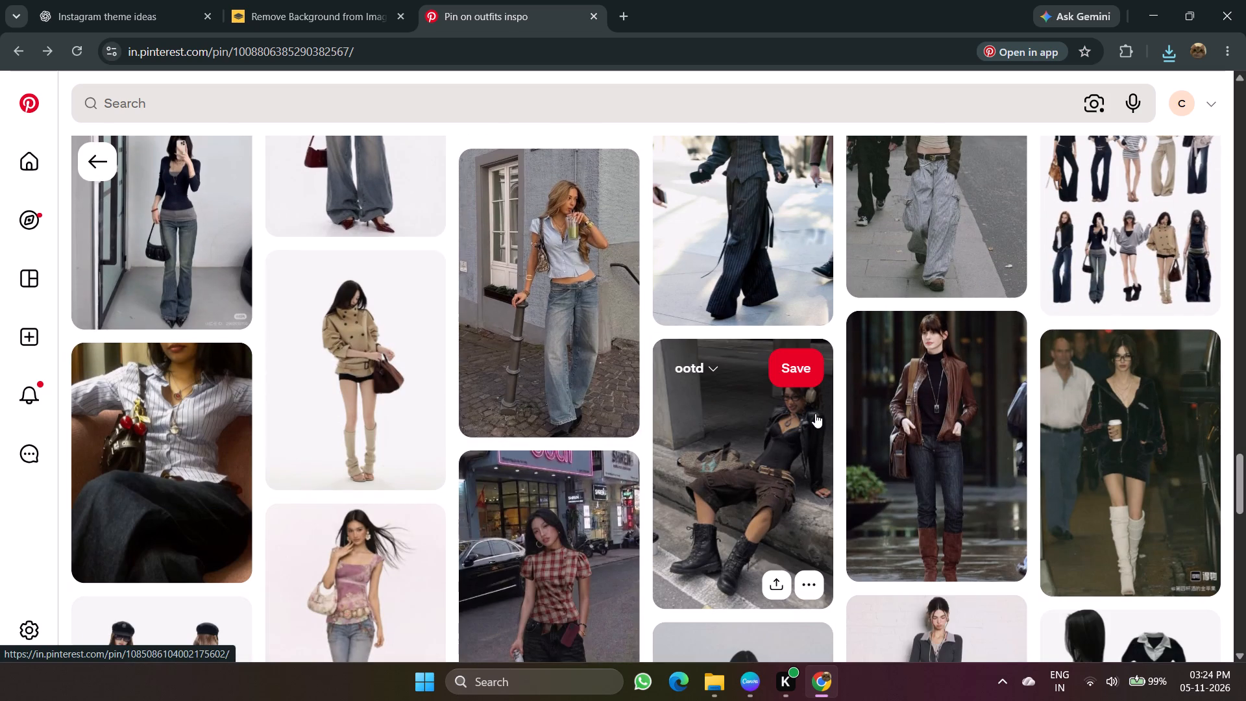
{"action": "scroll", "coordinate": [815, 413], "scroll_direction": "down", "scroll_amount": 4}
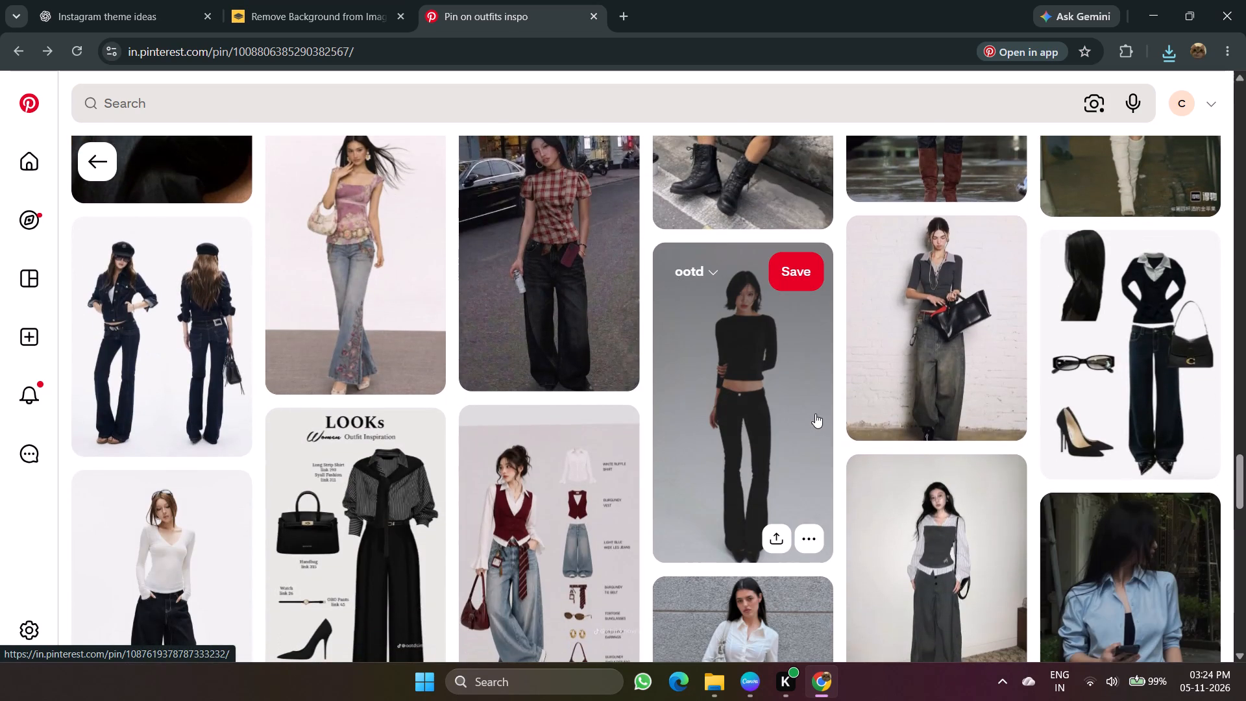
{"action": "scroll", "coordinate": [815, 413], "scroll_direction": "down", "scroll_amount": 10}
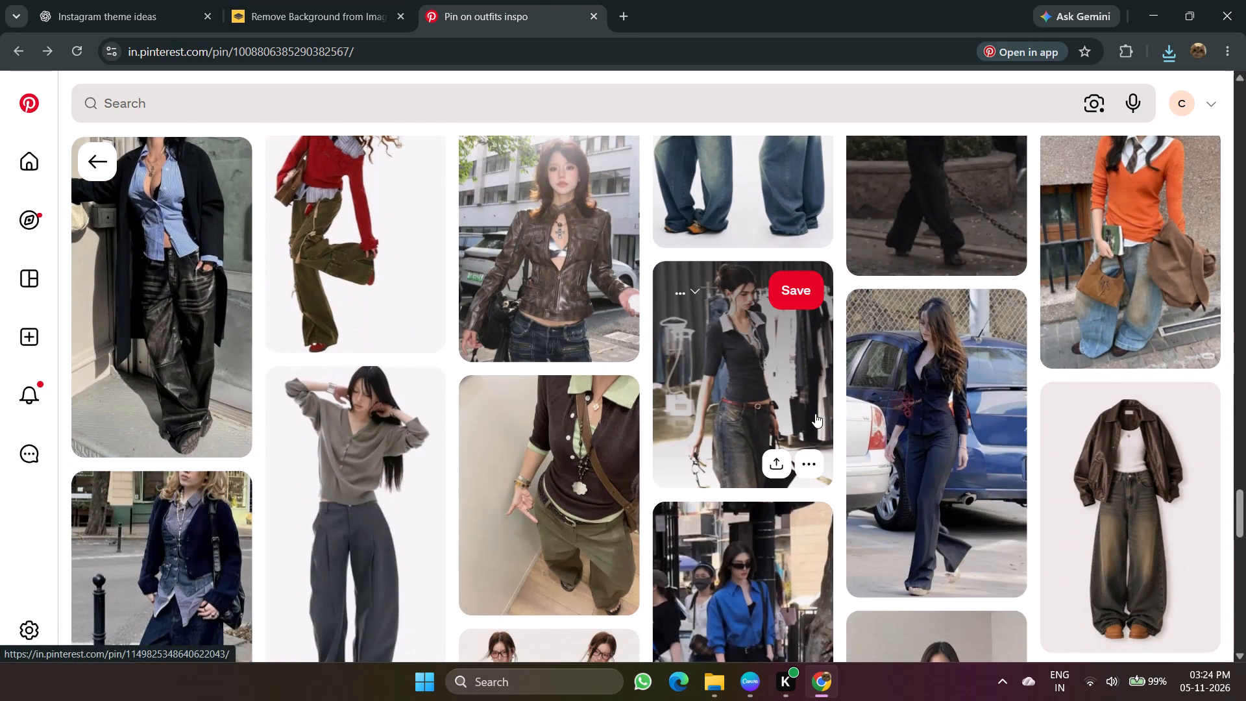
{"action": "scroll", "coordinate": [815, 413], "scroll_direction": "down", "scroll_amount": 3}
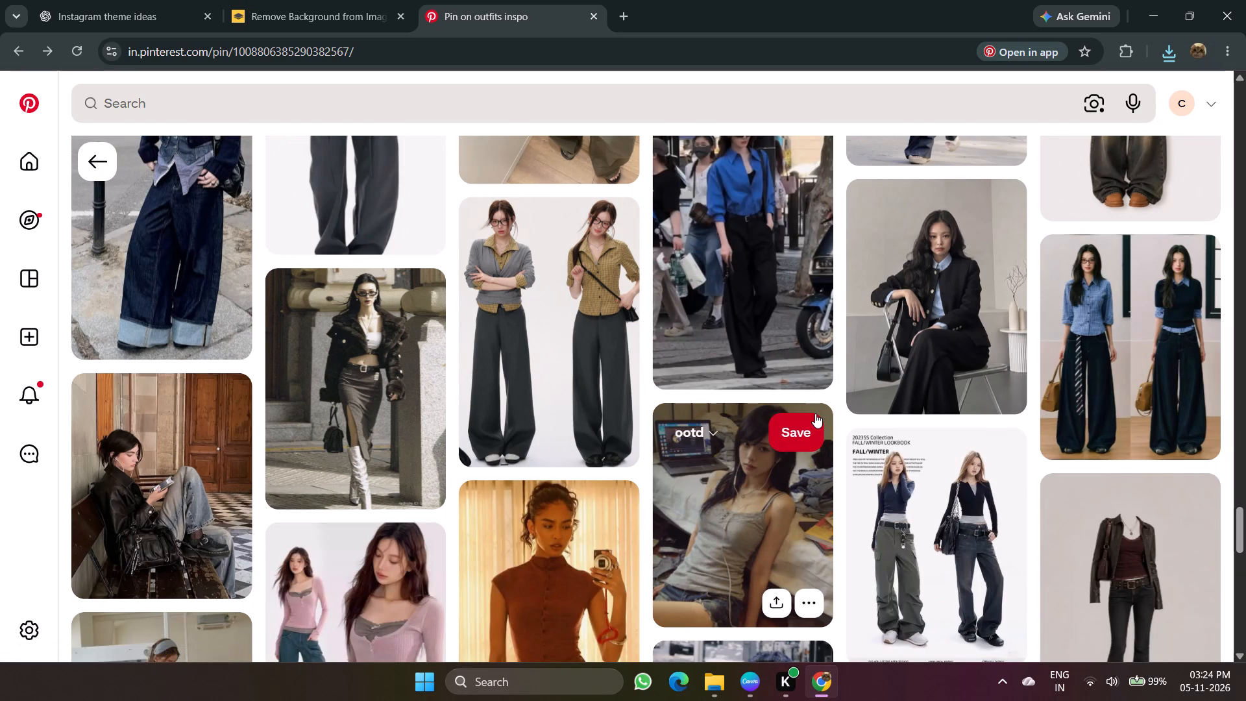
{"action": "scroll", "coordinate": [557, 508], "scroll_direction": "down", "scroll_amount": 5}
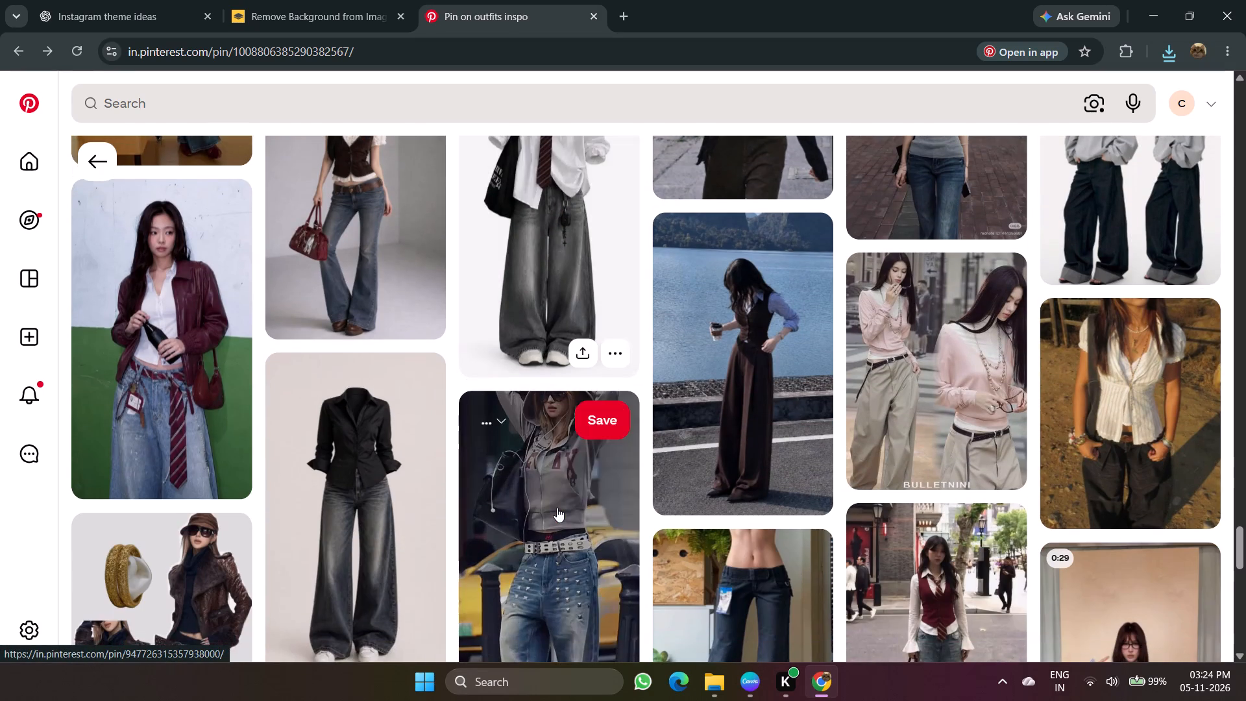
{"action": "scroll", "coordinate": [557, 508], "scroll_direction": "down", "scroll_amount": 6}
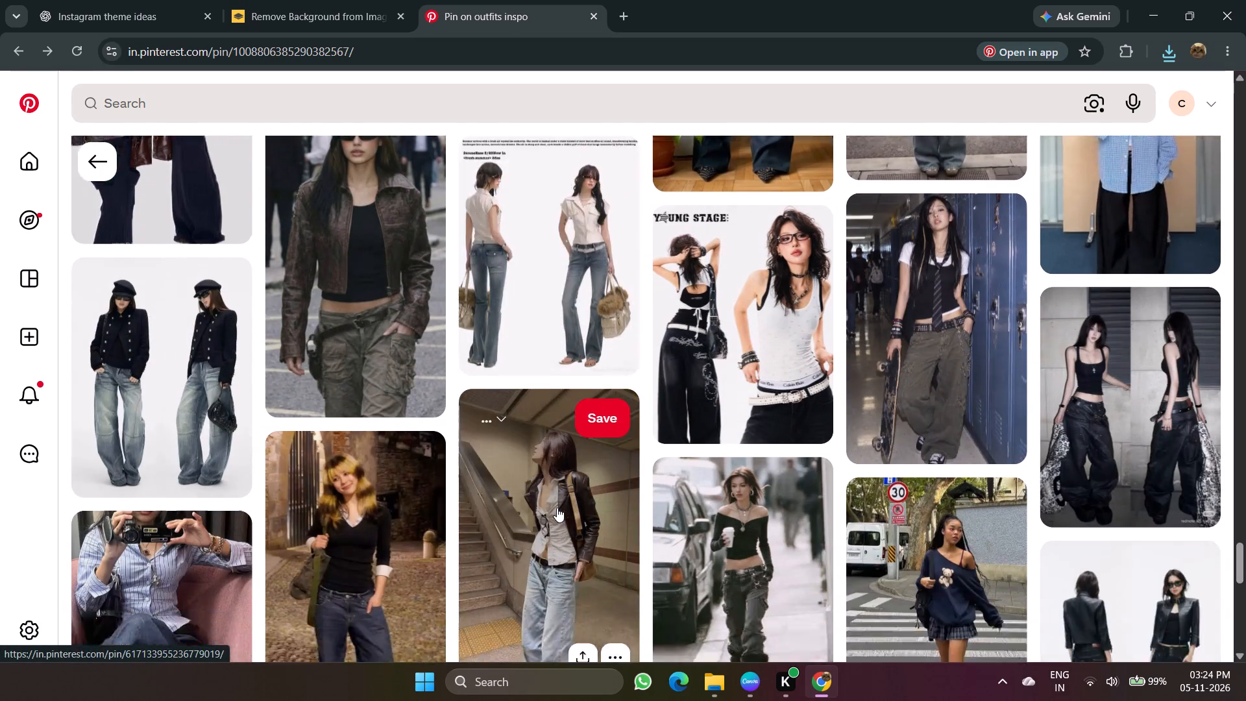
{"action": "scroll", "coordinate": [557, 508], "scroll_direction": "down", "scroll_amount": 1}
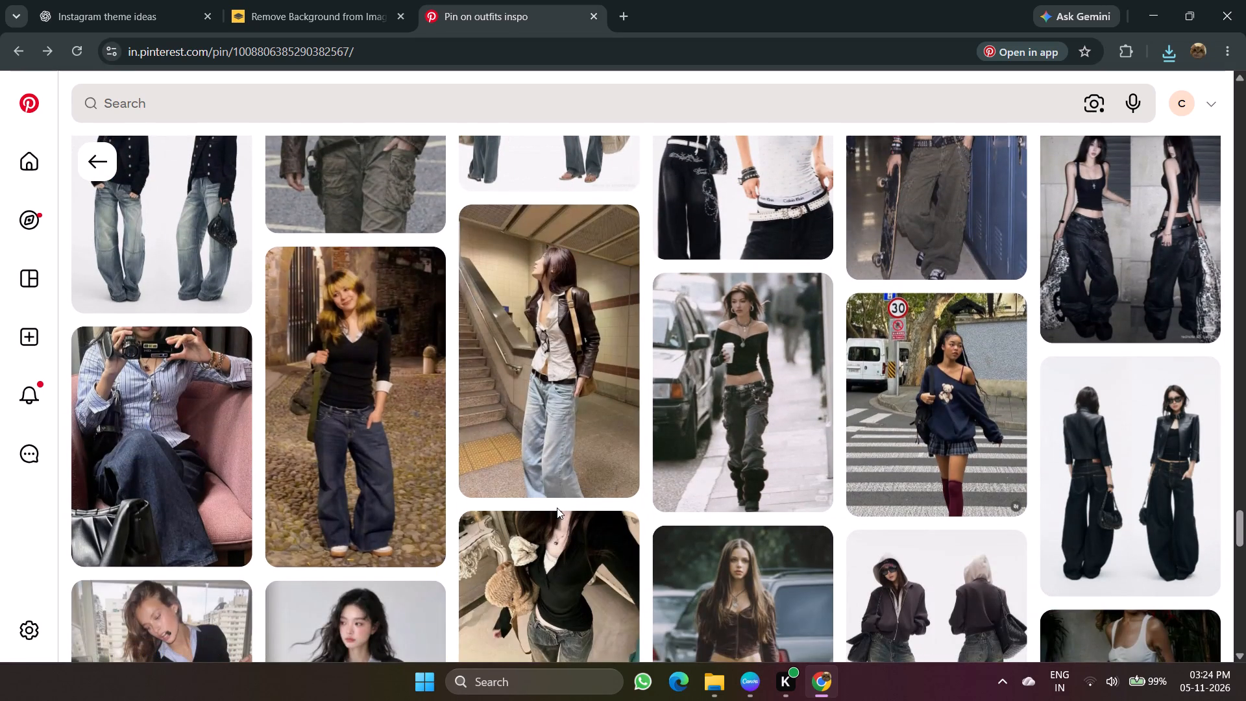
{"action": "scroll", "coordinate": [557, 508], "scroll_direction": "down", "scroll_amount": 6}
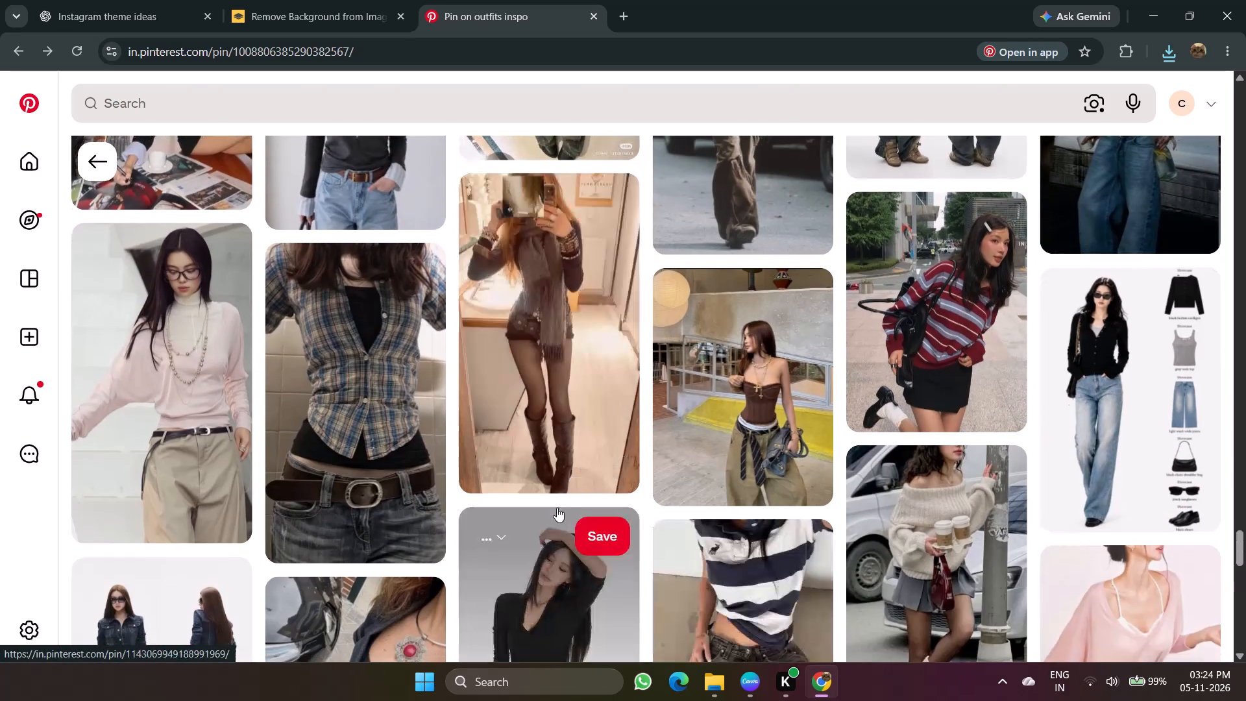
{"action": "scroll", "coordinate": [557, 508], "scroll_direction": "down", "scroll_amount": 4}
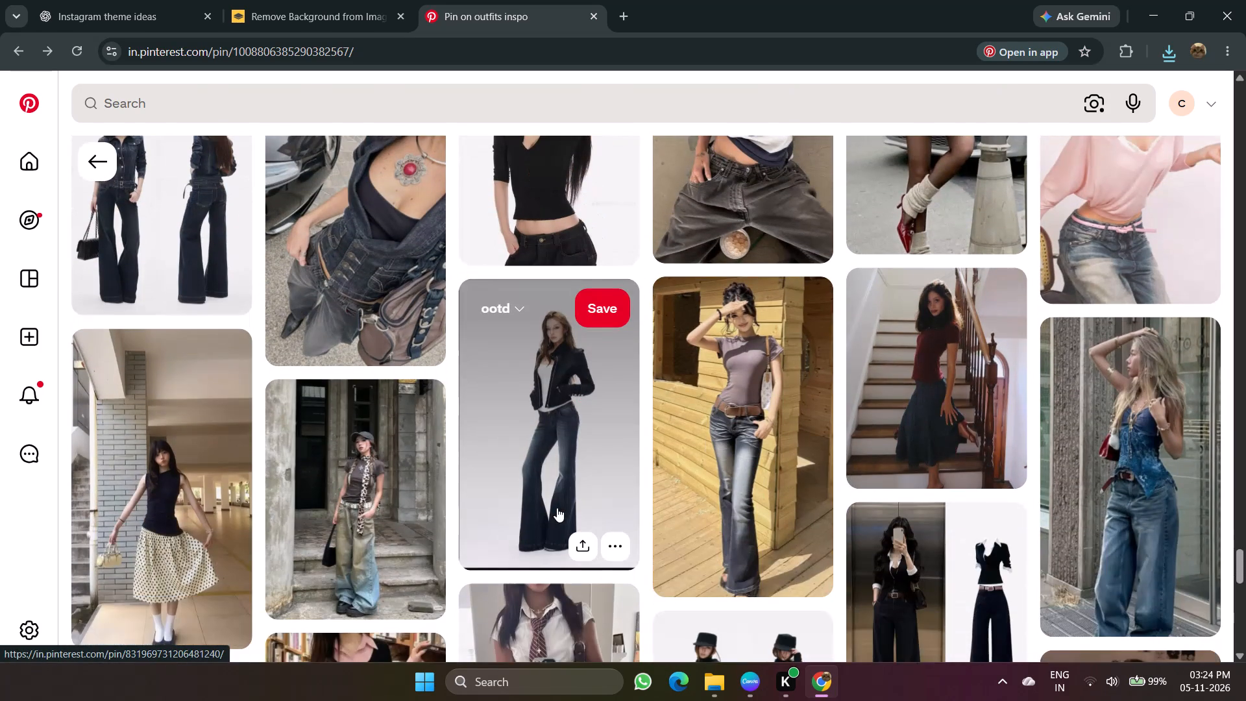
{"action": "scroll", "coordinate": [557, 508], "scroll_direction": "down", "scroll_amount": 1}
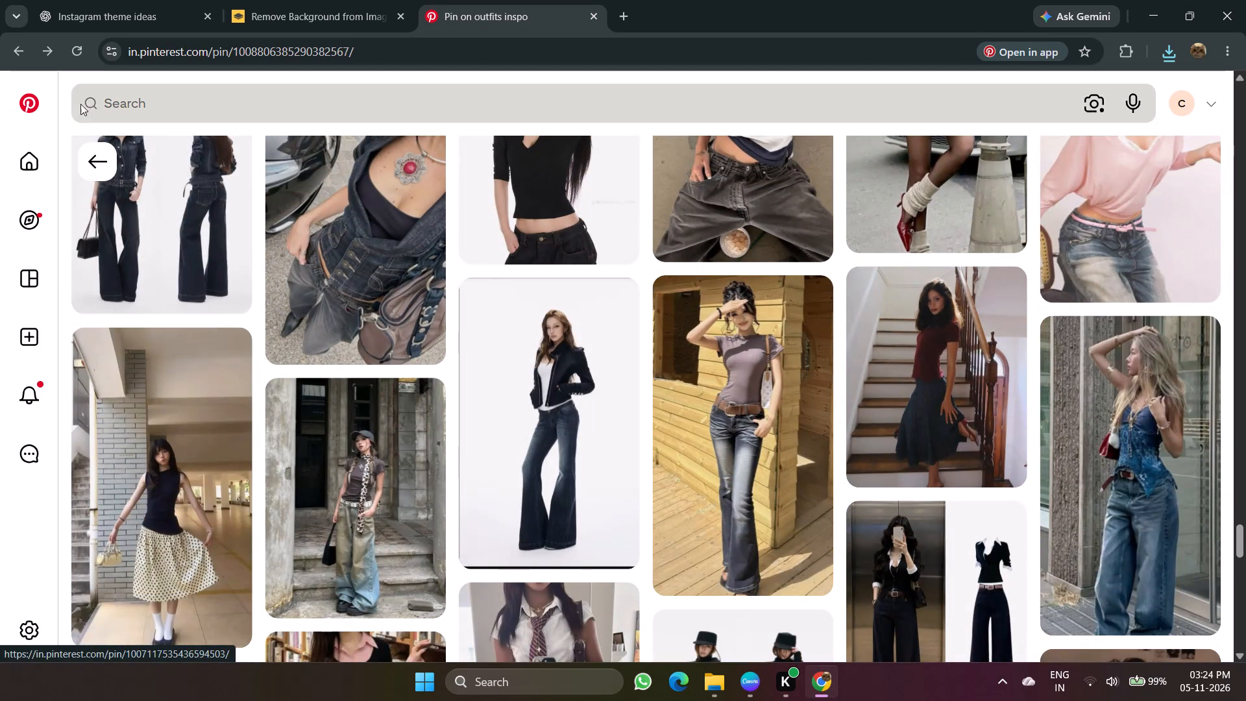
Return to the "ootd y2k" search results and look further through the outfit pins.
{"action": "left_click", "coordinate": [104, 169]}
{"action": "scroll", "coordinate": [421, 423], "scroll_direction": "down", "scroll_amount": 1}
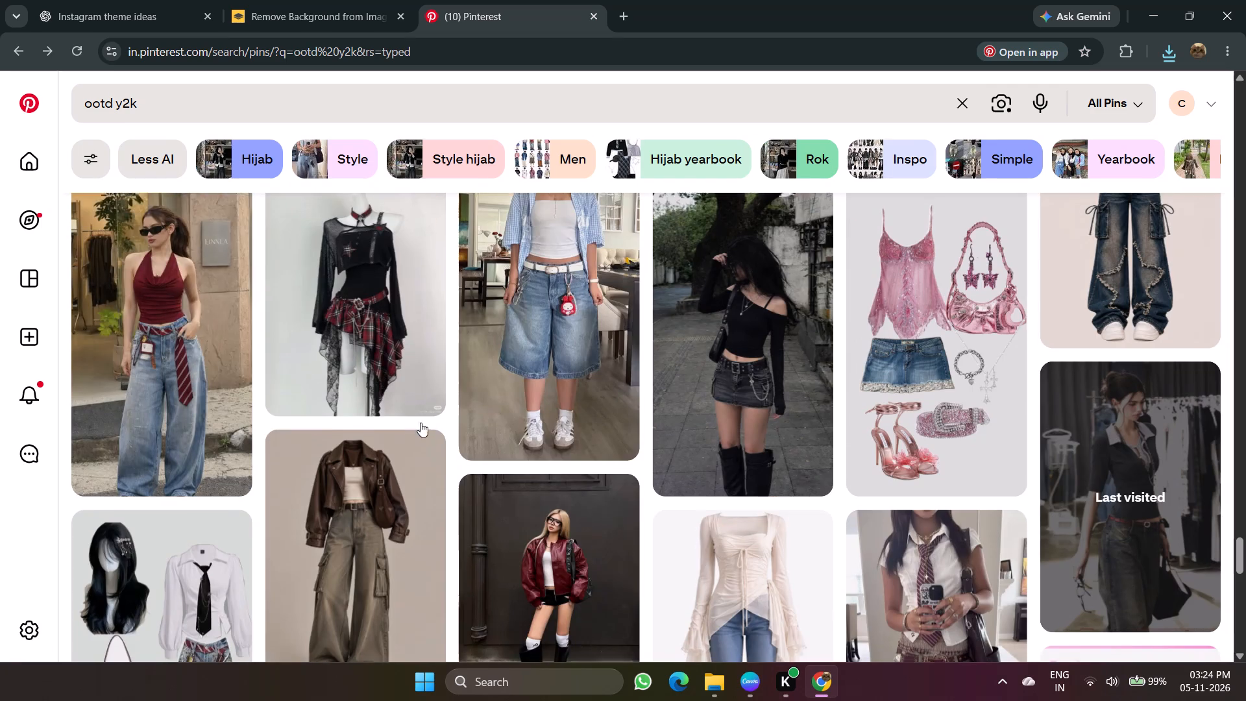
{"action": "scroll", "coordinate": [421, 423], "scroll_direction": "down", "scroll_amount": 3}
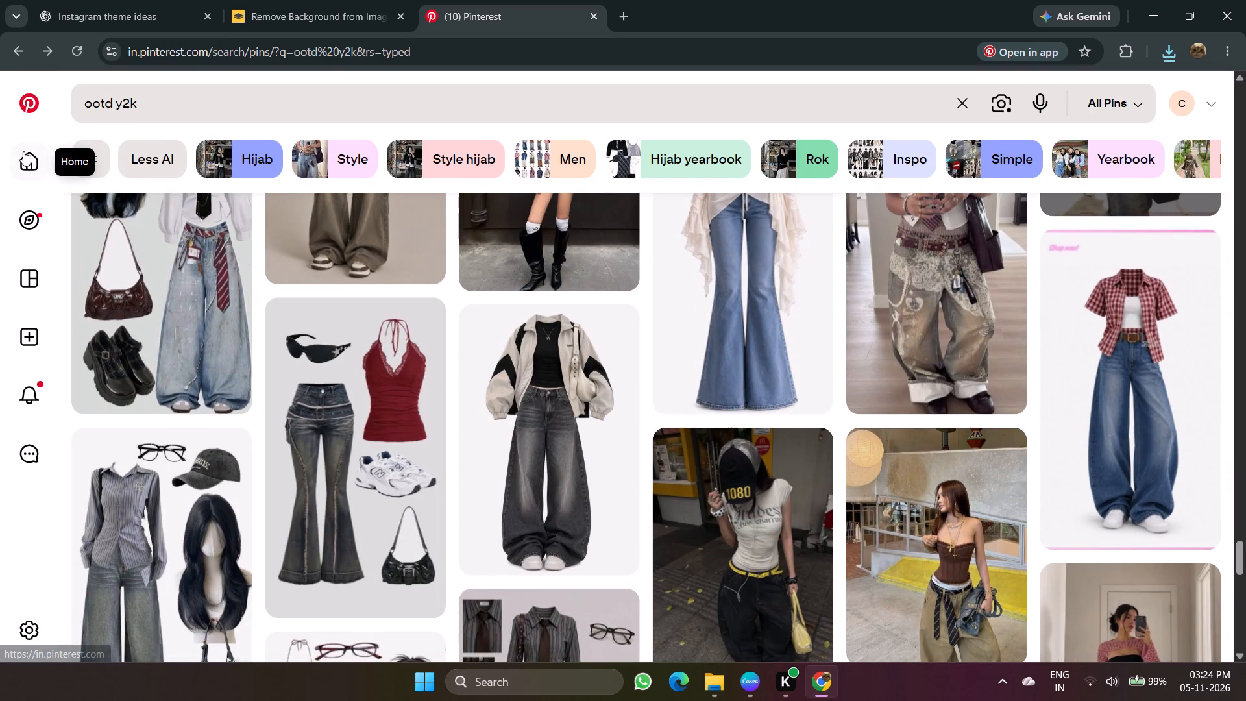
Go back to the Pinterest home feed and browse it for more outfit pictures.
{"action": "left_click", "coordinate": [23, 151]}
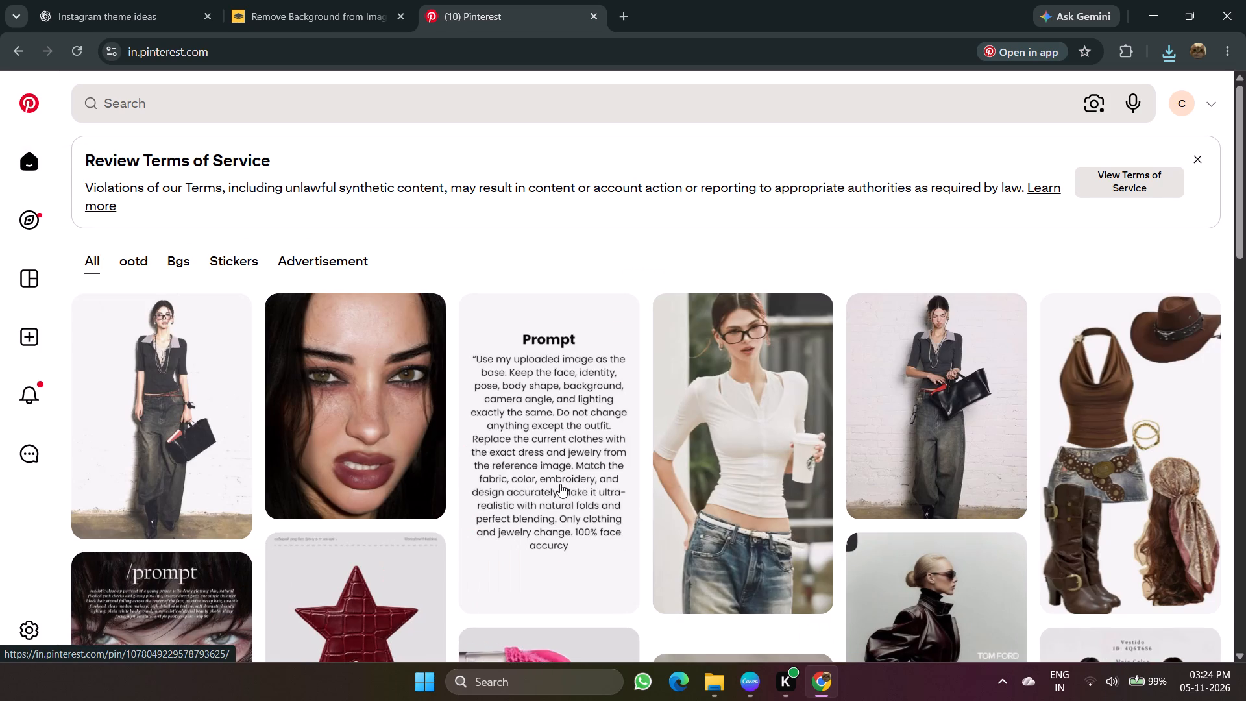
{"action": "scroll", "coordinate": [560, 484], "scroll_direction": "down", "scroll_amount": 4}
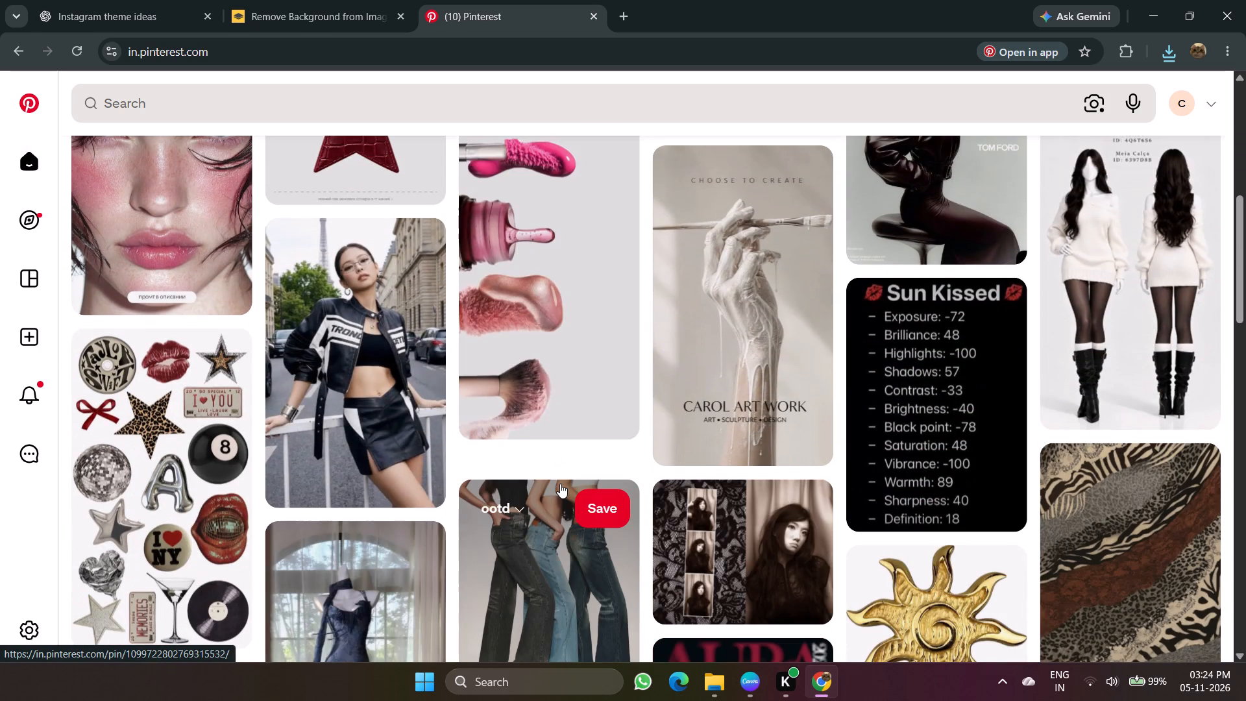
{"action": "scroll", "coordinate": [560, 484], "scroll_direction": "down", "scroll_amount": 8}
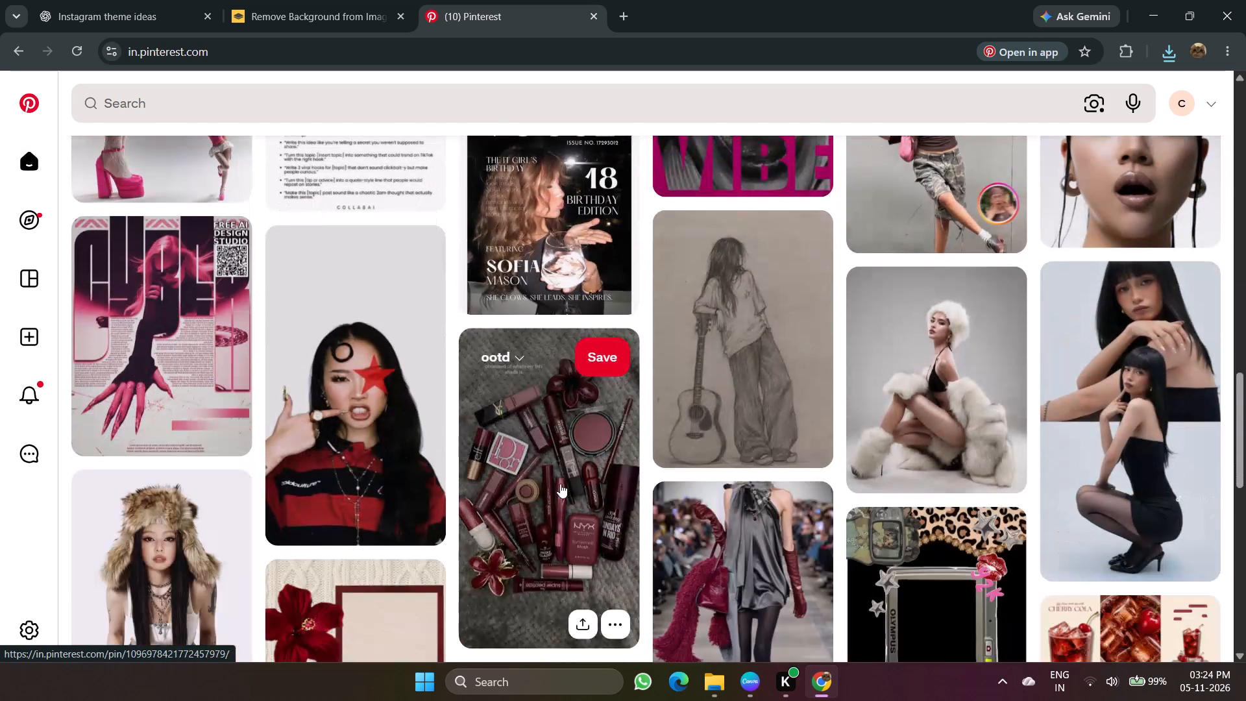
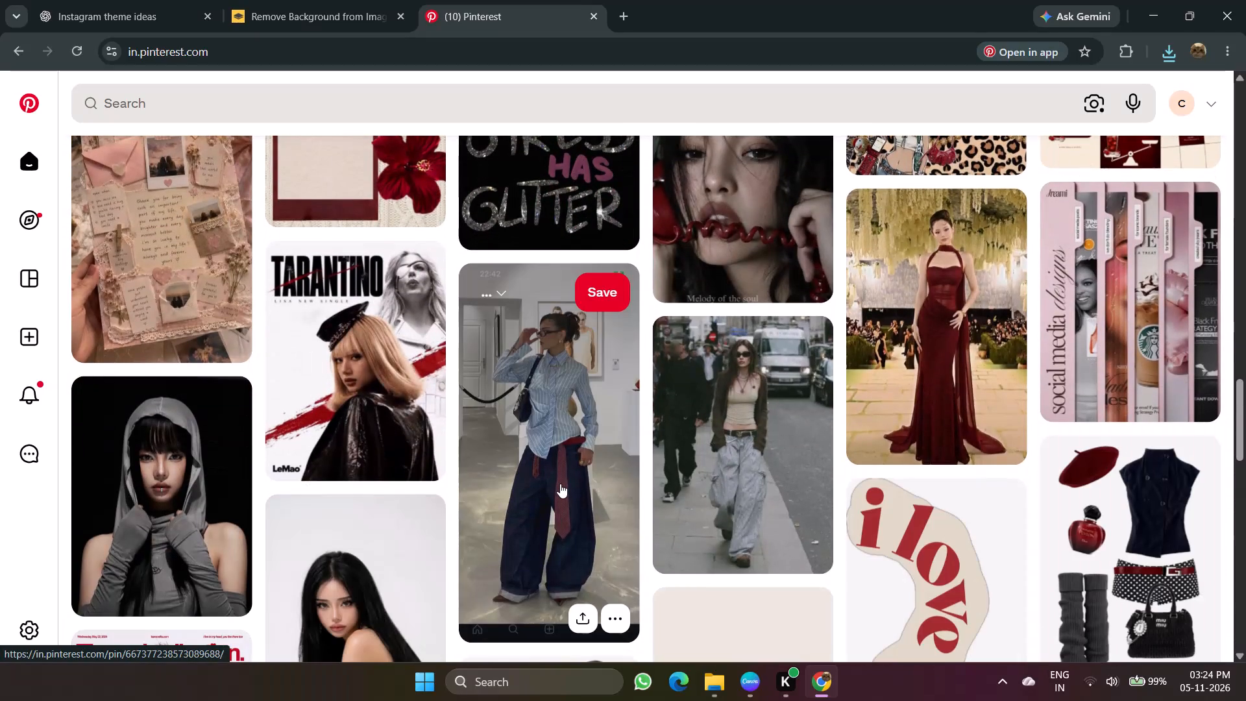
Look further through the Pinterest home feed for more outfit photos suited to the Cherry Closet photo strip.
{"action": "scroll", "coordinate": [560, 484], "scroll_direction": "down", "scroll_amount": 3}
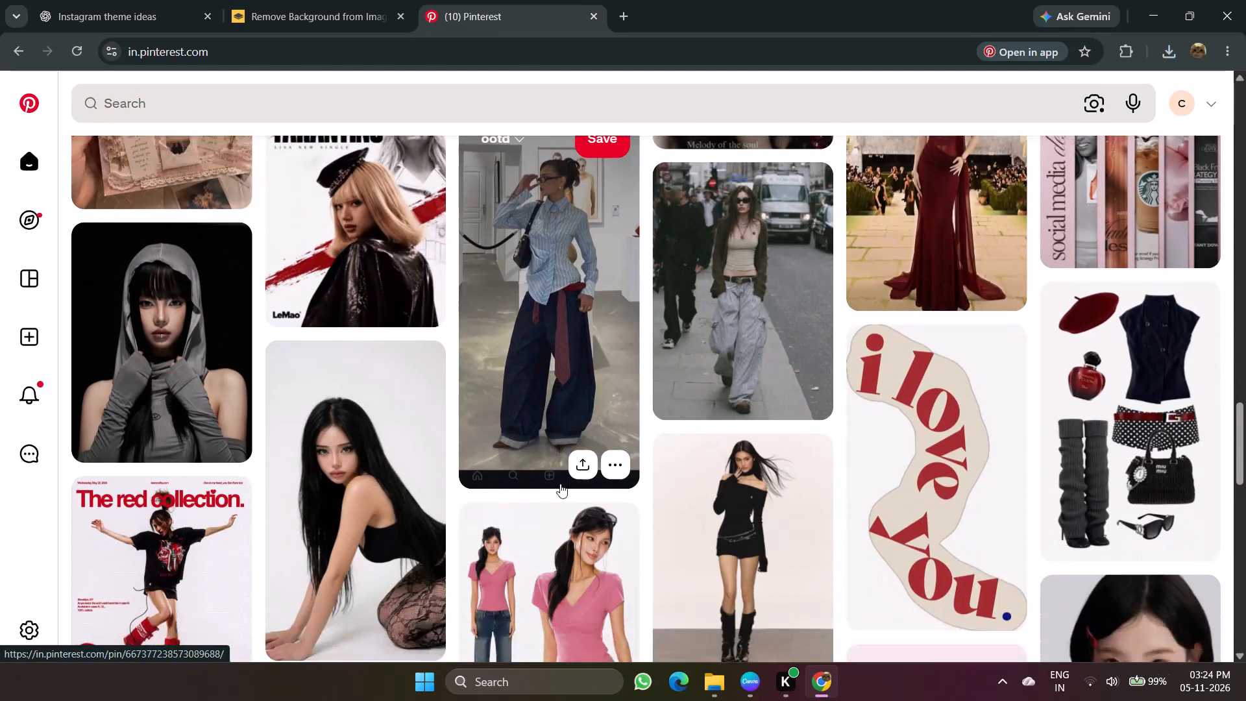
{"action": "scroll", "coordinate": [560, 484], "scroll_direction": "down", "scroll_amount": 6}
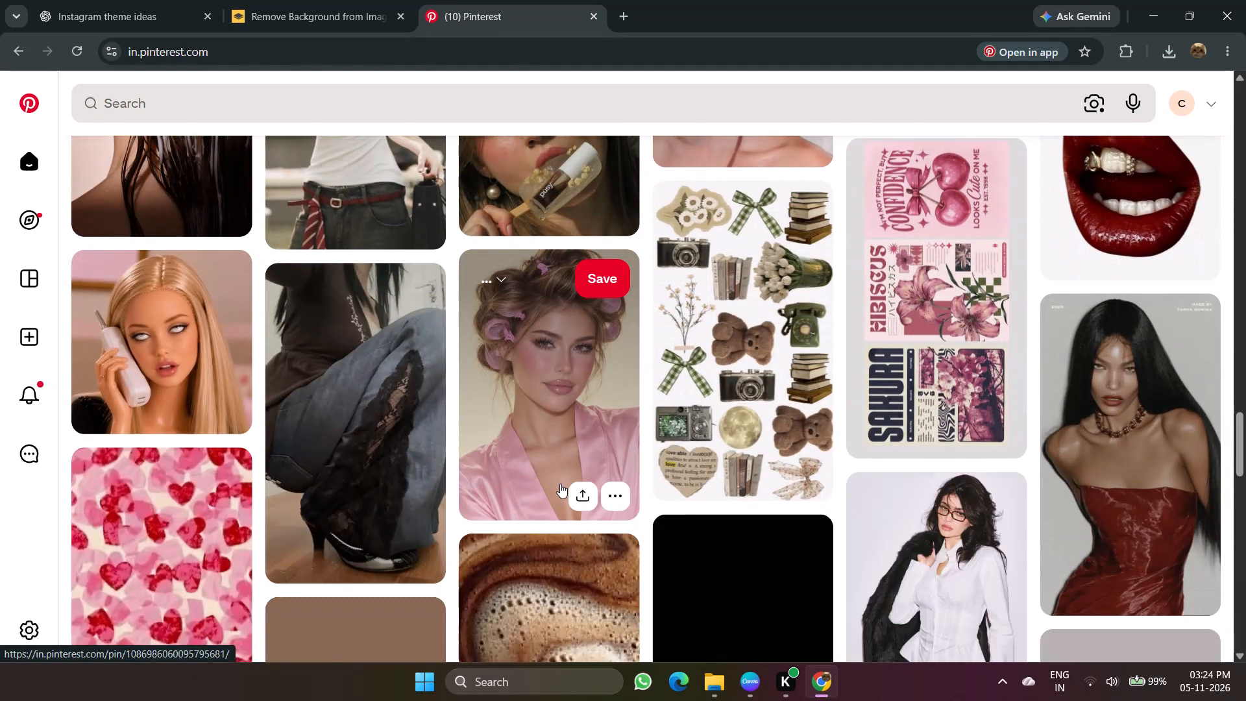
{"action": "scroll", "coordinate": [560, 484], "scroll_direction": "down", "scroll_amount": 8}
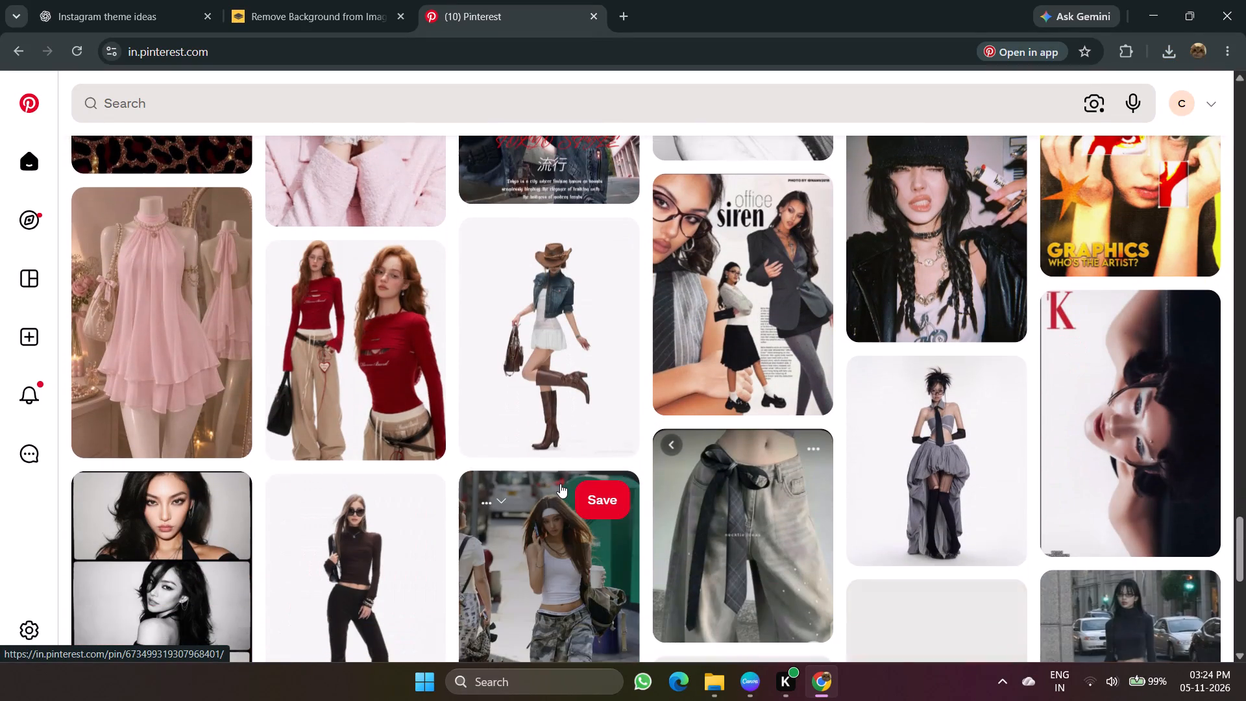
{"action": "scroll", "coordinate": [560, 484], "scroll_direction": "down", "scroll_amount": 5}
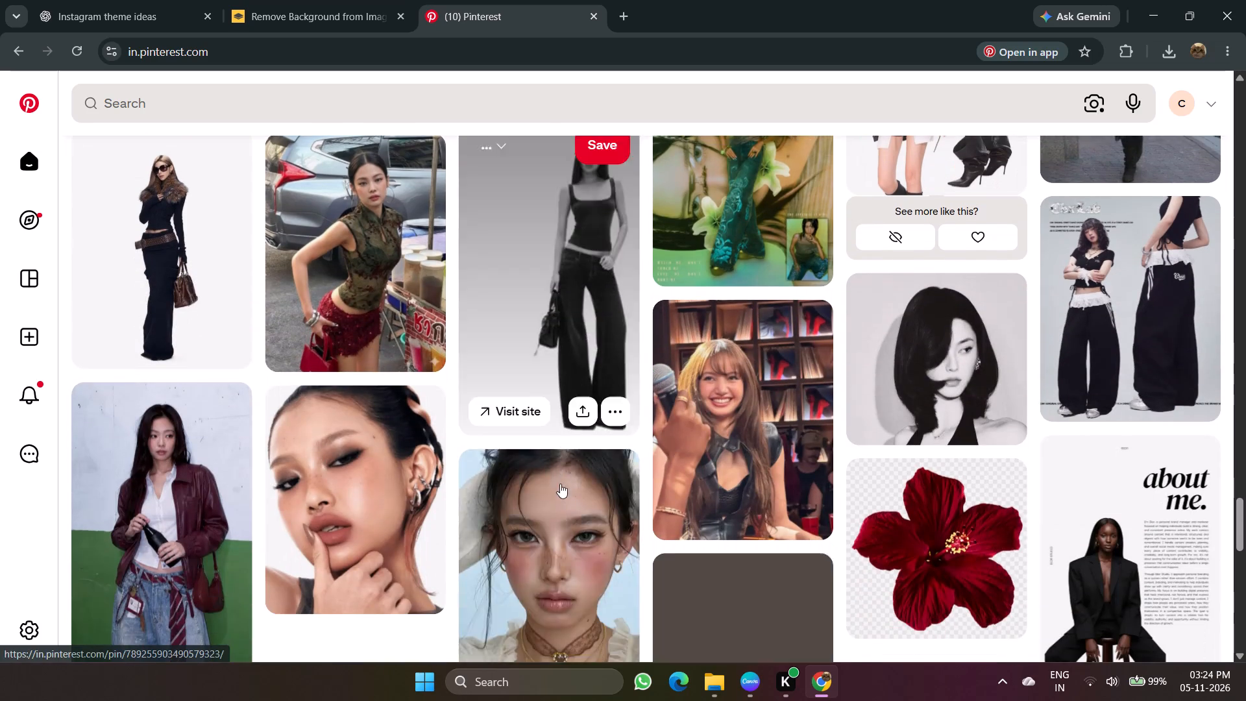
{"action": "scroll", "coordinate": [560, 484], "scroll_direction": "down", "scroll_amount": 4}
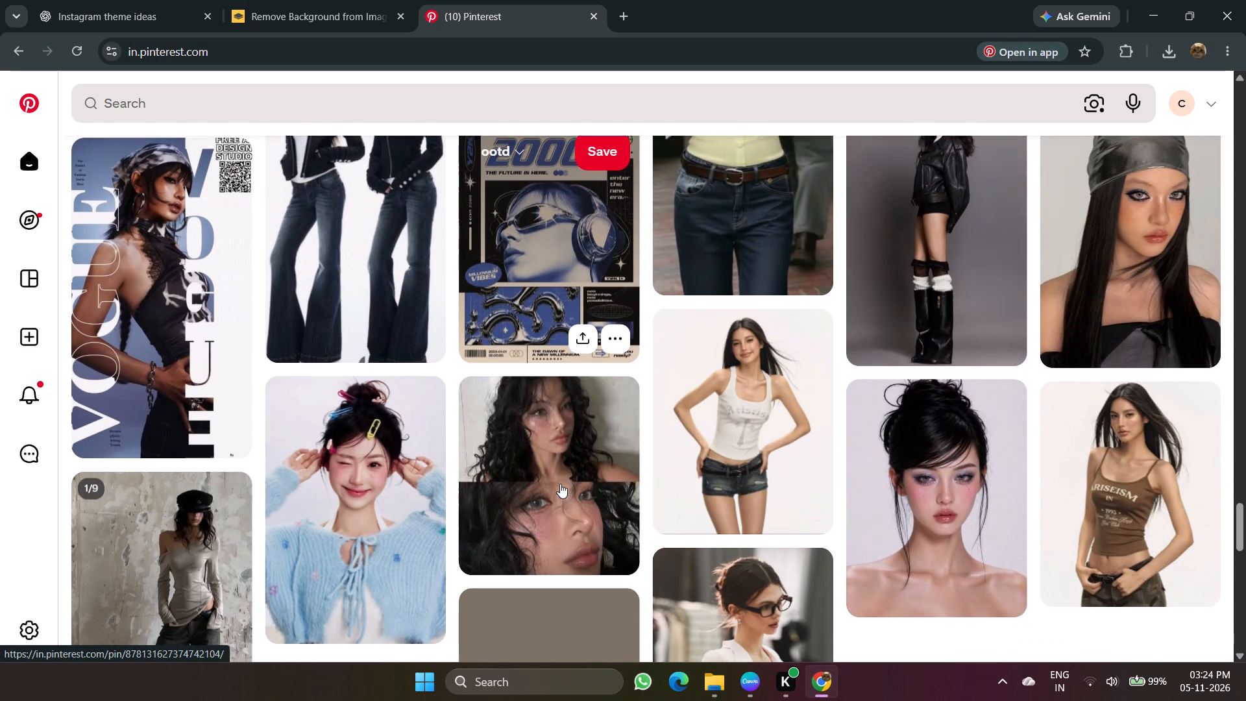
{"action": "scroll", "coordinate": [560, 484], "scroll_direction": "down", "scroll_amount": 7}
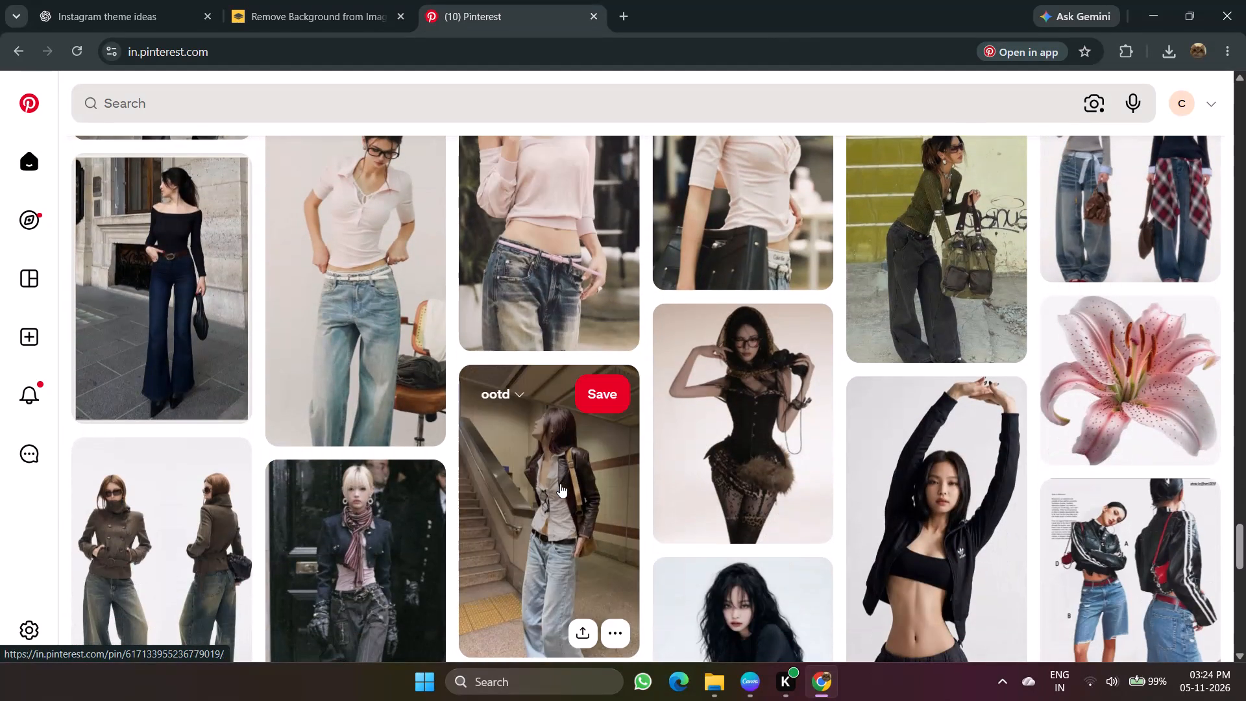
{"action": "scroll", "coordinate": [560, 484], "scroll_direction": "down", "scroll_amount": 2}
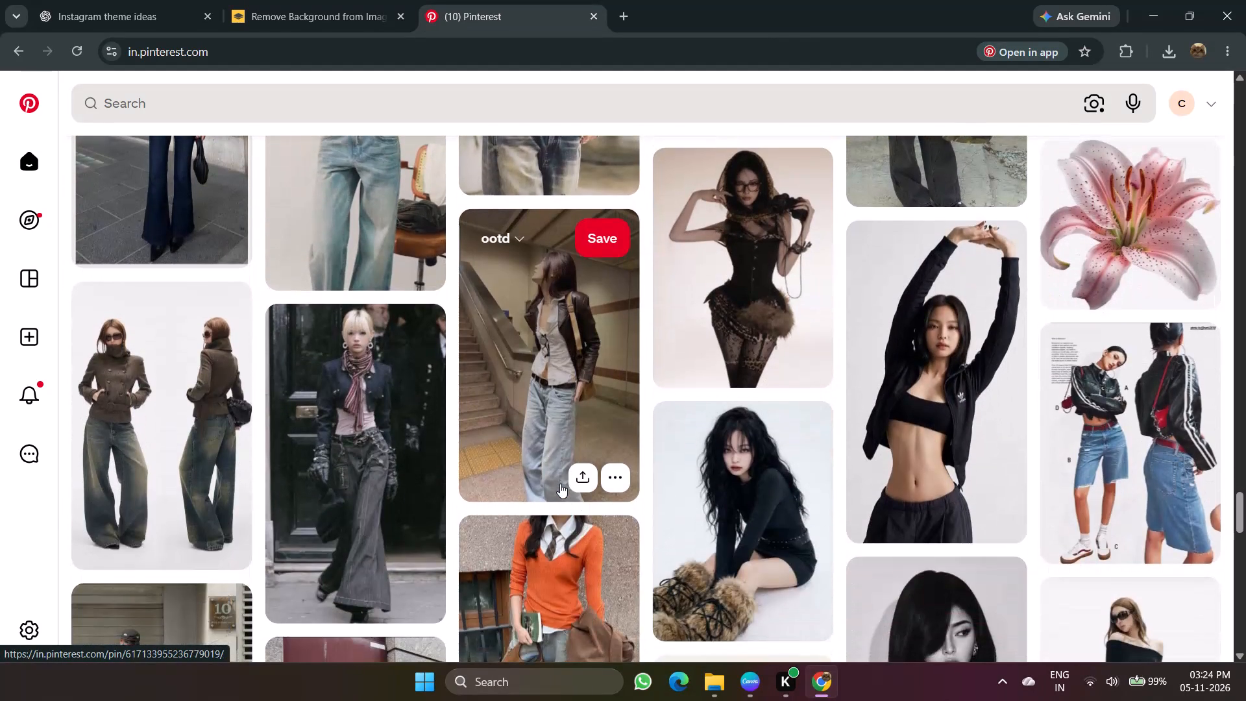
{"action": "scroll", "coordinate": [560, 484], "scroll_direction": "down", "scroll_amount": 7}
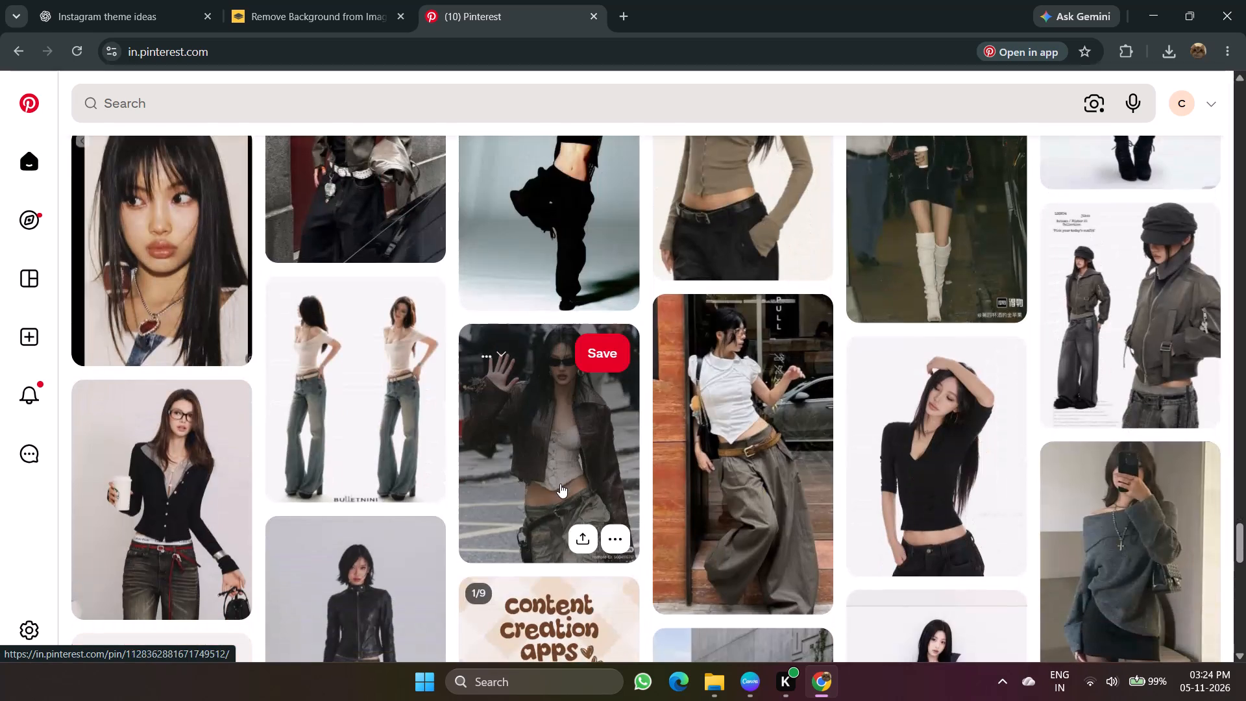
{"action": "scroll", "coordinate": [560, 484], "scroll_direction": "down", "scroll_amount": 4}
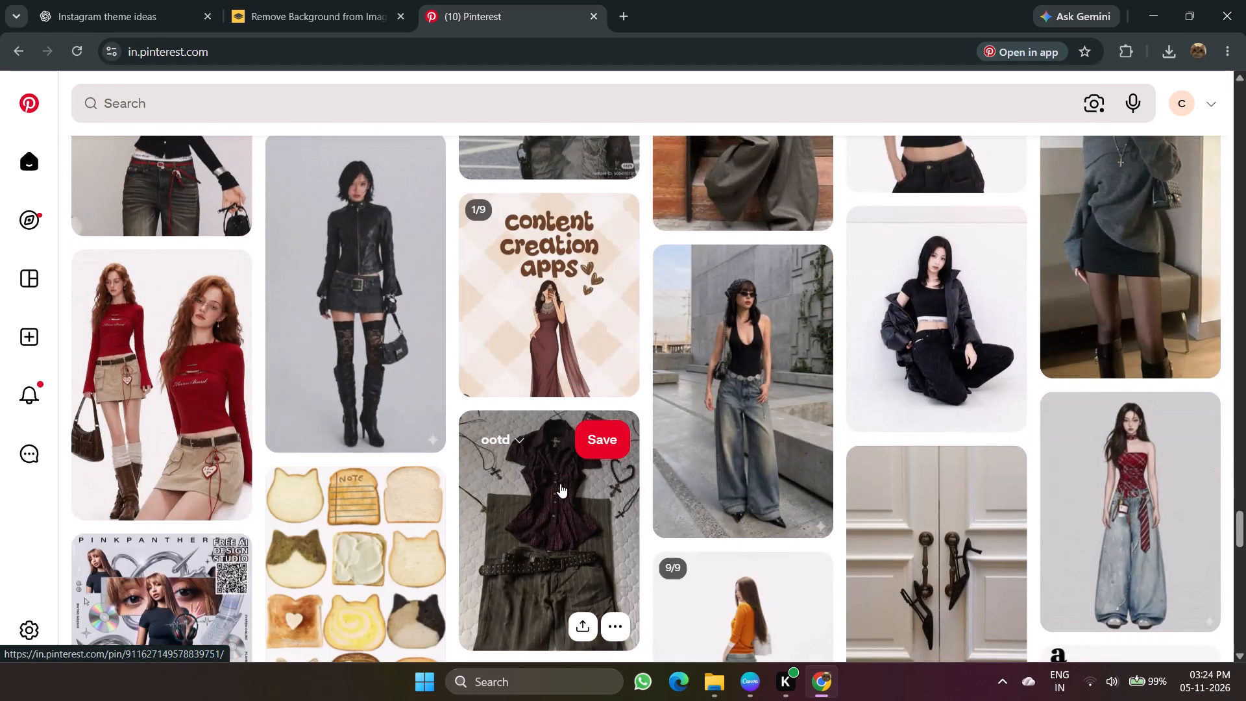
{"action": "scroll", "coordinate": [560, 484], "scroll_direction": "down", "scroll_amount": 9}
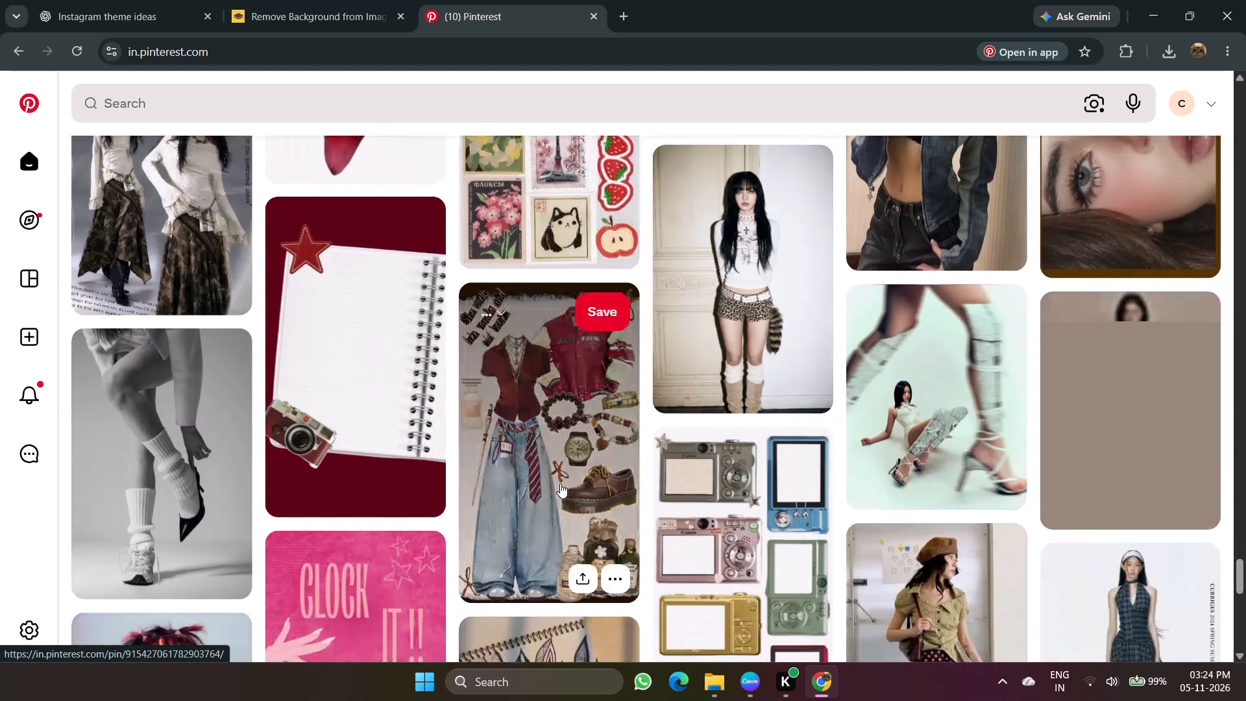
Browse further down the home feed and open the pin of the black top with white wide-leg trousers.
{"action": "scroll", "coordinate": [560, 484], "scroll_direction": "down", "scroll_amount": 4}
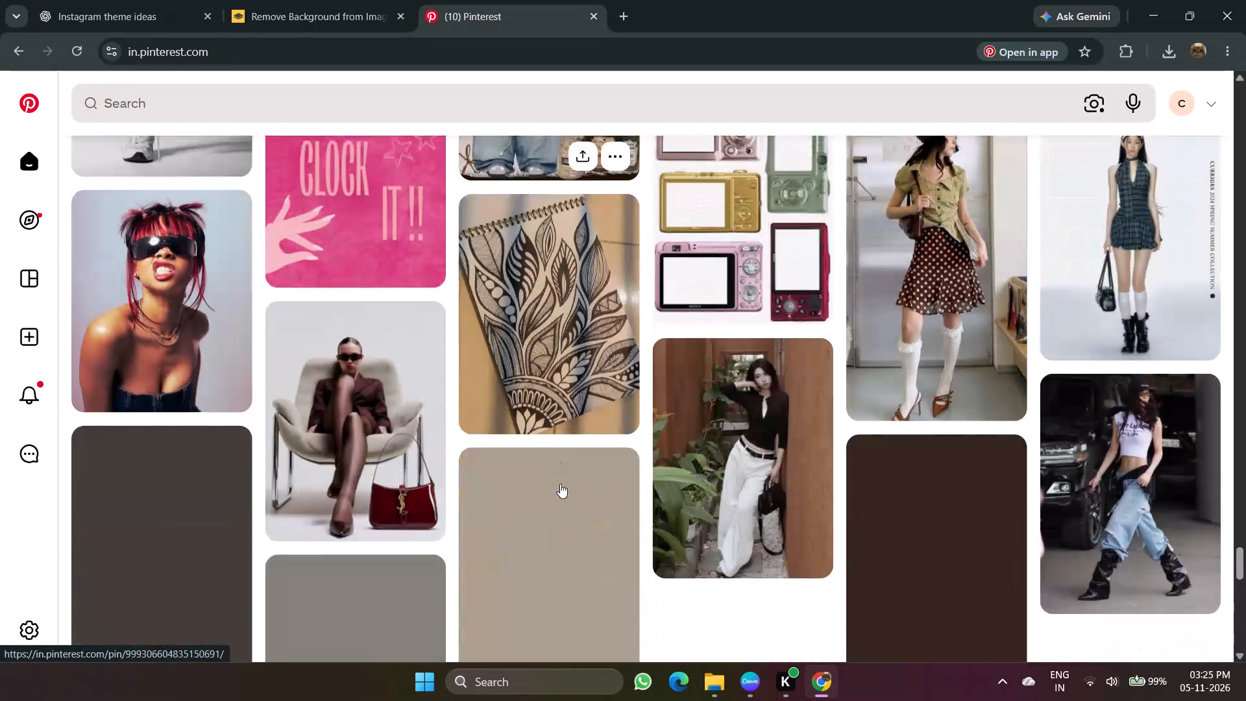
{"action": "scroll", "coordinate": [560, 484], "scroll_direction": "down", "scroll_amount": 1}
{"action": "scroll", "coordinate": [600, 393], "scroll_direction": "down", "scroll_amount": 1}
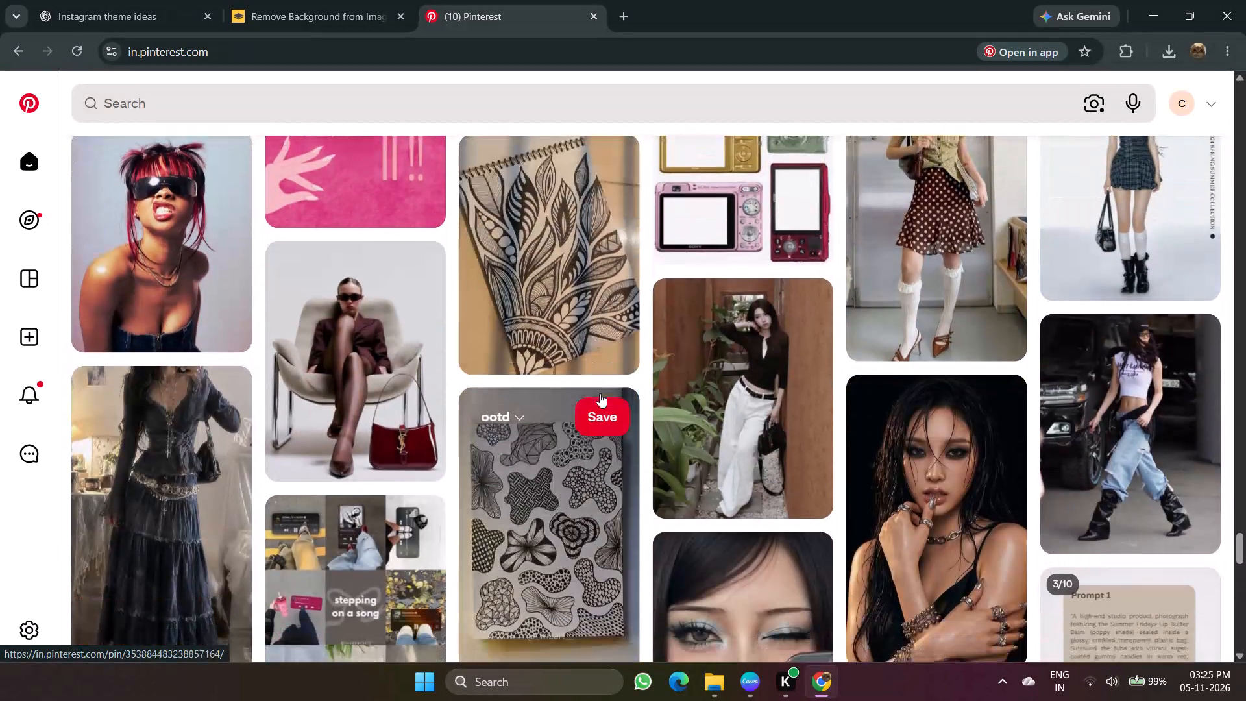
{"action": "left_click", "coordinate": [759, 413]}
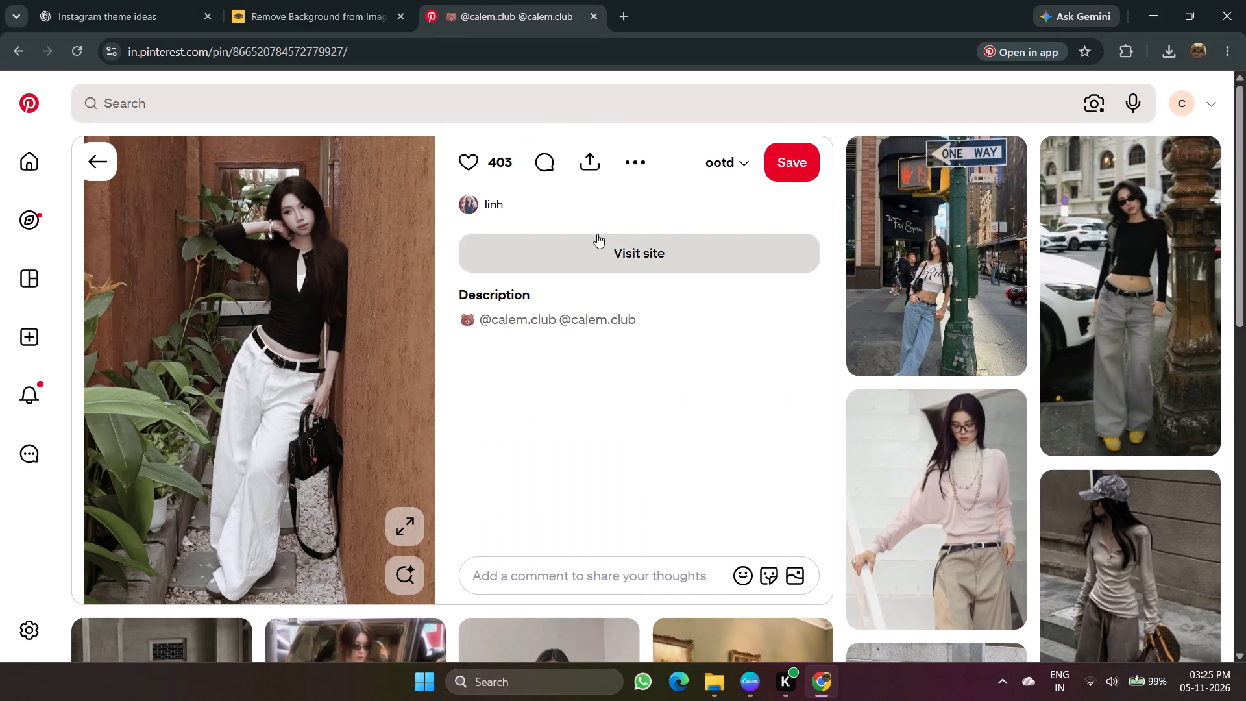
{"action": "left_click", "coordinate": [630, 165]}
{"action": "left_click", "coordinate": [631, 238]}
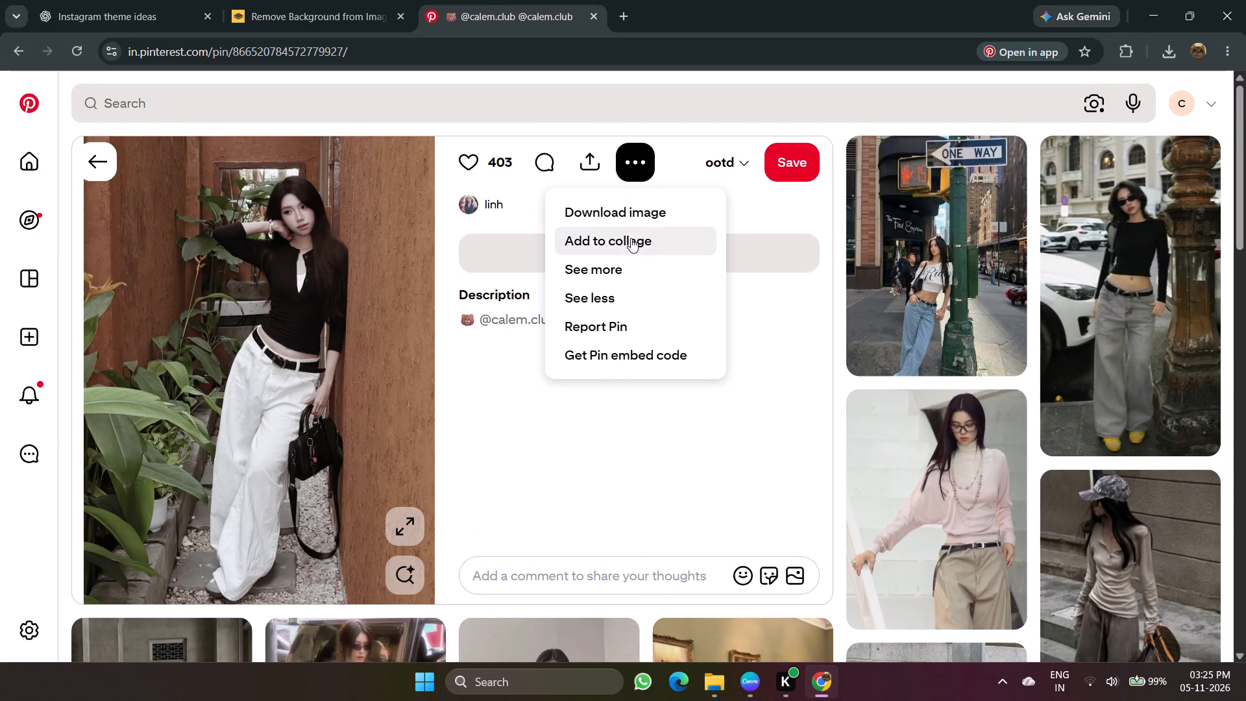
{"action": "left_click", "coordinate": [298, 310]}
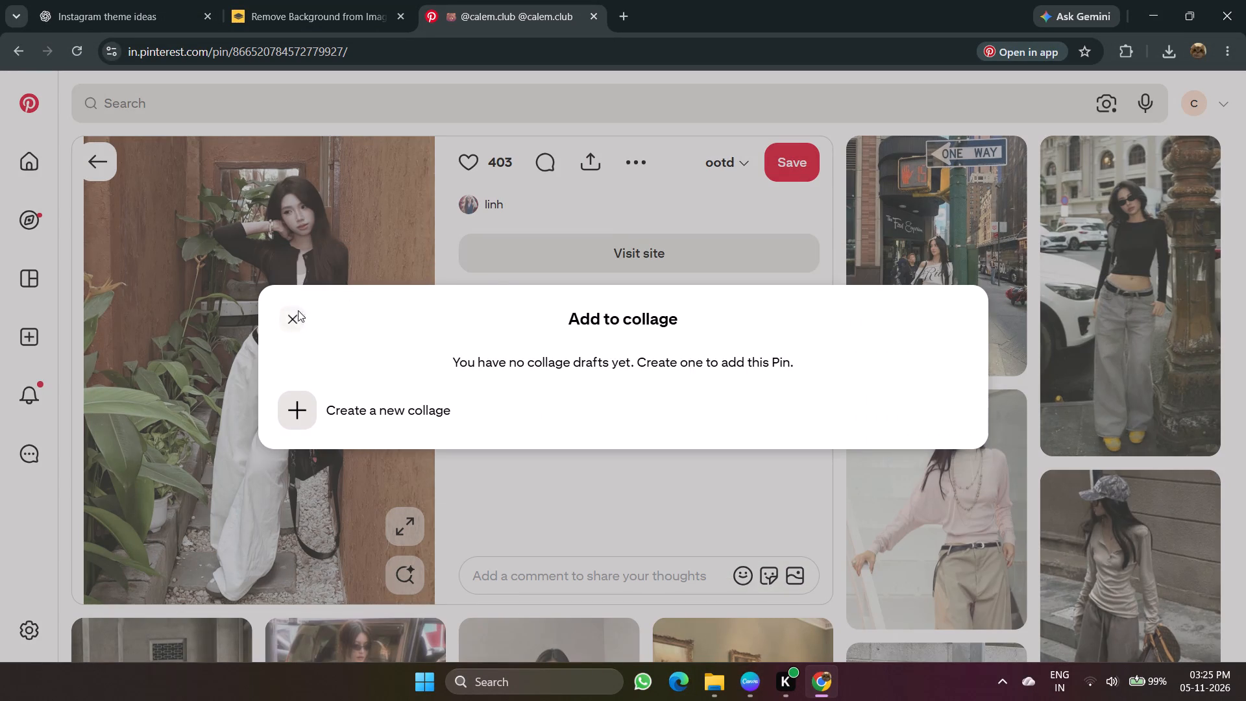
Download the image of the black top and white trousers outfit from the opened pin.
{"action": "left_click", "coordinate": [646, 158]}
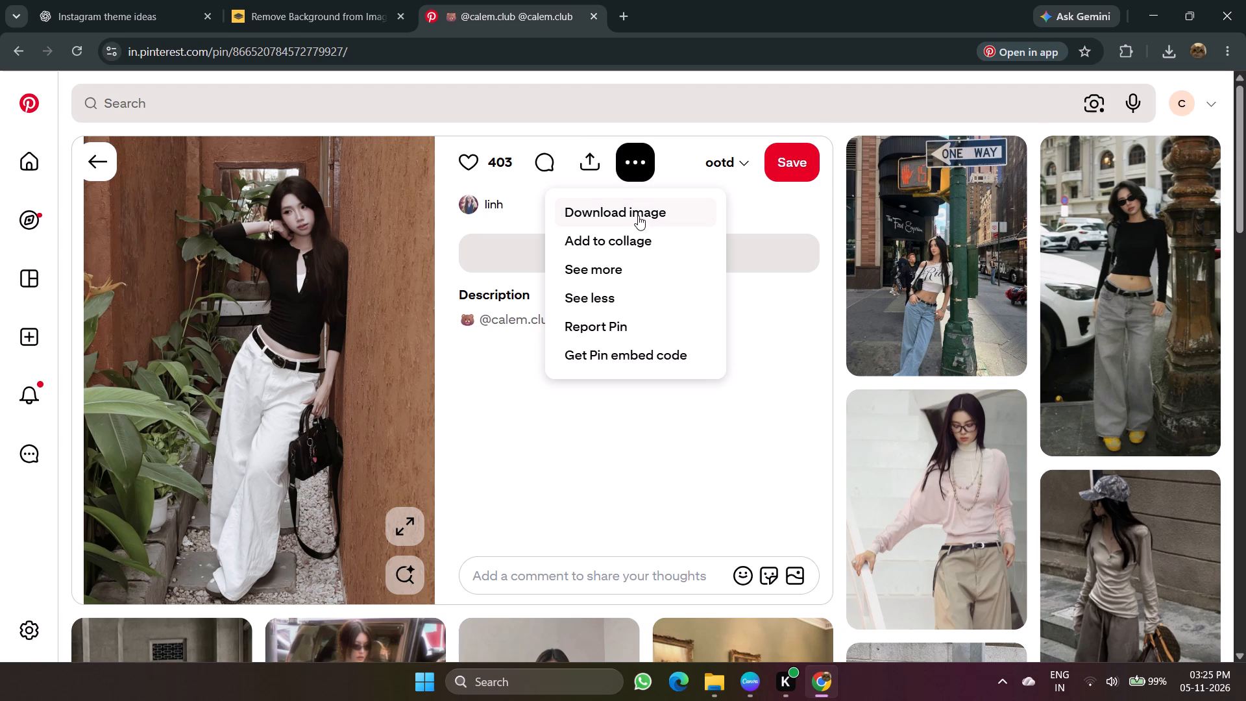
{"action": "left_click", "coordinate": [638, 219]}
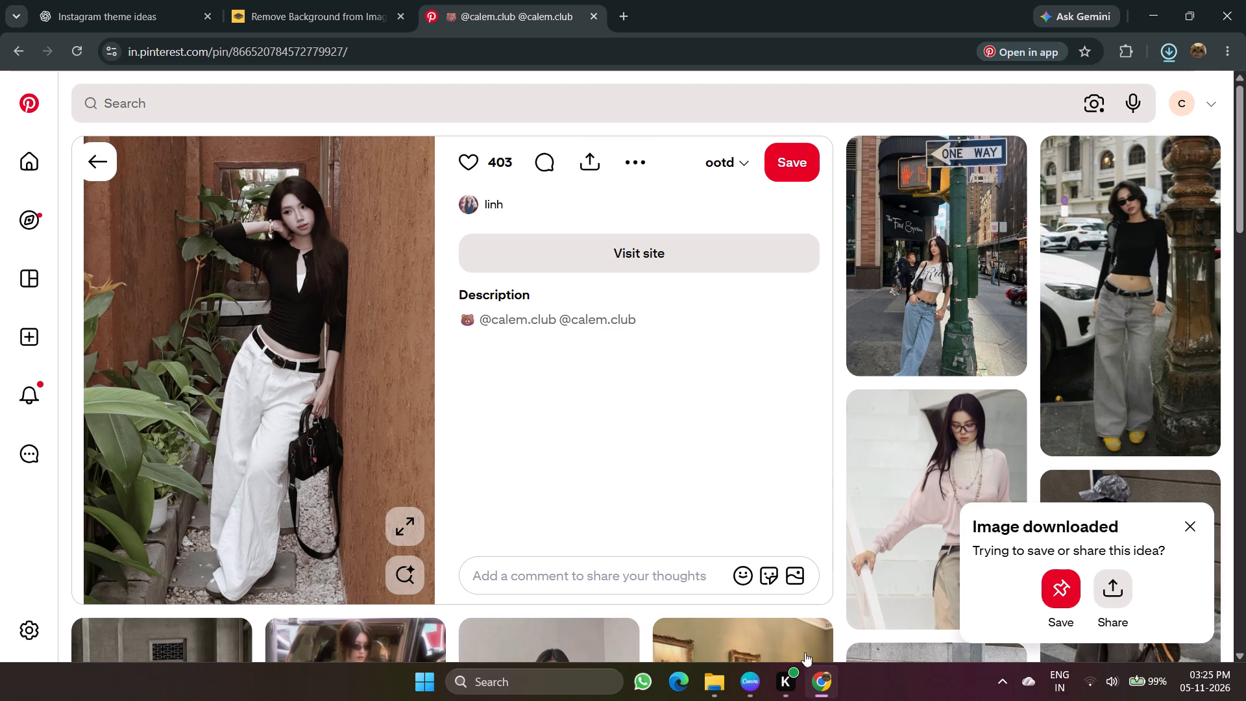
Switch to Canva and return to page 4 of the cherry Instagram design.
{"action": "left_click", "coordinate": [756, 682]}
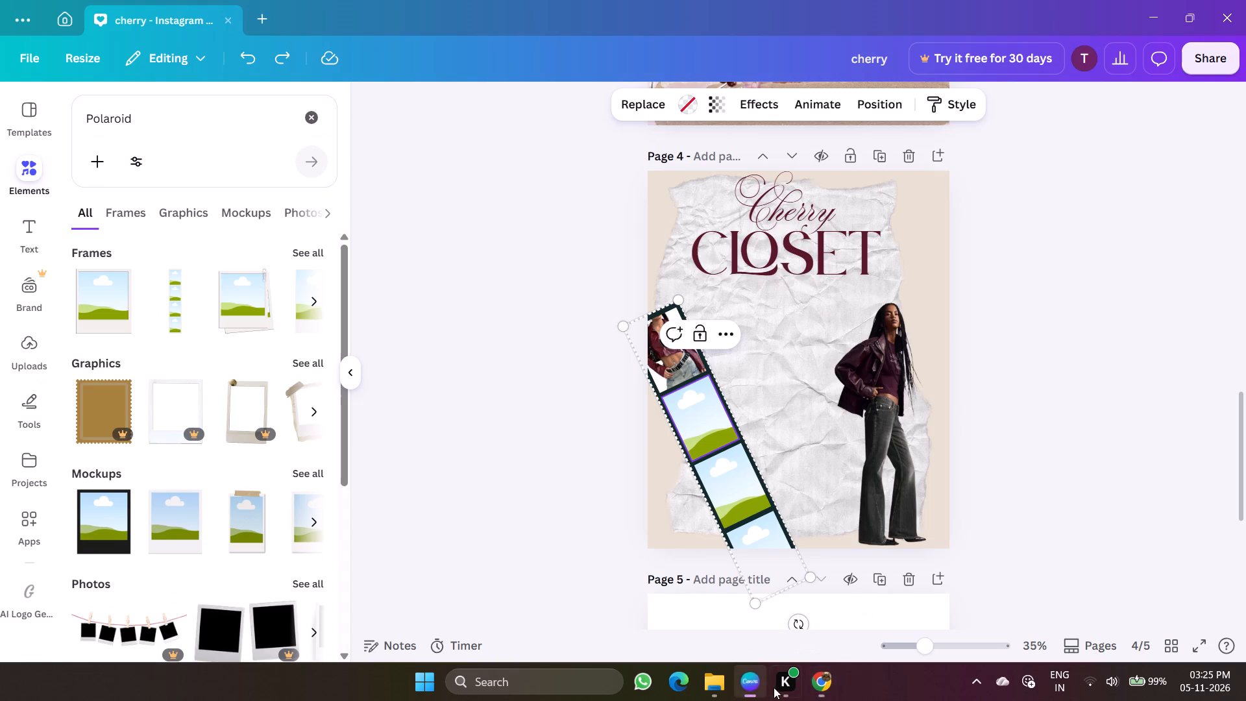
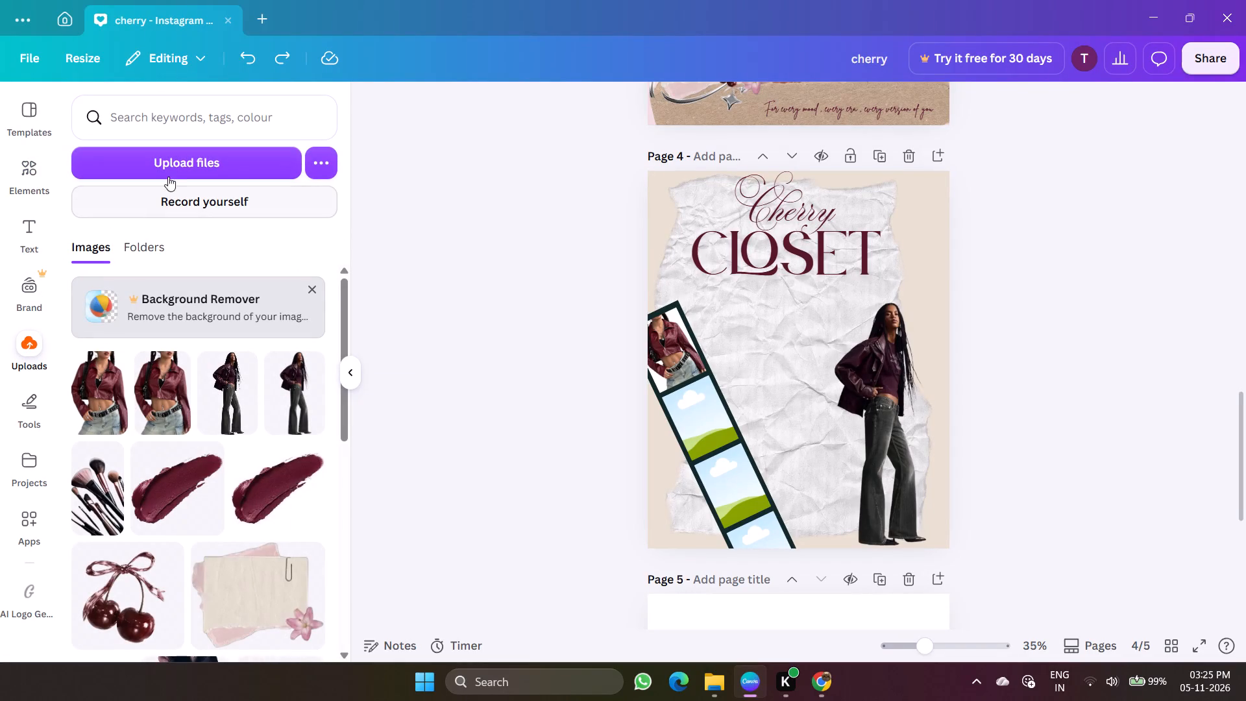
Upload the Ootd picture and the calem_club file from the Downloads folder to the image uploads.
{"action": "left_click", "coordinate": [173, 167]}
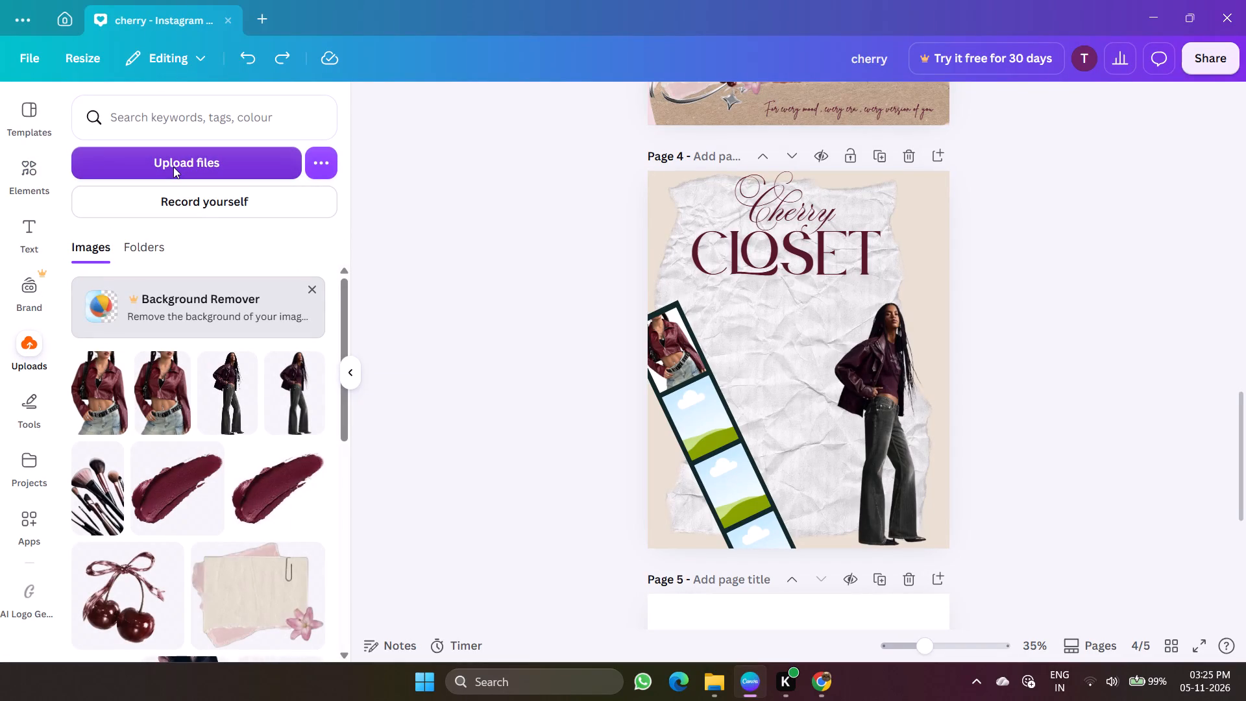
{"action": "scroll", "coordinate": [388, 251], "scroll_direction": "down", "scroll_amount": 3}
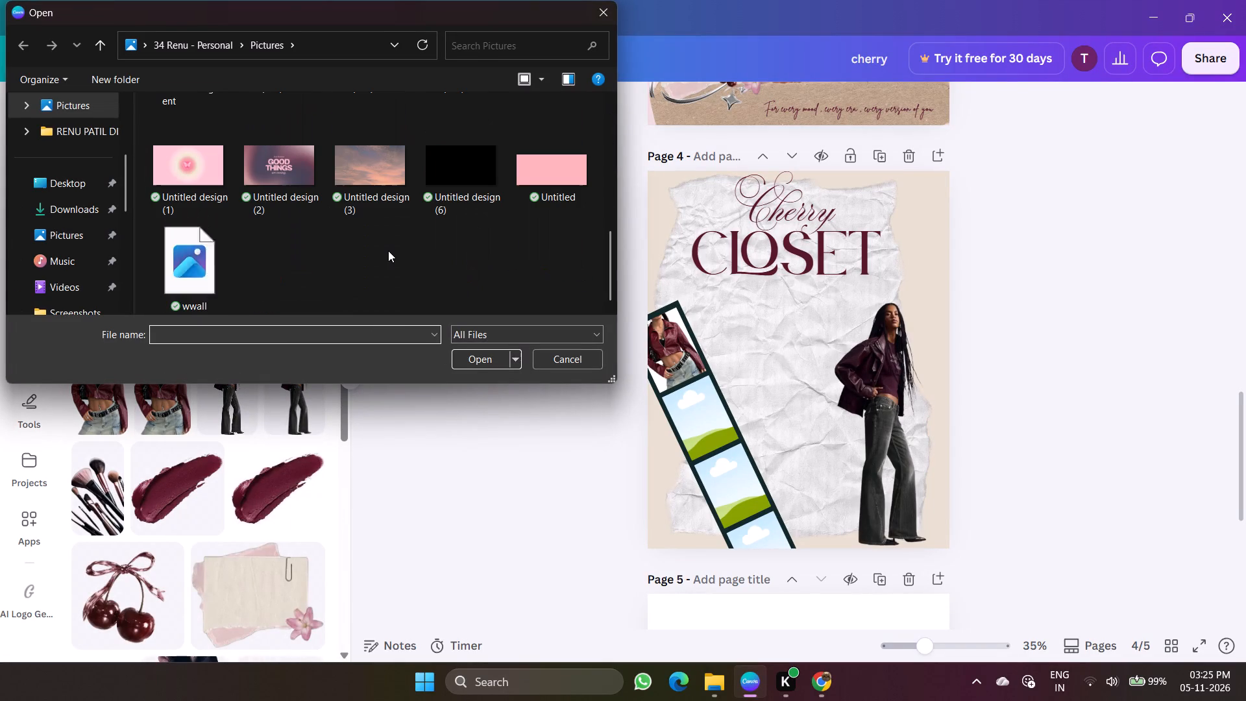
{"action": "scroll", "coordinate": [388, 251], "scroll_direction": "down", "scroll_amount": 2}
{"action": "left_click", "coordinate": [58, 208]}
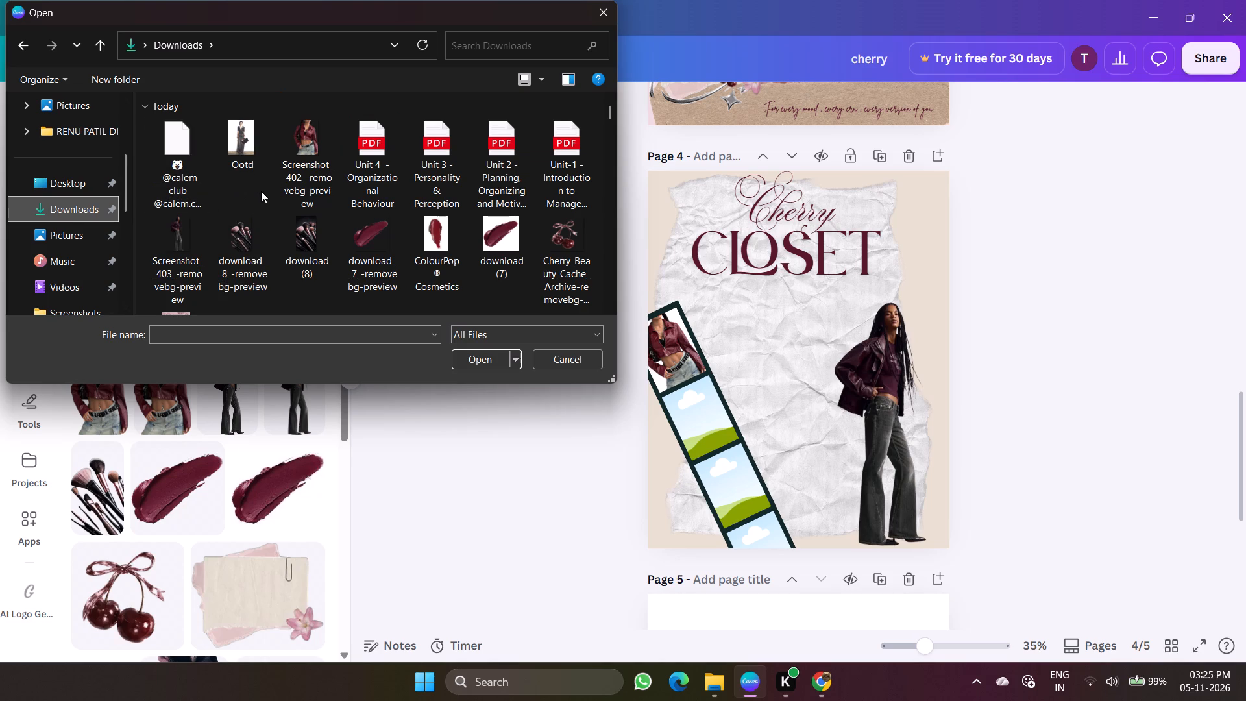
{"action": "left_click_drag", "start_coordinate": [267, 169], "coordinate": [206, 166]}
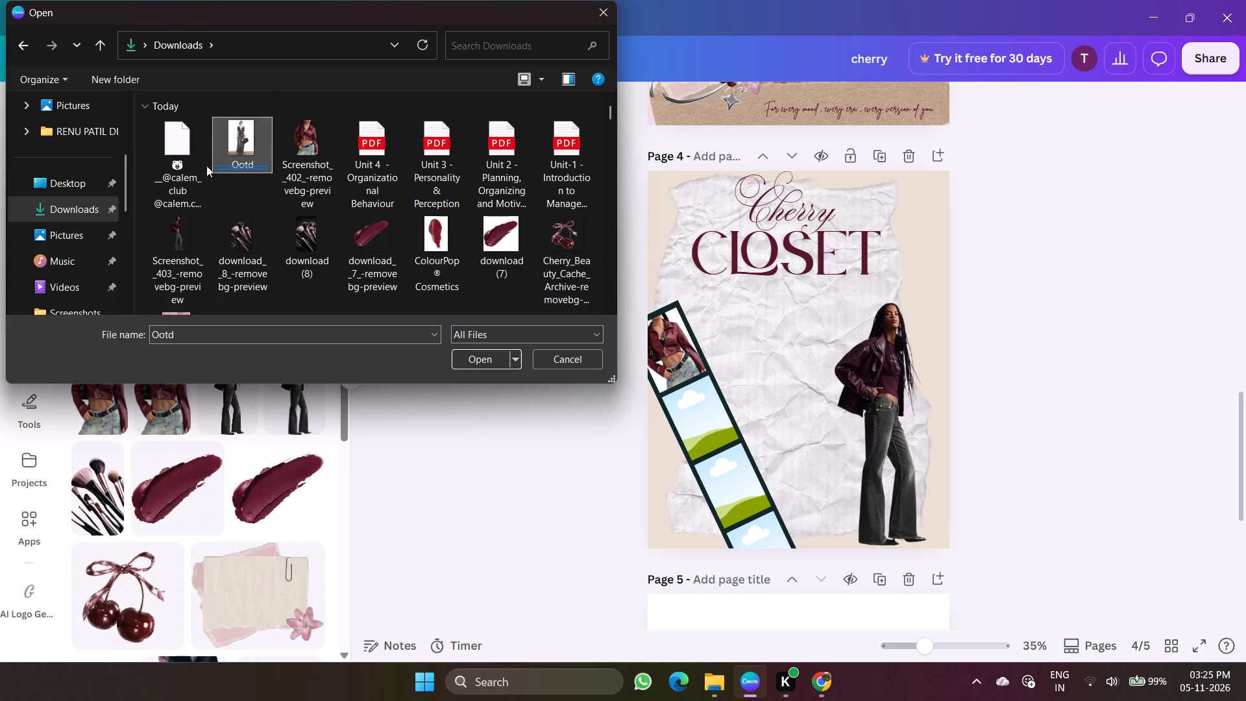
{"action": "left_click_drag", "start_coordinate": [206, 166], "coordinate": [169, 157]}
{"action": "left_click", "coordinate": [459, 358]}
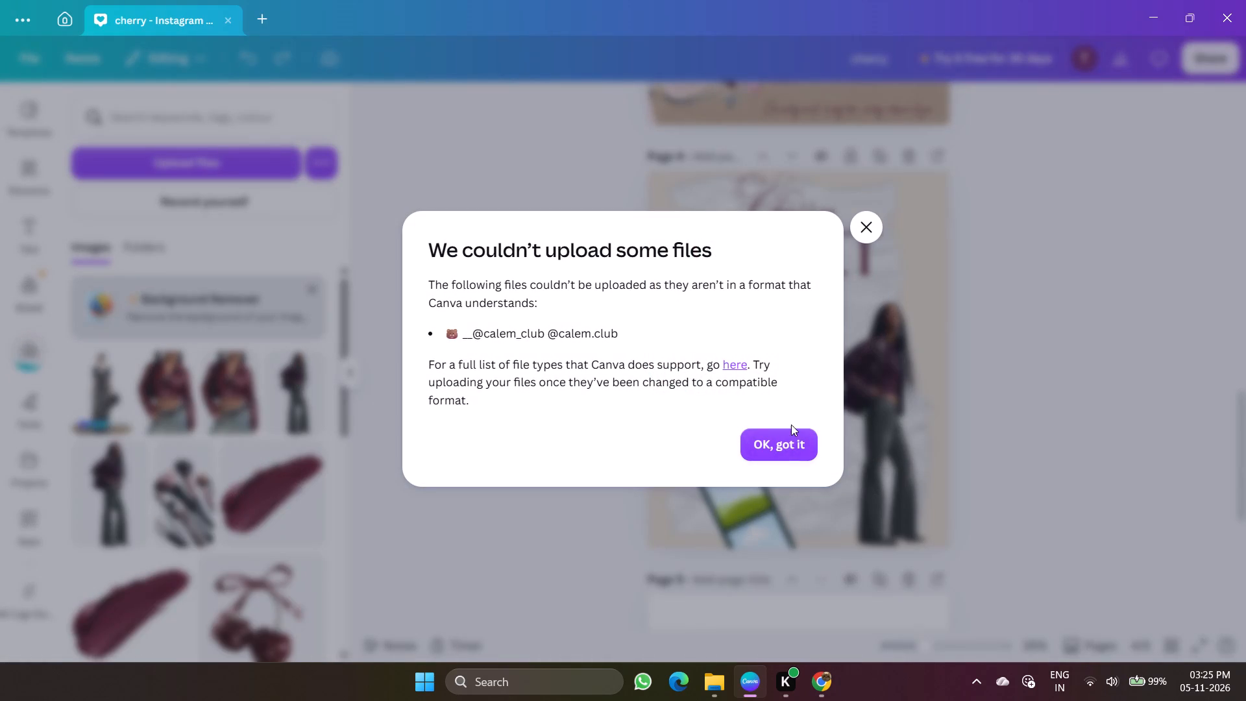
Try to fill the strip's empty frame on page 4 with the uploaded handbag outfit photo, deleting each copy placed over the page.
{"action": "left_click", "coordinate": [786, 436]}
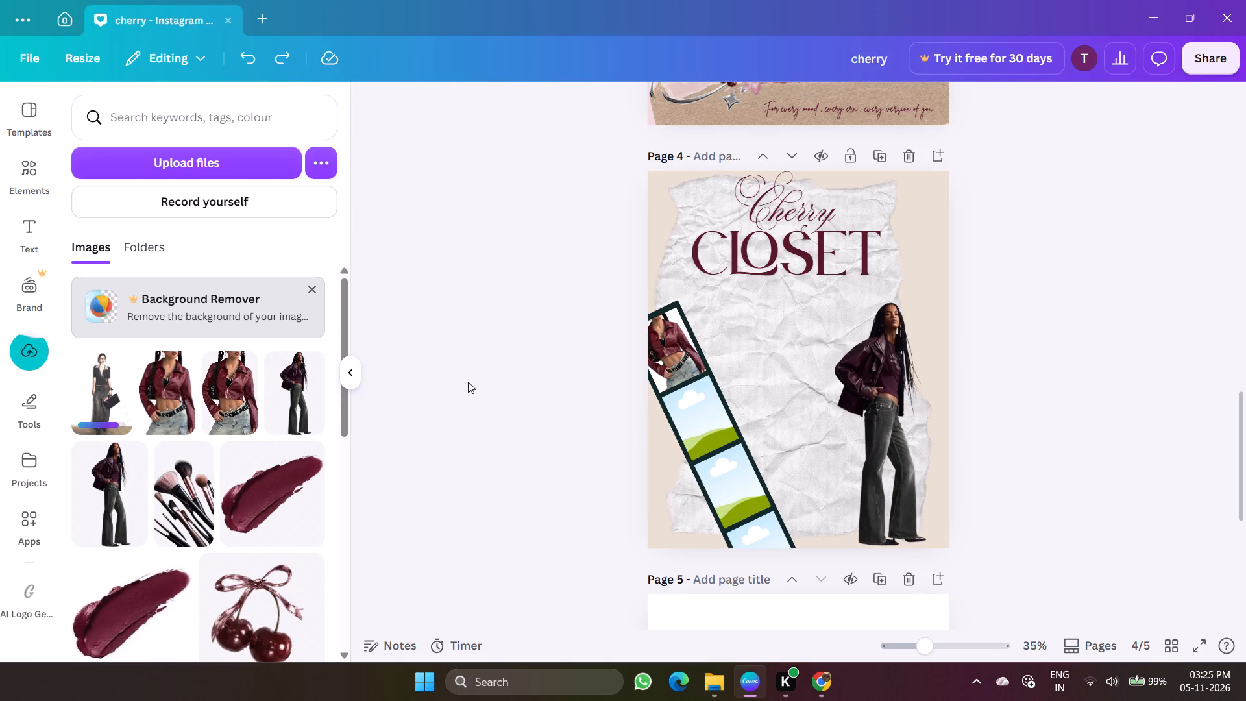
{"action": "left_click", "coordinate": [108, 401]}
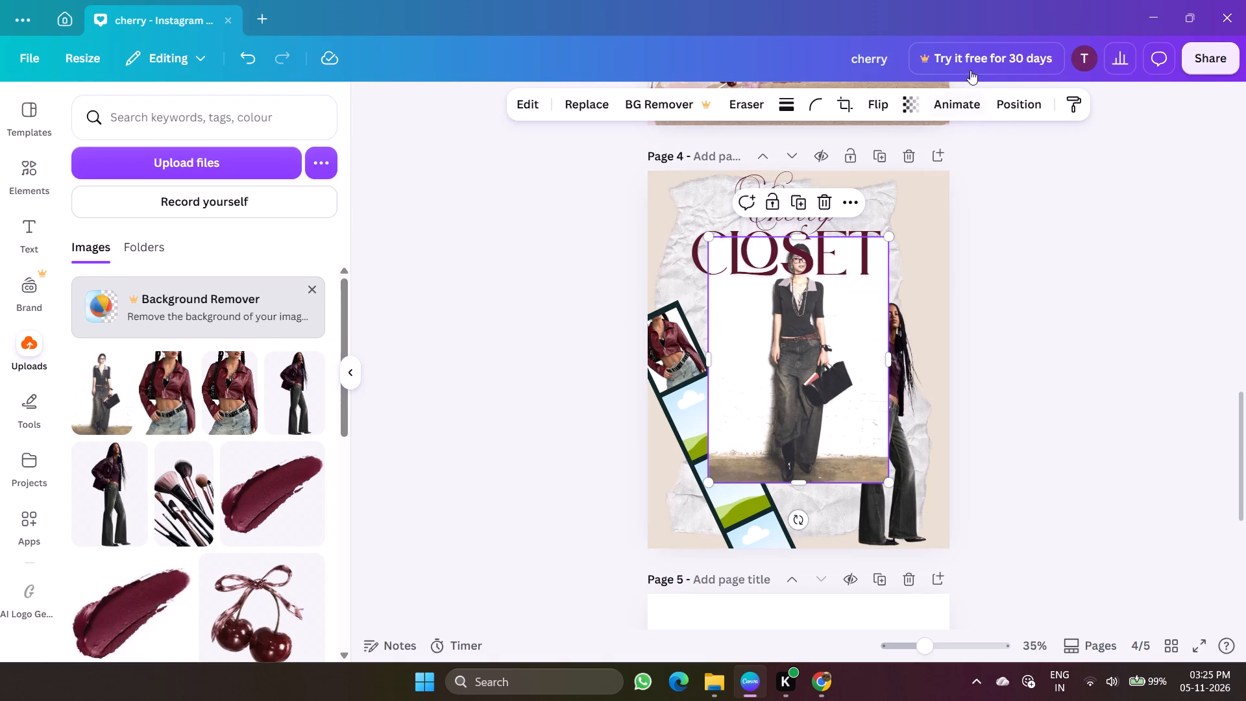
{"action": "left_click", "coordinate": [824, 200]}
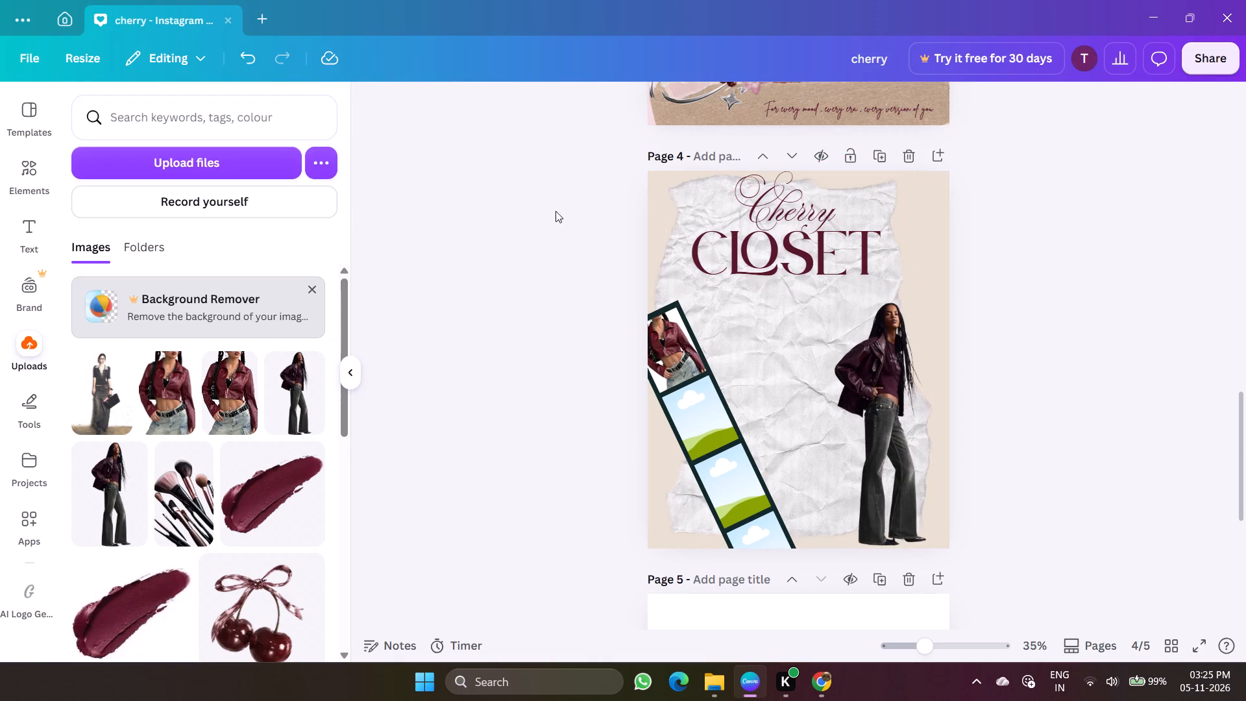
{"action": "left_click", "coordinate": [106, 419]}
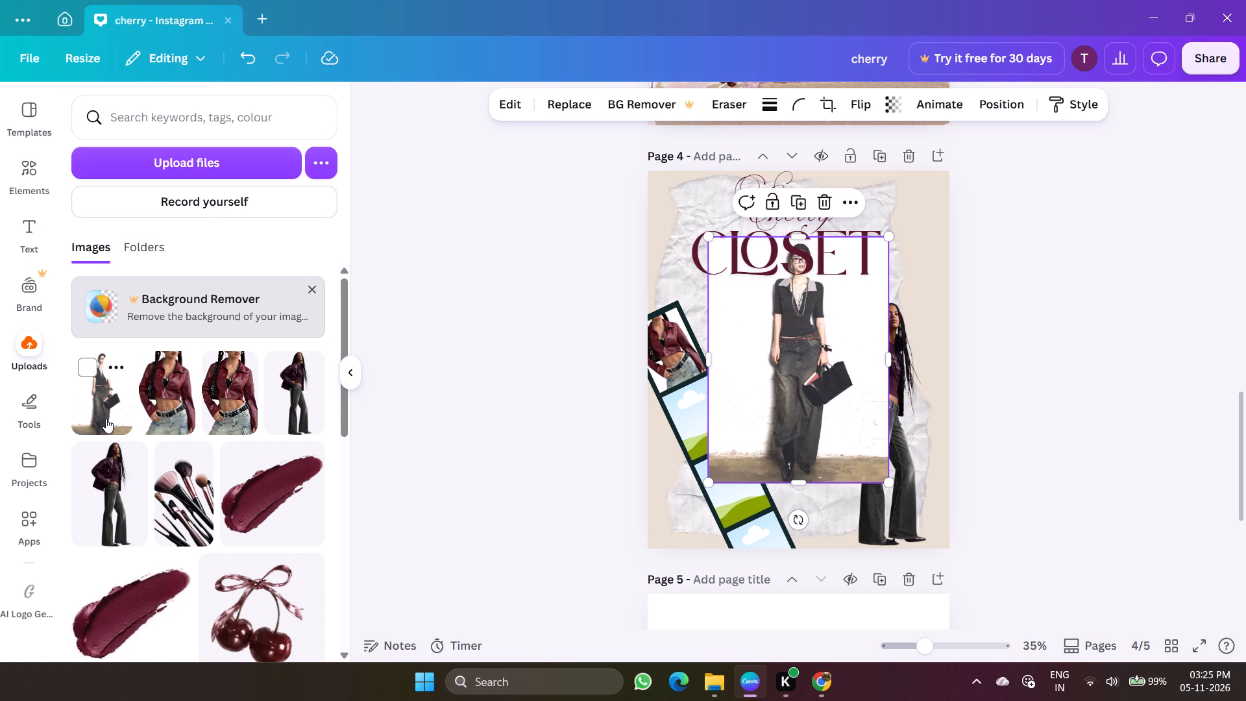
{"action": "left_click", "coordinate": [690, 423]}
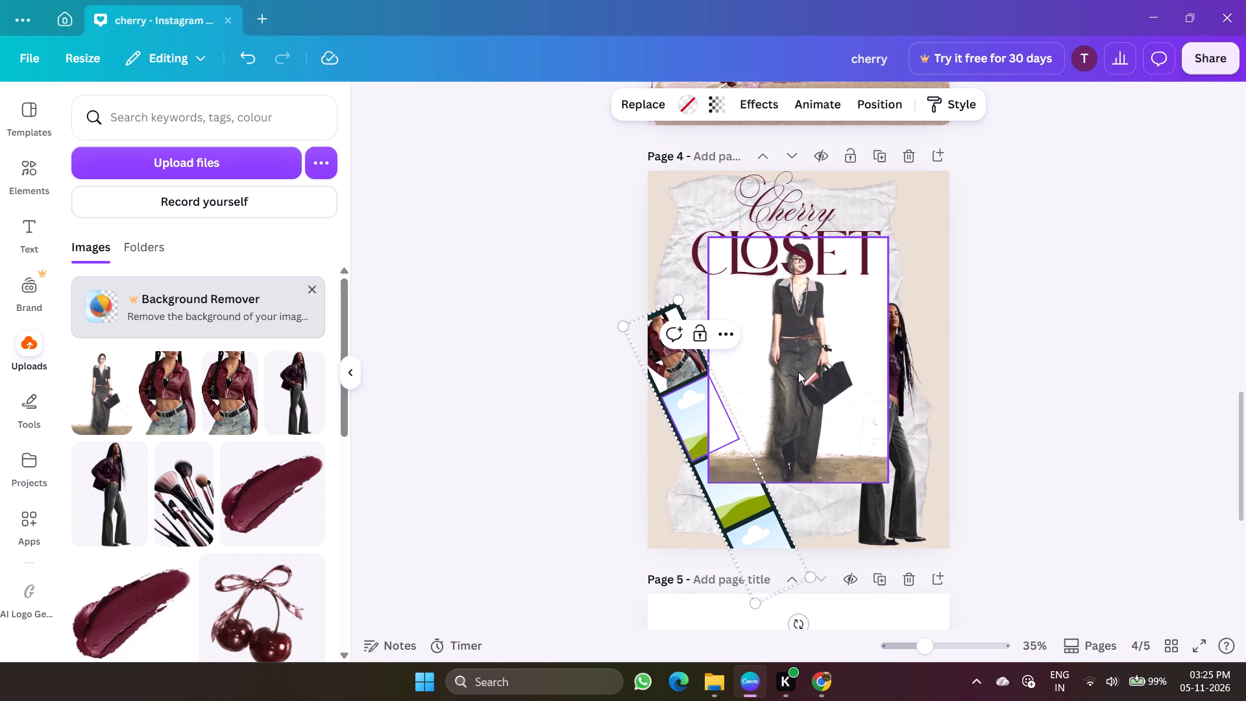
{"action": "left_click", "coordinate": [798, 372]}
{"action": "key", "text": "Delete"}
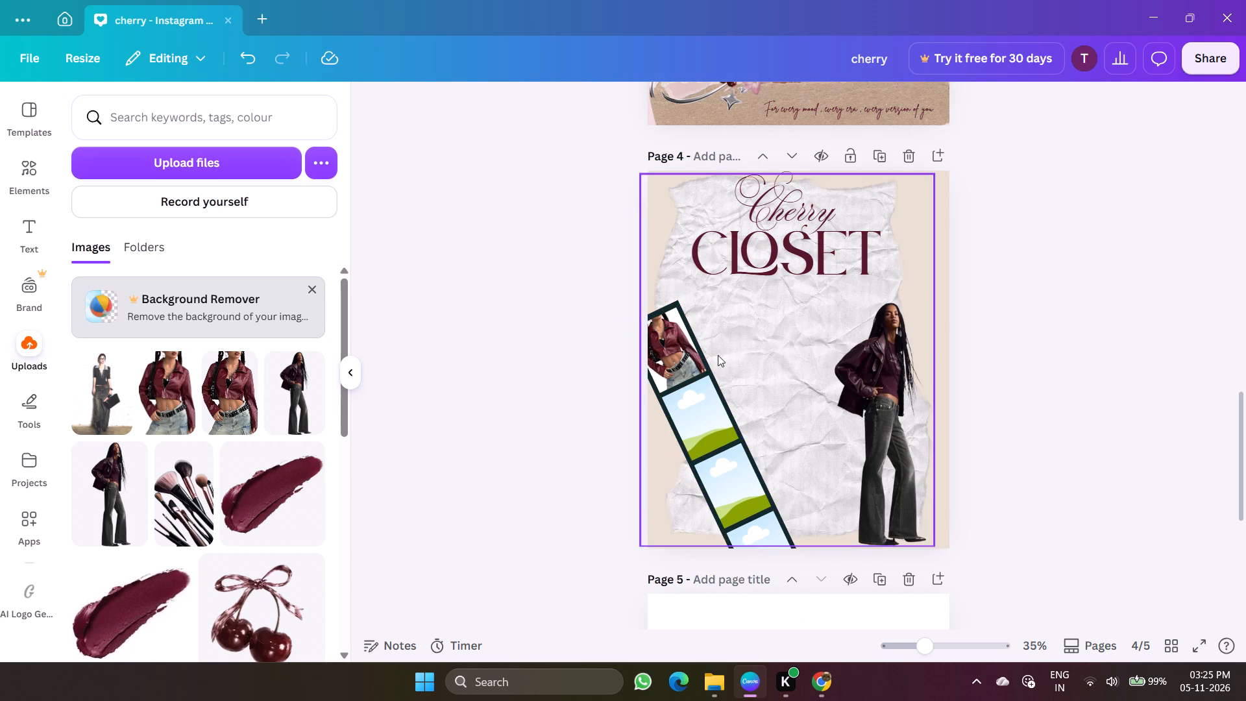
Add the uploaded photo of the woman in a black top and long skirt with a handbag to page 4.
{"action": "left_click", "coordinate": [700, 418]}
{"action": "left_click", "coordinate": [92, 409]}
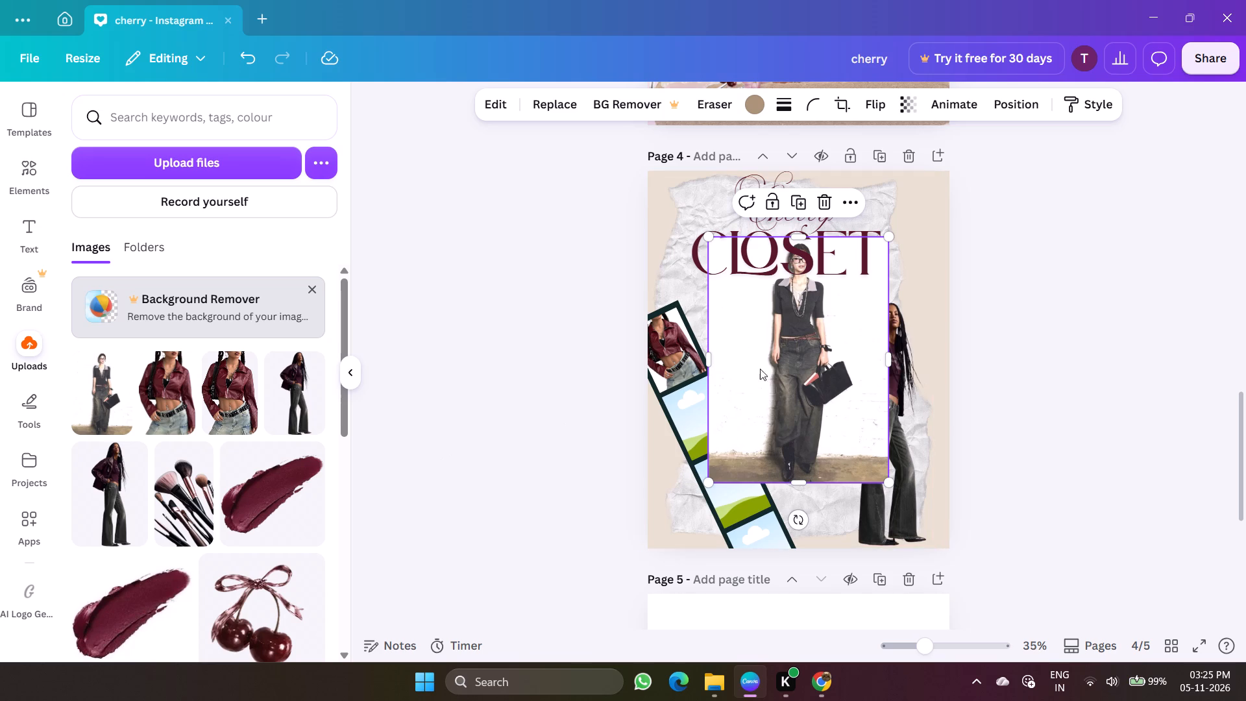
{"action": "left_click", "coordinate": [765, 369]}
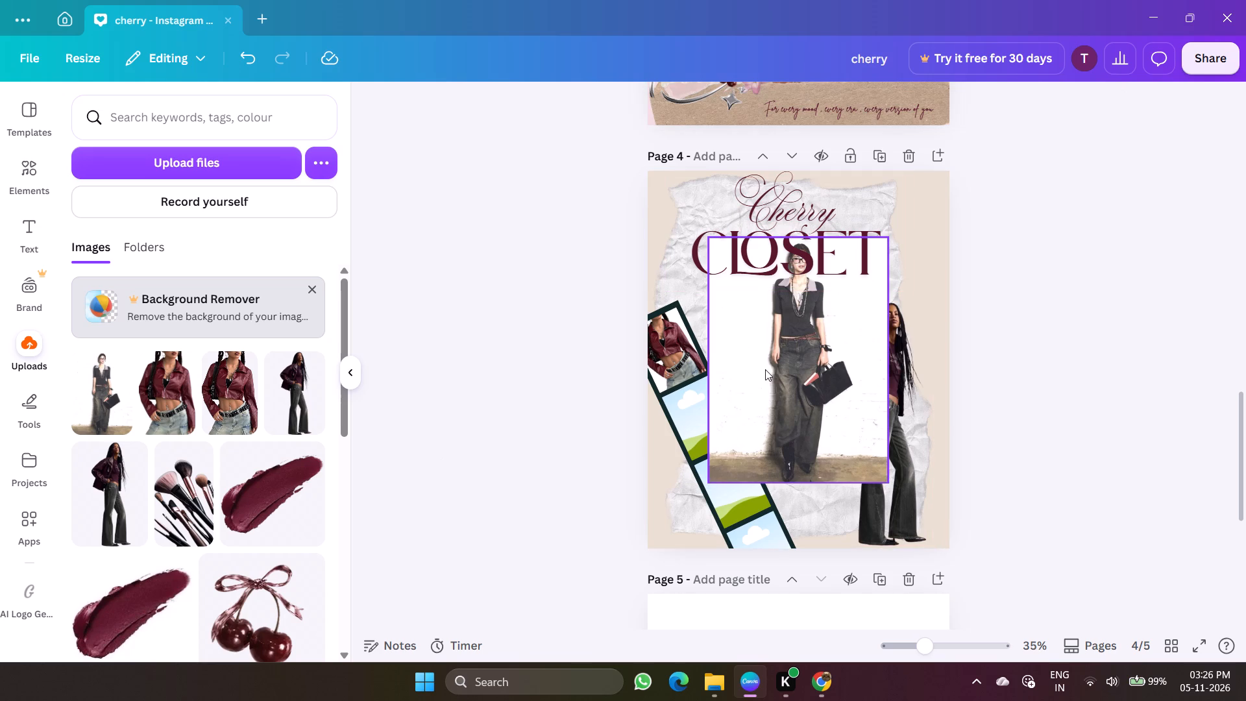
Delete the loose handbag outfit photo covering the centre of page 4.
{"action": "key", "text": "Delete"}
{"action": "left_click", "coordinate": [807, 393]}
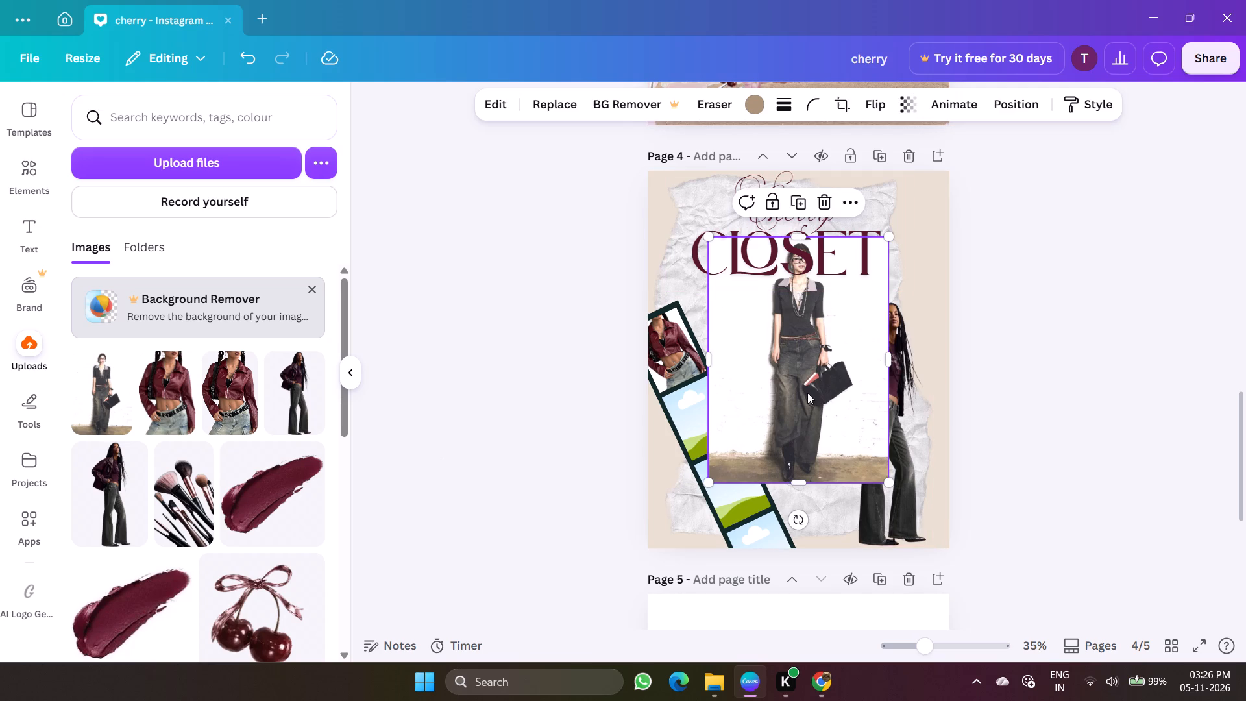
{"action": "key", "text": "Delete"}
Fill the second frame of the photo strip with the uploaded photo of the woman in a long skirt with a handbag.
{"action": "left_click", "coordinate": [705, 419]}
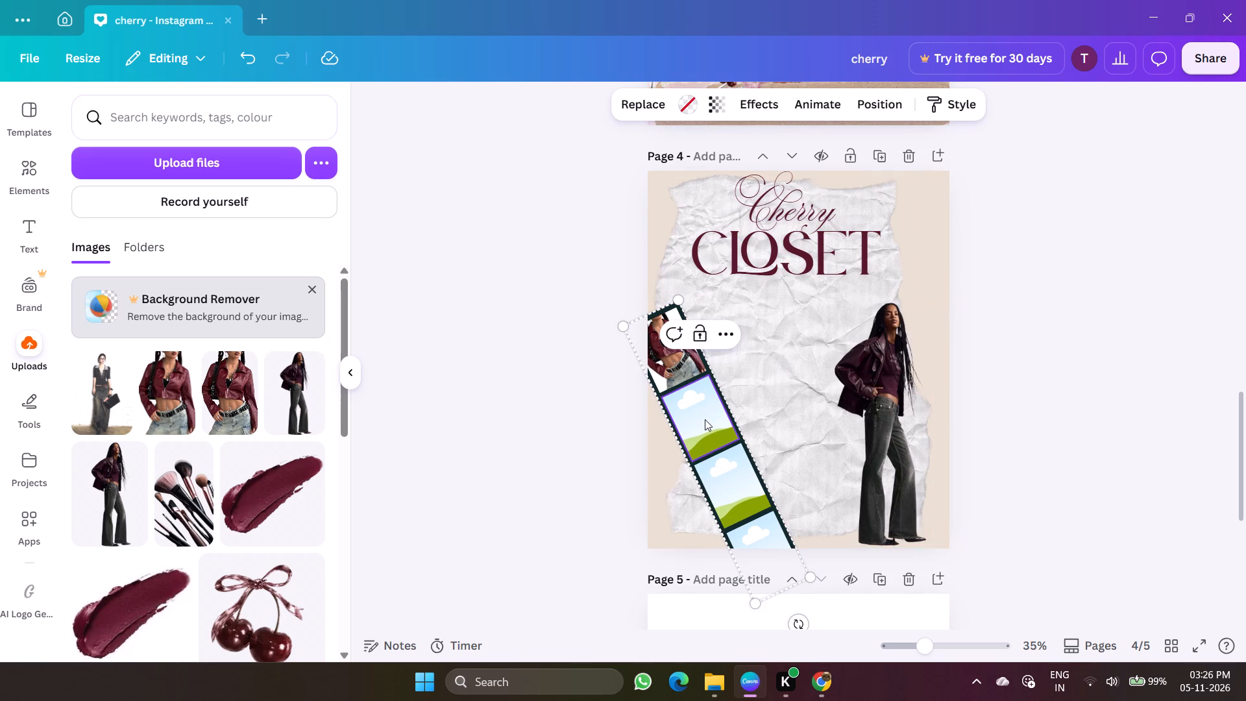
{"action": "left_click", "coordinate": [705, 419]}
{"action": "left_click", "coordinate": [705, 419]}
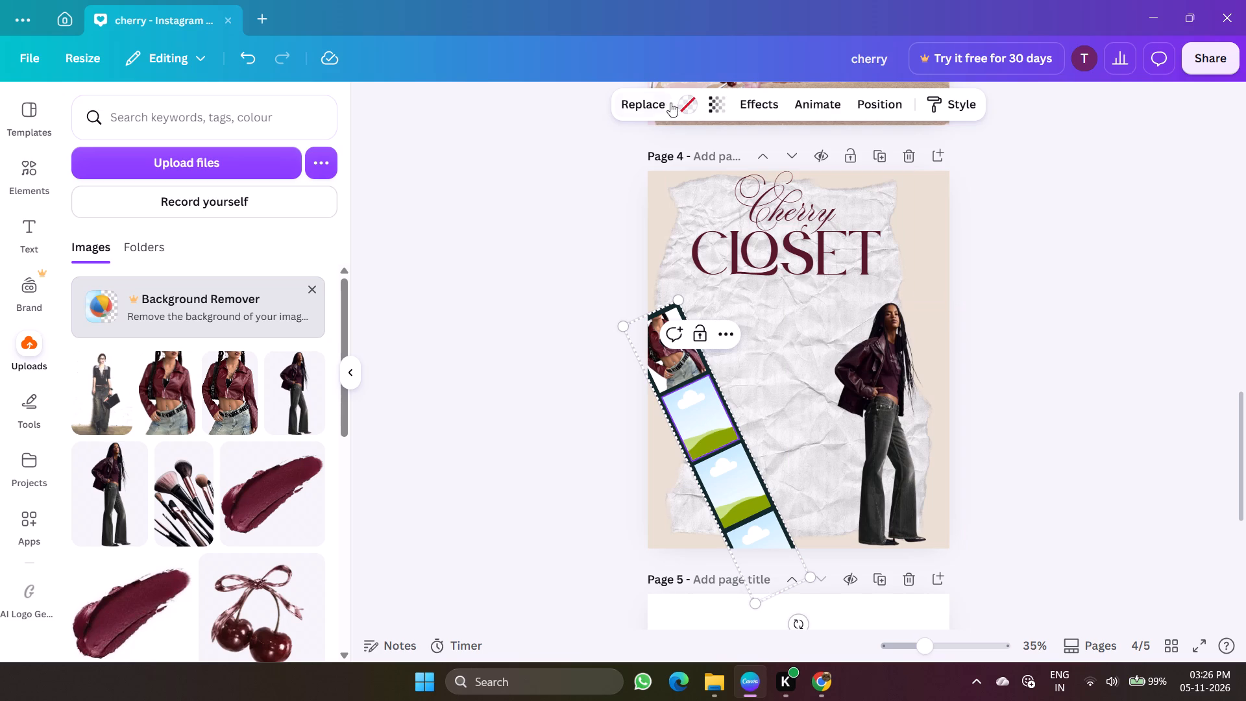
{"action": "left_click", "coordinate": [657, 103]}
{"action": "left_click", "coordinate": [109, 421]}
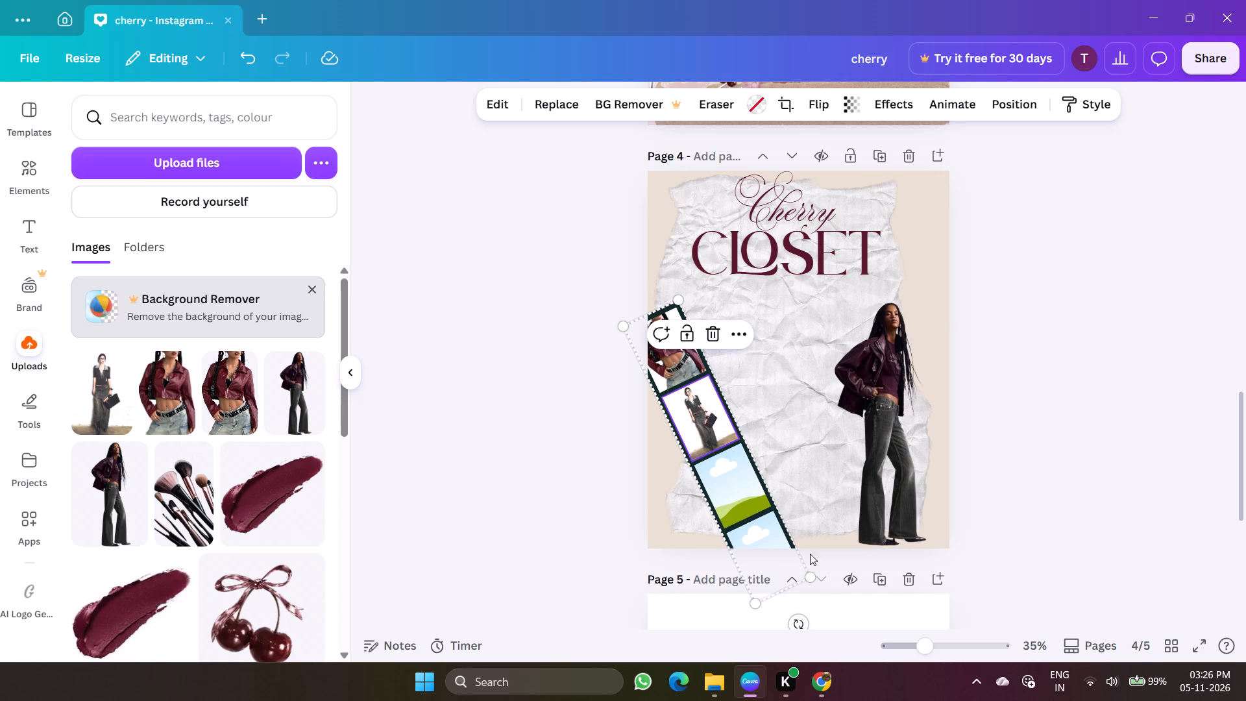
{"action": "left_click", "coordinate": [718, 515]}
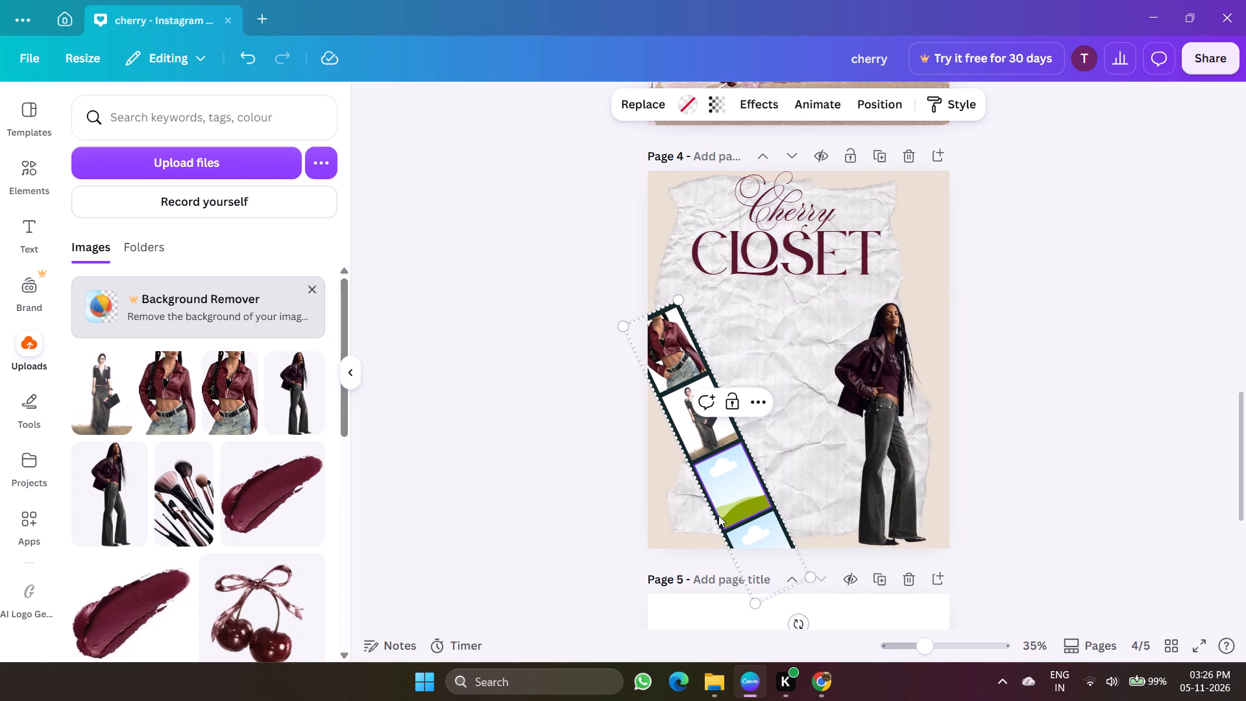
Reposition the cutout of the woman in the burgundy jacket slightly closer to page 4's right edge, with her feet near the bottom.
{"action": "left_click_drag", "start_coordinate": [838, 493], "coordinate": [875, 516]}
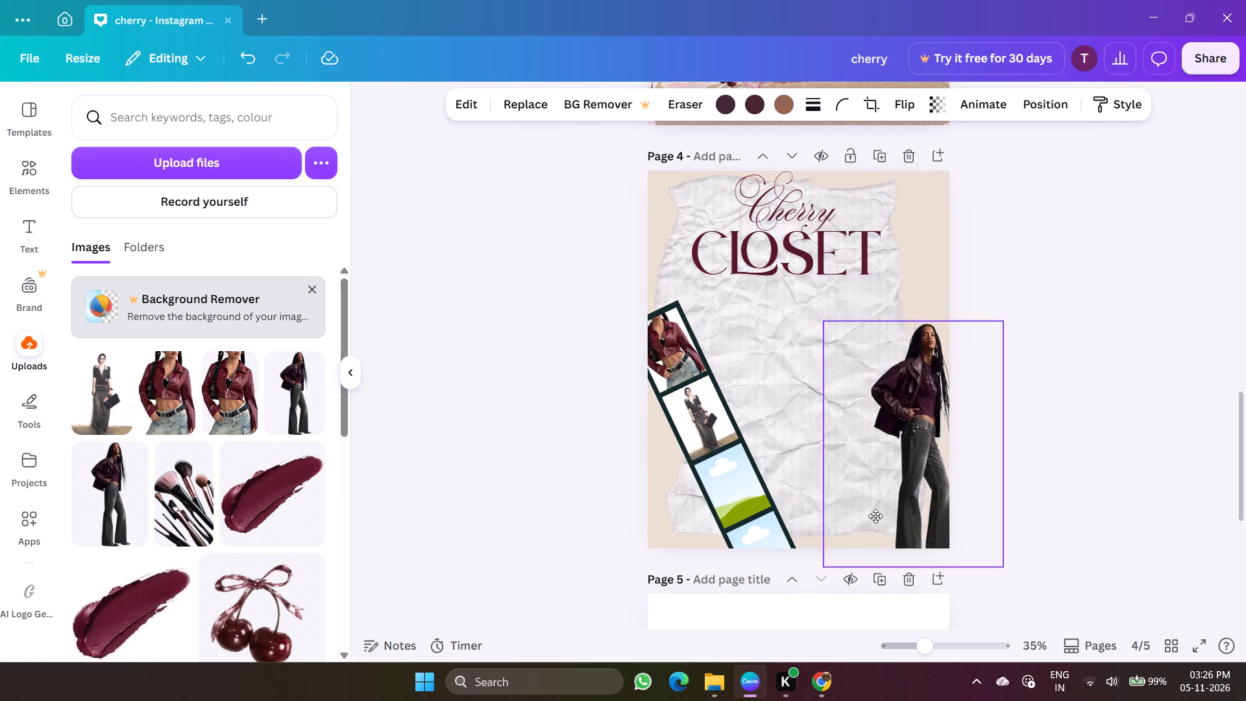
{"action": "left_click_drag", "start_coordinate": [875, 516], "coordinate": [837, 485]}
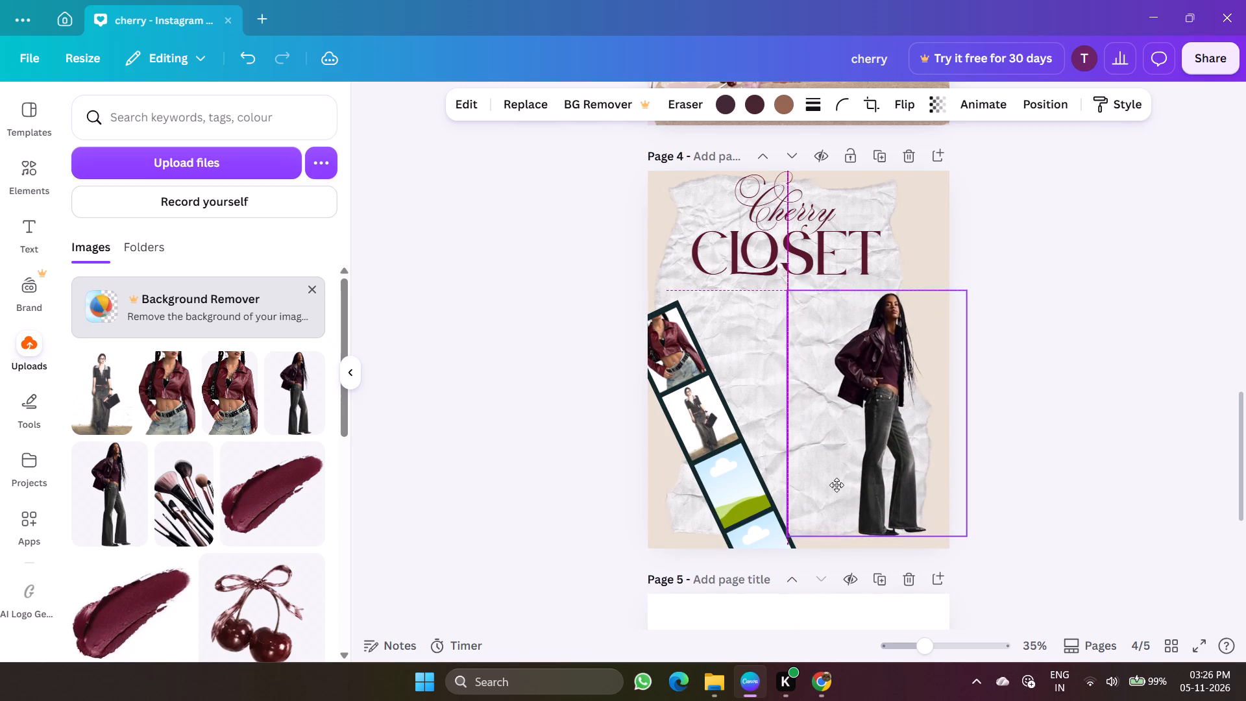
{"action": "left_click_drag", "start_coordinate": [837, 485], "coordinate": [853, 493]}
{"action": "scroll", "coordinate": [853, 493], "scroll_direction": "left", "scroll_amount": 1}
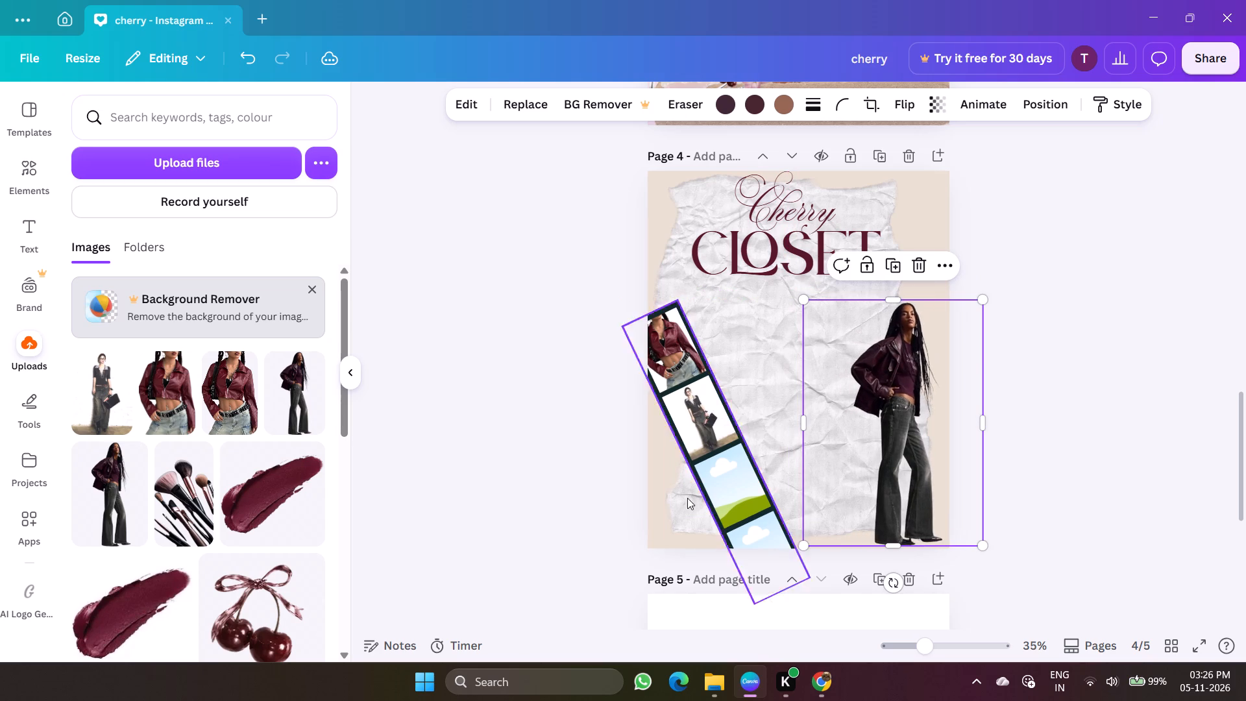
{"action": "left_click", "coordinate": [138, 158]}
{"action": "double_click", "coordinate": [164, 164]}
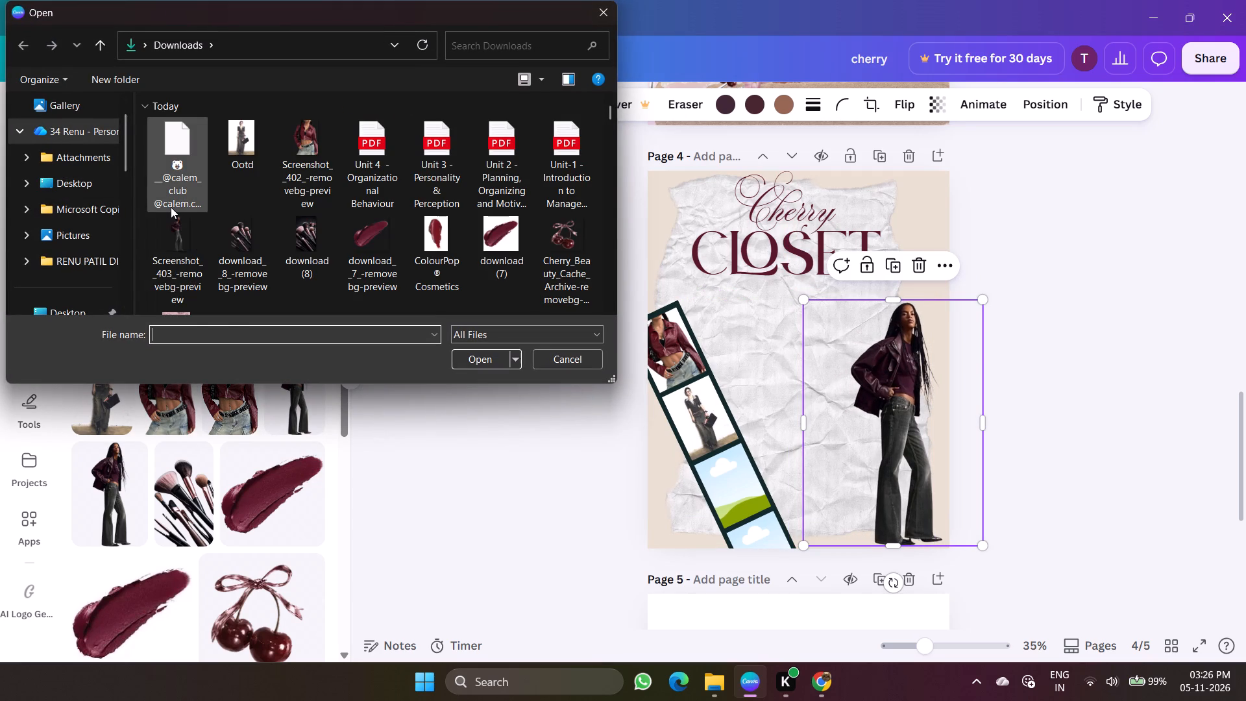
{"action": "left_click", "coordinate": [171, 207]}
{"action": "left_click", "coordinate": [464, 362]}
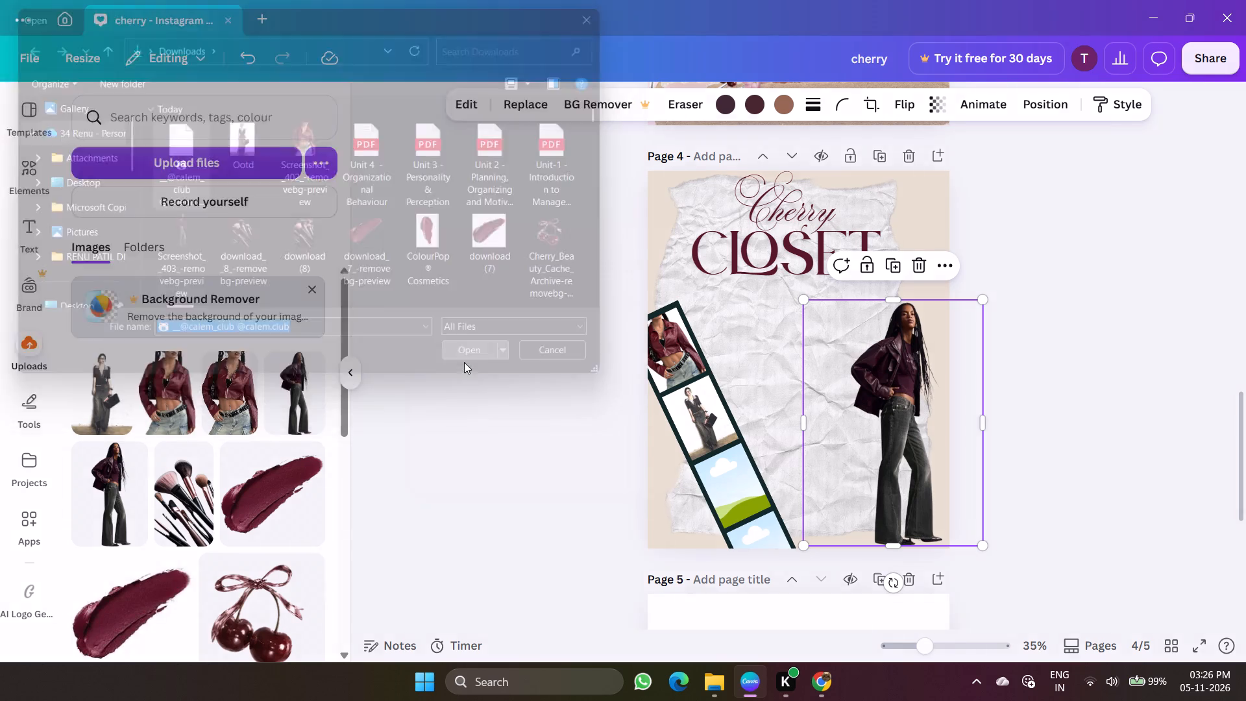
{"action": "left_click", "coordinate": [755, 442]}
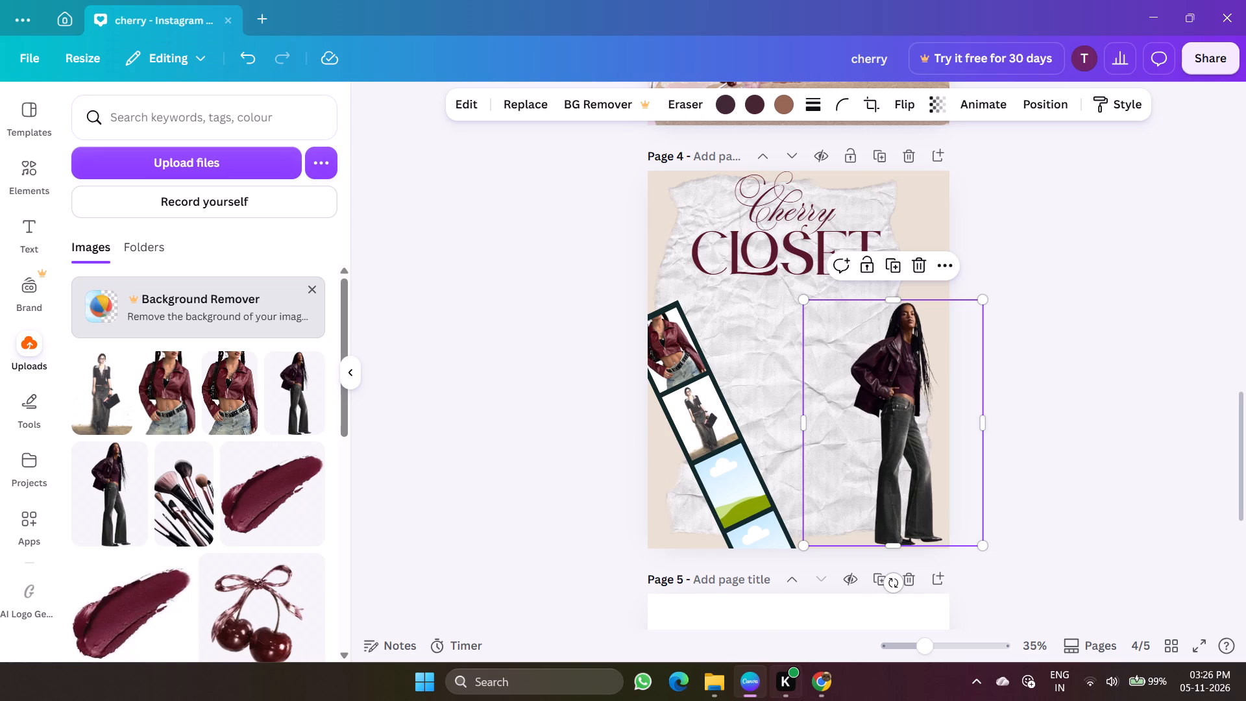
{"action": "left_click", "coordinate": [809, 683]}
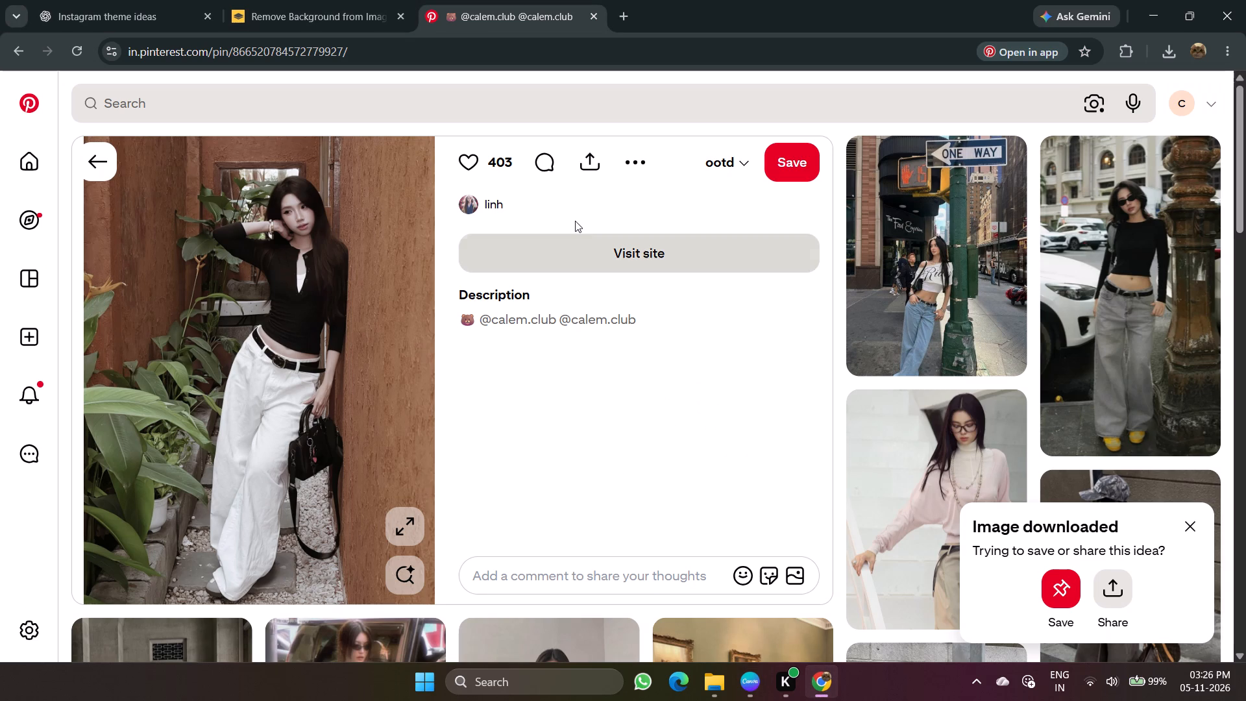
In Chrome, download the Pinterest photo of the woman in a black top and white trousers once more.
{"action": "left_click", "coordinate": [644, 161]}
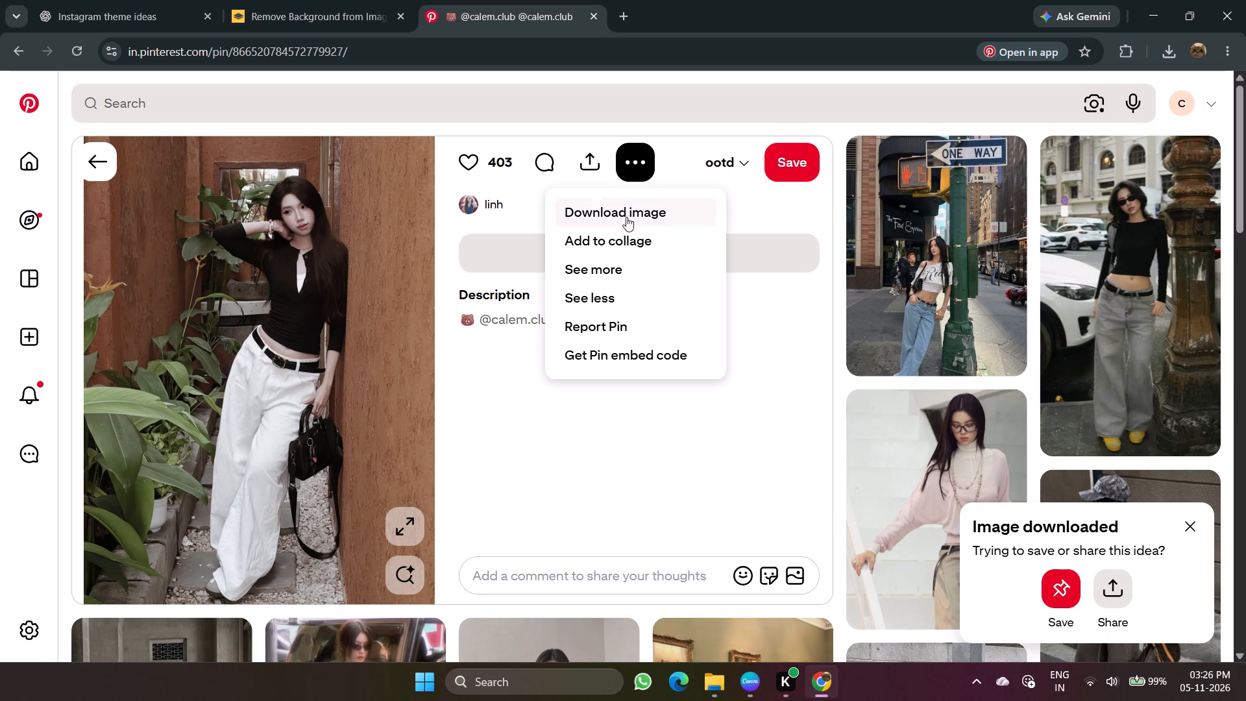
{"action": "left_click", "coordinate": [637, 209]}
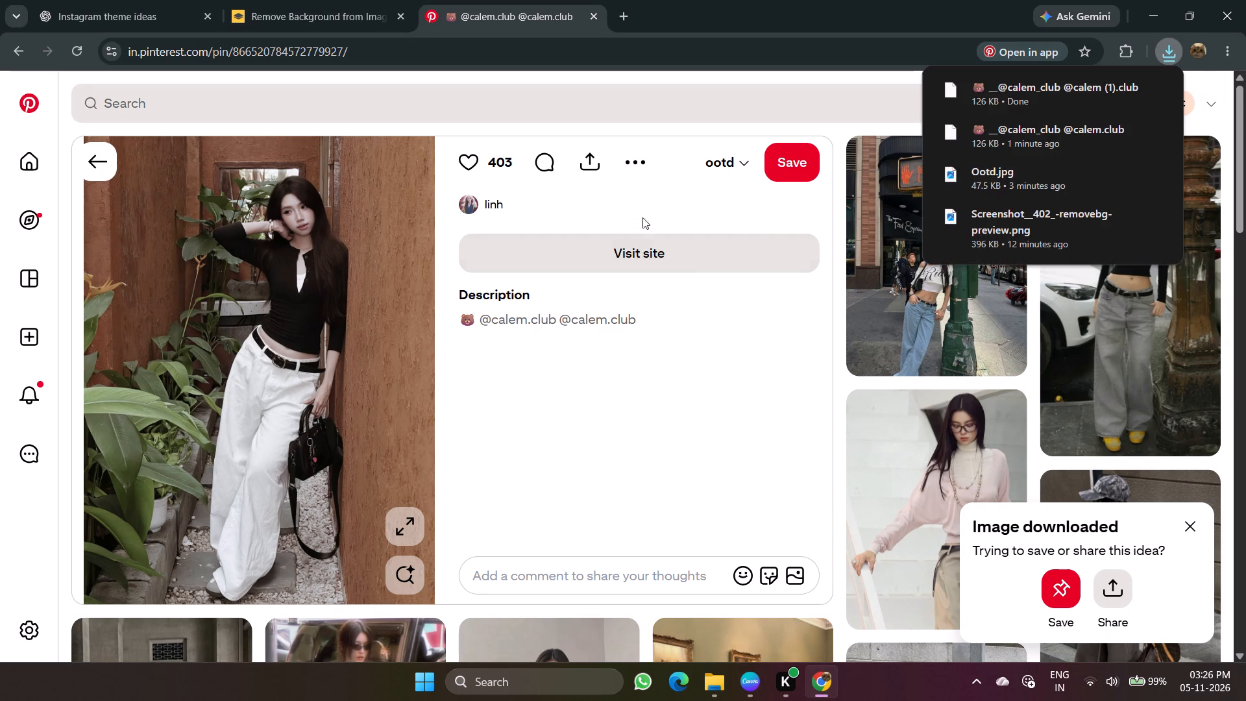
Look through the related Pinterest pins for another outfit photo that suits the Cherry Closet photo strip.
{"action": "scroll", "coordinate": [914, 393], "scroll_direction": "down", "scroll_amount": 3}
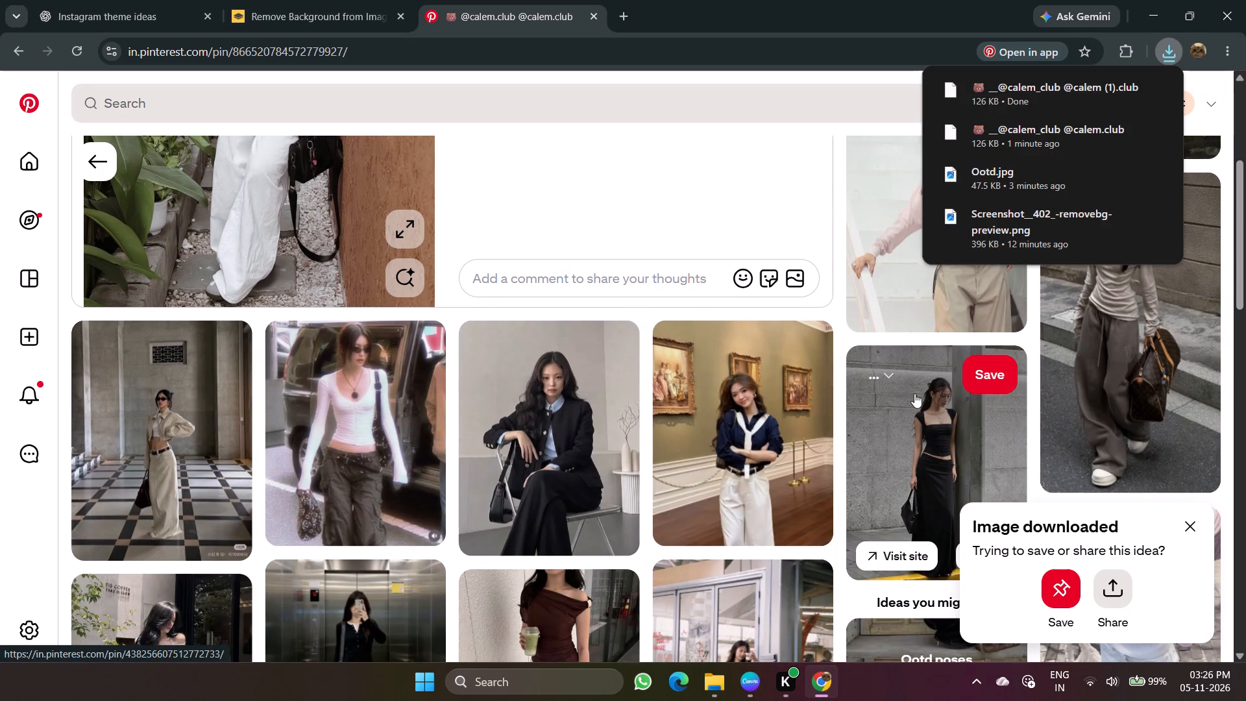
{"action": "scroll", "coordinate": [626, 465], "scroll_direction": "down", "scroll_amount": 3}
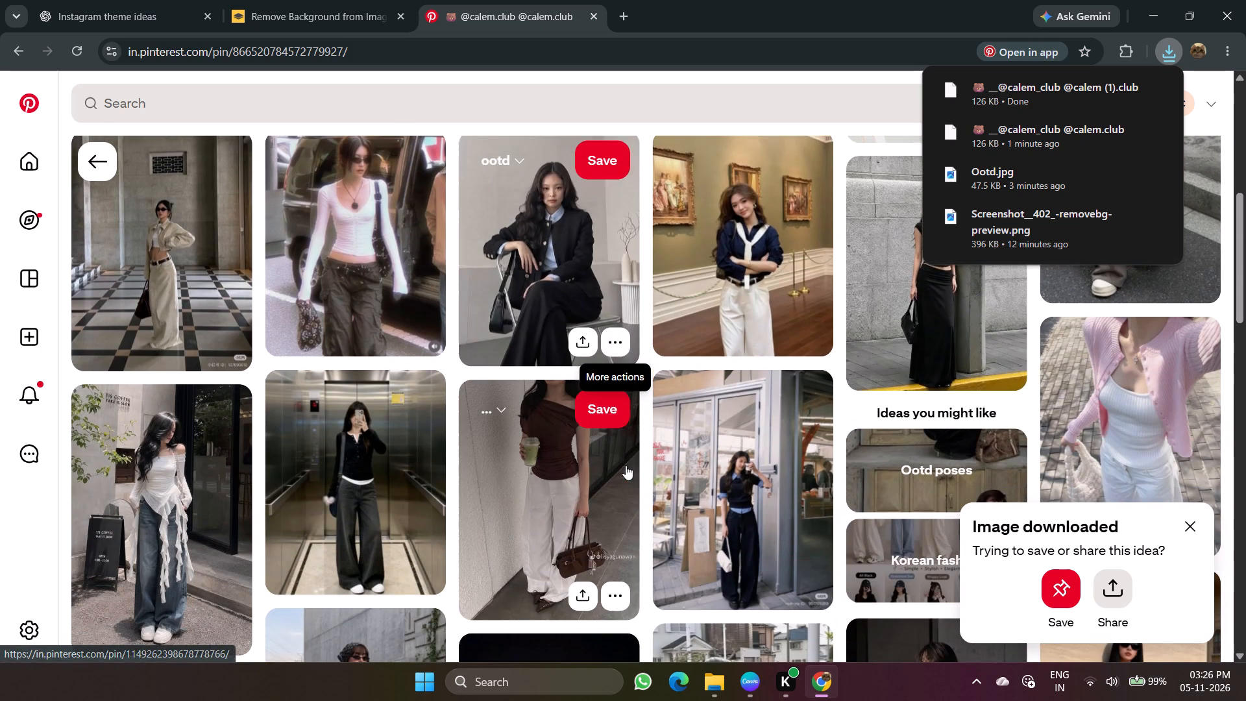
{"action": "scroll", "coordinate": [626, 465], "scroll_direction": "down", "scroll_amount": 6}
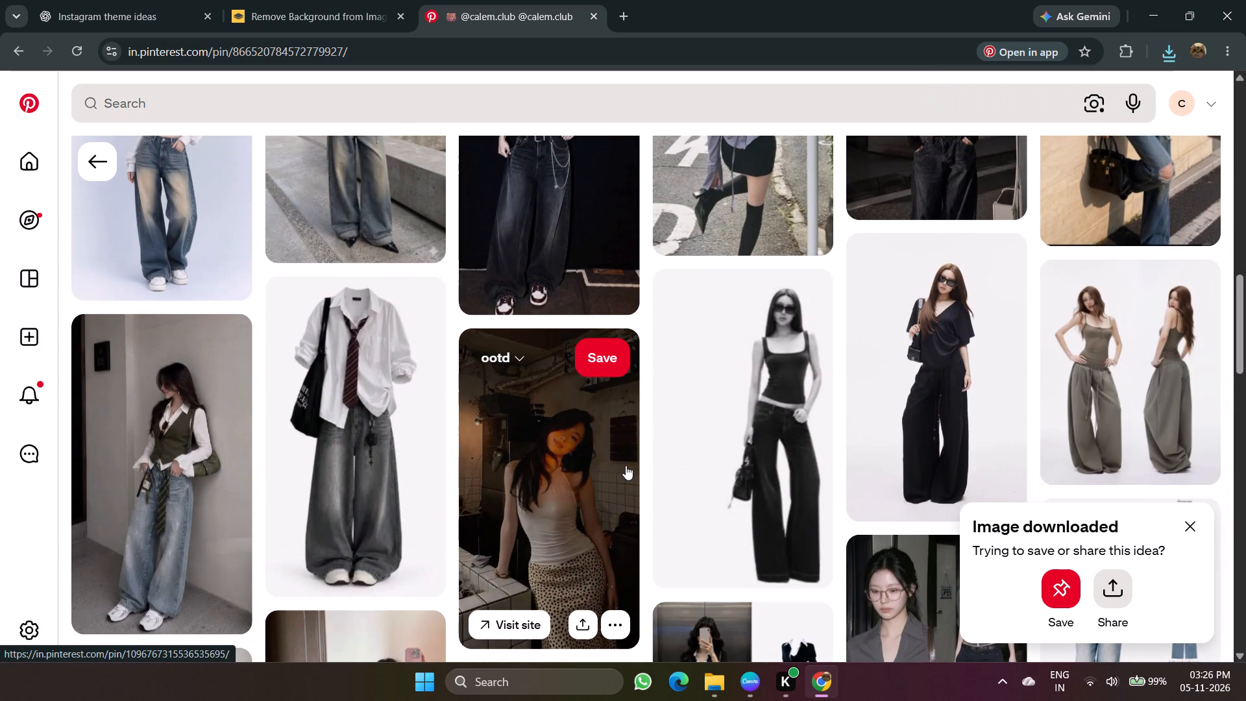
{"action": "scroll", "coordinate": [626, 465], "scroll_direction": "down", "scroll_amount": 7}
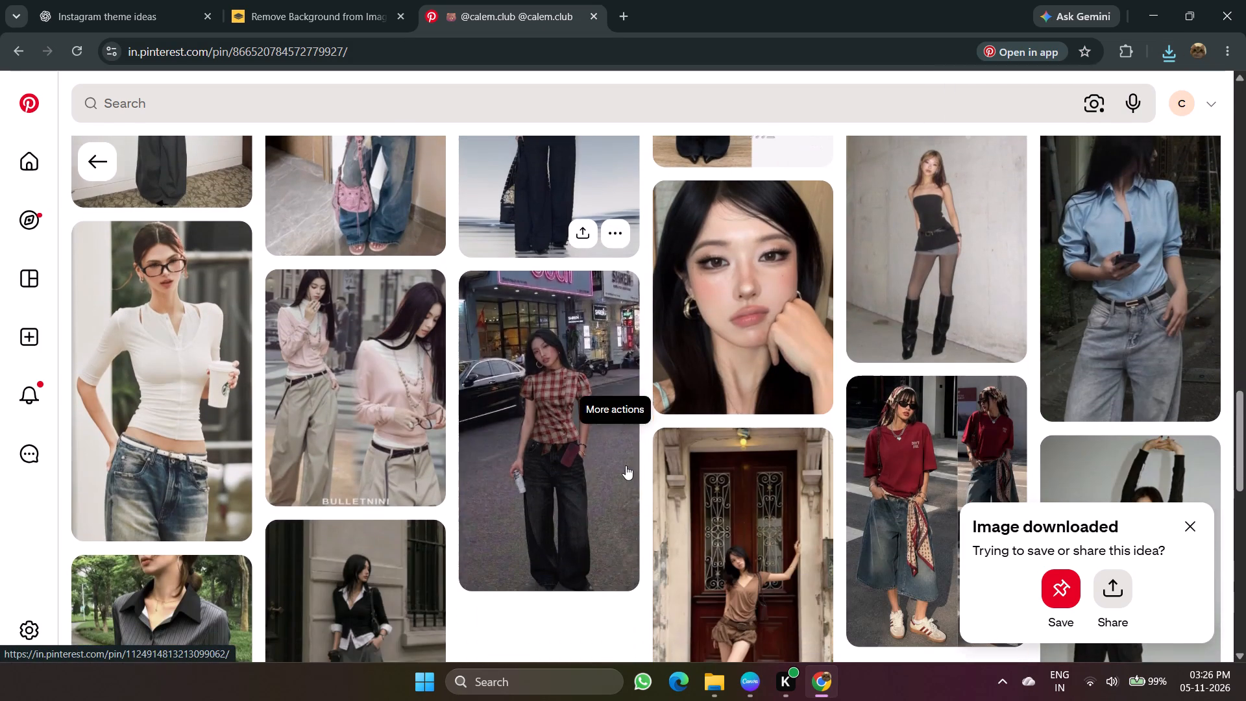
{"action": "scroll", "coordinate": [626, 465], "scroll_direction": "down", "scroll_amount": 2}
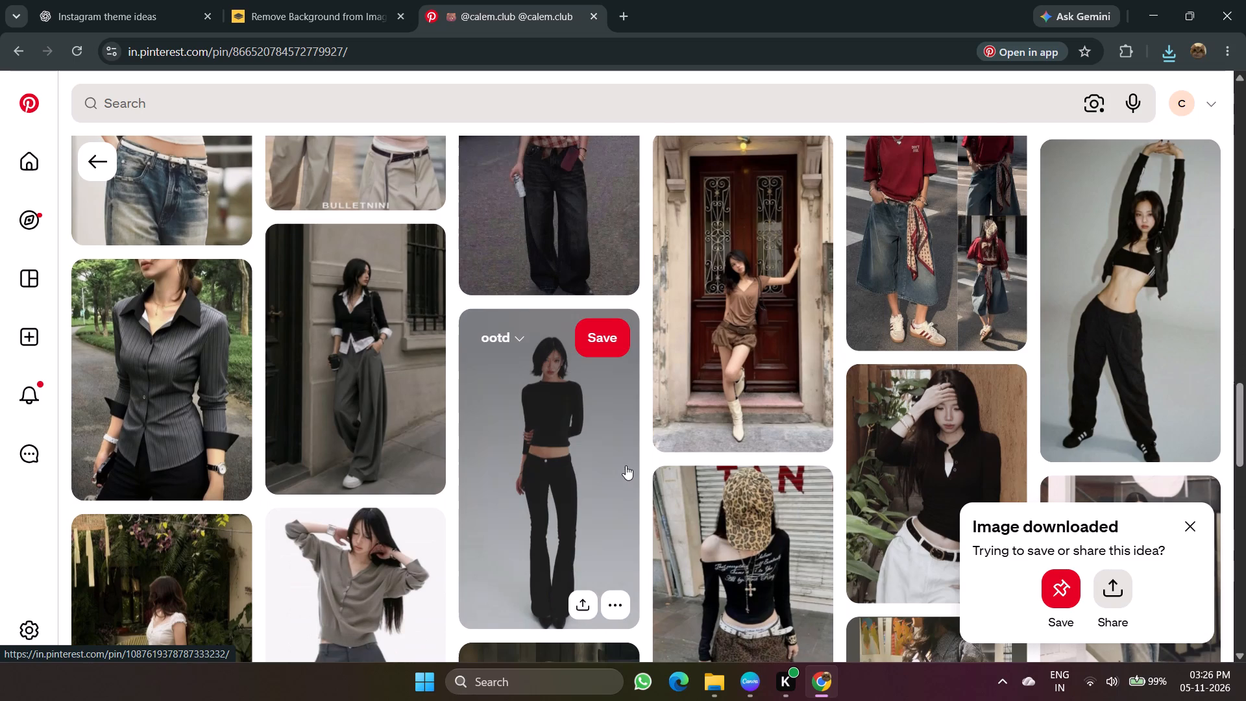
{"action": "scroll", "coordinate": [626, 465], "scroll_direction": "down", "scroll_amount": 3}
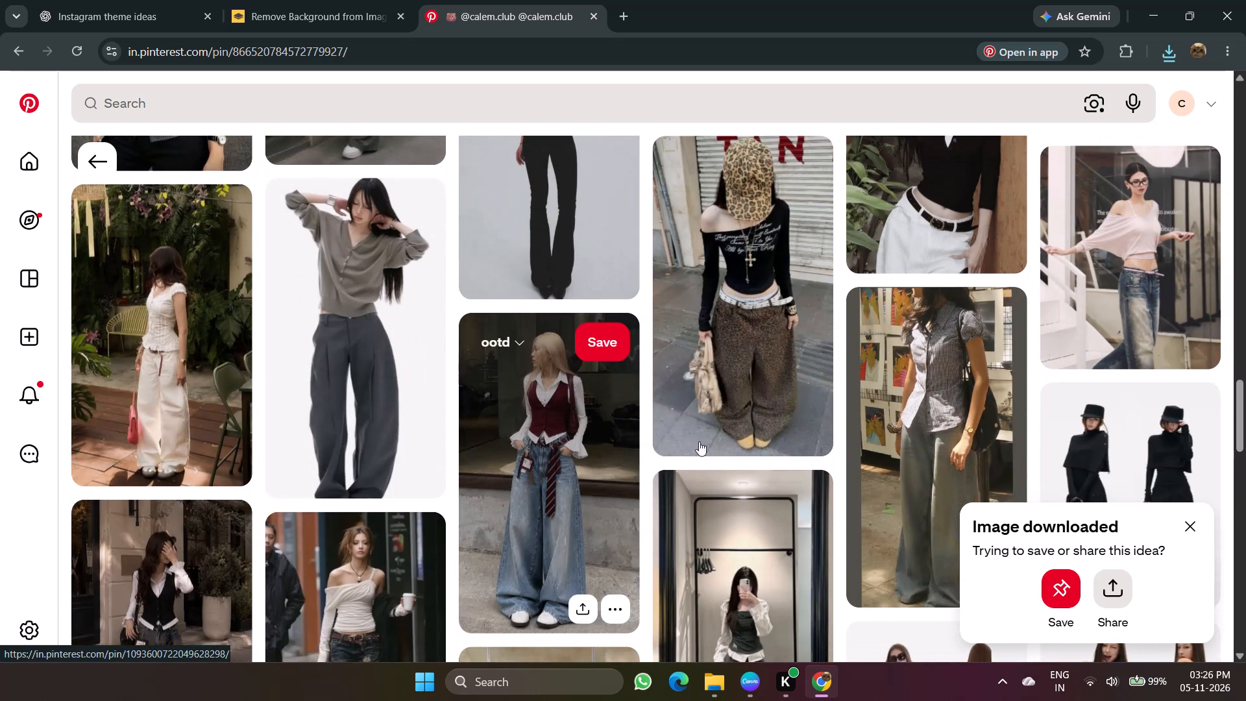
{"action": "scroll", "coordinate": [665, 460], "scroll_direction": "down", "scroll_amount": 3}
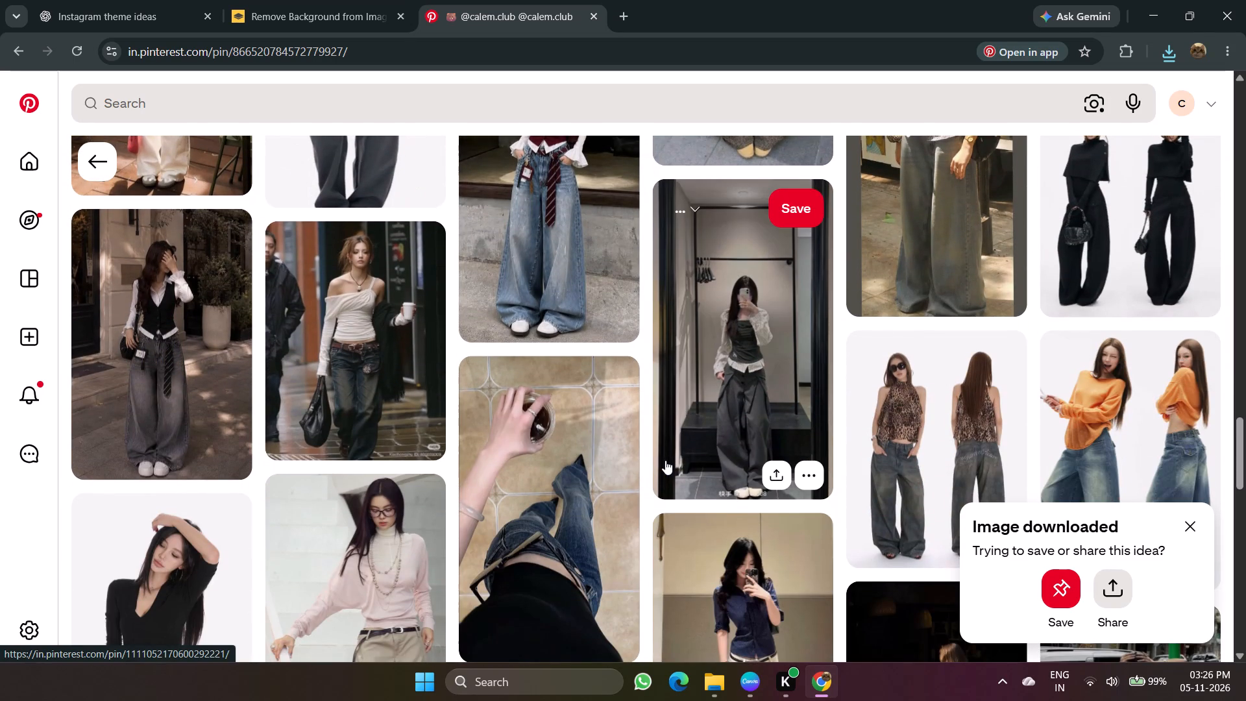
{"action": "scroll", "coordinate": [665, 460], "scroll_direction": "down", "scroll_amount": 2}
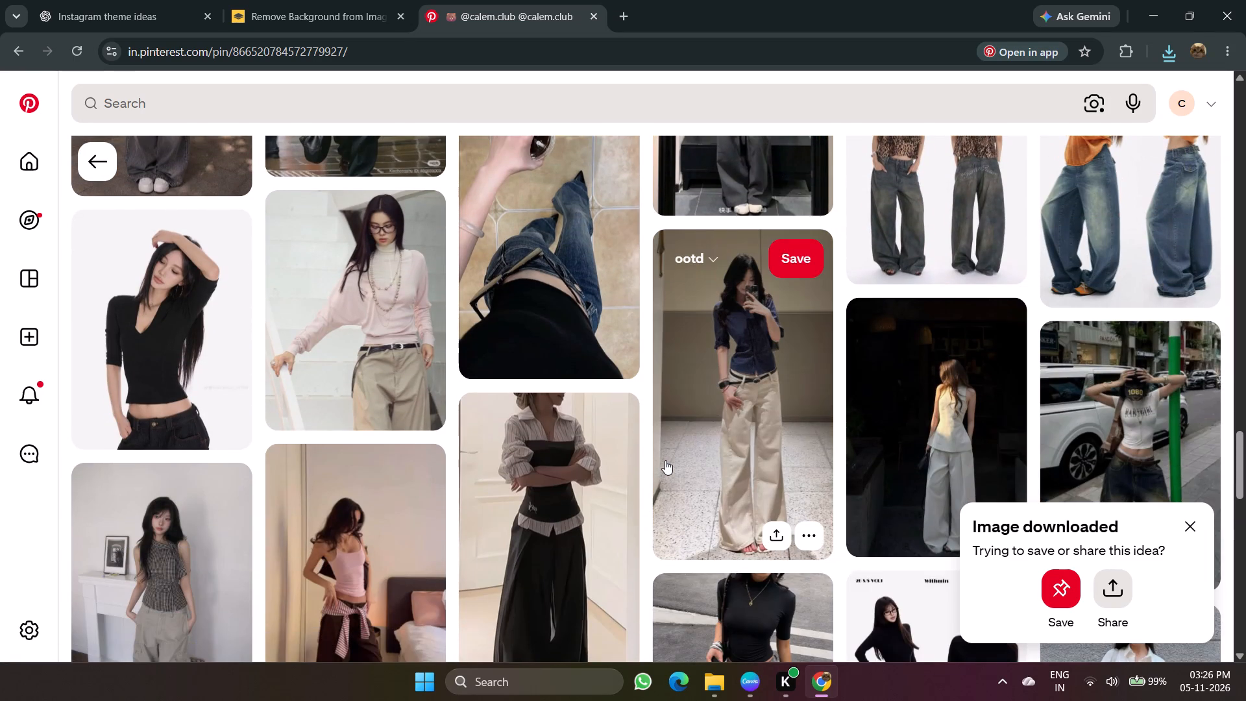
{"action": "scroll", "coordinate": [665, 460], "scroll_direction": "down", "scroll_amount": 4}
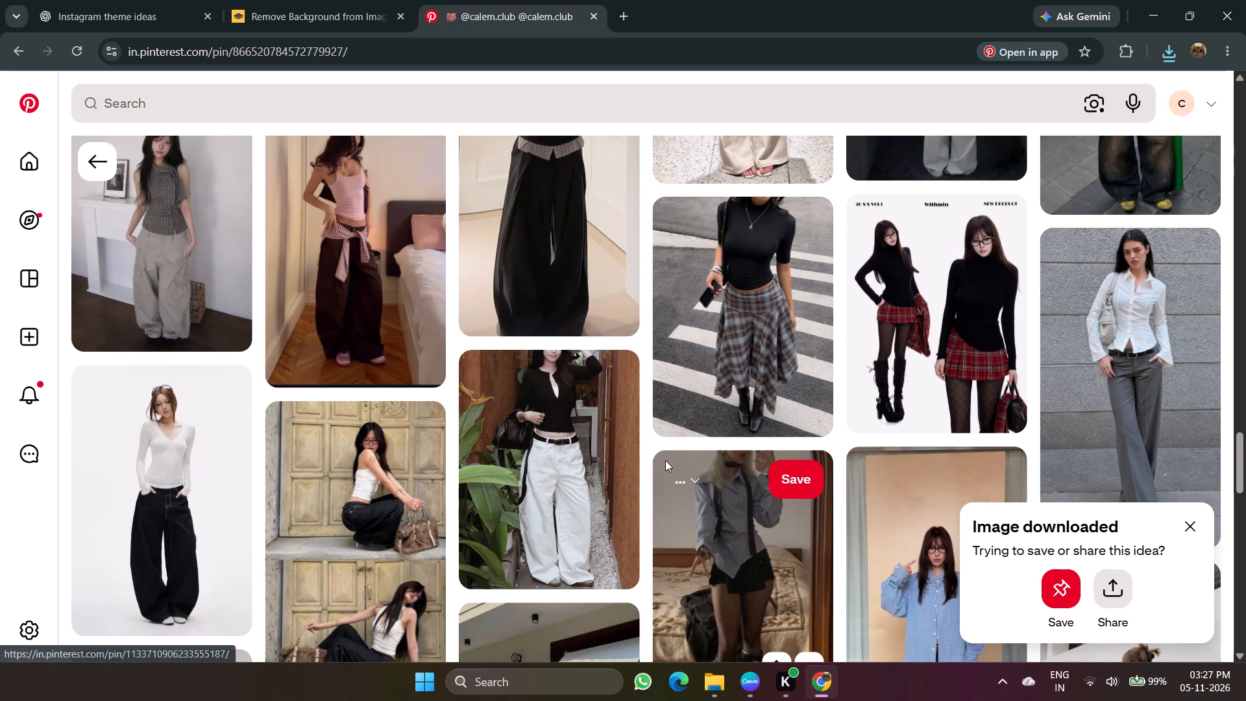
{"action": "scroll", "coordinate": [746, 499], "scroll_direction": "down", "scroll_amount": 4}
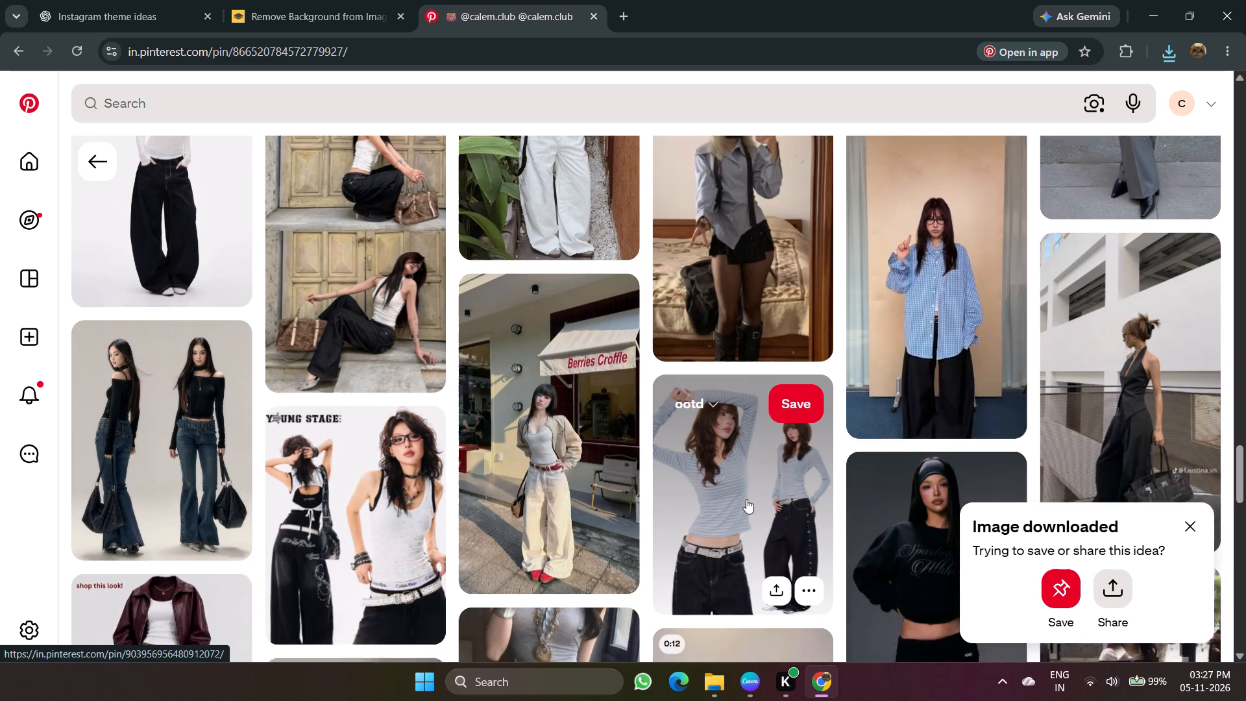
{"action": "scroll", "coordinate": [746, 499], "scroll_direction": "down", "scroll_amount": 2}
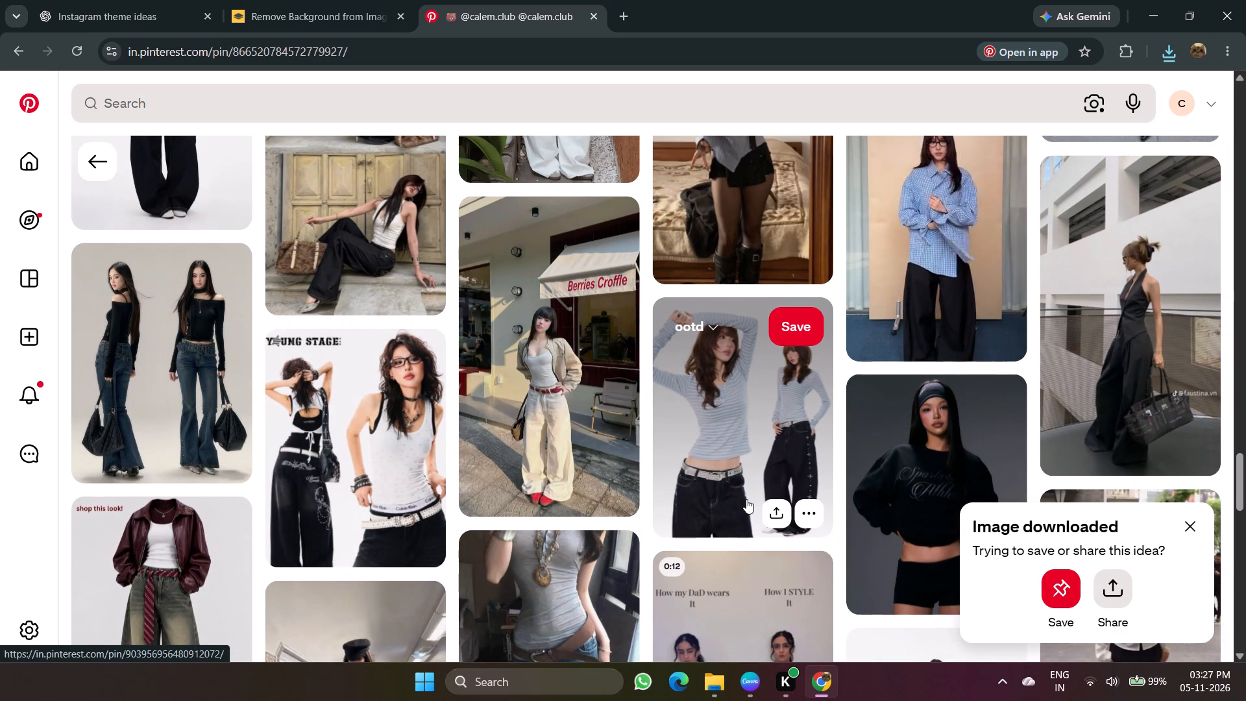
{"action": "scroll", "coordinate": [746, 499], "scroll_direction": "down", "scroll_amount": 2}
{"action": "scroll", "coordinate": [600, 593], "scroll_direction": "down", "scroll_amount": 4}
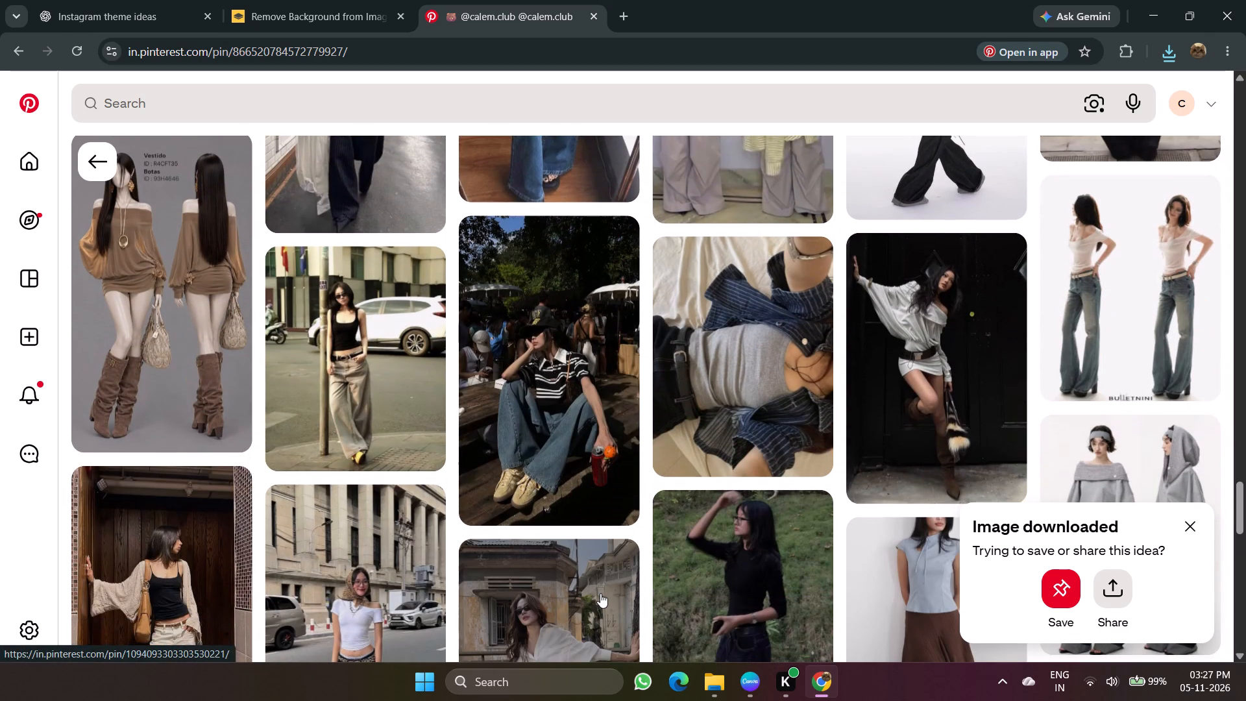
{"action": "scroll", "coordinate": [600, 593], "scroll_direction": "down", "scroll_amount": 6}
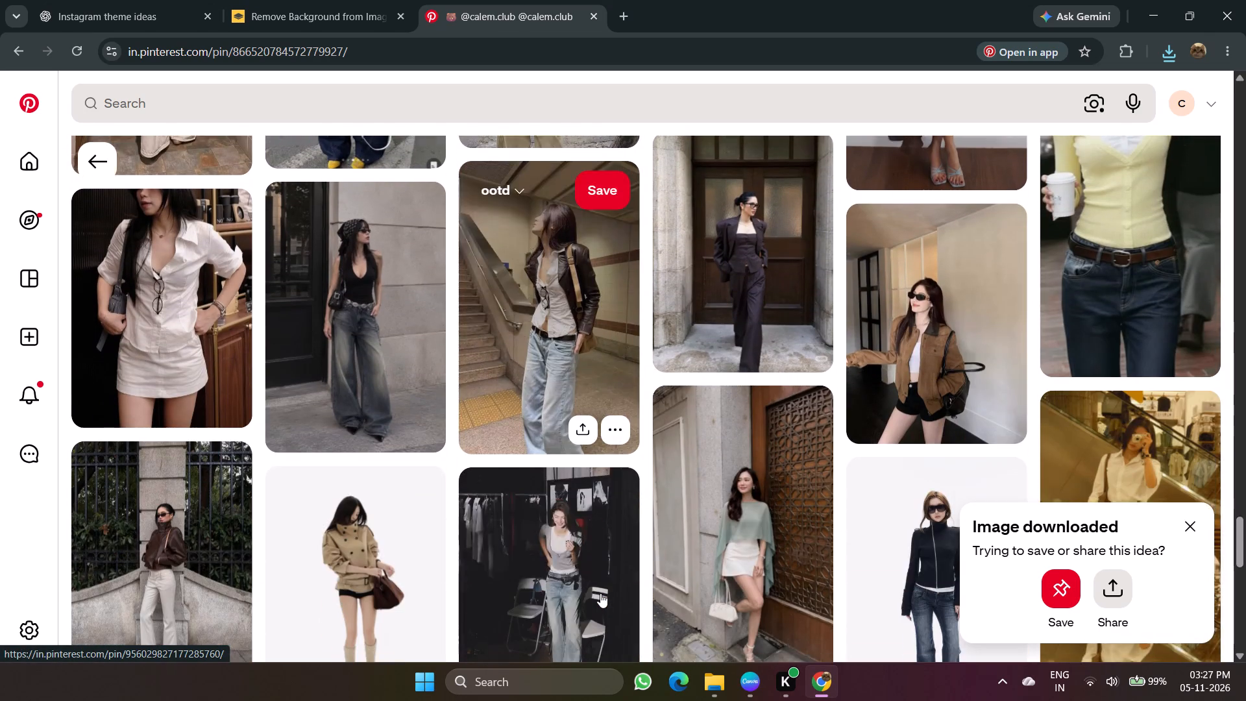
{"action": "scroll", "coordinate": [600, 593], "scroll_direction": "down", "scroll_amount": 2}
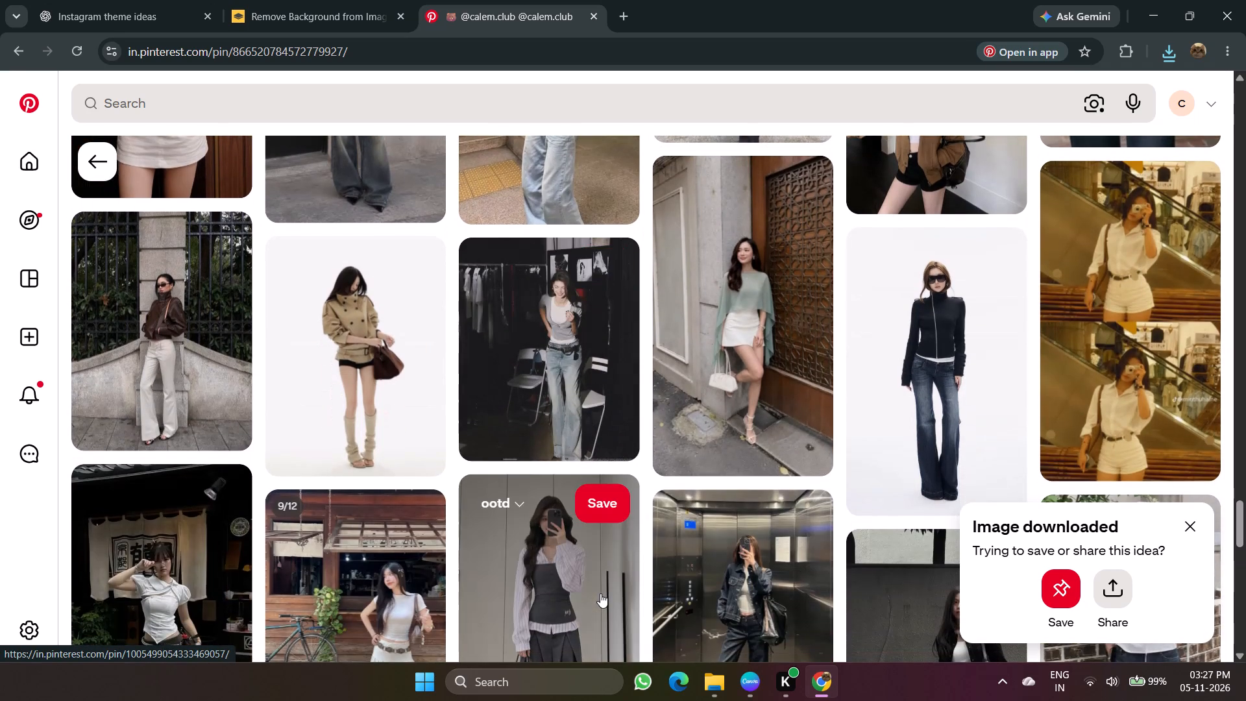
{"action": "scroll", "coordinate": [600, 593], "scroll_direction": "down", "scroll_amount": 1}
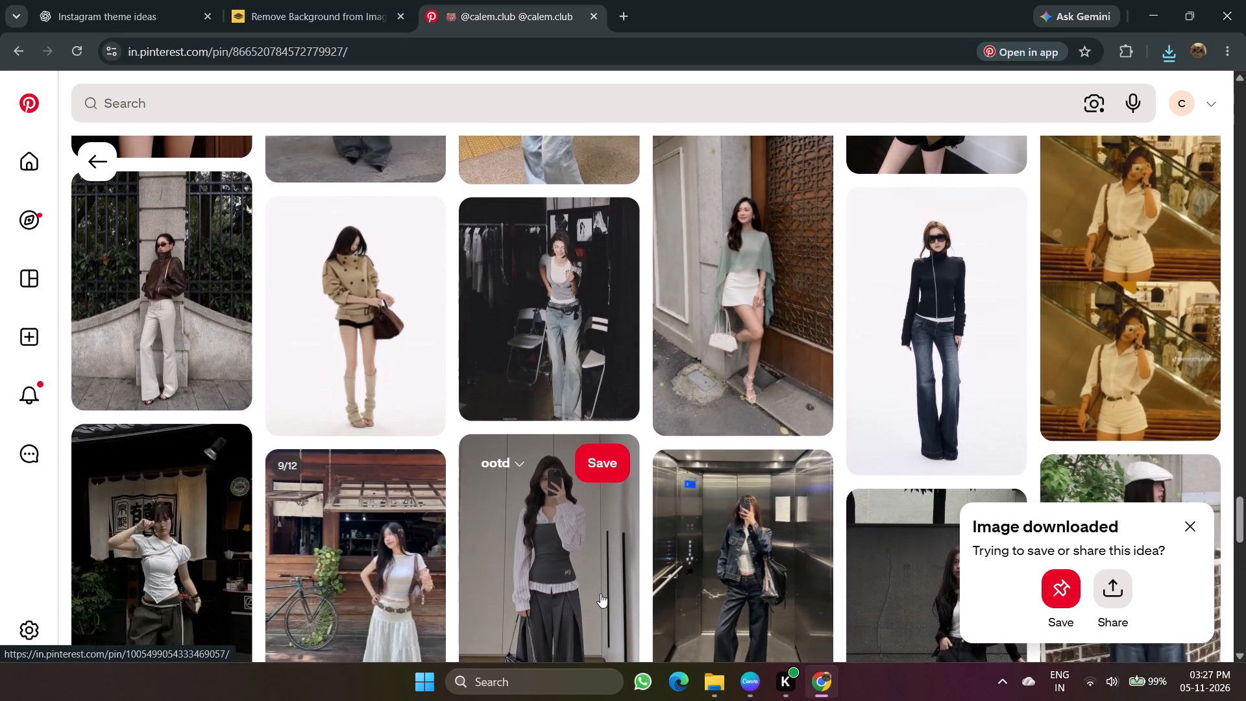
{"action": "scroll", "coordinate": [600, 593], "scroll_direction": "down", "scroll_amount": 6}
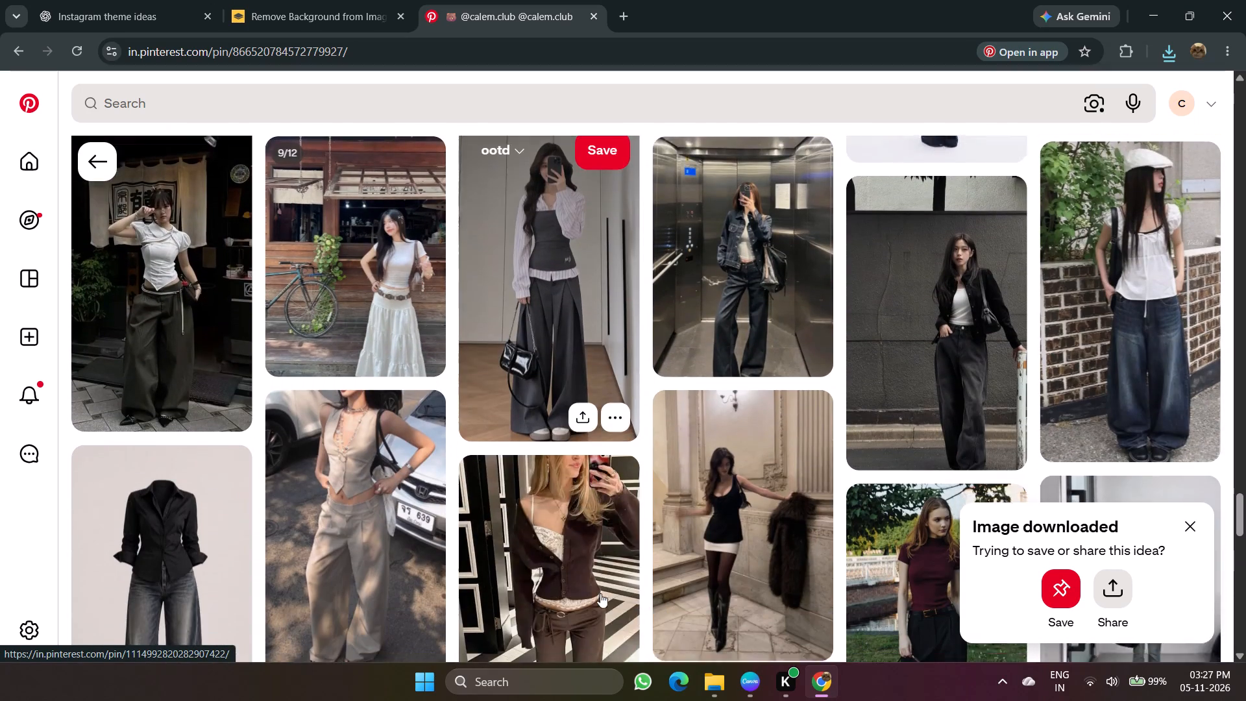
{"action": "scroll", "coordinate": [600, 593], "scroll_direction": "down", "scroll_amount": 1}
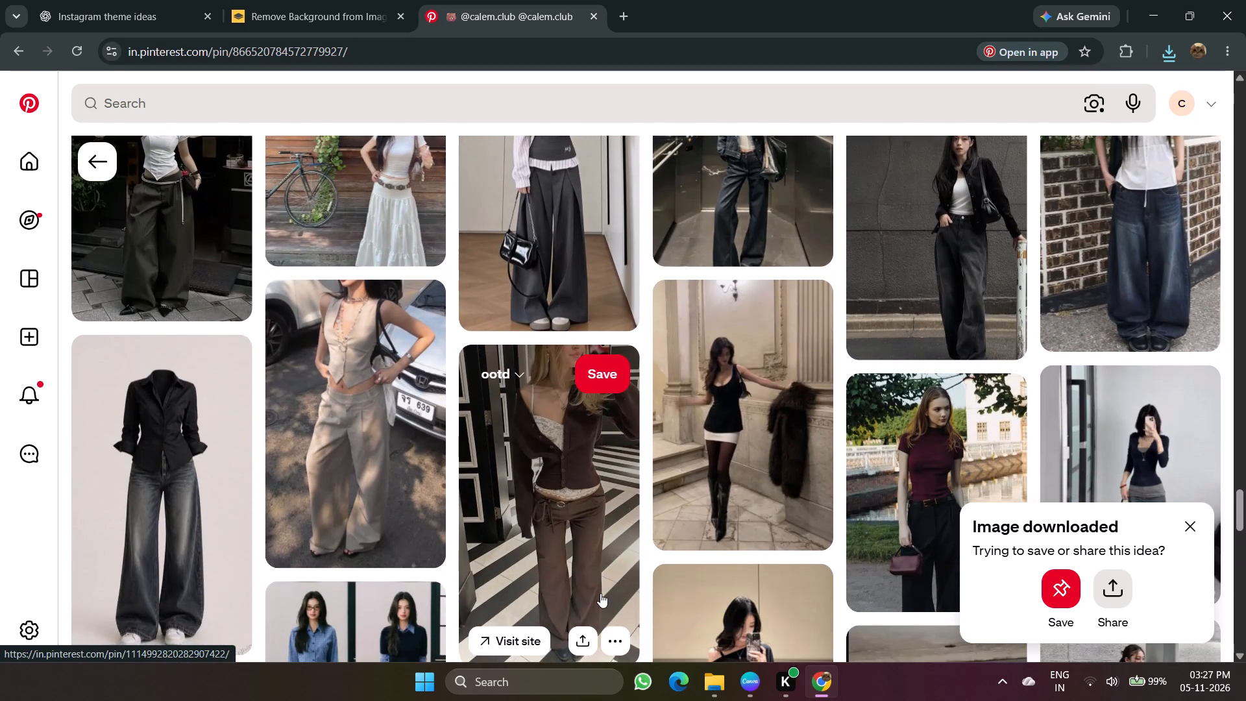
{"action": "scroll", "coordinate": [600, 593], "scroll_direction": "down", "scroll_amount": 4}
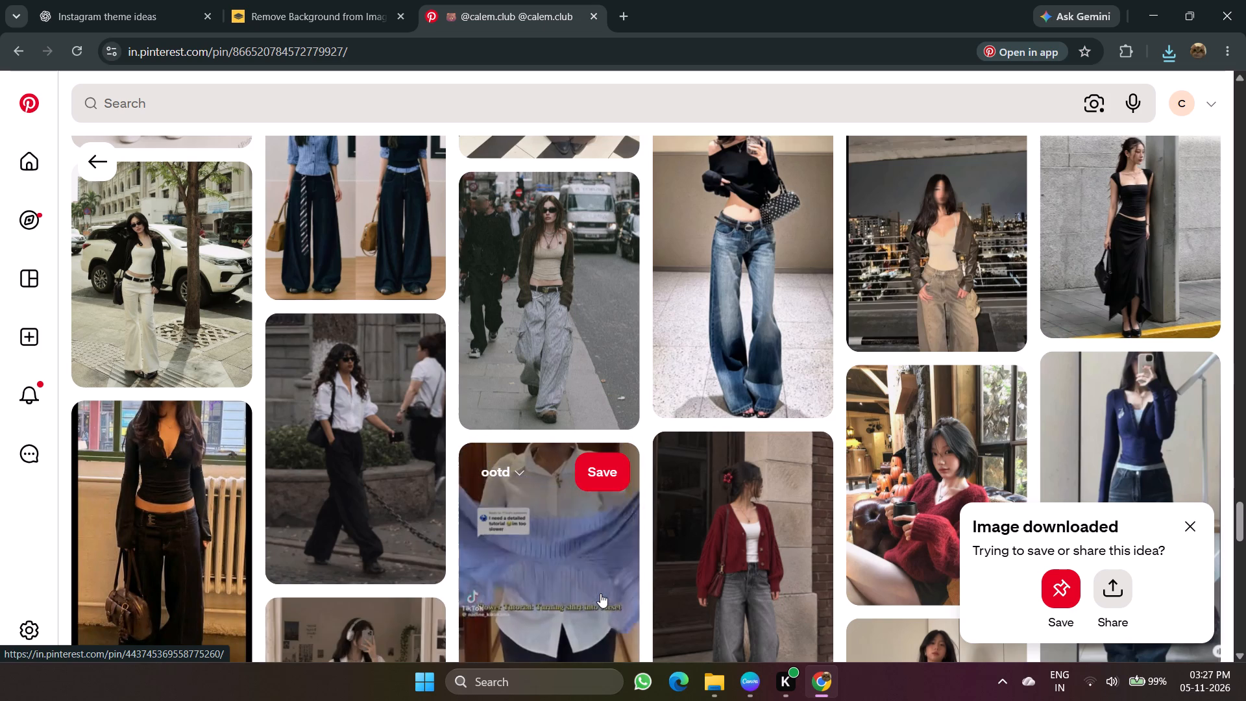
{"action": "scroll", "coordinate": [600, 593], "scroll_direction": "down", "scroll_amount": 6}
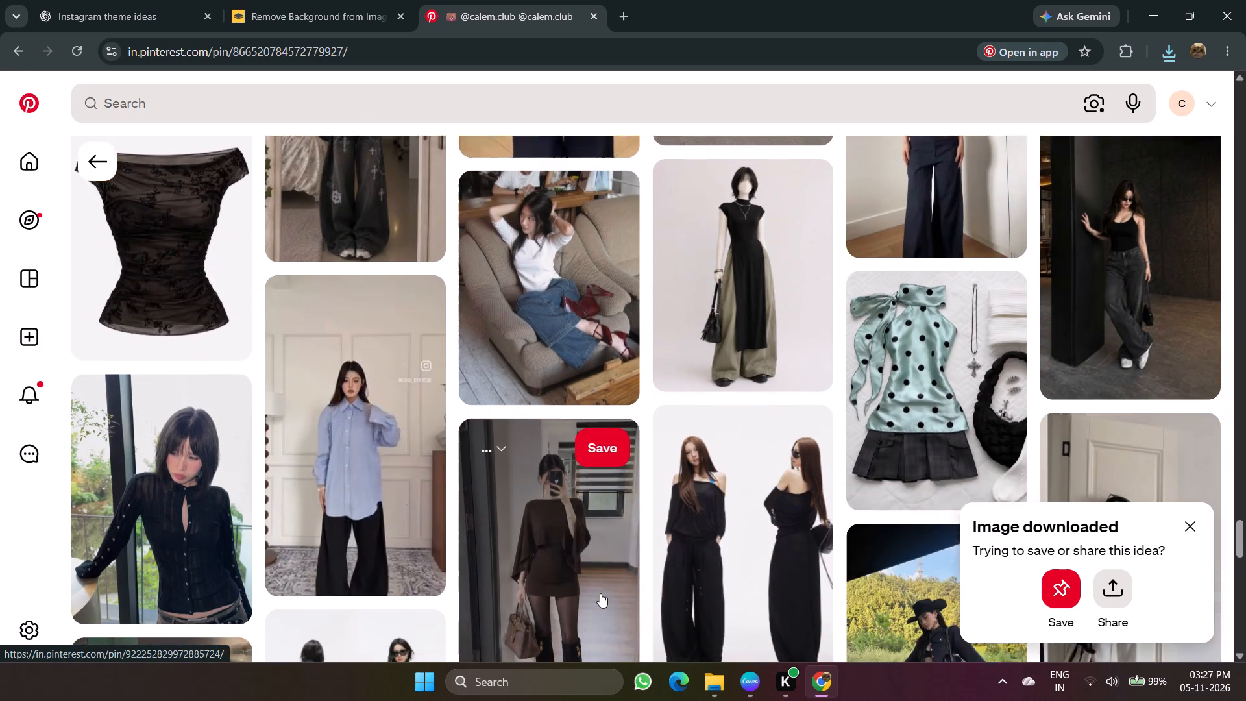
{"action": "scroll", "coordinate": [600, 593], "scroll_direction": "down", "scroll_amount": 3}
{"action": "scroll", "coordinate": [482, 689], "scroll_direction": "down", "scroll_amount": 1}
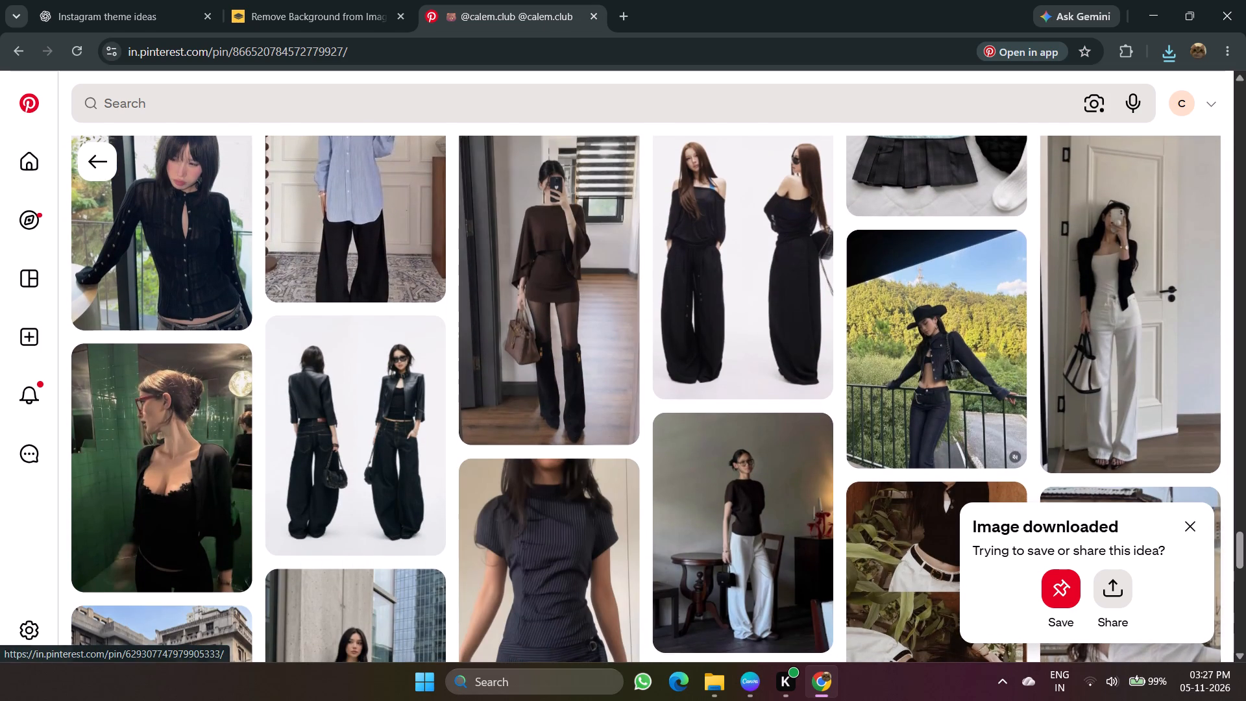
{"action": "scroll", "coordinate": [482, 689], "scroll_direction": "down", "scroll_amount": 3}
{"action": "scroll", "coordinate": [887, 539], "scroll_direction": "down", "scroll_amount": 2}
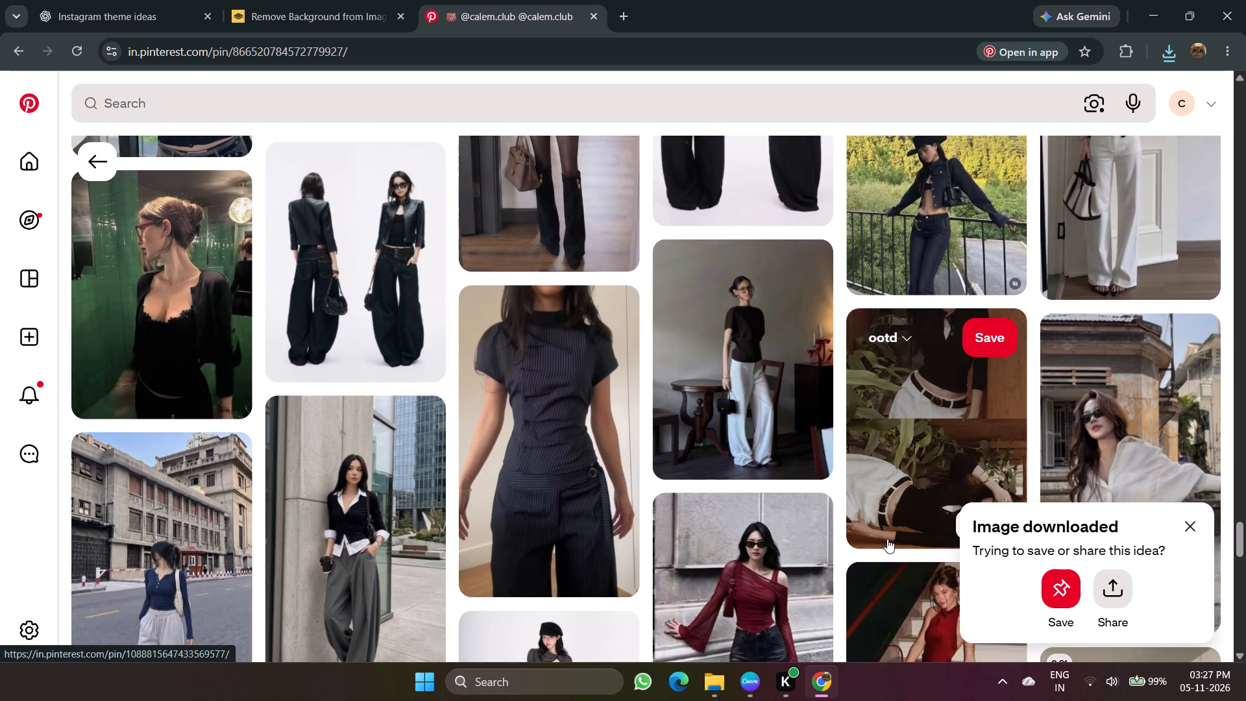
{"action": "scroll", "coordinate": [887, 539], "scroll_direction": "down", "scroll_amount": 2}
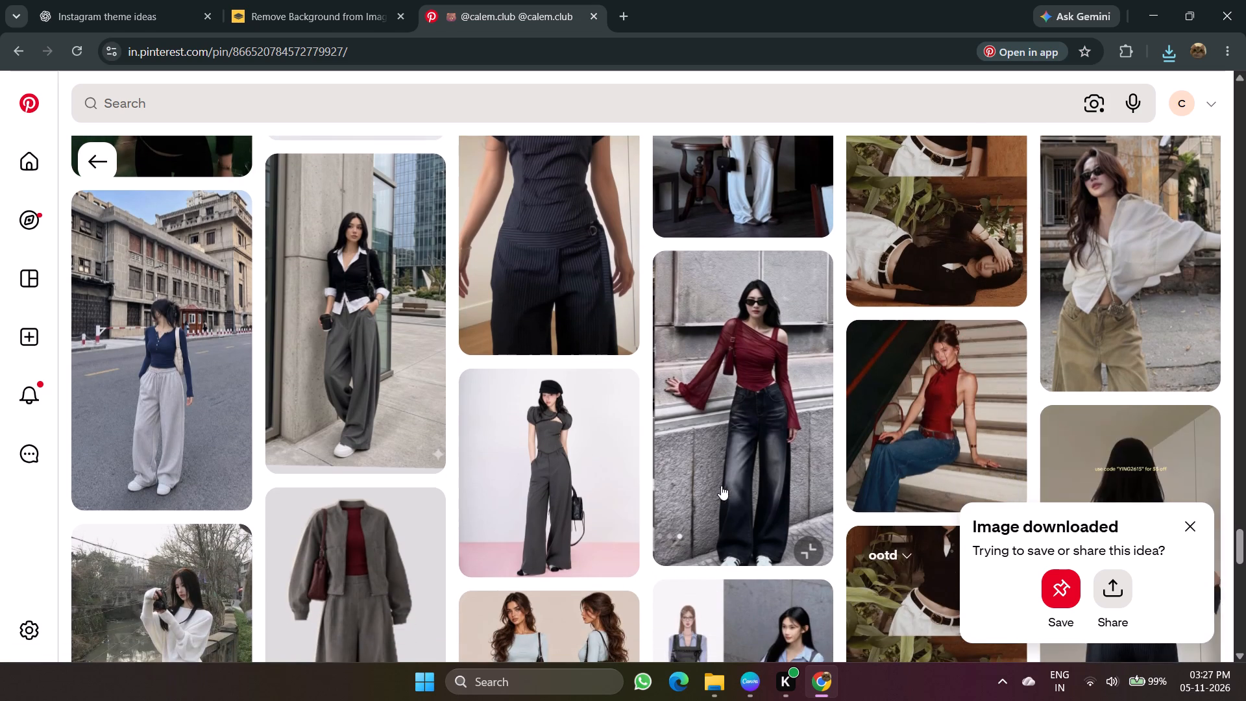
Open the pin of the woman in a burgundy off-shoulder top and dark wide-leg jeans and download its image.
{"action": "left_click", "coordinate": [726, 453]}
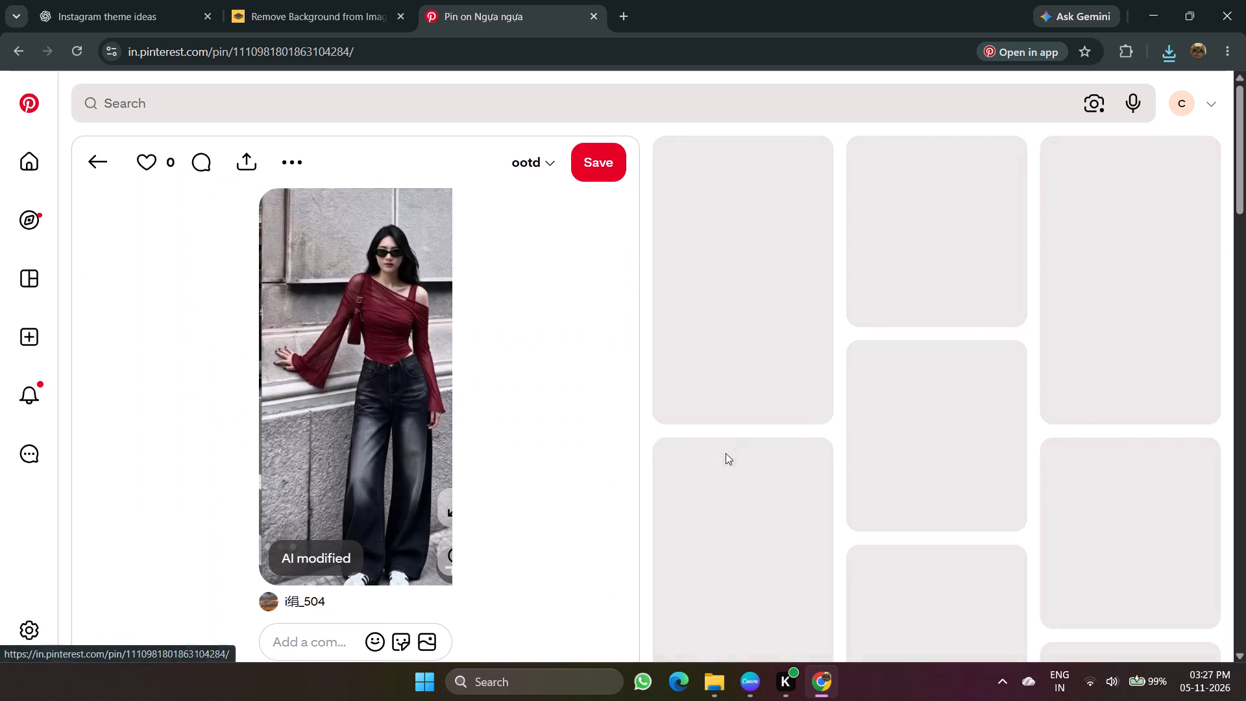
{"action": "left_click", "coordinate": [279, 154]}
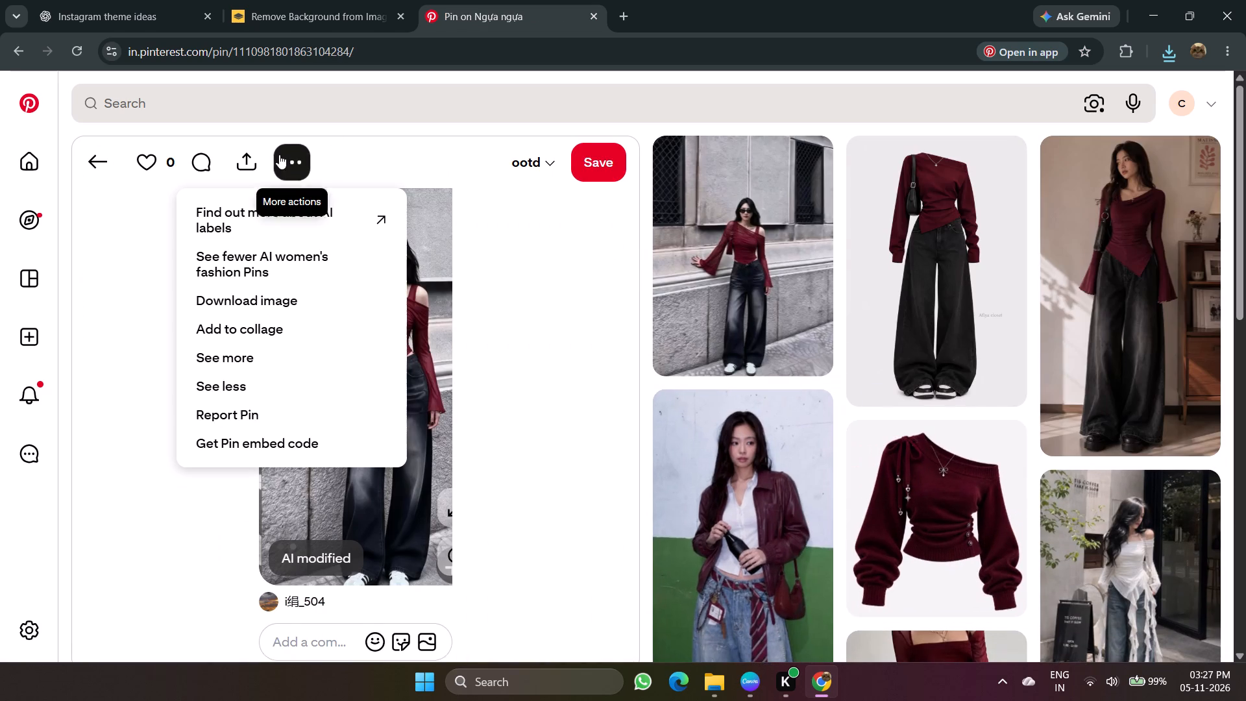
{"action": "left_click", "coordinate": [291, 308]}
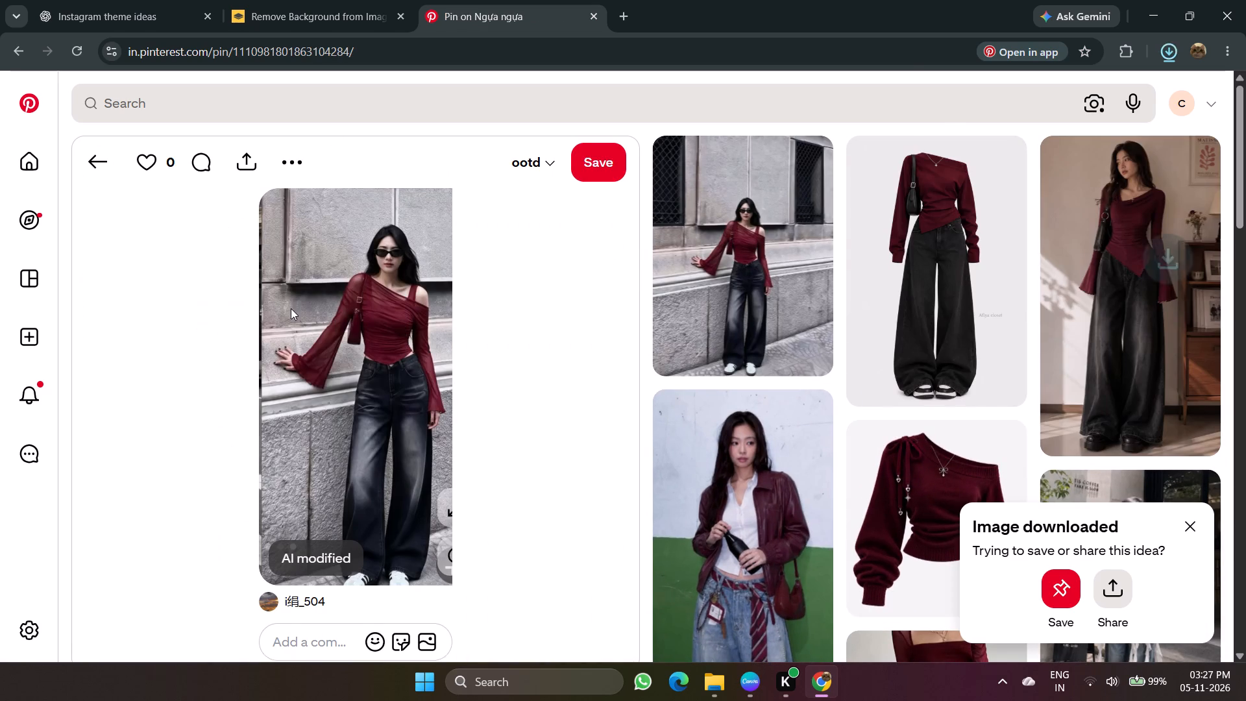
Look through the related Pinterest pins for another outfit photo that suits the Cherry Closet photo strip.
{"action": "scroll", "coordinate": [757, 345], "scroll_direction": "down", "scroll_amount": 5}
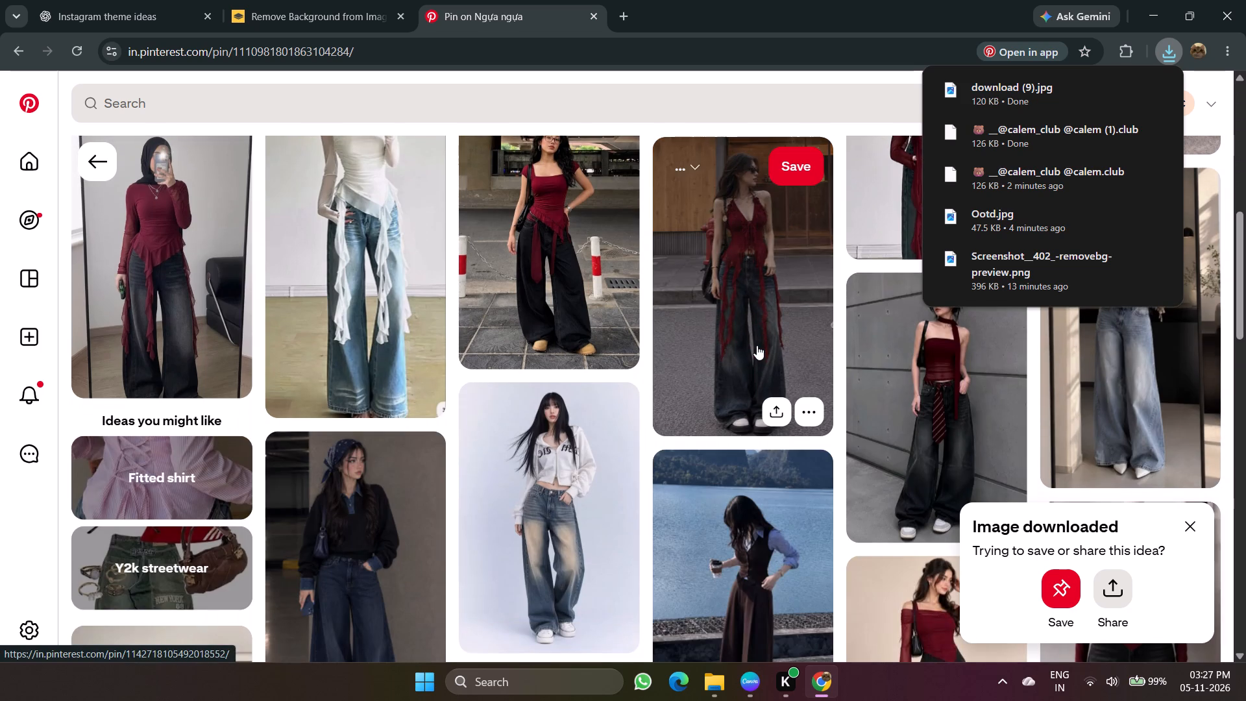
{"action": "scroll", "coordinate": [541, 483], "scroll_direction": "down", "scroll_amount": 5}
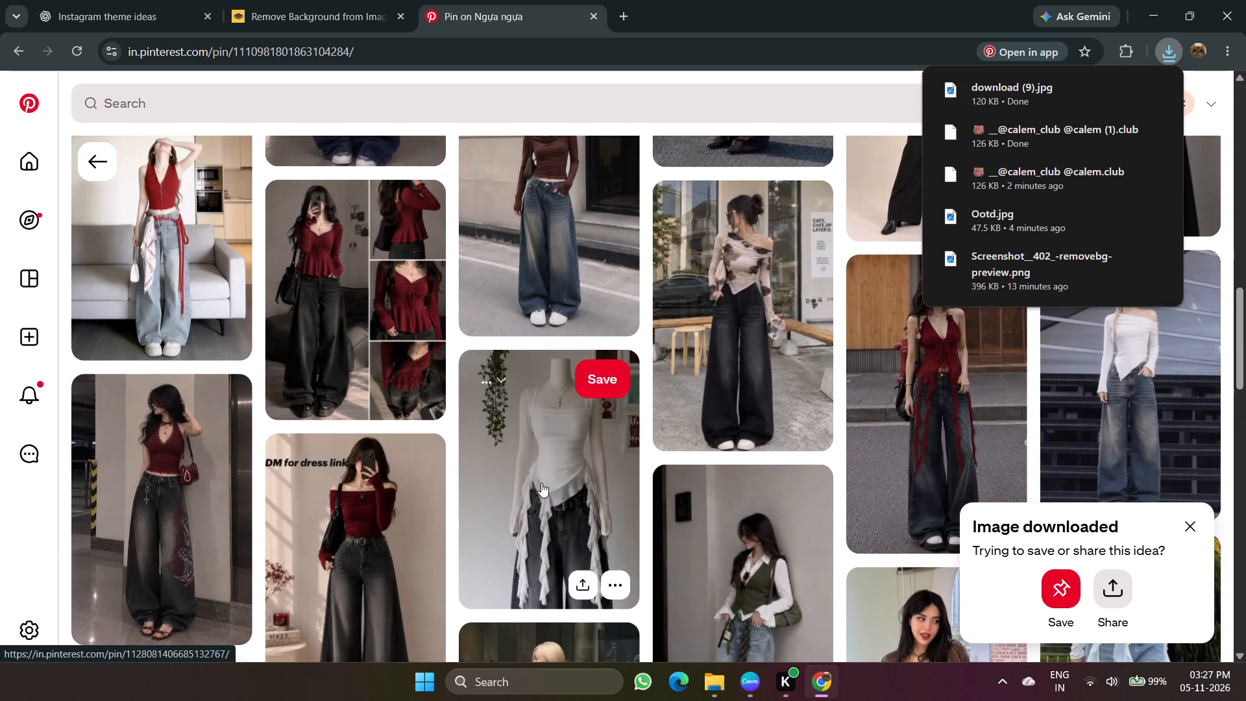
{"action": "scroll", "coordinate": [541, 483], "scroll_direction": "down", "scroll_amount": 4}
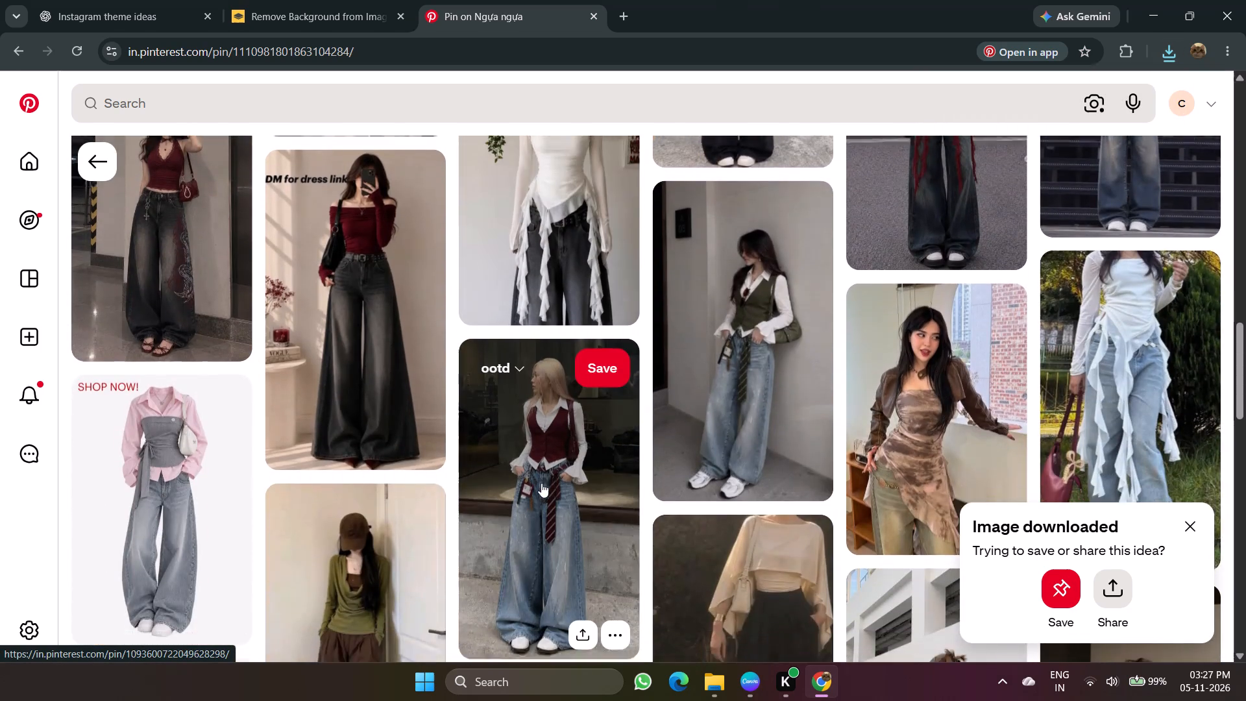
{"action": "scroll", "coordinate": [541, 483], "scroll_direction": "down", "scroll_amount": 2}
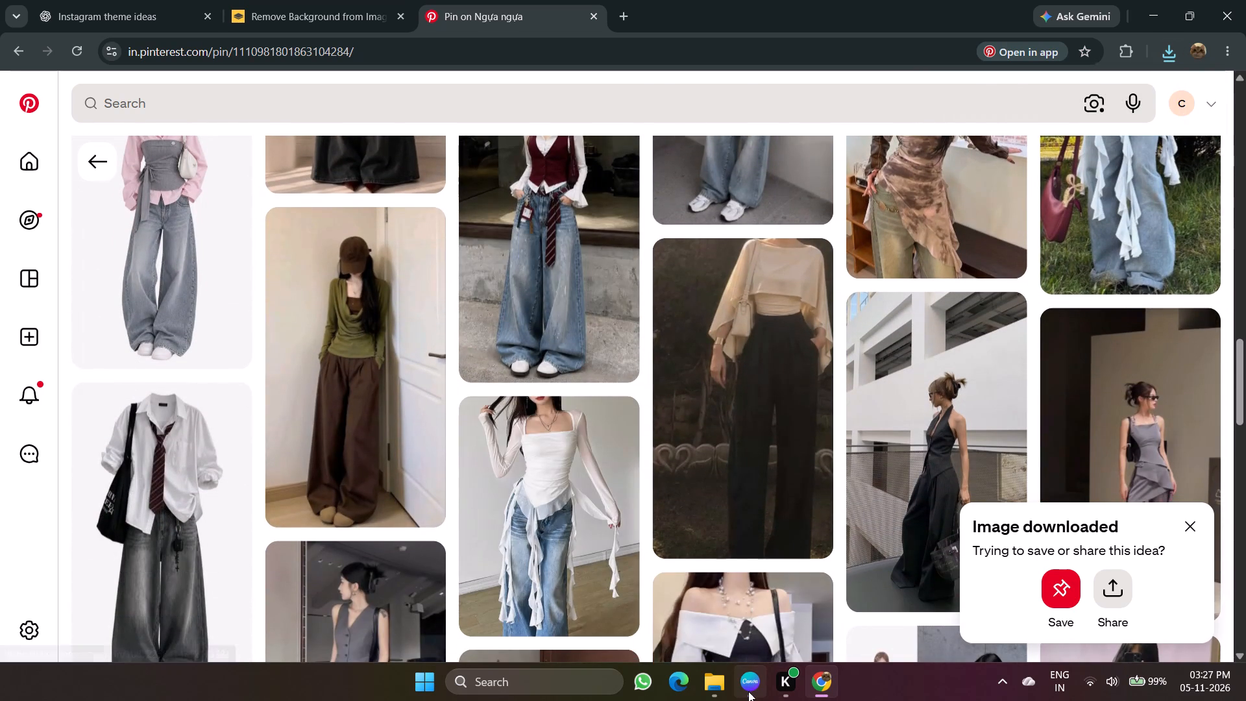
Switch to Canva and upload the downloaded outfit image "download (9)" from the Downloads folder.
{"action": "left_click", "coordinate": [748, 691]}
{"action": "left_click", "coordinate": [739, 500]}
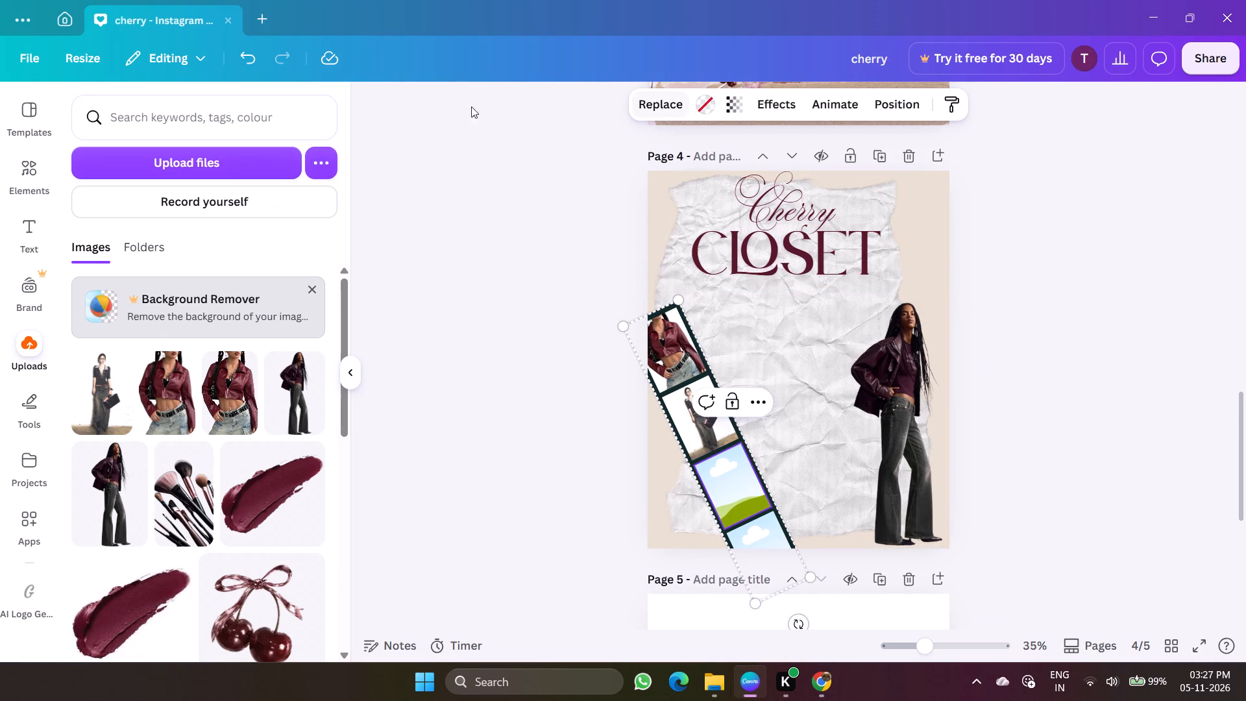
{"action": "left_click", "coordinate": [260, 164]}
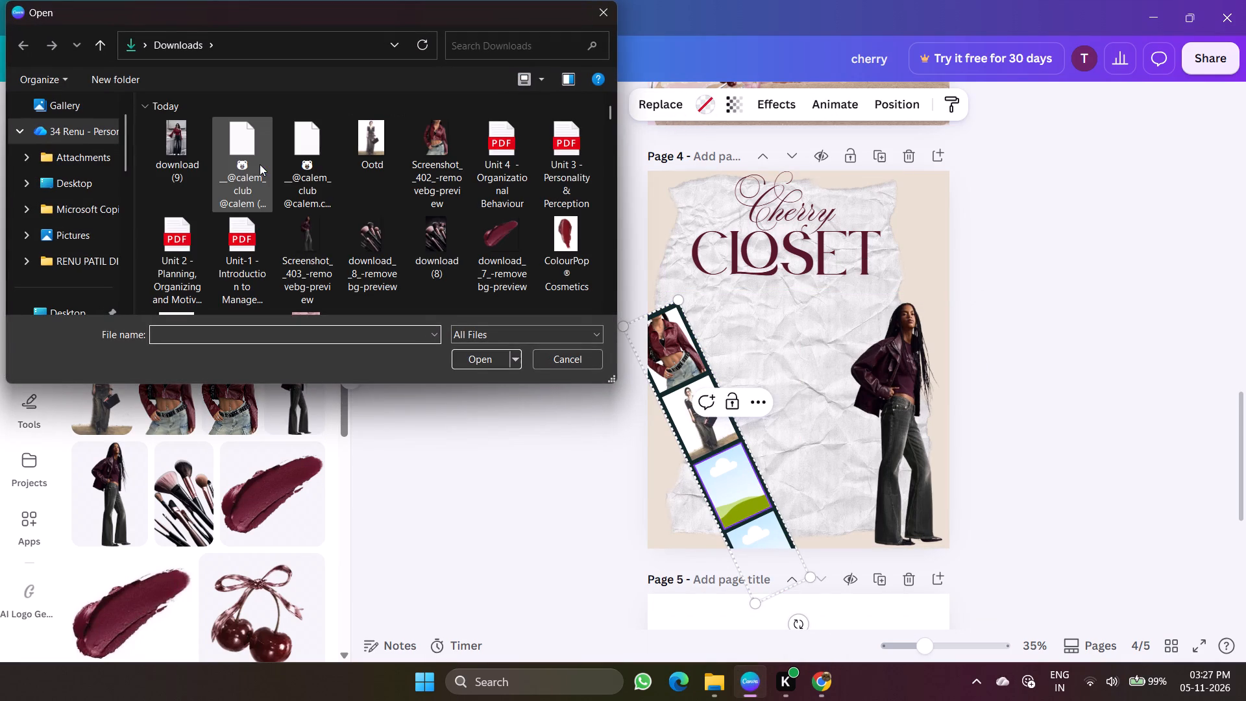
{"action": "left_click", "coordinate": [180, 147]}
{"action": "left_click", "coordinate": [455, 356]}
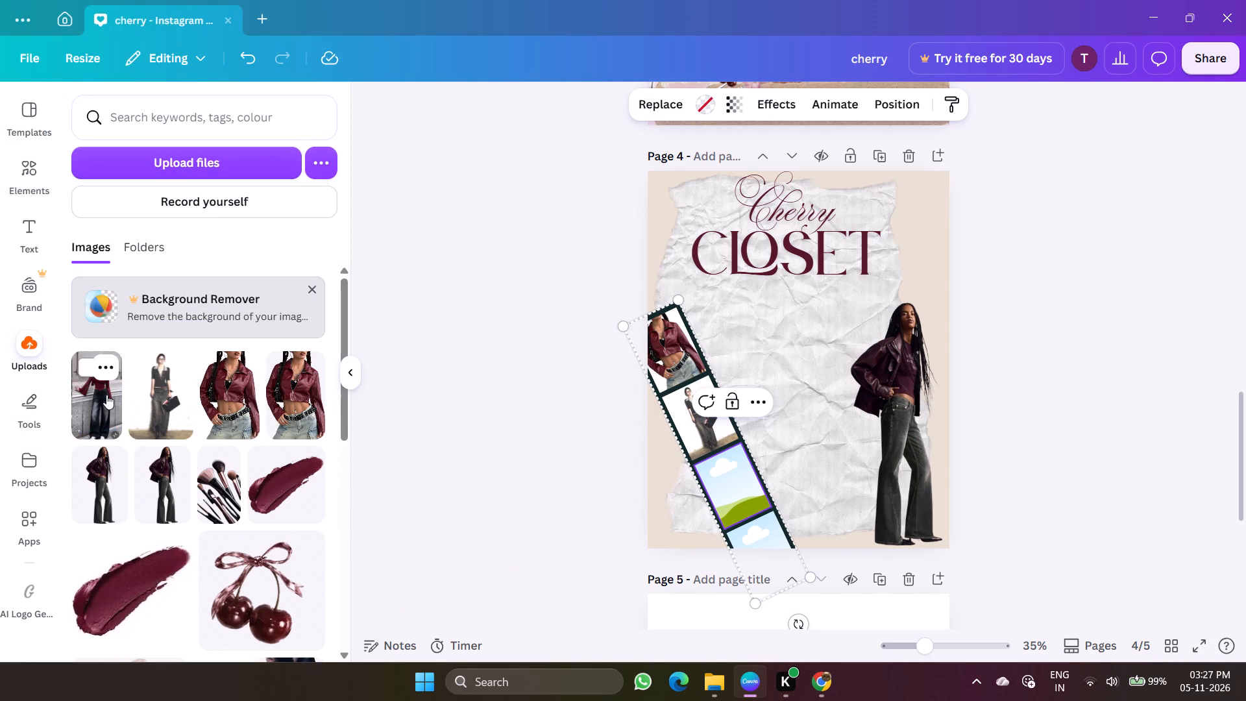
Fill the third frame of the page 4 photo strip with the uploaded burgundy off-shoulder outfit photo, leaving no loose copy on the page.
{"action": "left_click", "coordinate": [106, 395]}
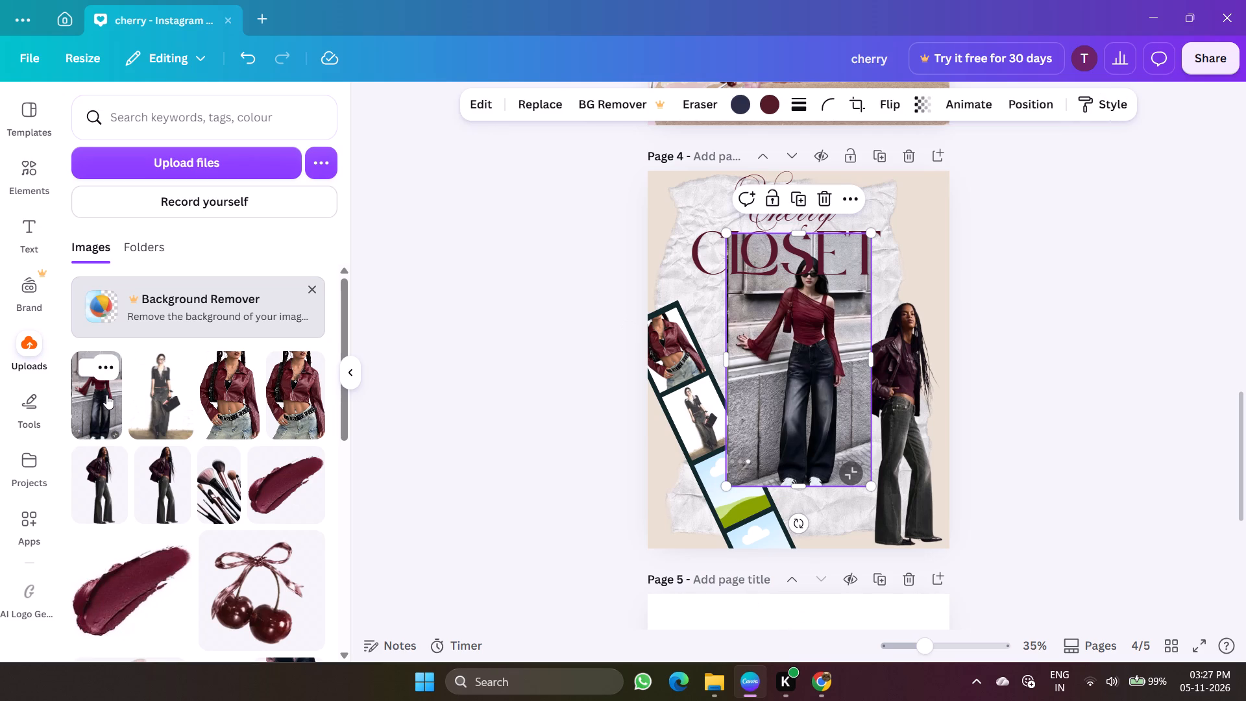
{"action": "key", "text": "Delete"}
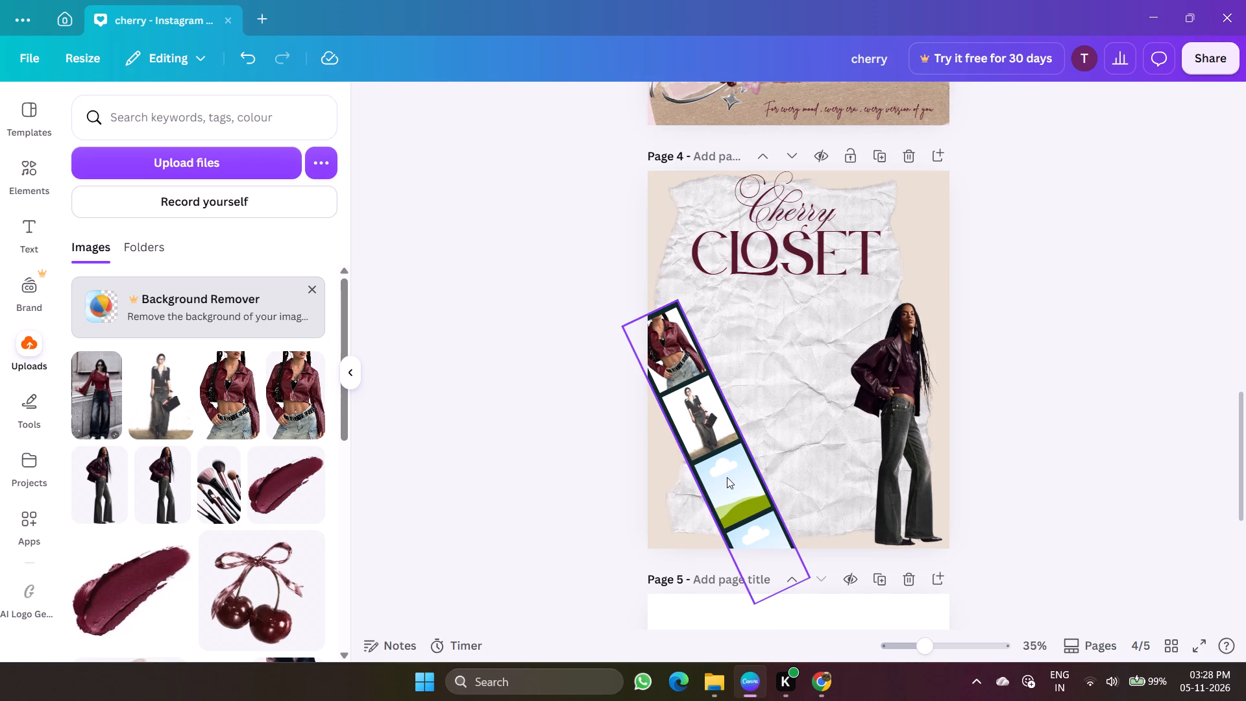
{"action": "left_click", "coordinate": [727, 477]}
{"action": "left_click", "coordinate": [673, 102]}
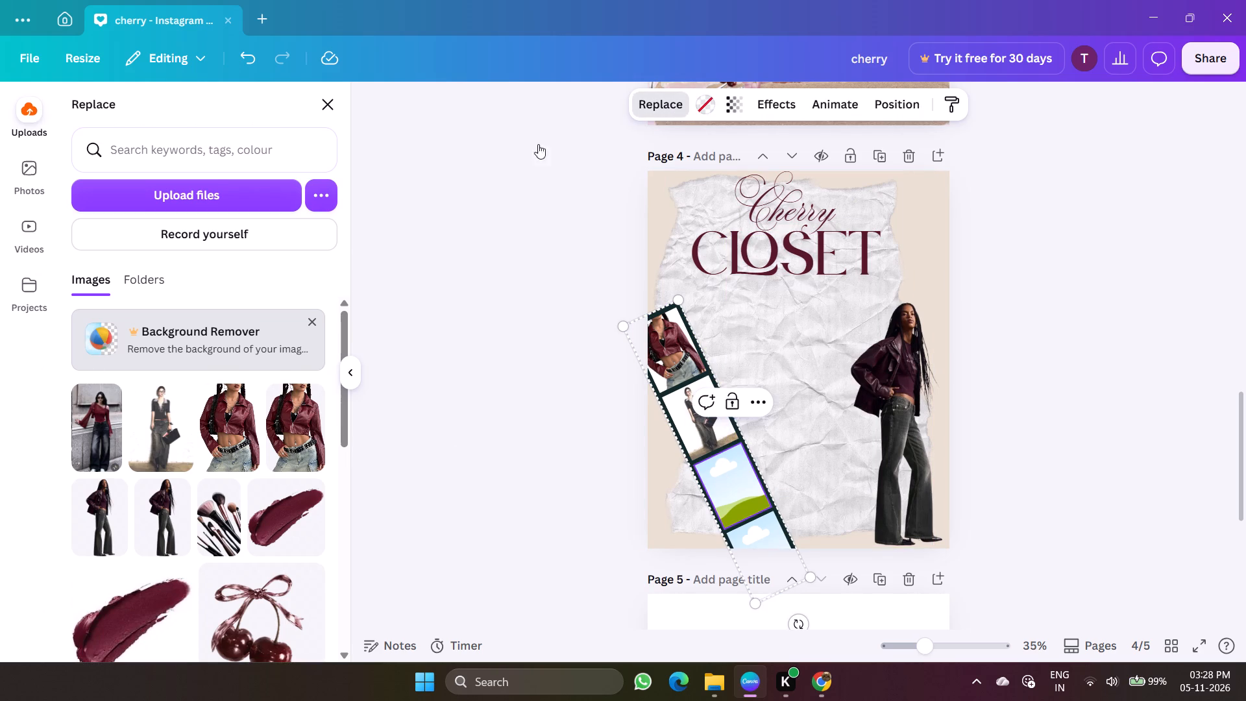
{"action": "left_click", "coordinate": [103, 433]}
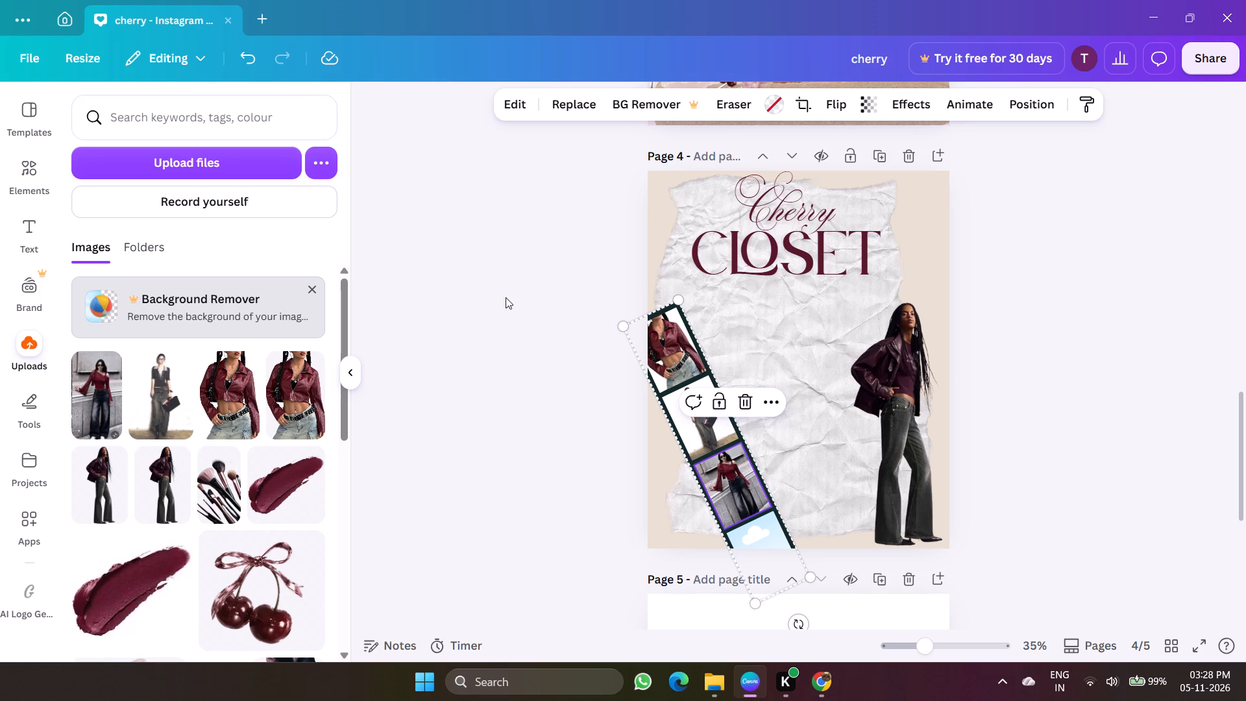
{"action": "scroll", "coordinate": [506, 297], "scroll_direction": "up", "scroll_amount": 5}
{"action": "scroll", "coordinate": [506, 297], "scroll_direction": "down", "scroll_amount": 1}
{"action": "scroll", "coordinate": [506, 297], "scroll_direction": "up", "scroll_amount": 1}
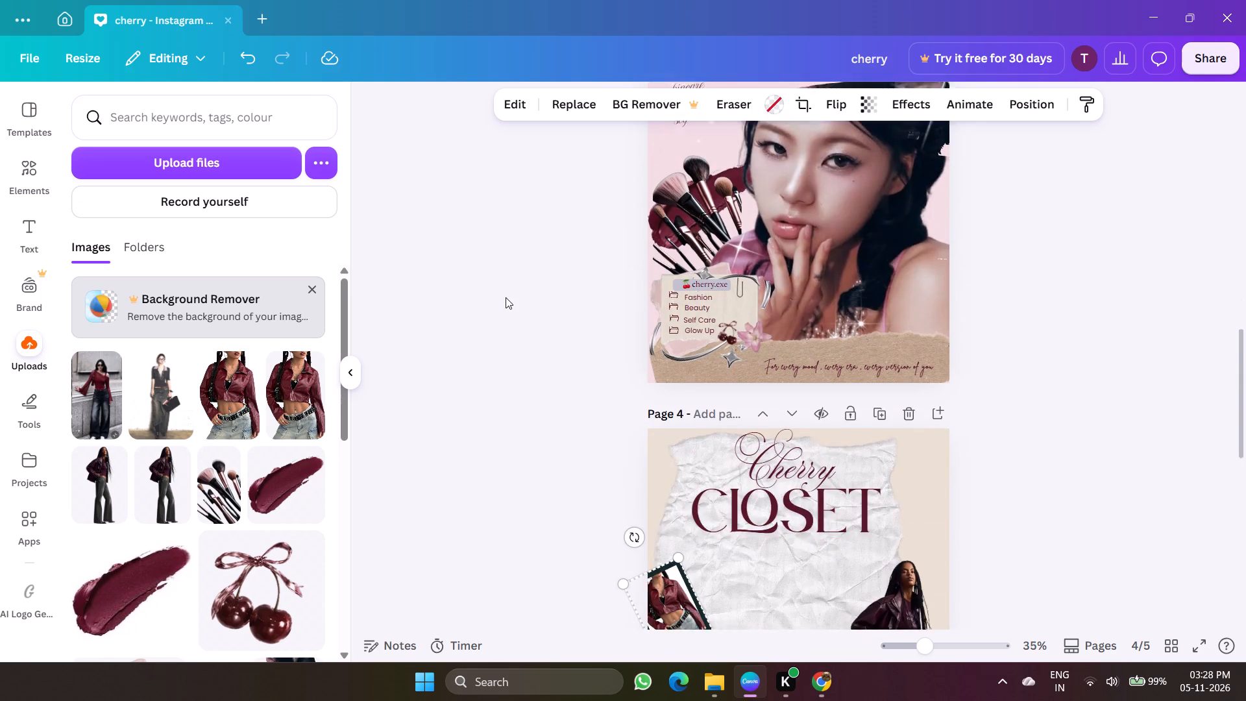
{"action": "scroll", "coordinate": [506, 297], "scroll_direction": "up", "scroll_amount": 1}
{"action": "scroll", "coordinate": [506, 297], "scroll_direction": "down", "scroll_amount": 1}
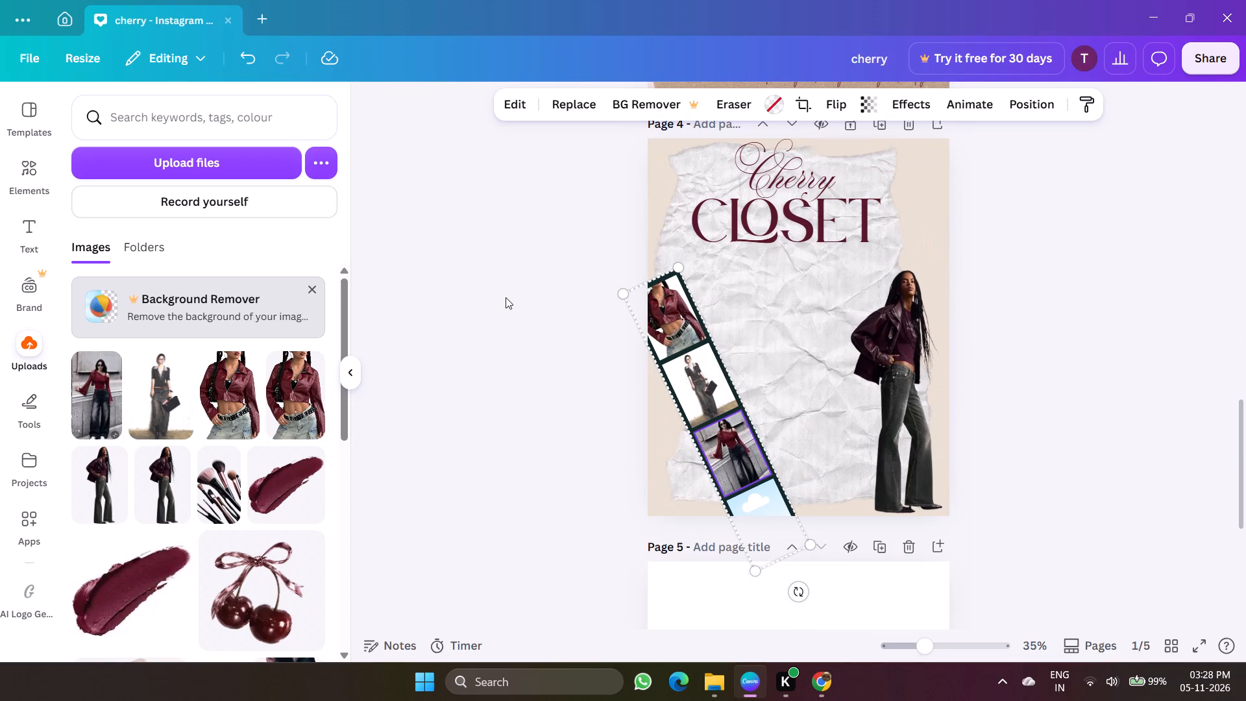
Select the strip's last empty frame, and back in Chrome browse more related Pinterest pins for an outfit photo to fill it.
{"action": "double_click", "coordinate": [757, 504]}
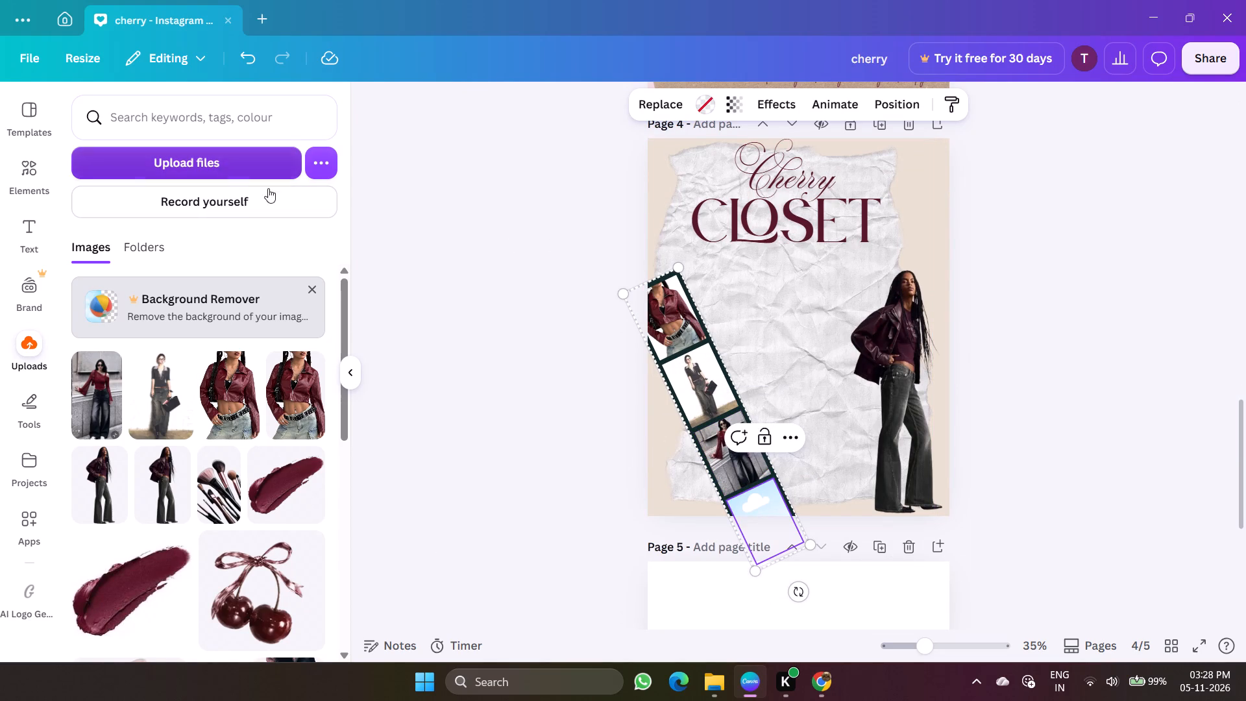
{"action": "left_click", "coordinate": [810, 691]}
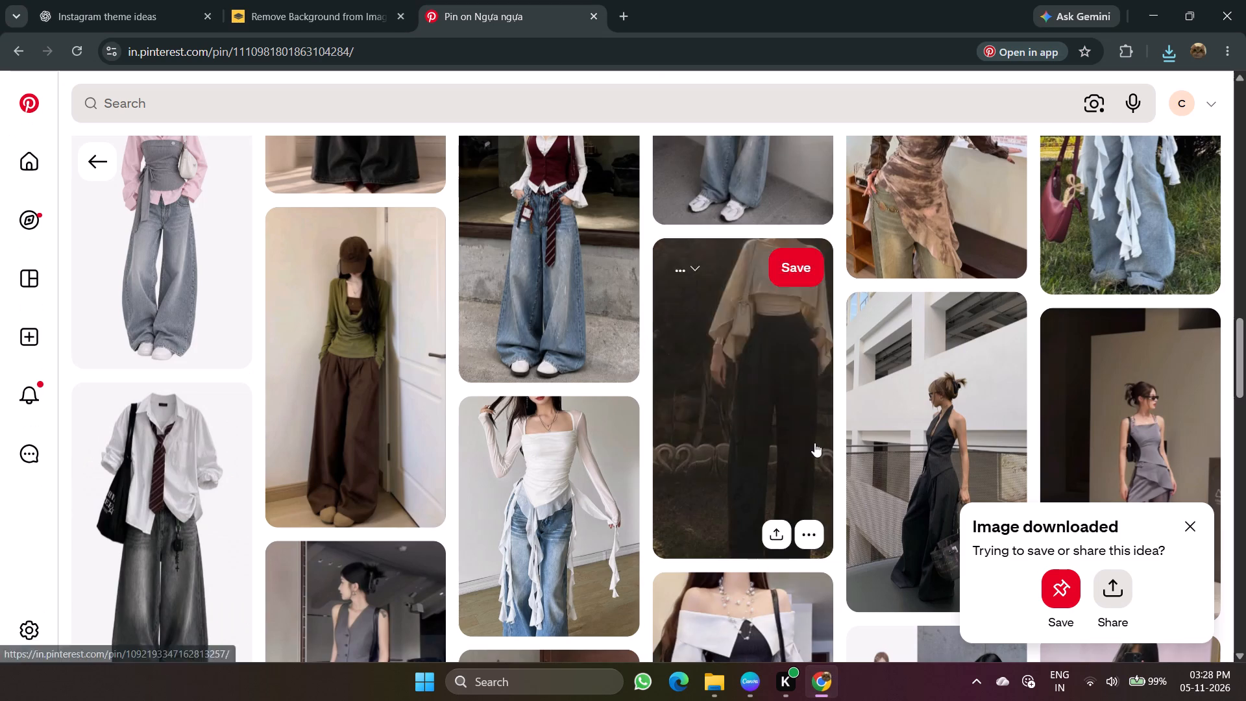
{"action": "scroll", "coordinate": [814, 443], "scroll_direction": "down", "scroll_amount": 3}
{"action": "scroll", "coordinate": [722, 454], "scroll_direction": "down", "scroll_amount": 2}
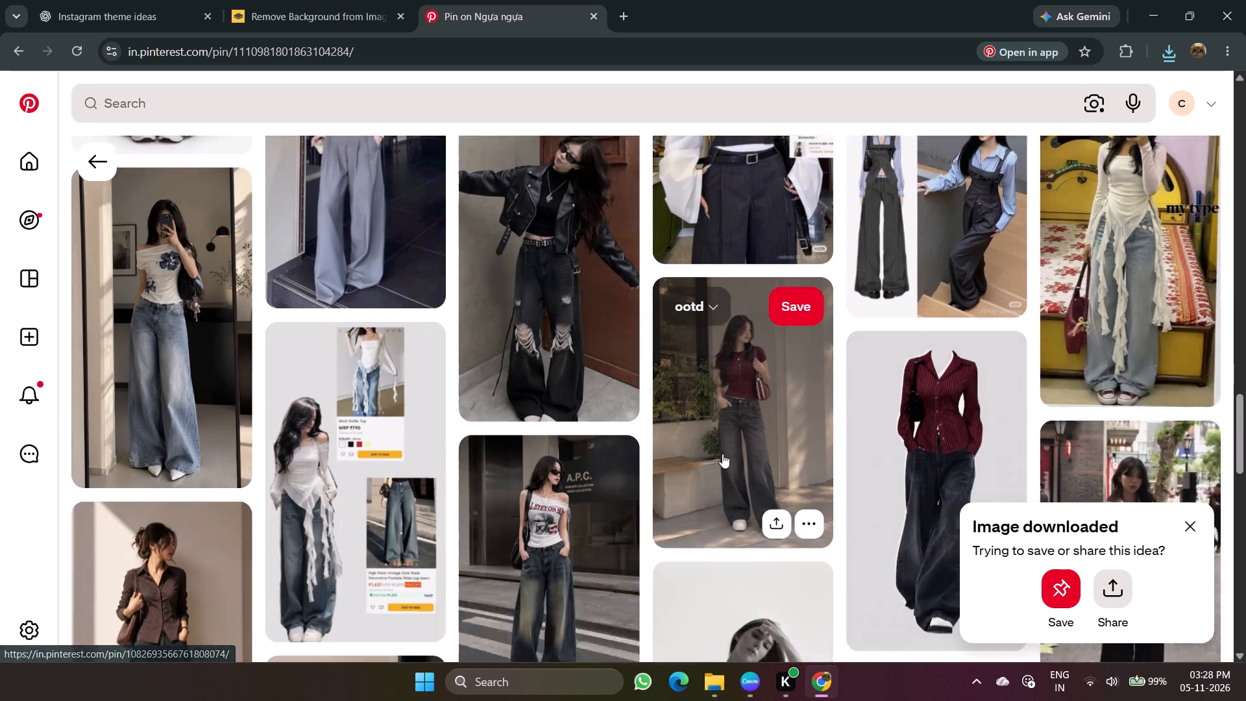
{"action": "scroll", "coordinate": [722, 454], "scroll_direction": "down", "scroll_amount": 15}
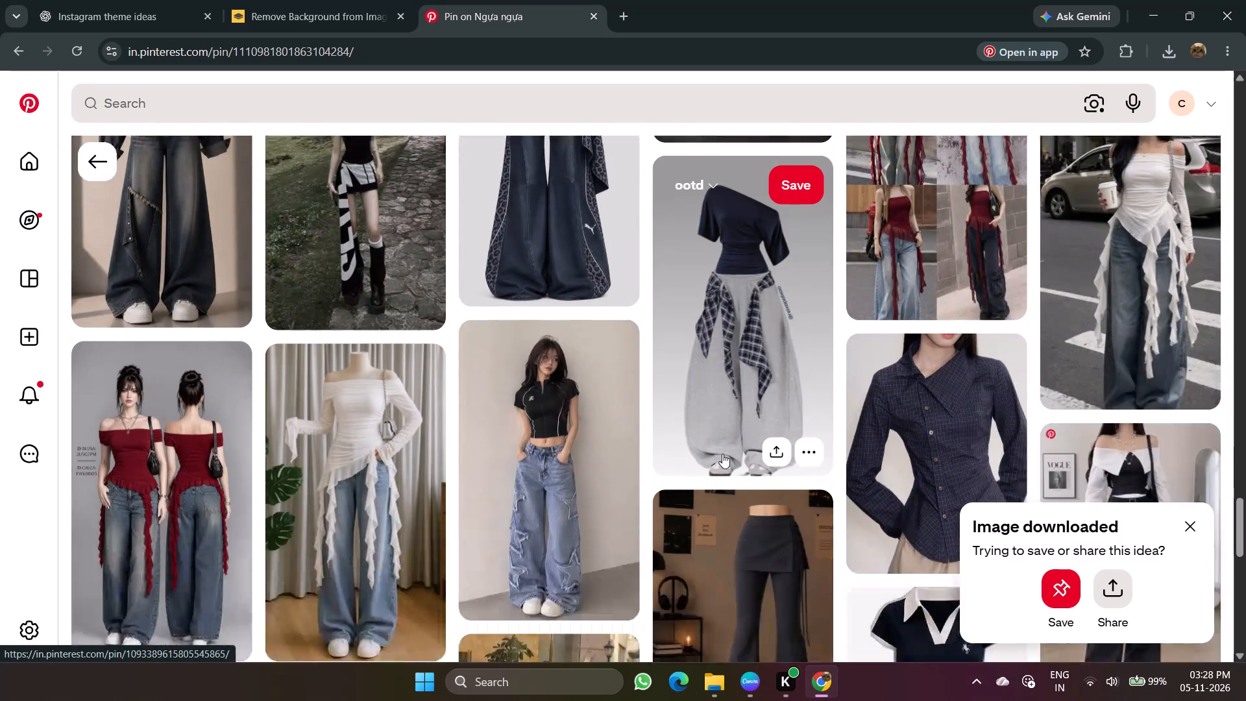
{"action": "scroll", "coordinate": [722, 454], "scroll_direction": "down", "scroll_amount": 7}
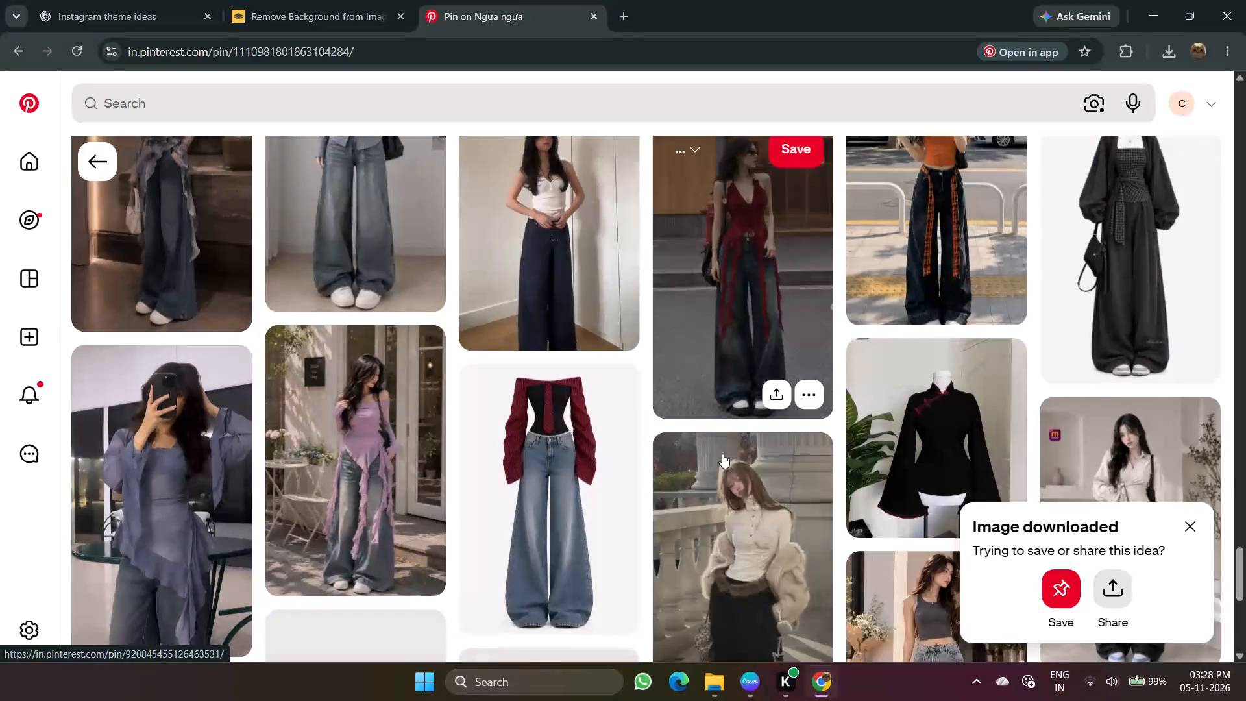
{"action": "scroll", "coordinate": [722, 454], "scroll_direction": "down", "scroll_amount": 6}
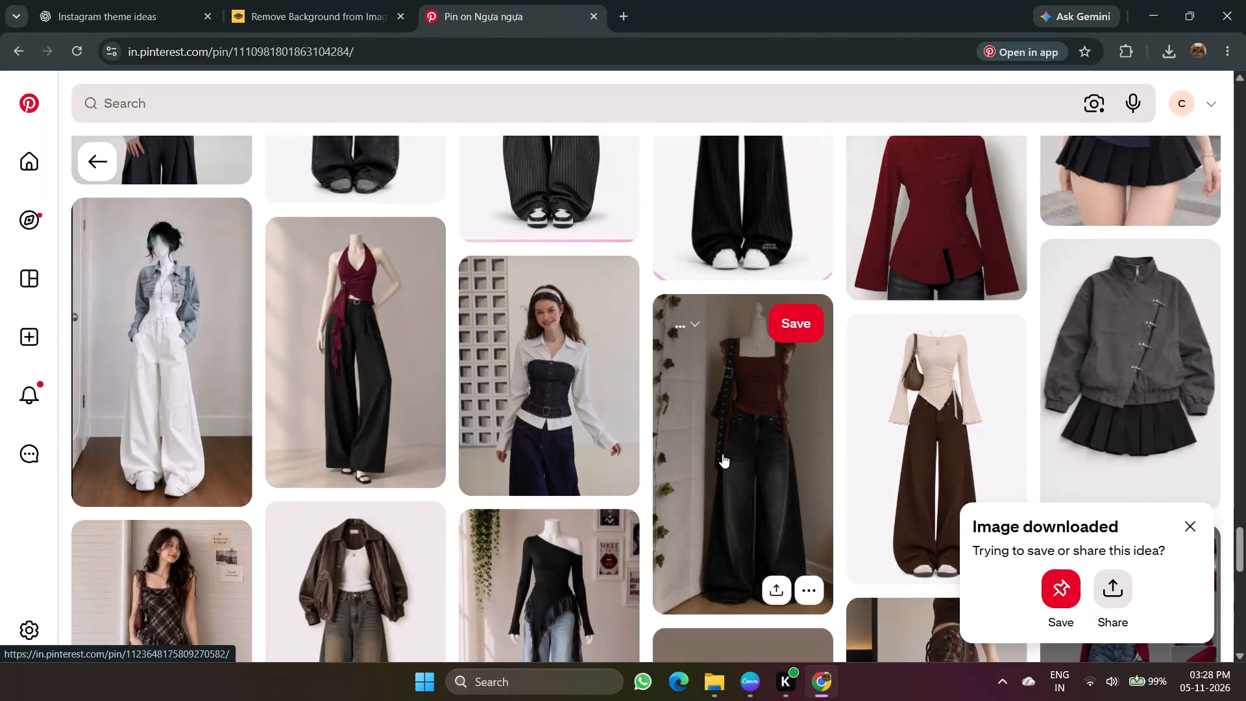
{"action": "scroll", "coordinate": [722, 454], "scroll_direction": "down", "scroll_amount": 4}
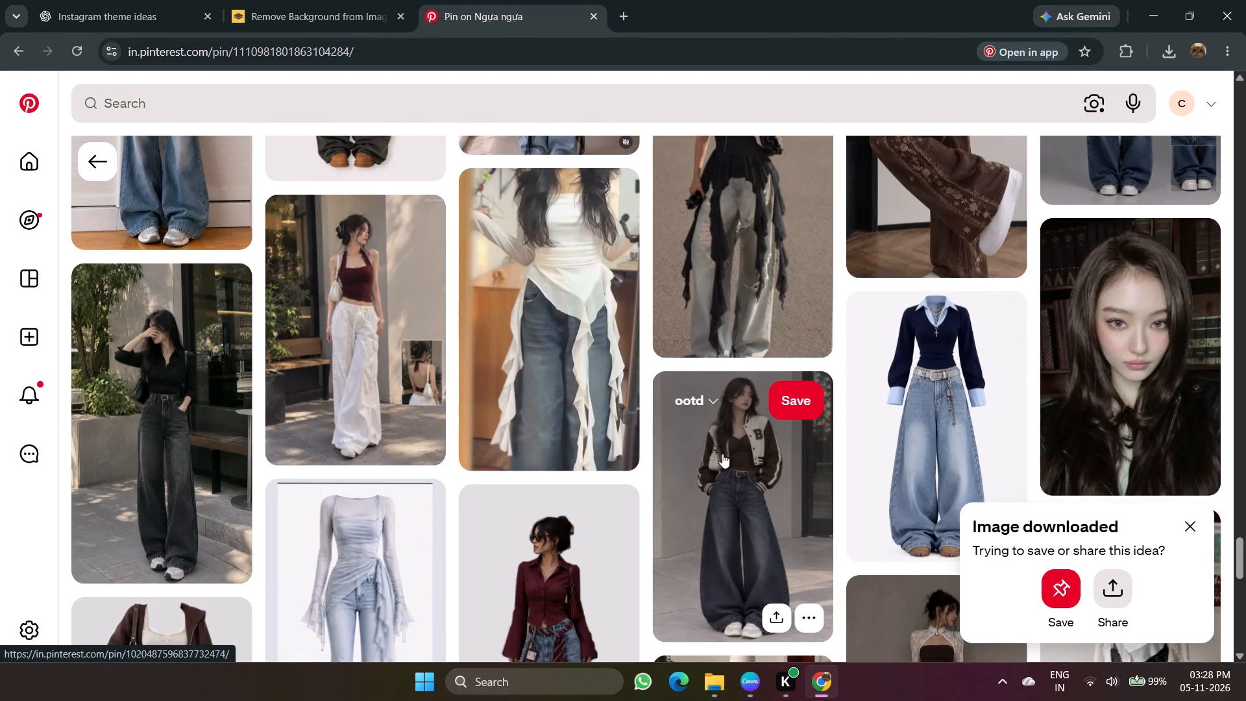
{"action": "scroll", "coordinate": [722, 454], "scroll_direction": "down", "scroll_amount": 4}
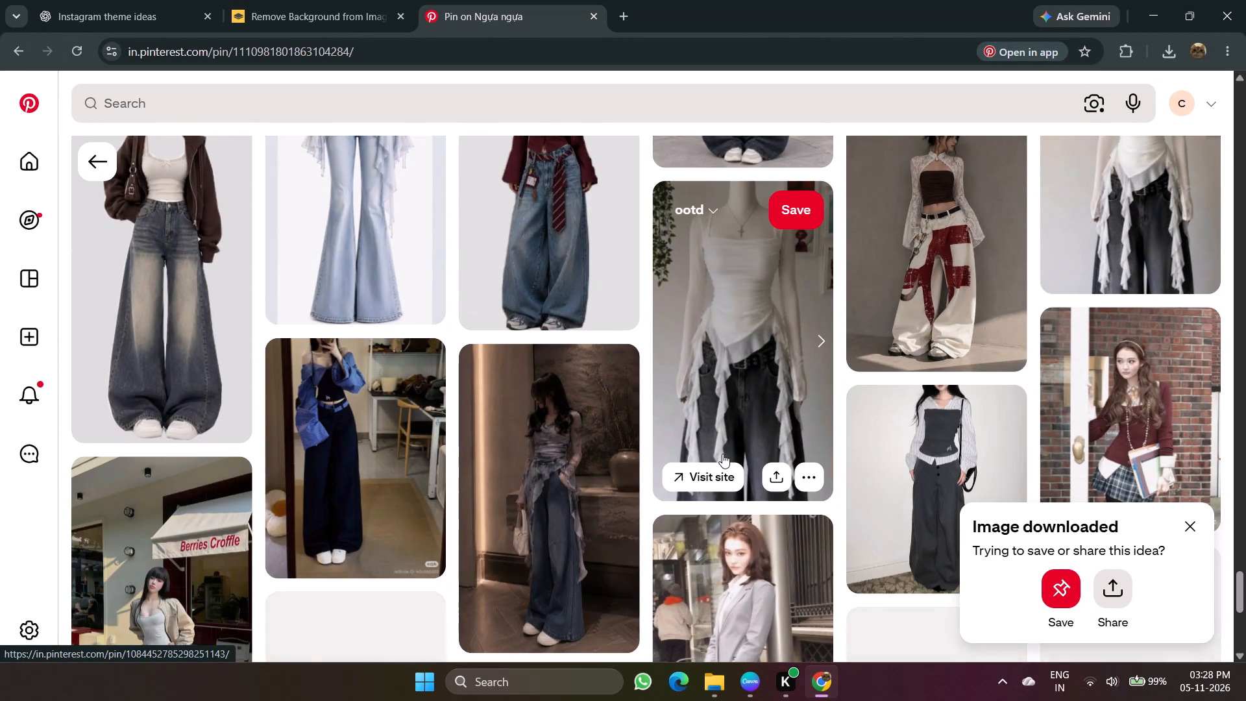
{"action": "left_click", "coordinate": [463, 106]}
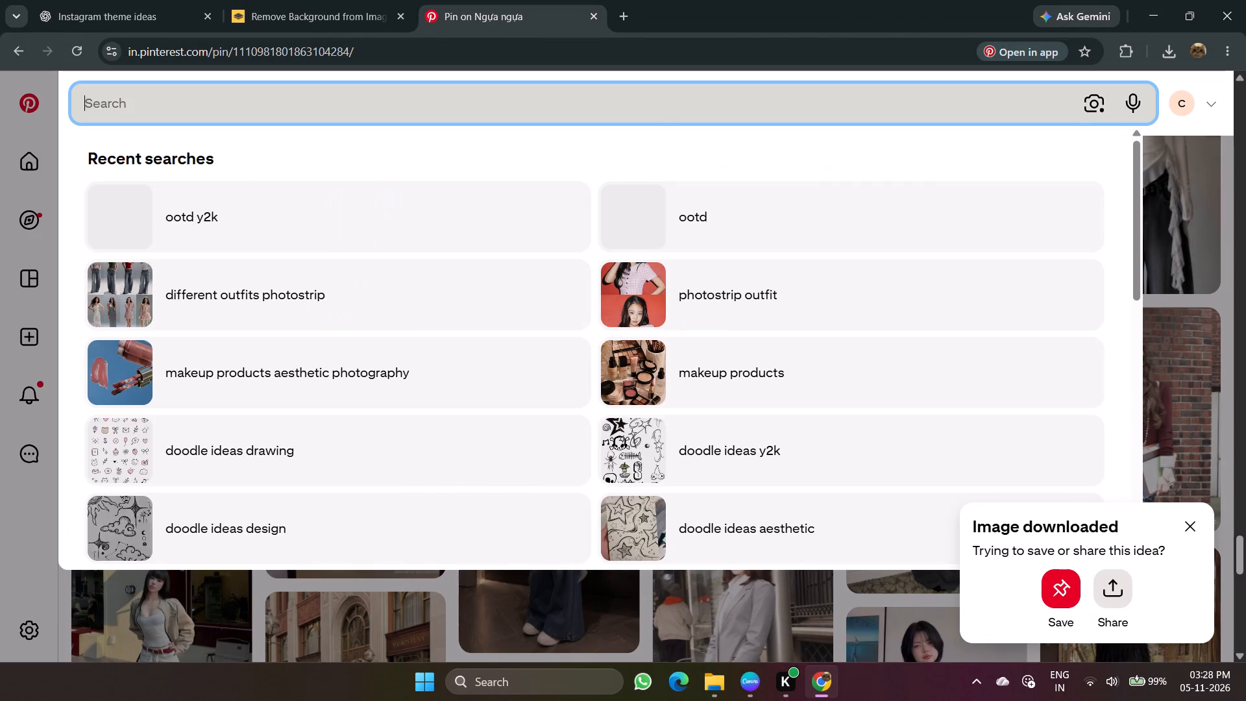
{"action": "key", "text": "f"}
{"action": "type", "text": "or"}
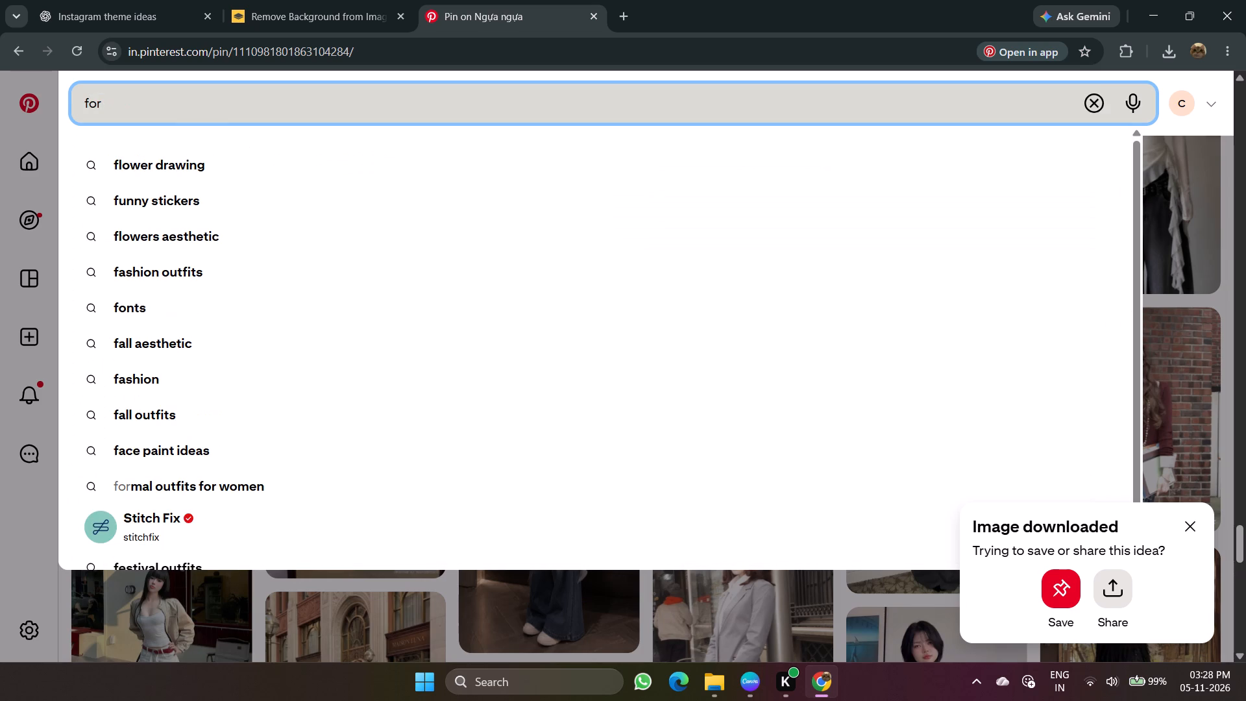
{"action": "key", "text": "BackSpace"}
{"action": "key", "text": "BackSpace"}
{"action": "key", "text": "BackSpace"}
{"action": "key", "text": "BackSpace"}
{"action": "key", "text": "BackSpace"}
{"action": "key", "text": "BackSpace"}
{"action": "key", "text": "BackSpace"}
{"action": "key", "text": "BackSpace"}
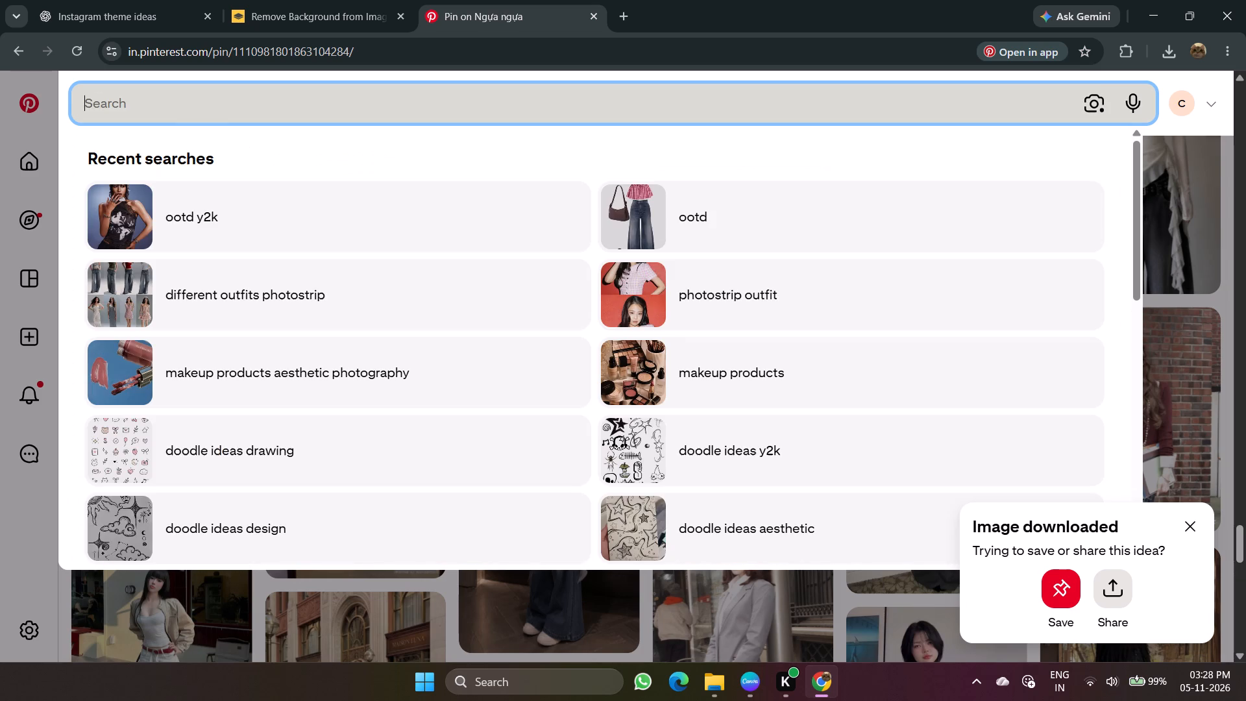
Rerun the recent Pinterest search "ootd" and look through the results for a matching outfit photo.
{"action": "left_click", "coordinate": [662, 219]}
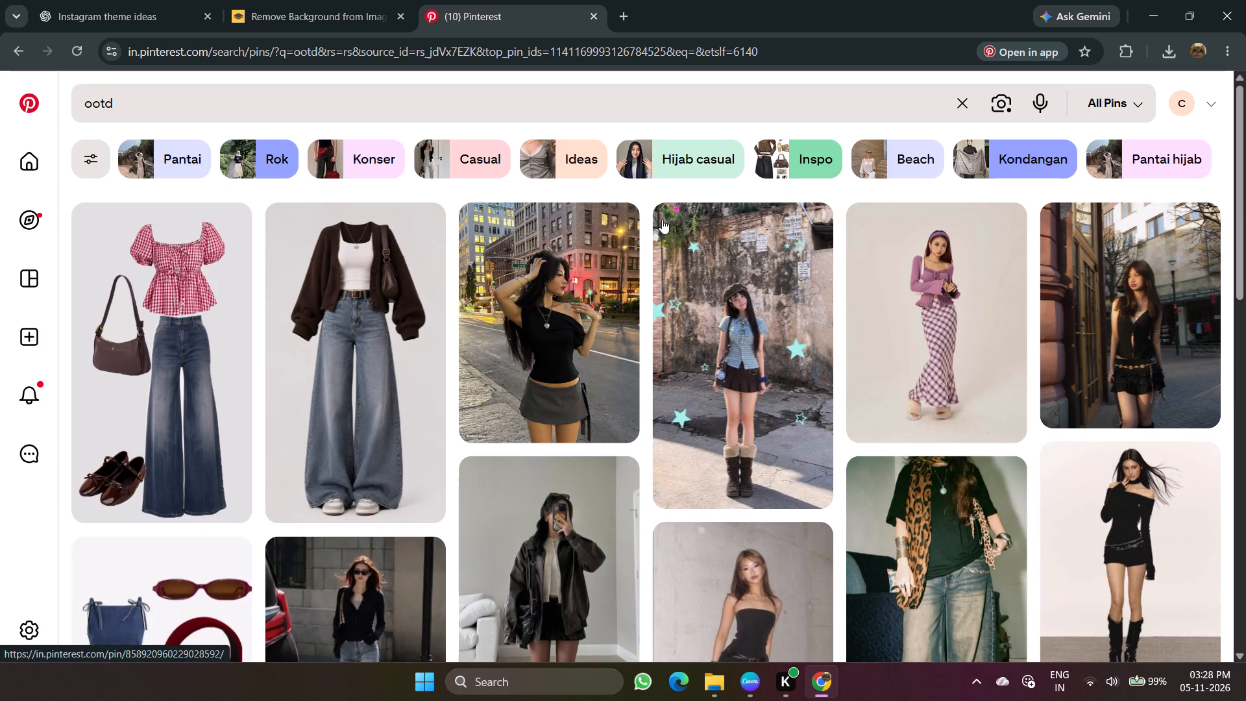
{"action": "scroll", "coordinate": [1003, 337], "scroll_direction": "down", "scroll_amount": 1}
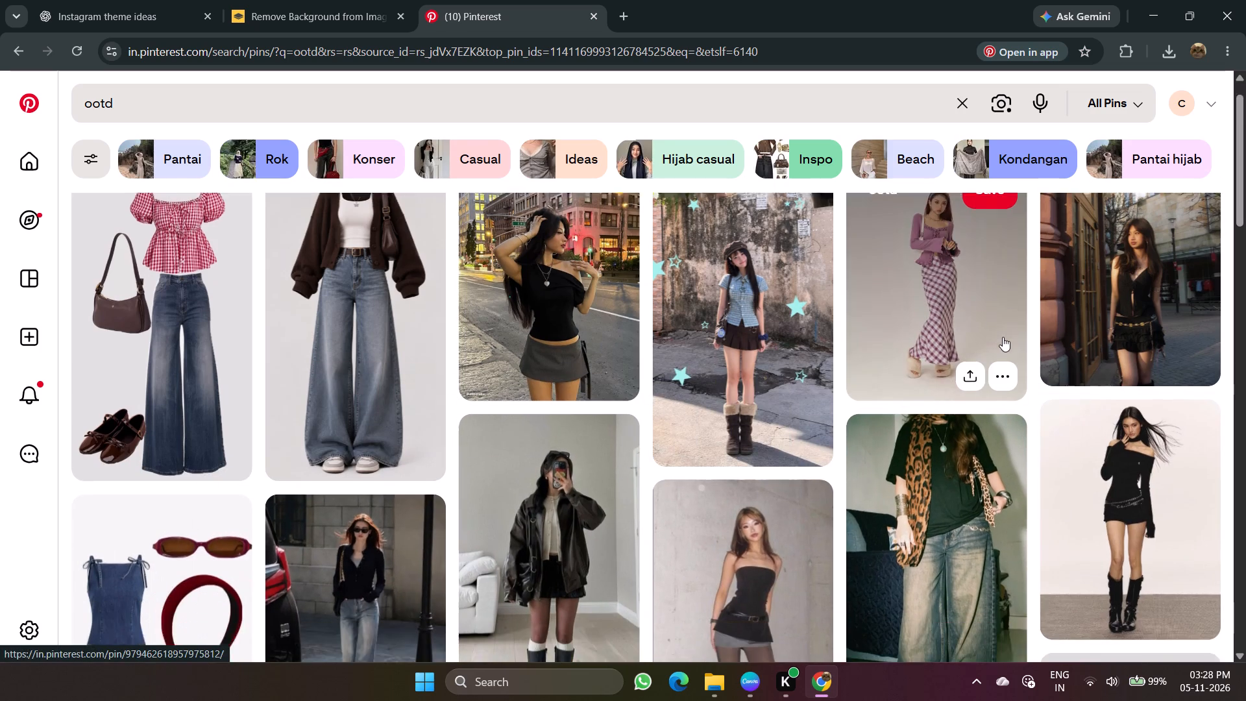
{"action": "scroll", "coordinate": [1003, 337], "scroll_direction": "down", "scroll_amount": 5}
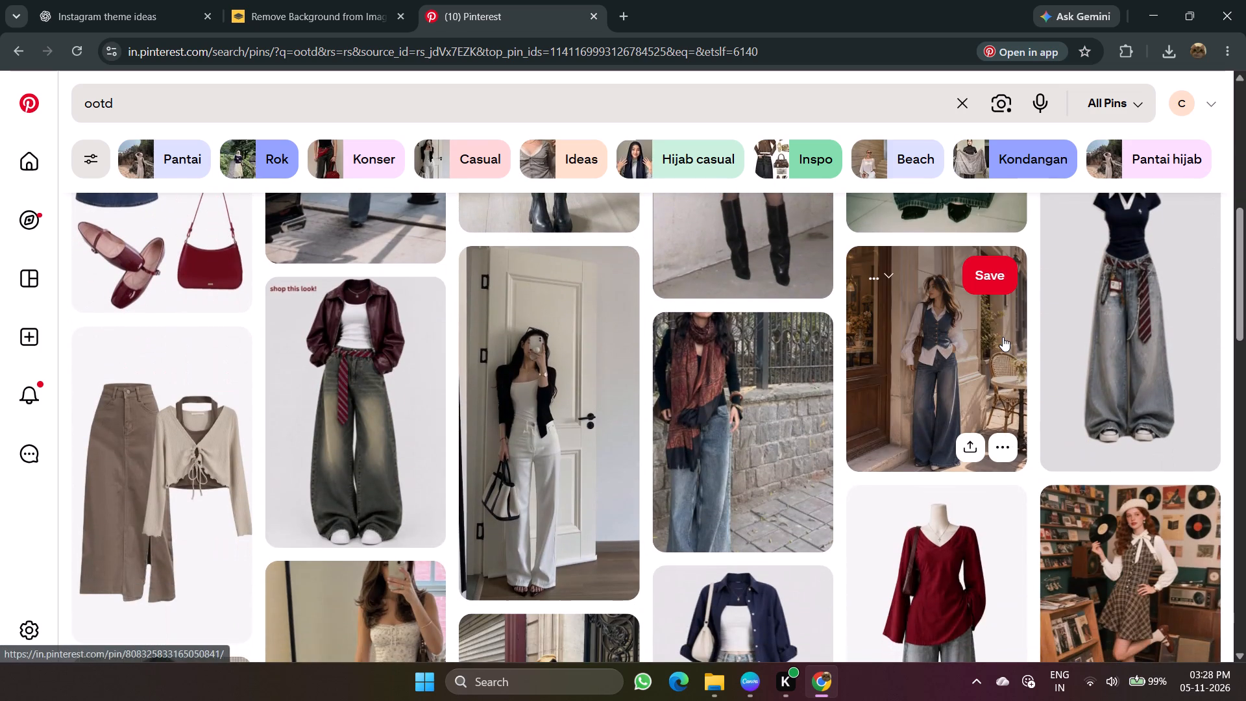
{"action": "scroll", "coordinate": [1003, 337], "scroll_direction": "down", "scroll_amount": 3}
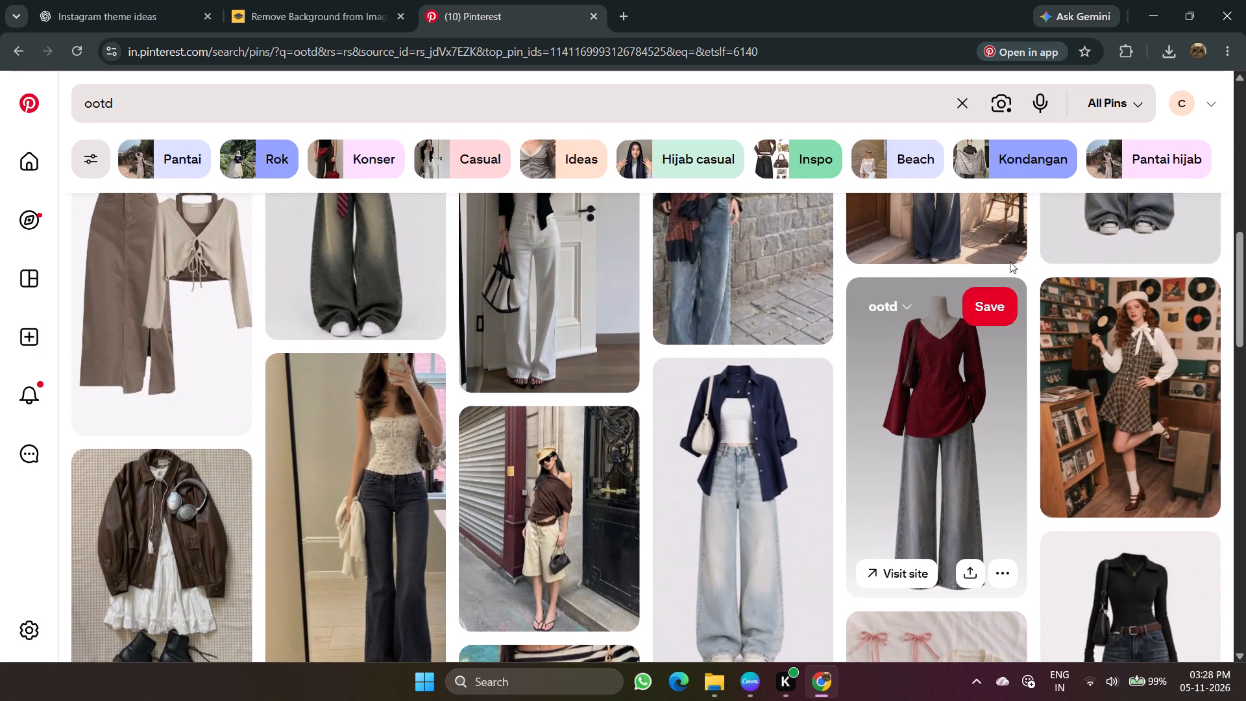
Change the Pinterest search to the suggested query "ootd indian".
{"action": "left_click", "coordinate": [757, 111]}
{"action": "key", "text": "space"}
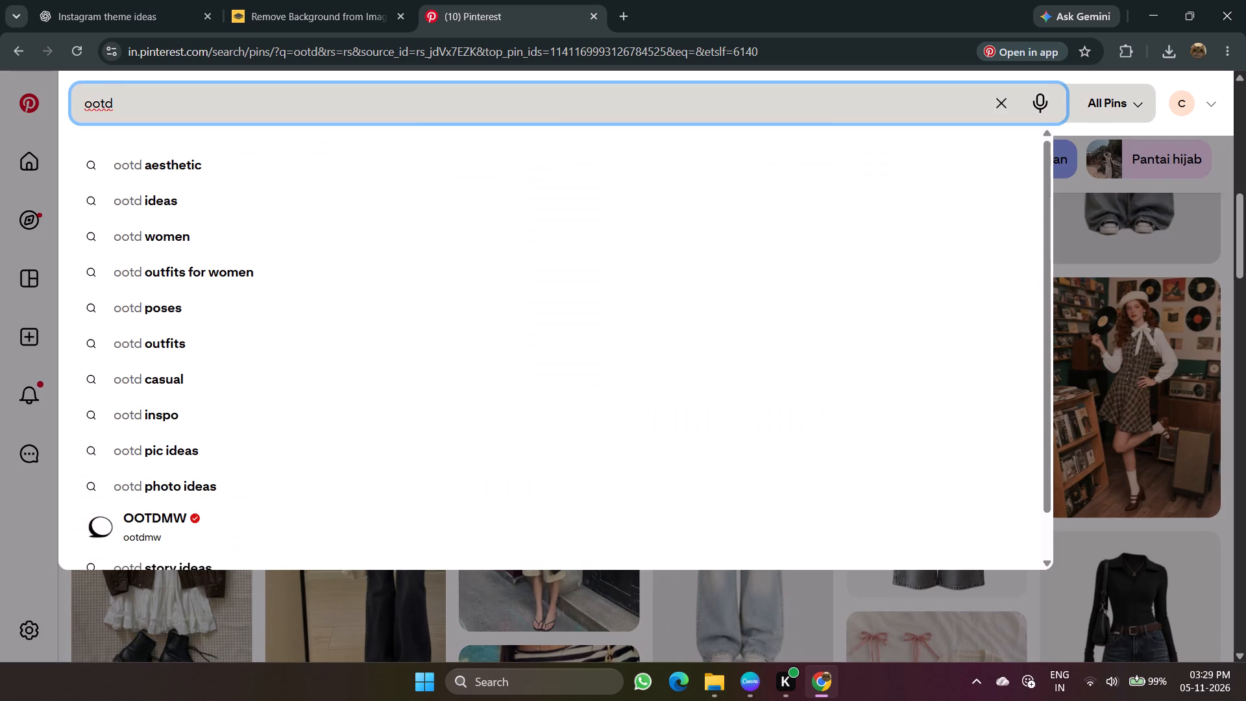
{"action": "type", "text": "in"}
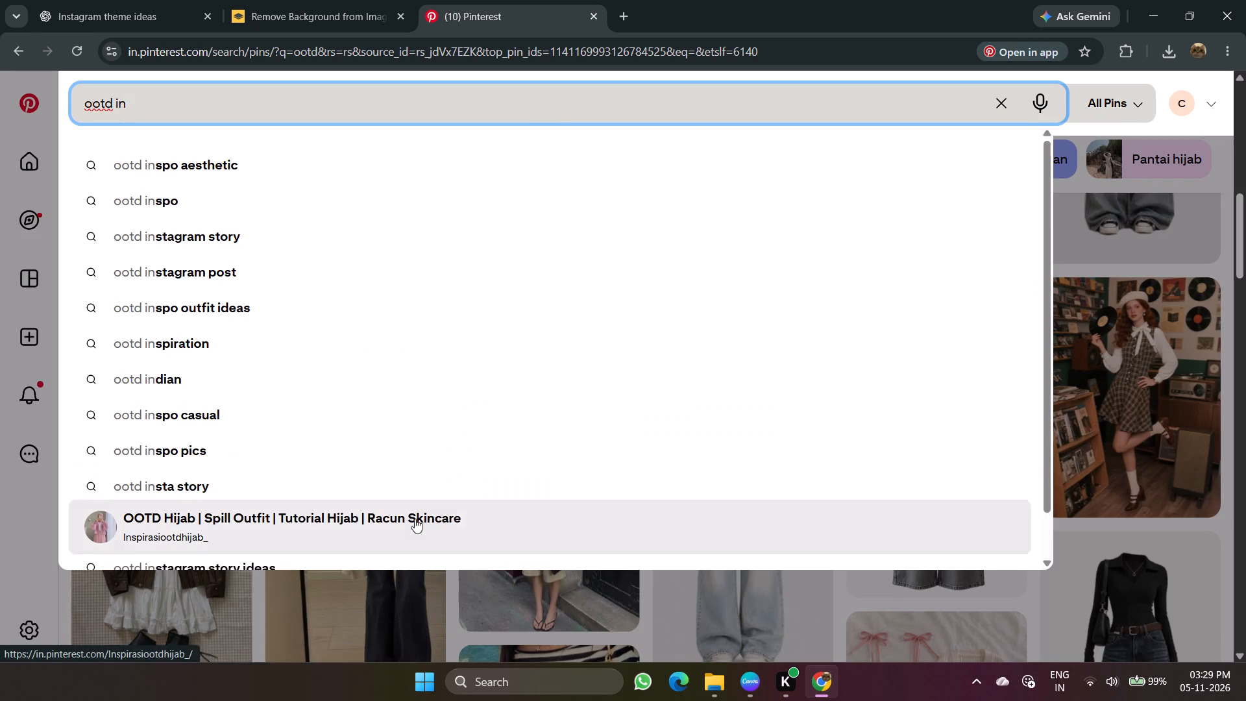
{"action": "left_click", "coordinate": [412, 391]}
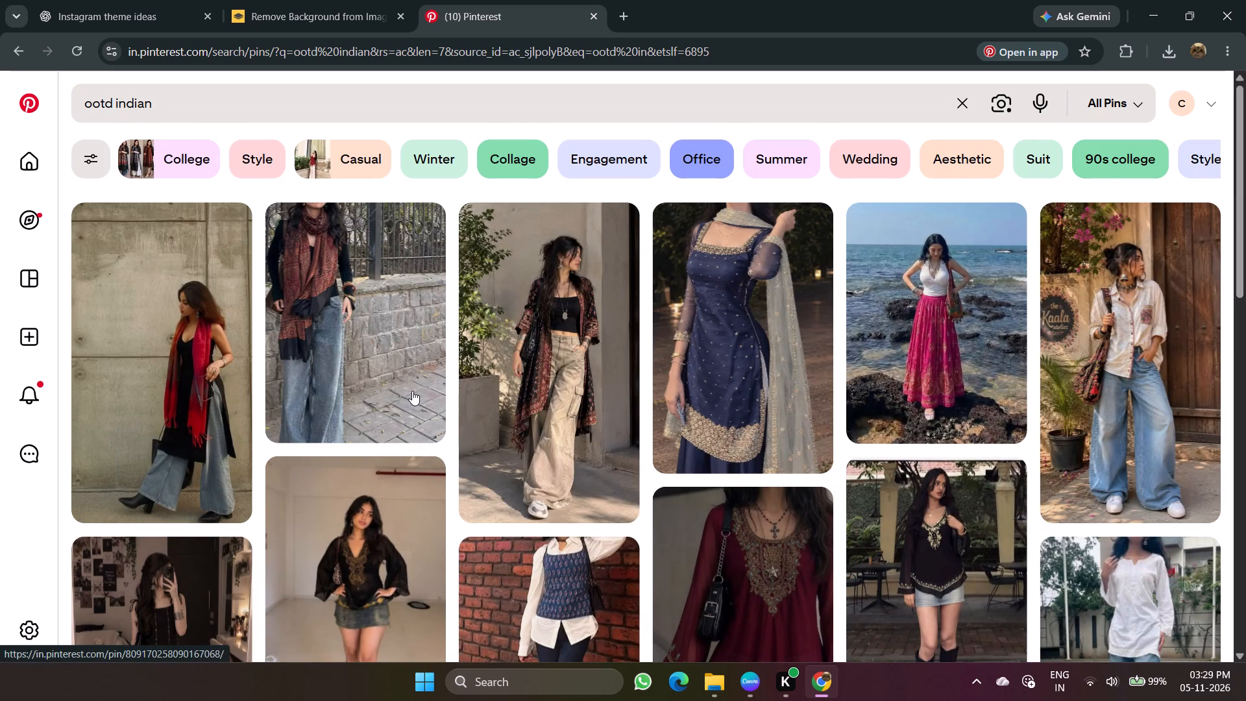
Open the pin of the embroidered burgundy kurti-style top with jeans and download its image.
{"action": "scroll", "coordinate": [681, 538], "scroll_direction": "down", "scroll_amount": 1}
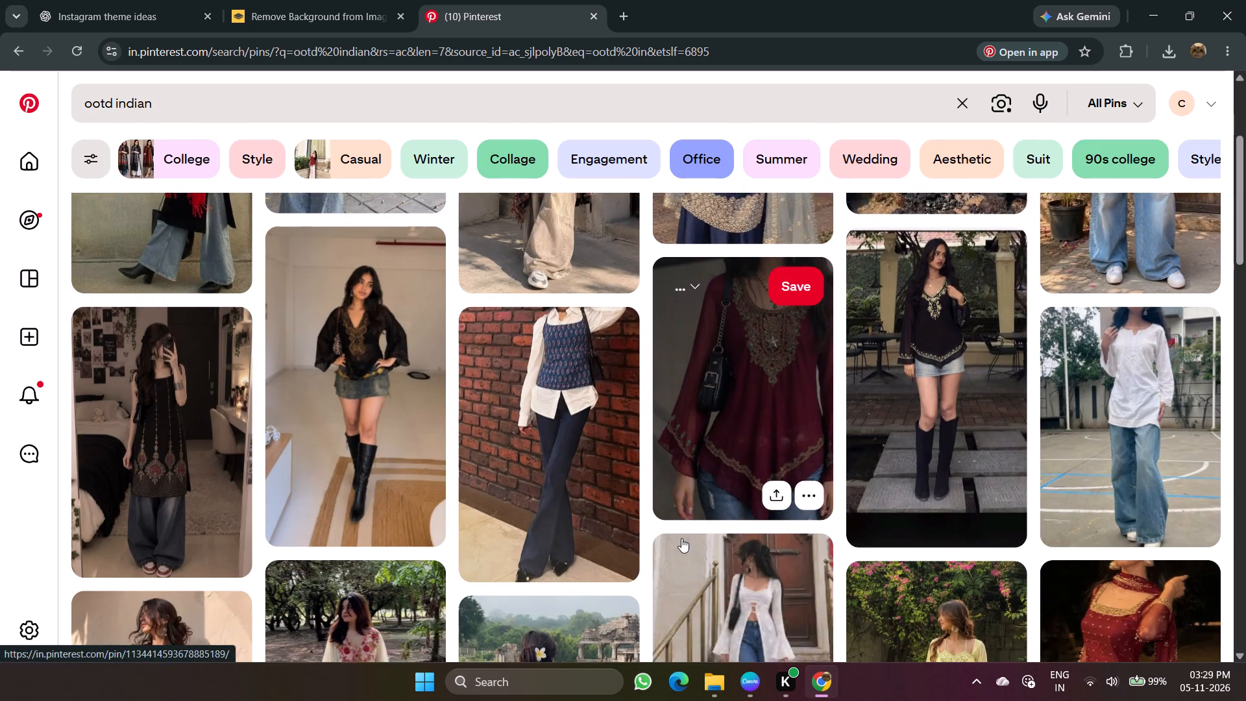
{"action": "scroll", "coordinate": [681, 538], "scroll_direction": "down", "scroll_amount": 1}
{"action": "left_click", "coordinate": [758, 333]}
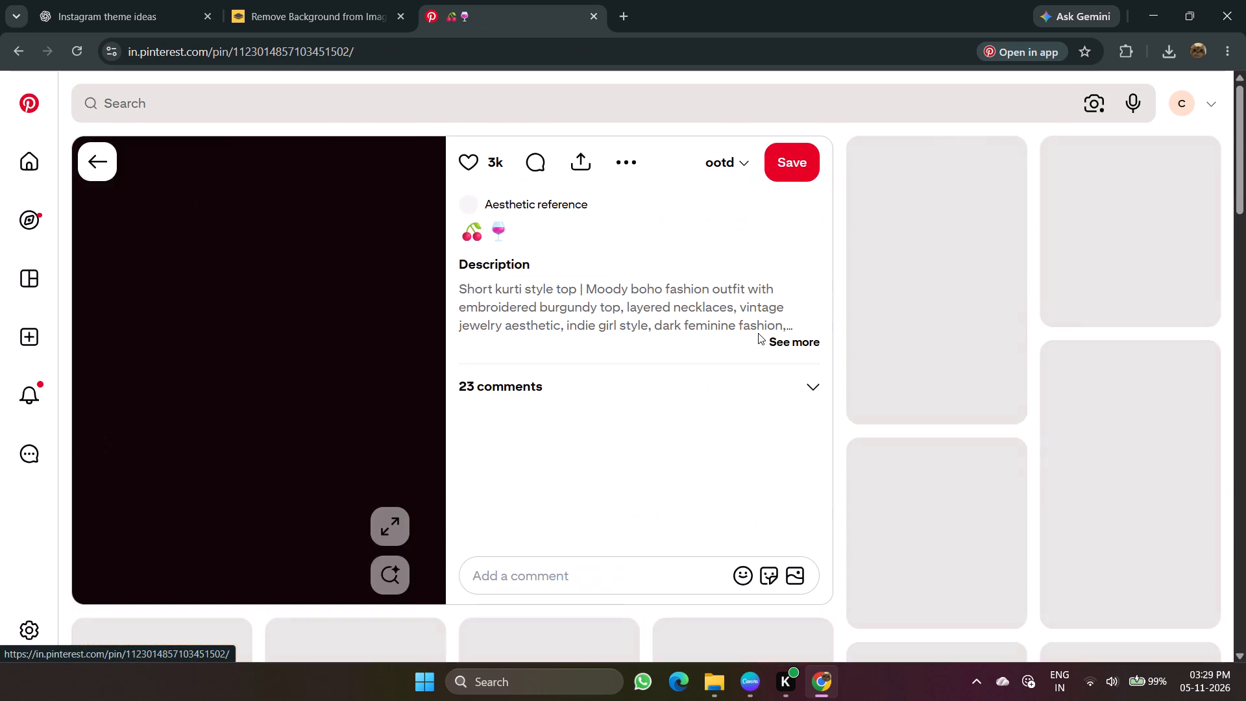
{"action": "left_click", "coordinate": [627, 154]}
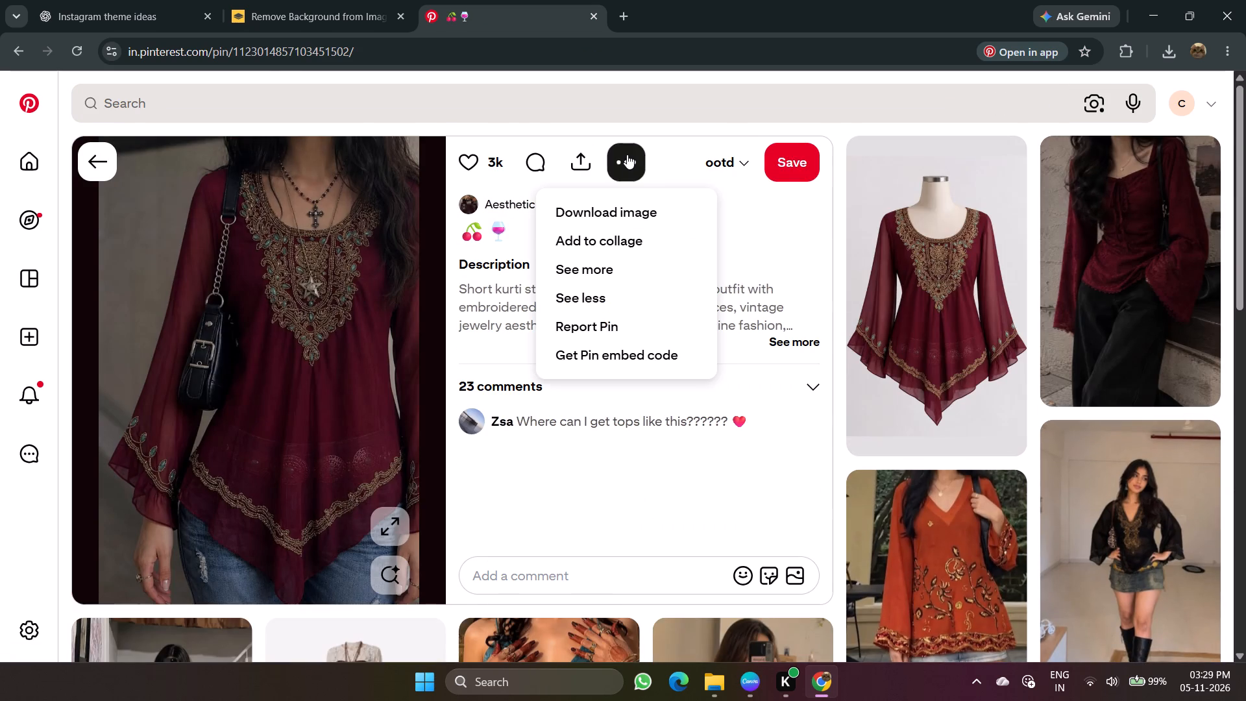
{"action": "left_click", "coordinate": [633, 208]}
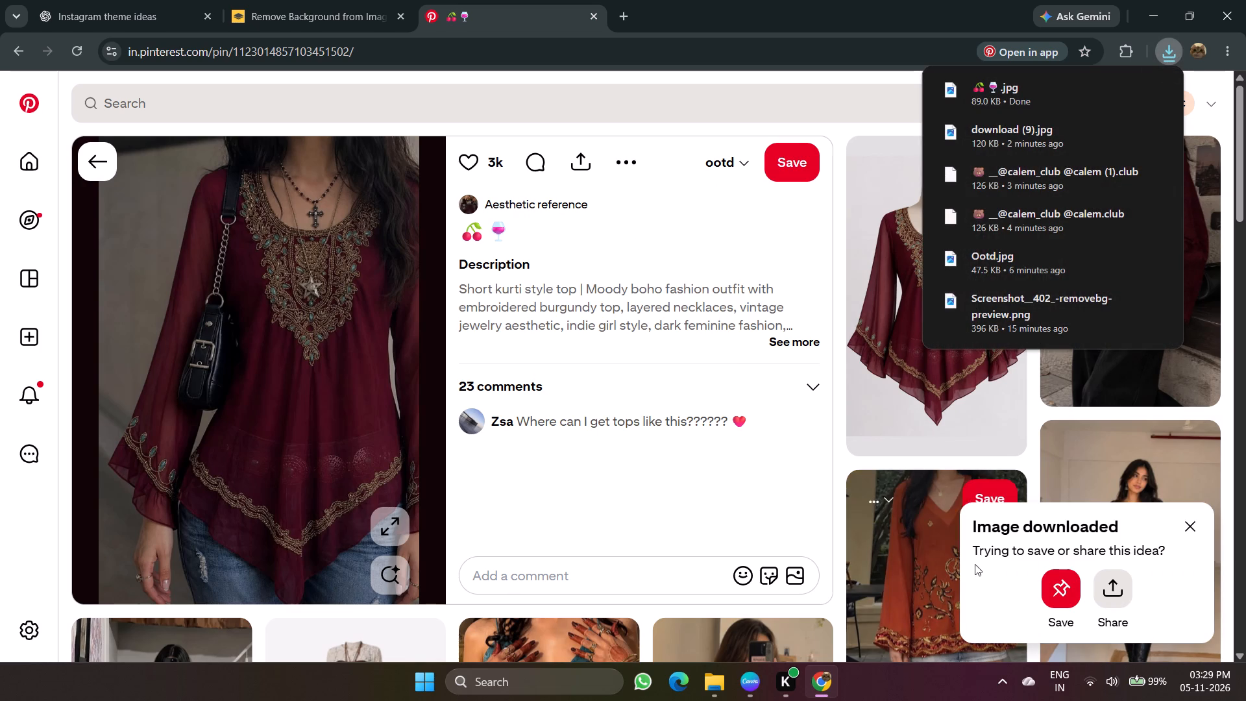
Switch to Canva and upload the downloaded photo of the embroidered burgundy kurti-style top from the Downloads folder.
{"action": "left_click", "coordinate": [759, 691]}
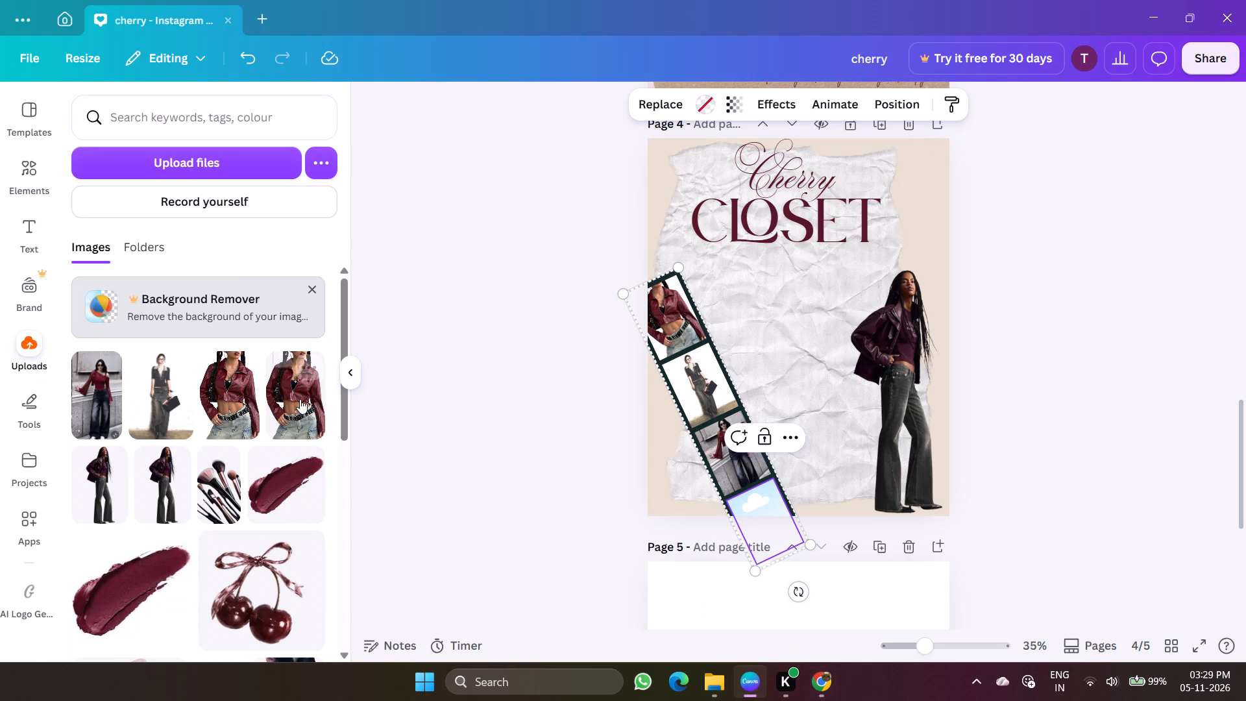
{"action": "left_click", "coordinate": [225, 166]}
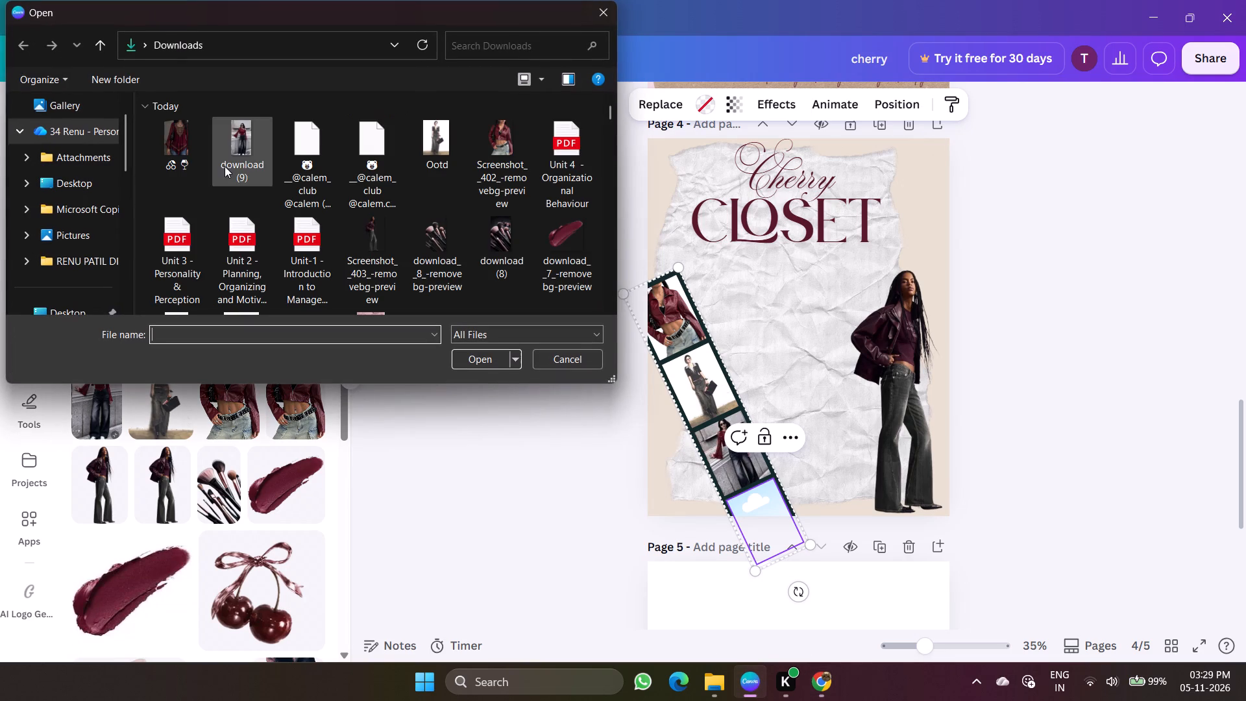
{"action": "left_click", "coordinate": [178, 166]}
{"action": "left_click", "coordinate": [463, 355]}
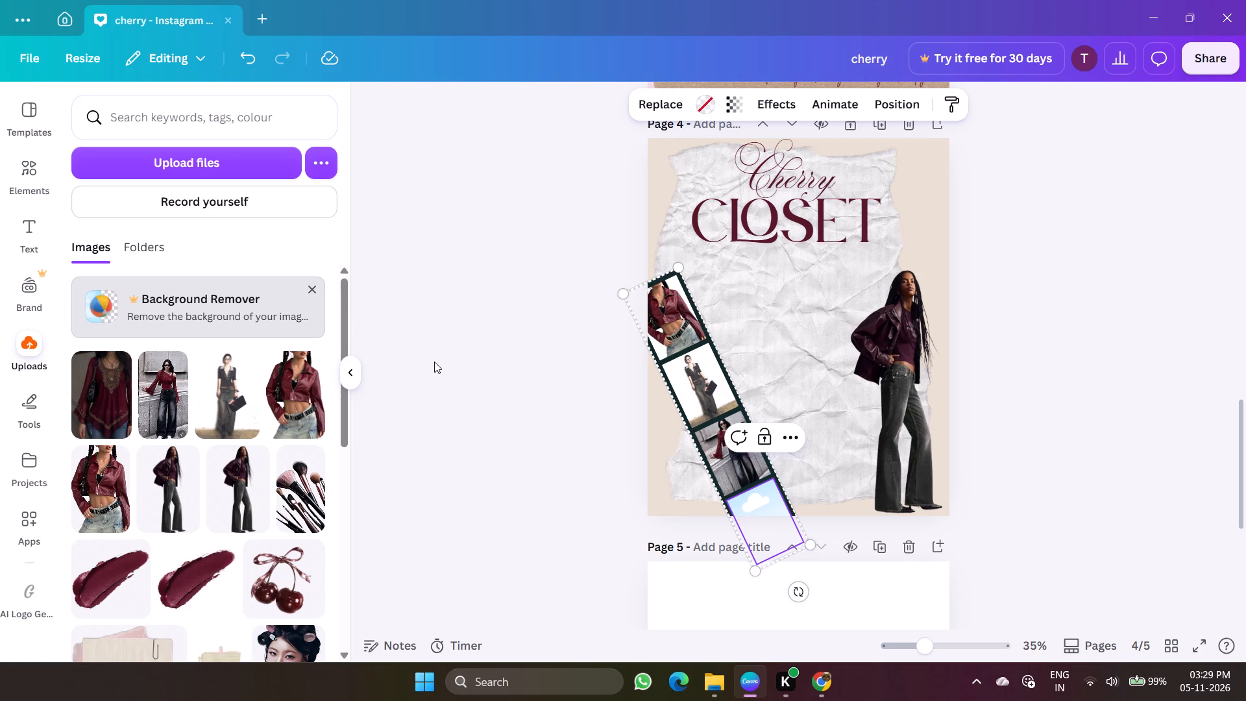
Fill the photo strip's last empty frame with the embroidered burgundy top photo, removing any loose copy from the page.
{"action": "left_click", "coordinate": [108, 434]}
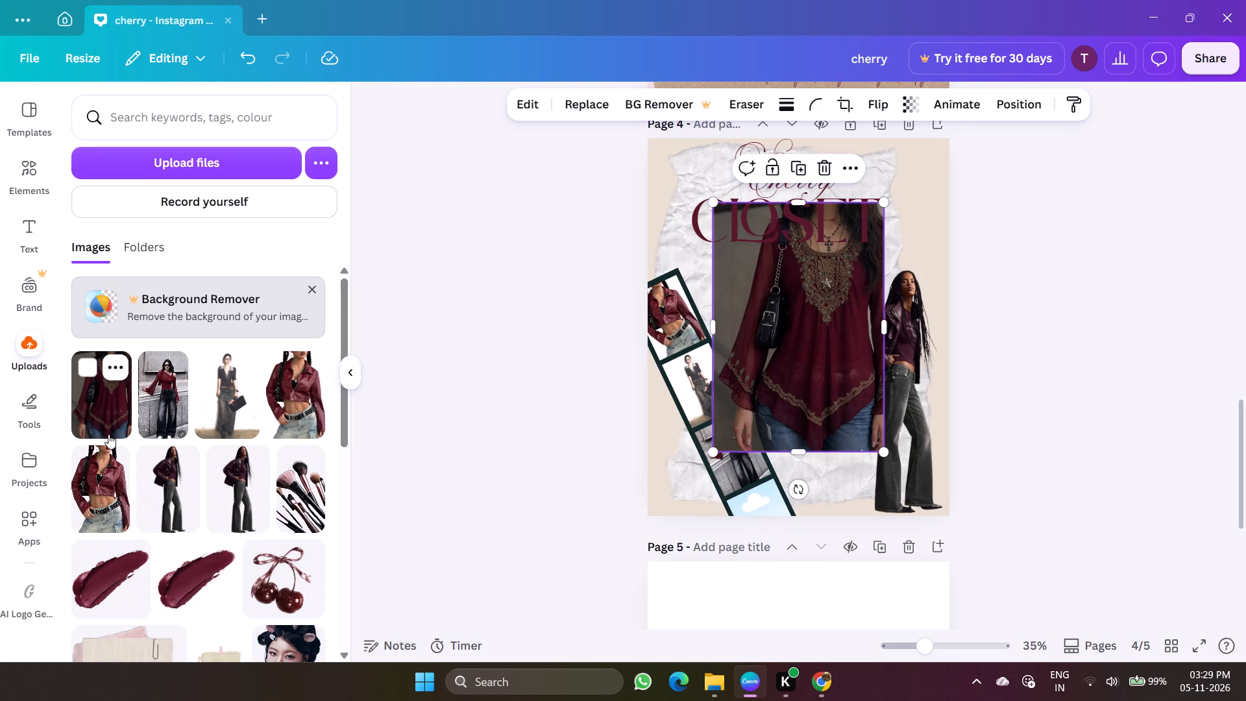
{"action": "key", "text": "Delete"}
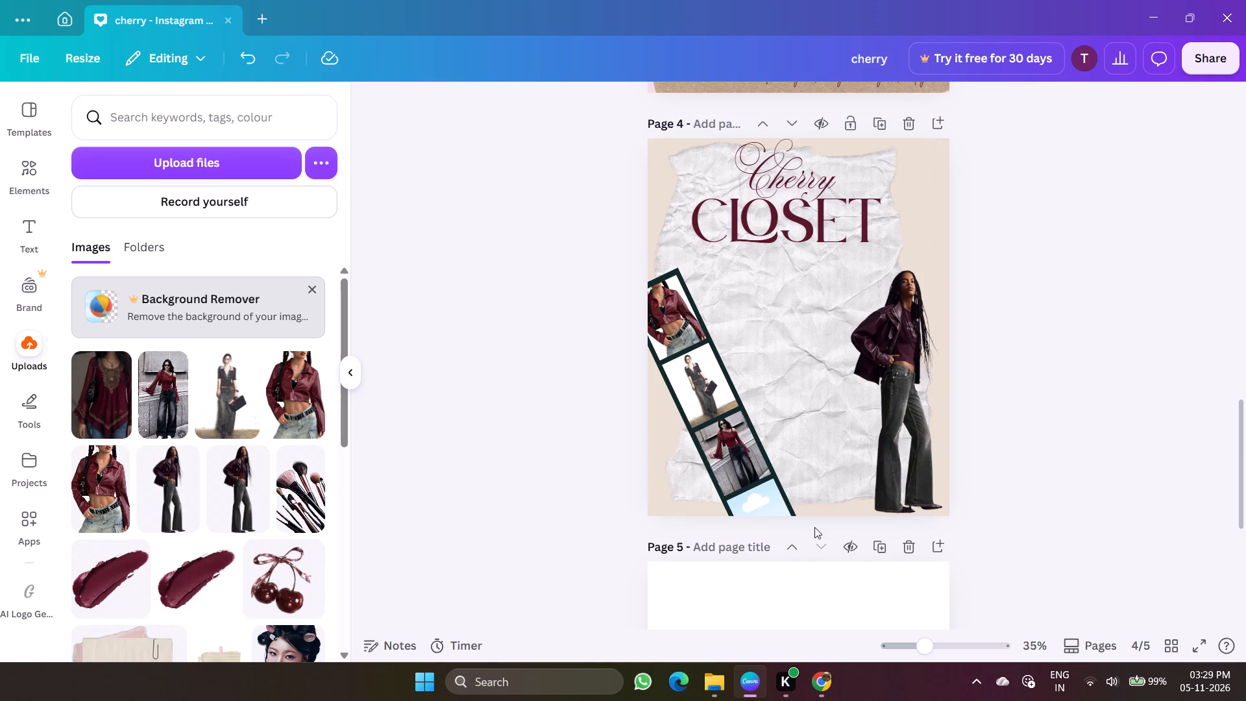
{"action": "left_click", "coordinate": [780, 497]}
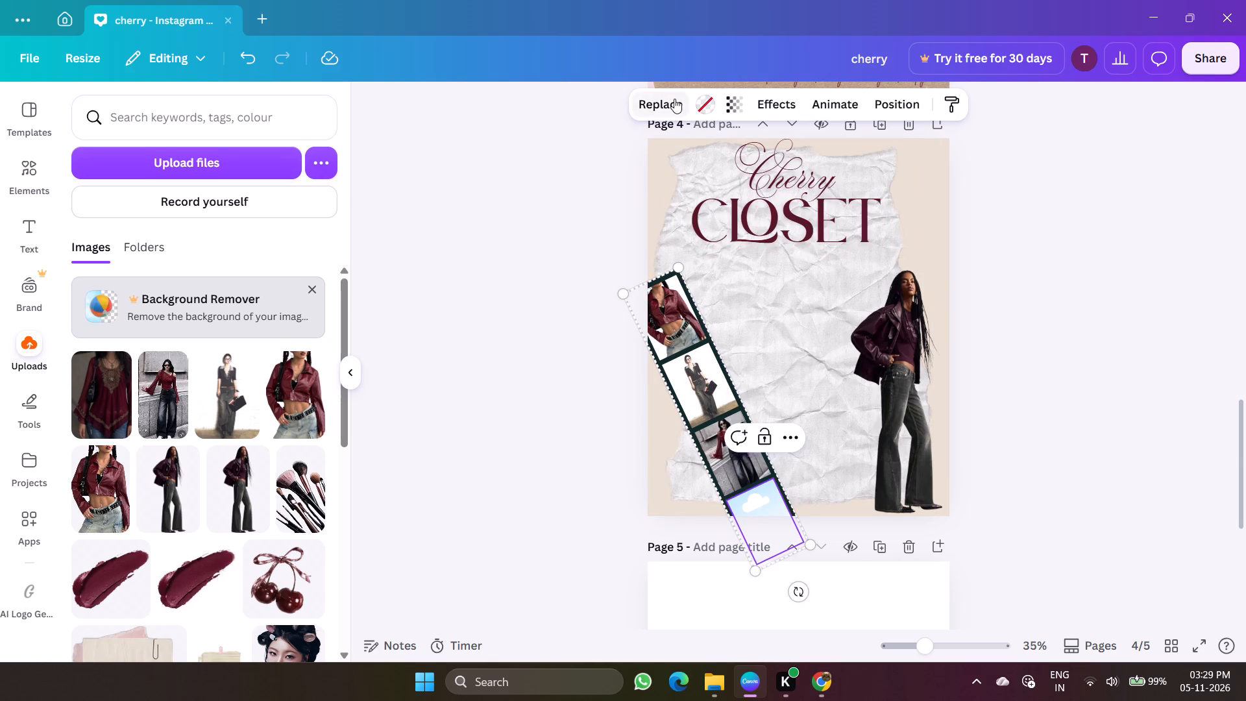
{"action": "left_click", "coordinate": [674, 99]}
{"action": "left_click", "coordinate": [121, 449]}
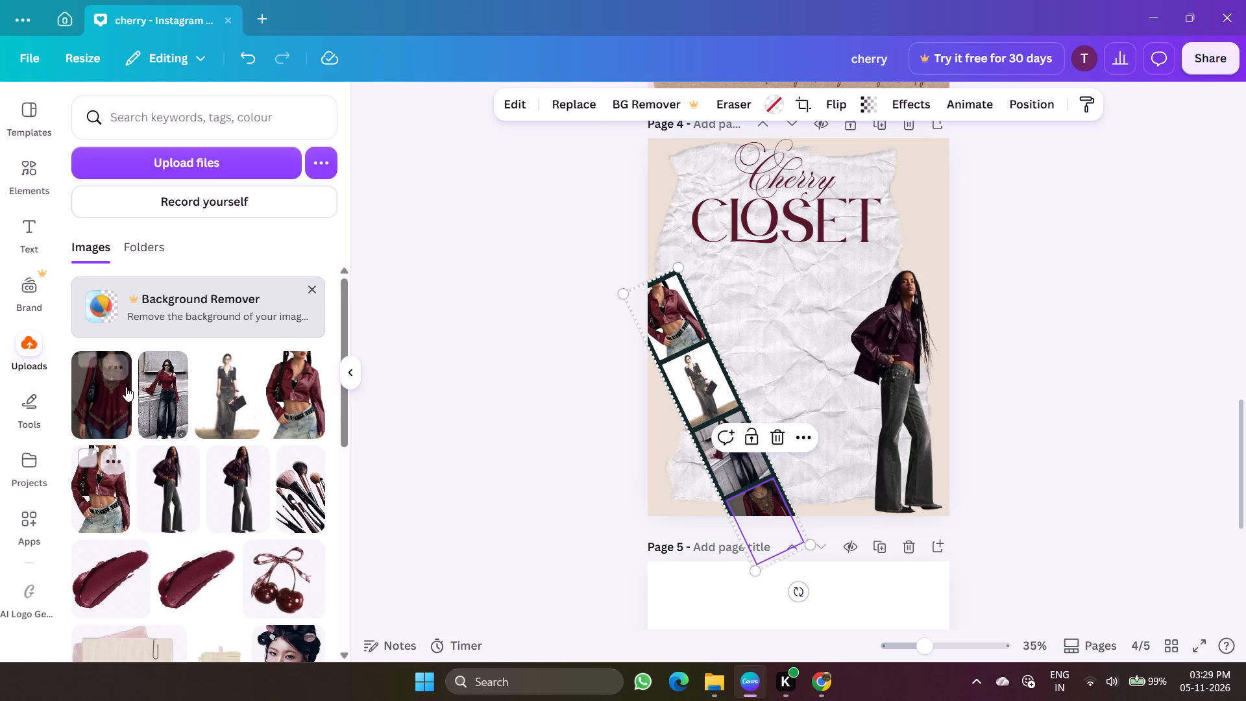
Replace the photo in the strip's second frame with the embroidered burgundy top photo.
{"action": "left_click", "coordinate": [702, 375]}
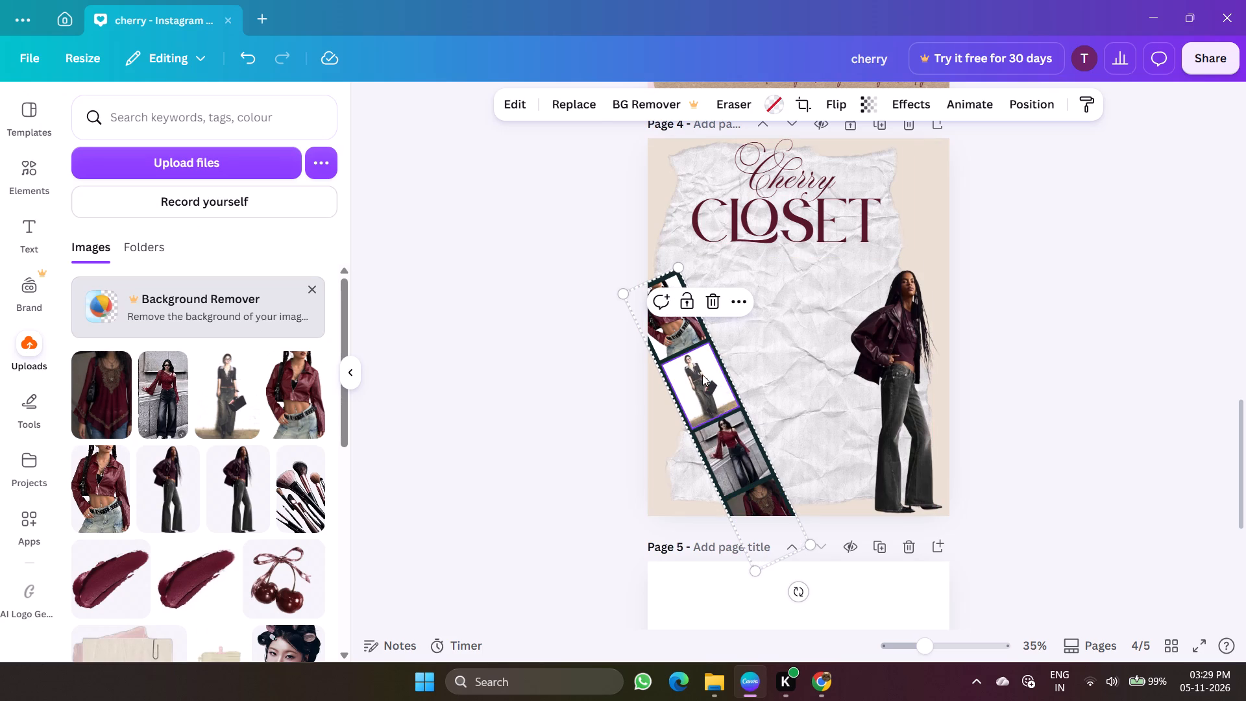
{"action": "left_click", "coordinate": [595, 105]}
{"action": "left_click", "coordinate": [116, 421]}
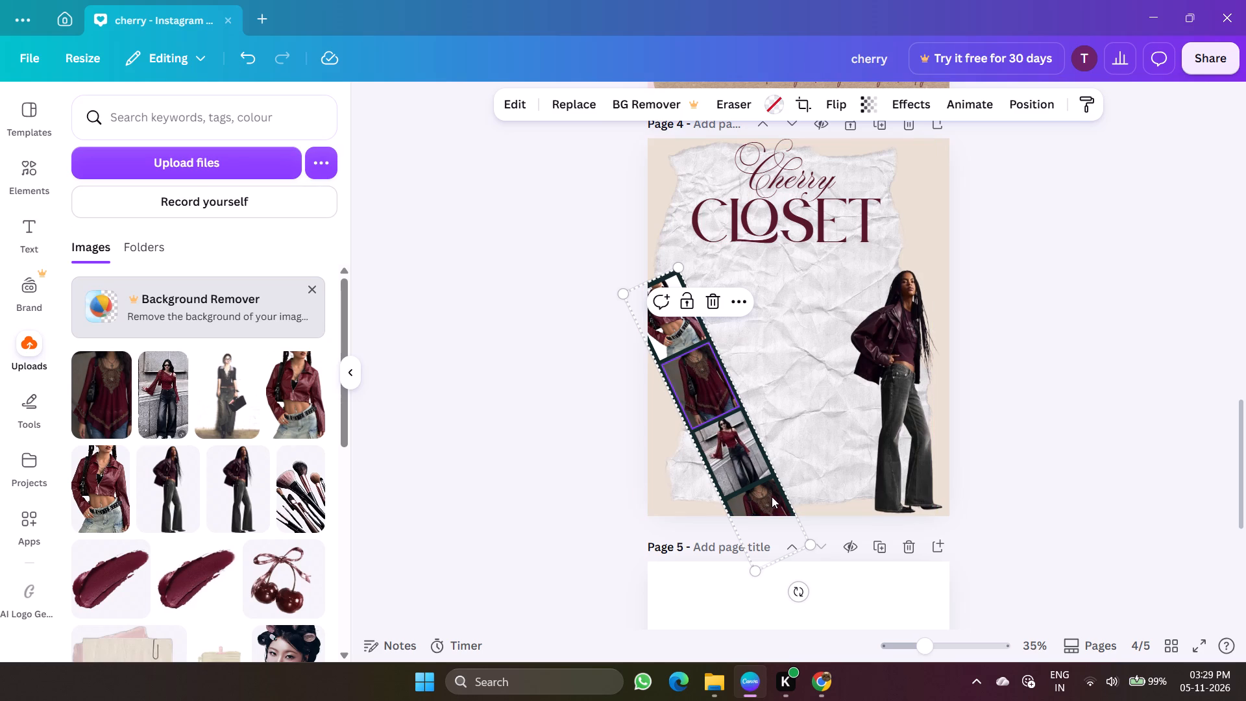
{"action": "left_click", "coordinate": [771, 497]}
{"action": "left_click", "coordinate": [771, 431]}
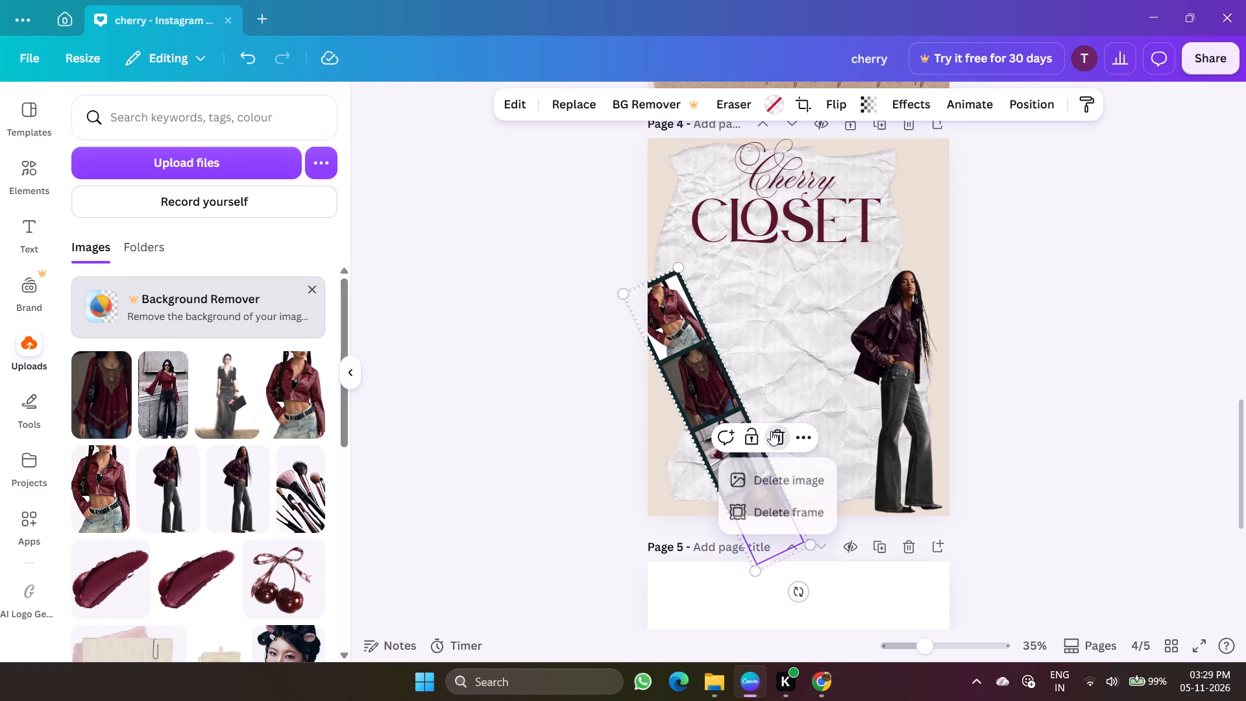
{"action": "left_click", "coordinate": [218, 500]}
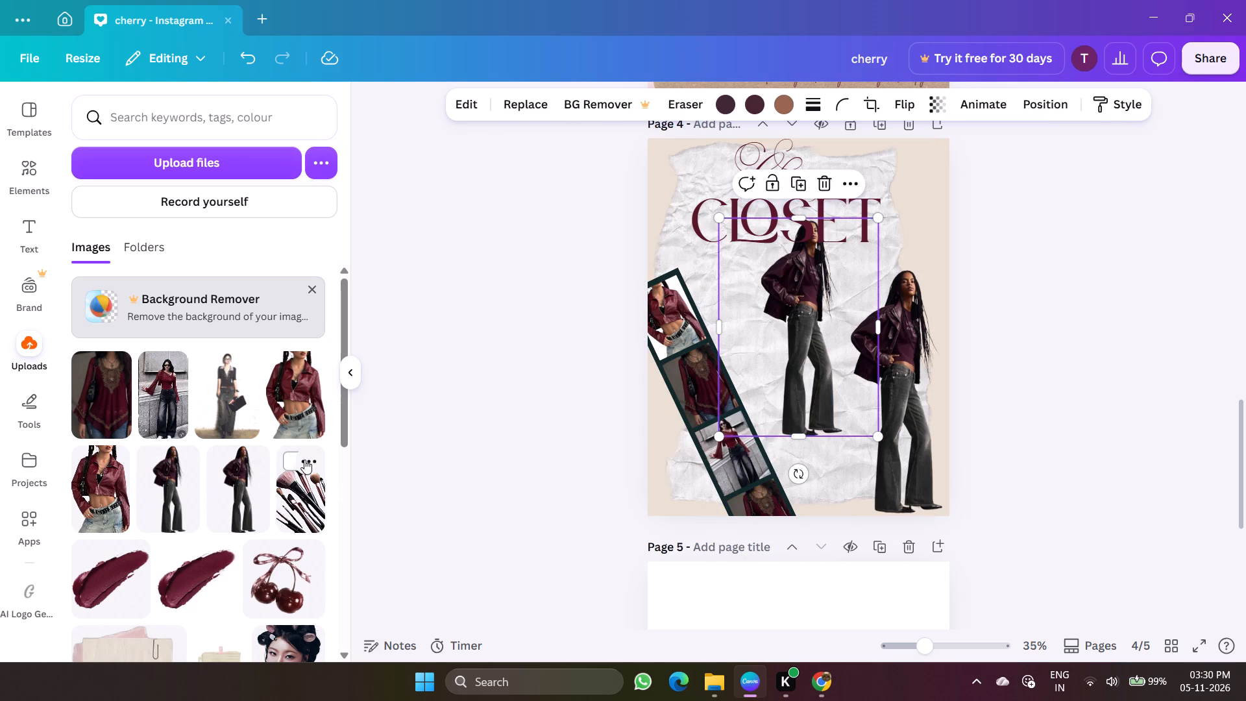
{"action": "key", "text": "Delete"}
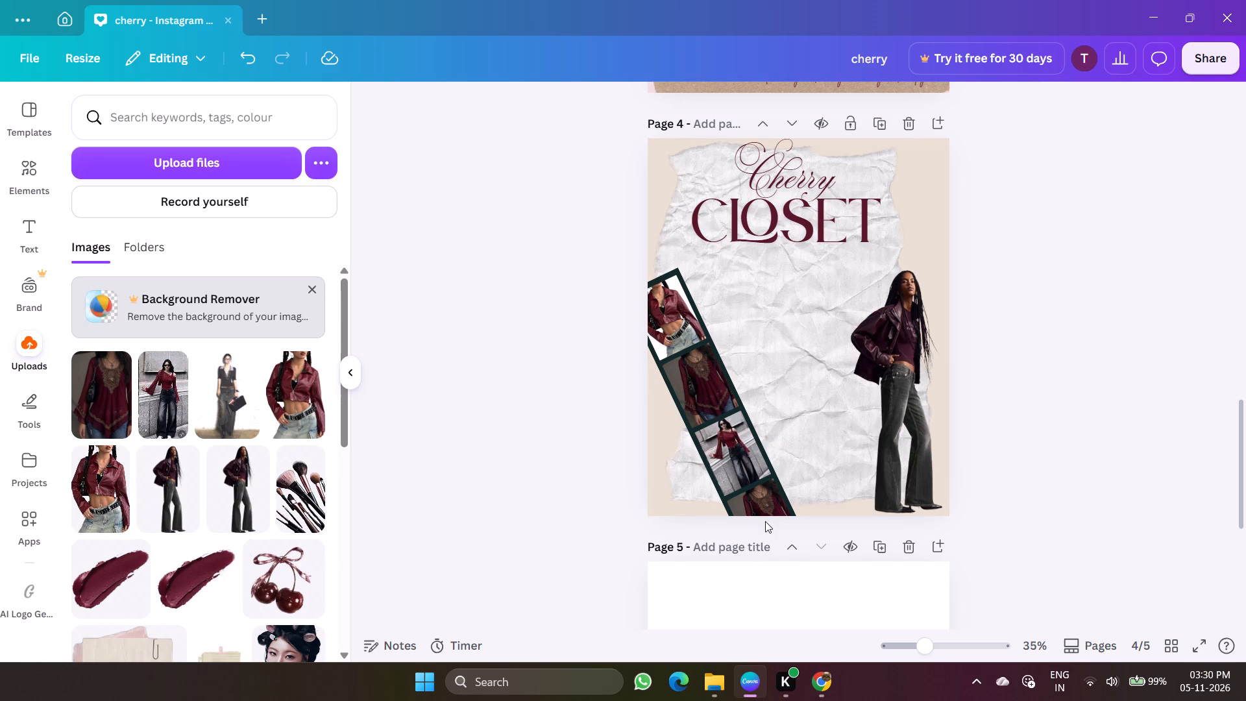
Delete the image from the strip's last frame and replace it with the uploaded full-length cutout of the burgundy-jacket model.
{"action": "left_click", "coordinate": [766, 509]}
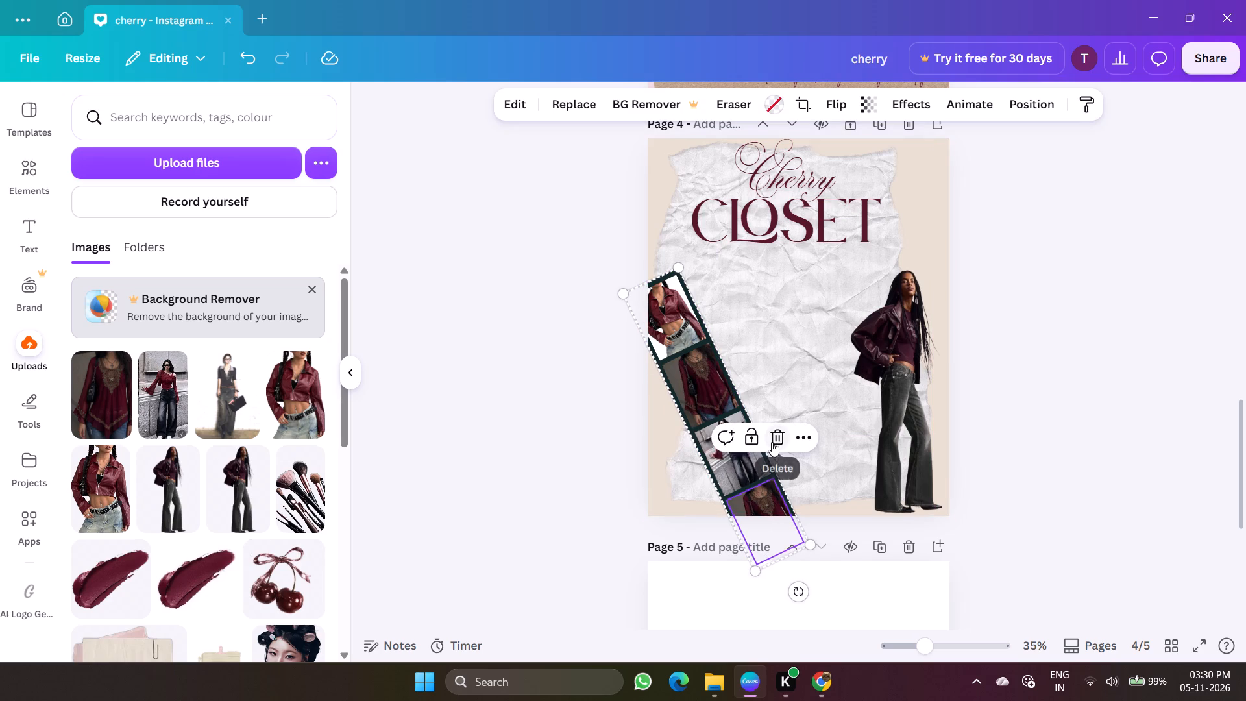
{"action": "left_click", "coordinate": [772, 442]}
{"action": "left_click", "coordinate": [775, 484]}
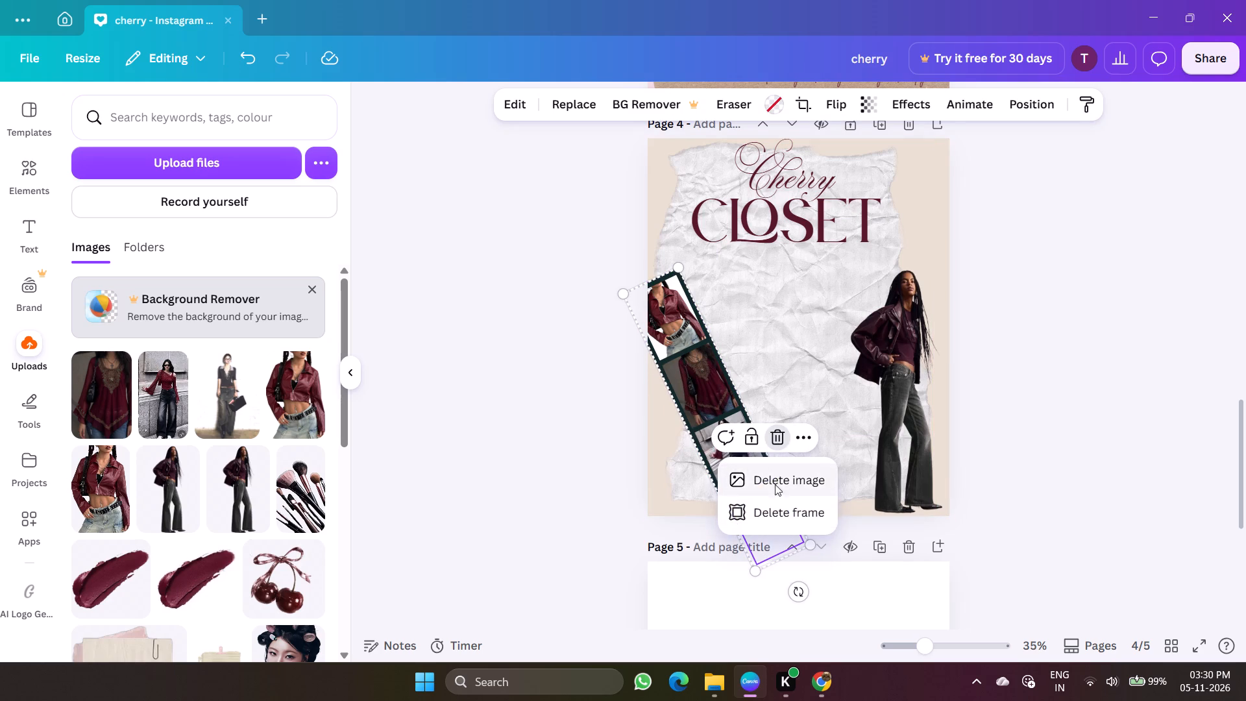
{"action": "left_click", "coordinate": [678, 105]}
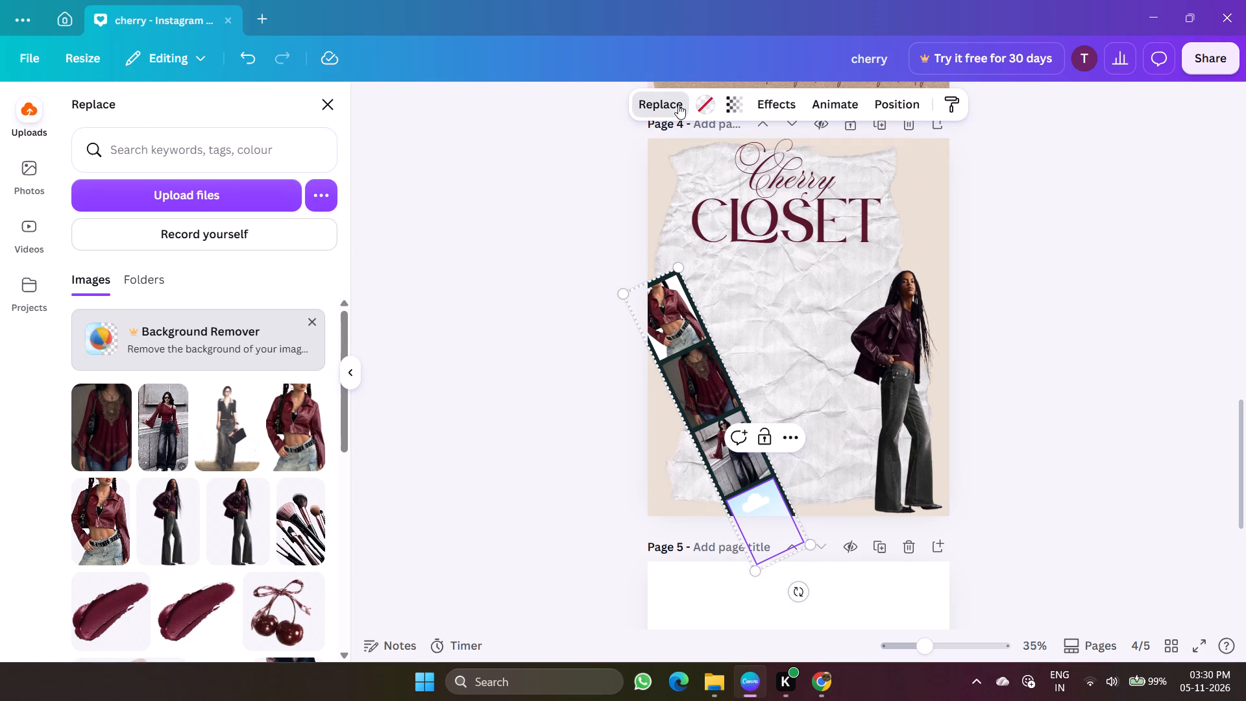
{"action": "left_click", "coordinate": [224, 521]}
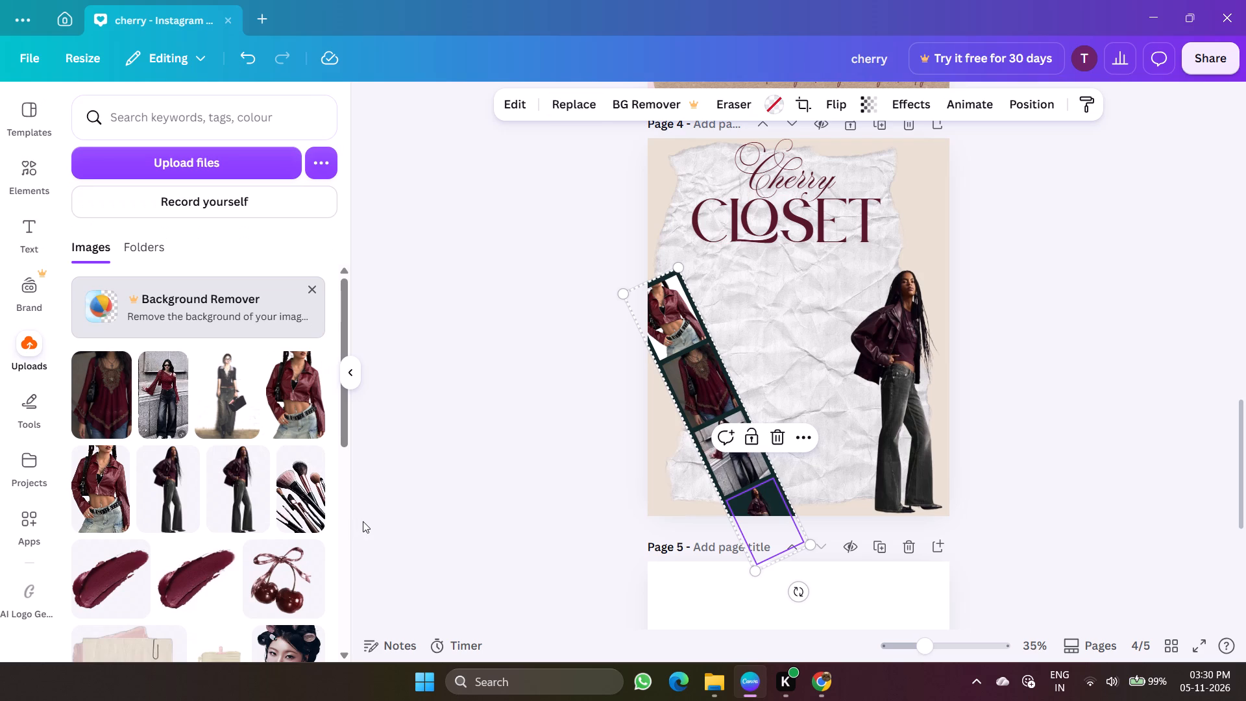
Delete the image from the strip's last frame and replace it with the uploaded photo of the woman in the long grey outfit holding a dark bag.
{"action": "left_click", "coordinate": [776, 443]}
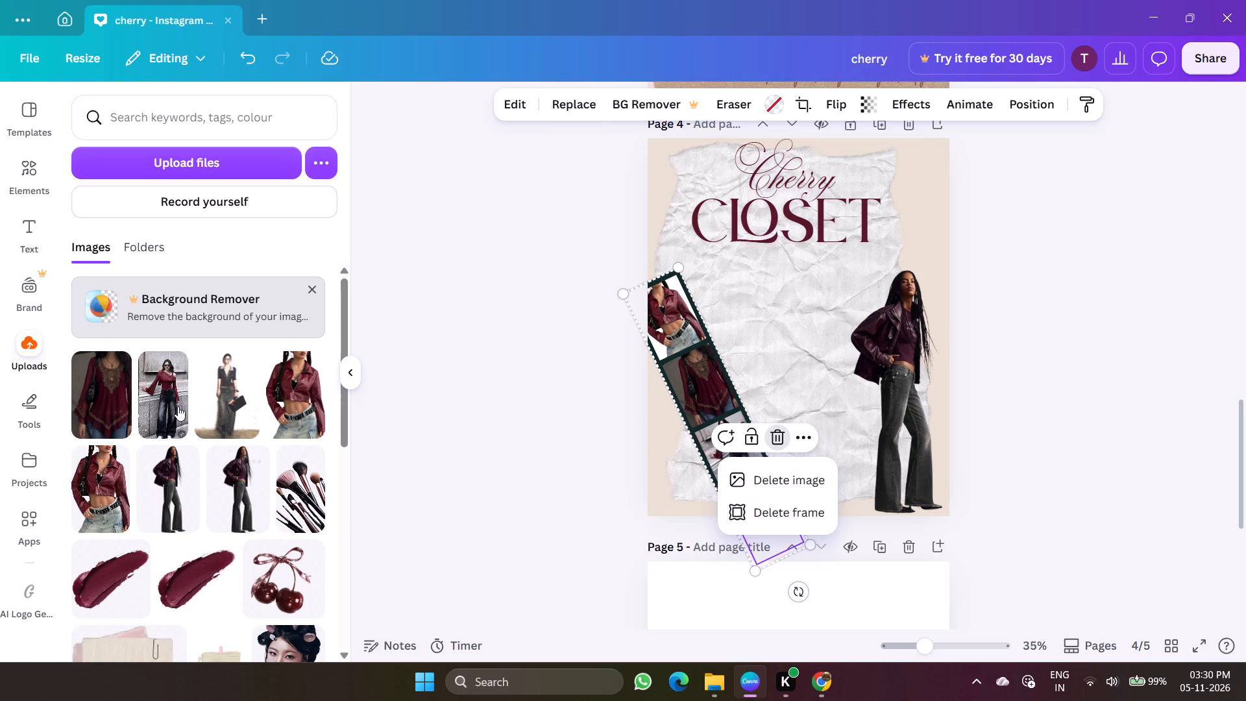
{"action": "left_click", "coordinate": [224, 378]}
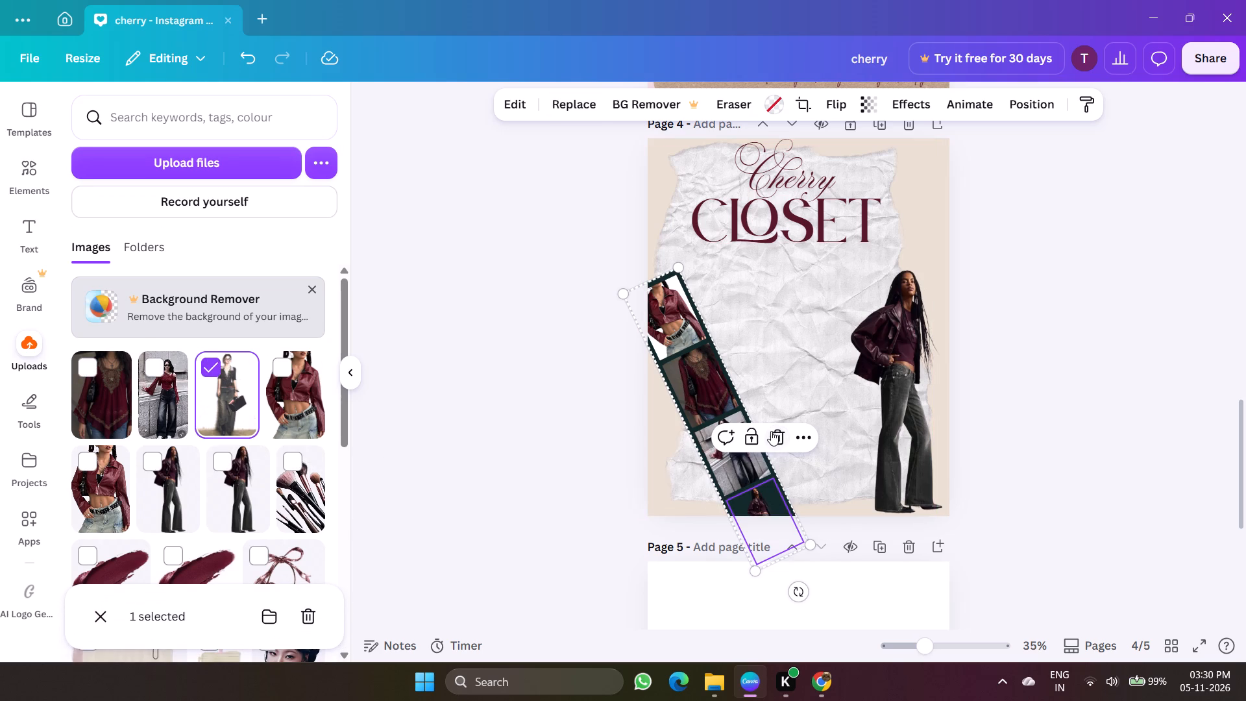
{"action": "left_click", "coordinate": [585, 112]}
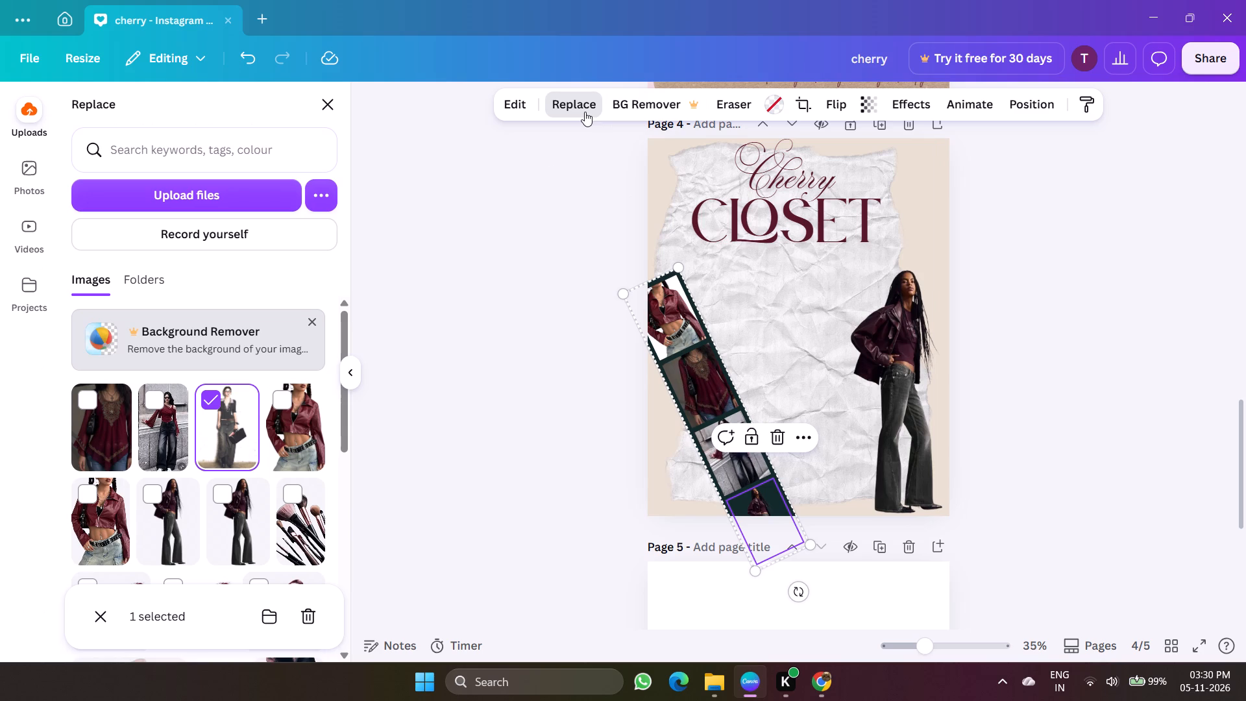
{"action": "left_click", "coordinate": [244, 420]}
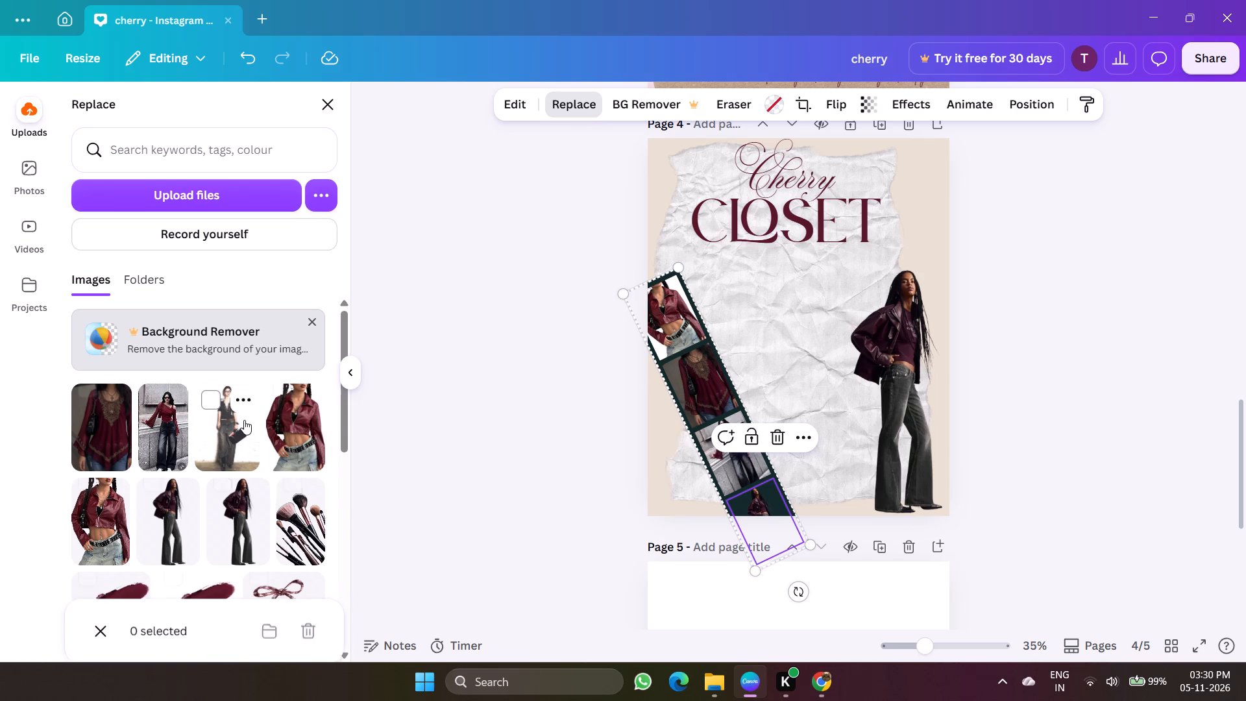
{"action": "left_click", "coordinate": [781, 450]}
{"action": "left_click", "coordinate": [777, 474]}
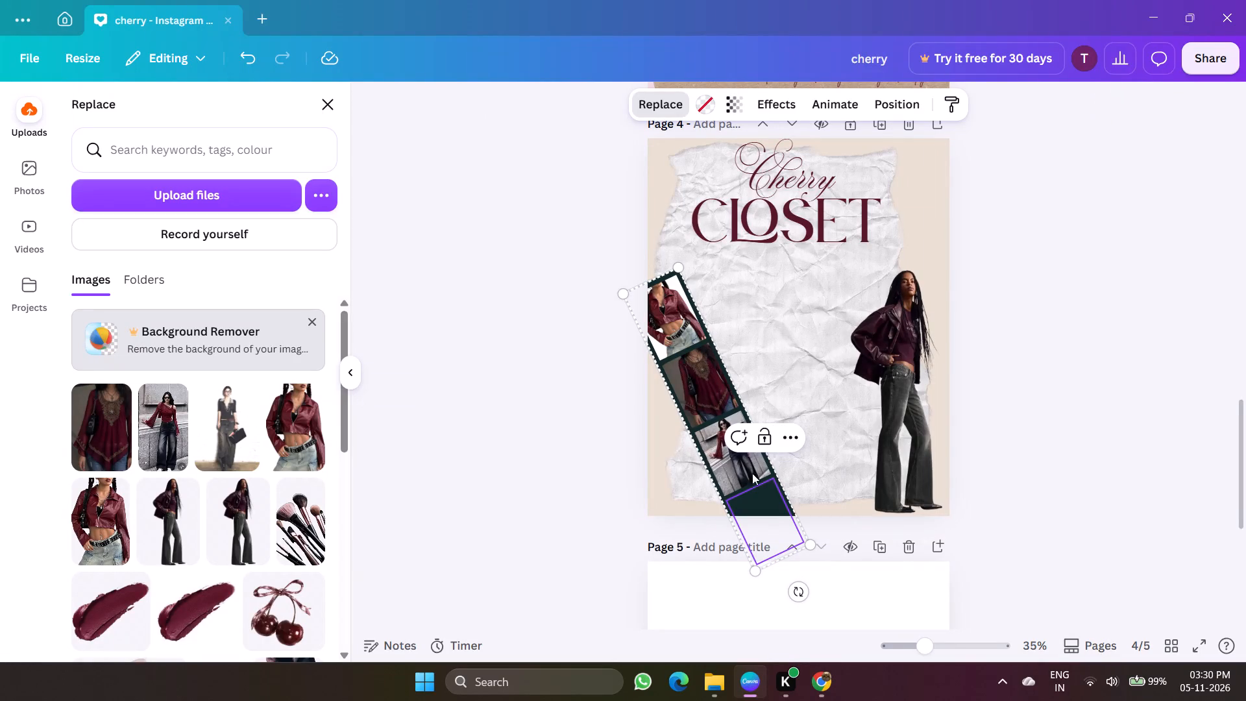
{"action": "left_click", "coordinate": [235, 449]}
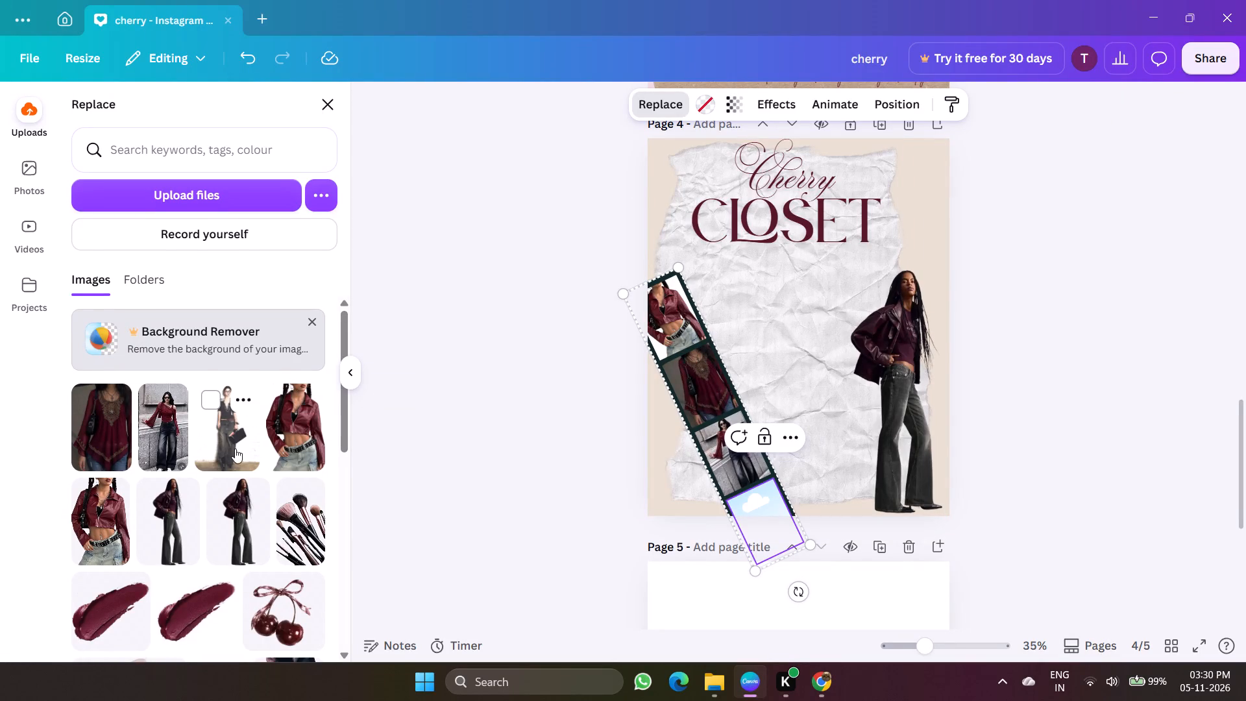
{"action": "left_click", "coordinate": [470, 453]}
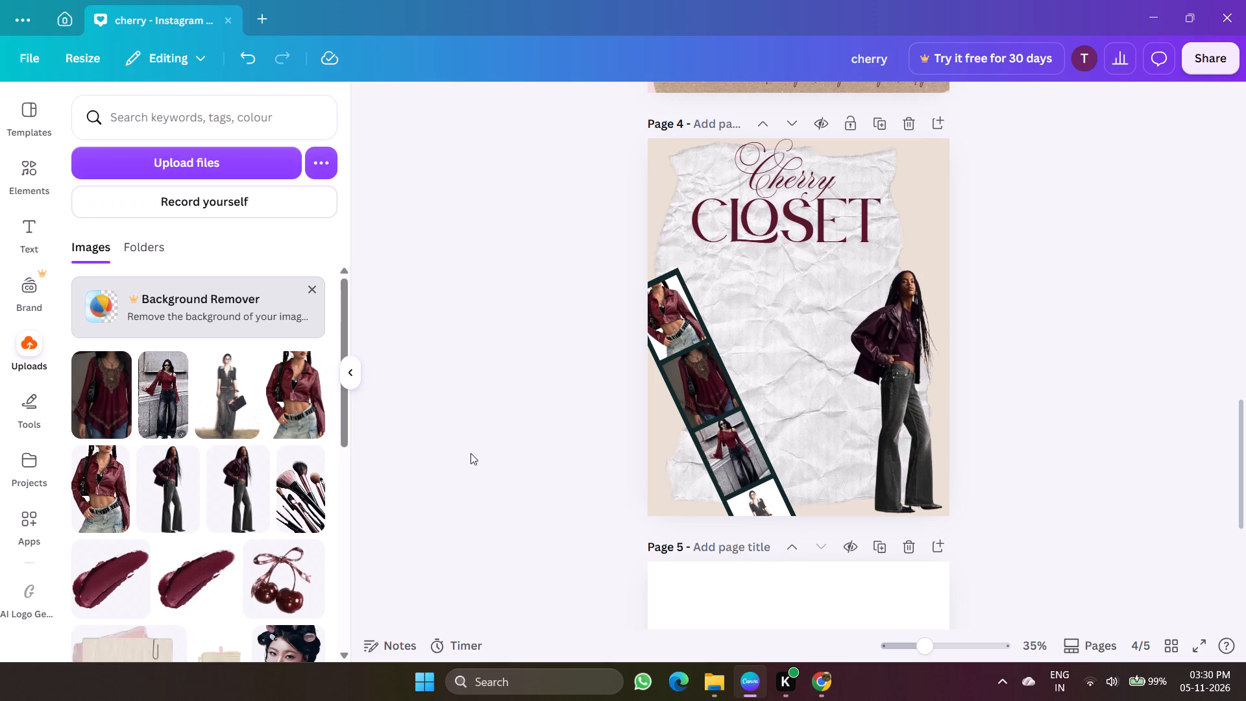
Clear the Polaroid search and search the elements library for "diary page".
{"action": "left_click", "coordinate": [23, 189]}
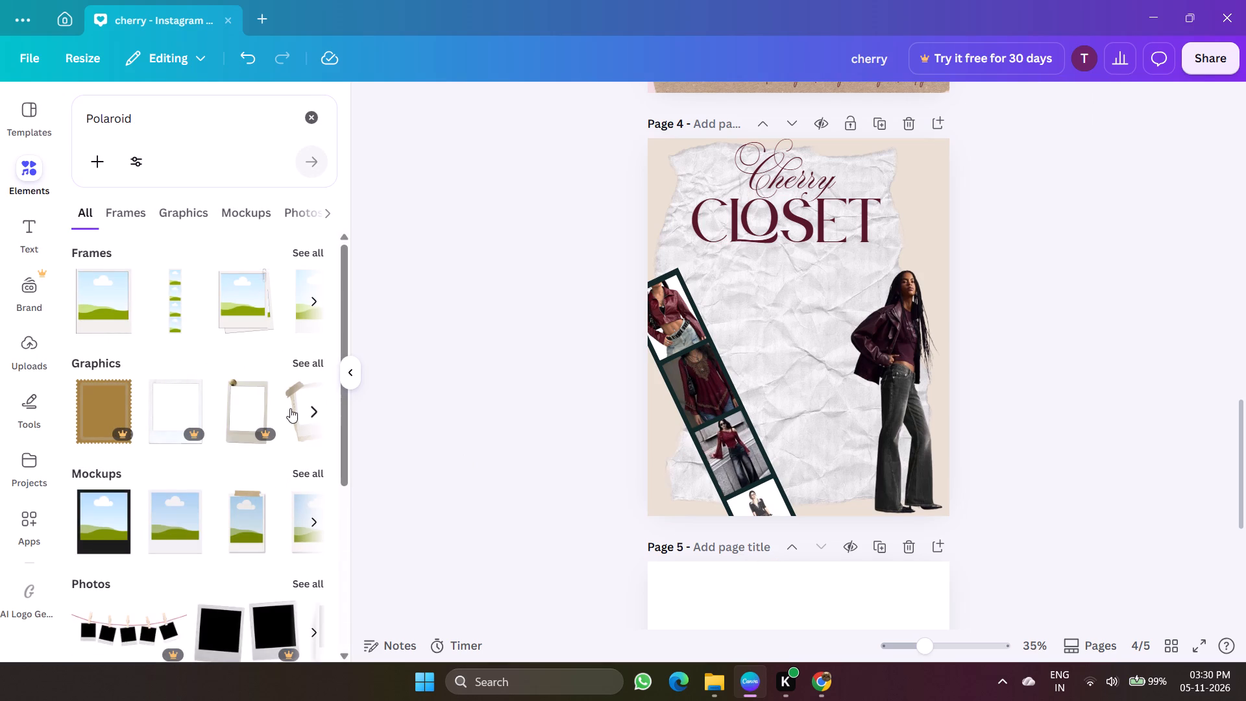
{"action": "scroll", "coordinate": [290, 408], "scroll_direction": "left", "scroll_amount": 2}
{"action": "scroll", "coordinate": [290, 408], "scroll_direction": "down", "scroll_amount": 2}
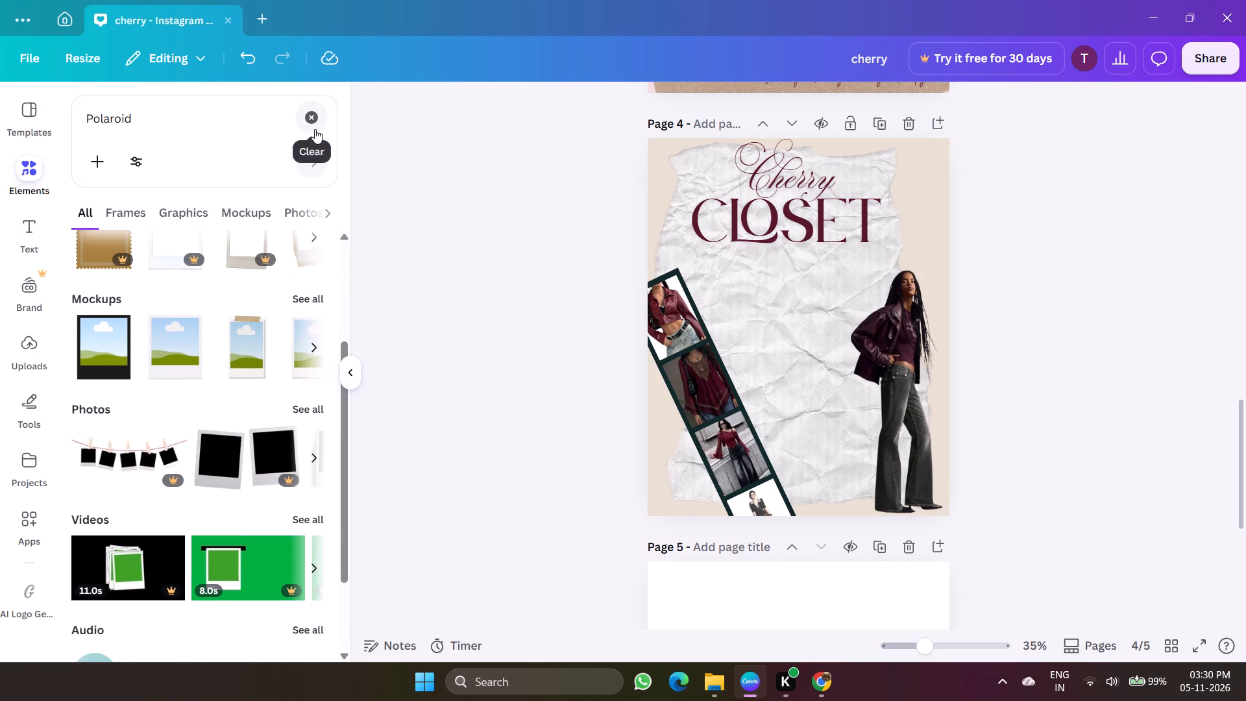
{"action": "left_click", "coordinate": [315, 129]}
{"action": "left_click", "coordinate": [175, 277]}
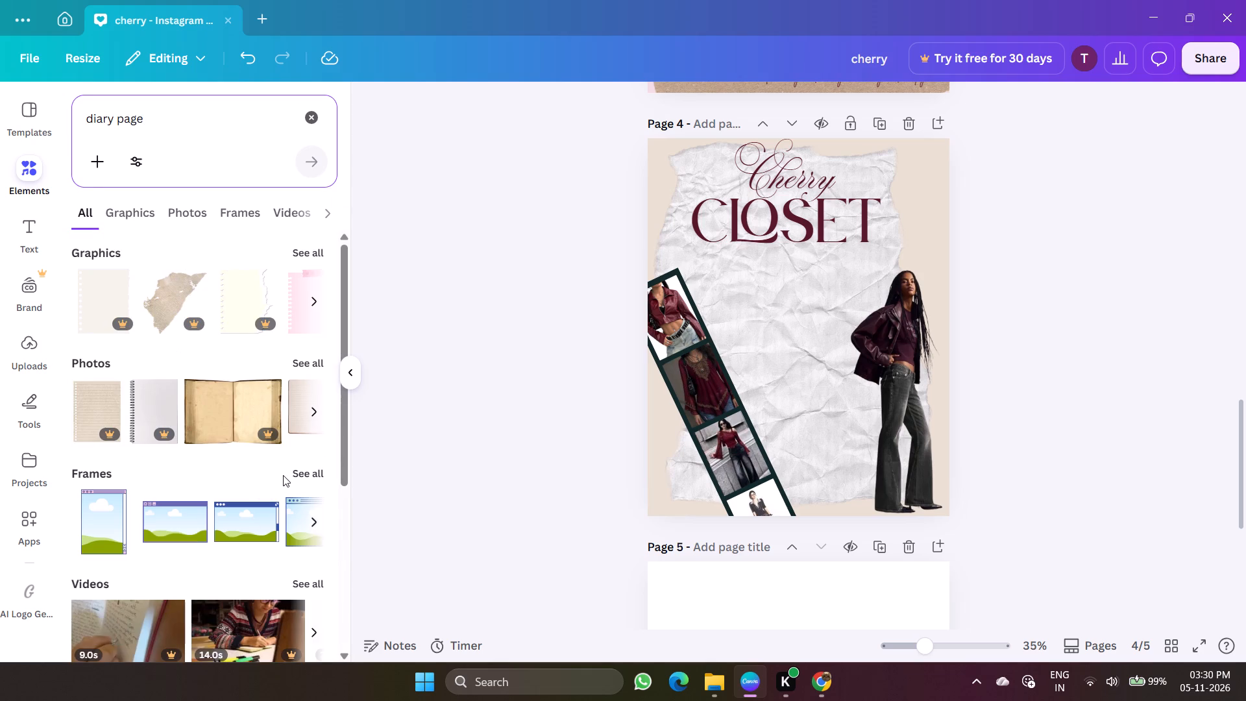
Look through the "diary page" element results and add the torn beige lined notebook paper graphic to page 4.
{"action": "scroll", "coordinate": [283, 475], "scroll_direction": "left", "scroll_amount": 1}
{"action": "scroll", "coordinate": [254, 543], "scroll_direction": "left", "scroll_amount": 2}
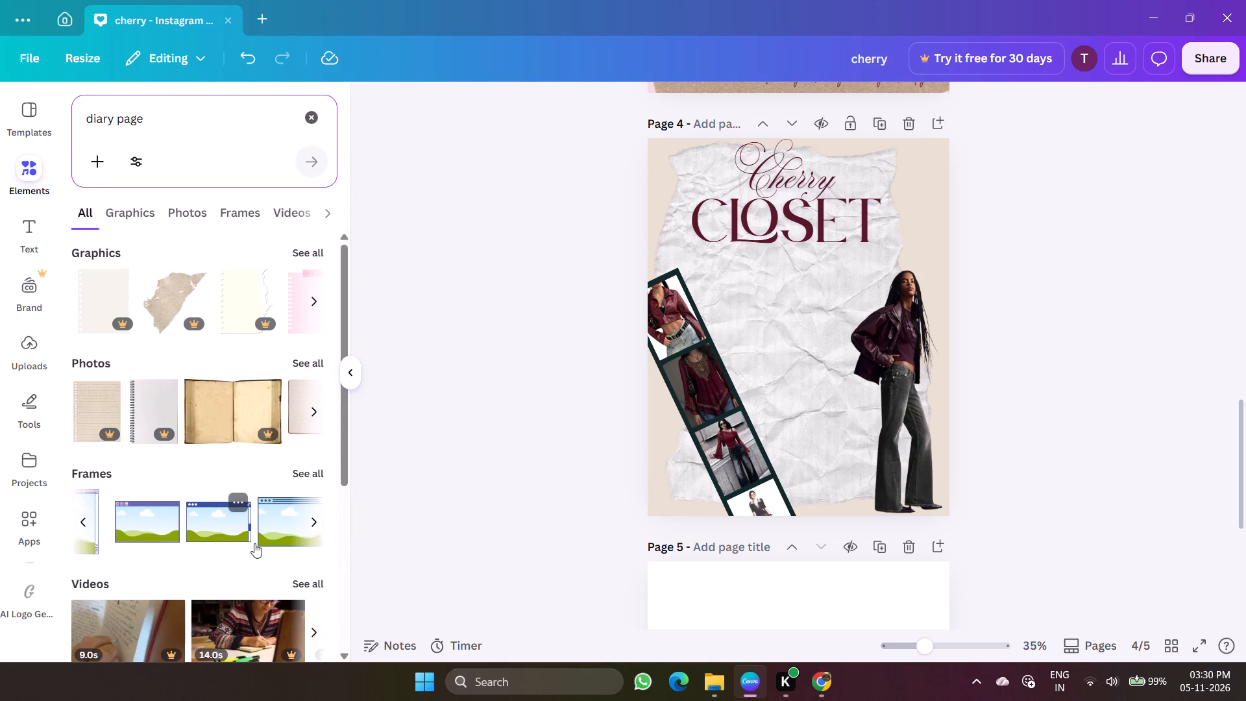
{"action": "scroll", "coordinate": [254, 543], "scroll_direction": "left", "scroll_amount": 4}
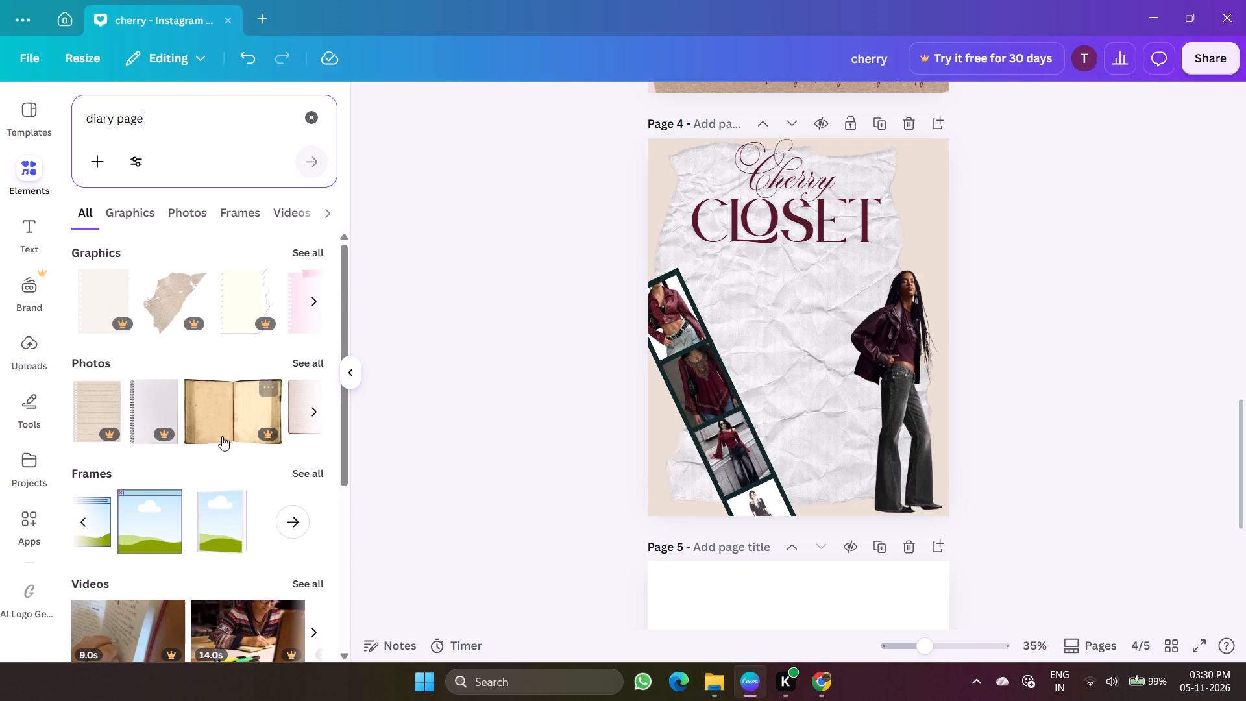
{"action": "scroll", "coordinate": [222, 436], "scroll_direction": "left", "scroll_amount": 6}
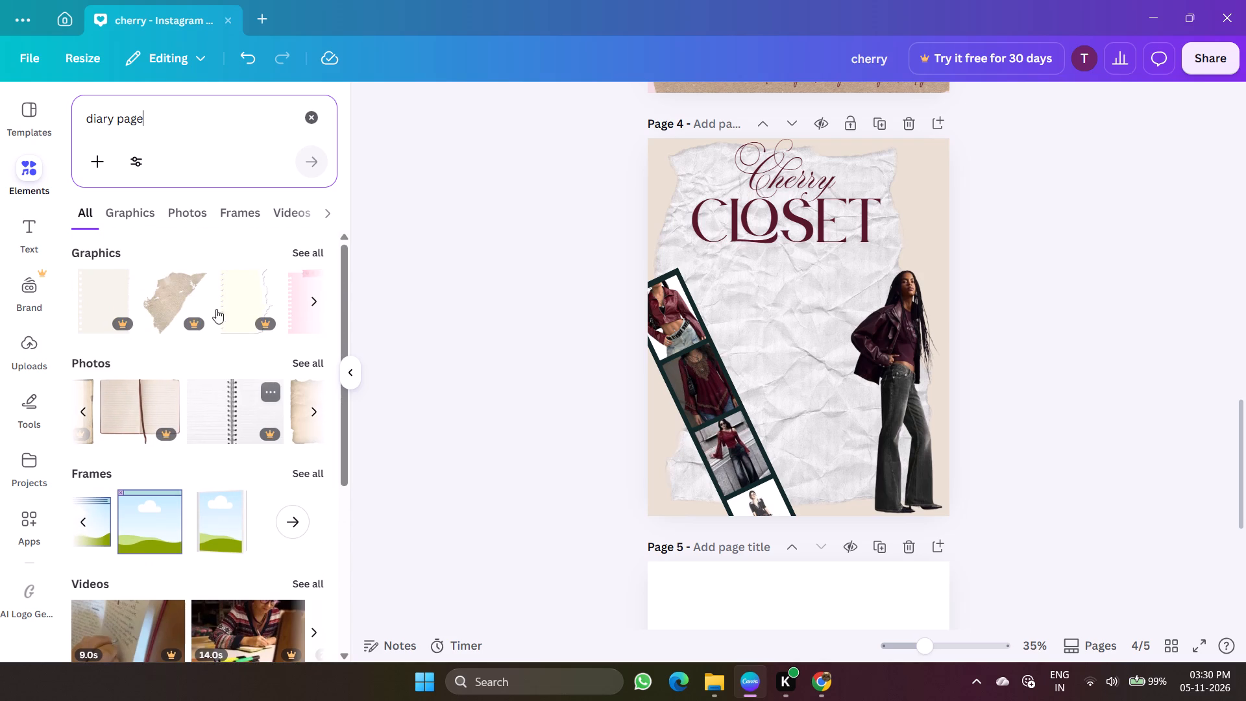
{"action": "scroll", "coordinate": [217, 282], "scroll_direction": "left", "scroll_amount": 5}
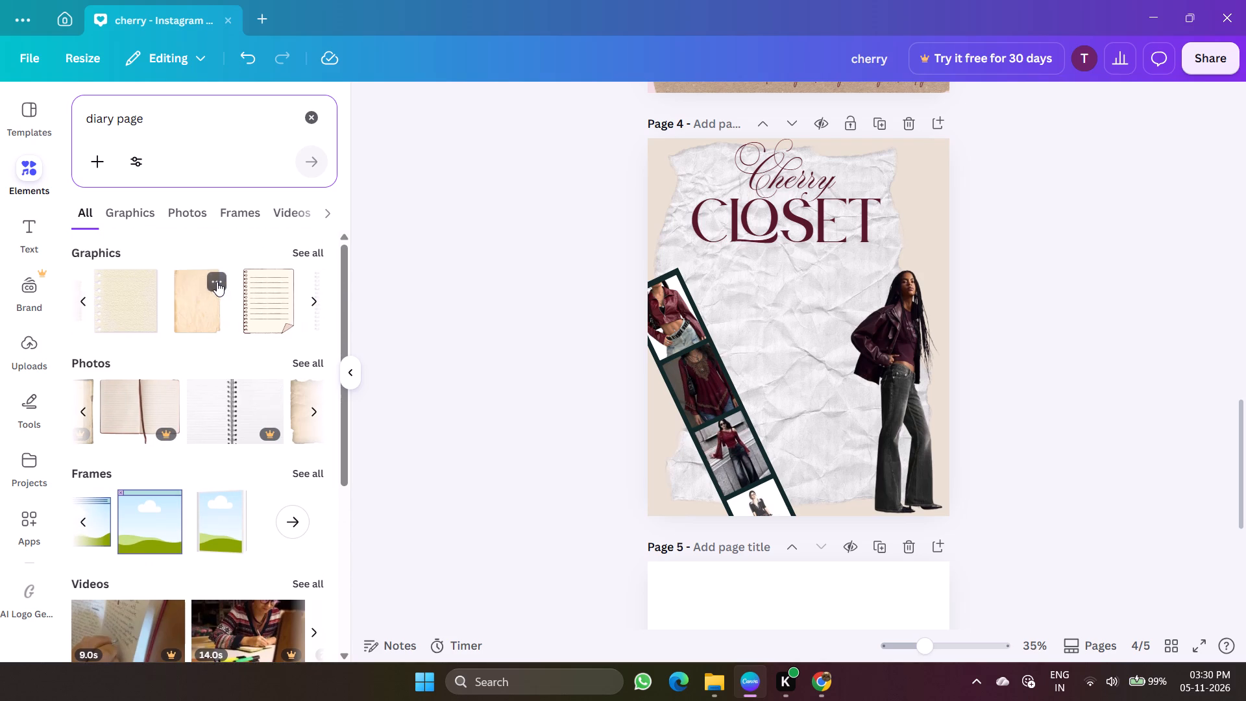
{"action": "scroll", "coordinate": [217, 282], "scroll_direction": "up", "scroll_amount": 1}
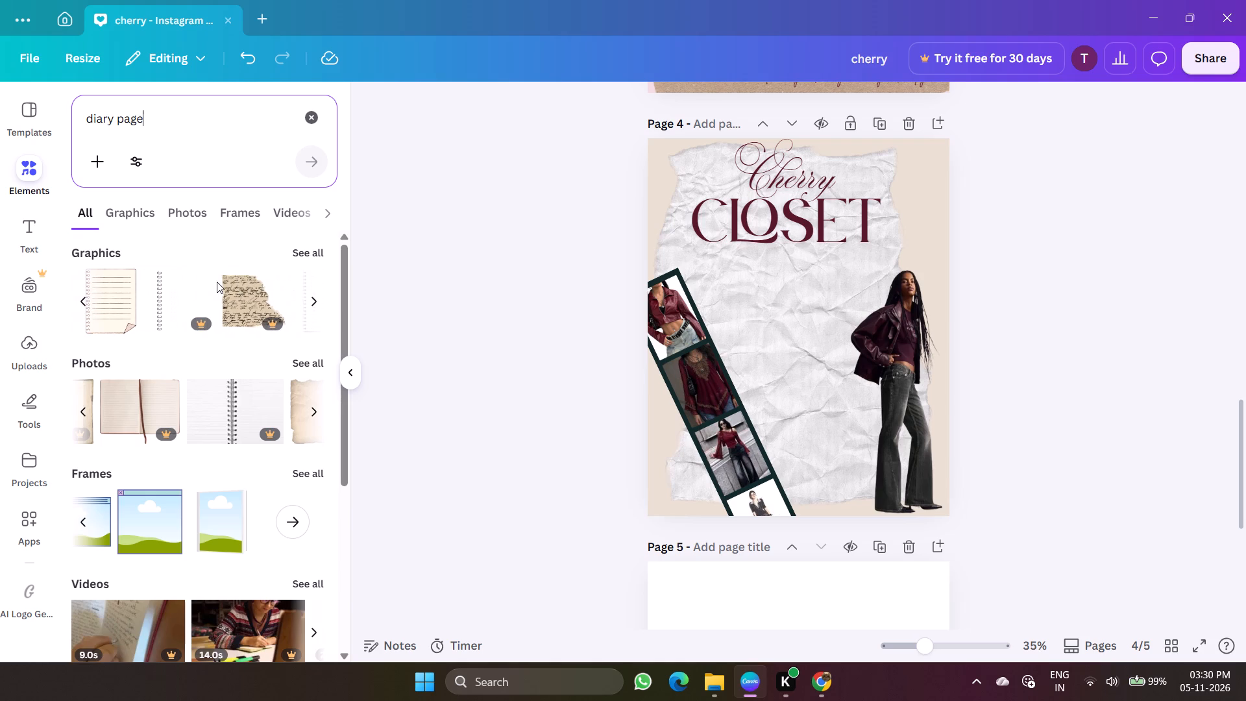
{"action": "scroll", "coordinate": [217, 282], "scroll_direction": "left", "scroll_amount": 4}
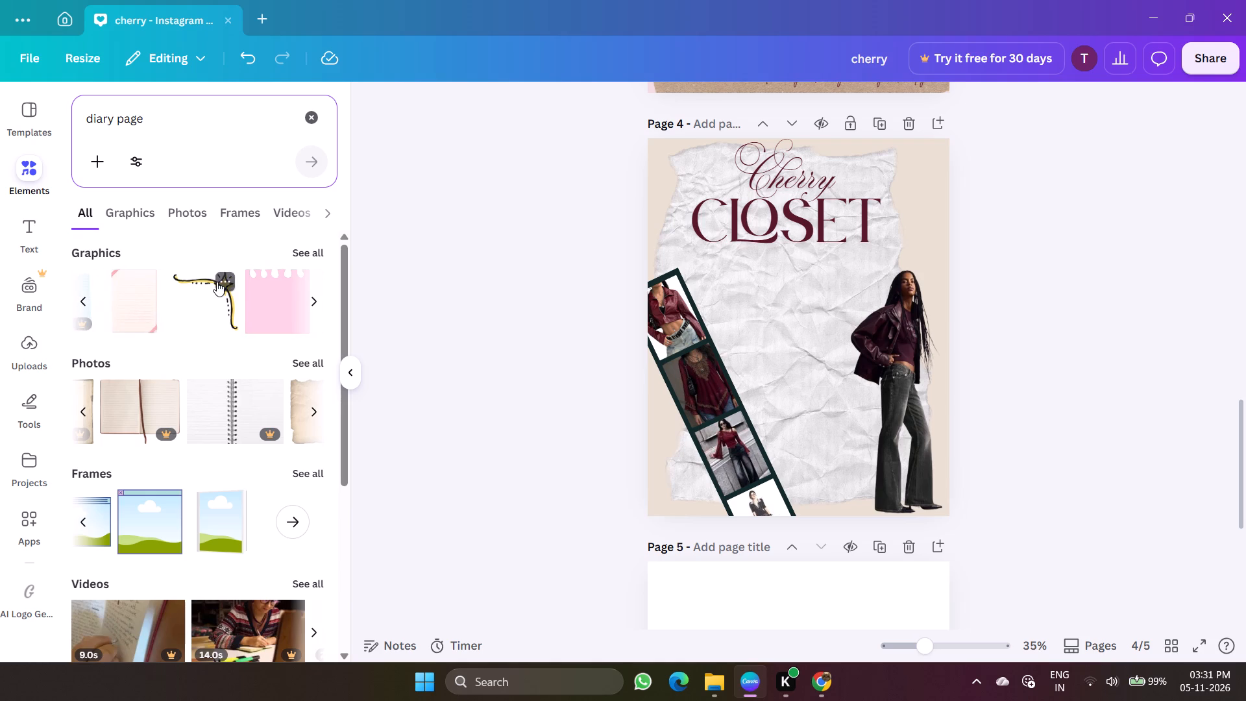
{"action": "scroll", "coordinate": [217, 282], "scroll_direction": "right", "scroll_amount": 4}
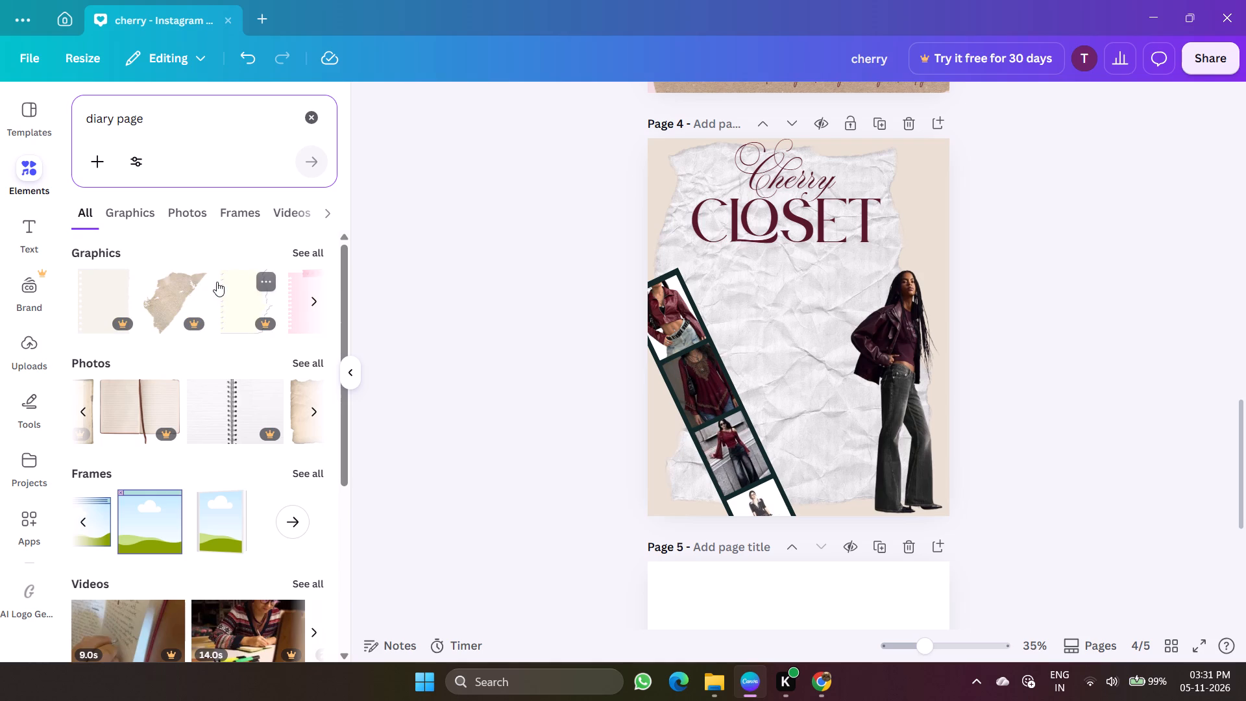
{"action": "scroll", "coordinate": [121, 362], "scroll_direction": "left", "scroll_amount": 2}
{"action": "scroll", "coordinate": [187, 336], "scroll_direction": "left", "scroll_amount": 4}
{"action": "scroll", "coordinate": [255, 318], "scroll_direction": "left", "scroll_amount": 3}
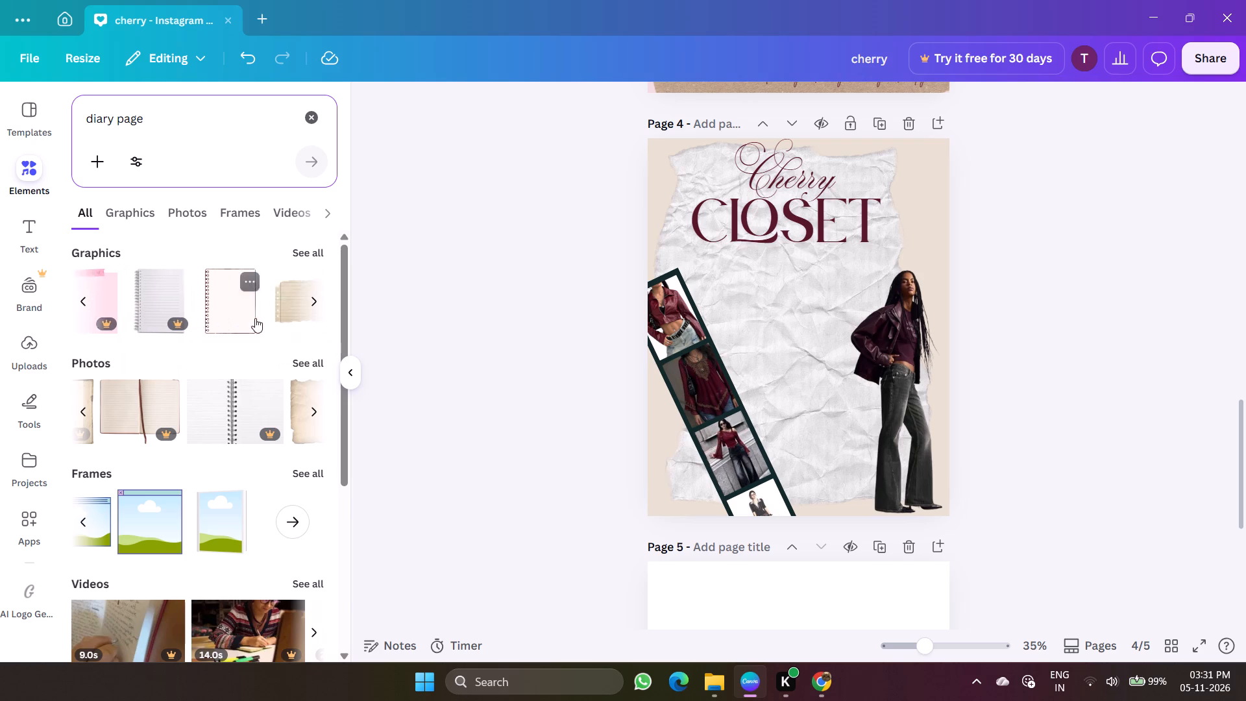
{"action": "scroll", "coordinate": [255, 318], "scroll_direction": "left", "scroll_amount": 2}
{"action": "scroll", "coordinate": [255, 318], "scroll_direction": "right", "scroll_amount": 2}
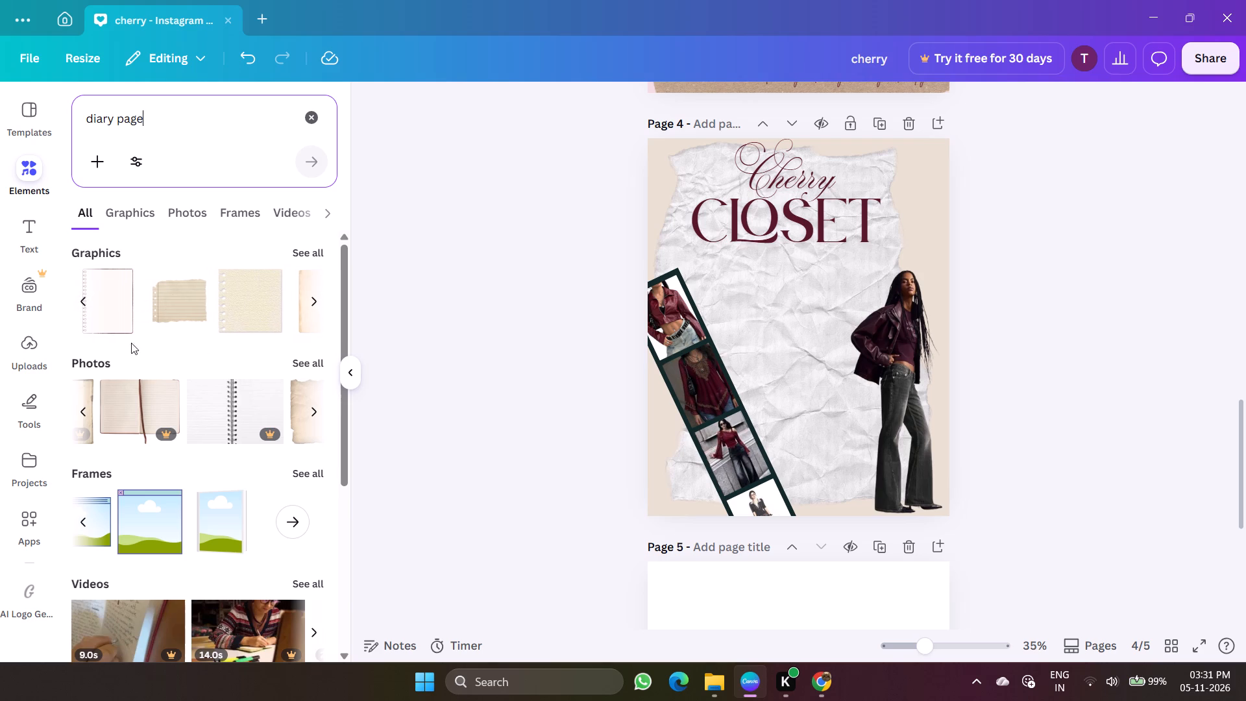
{"action": "left_click", "coordinate": [181, 296]}
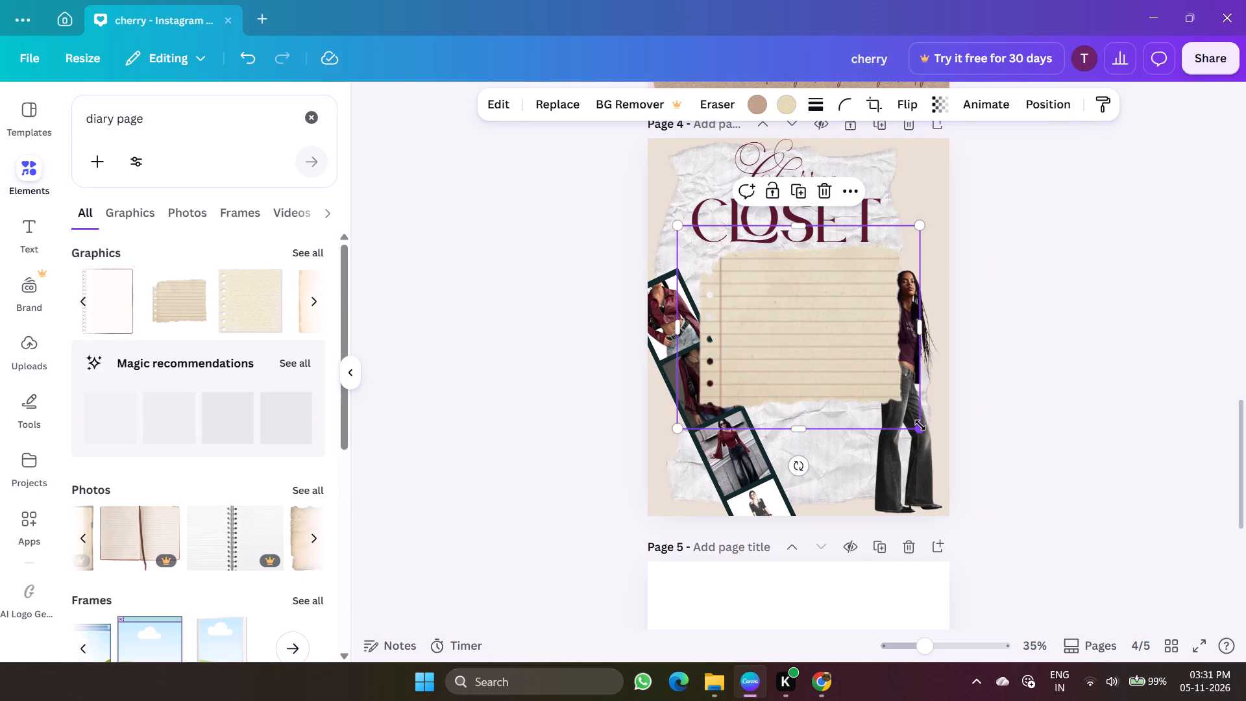
Shrink the notebook paper, place it below the CLOSET title beside the photo strip, and widen it to about 670 × 429.
{"action": "left_click_drag", "start_coordinate": [920, 425], "coordinate": [820, 345]}
{"action": "left_click_drag", "start_coordinate": [755, 294], "coordinate": [768, 305]}
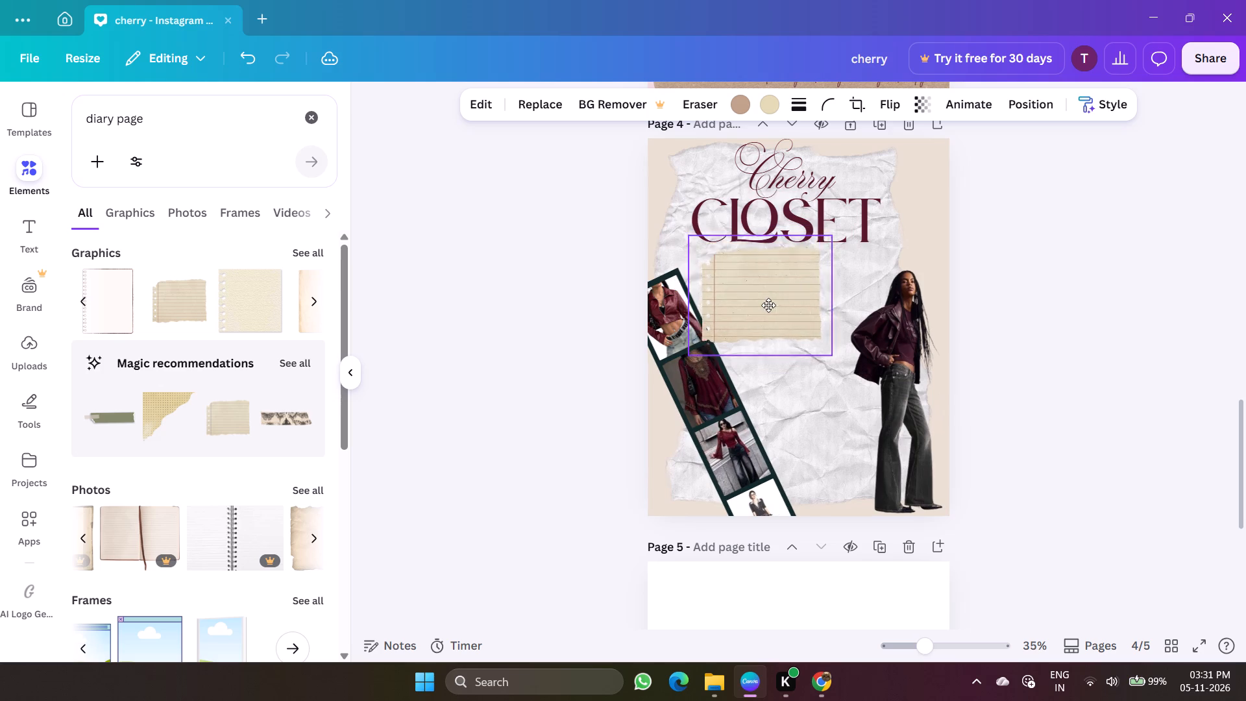
{"action": "left_click_drag", "start_coordinate": [768, 305], "coordinate": [780, 306]}
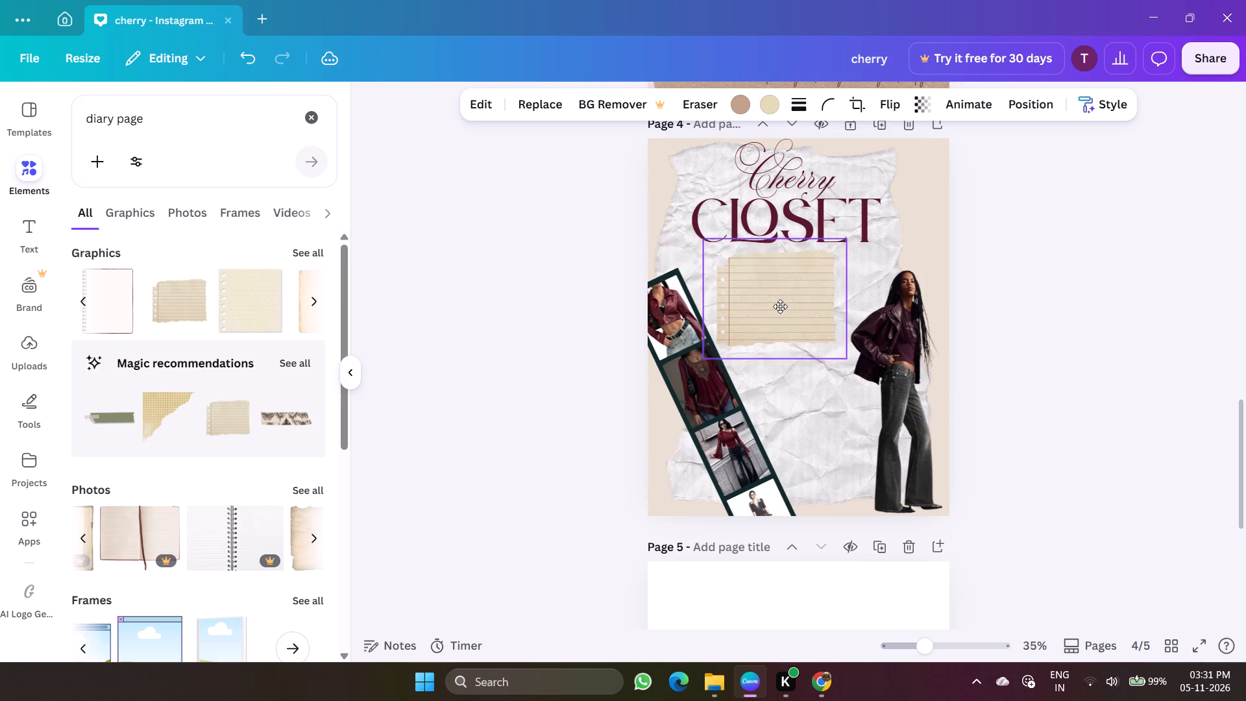
{"action": "left_click_drag", "start_coordinate": [780, 306], "coordinate": [780, 306]}
{"action": "left_click_drag", "start_coordinate": [703, 291], "coordinate": [687, 291]}
{"action": "left_click_drag", "start_coordinate": [841, 291], "coordinate": [863, 289]}
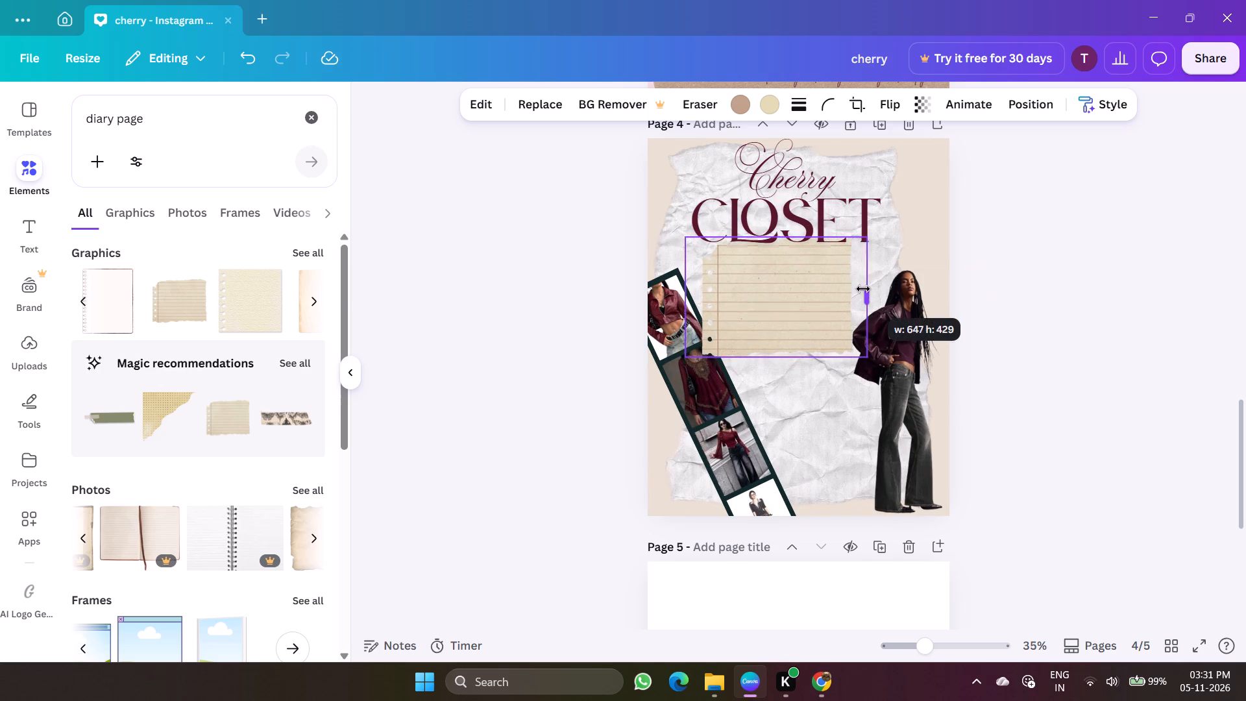
{"action": "left_click_drag", "start_coordinate": [863, 289], "coordinate": [869, 293]}
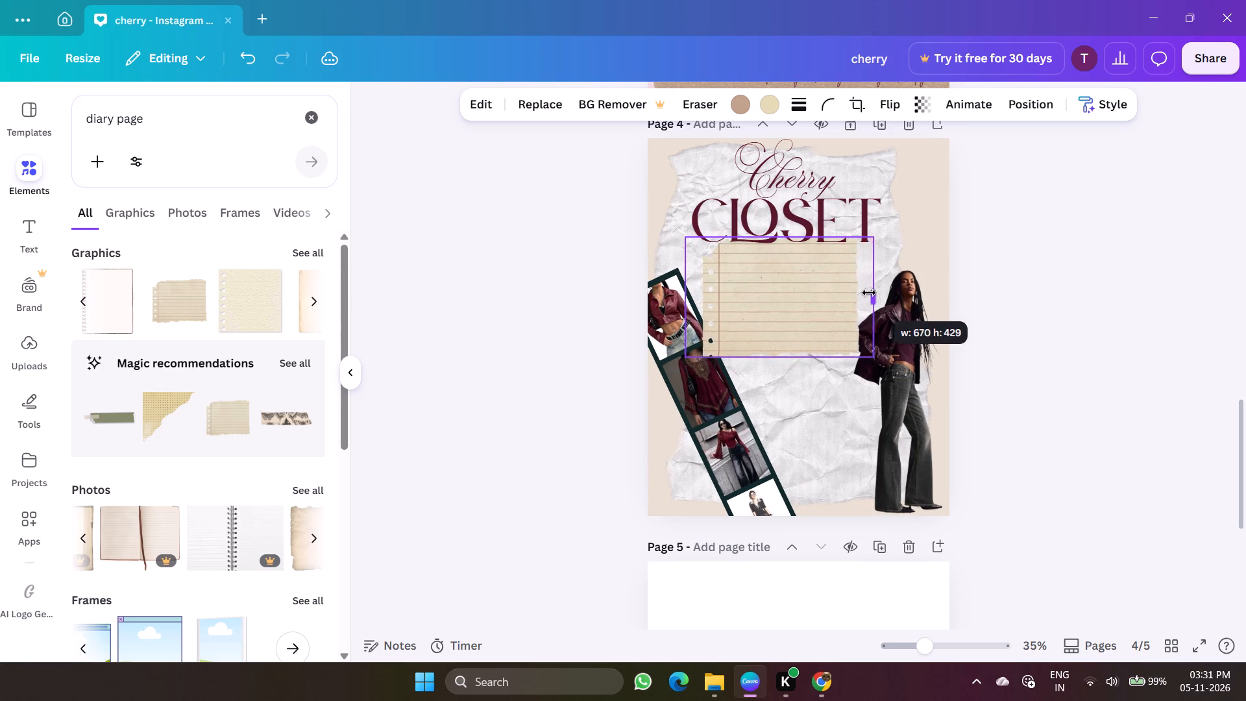
{"action": "left_click_drag", "start_coordinate": [869, 293], "coordinate": [869, 292]}
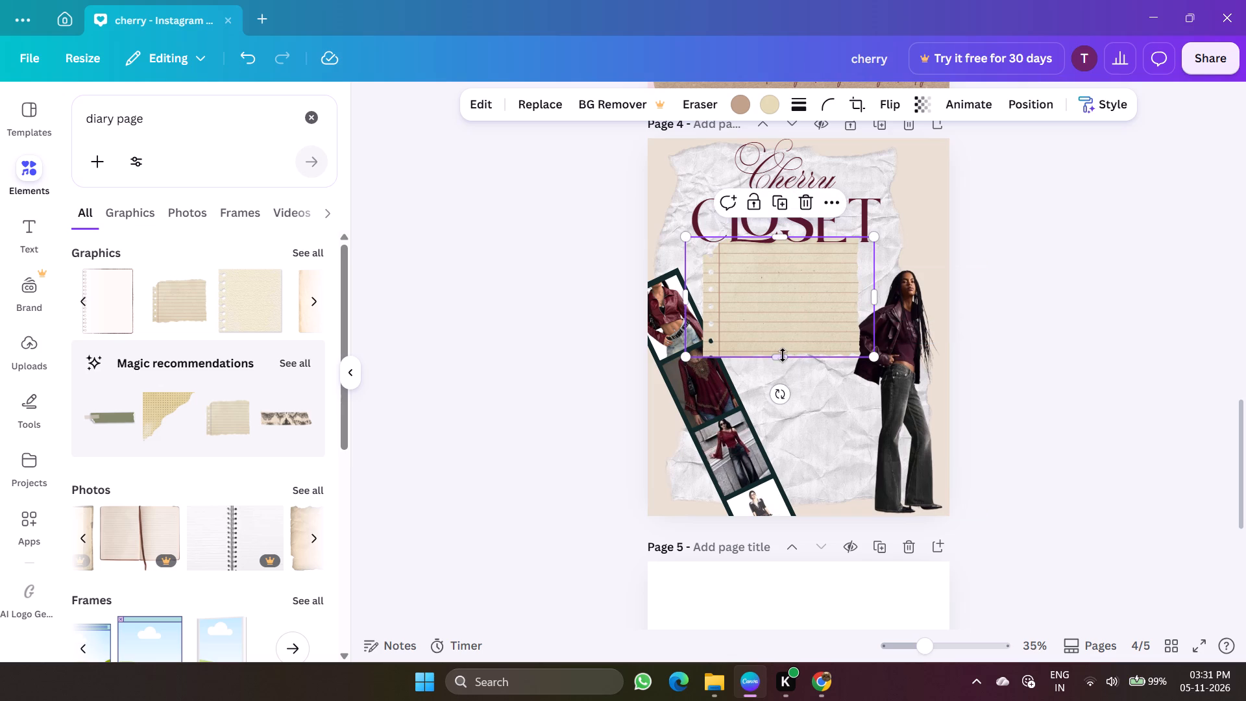
Shorten the notebook paper to about 673 × 322 and place it just below the CLOSET title.
{"action": "left_click_drag", "start_coordinate": [783, 355], "coordinate": [788, 327]}
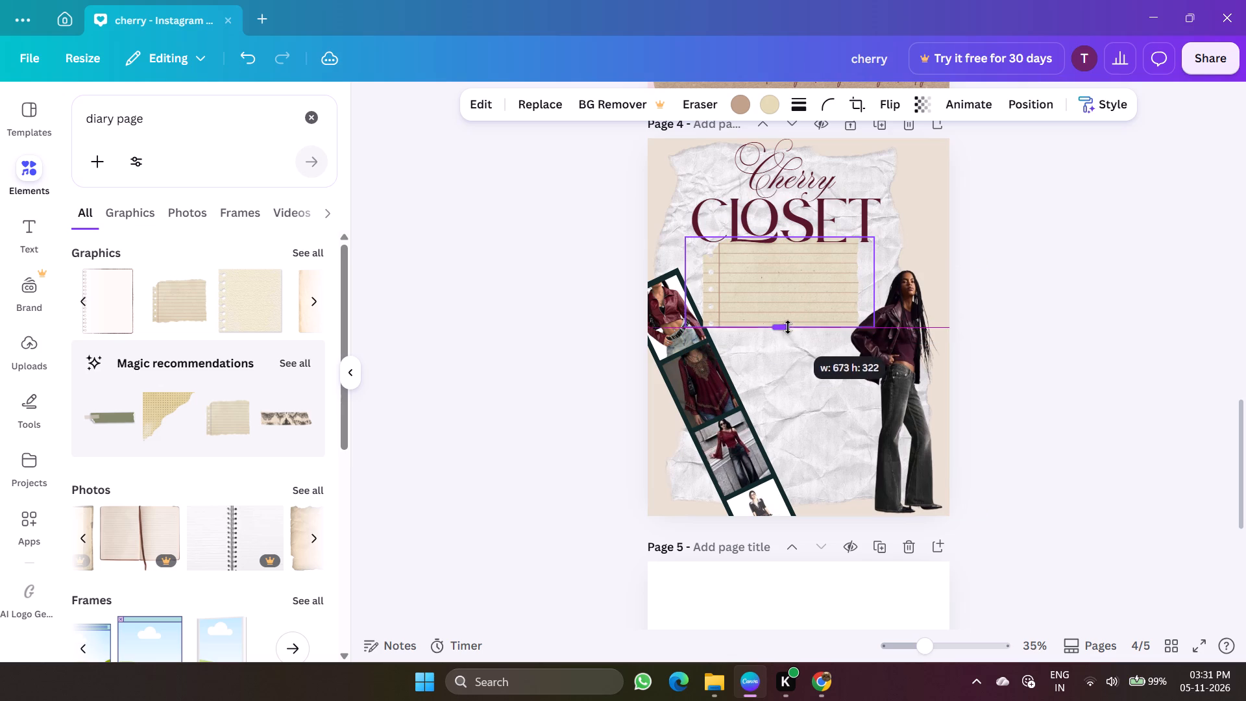
{"action": "left_click_drag", "start_coordinate": [784, 305], "coordinate": [783, 319]}
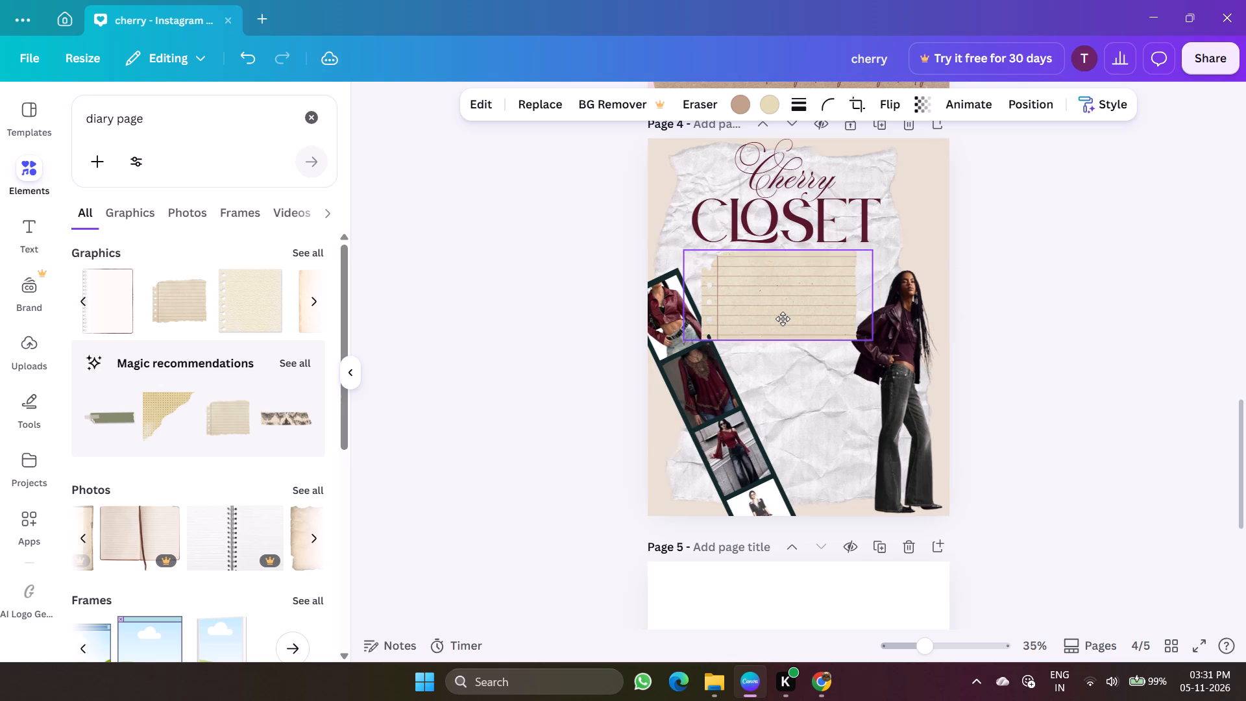
{"action": "left_click_drag", "start_coordinate": [783, 319], "coordinate": [785, 315]}
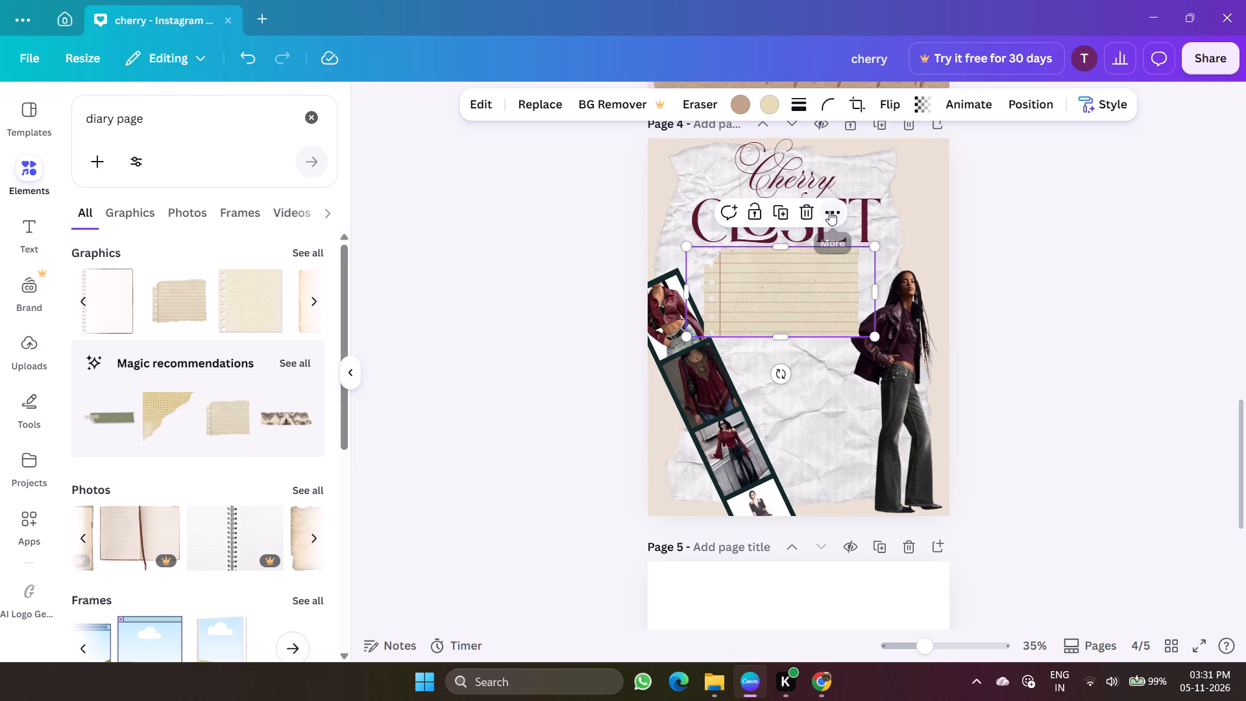
Send the notebook paper one layer backward on page 4 and deselect it.
{"action": "left_click", "coordinate": [829, 211]}
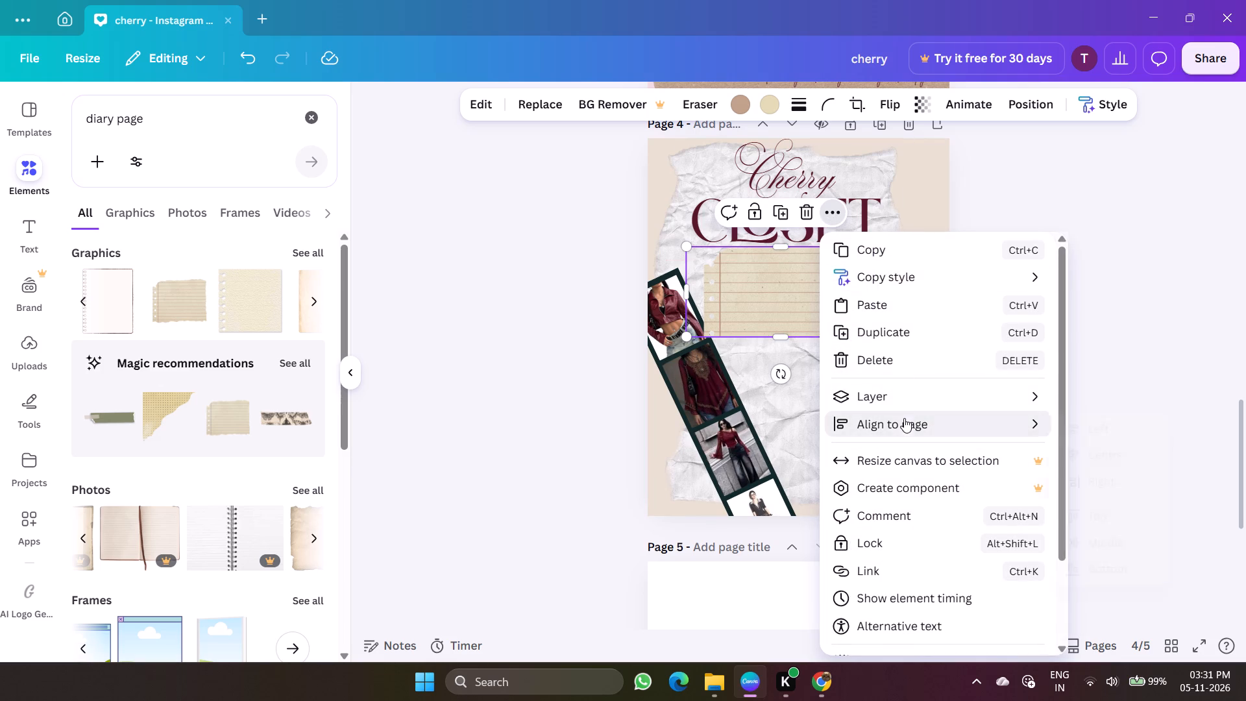
{"action": "left_click", "coordinate": [905, 393]}
{"action": "left_click", "coordinate": [784, 456]}
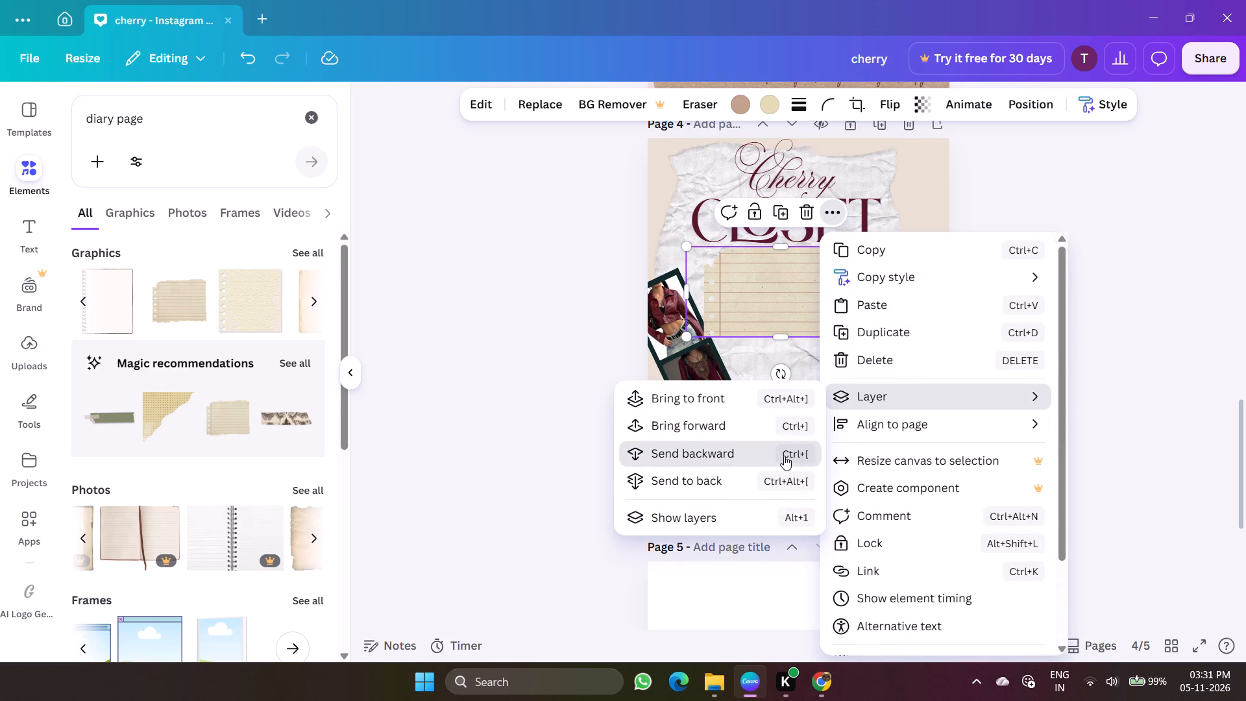
{"action": "left_click", "coordinate": [474, 393]}
{"action": "left_click", "coordinate": [474, 393]}
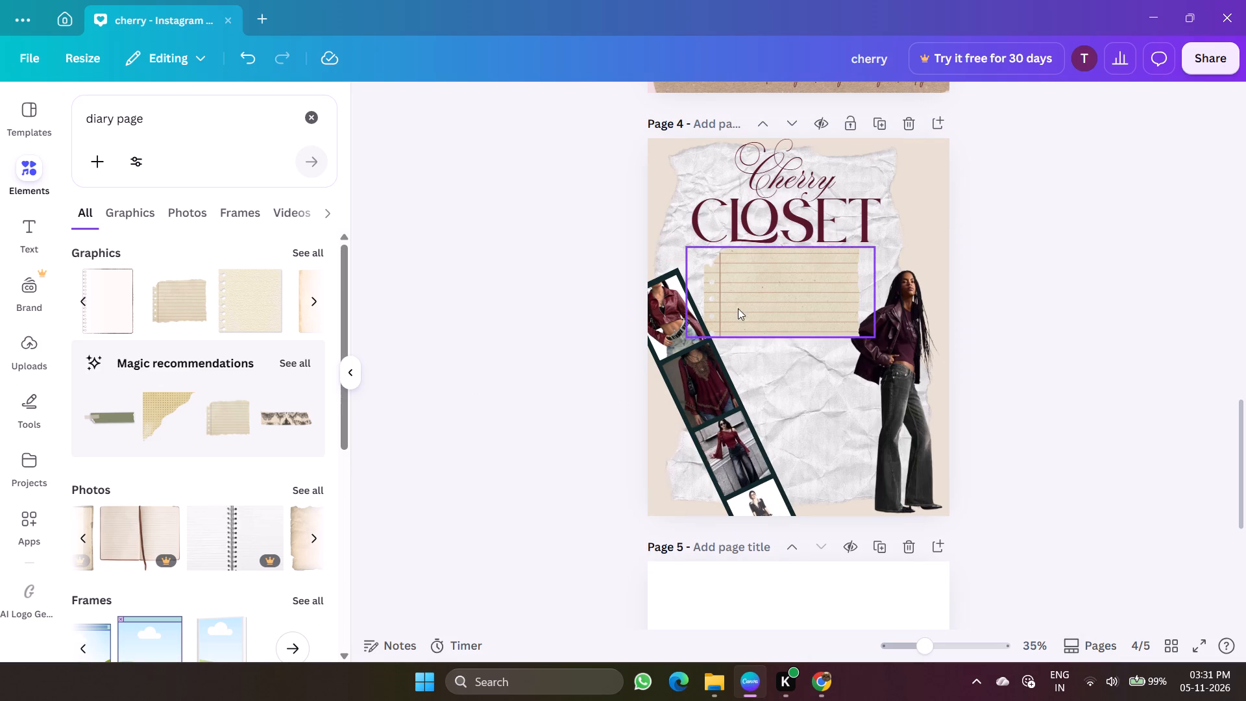
Shift the notebook paper slightly lower, leaving a small gap beneath the CLOSET title.
{"action": "left_click_drag", "start_coordinate": [757, 302], "coordinate": [754, 311]}
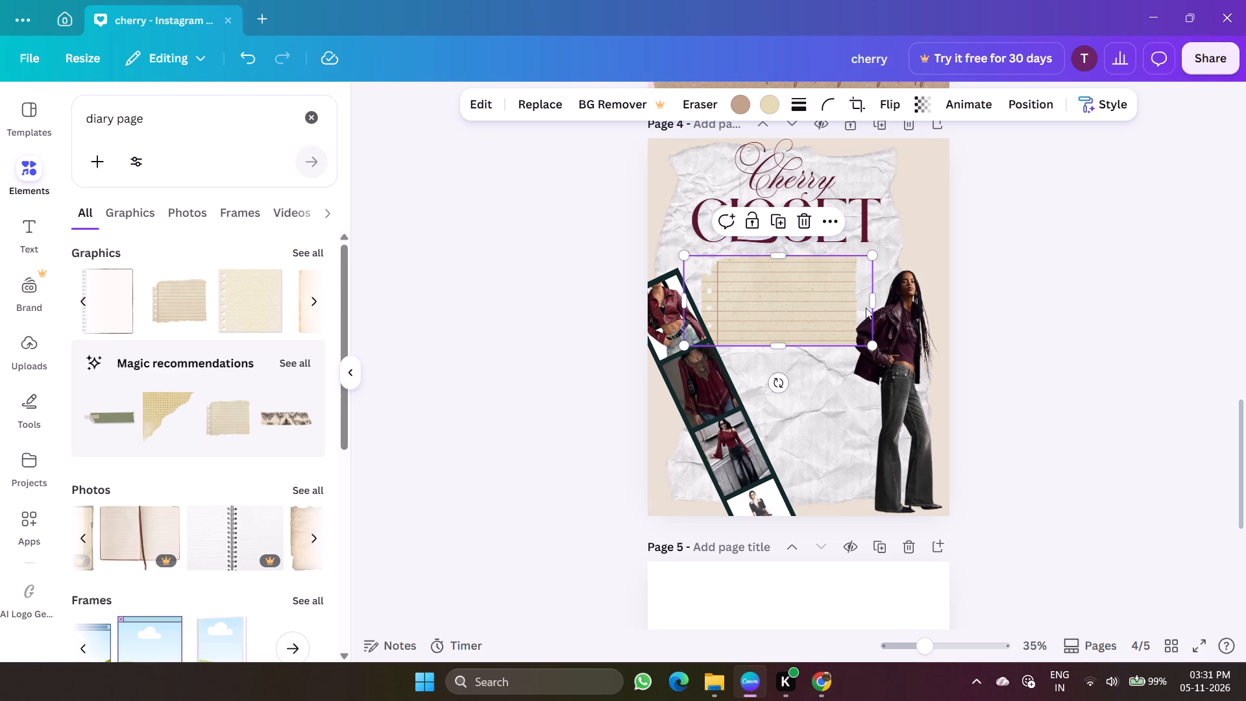
{"action": "left_click", "coordinate": [1232, 362]}
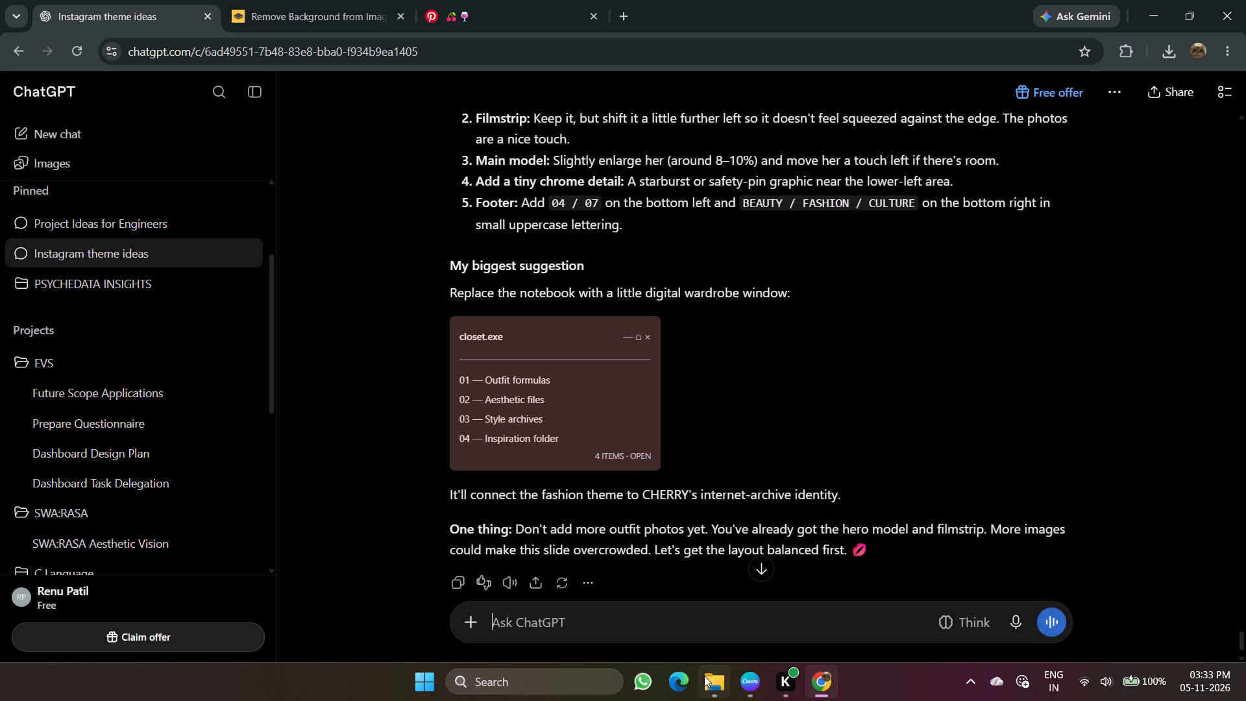
Switch to Canva and shift the tilted photo strip on page 4 slightly to the right and up.
{"action": "left_click", "coordinate": [750, 691]}
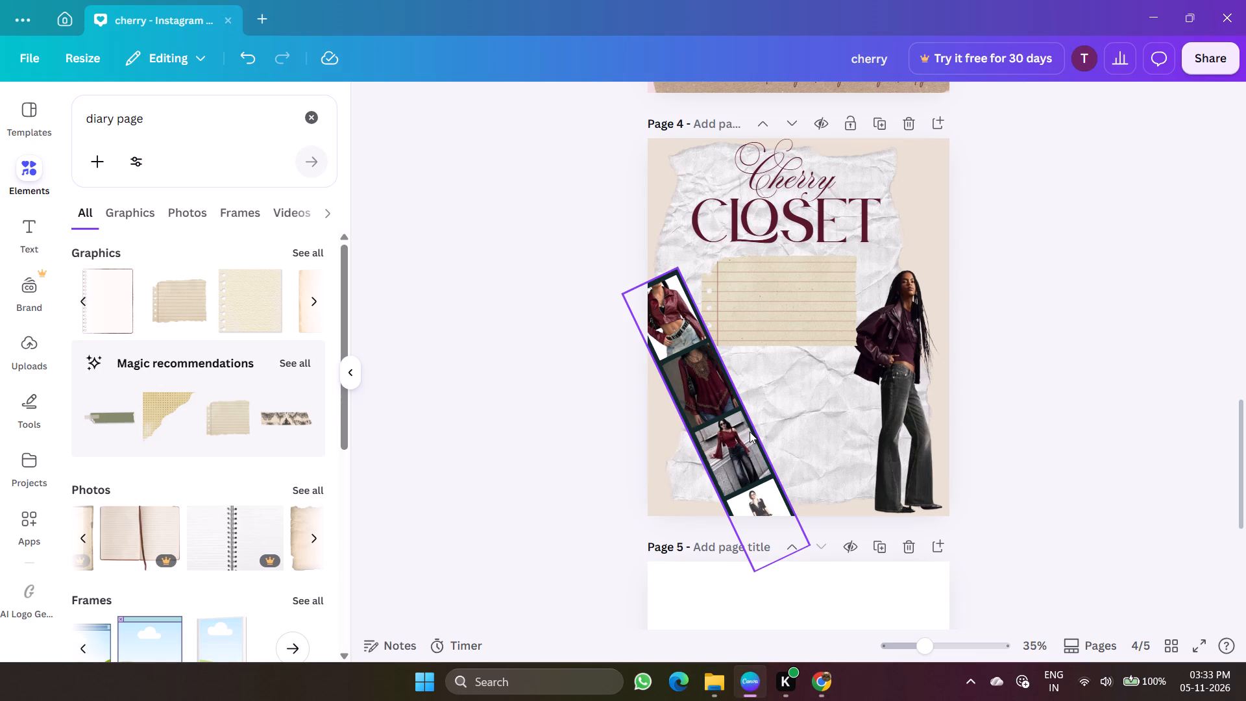
{"action": "left_click_drag", "start_coordinate": [750, 432], "coordinate": [762, 428]}
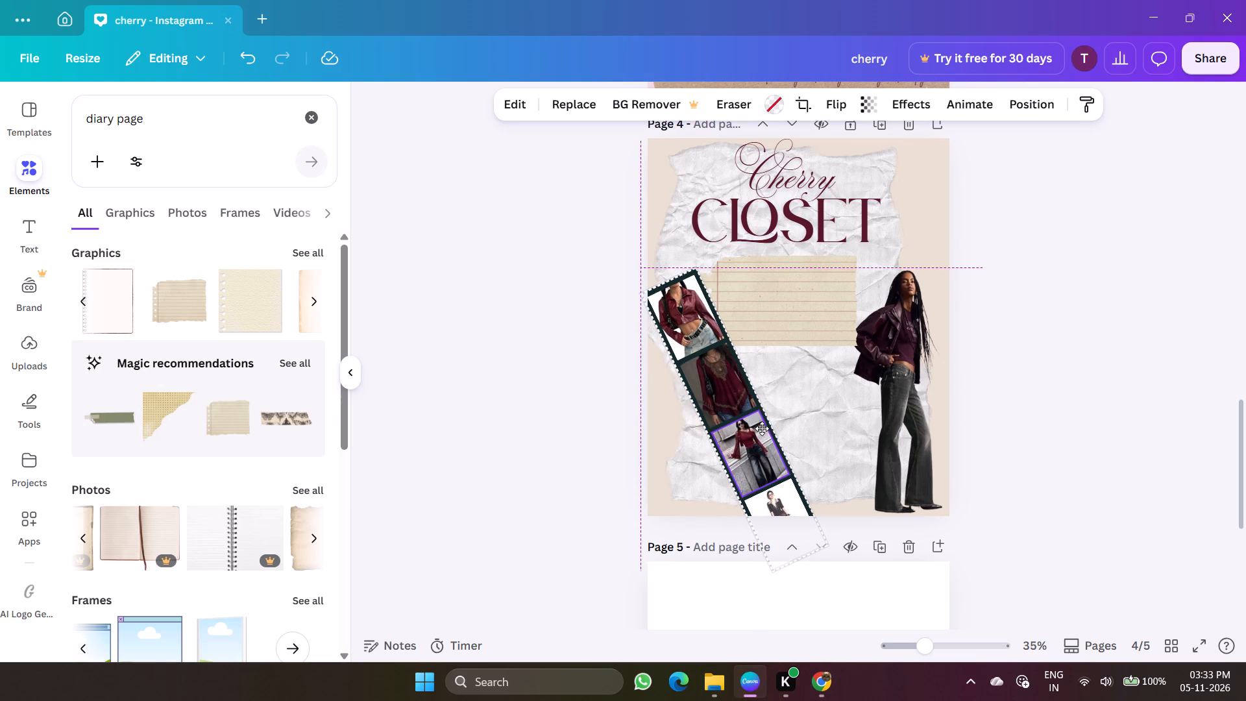
{"action": "left_click_drag", "start_coordinate": [762, 428], "coordinate": [762, 427]}
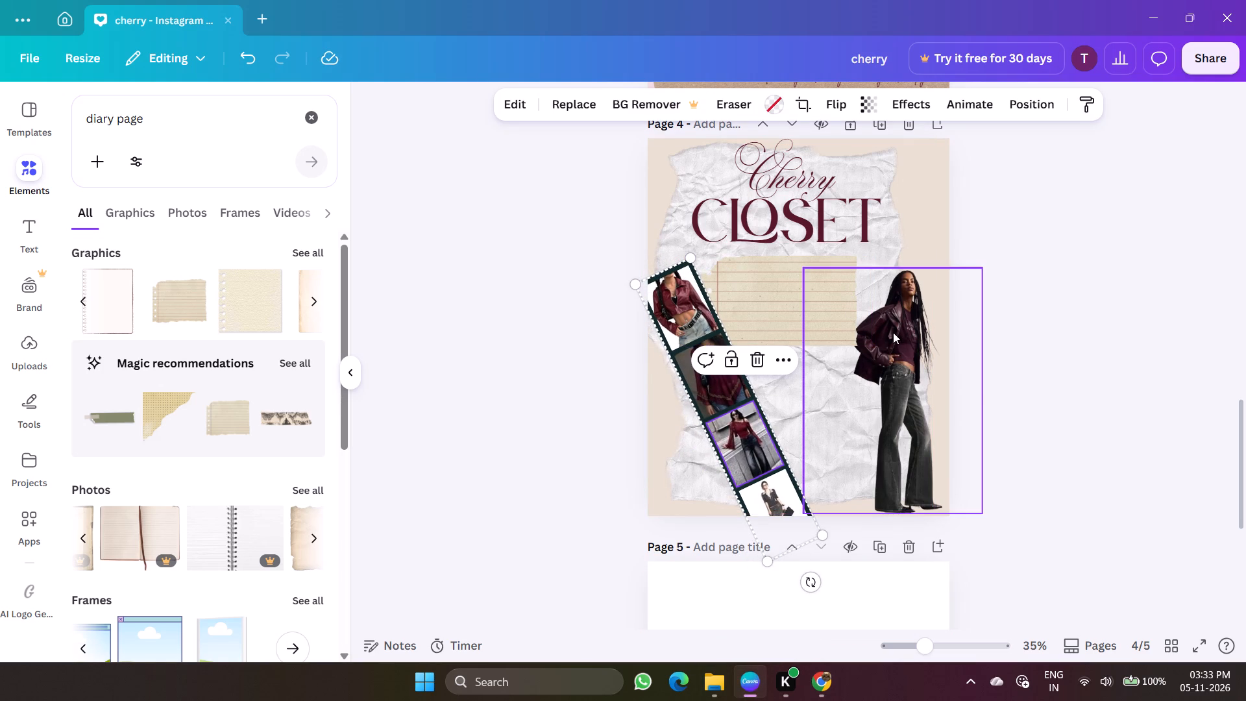
Move the burgundy-jacket model cutout slightly up on page 4 and enlarge it to about 674 × 925.
{"action": "left_click", "coordinate": [893, 332]}
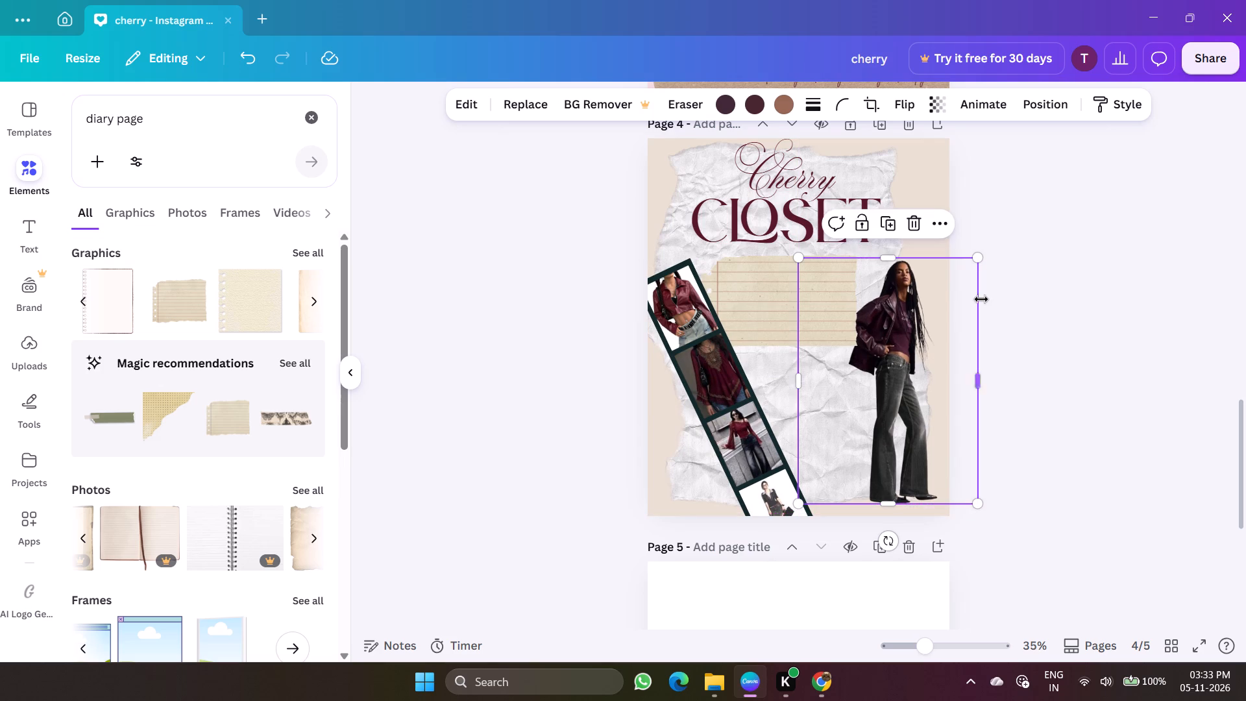
{"action": "left_click_drag", "start_coordinate": [984, 256], "coordinate": [994, 254]}
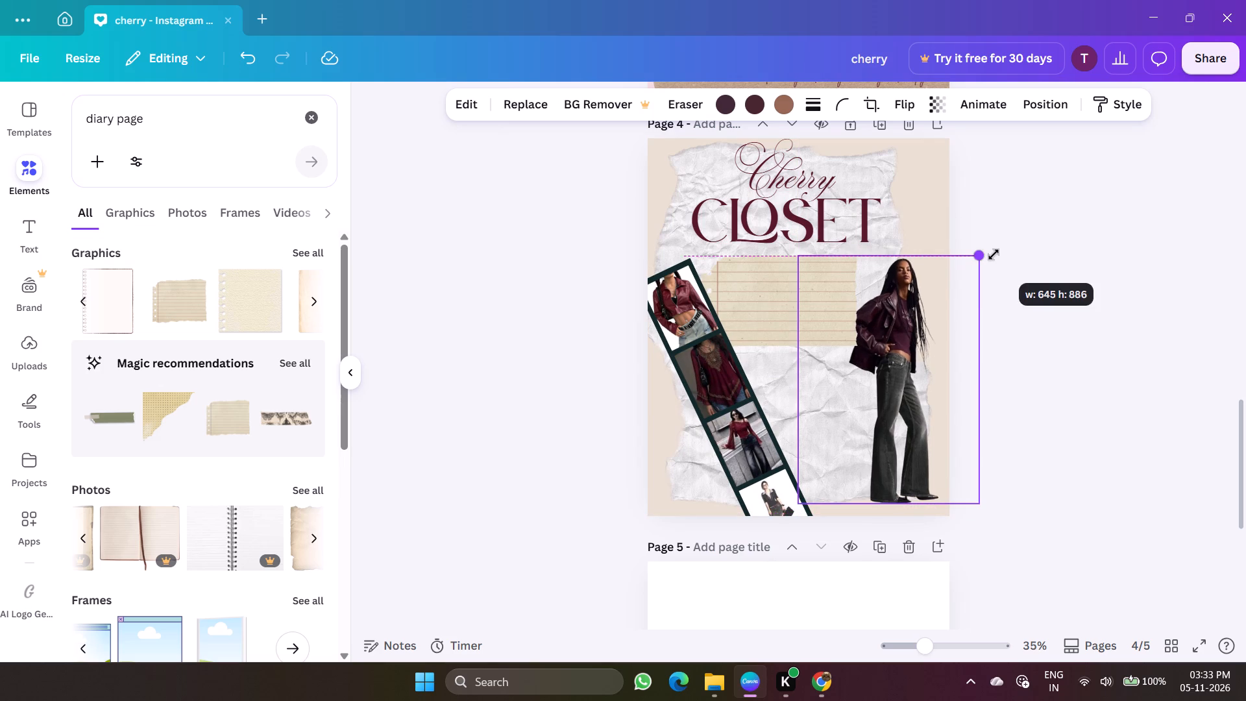
{"action": "left_click_drag", "start_coordinate": [994, 254], "coordinate": [1007, 252]}
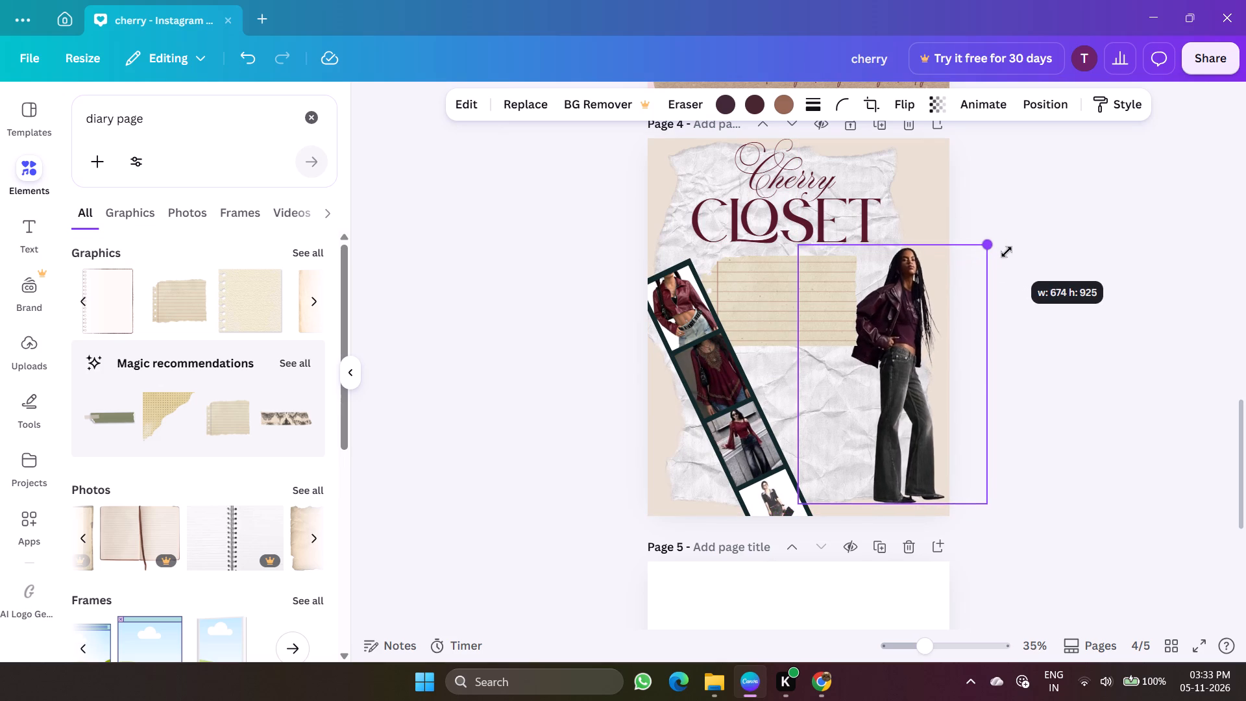
{"action": "left_click_drag", "start_coordinate": [1007, 252], "coordinate": [1007, 253]}
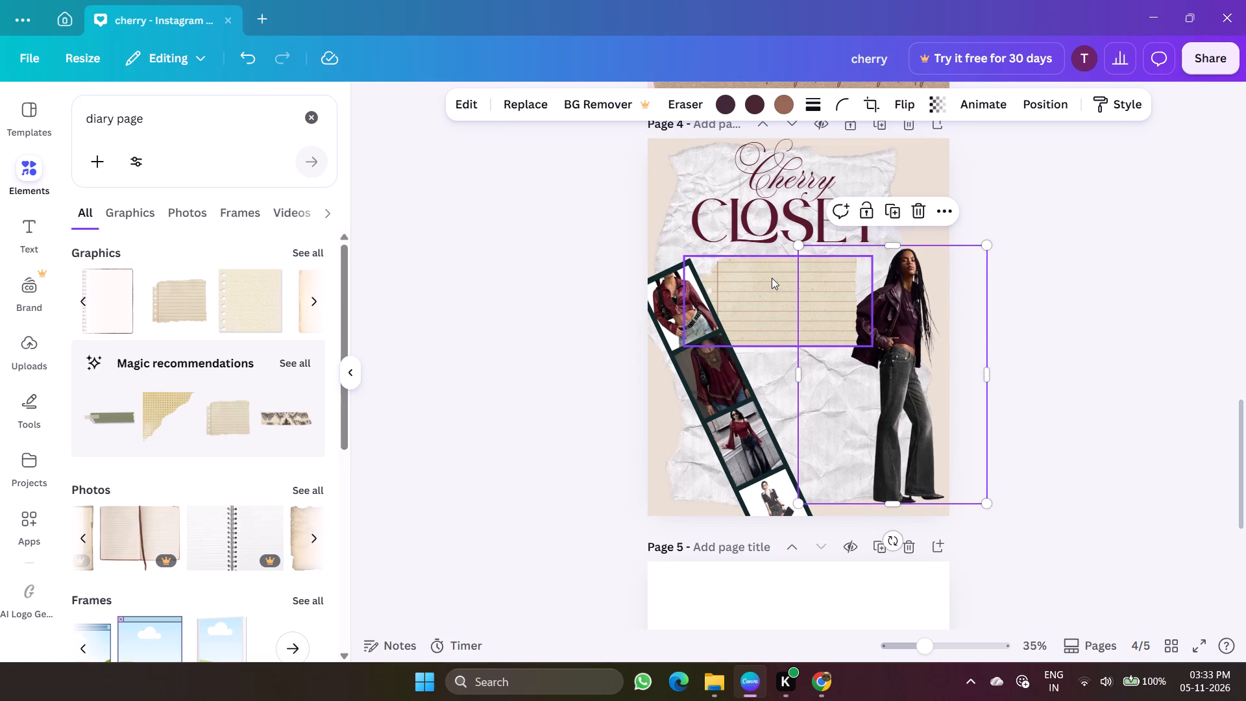
Delete the torn beige notebook paper graphic below the CLOSET title.
{"action": "left_click", "coordinate": [772, 278]}
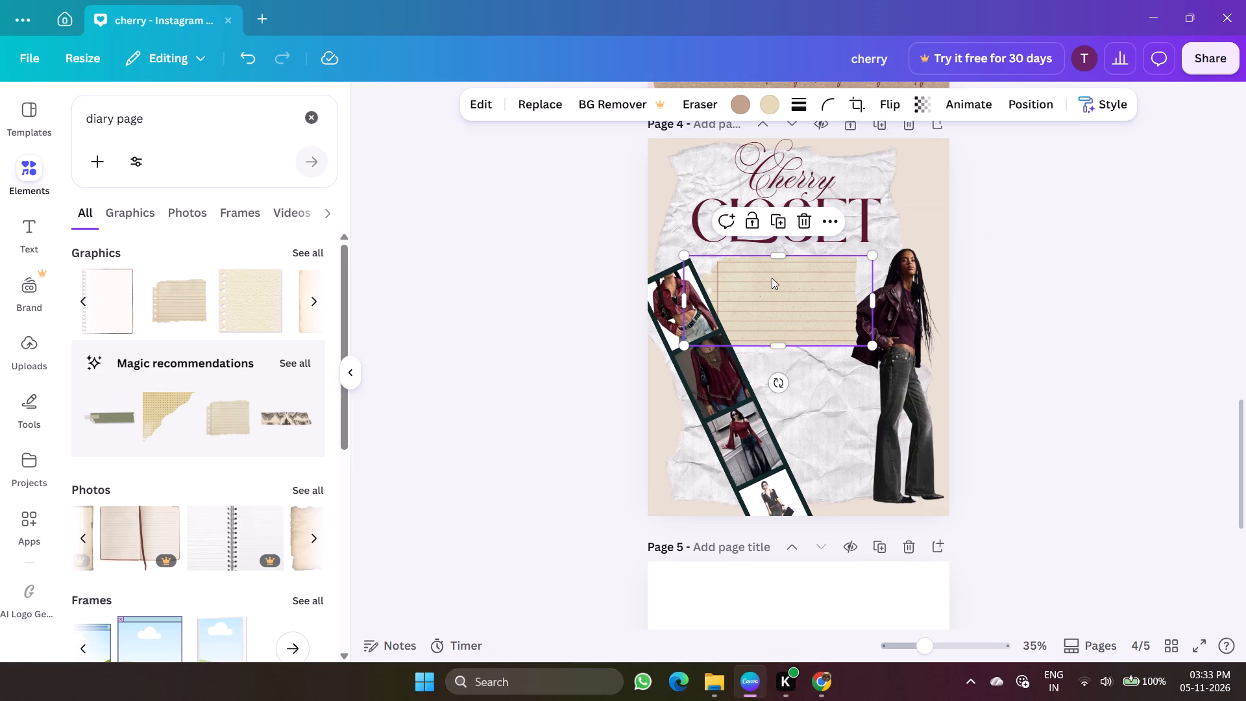
{"action": "key", "text": "Delete"}
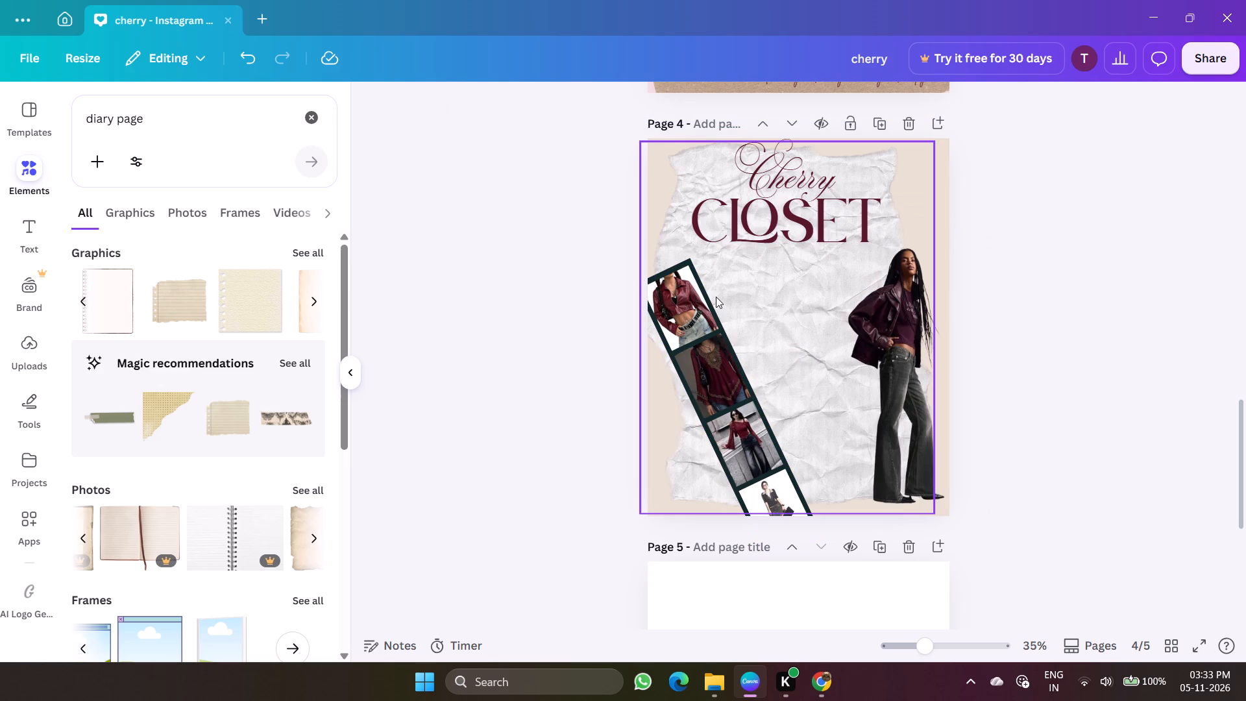
Search the elements for "wardrobe window" and look through the graphics results for a suitable digital wardrobe window.
{"action": "left_click", "coordinate": [309, 125]}
{"action": "type", "text": "wardrobe window"}
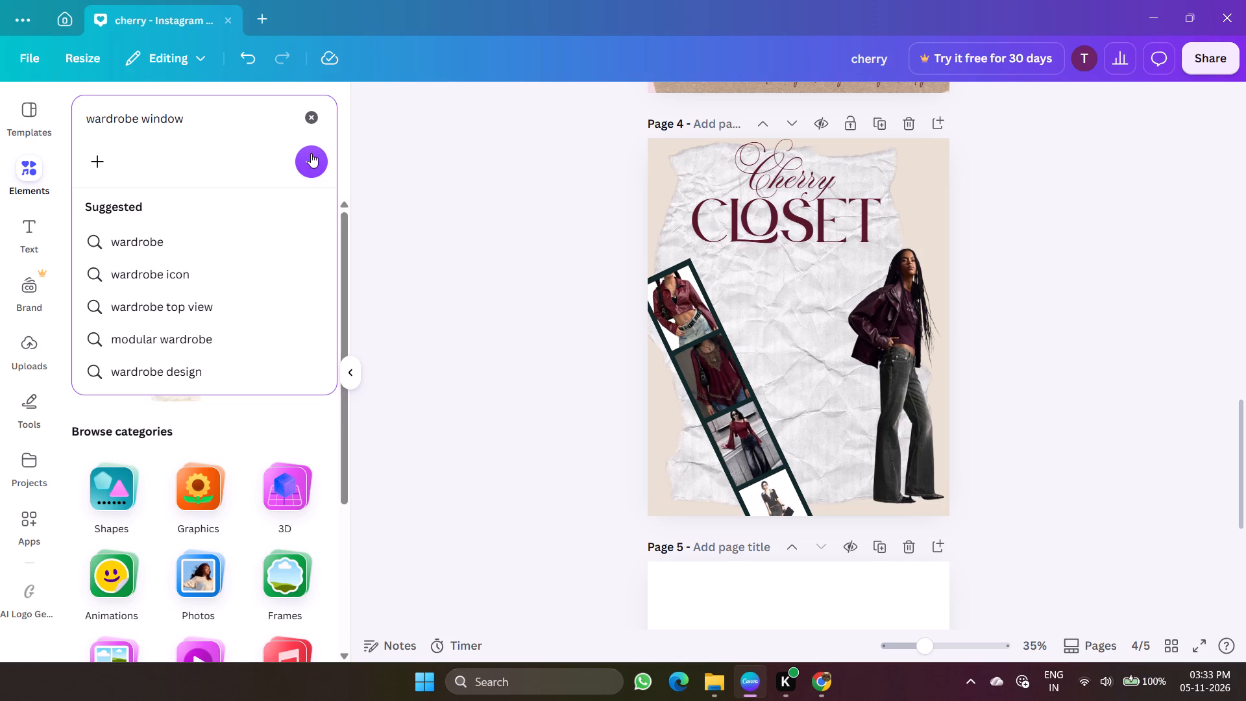
{"action": "left_click", "coordinate": [305, 160]}
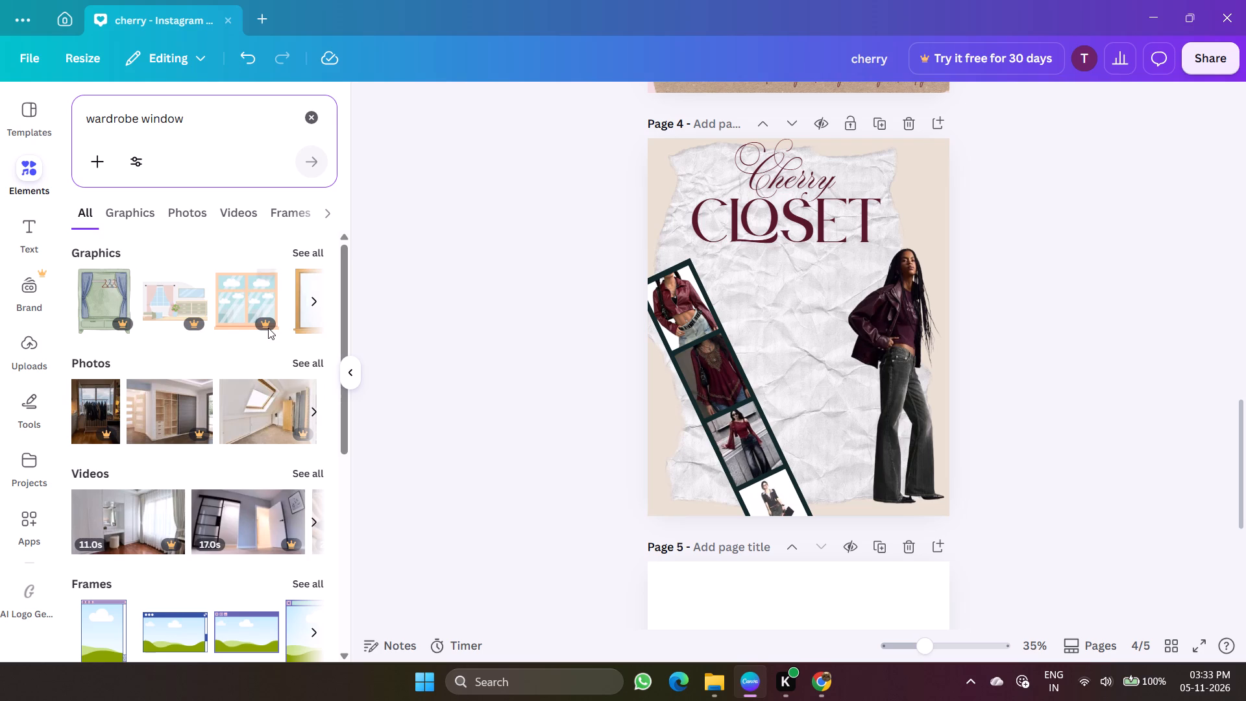
{"action": "scroll", "coordinate": [268, 328], "scroll_direction": "left", "scroll_amount": 6}
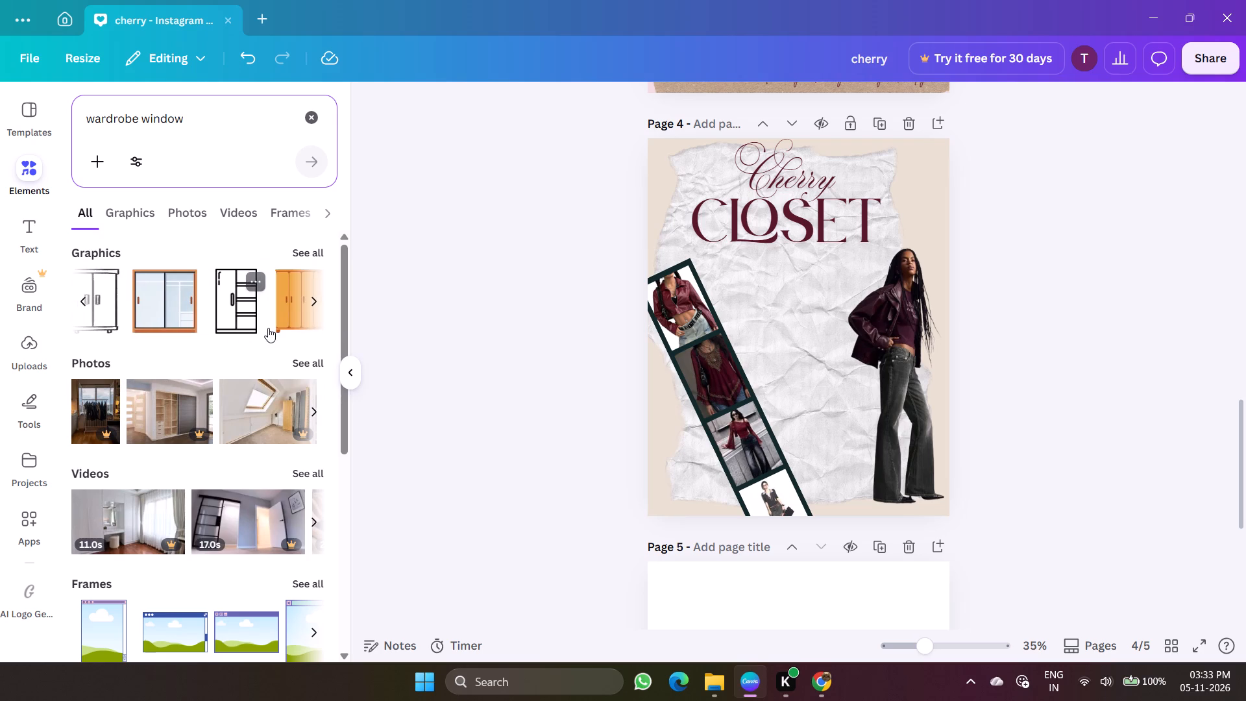
{"action": "scroll", "coordinate": [268, 328], "scroll_direction": "left", "scroll_amount": 7}
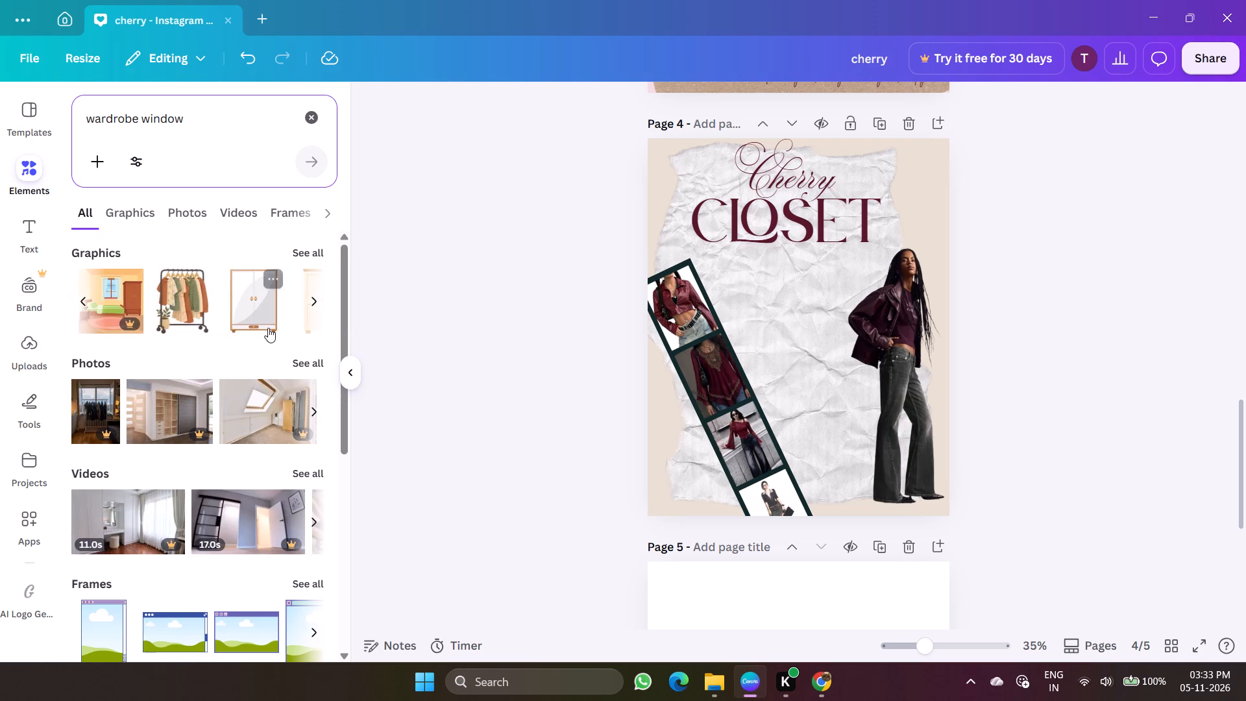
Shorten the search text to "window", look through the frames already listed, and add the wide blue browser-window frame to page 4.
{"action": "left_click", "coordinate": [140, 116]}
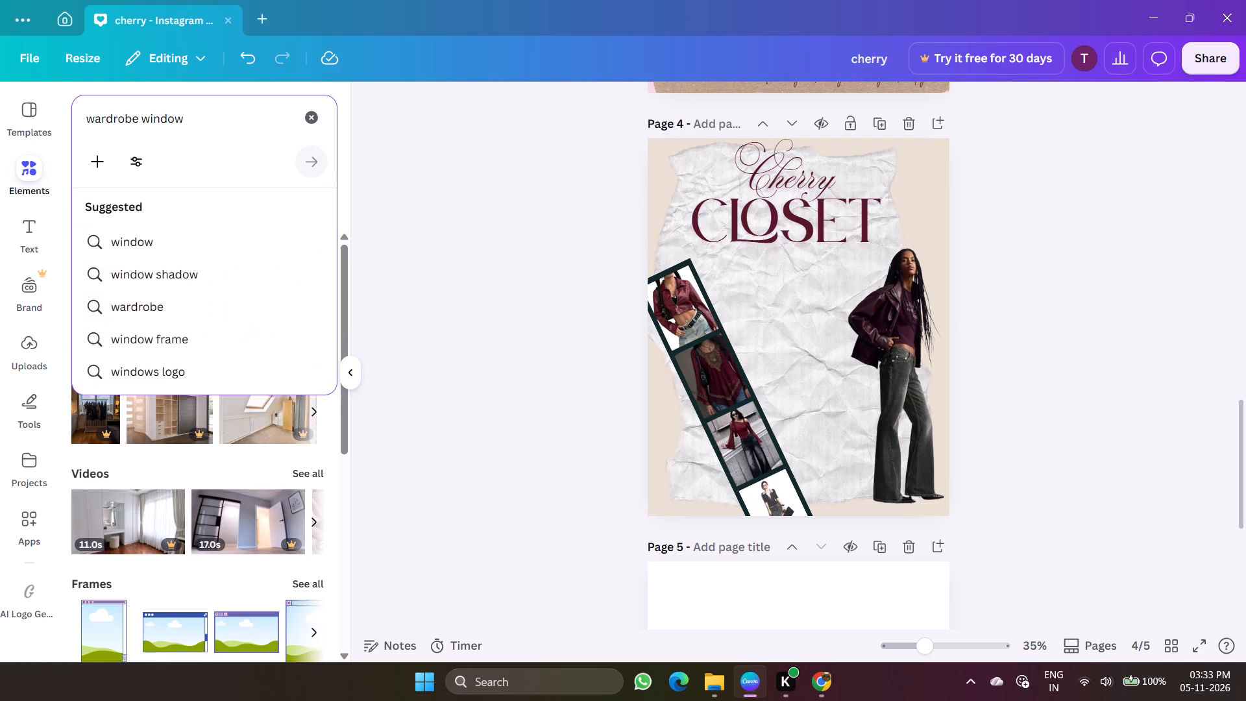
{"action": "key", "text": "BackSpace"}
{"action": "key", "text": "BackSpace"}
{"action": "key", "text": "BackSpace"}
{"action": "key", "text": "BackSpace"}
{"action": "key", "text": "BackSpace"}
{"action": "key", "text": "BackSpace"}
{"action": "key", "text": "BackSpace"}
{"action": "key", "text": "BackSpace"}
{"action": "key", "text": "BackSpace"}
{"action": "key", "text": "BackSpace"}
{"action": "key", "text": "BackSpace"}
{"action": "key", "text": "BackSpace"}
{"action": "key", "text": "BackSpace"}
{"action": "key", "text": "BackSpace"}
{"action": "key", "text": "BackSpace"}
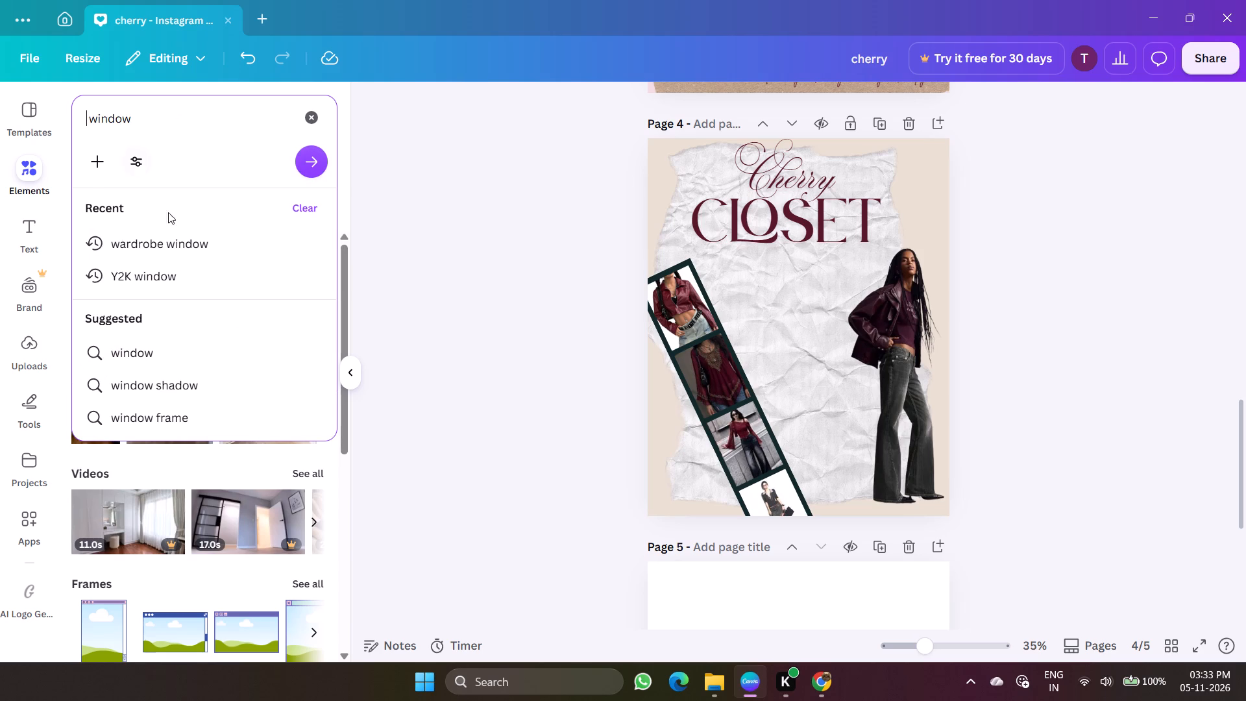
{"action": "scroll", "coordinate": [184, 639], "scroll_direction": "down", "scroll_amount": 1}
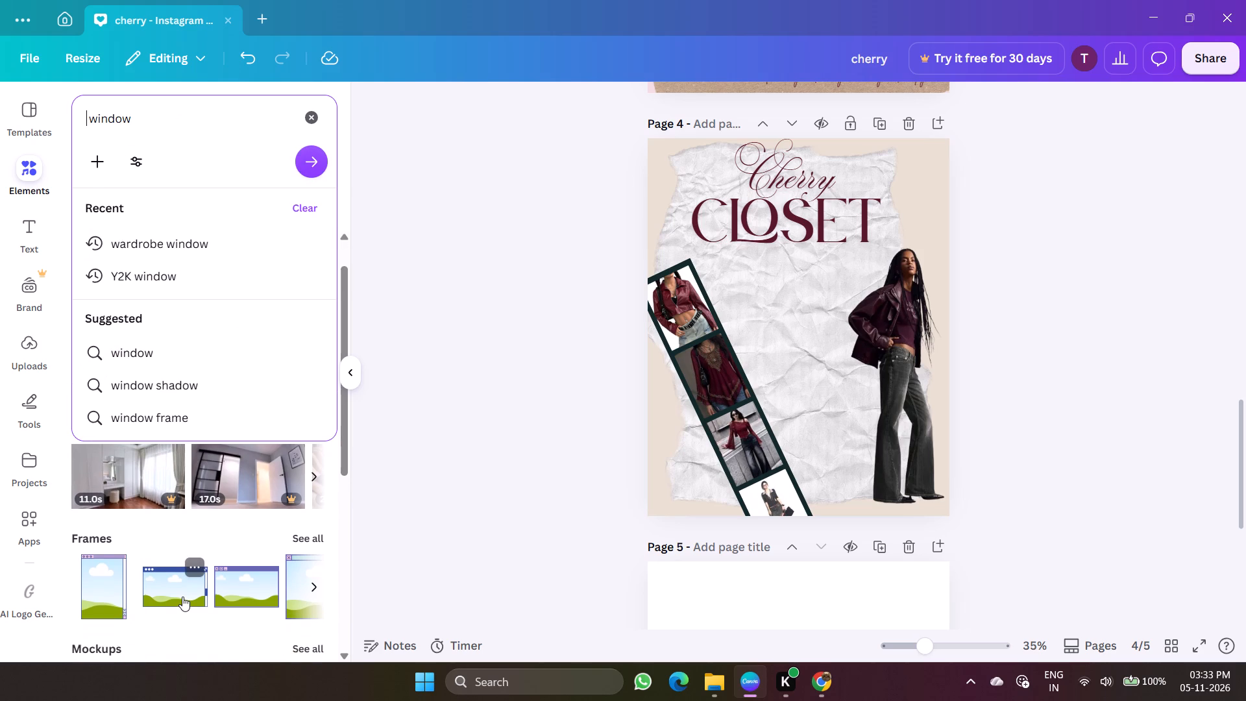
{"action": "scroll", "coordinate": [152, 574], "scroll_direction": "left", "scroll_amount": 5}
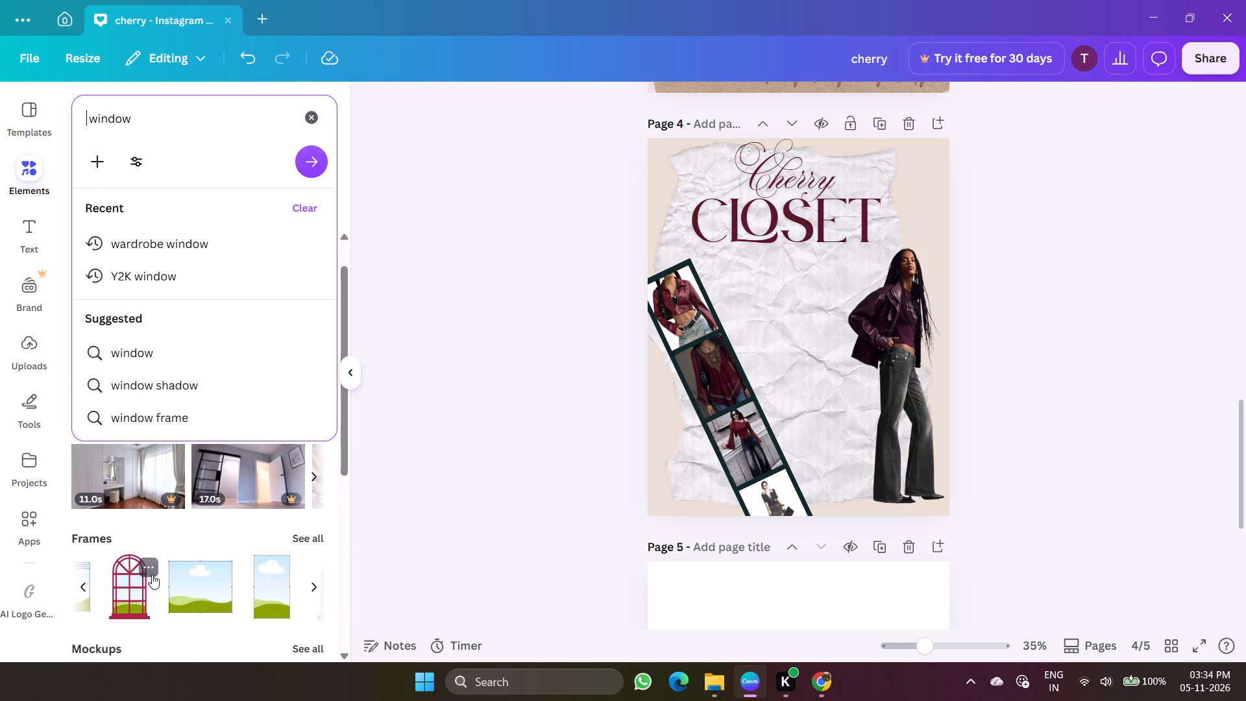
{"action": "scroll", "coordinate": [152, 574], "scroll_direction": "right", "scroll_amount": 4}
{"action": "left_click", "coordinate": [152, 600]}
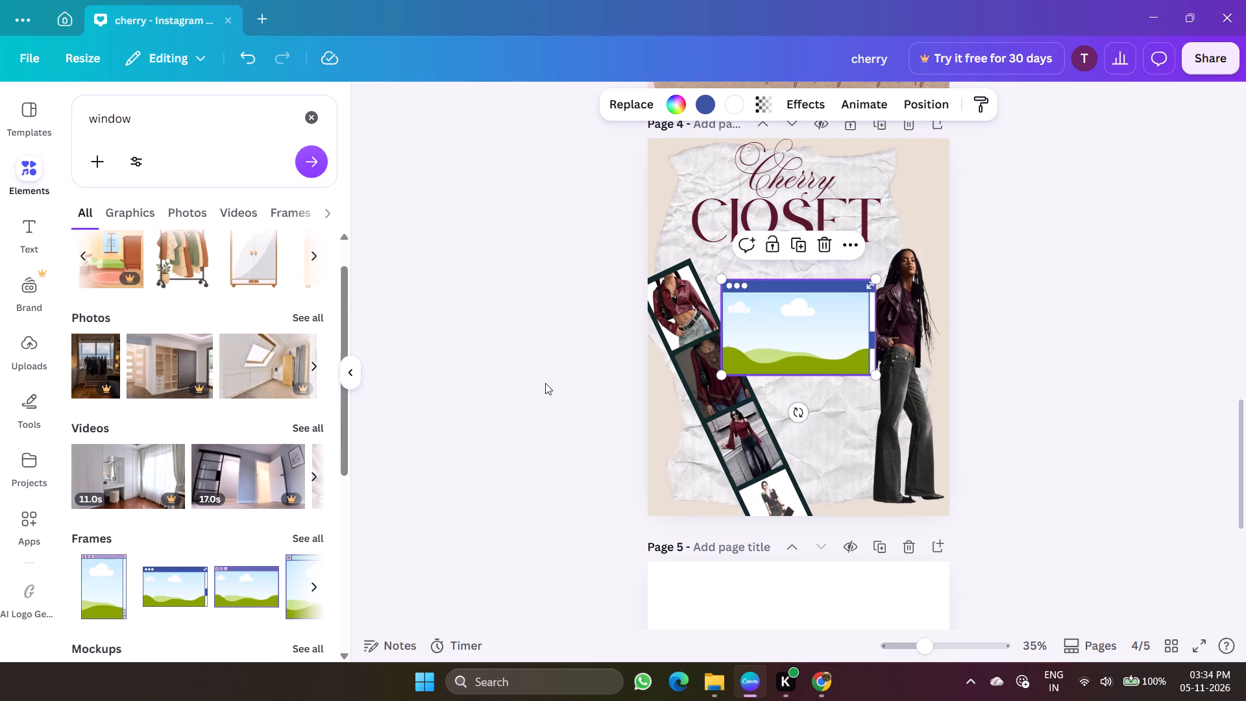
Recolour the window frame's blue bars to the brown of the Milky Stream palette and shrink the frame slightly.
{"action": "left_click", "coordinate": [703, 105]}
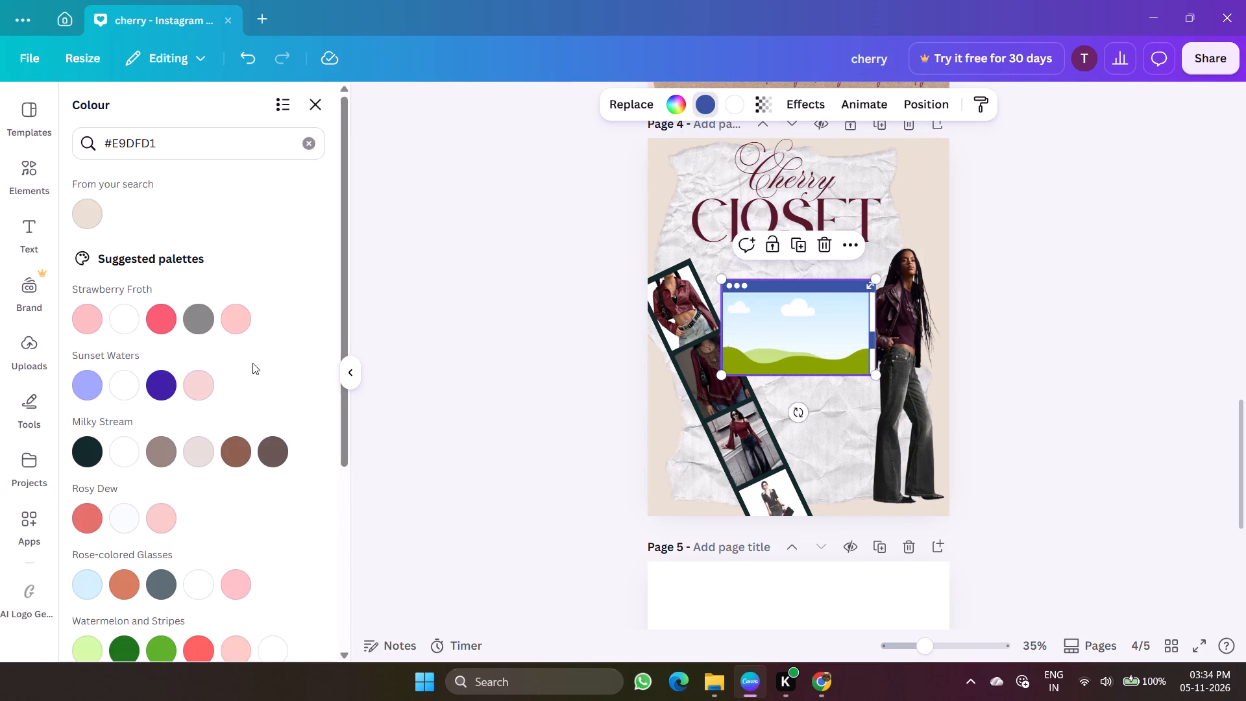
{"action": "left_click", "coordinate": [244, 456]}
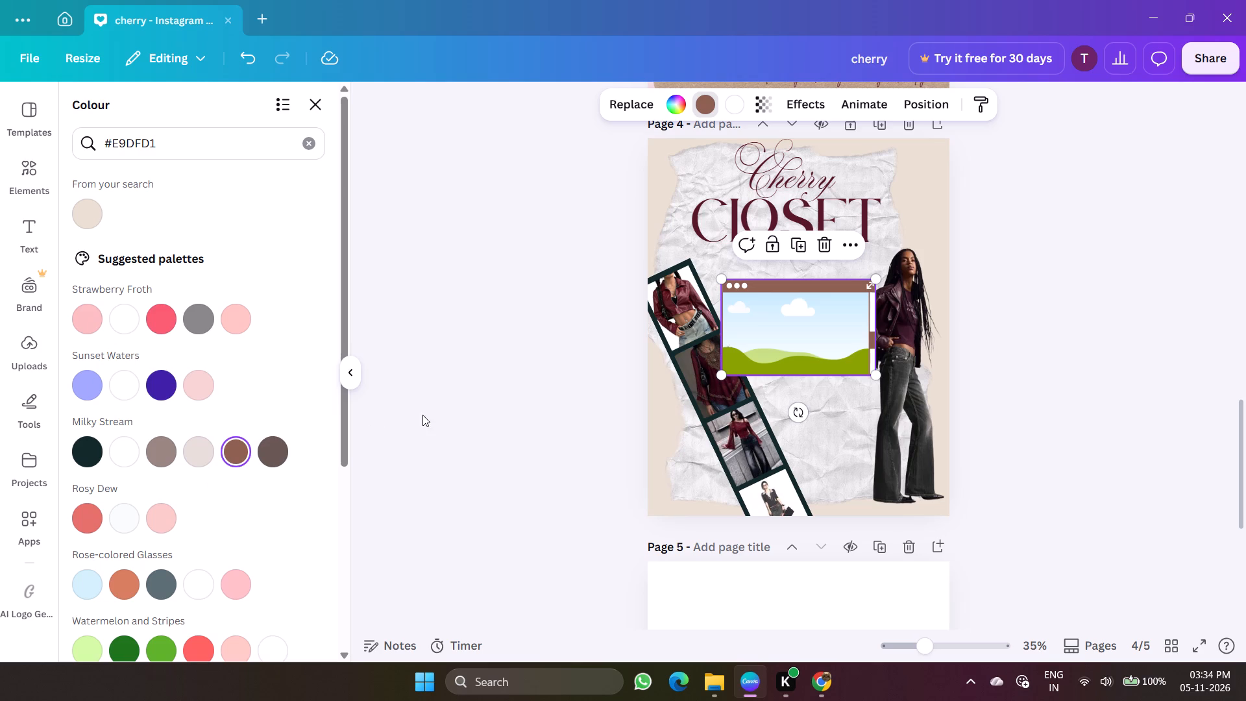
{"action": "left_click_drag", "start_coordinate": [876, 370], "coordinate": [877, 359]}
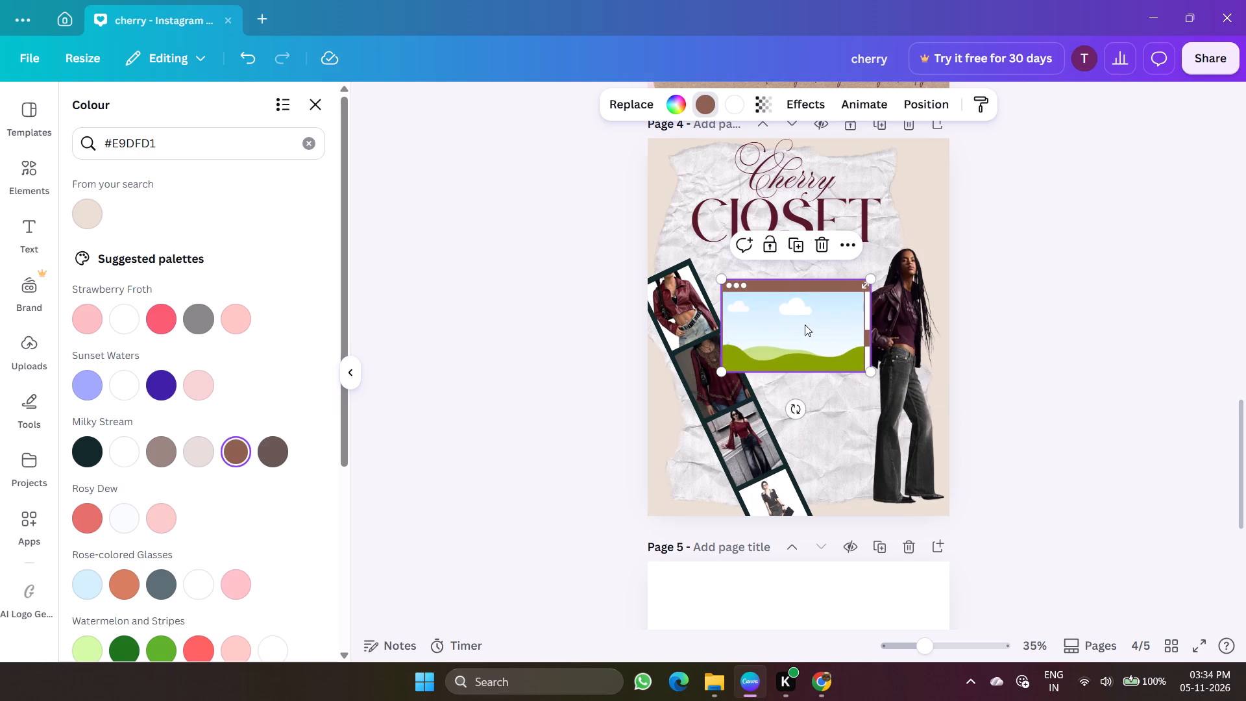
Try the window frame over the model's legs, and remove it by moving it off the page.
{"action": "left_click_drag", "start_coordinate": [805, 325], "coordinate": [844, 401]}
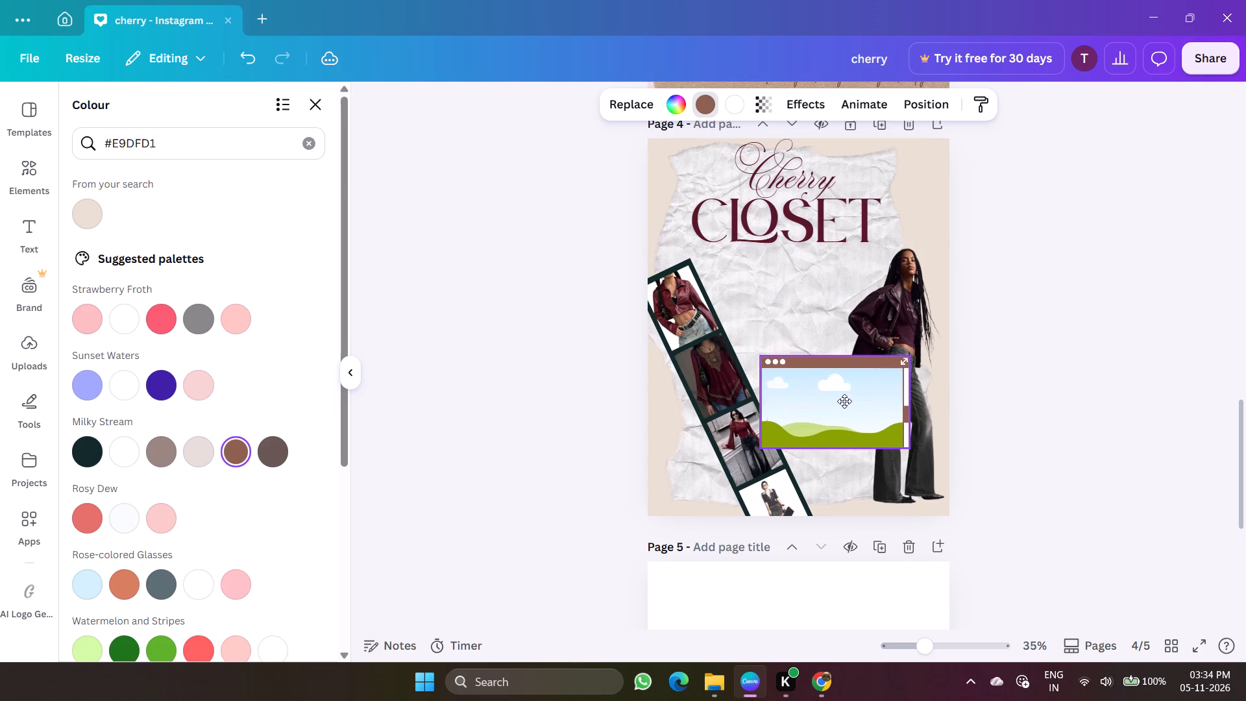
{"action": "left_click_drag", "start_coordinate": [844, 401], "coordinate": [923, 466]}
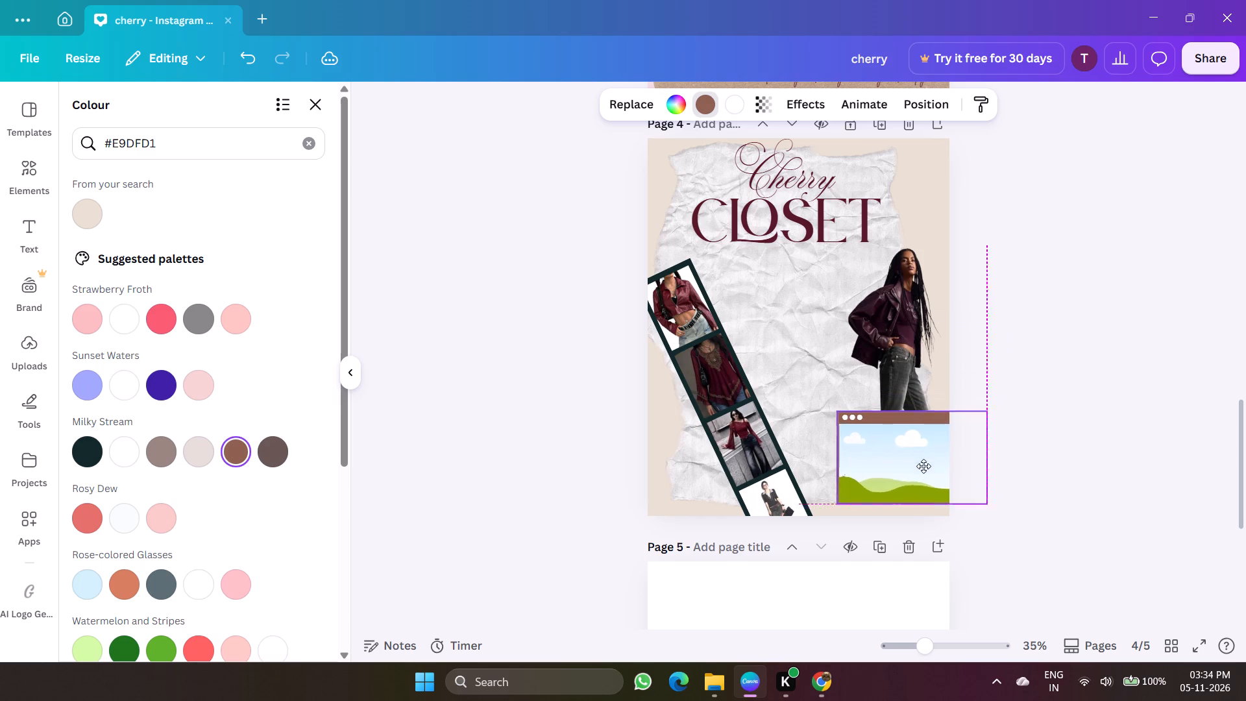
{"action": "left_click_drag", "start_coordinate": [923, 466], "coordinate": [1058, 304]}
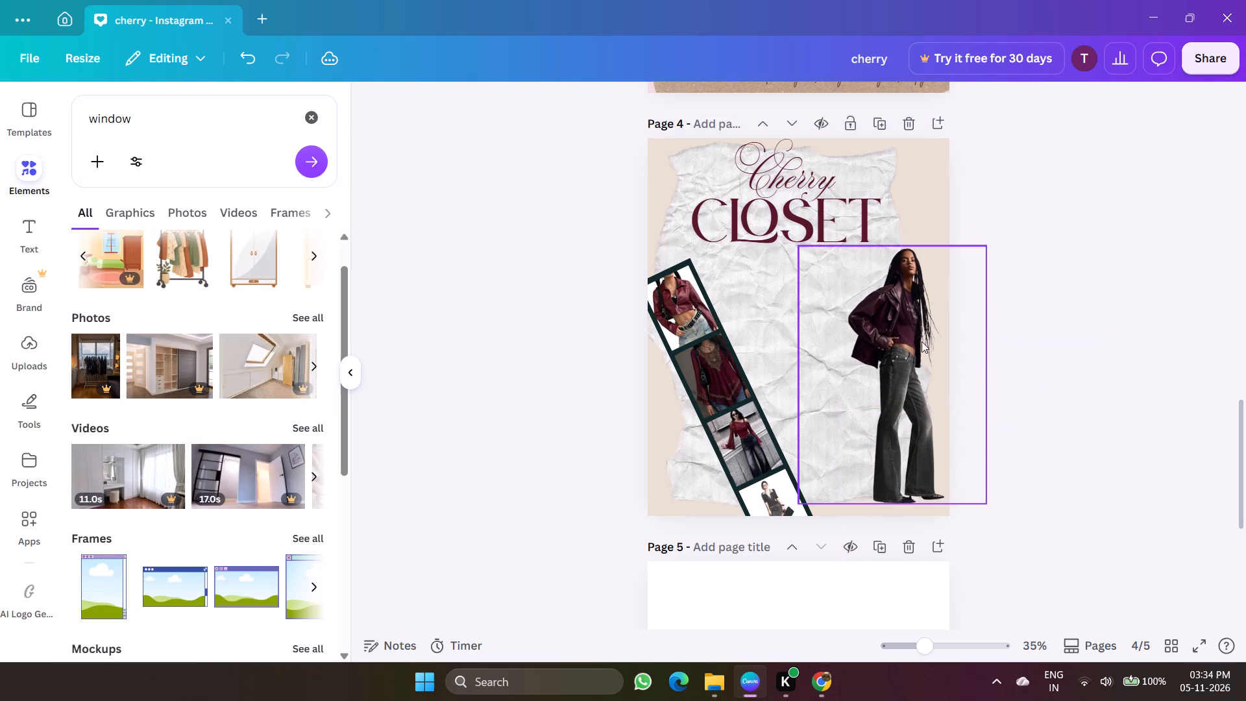
Move the model cutout slightly left and down so she stands closer to the page centre.
{"action": "left_click_drag", "start_coordinate": [899, 345], "coordinate": [862, 349]}
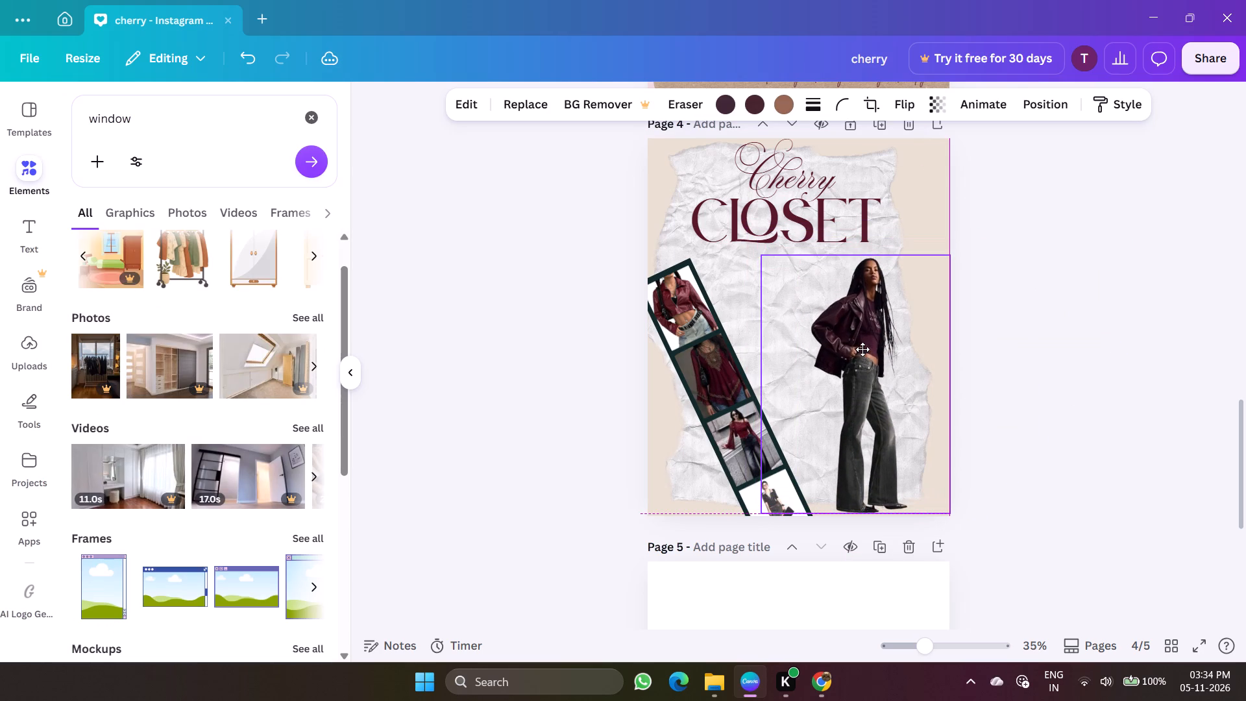
{"action": "left_click_drag", "start_coordinate": [862, 349], "coordinate": [873, 349]}
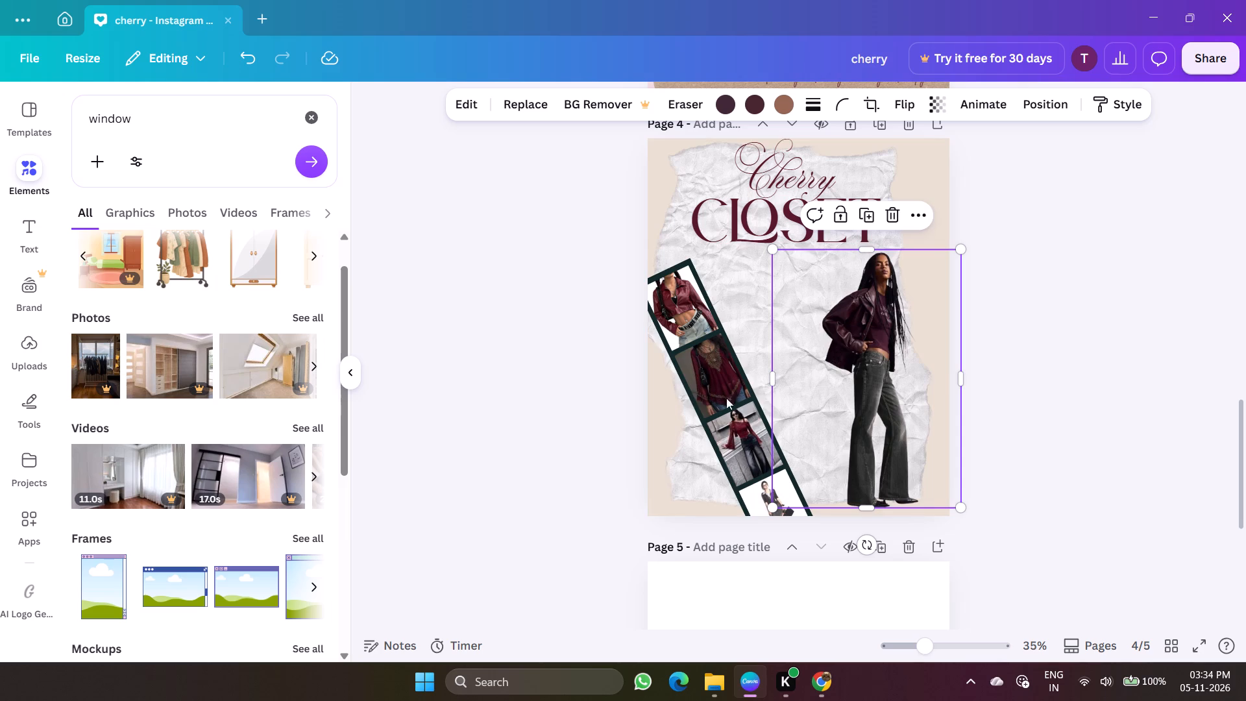
Rotate the outfit photo strip upright and place it flush with the page's left edge, just below the CLOSET title.
{"action": "left_click_drag", "start_coordinate": [687, 264], "coordinate": [702, 244]}
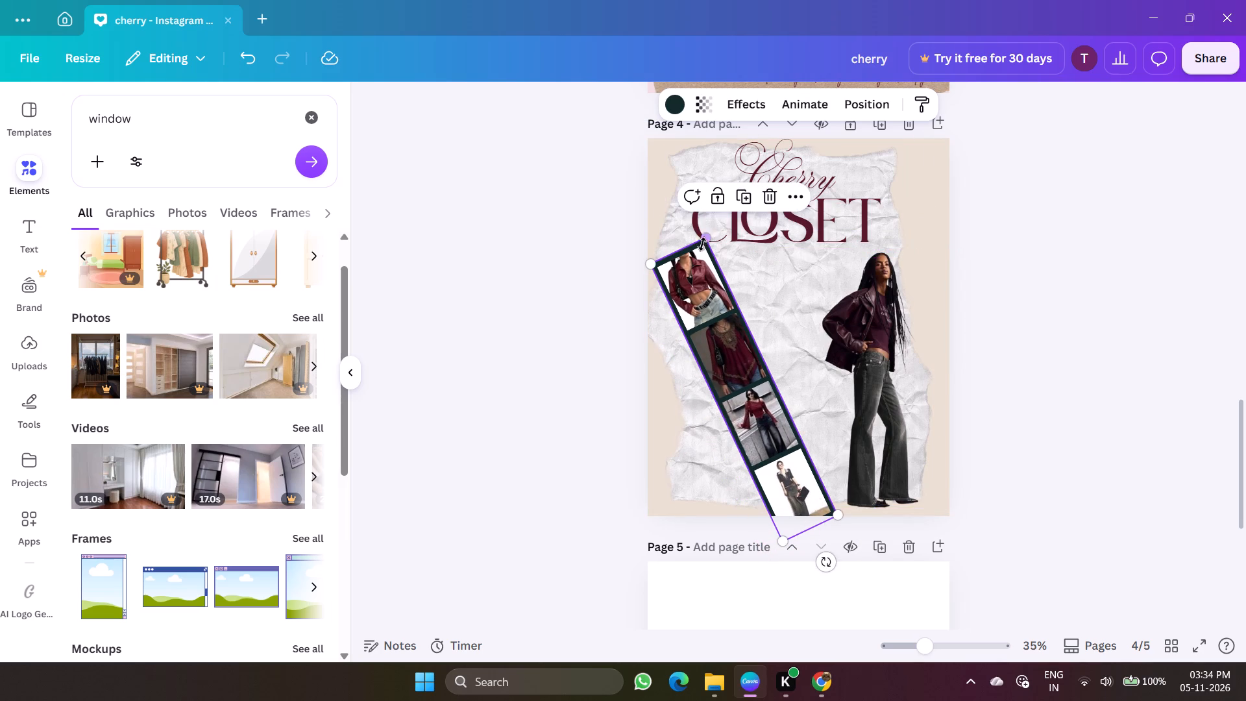
{"action": "left_click_drag", "start_coordinate": [829, 558], "coordinate": [740, 574]}
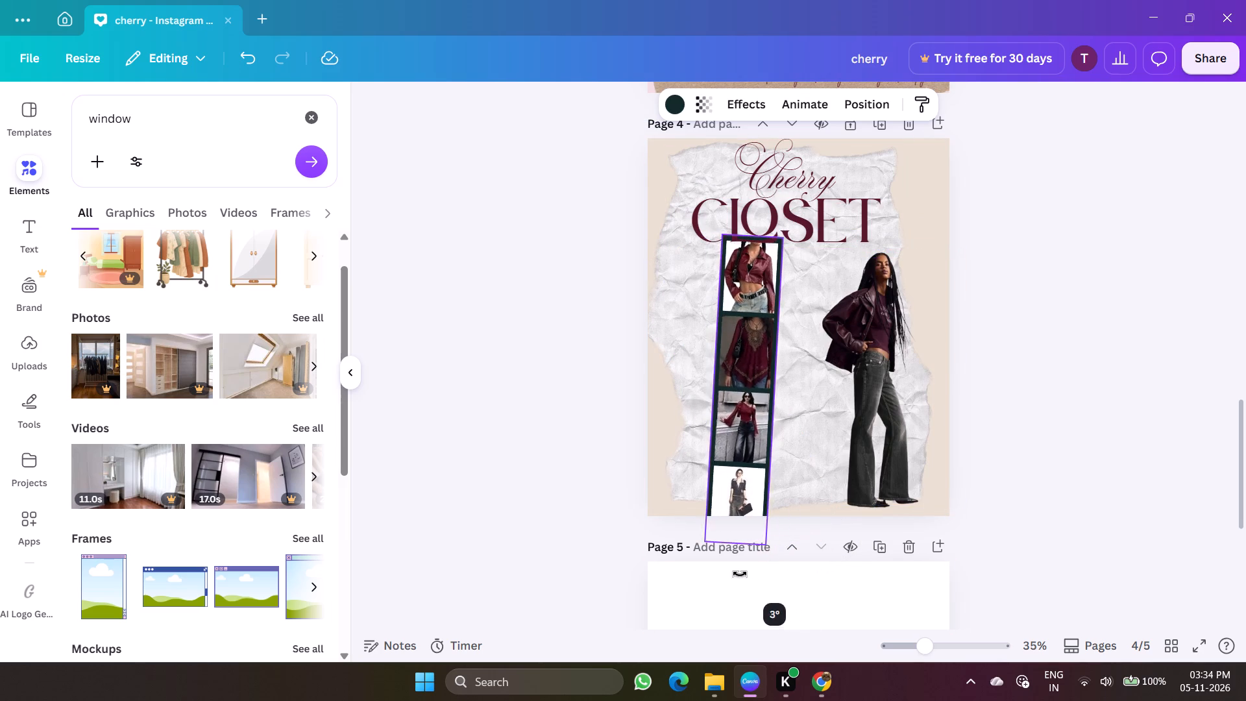
{"action": "left_click_drag", "start_coordinate": [740, 574], "coordinate": [754, 577]}
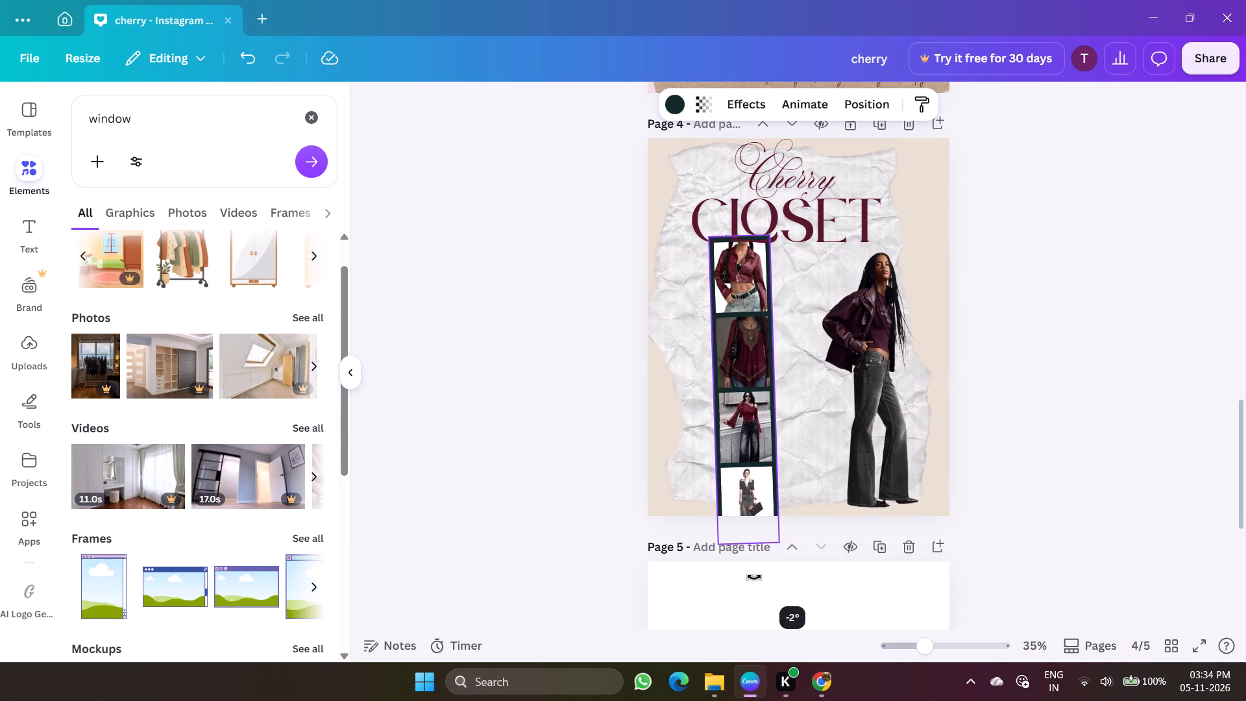
{"action": "left_click_drag", "start_coordinate": [754, 577], "coordinate": [756, 577]}
{"action": "left_click_drag", "start_coordinate": [742, 404], "coordinate": [687, 352]}
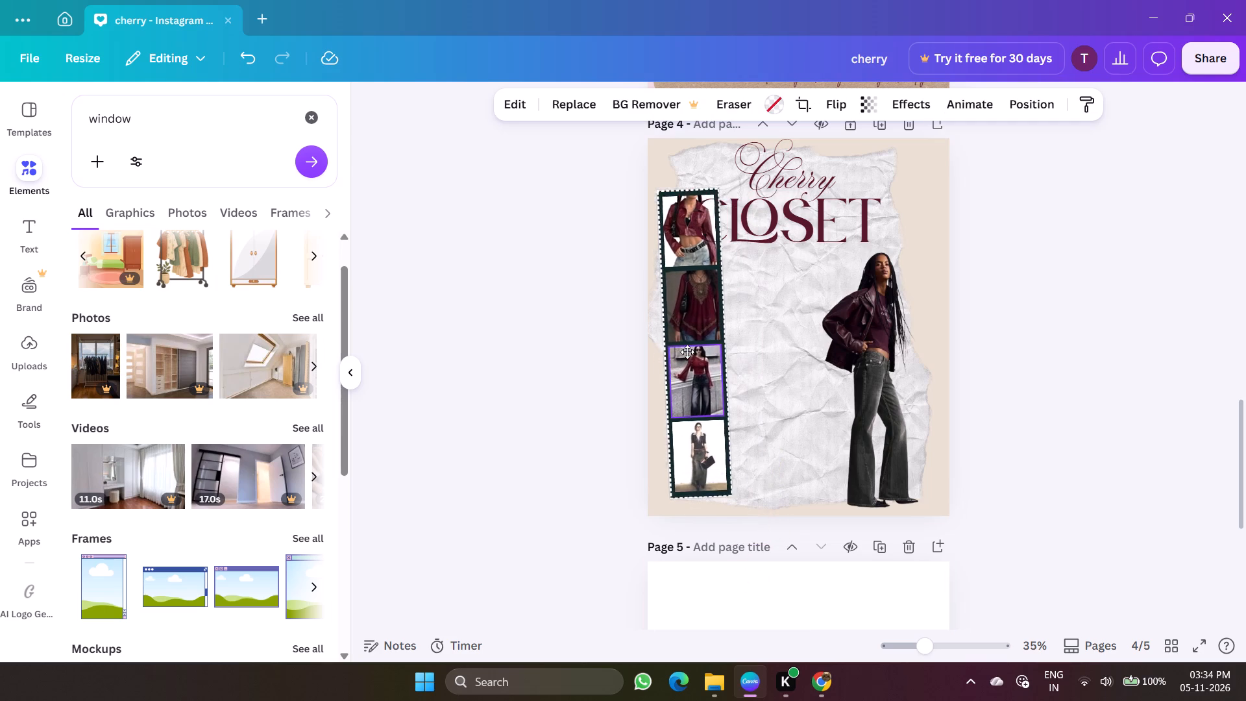
{"action": "left_click_drag", "start_coordinate": [687, 352], "coordinate": [672, 380]}
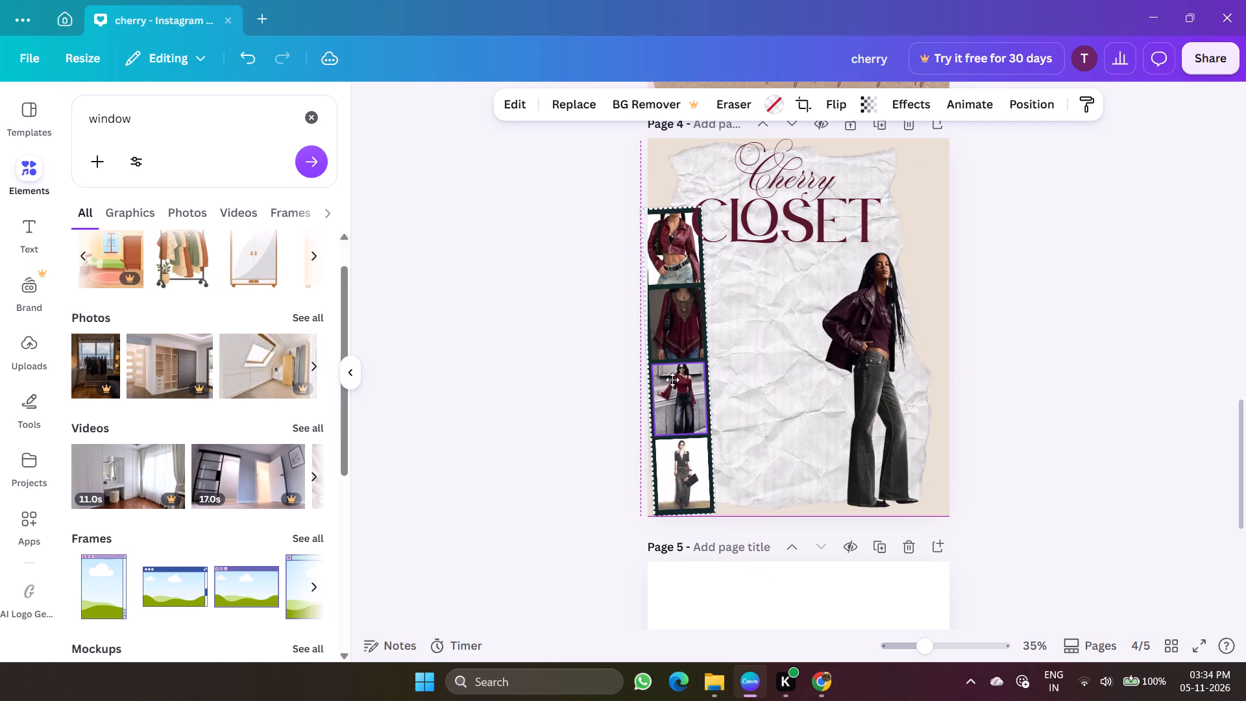
{"action": "left_click_drag", "start_coordinate": [672, 380], "coordinate": [690, 391]}
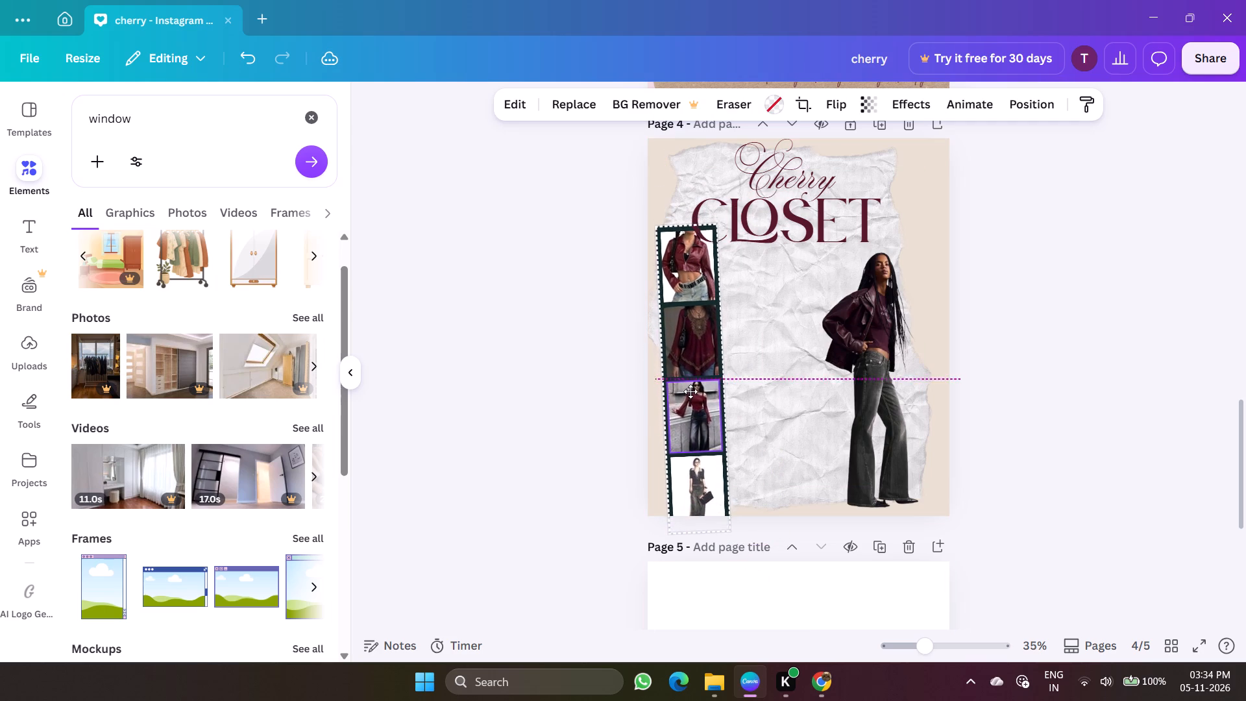
{"action": "left_click_drag", "start_coordinate": [690, 391], "coordinate": [683, 406]}
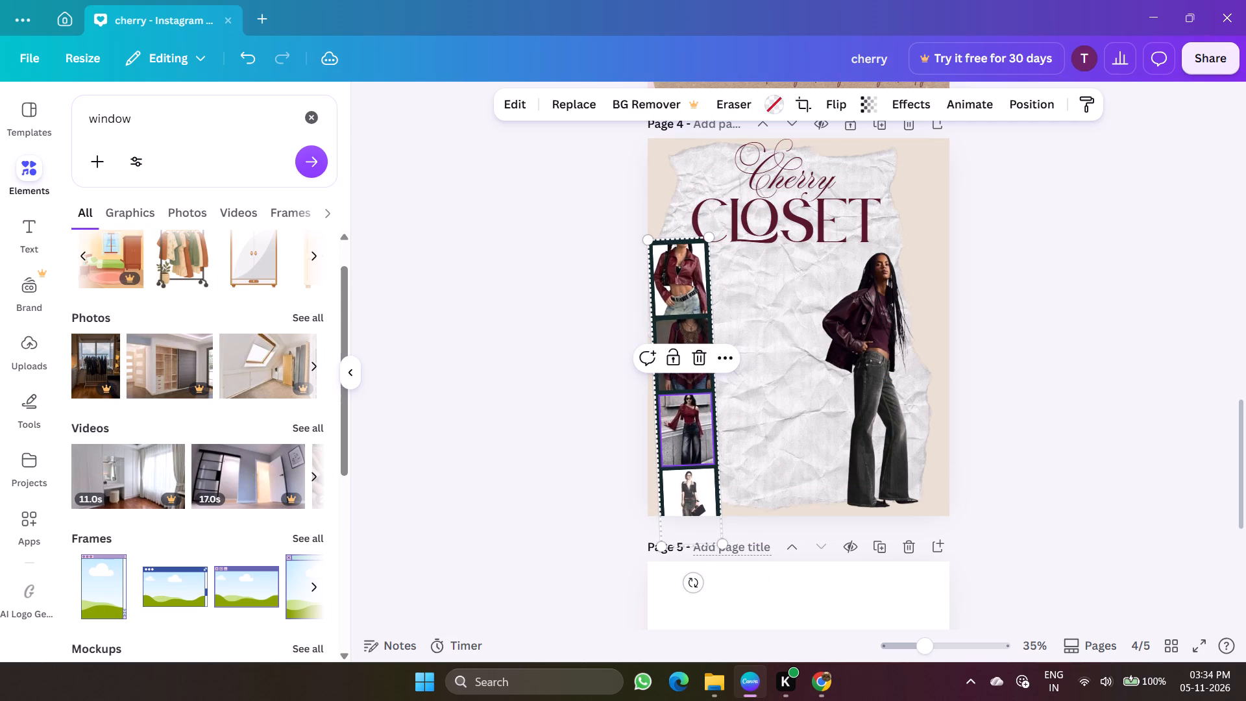
{"action": "left_click_drag", "start_coordinate": [694, 573], "coordinate": [688, 573]}
{"action": "left_click_drag", "start_coordinate": [705, 386], "coordinate": [705, 399]}
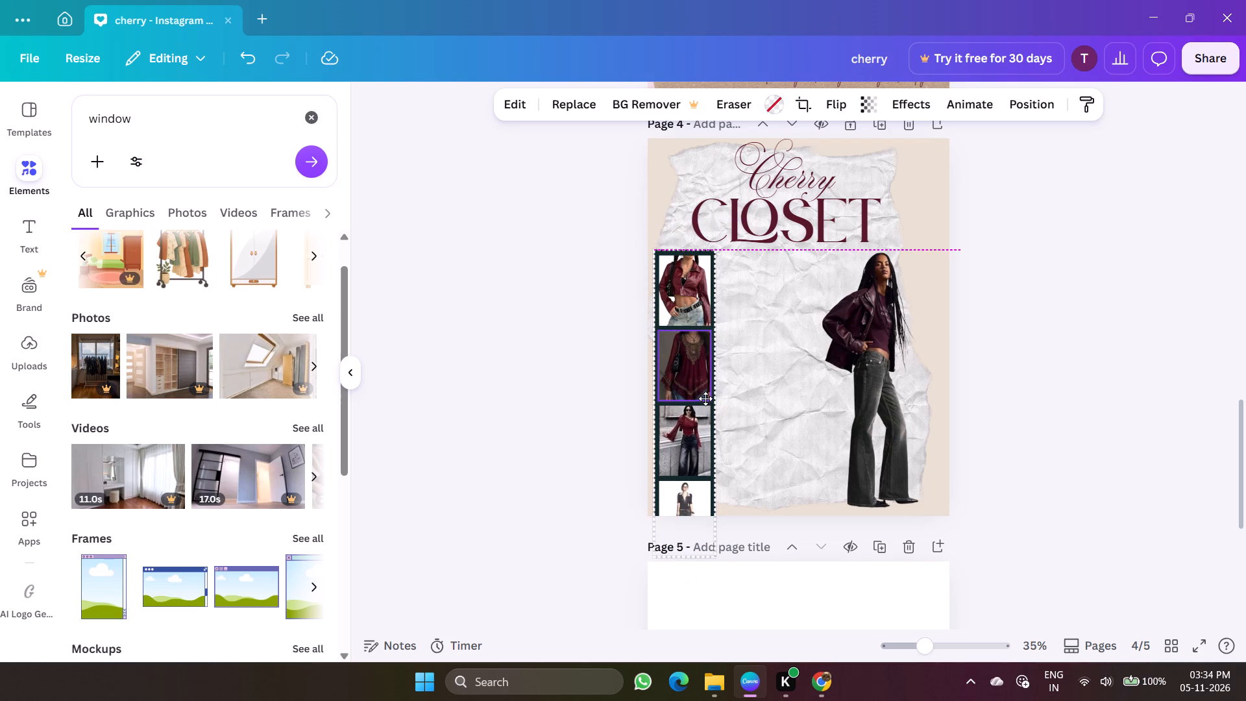
{"action": "left_click_drag", "start_coordinate": [705, 399], "coordinate": [703, 395]}
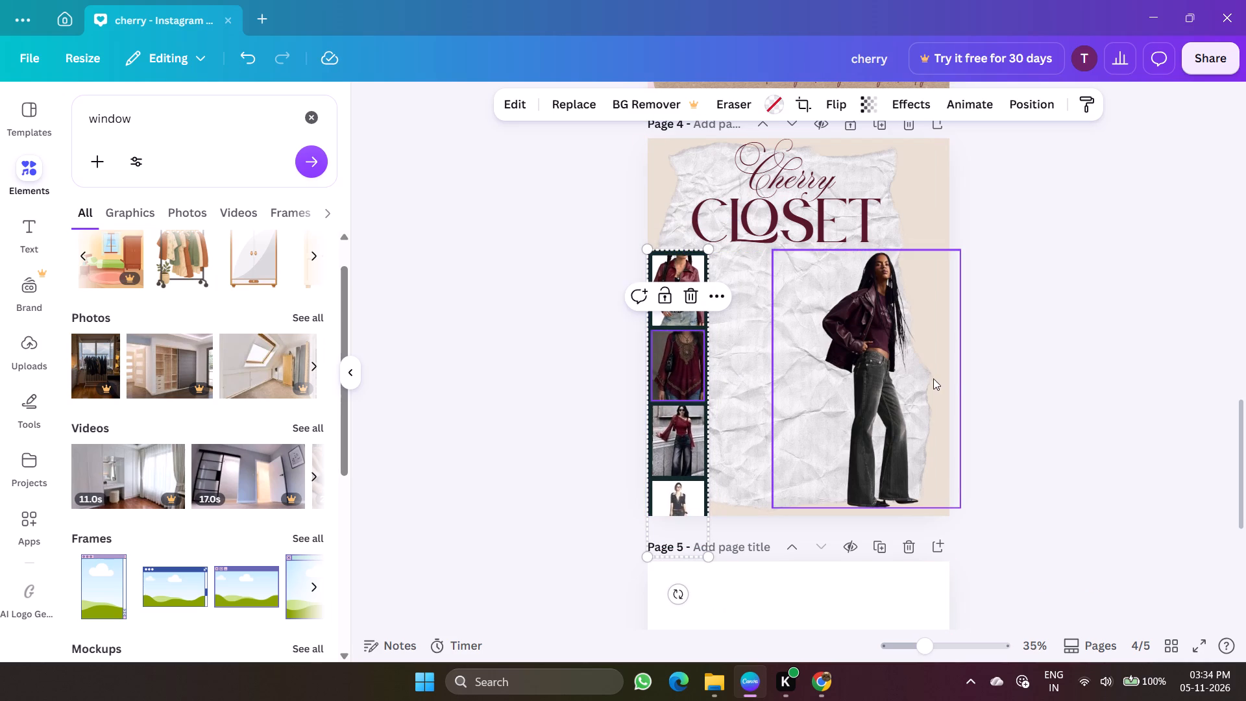
Shift the model cutout slightly right, keeping its top aligned with the photo strip's top.
{"action": "left_click_drag", "start_coordinate": [885, 391], "coordinate": [903, 389]}
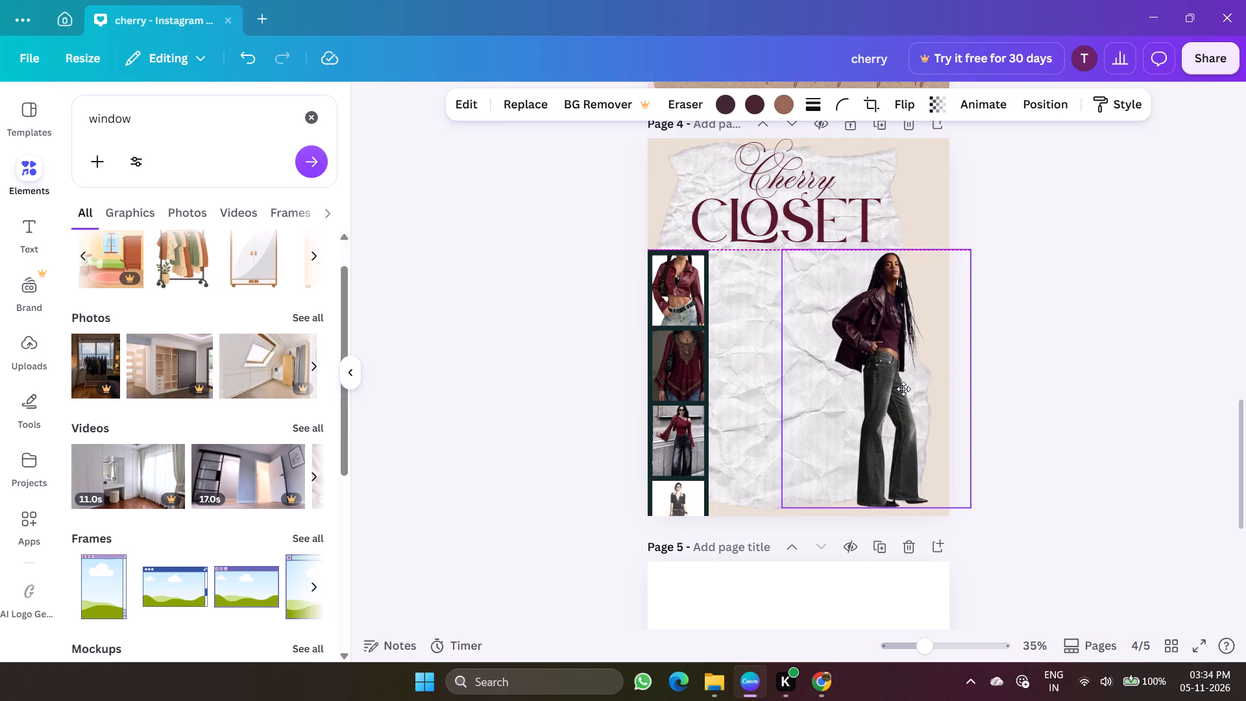
{"action": "left_click_drag", "start_coordinate": [903, 389], "coordinate": [903, 388]}
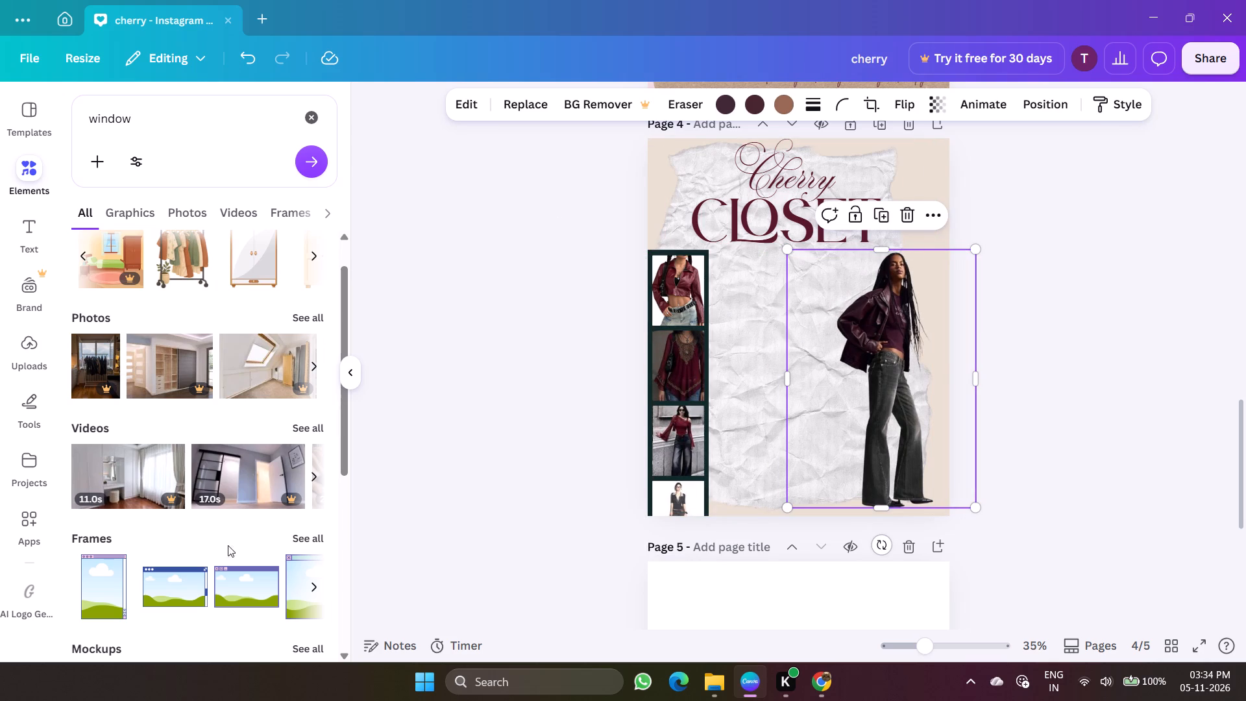
Add the tall browser-window frame from the frame results to page 4.
{"action": "left_click", "coordinate": [100, 596]}
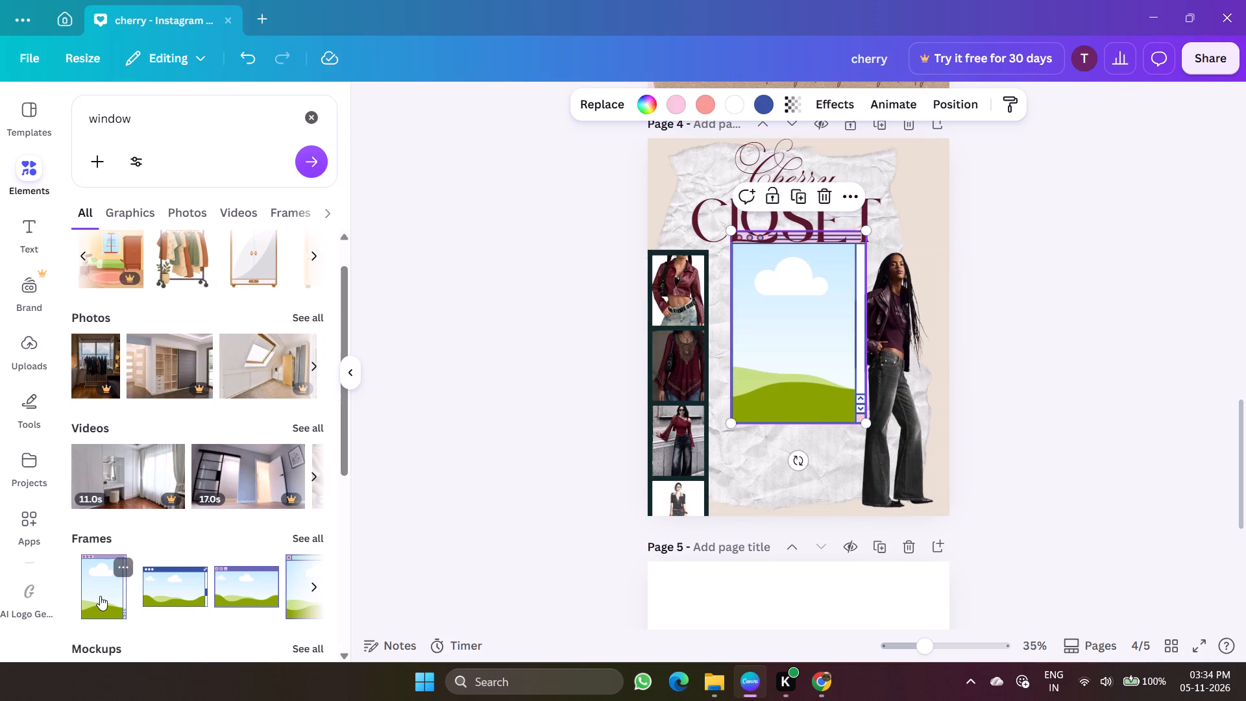
Recolour the window frame with the Milky Stream palette: light pink to brown, salmon to white, and blue to the dark blackish green.
{"action": "left_click", "coordinate": [682, 101]}
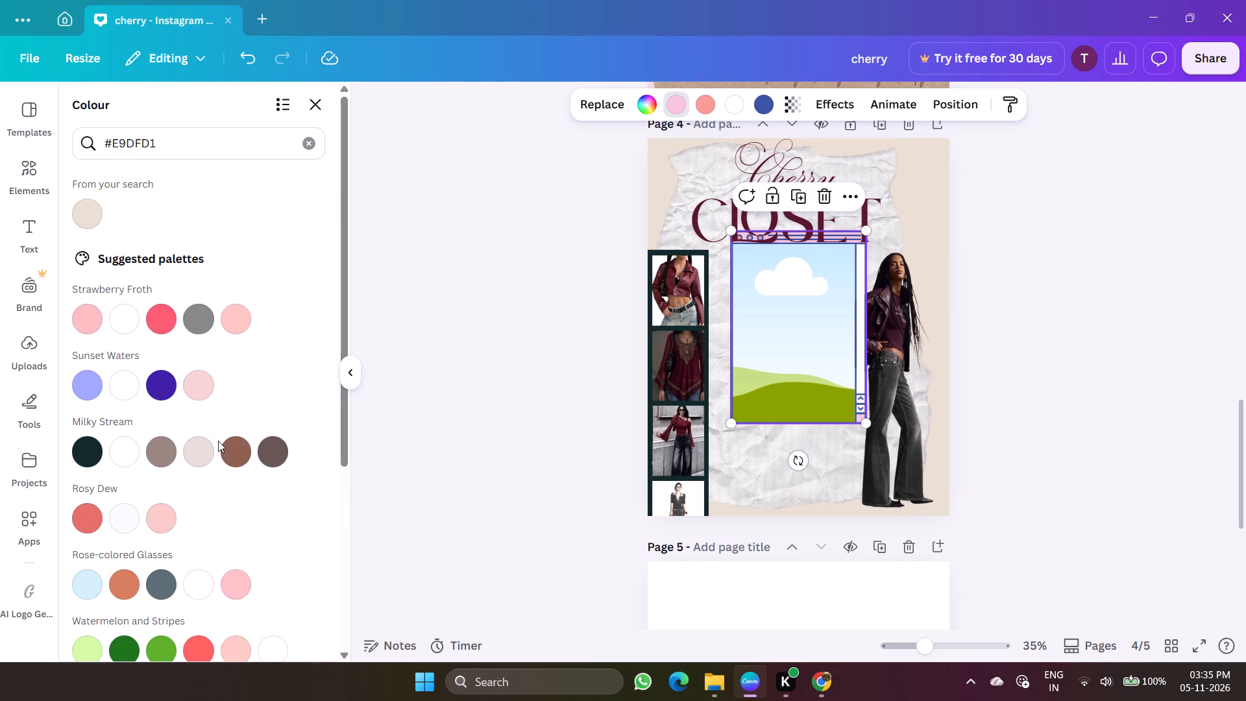
{"action": "left_click", "coordinate": [236, 449]}
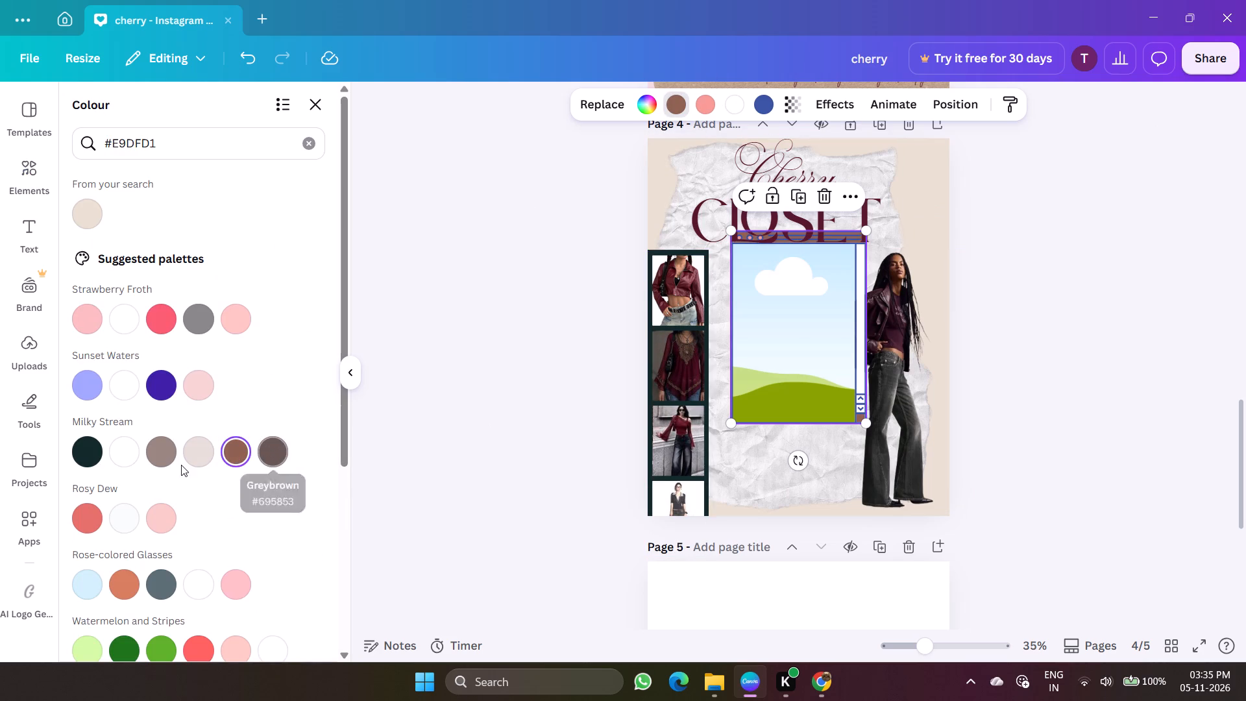
{"action": "left_click", "coordinate": [707, 111]}
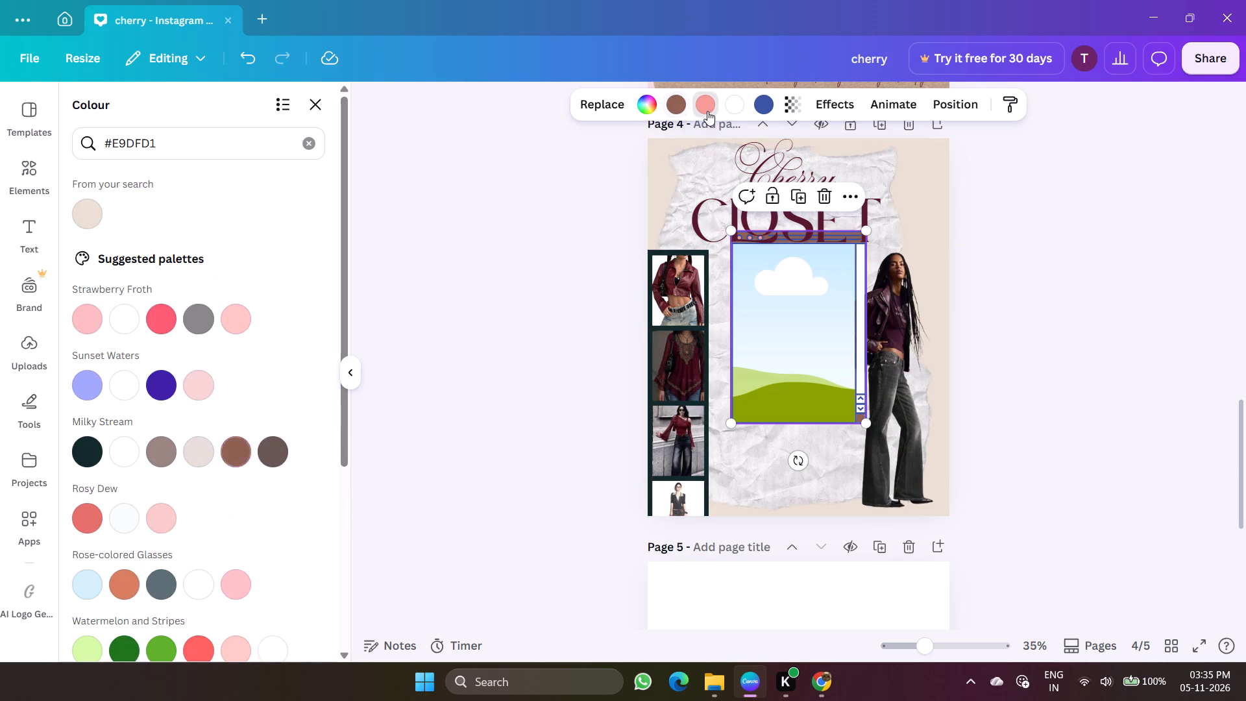
{"action": "left_click", "coordinate": [125, 450]}
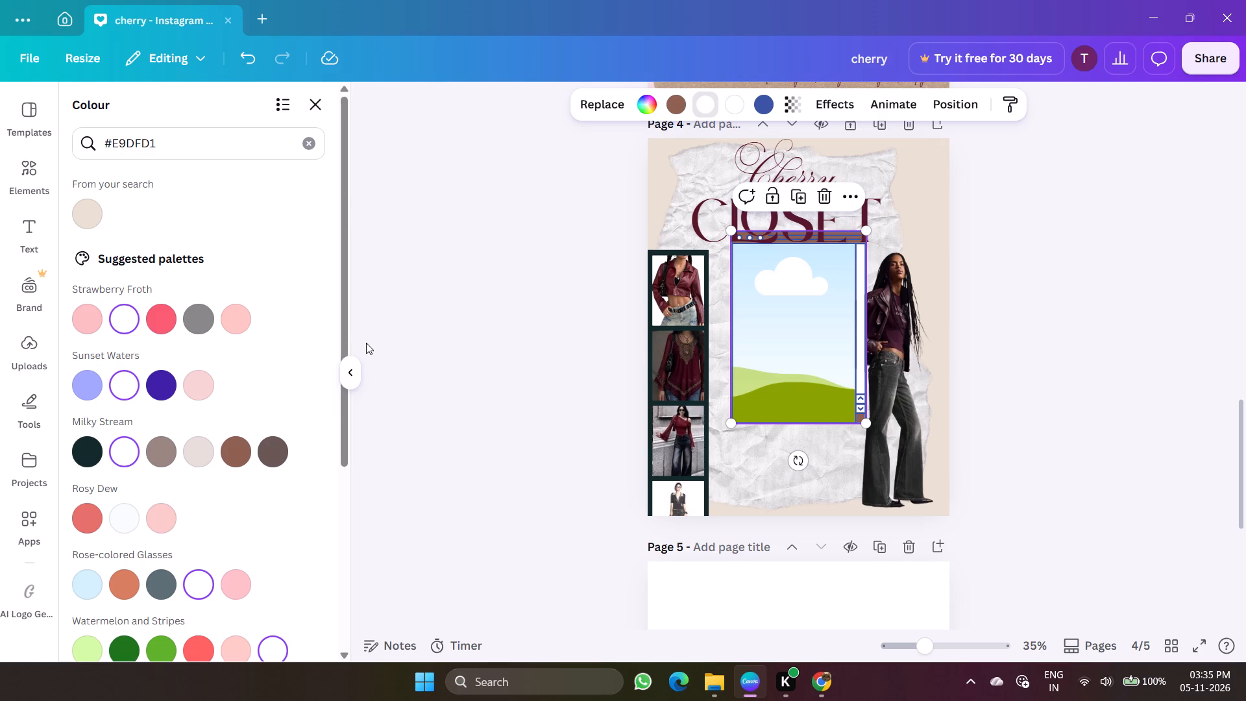
{"action": "left_click", "coordinate": [765, 103]}
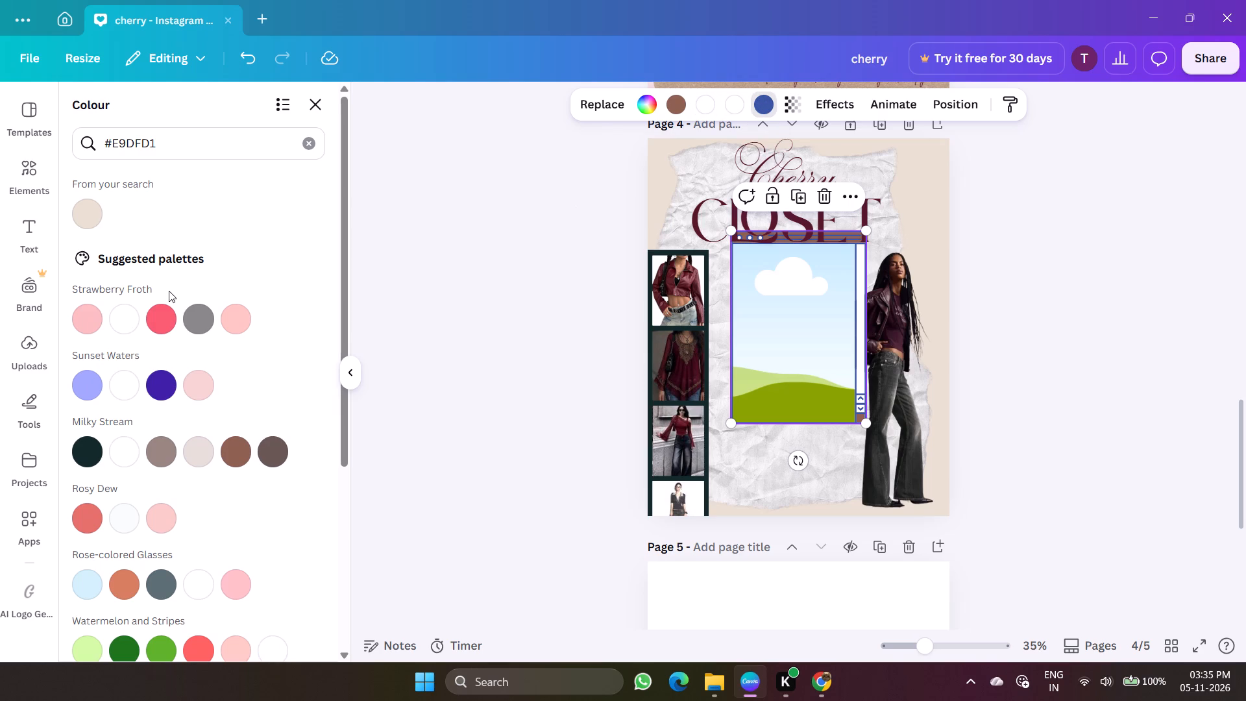
{"action": "left_click", "coordinate": [86, 456]}
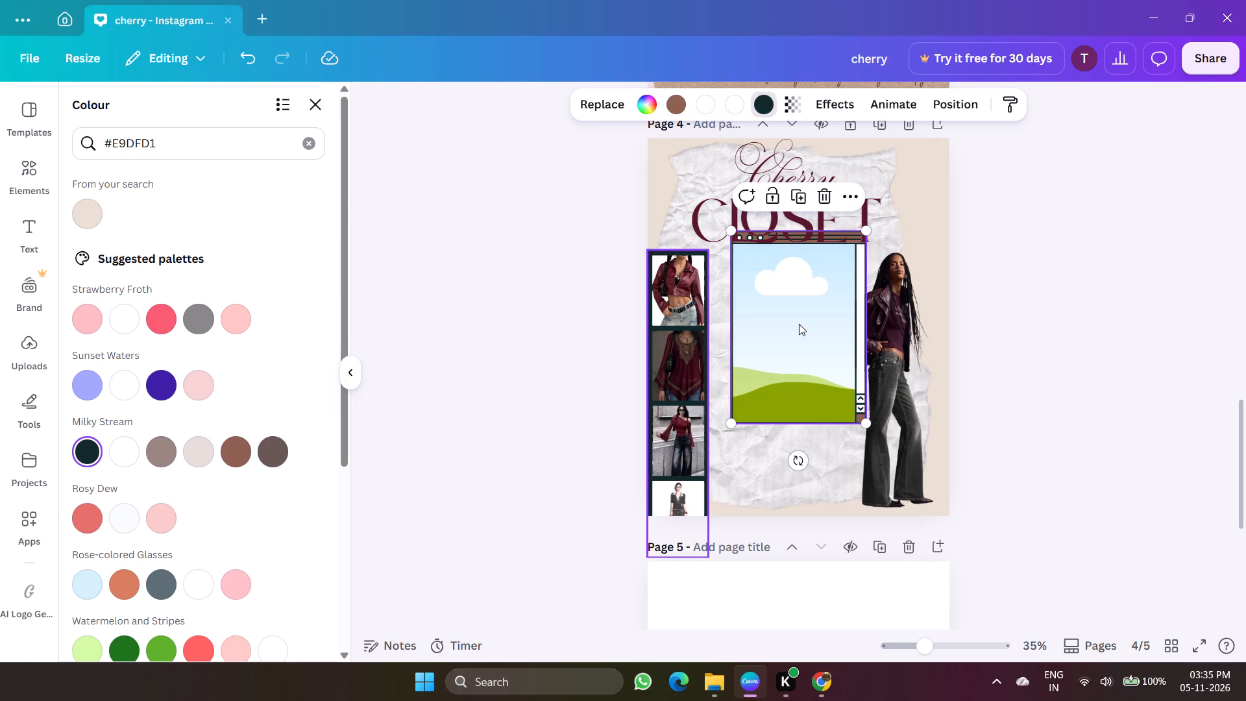
Shrink the window frame to about two-thirds size and place it low on page 4 between the photo strip and the model's legs.
{"action": "left_click_drag", "start_coordinate": [812, 302], "coordinate": [795, 365]}
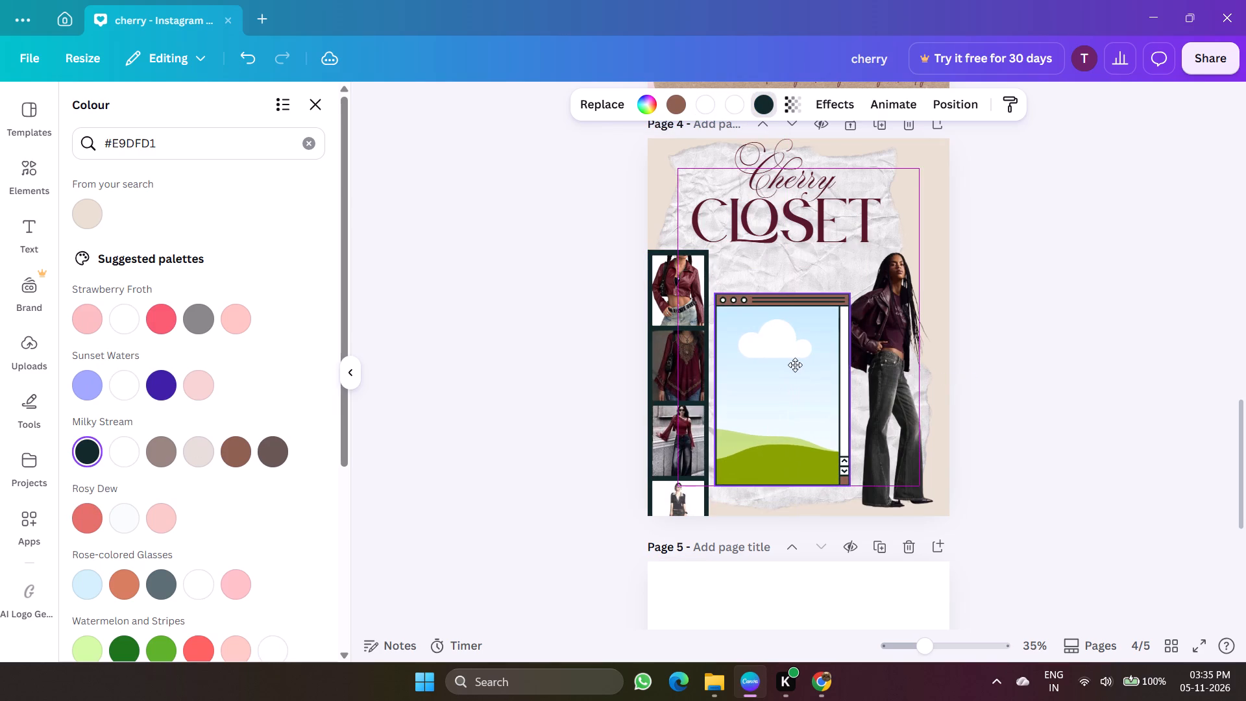
{"action": "left_click_drag", "start_coordinate": [795, 365], "coordinate": [796, 381]}
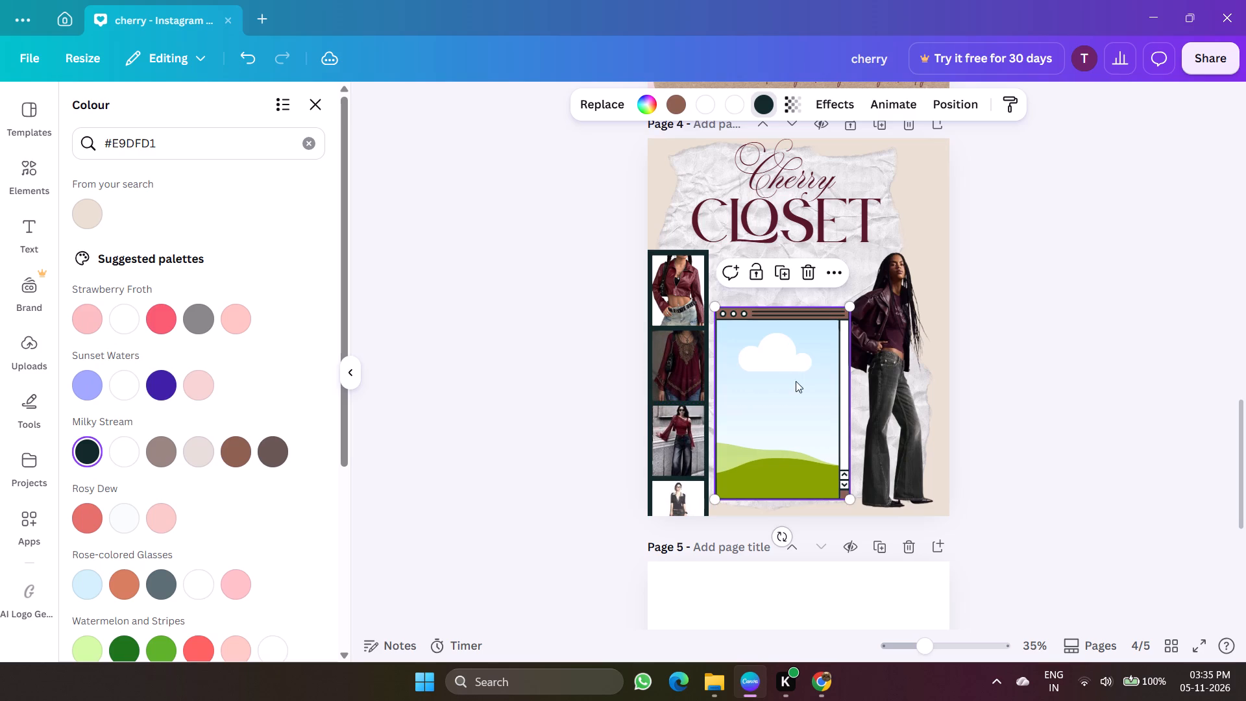
{"action": "left_click_drag", "start_coordinate": [849, 495], "coordinate": [785, 454]}
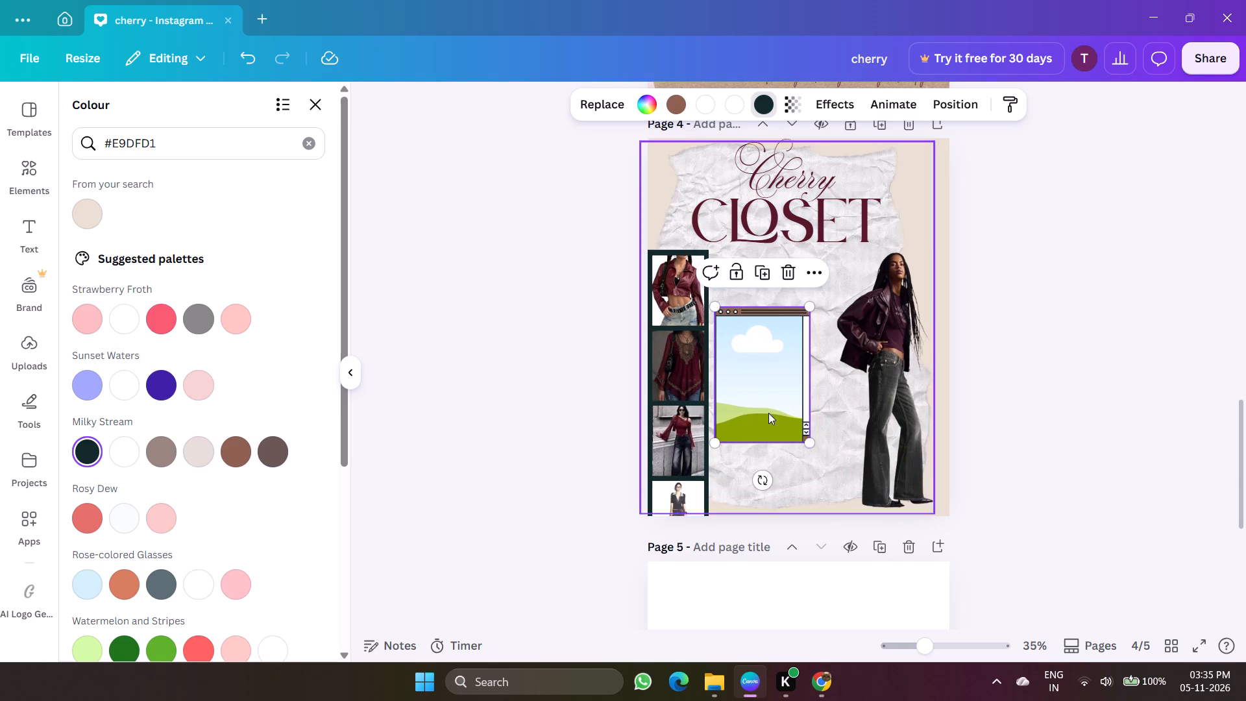
{"action": "left_click_drag", "start_coordinate": [749, 386], "coordinate": [766, 395]}
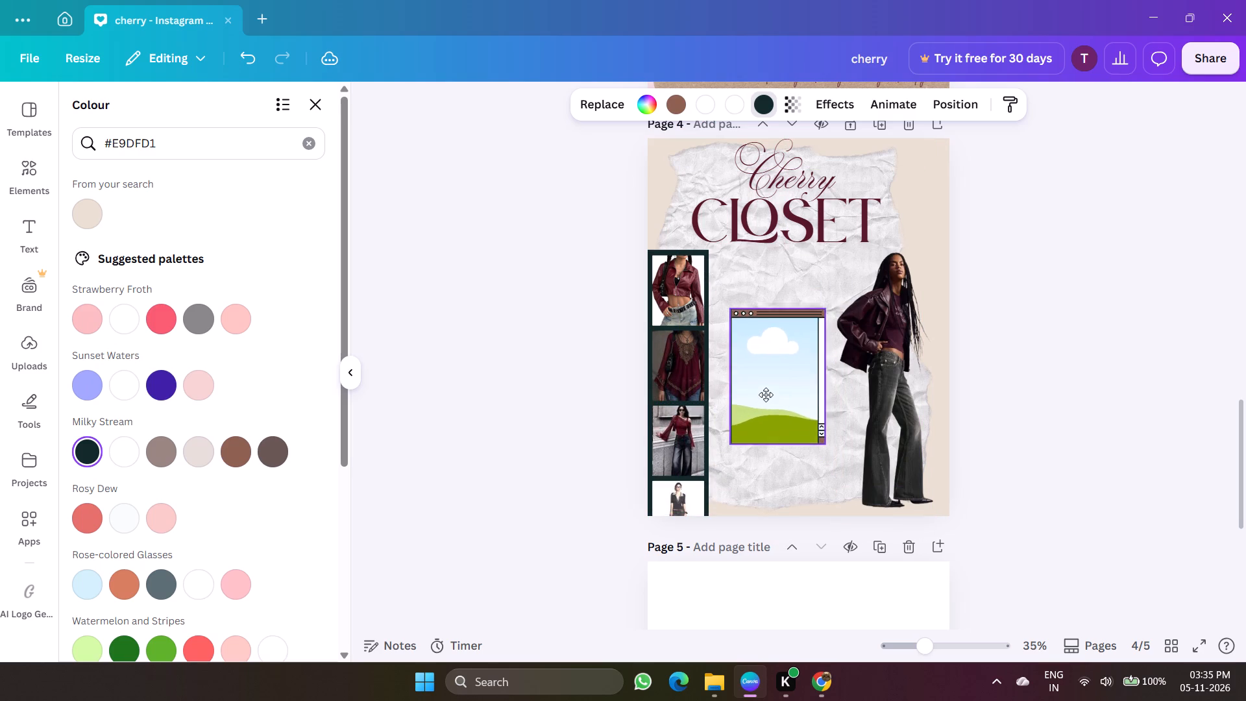
{"action": "left_click_drag", "start_coordinate": [766, 395], "coordinate": [770, 439]}
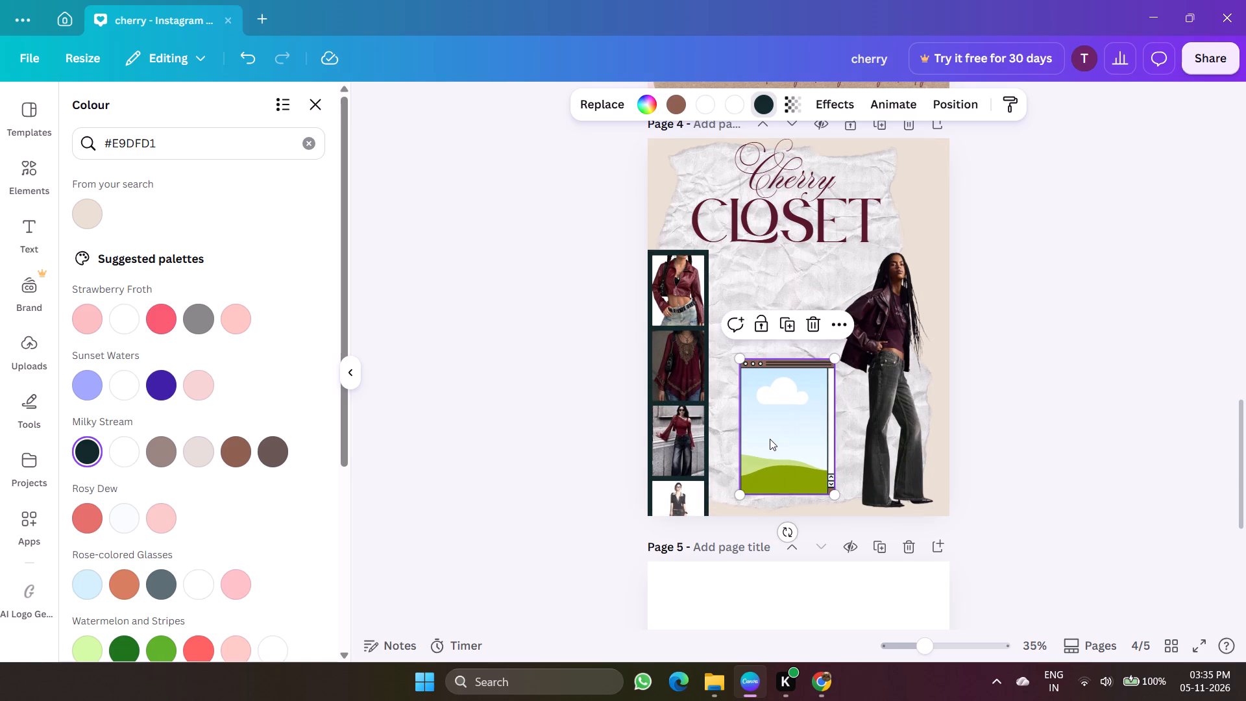
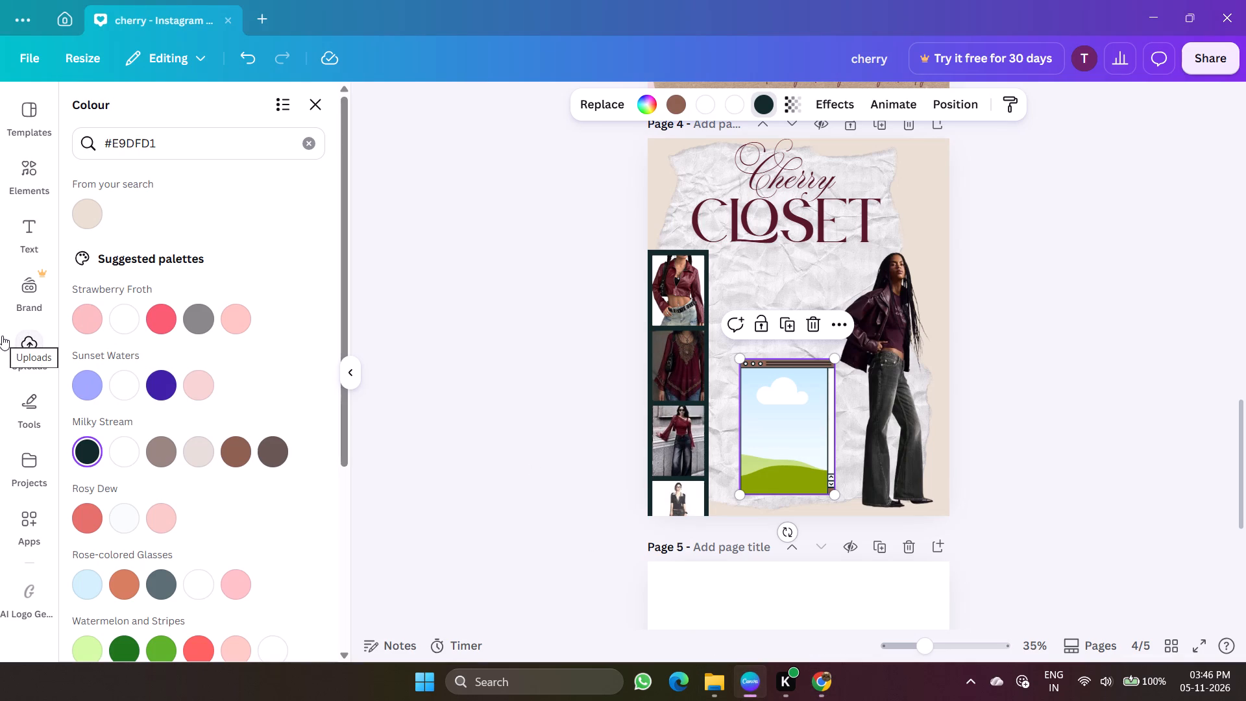
{"action": "left_click", "coordinate": [30, 169]}
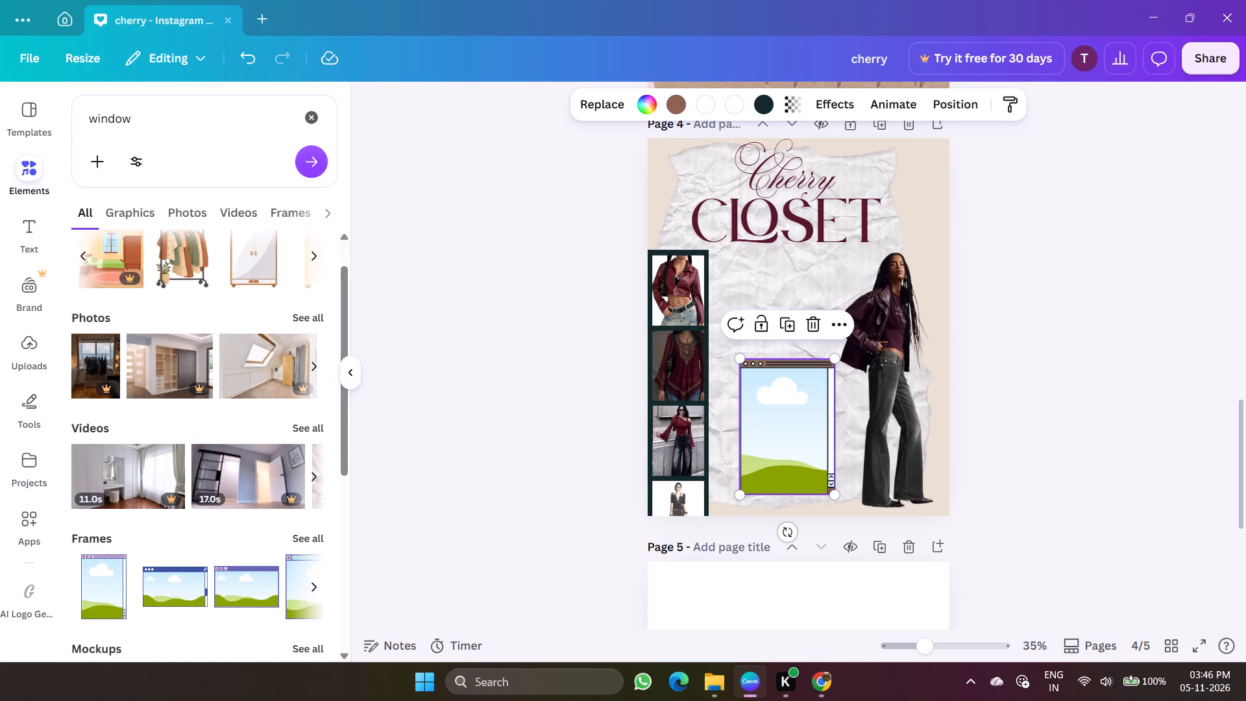
{"action": "left_click", "coordinate": [311, 128]}
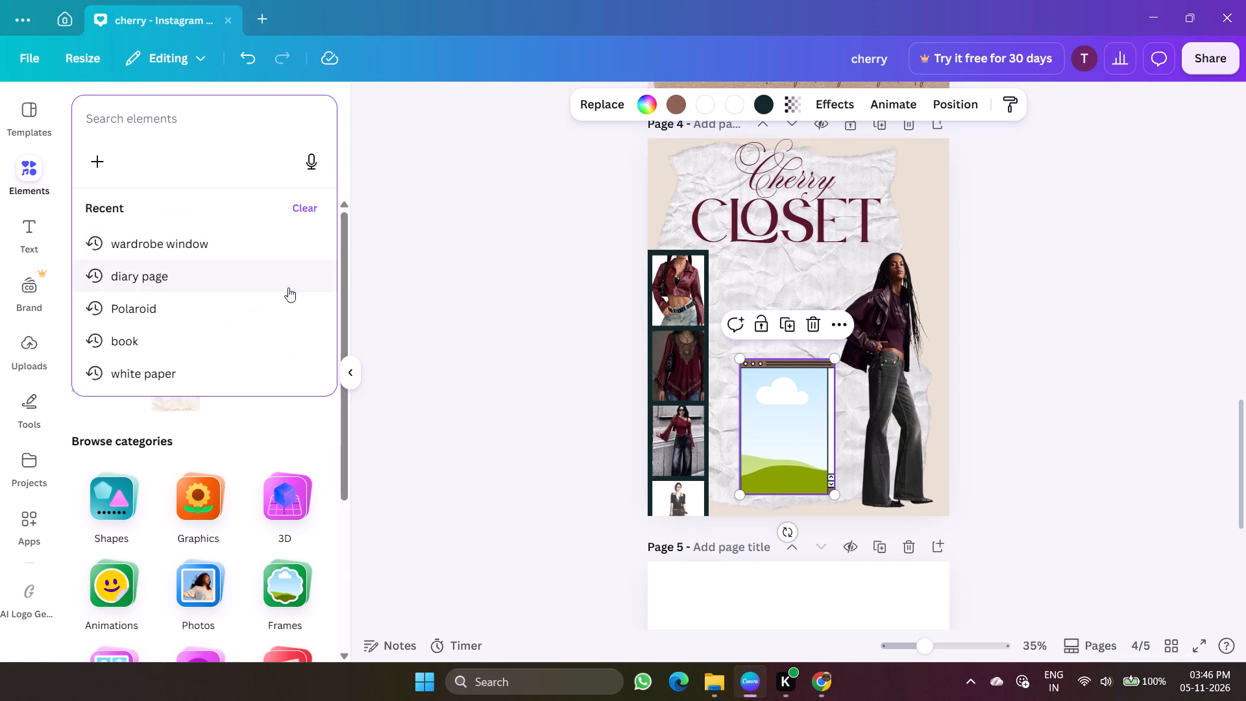
{"action": "left_click", "coordinate": [542, 380]}
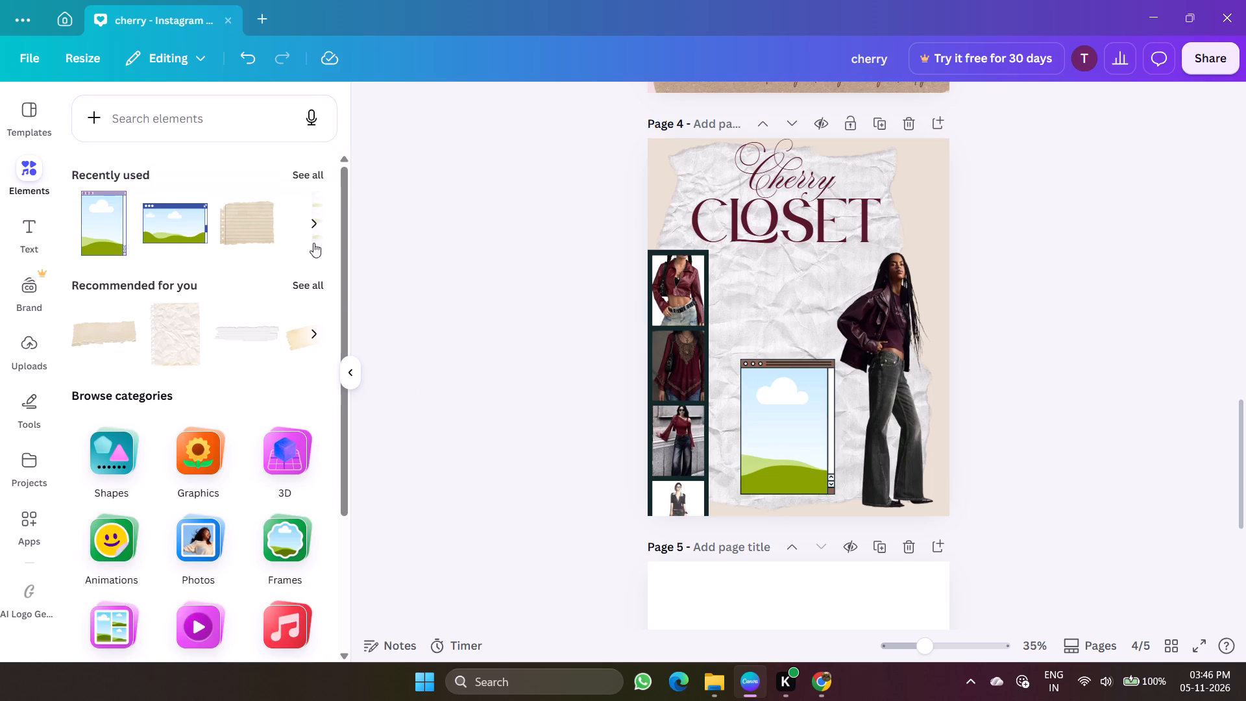
{"action": "left_click", "coordinate": [311, 228]}
{"action": "left_click", "coordinate": [311, 228]}
{"action": "left_click", "coordinate": [311, 228]}
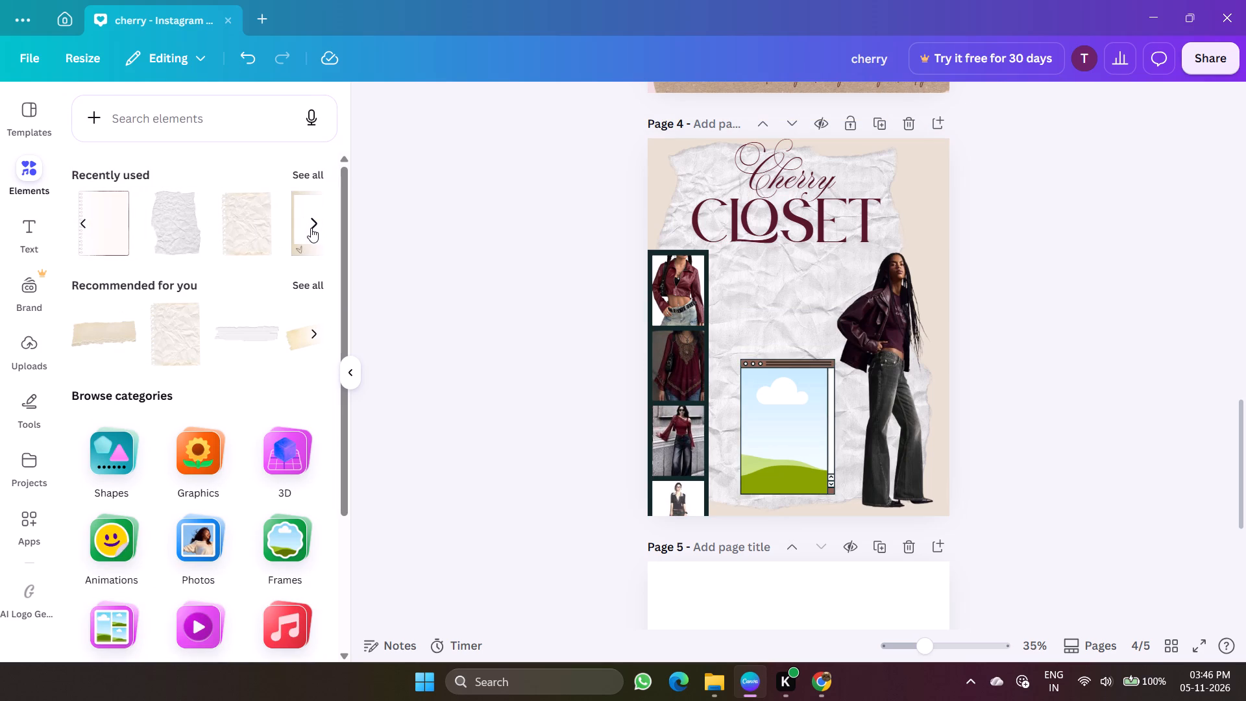
{"action": "left_click", "coordinate": [311, 228]}
{"action": "left_click", "coordinate": [296, 225]}
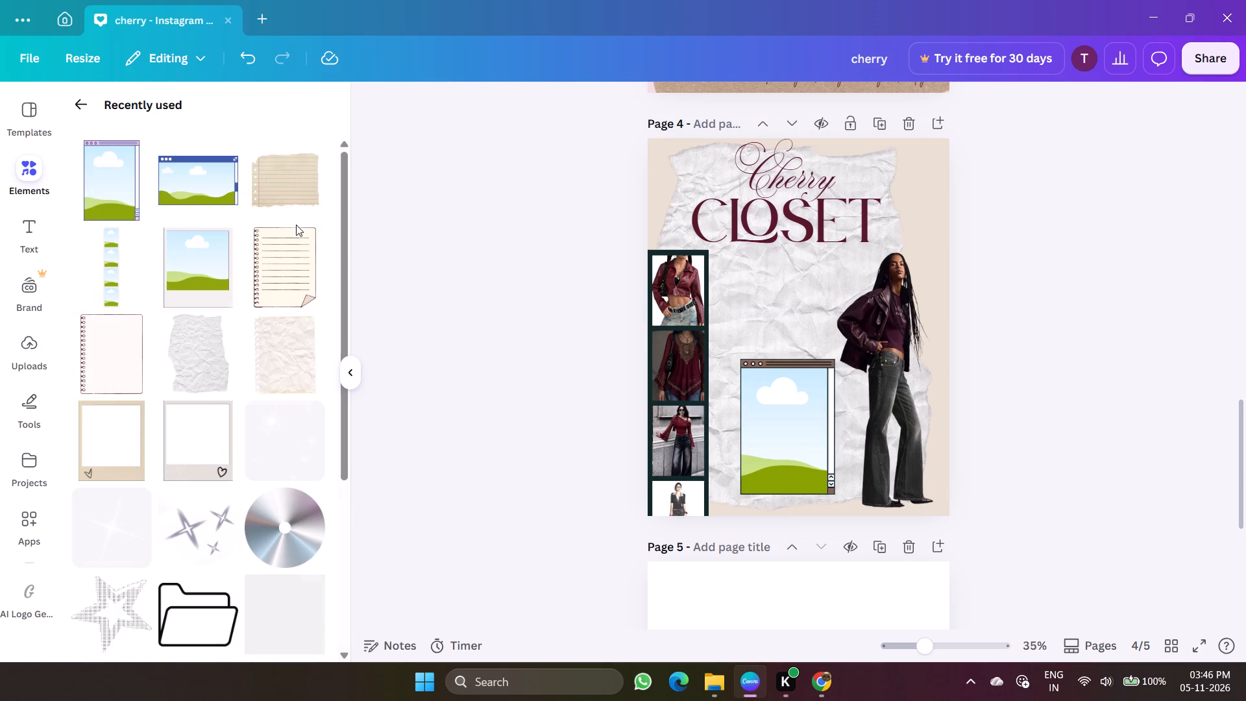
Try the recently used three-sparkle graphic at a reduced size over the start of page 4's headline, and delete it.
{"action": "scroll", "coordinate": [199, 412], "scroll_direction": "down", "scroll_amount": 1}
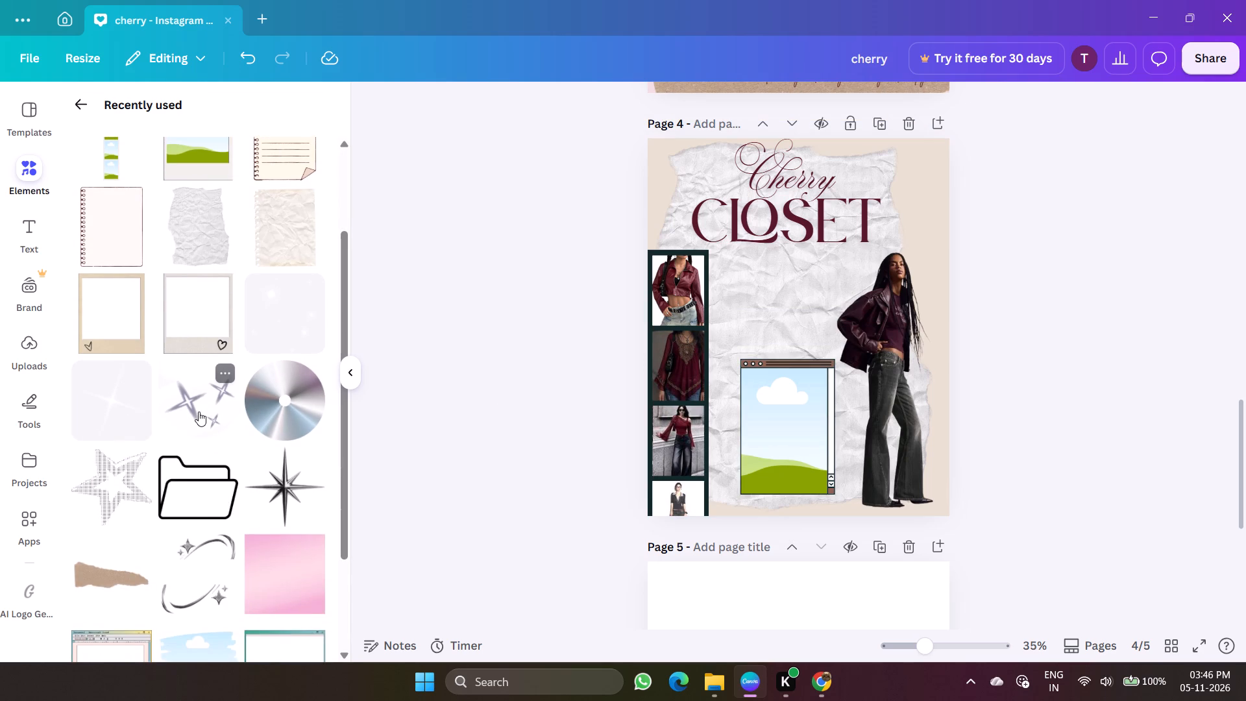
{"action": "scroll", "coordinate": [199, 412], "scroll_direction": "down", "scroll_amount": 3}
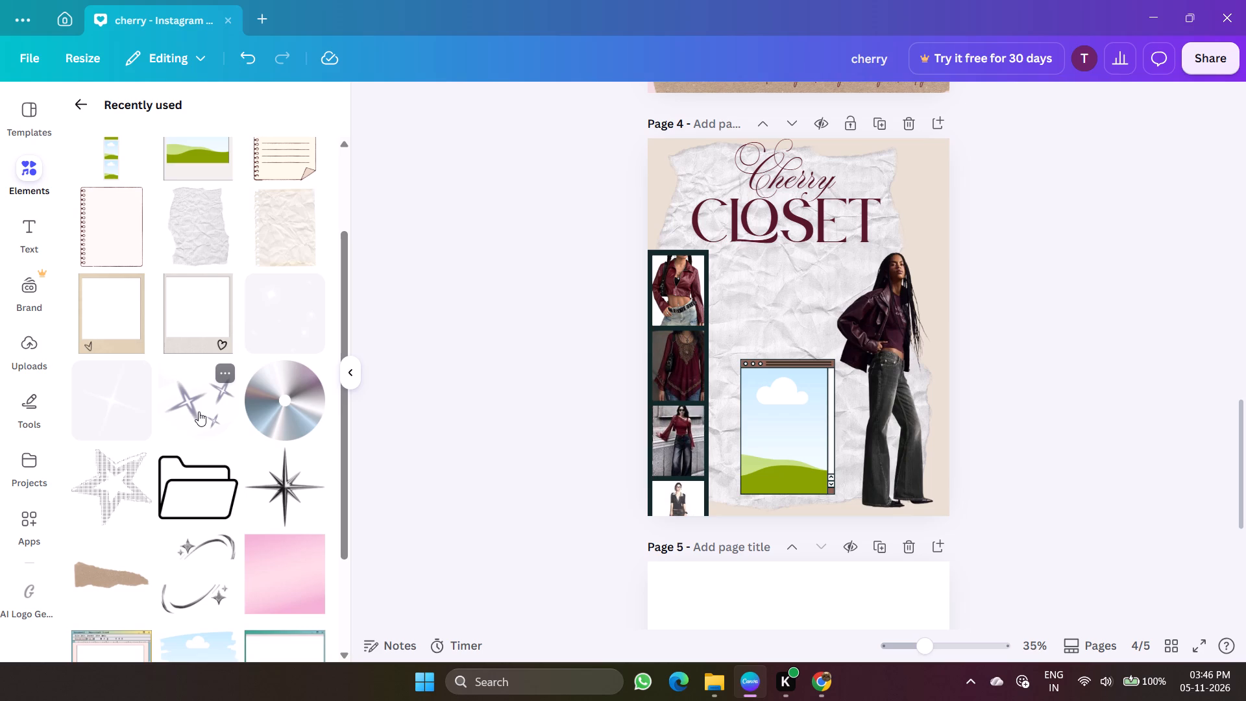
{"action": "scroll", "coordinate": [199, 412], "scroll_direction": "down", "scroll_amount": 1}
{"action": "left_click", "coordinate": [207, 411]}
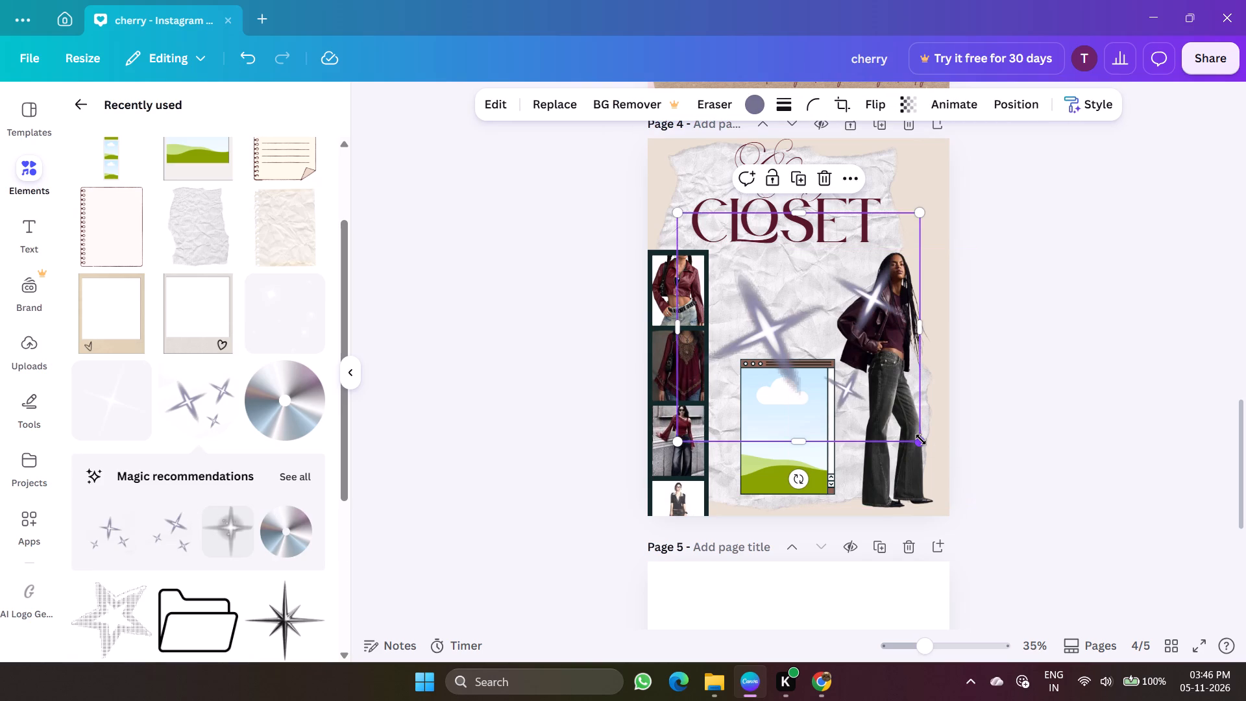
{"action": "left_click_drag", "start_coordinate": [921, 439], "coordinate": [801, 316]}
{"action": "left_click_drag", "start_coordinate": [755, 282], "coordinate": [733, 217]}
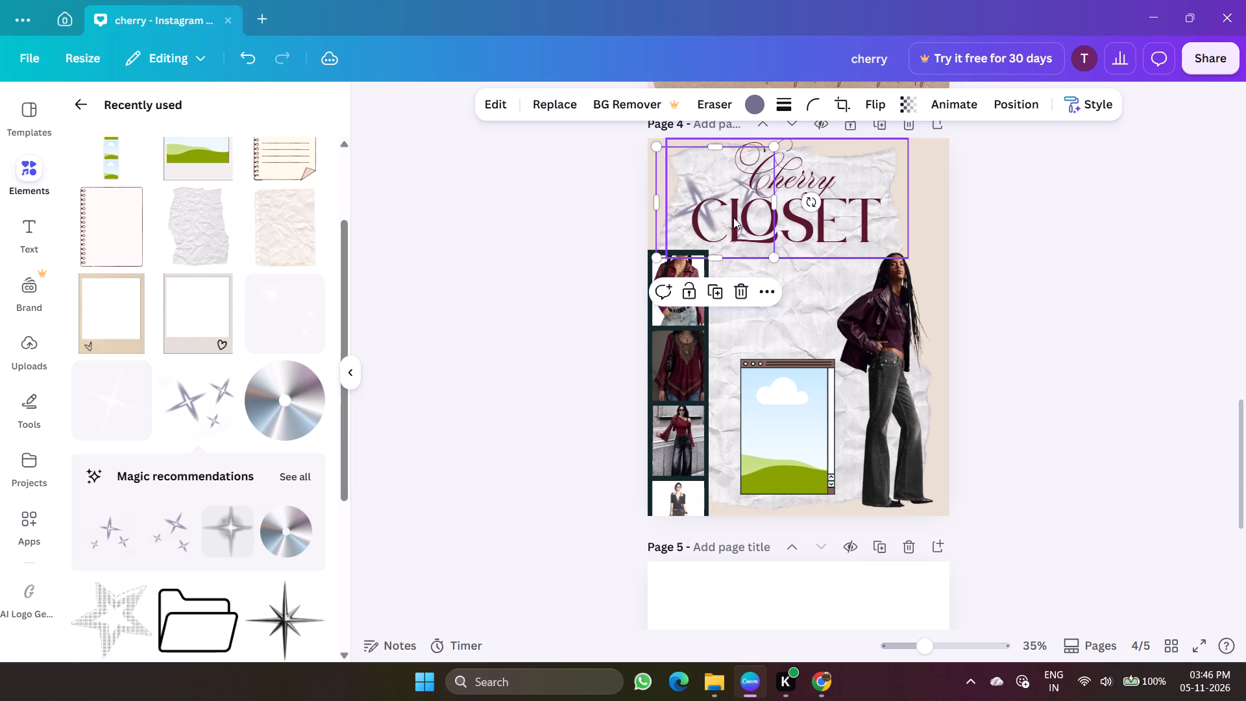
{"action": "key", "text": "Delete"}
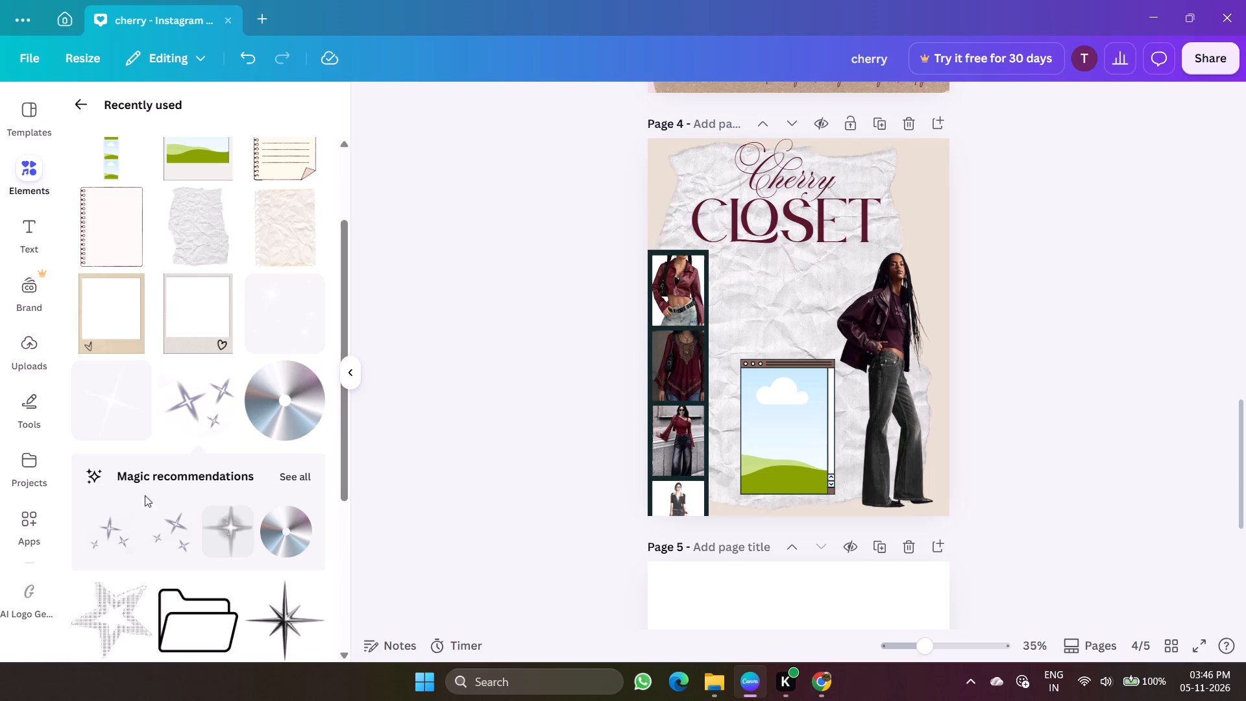
Add the dark metallic eight-point star to page 4, sized to about a quarter of the page width, beside the word "Cherry".
{"action": "scroll", "coordinate": [285, 406], "scroll_direction": "down", "scroll_amount": 3}
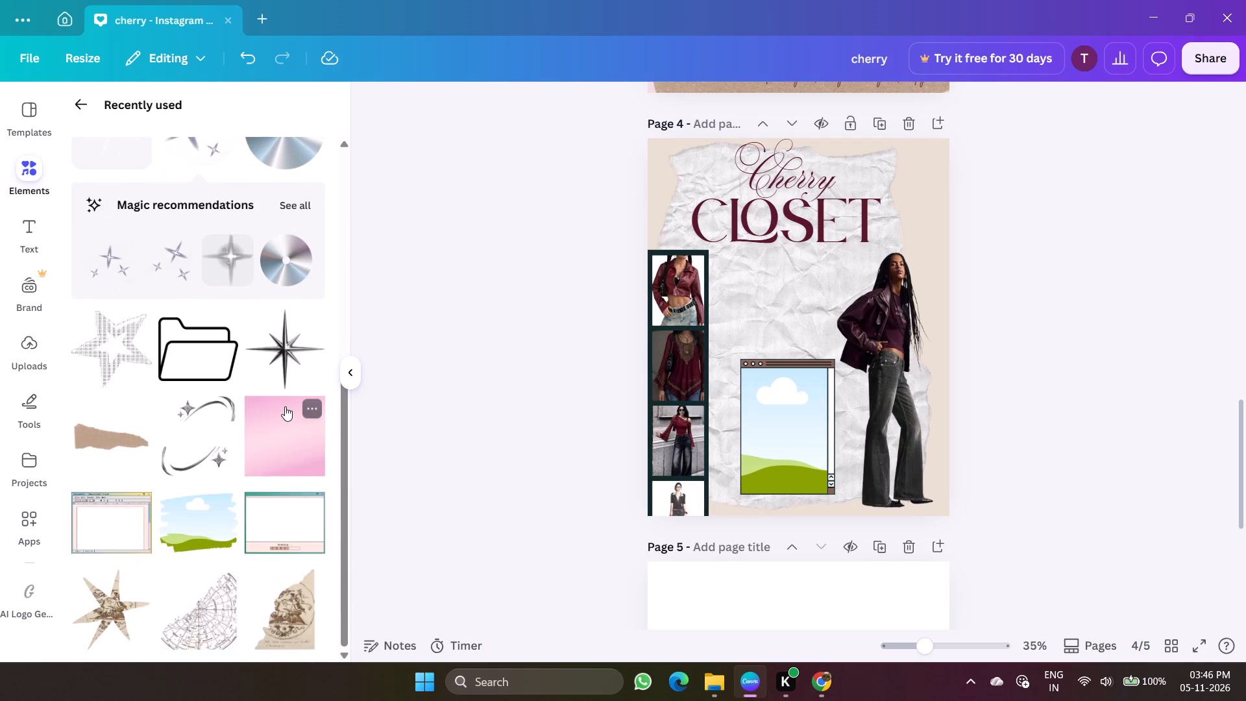
{"action": "left_click", "coordinate": [282, 345]}
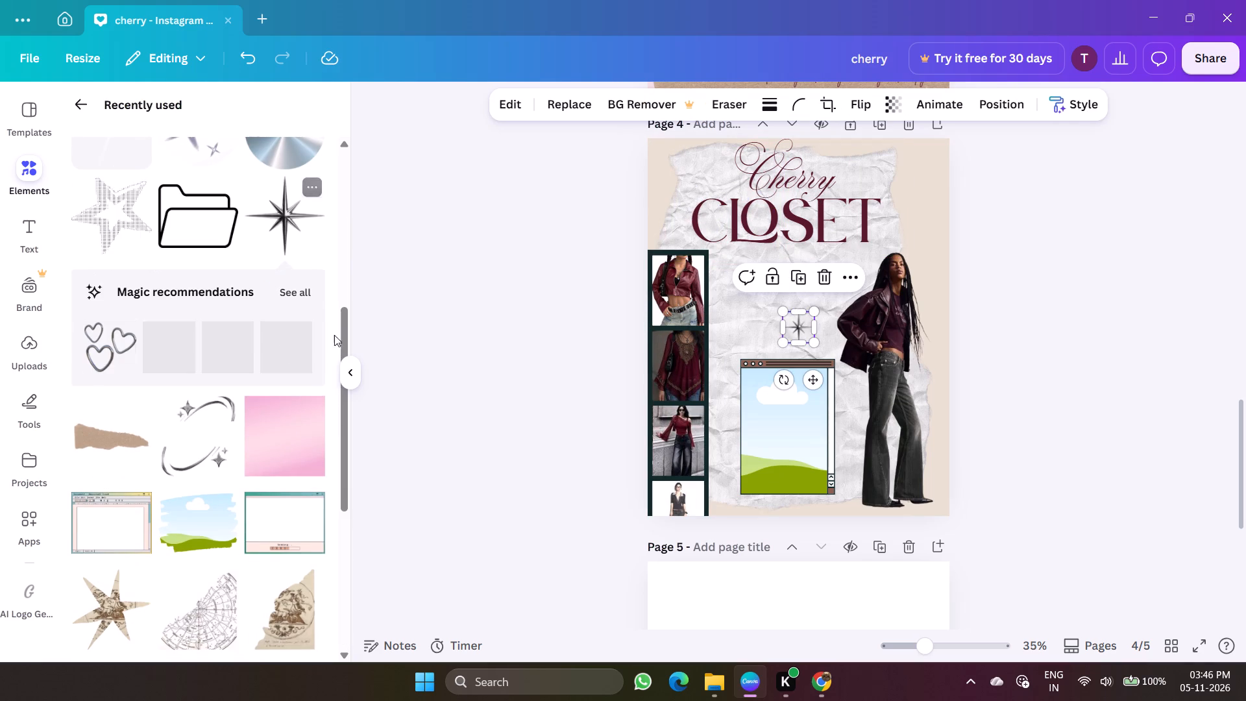
{"action": "left_click", "coordinate": [817, 354]}
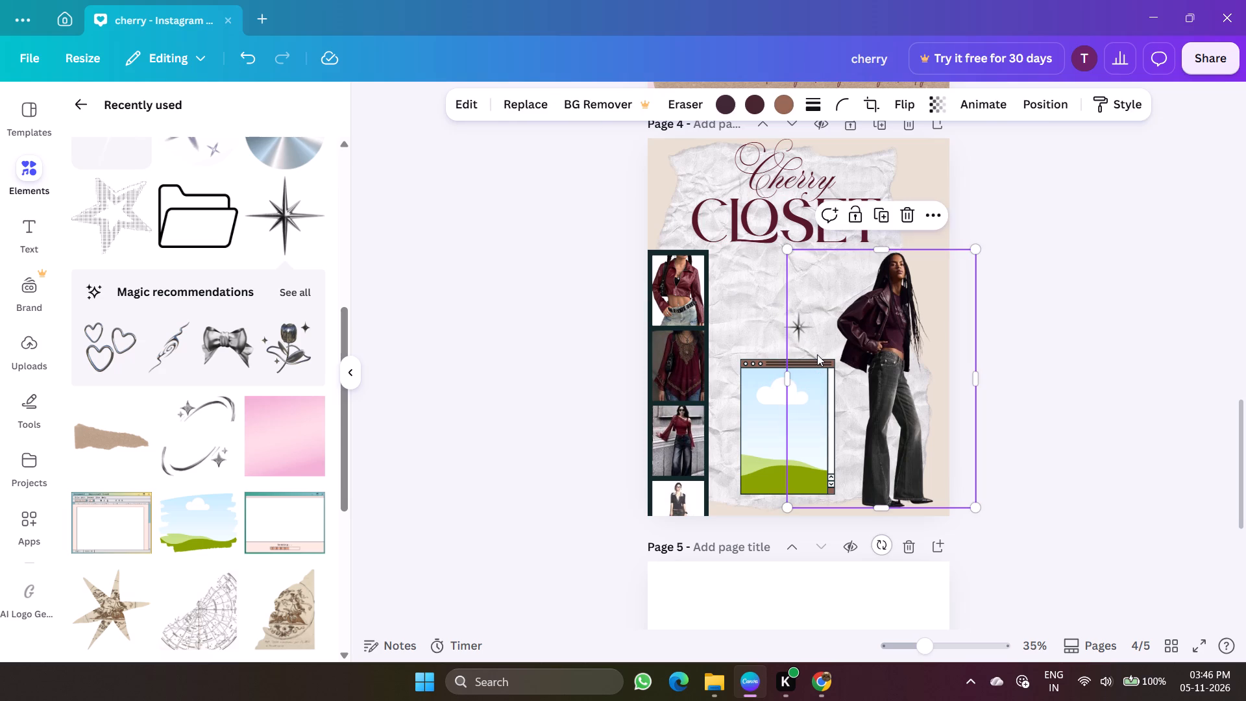
{"action": "left_click", "coordinate": [801, 326]}
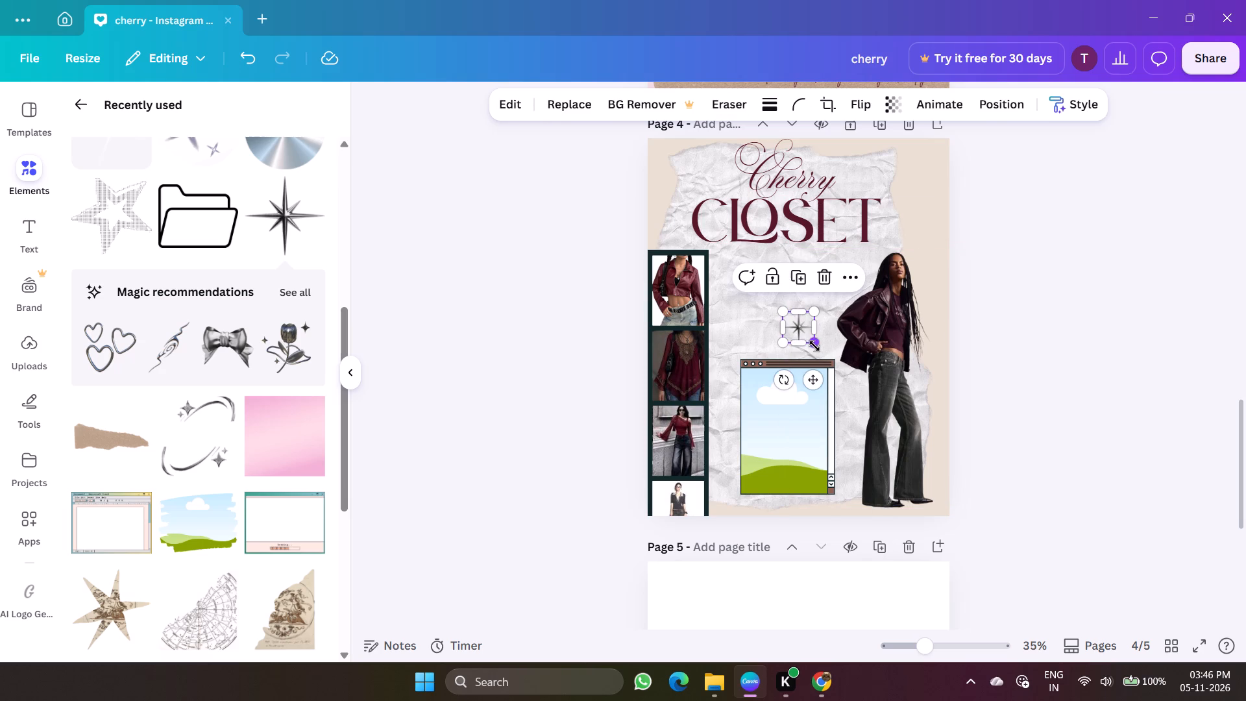
{"action": "left_click_drag", "start_coordinate": [815, 346], "coordinate": [936, 410]}
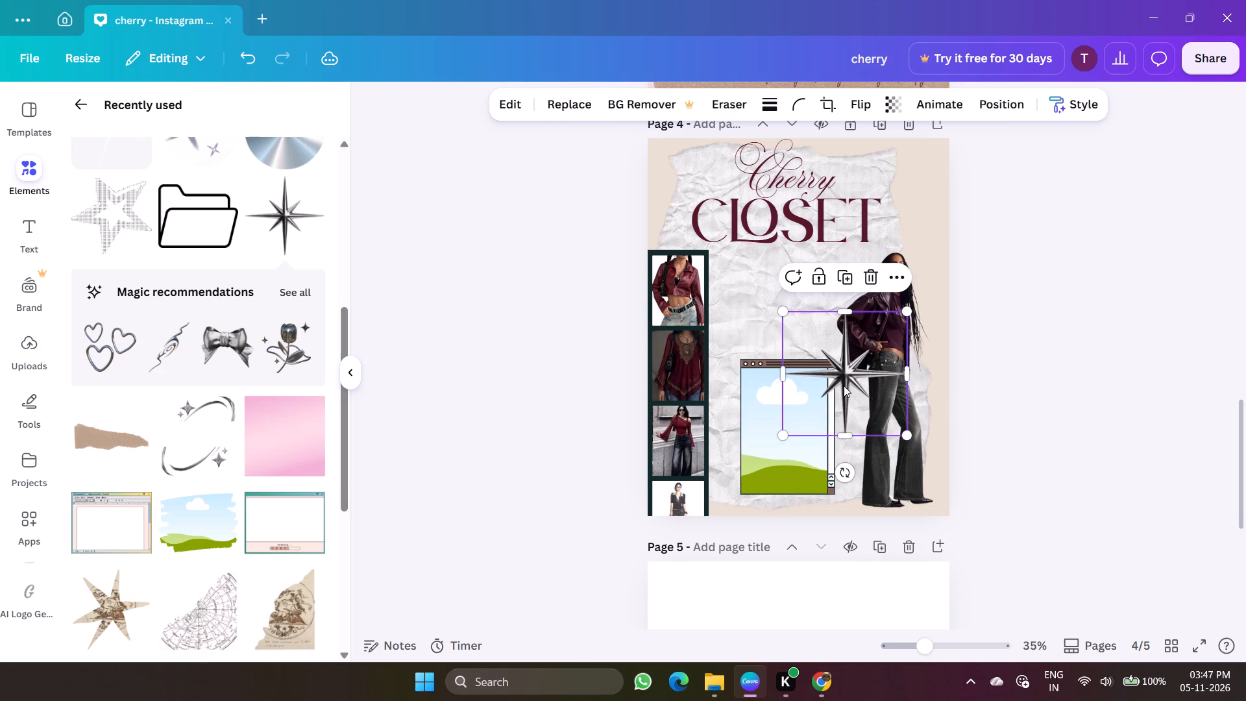
{"action": "left_click_drag", "start_coordinate": [840, 384], "coordinate": [858, 179]}
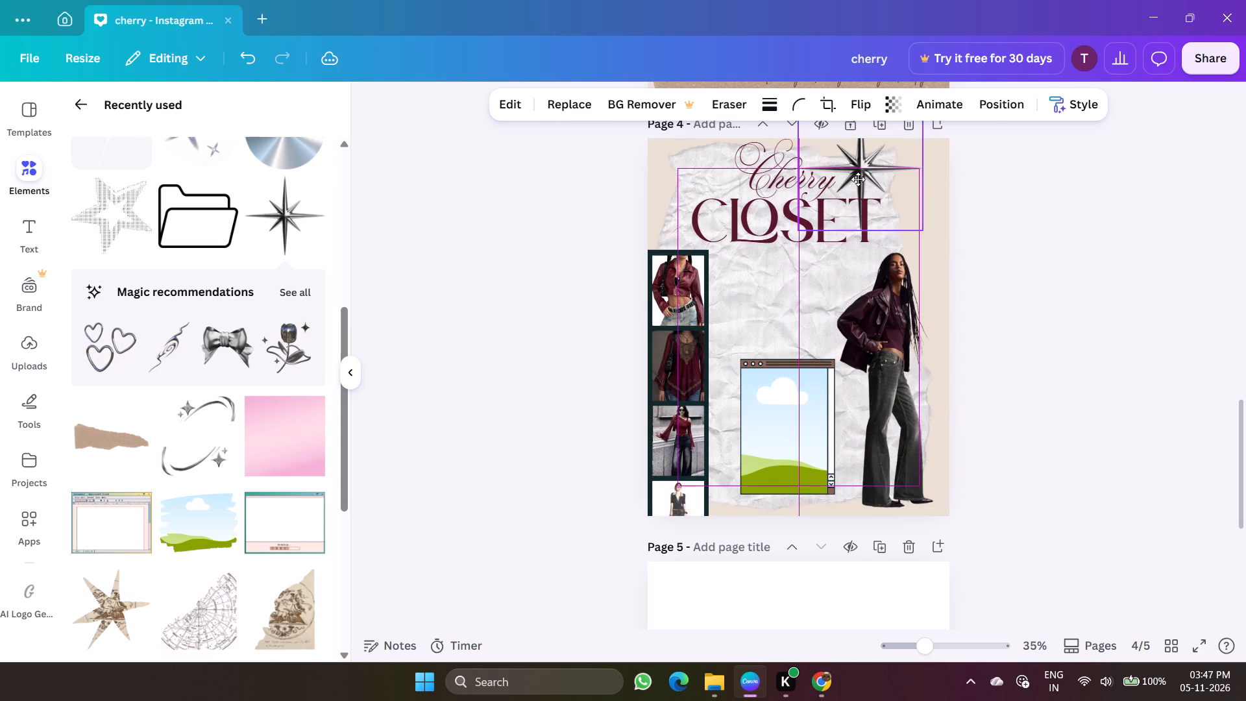
{"action": "left_click_drag", "start_coordinate": [858, 179], "coordinate": [847, 195]}
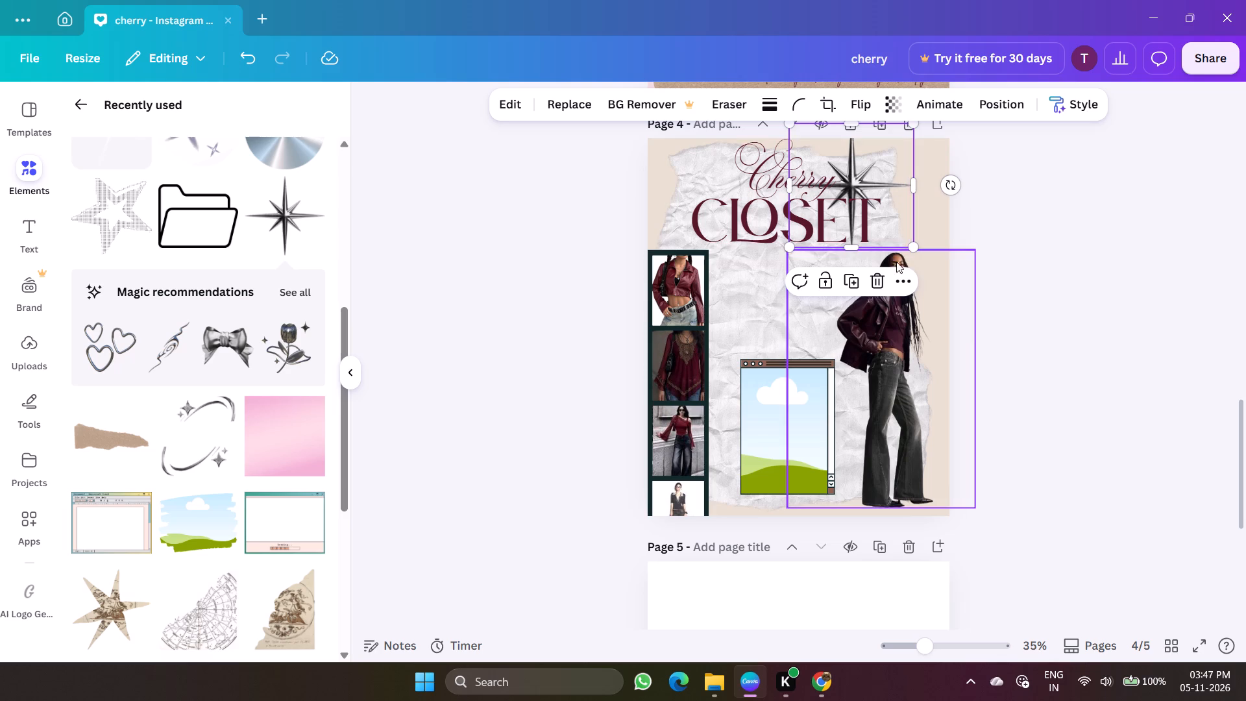
{"action": "left_click_drag", "start_coordinate": [911, 251], "coordinate": [853, 208]}
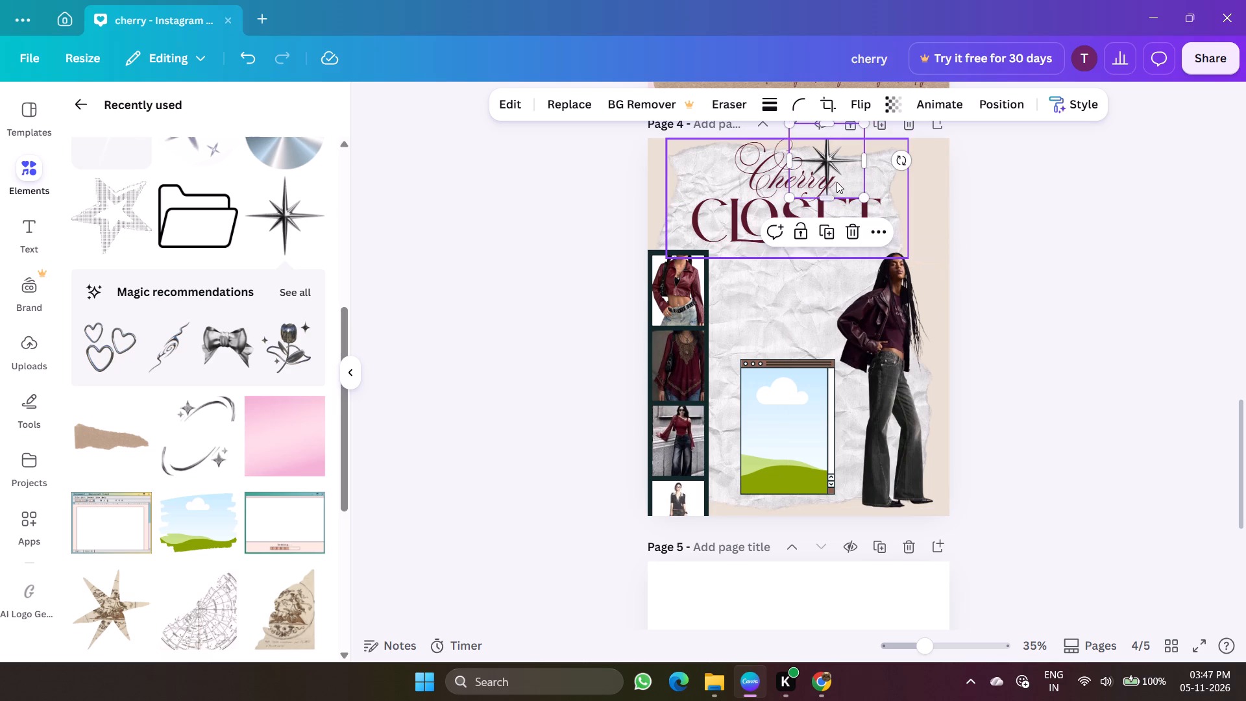
{"action": "left_click_drag", "start_coordinate": [834, 180], "coordinate": [869, 194]}
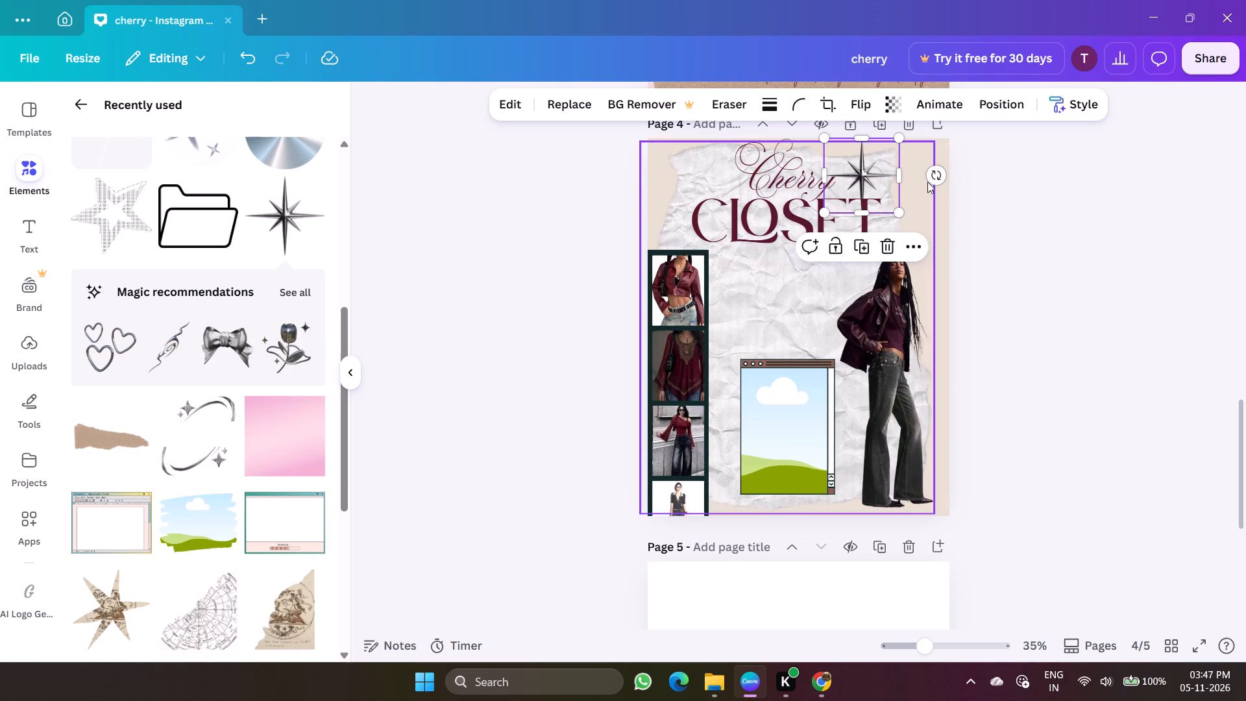
Tilt the metallic star beside "Cherry" slightly counterclockwise.
{"action": "left_click_drag", "start_coordinate": [934, 178], "coordinate": [924, 192]}
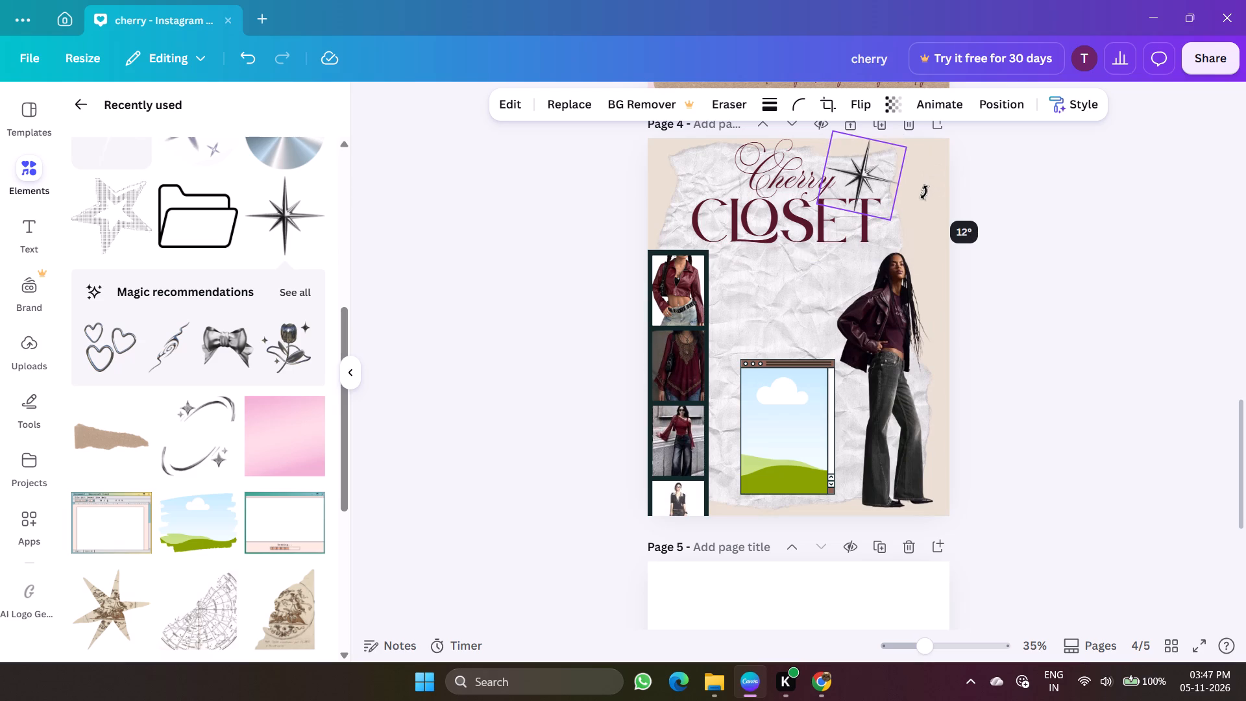
{"action": "left_click_drag", "start_coordinate": [924, 192], "coordinate": [952, 176]}
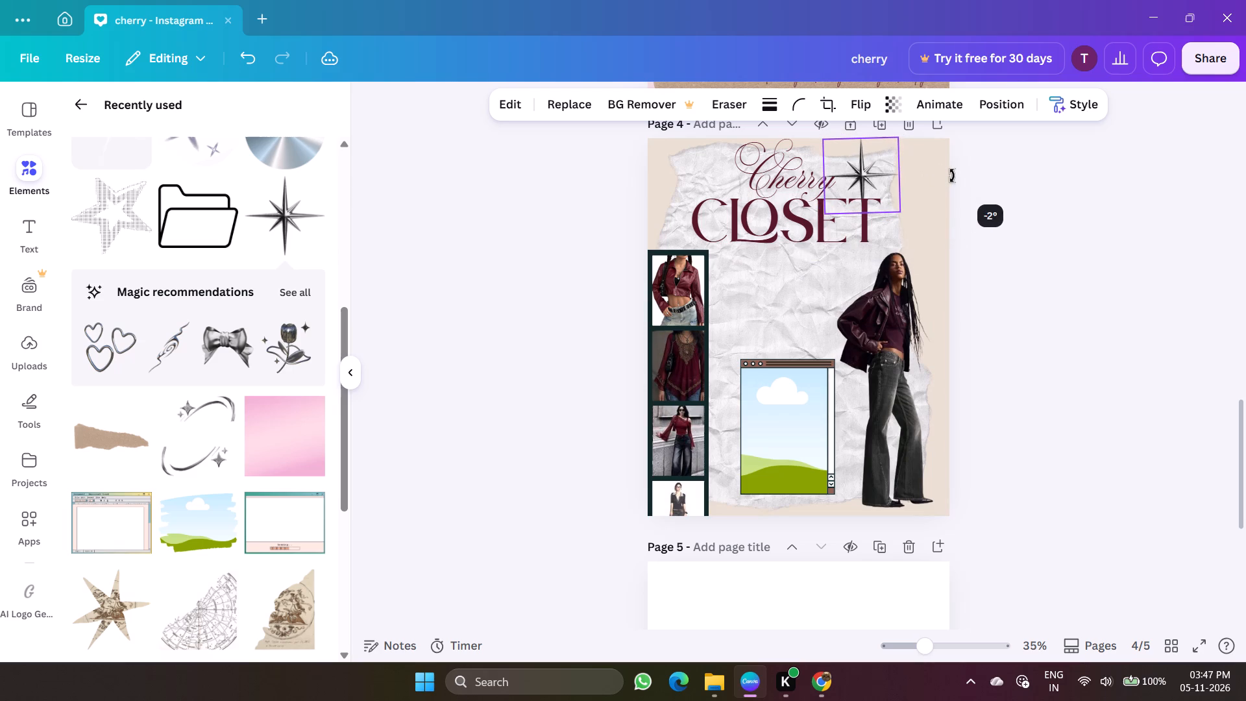
{"action": "left_click_drag", "start_coordinate": [952, 176], "coordinate": [911, 164]}
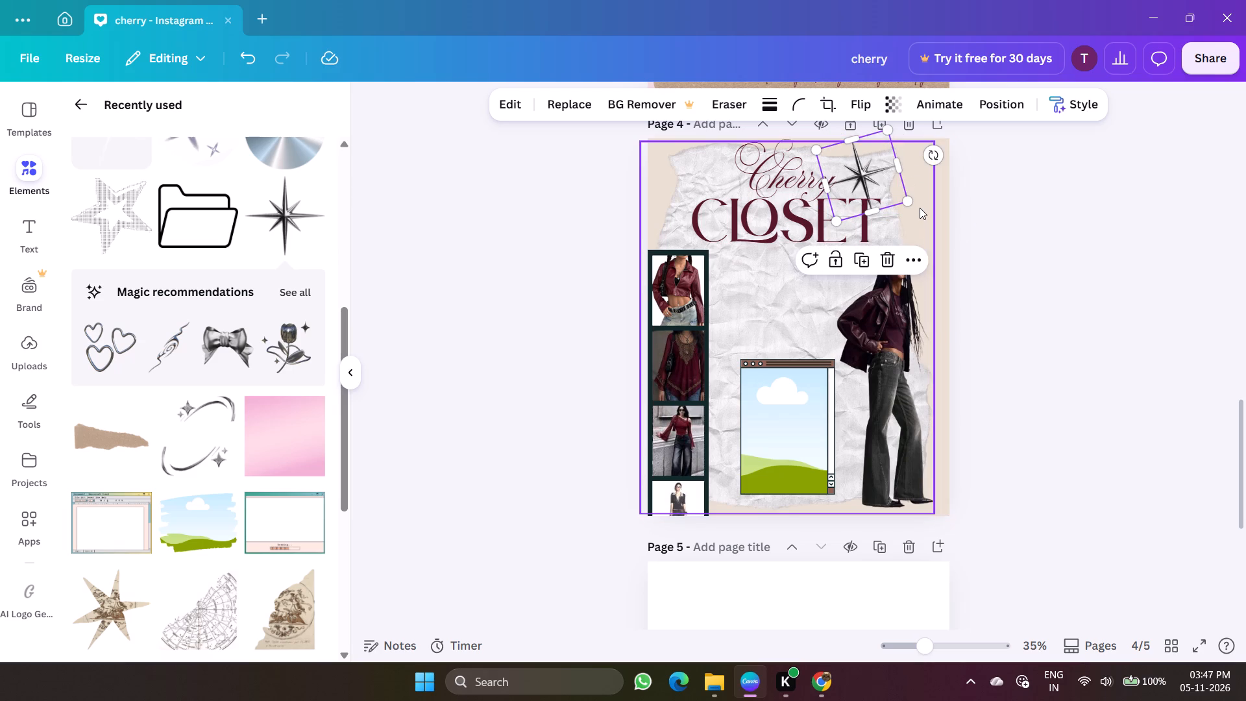
{"action": "left_click", "coordinate": [920, 208]}
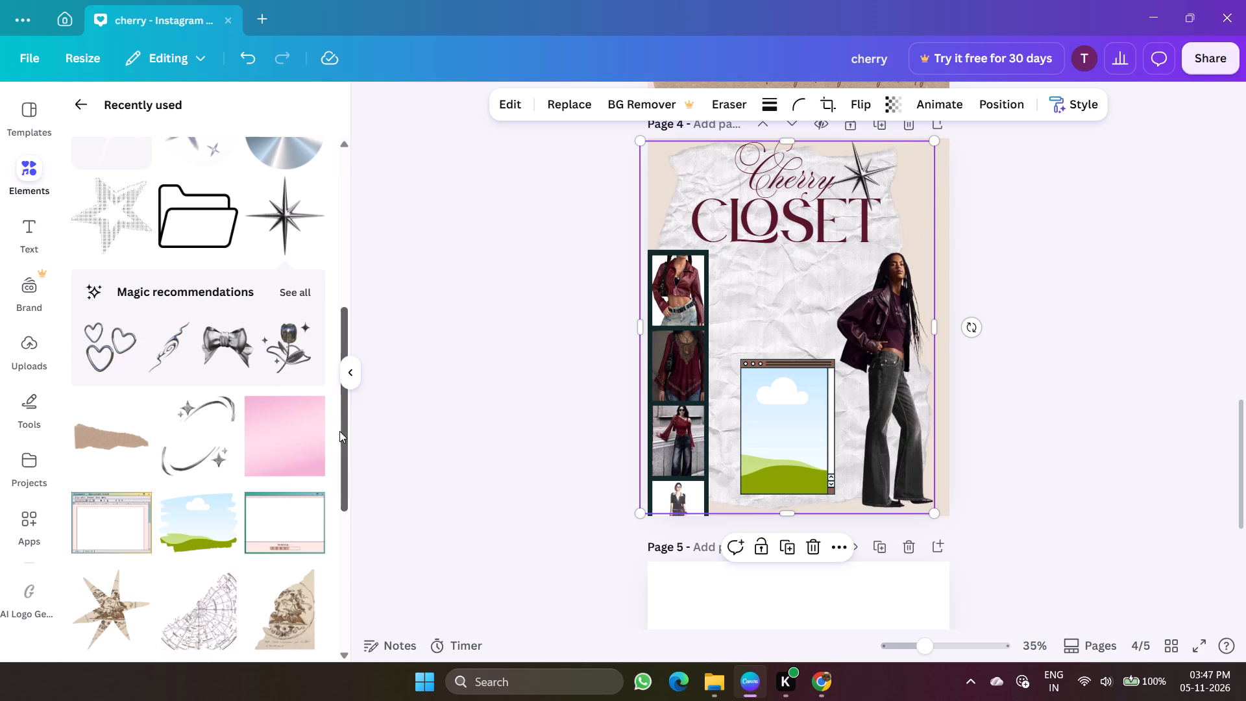
Open the full Magic recommendations list for the metallic star and look through its metallic graphics for another decoration.
{"action": "left_click", "coordinate": [309, 291]}
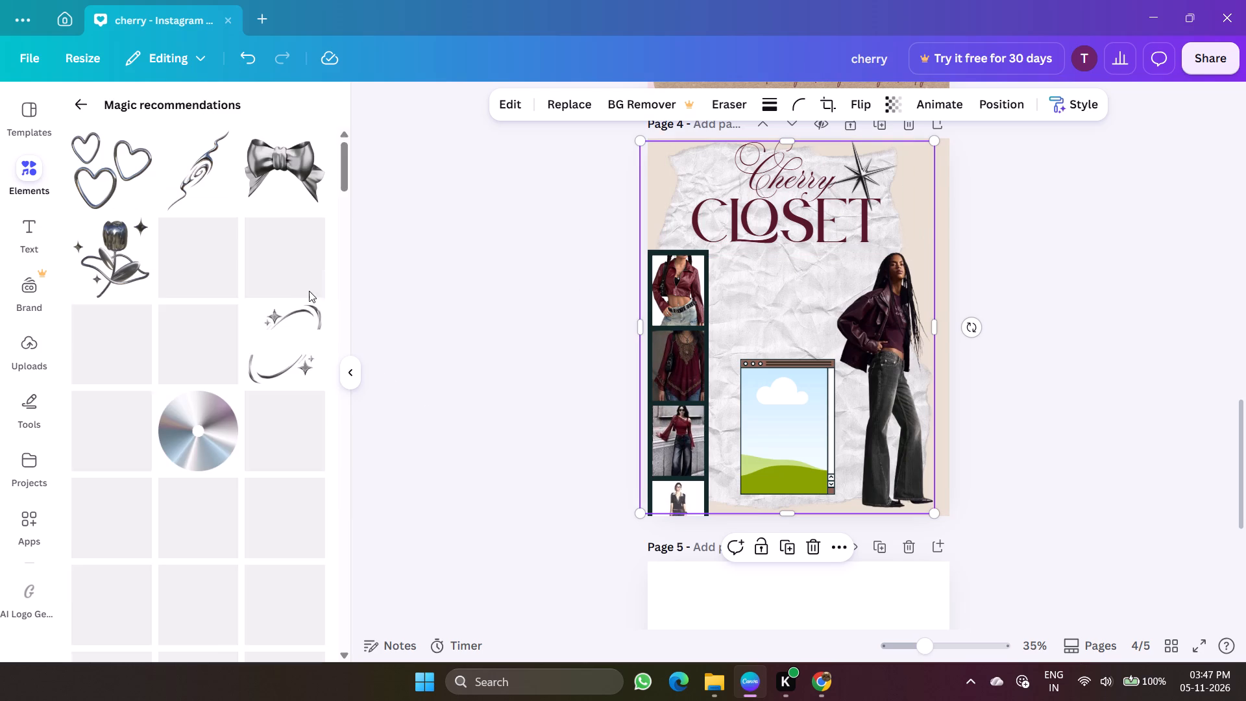
{"action": "scroll", "coordinate": [215, 500], "scroll_direction": "down", "scroll_amount": 3}
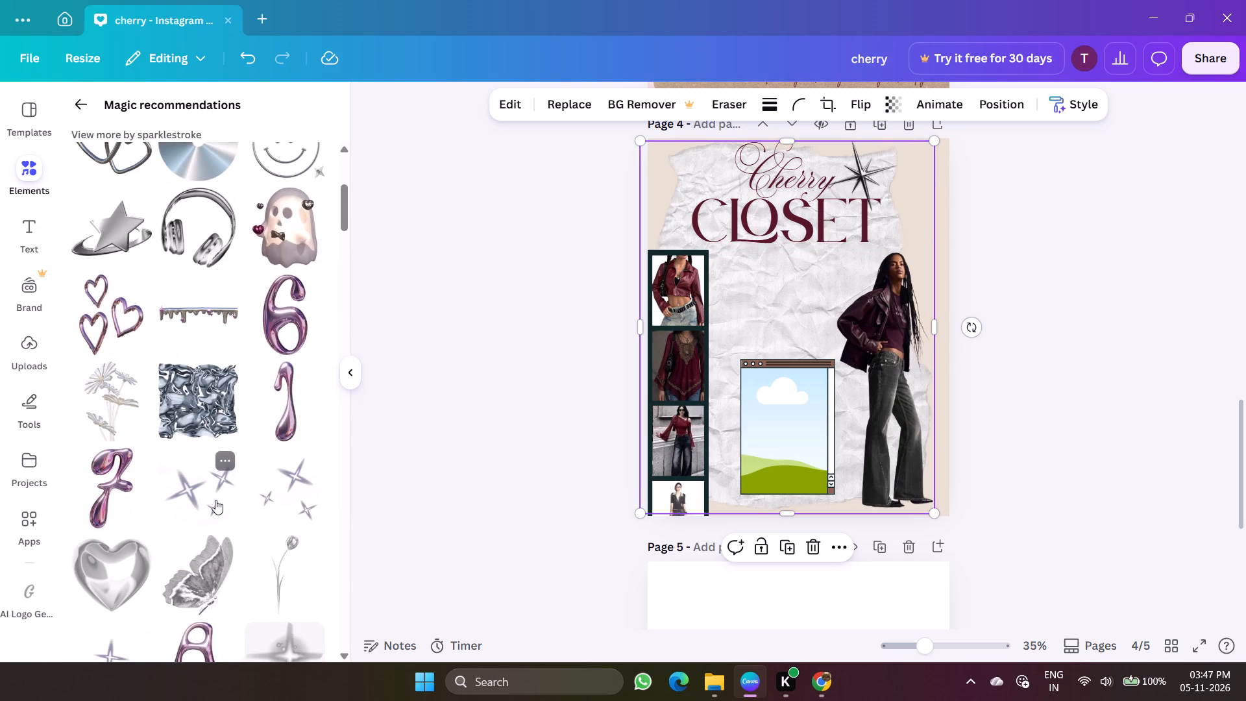
{"action": "scroll", "coordinate": [215, 500], "scroll_direction": "down", "scroll_amount": 6}
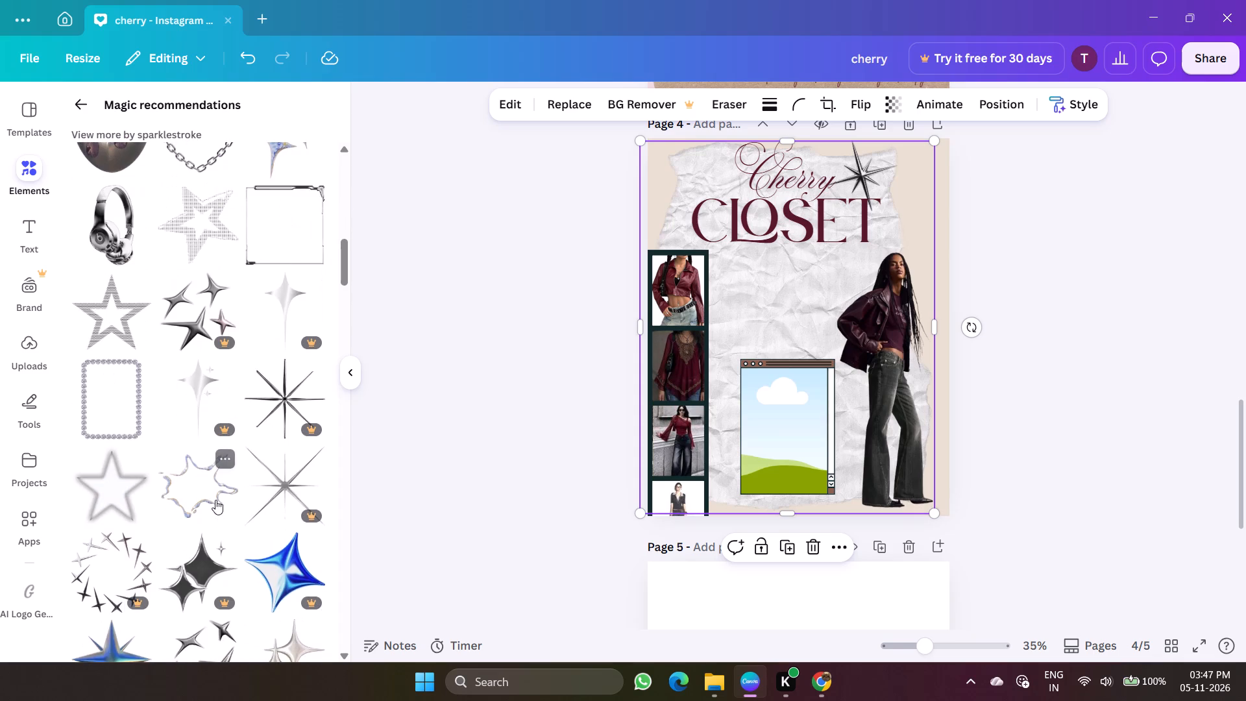
{"action": "scroll", "coordinate": [215, 500], "scroll_direction": "down", "scroll_amount": 6}
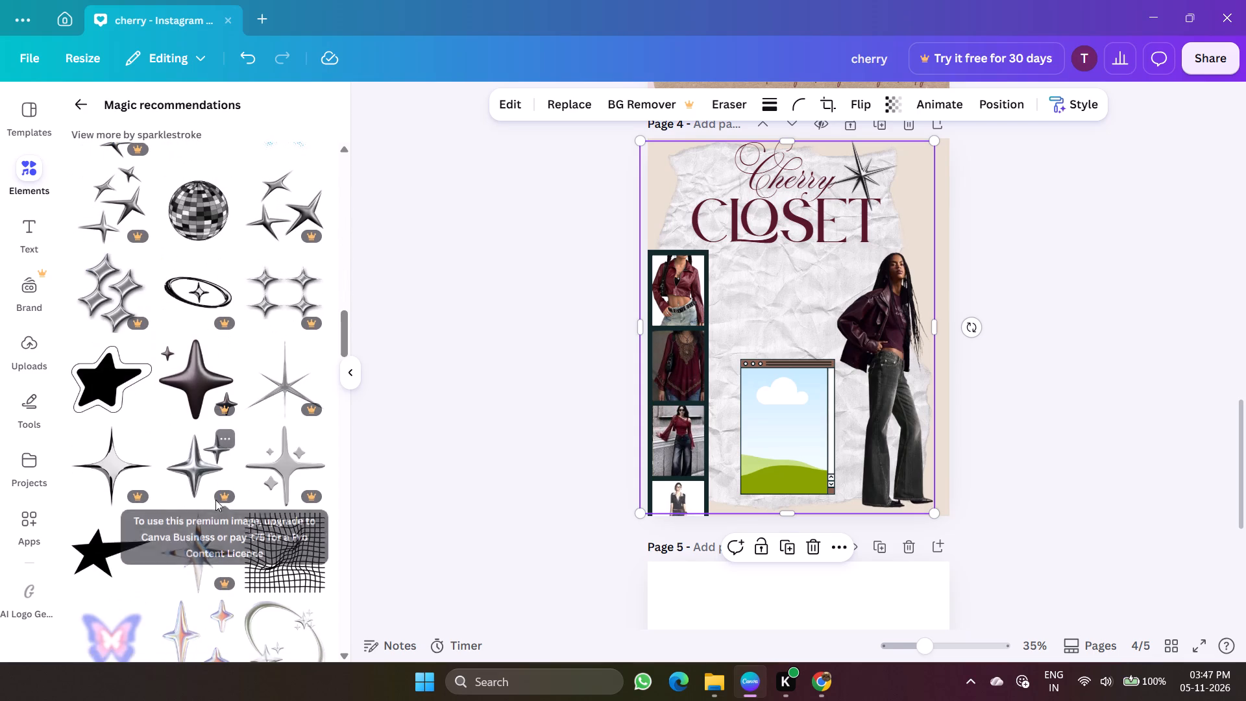
{"action": "scroll", "coordinate": [215, 500], "scroll_direction": "up", "scroll_amount": 10}
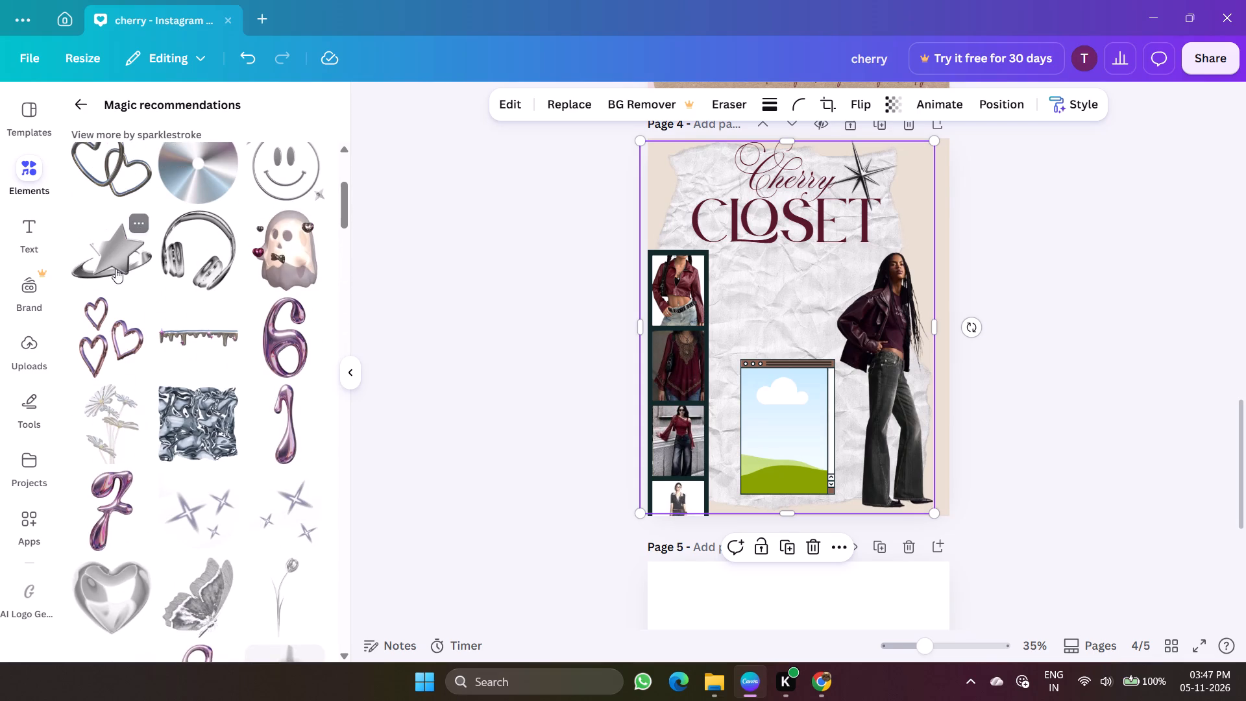
{"action": "scroll", "coordinate": [116, 269], "scroll_direction": "up", "scroll_amount": 3}
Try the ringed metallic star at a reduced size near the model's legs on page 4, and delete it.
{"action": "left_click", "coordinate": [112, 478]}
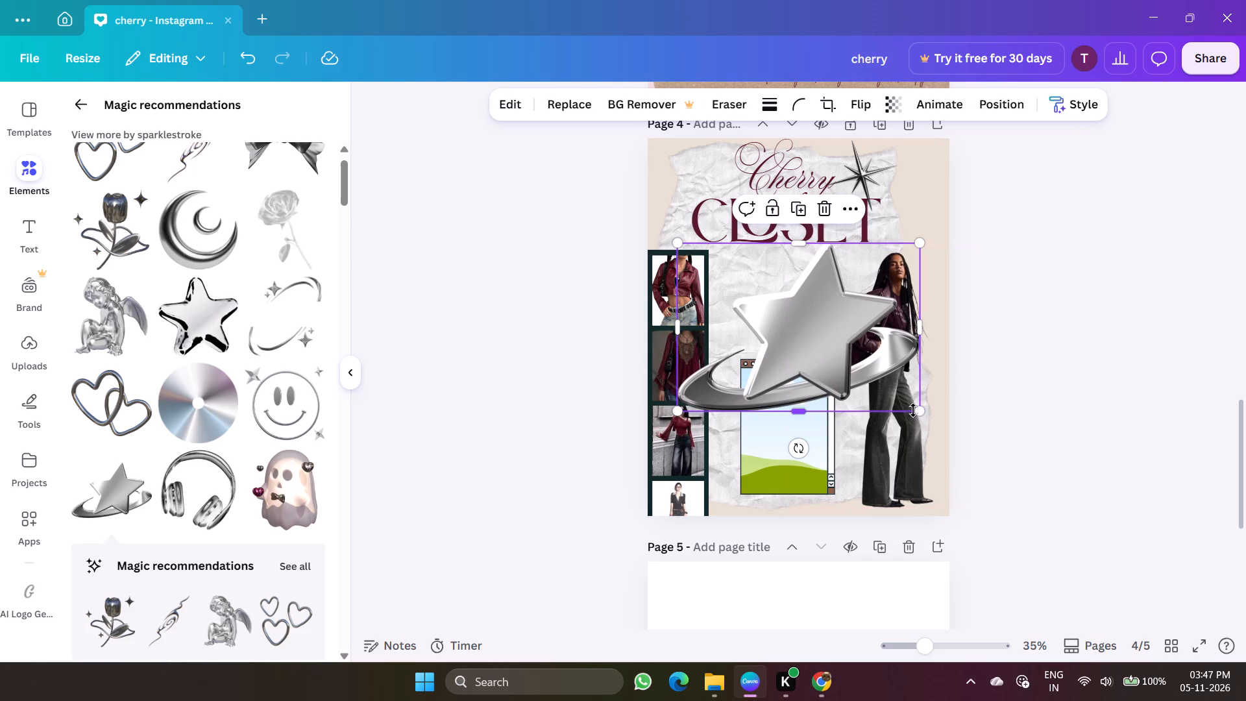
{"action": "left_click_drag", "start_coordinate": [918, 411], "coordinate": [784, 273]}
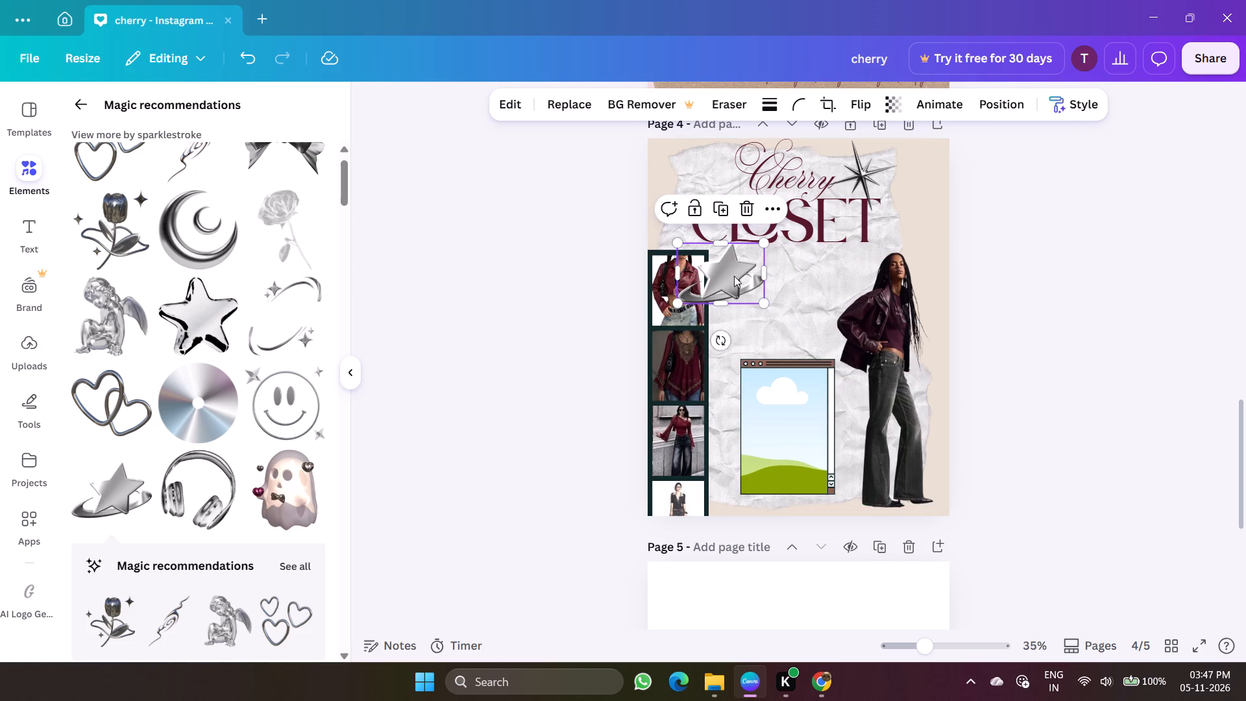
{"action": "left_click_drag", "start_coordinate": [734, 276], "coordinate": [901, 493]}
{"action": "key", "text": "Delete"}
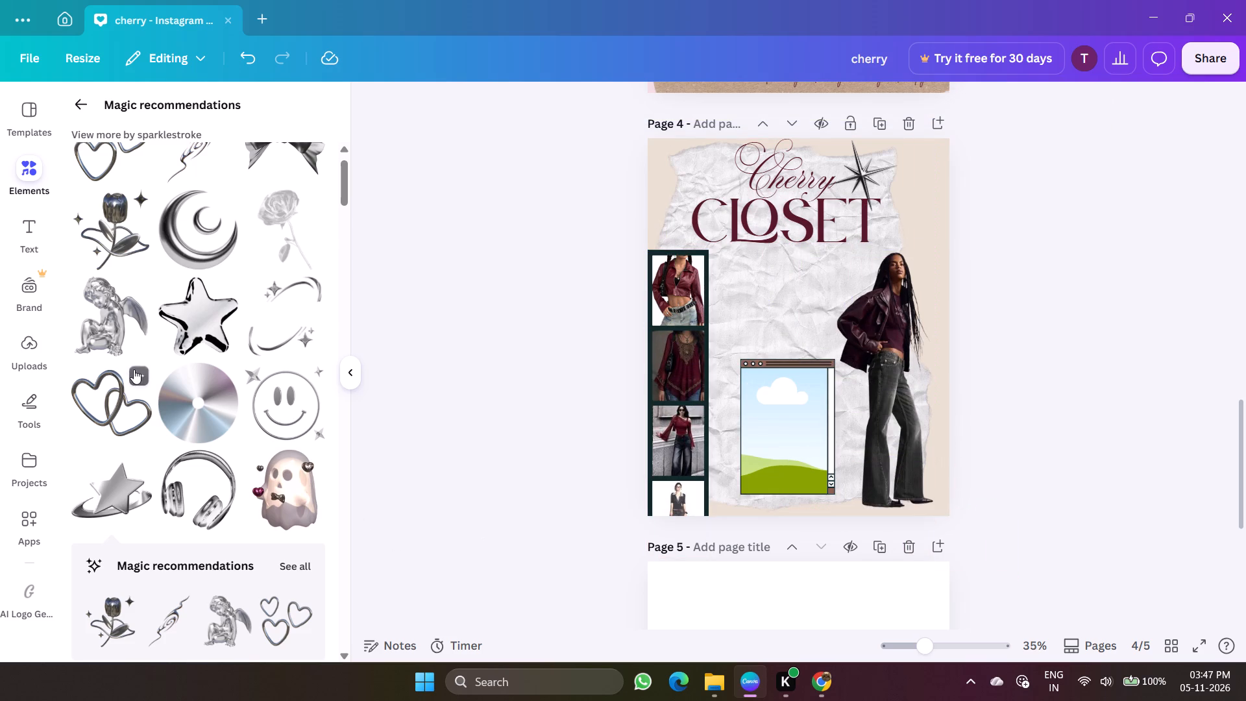
Add the silver metallic bow from the recommendations to page 4, reduced to about three quarters of the page width.
{"action": "scroll", "coordinate": [134, 369], "scroll_direction": "up", "scroll_amount": 3}
{"action": "left_click", "coordinate": [302, 196]}
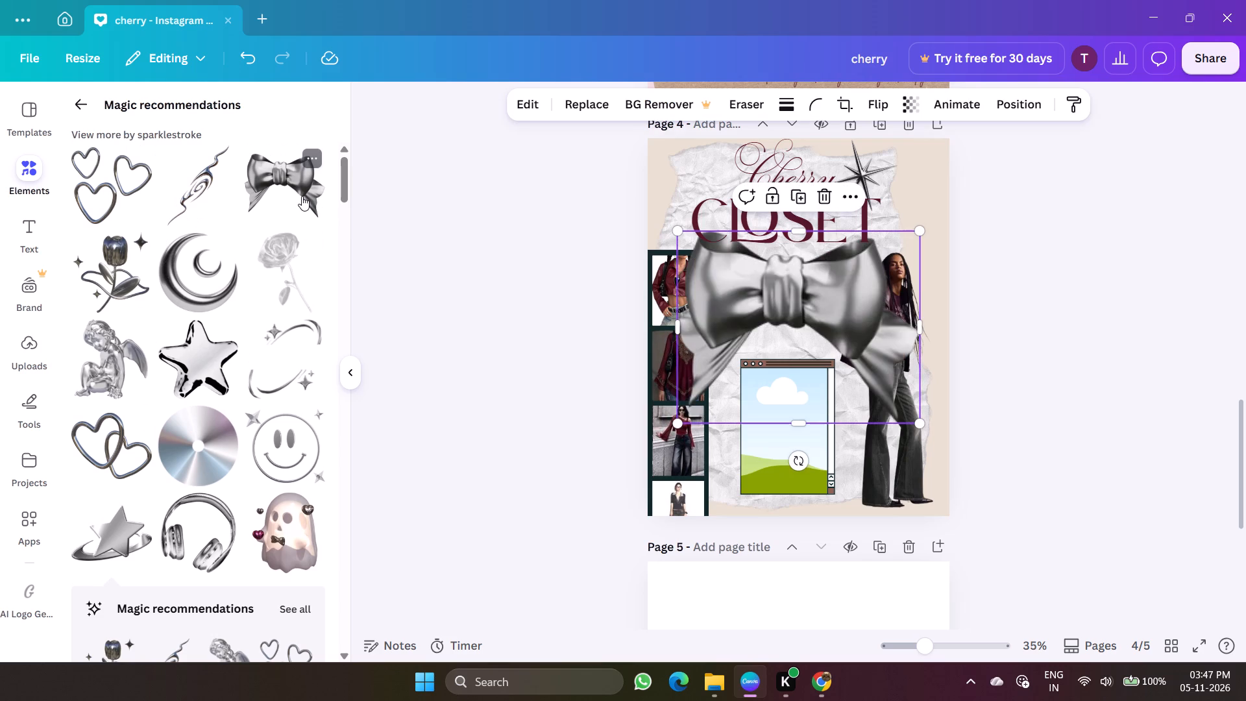
{"action": "left_click_drag", "start_coordinate": [920, 422], "coordinate": [824, 383]}
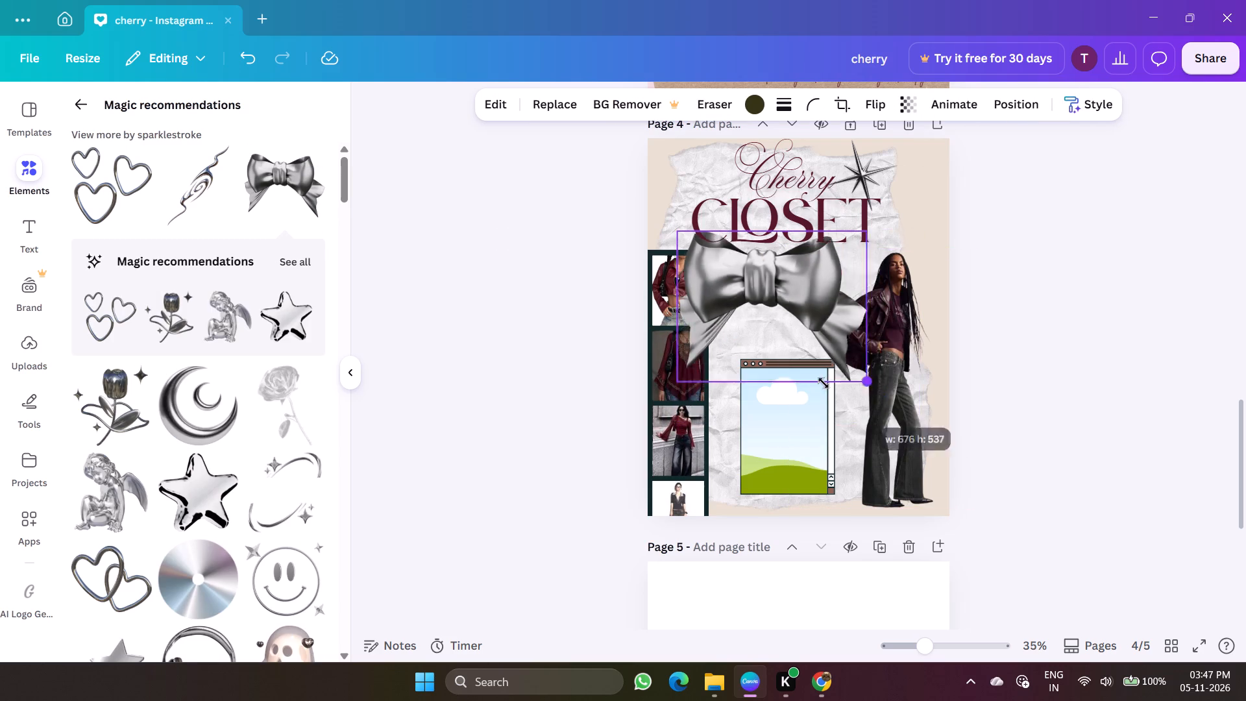
{"action": "left_click_drag", "start_coordinate": [824, 383], "coordinate": [805, 521]}
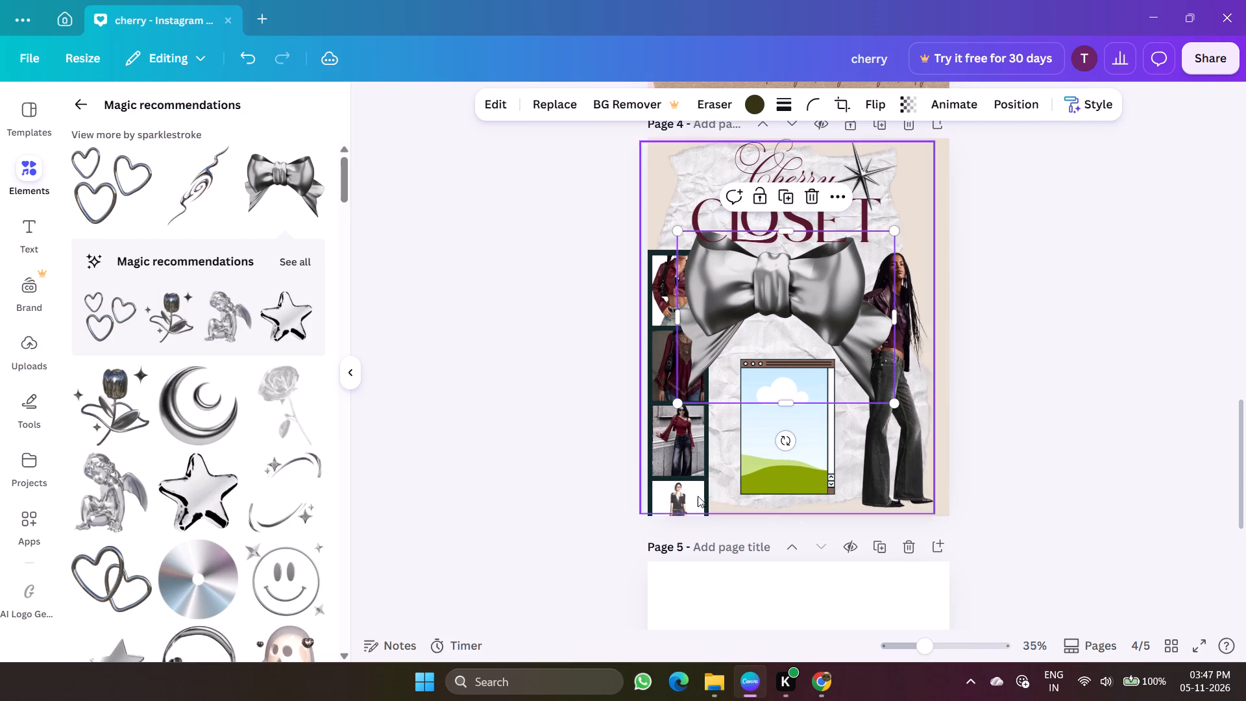
Switch to ChatGPT to examine the Cherry Closet reference collage, and return to Canva.
{"action": "left_click", "coordinate": [822, 692]}
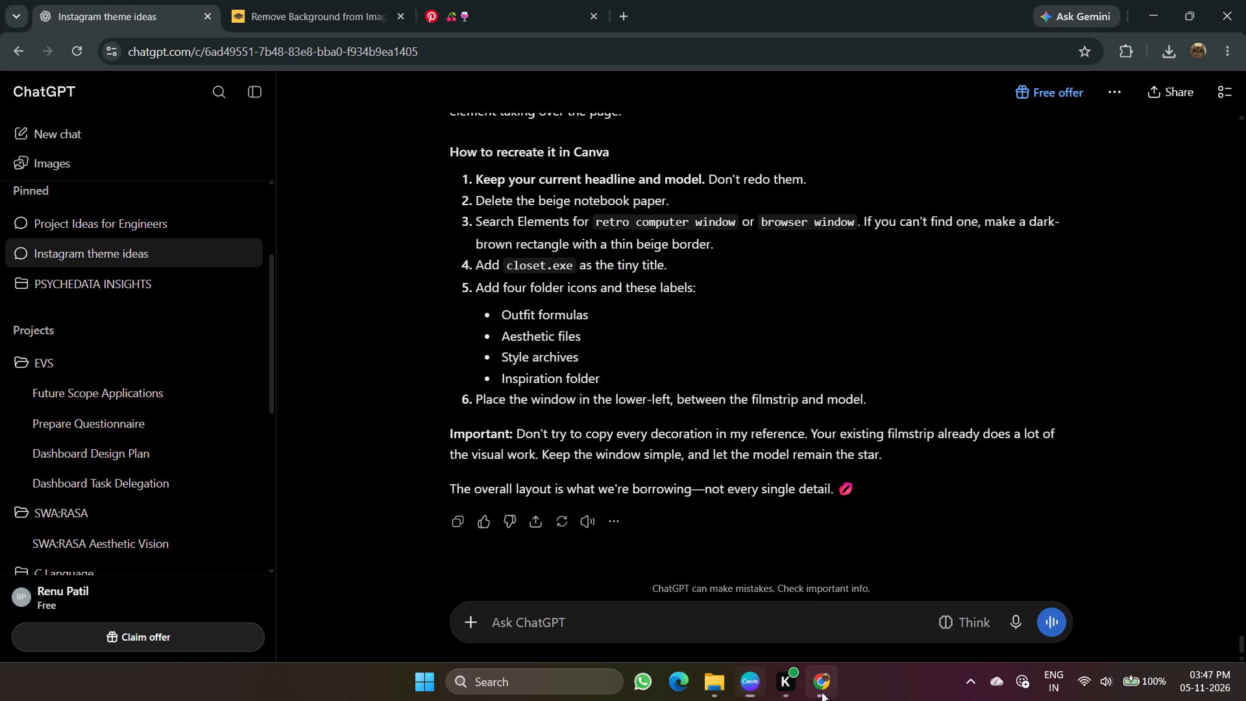
{"action": "scroll", "coordinate": [739, 437], "scroll_direction": "up", "scroll_amount": 4}
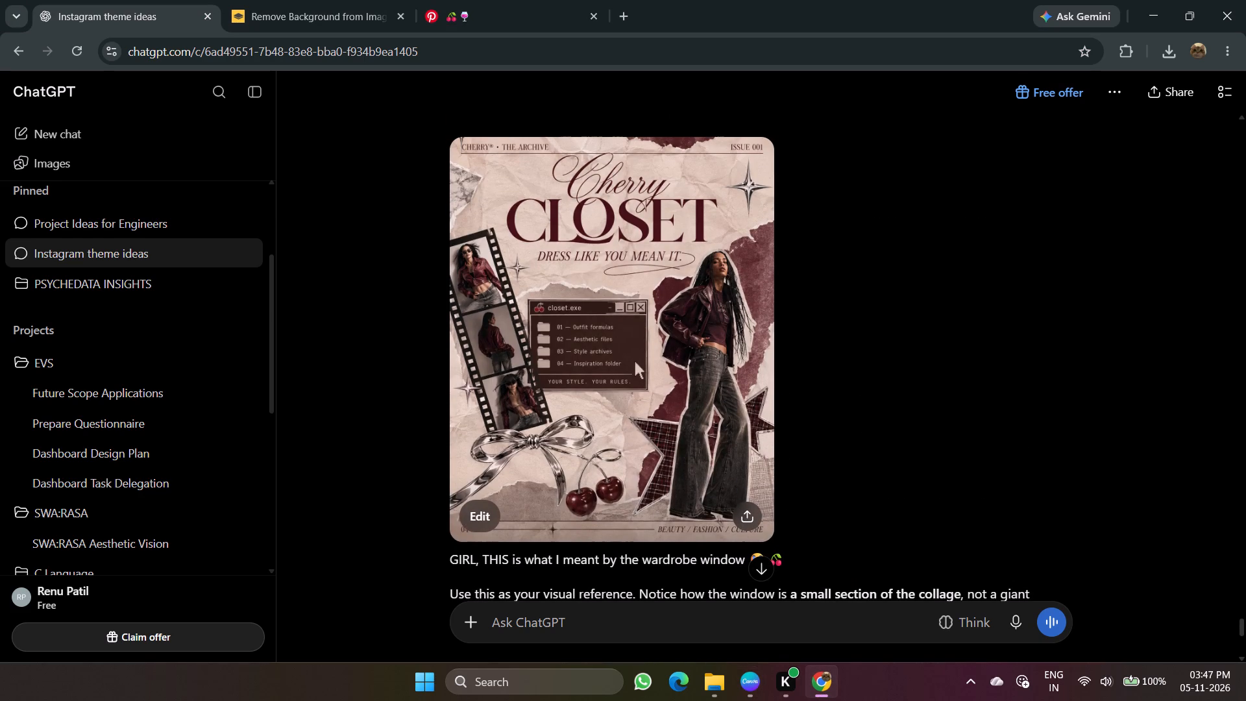
{"action": "left_click", "coordinate": [757, 687]}
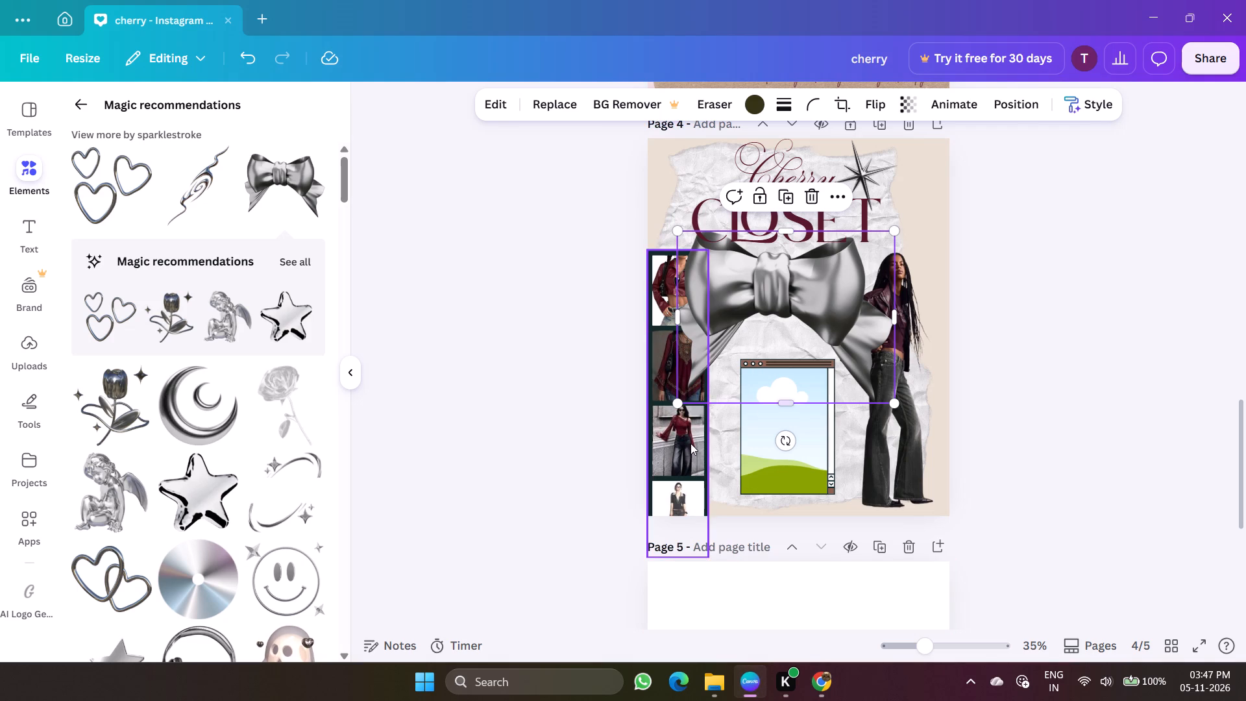
Move the outfit filmstrip up on page 4 and tilt it counterclockwise so its lower end leans toward the window frame.
{"action": "left_click", "coordinate": [690, 443]}
{"action": "left_click_drag", "start_coordinate": [690, 443], "coordinate": [707, 394]}
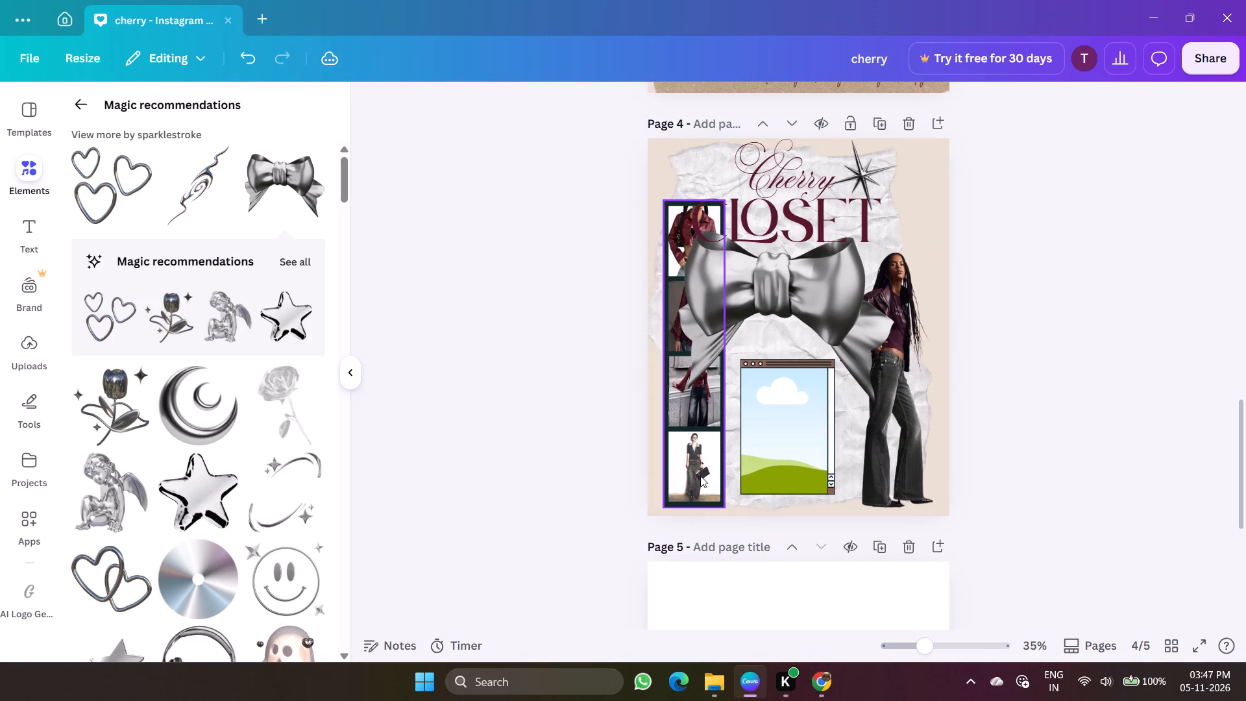
{"action": "left_click", "coordinate": [700, 487]}
{"action": "left_click_drag", "start_coordinate": [693, 544], "coordinate": [737, 539]}
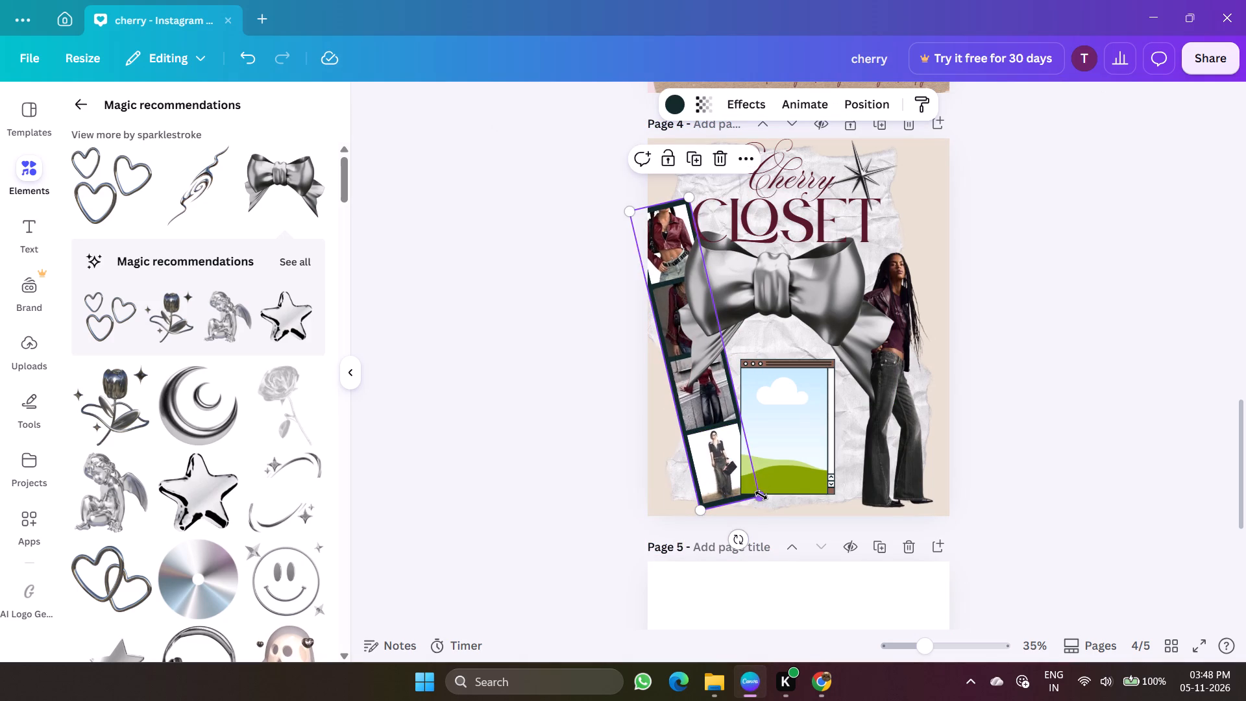
Shrink the tilted filmstrip to about 60 percent of the page height and place it below the headline along the page's left side.
{"action": "left_click_drag", "start_coordinate": [761, 495], "coordinate": [670, 413]}
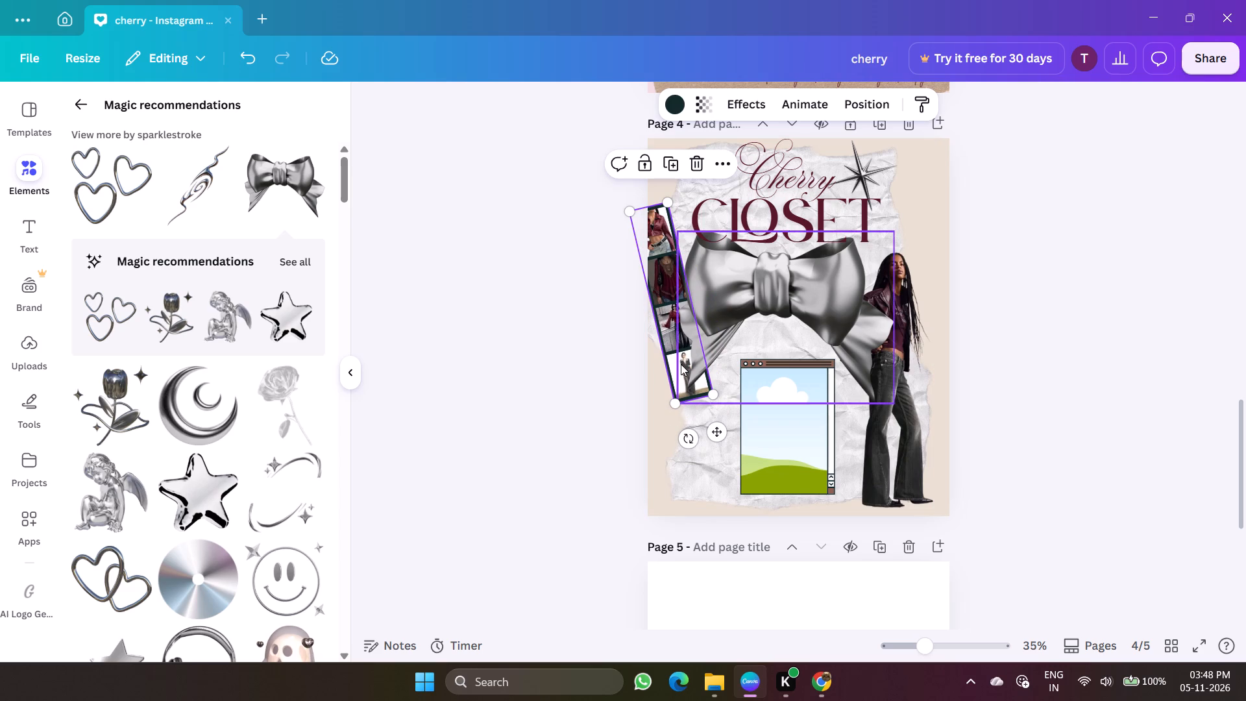
{"action": "left_click_drag", "start_coordinate": [681, 364], "coordinate": [707, 412]}
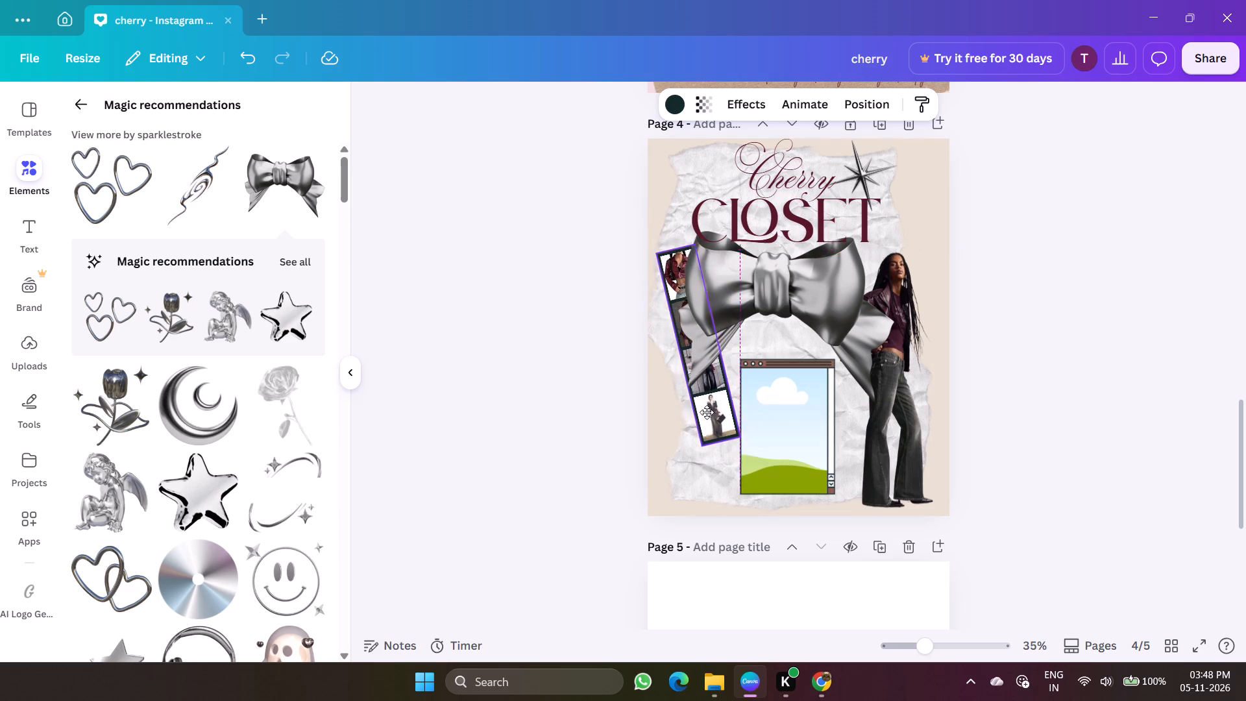
{"action": "left_click_drag", "start_coordinate": [707, 412], "coordinate": [705, 415]}
{"action": "left_click_drag", "start_coordinate": [735, 442], "coordinate": [737, 442]}
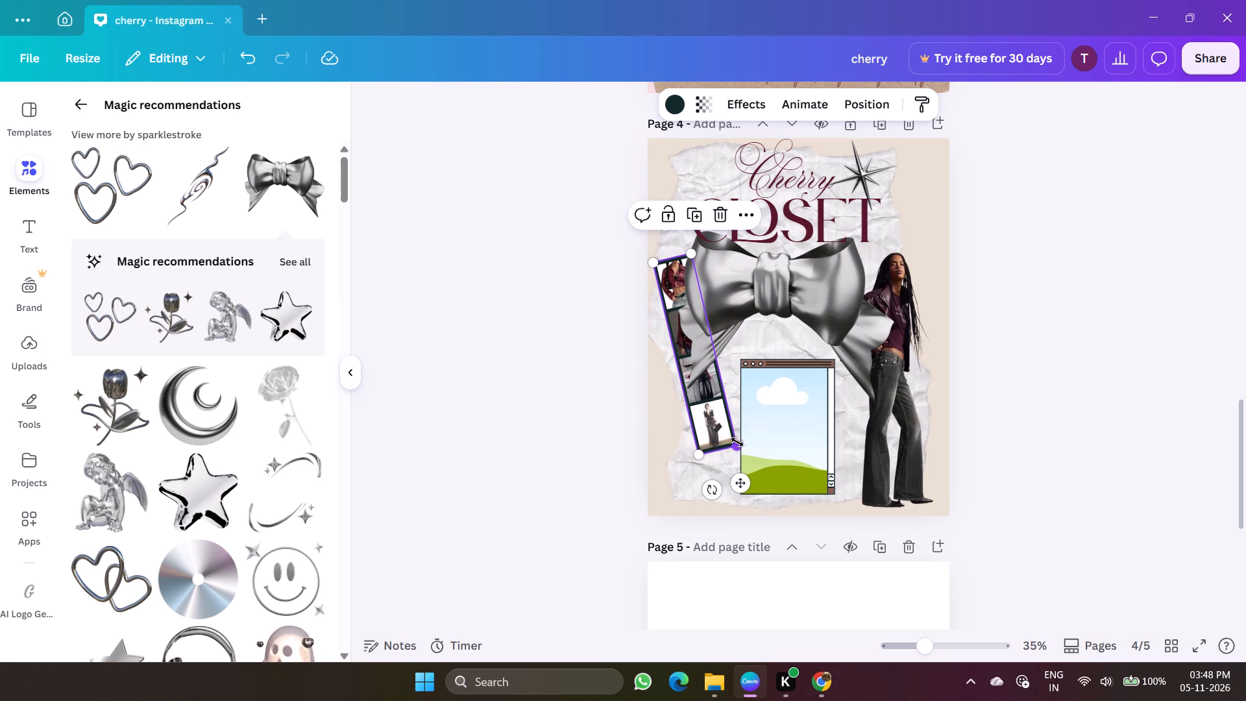
{"action": "left_click_drag", "start_coordinate": [737, 442], "coordinate": [795, 454]}
{"action": "left_click_drag", "start_coordinate": [703, 414], "coordinate": [715, 412]}
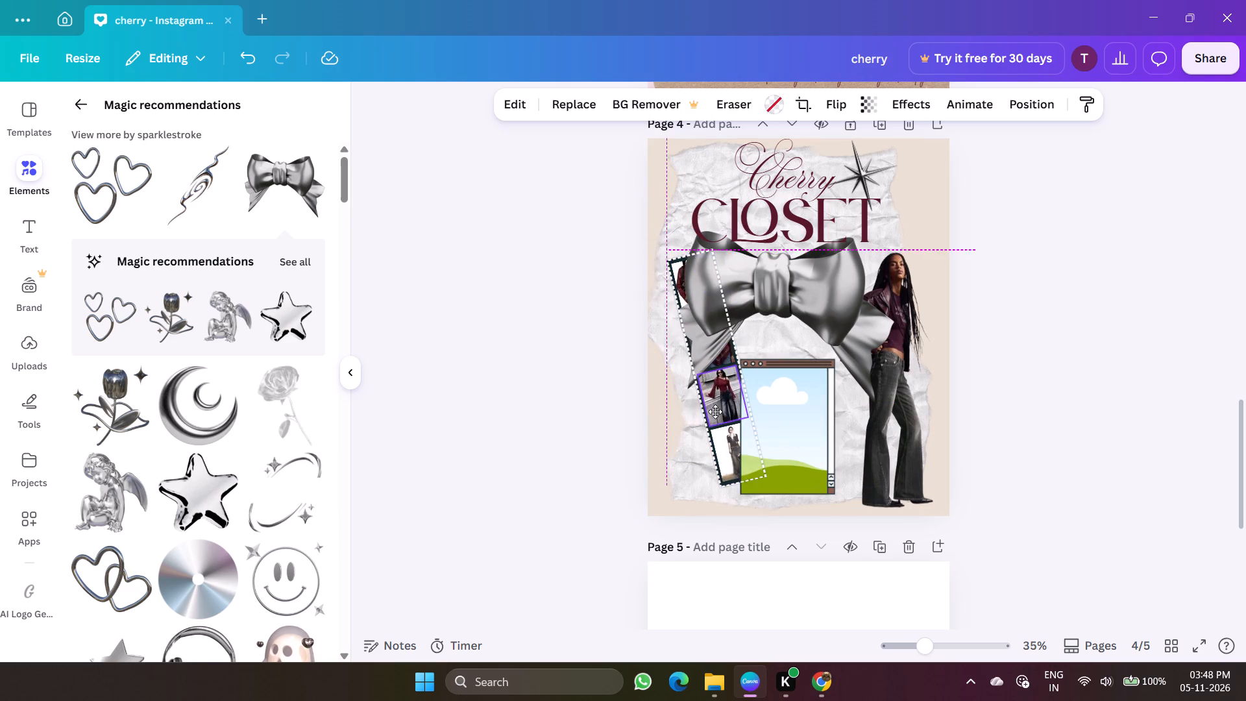
{"action": "left_click_drag", "start_coordinate": [715, 412], "coordinate": [705, 405]}
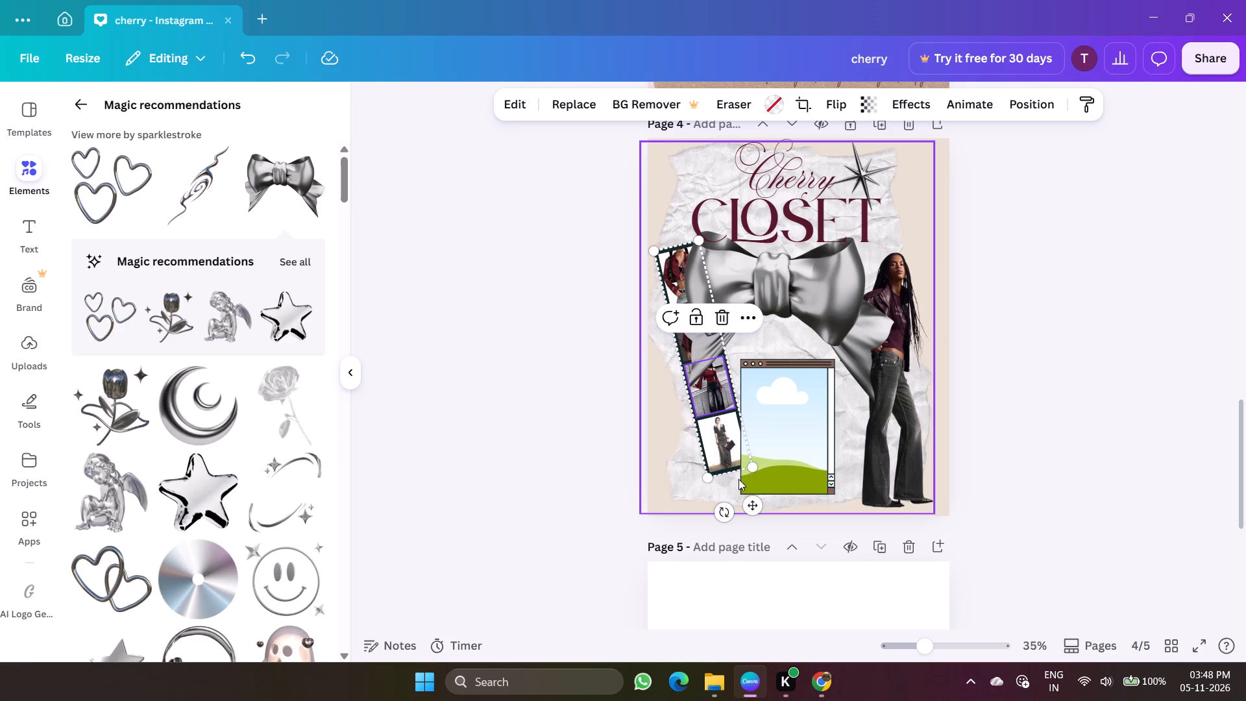
Tilt the filmstrip slightly further counterclockwise and reduce its size a little.
{"action": "left_click_drag", "start_coordinate": [727, 508], "coordinate": [738, 517]}
{"action": "left_click", "coordinate": [718, 406]}
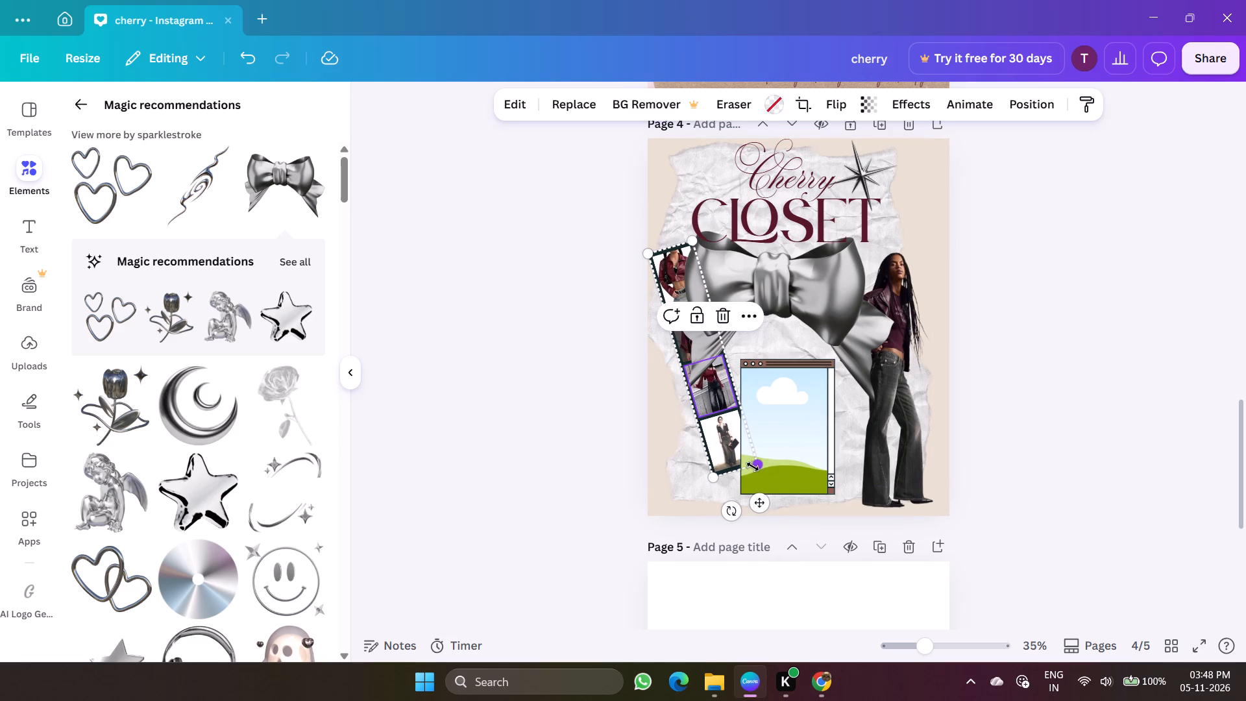
{"action": "left_click_drag", "start_coordinate": [752, 467], "coordinate": [747, 457]}
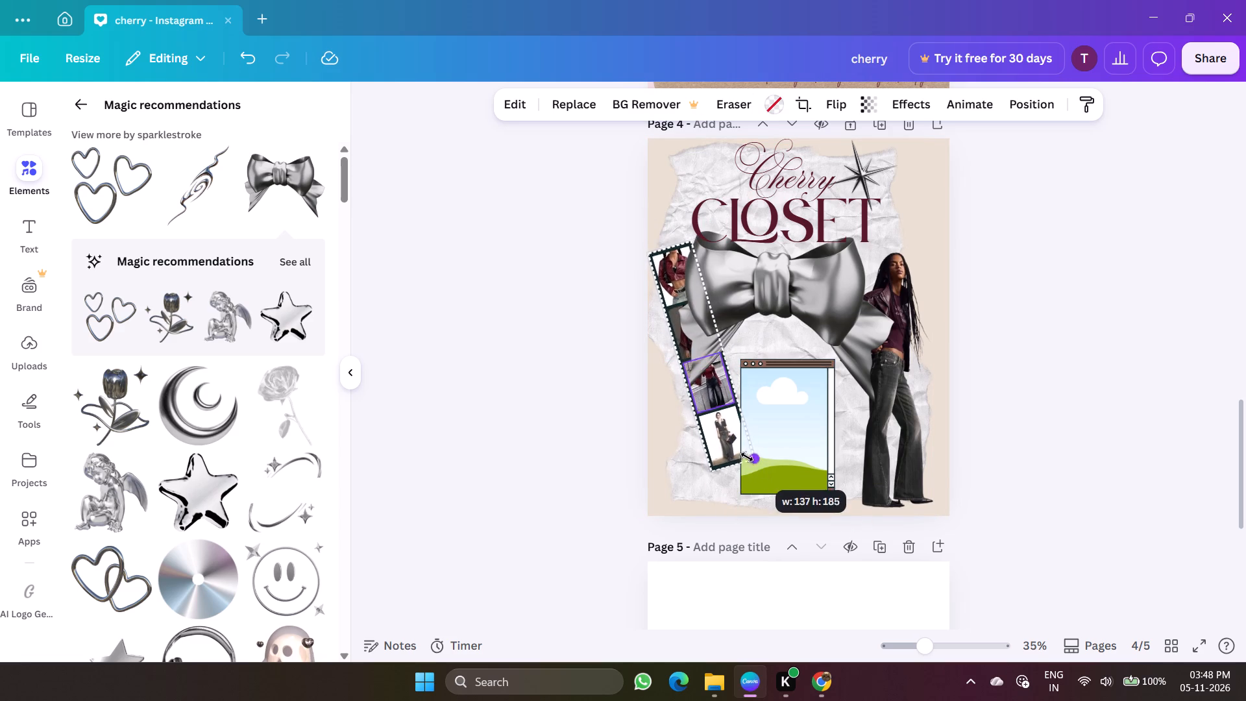
{"action": "left_click_drag", "start_coordinate": [747, 457], "coordinate": [746, 455]}
Switch to ChatGPT and check the Cherry Closet reference collage again.
{"action": "left_click", "coordinate": [837, 673]}
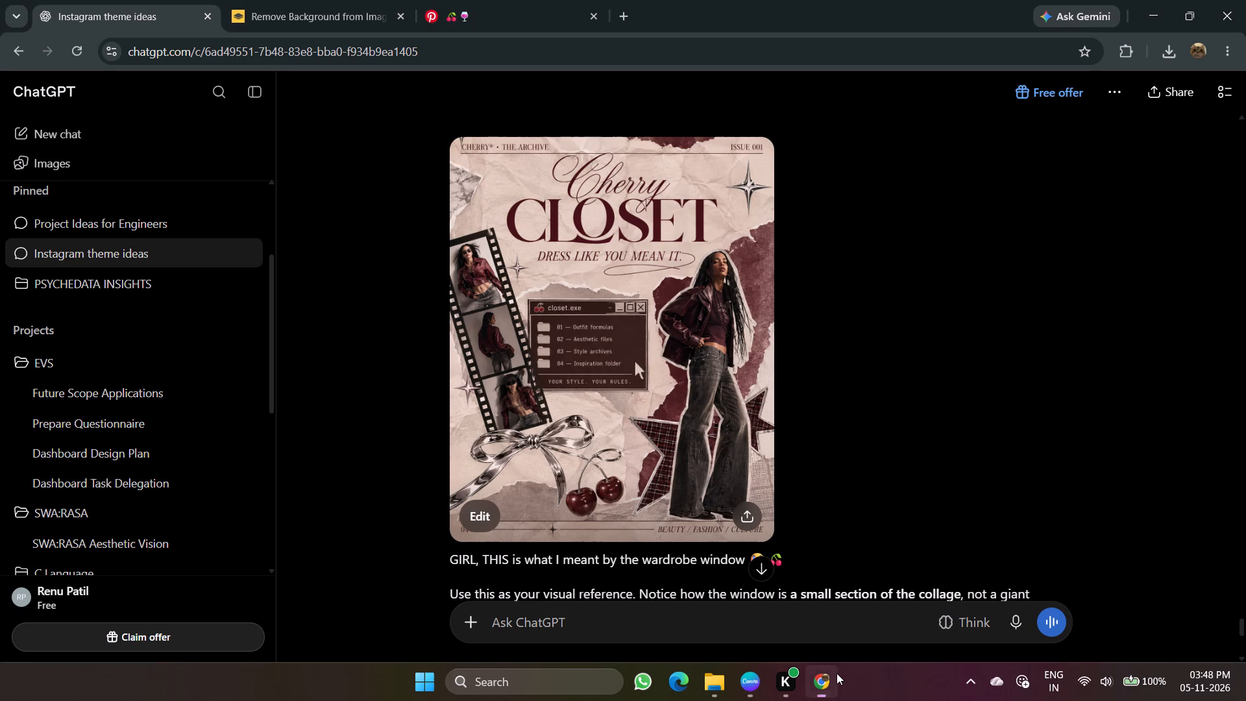
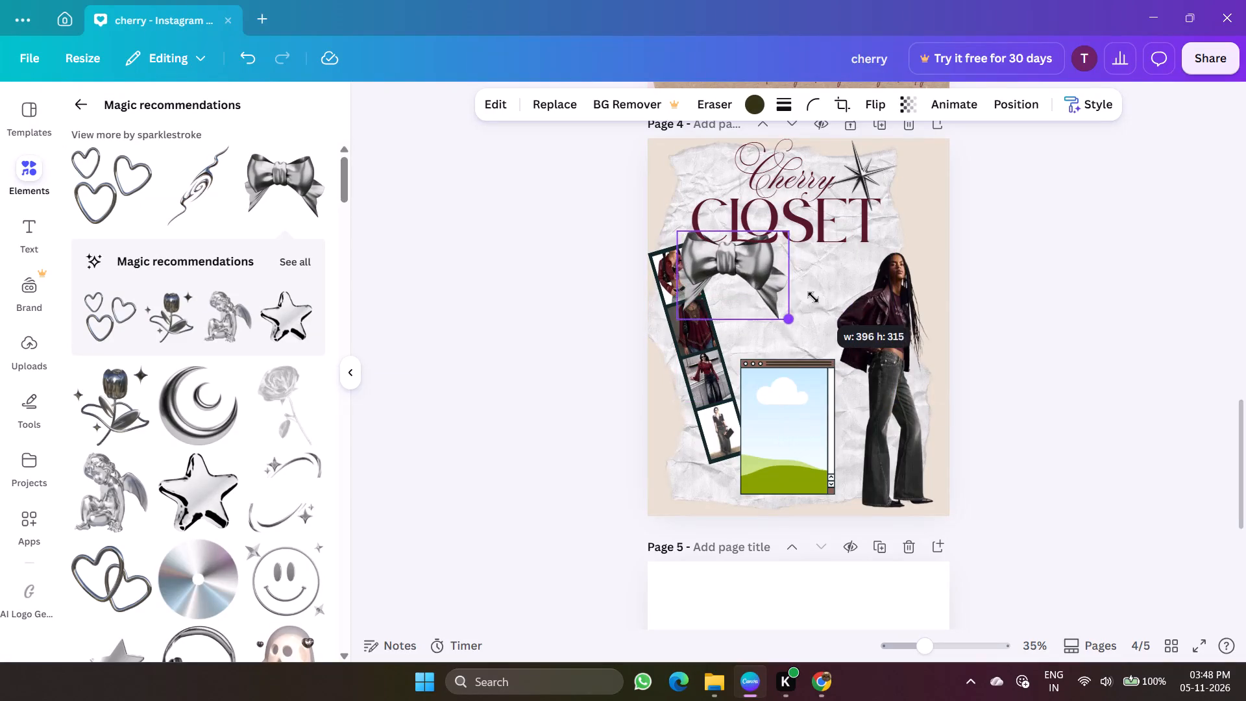
Move the metallic silver bow to the lower-left corner of page 4, just below the tilted filmstrip.
{"action": "left_click_drag", "start_coordinate": [711, 247], "coordinate": [681, 467]}
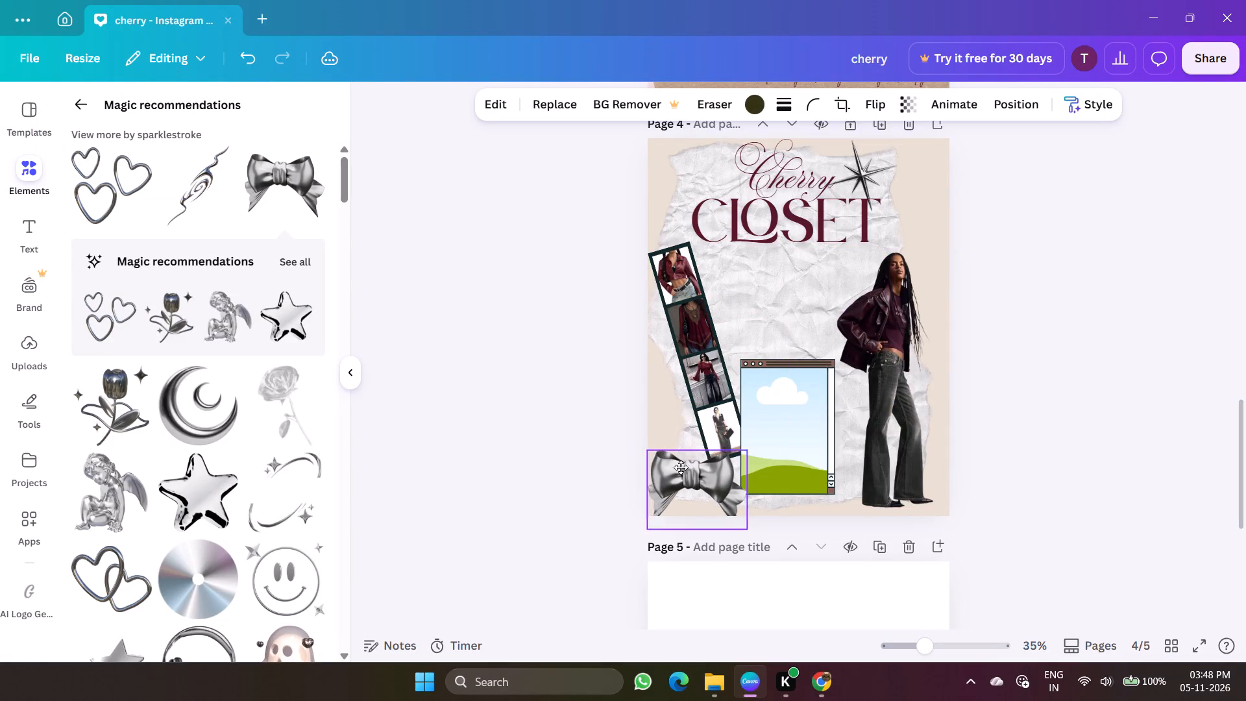
Tilt the silver bow clockwise and place it in page 4's lower-left corner, tucked against the bottom end of the filmstrip.
{"action": "left_click_drag", "start_coordinate": [681, 467], "coordinate": [702, 459]}
{"action": "left_click", "coordinate": [694, 456]}
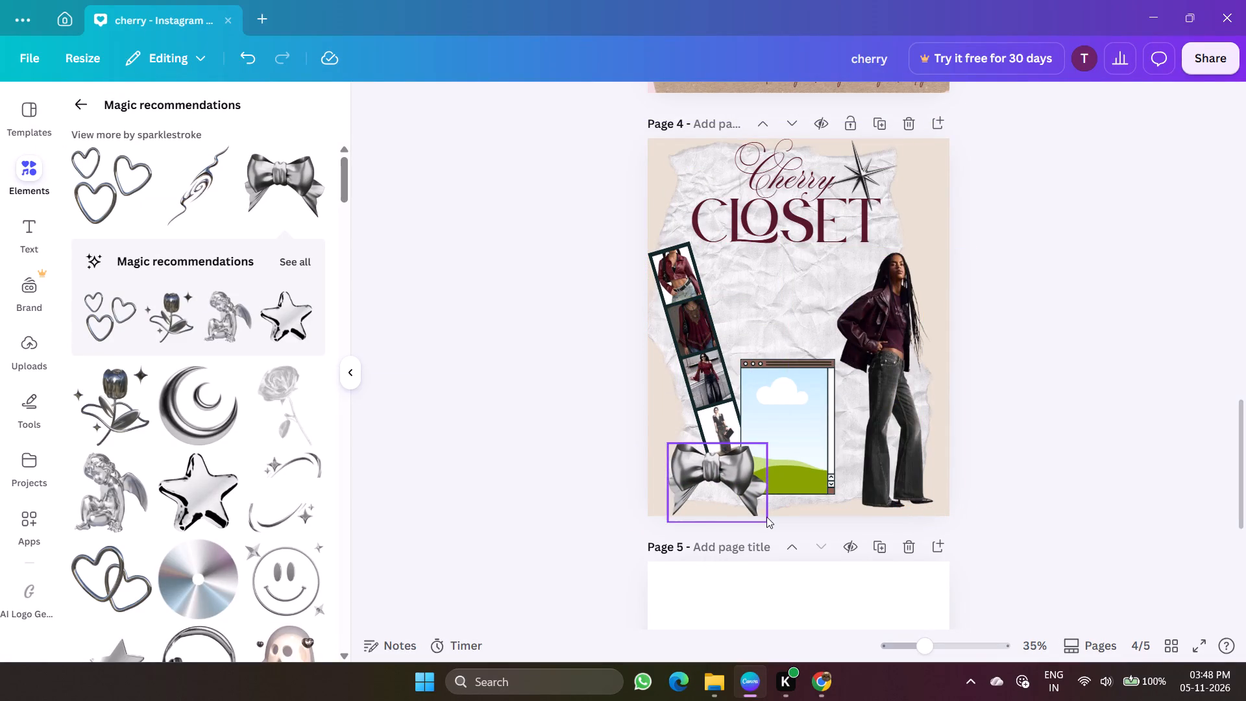
{"action": "left_click", "coordinate": [740, 501]}
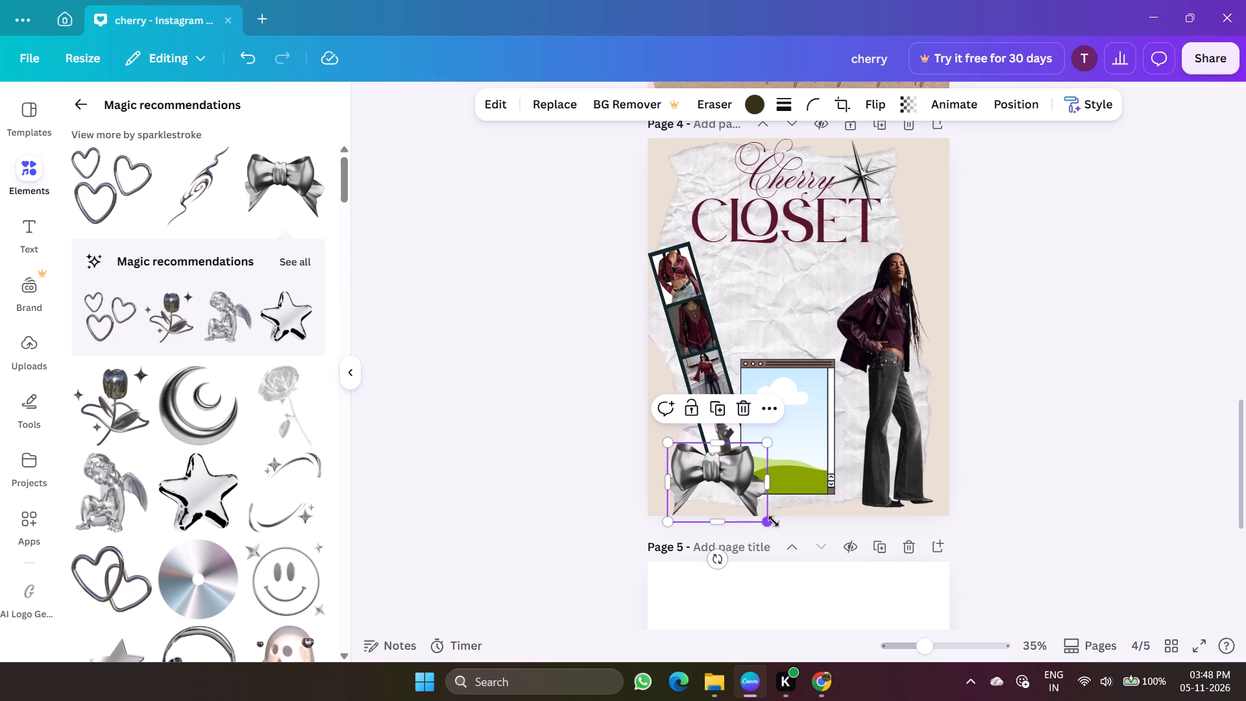
{"action": "left_click_drag", "start_coordinate": [774, 521], "coordinate": [731, 582]}
{"action": "left_click_drag", "start_coordinate": [721, 563], "coordinate": [686, 568]}
{"action": "left_click_drag", "start_coordinate": [735, 467], "coordinate": [707, 500]}
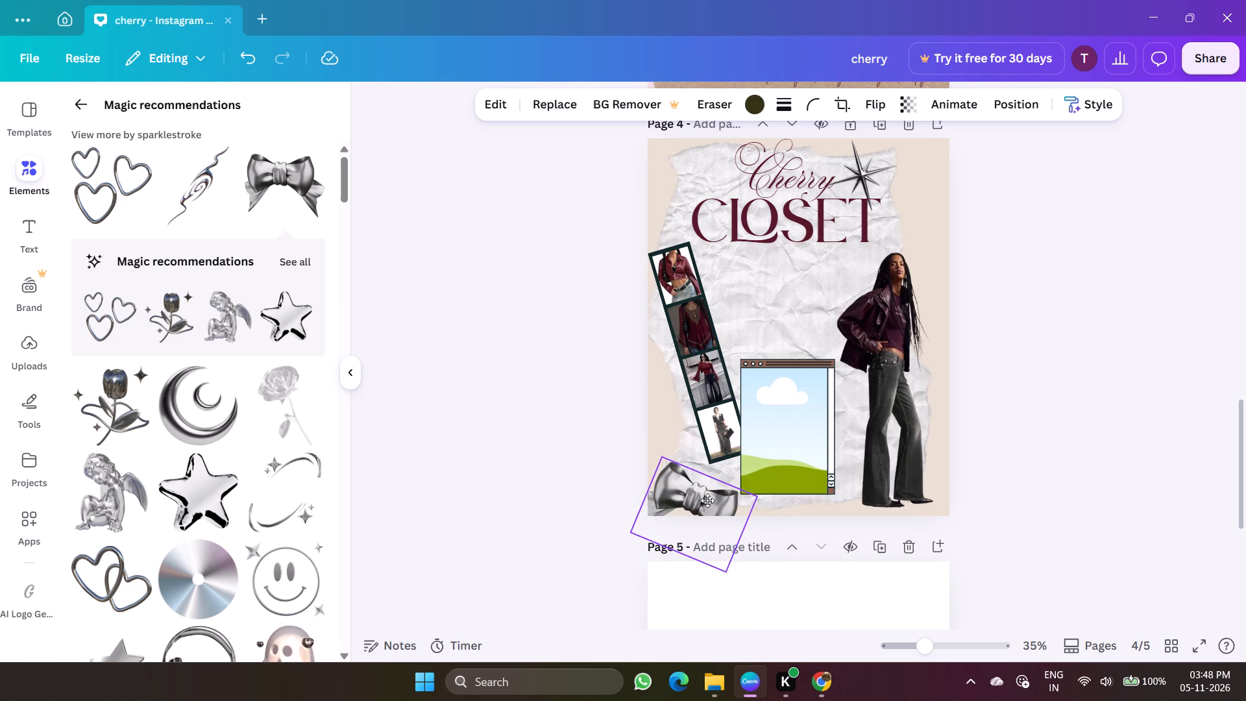
{"action": "left_click_drag", "start_coordinate": [707, 500], "coordinate": [715, 482]}
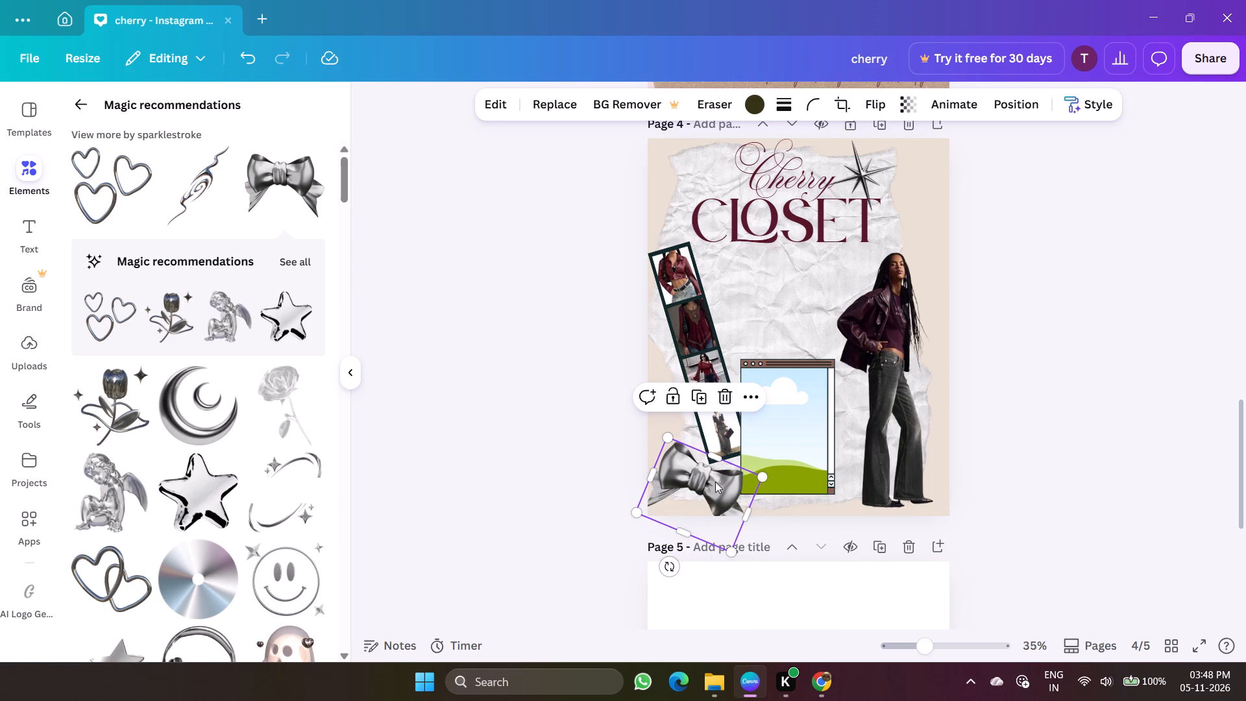
Delete the browser-window frame with the sky-and-hill placeholder from between the filmstrip and the model on page 4.
{"action": "left_click", "coordinate": [824, 410]}
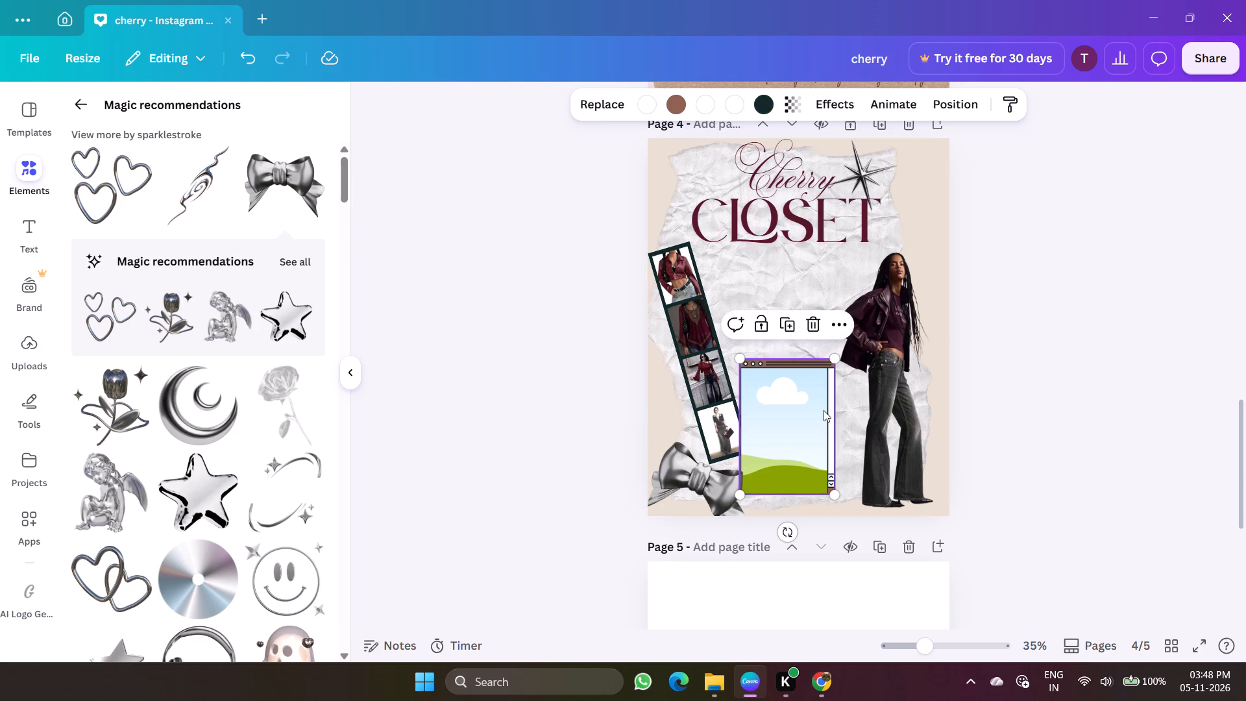
{"action": "left_click_drag", "start_coordinate": [824, 410], "coordinate": [822, 312]}
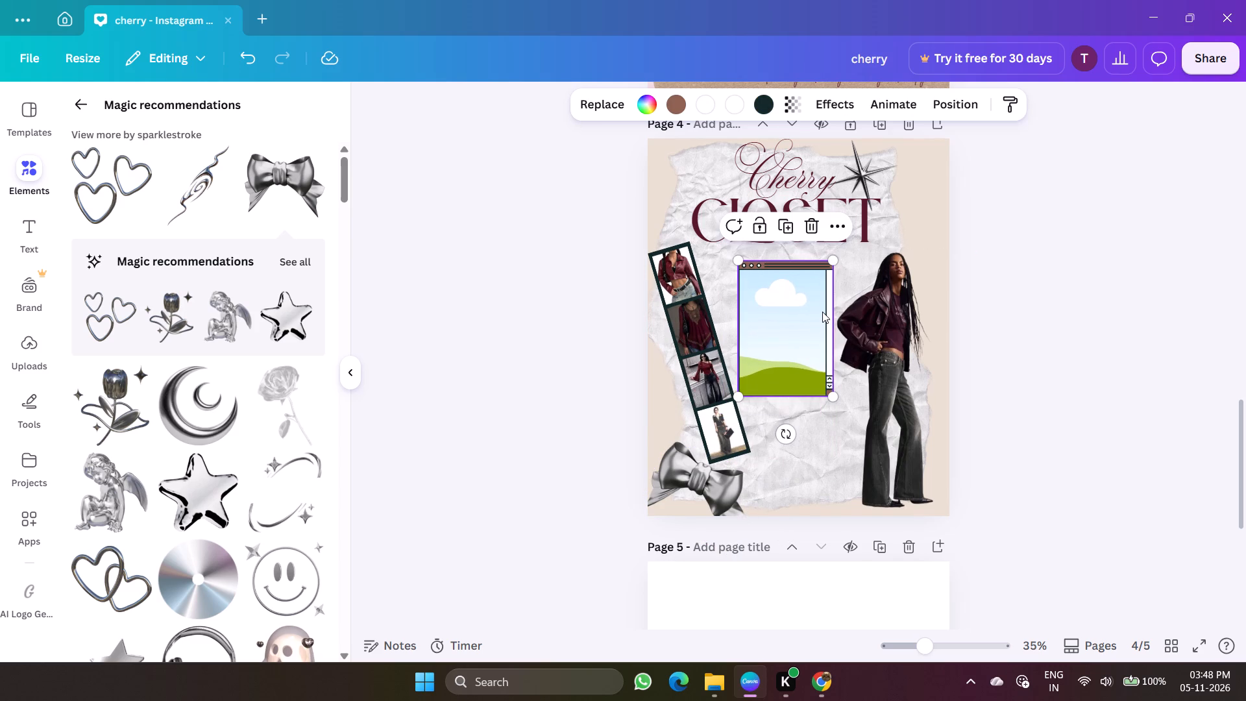
{"action": "key", "text": "Delete"}
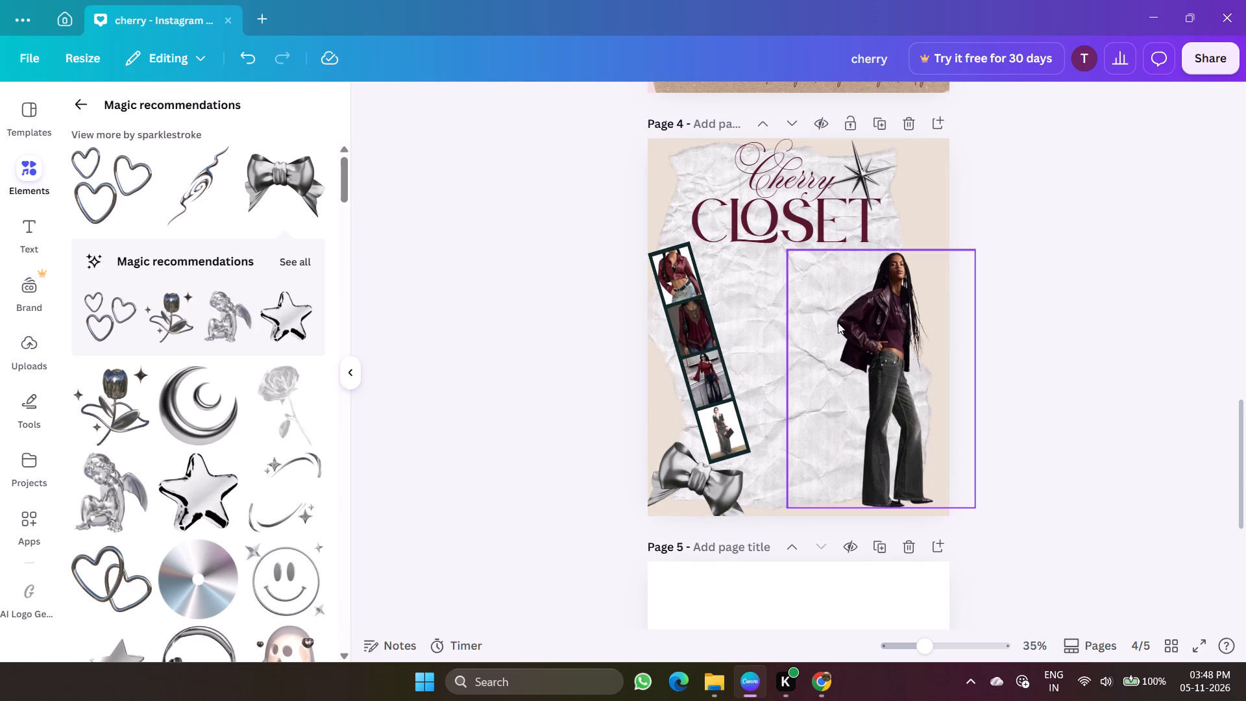
Switch to ChatGPT and check the closet.exe window in the Cherry Closet reference collage.
{"action": "left_click", "coordinate": [814, 682]}
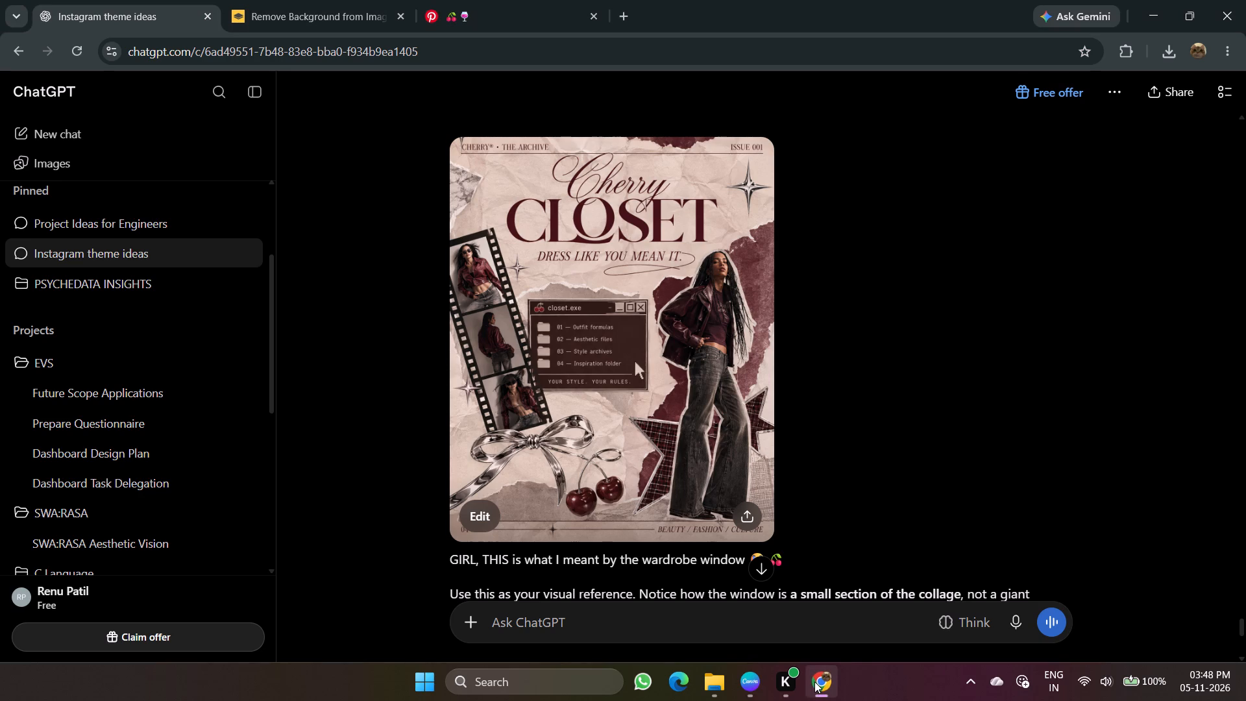
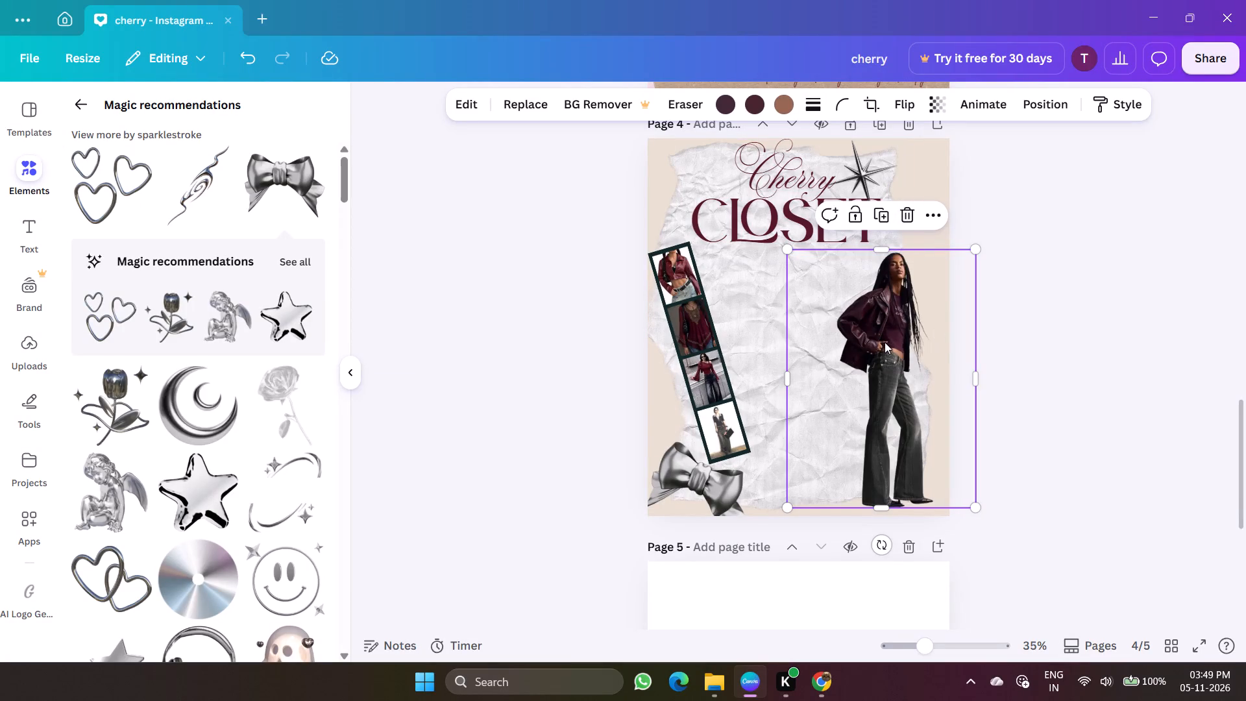
Nudge the standing model cutout on page 4 slightly upward so its frame starts at the base of the CLOSET headline.
{"action": "left_click_drag", "start_coordinate": [885, 342], "coordinate": [888, 333]}
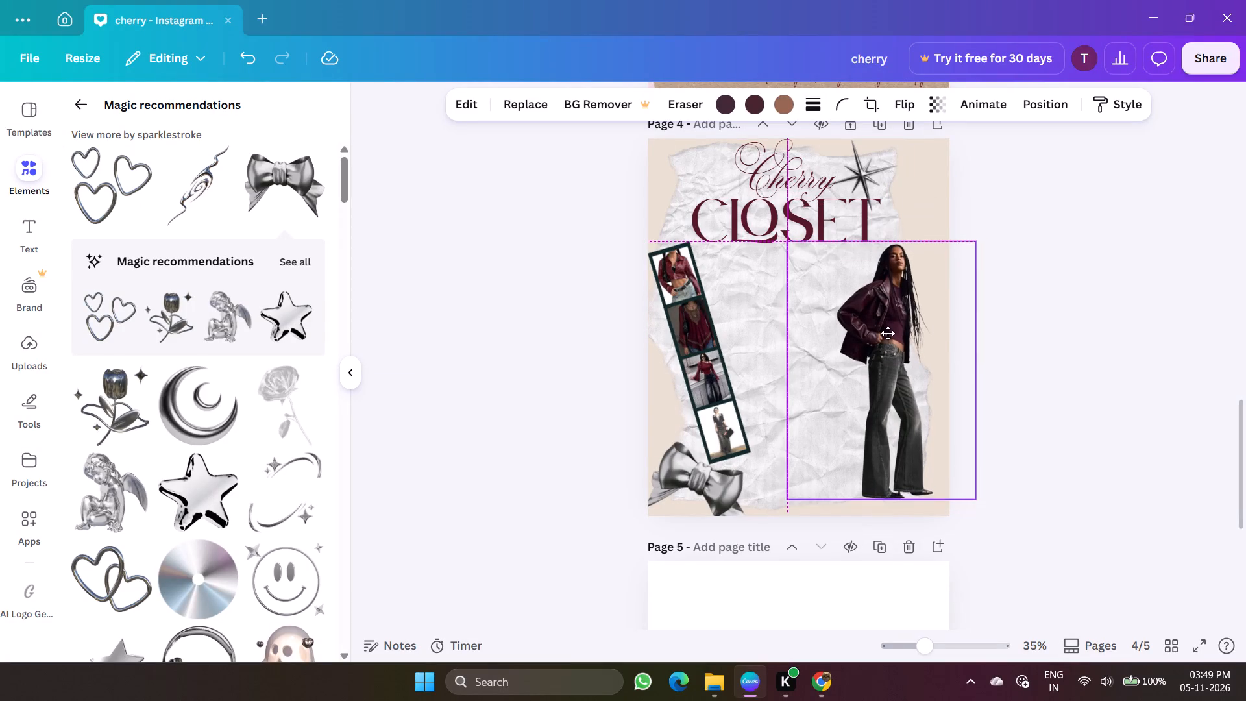
{"action": "left_click_drag", "start_coordinate": [888, 333], "coordinate": [888, 336]}
Browse the image effects for the standing model cutout and apply the Scrapbook style match to it.
{"action": "left_click", "coordinate": [474, 114]}
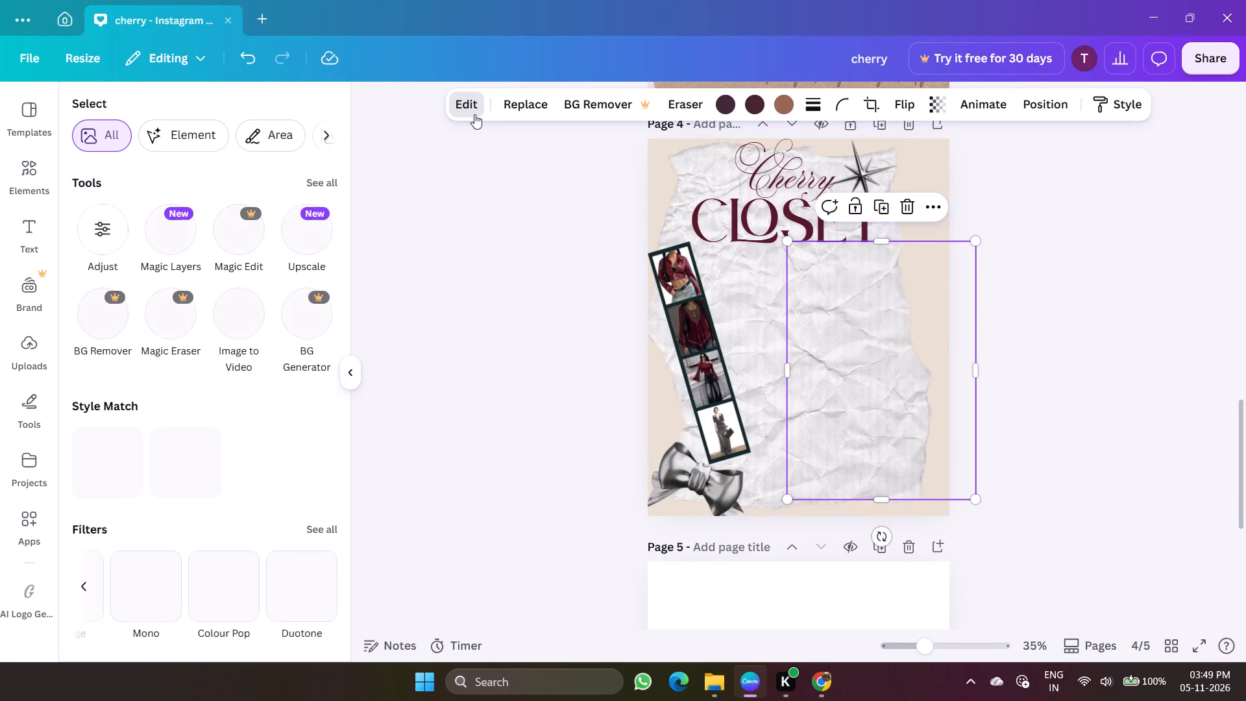
{"action": "scroll", "coordinate": [252, 460], "scroll_direction": "down", "scroll_amount": 1}
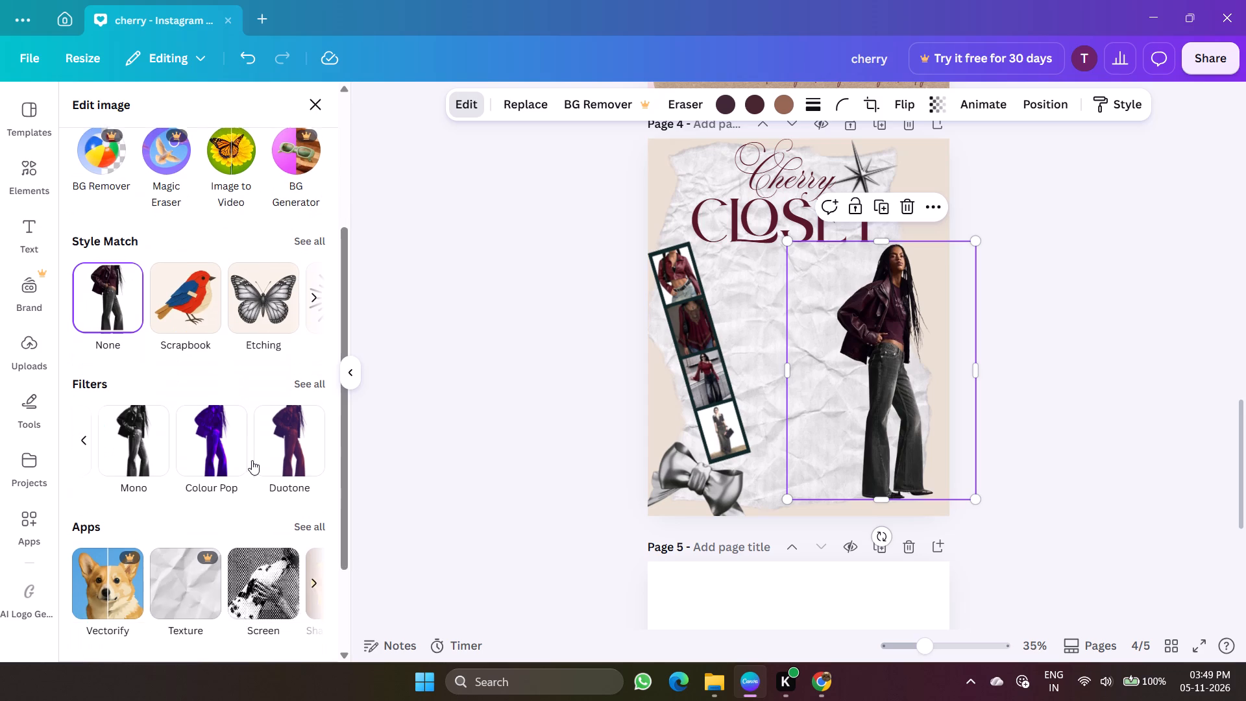
{"action": "scroll", "coordinate": [252, 460], "scroll_direction": "down", "scroll_amount": 1}
{"action": "scroll", "coordinate": [252, 460], "scroll_direction": "left", "scroll_amount": 2}
{"action": "scroll", "coordinate": [252, 460], "scroll_direction": "right", "scroll_amount": 2}
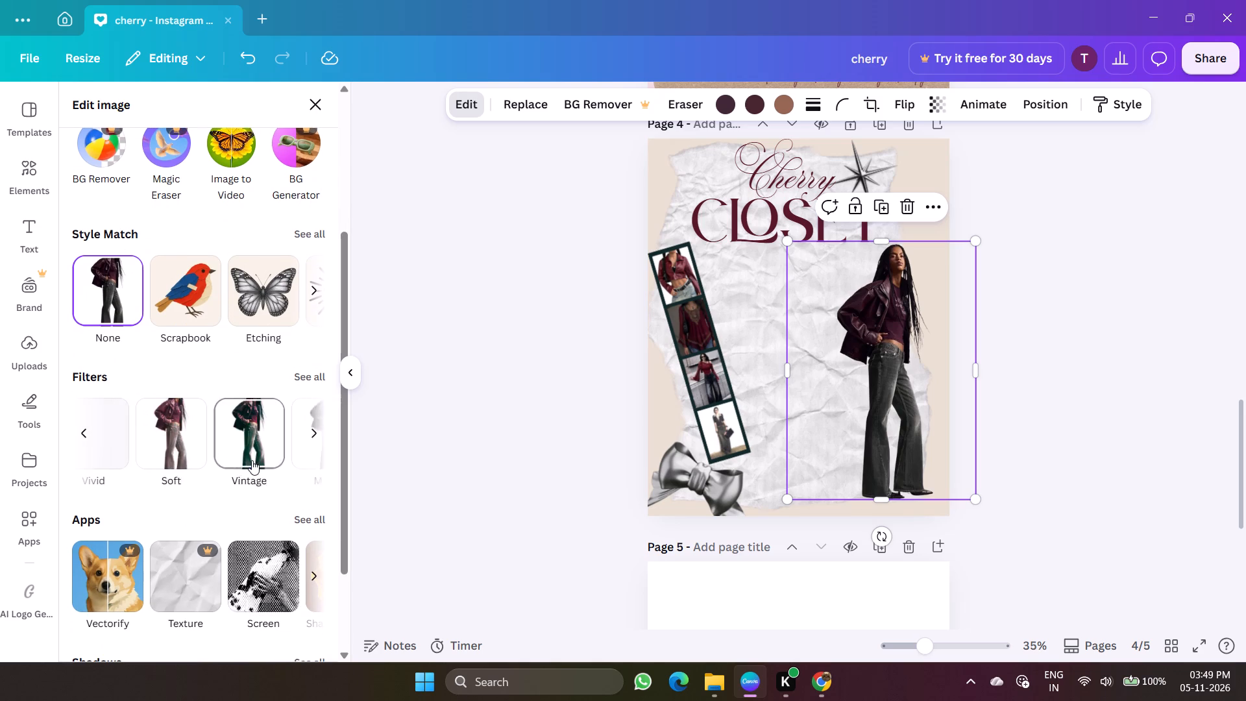
{"action": "scroll", "coordinate": [252, 460], "scroll_direction": "right", "scroll_amount": 5}
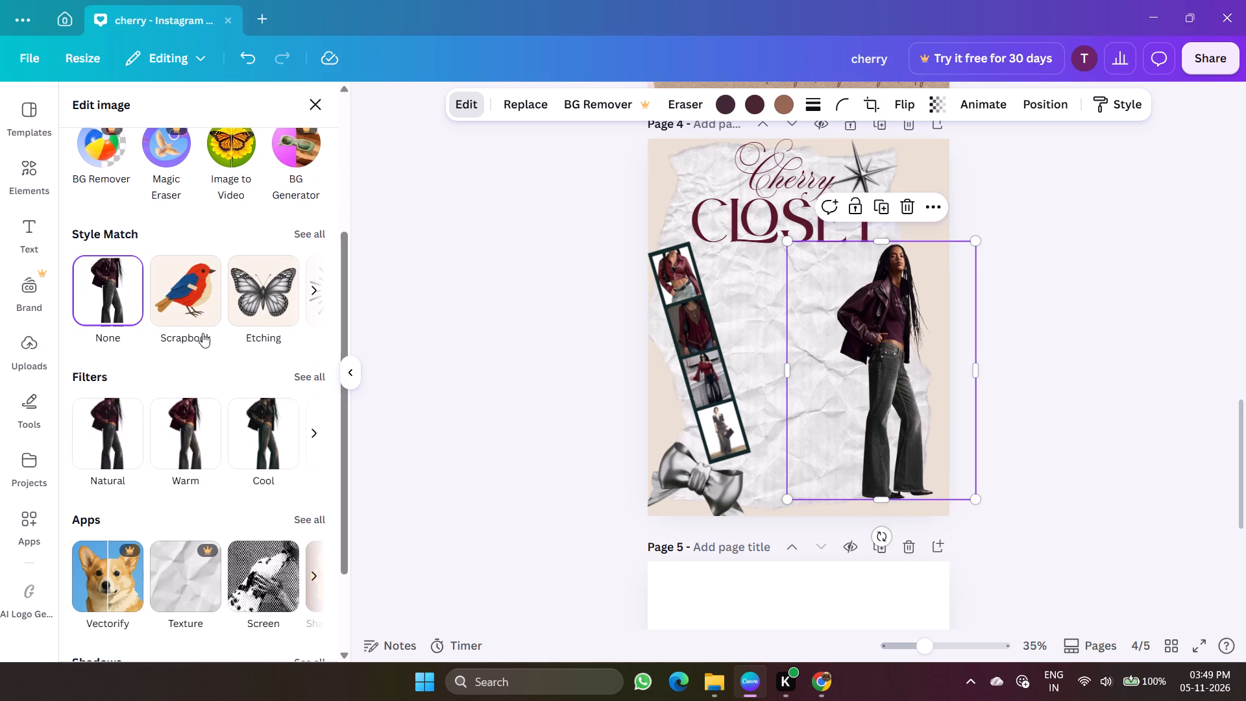
{"action": "scroll", "coordinate": [202, 333], "scroll_direction": "left", "scroll_amount": 2}
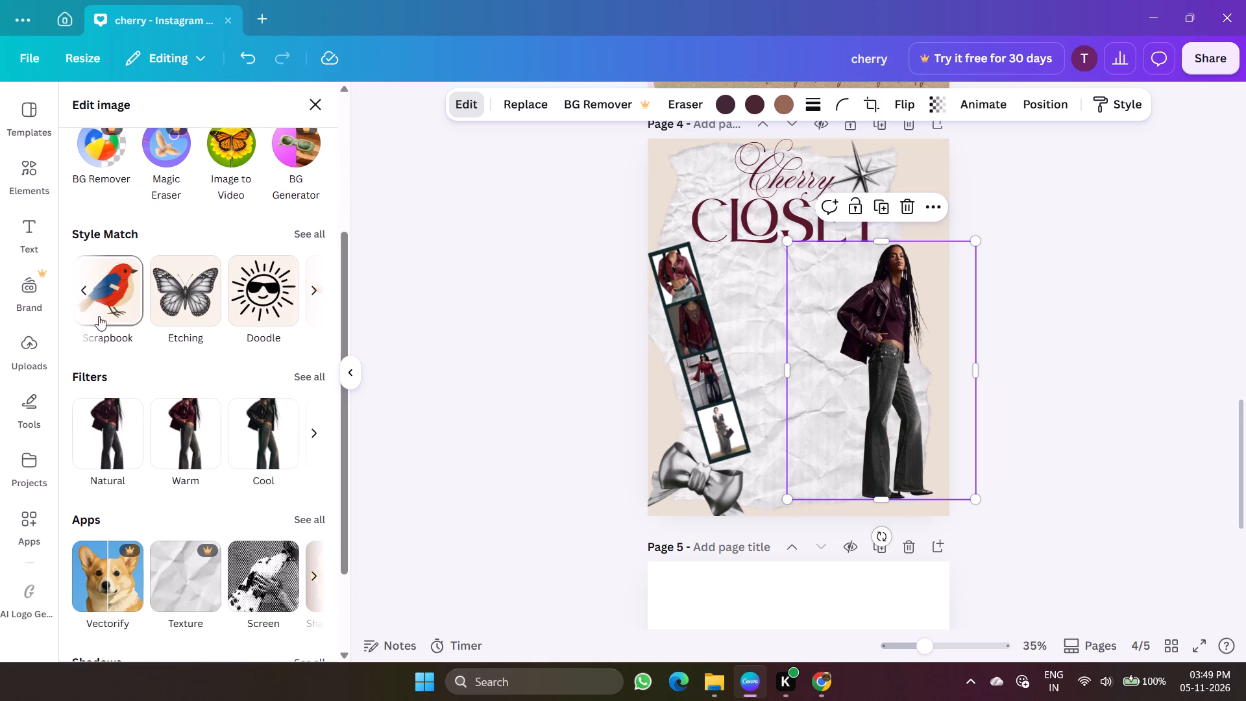
{"action": "left_click", "coordinate": [99, 316]}
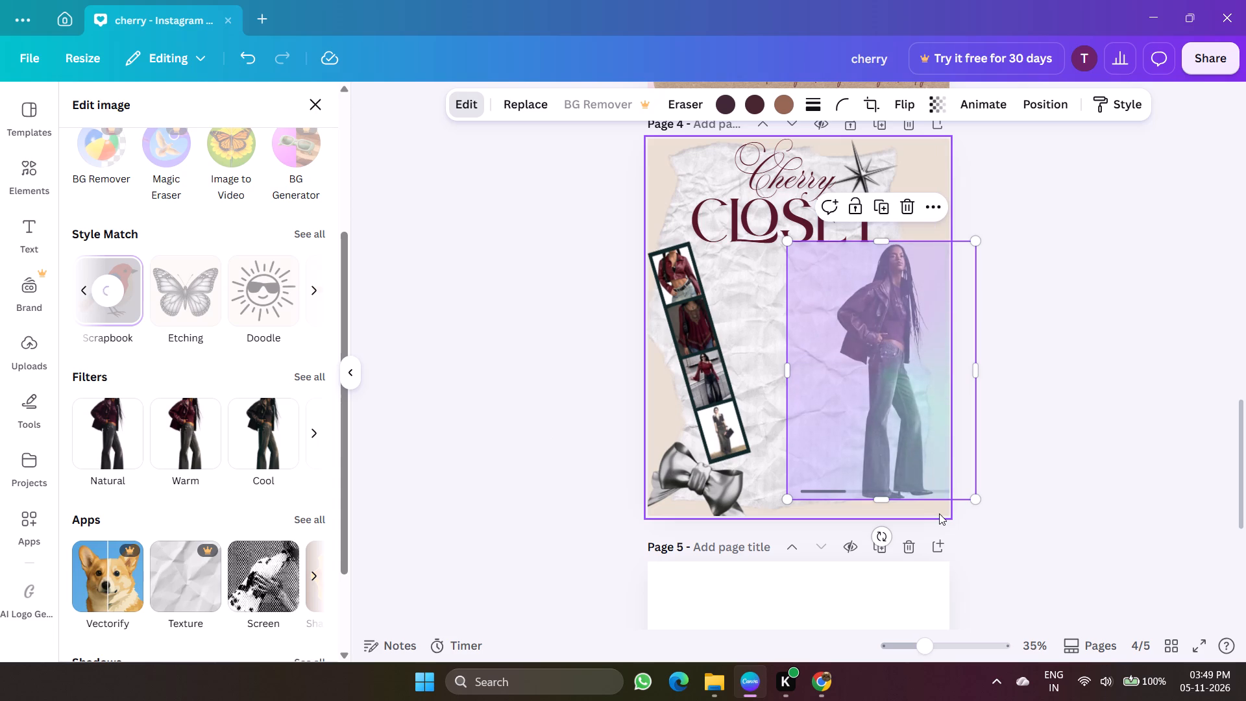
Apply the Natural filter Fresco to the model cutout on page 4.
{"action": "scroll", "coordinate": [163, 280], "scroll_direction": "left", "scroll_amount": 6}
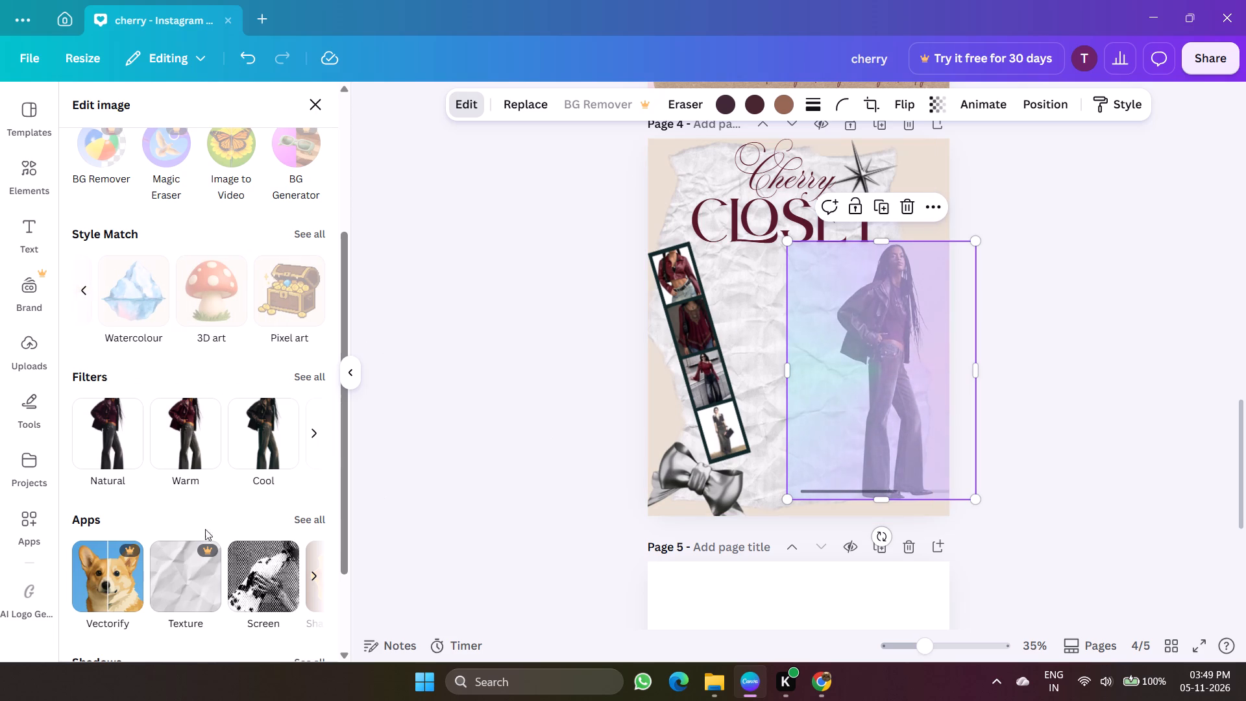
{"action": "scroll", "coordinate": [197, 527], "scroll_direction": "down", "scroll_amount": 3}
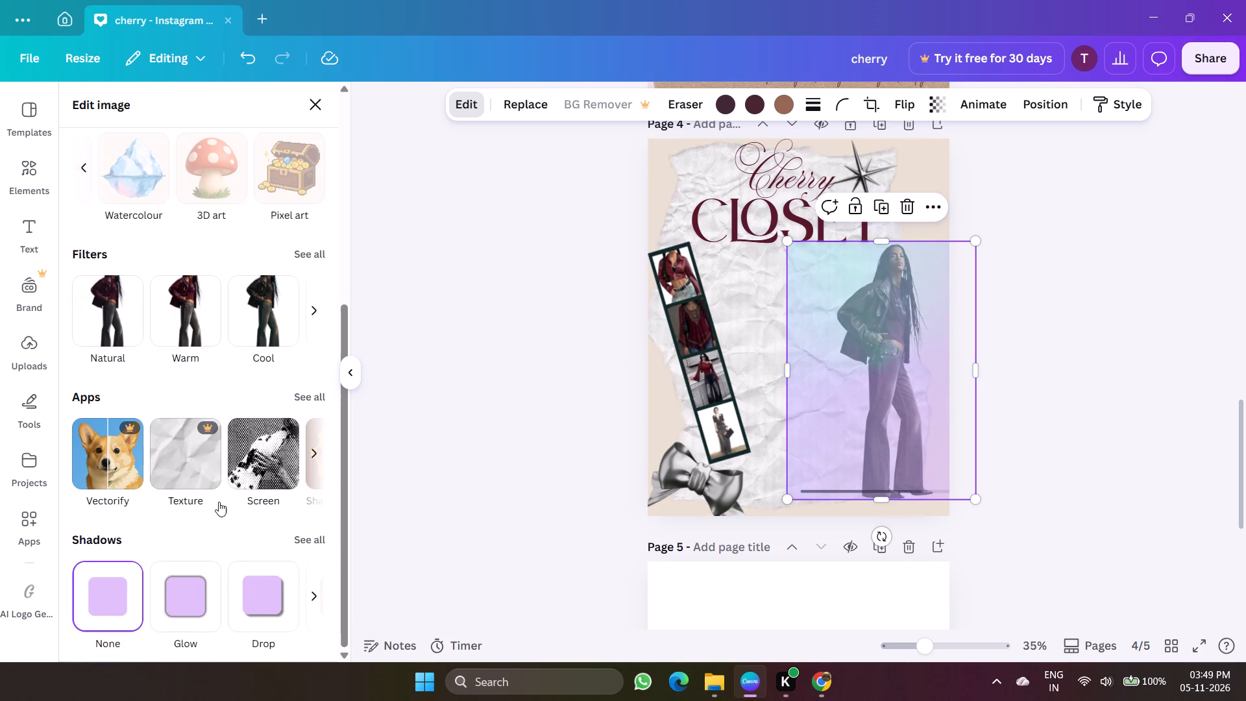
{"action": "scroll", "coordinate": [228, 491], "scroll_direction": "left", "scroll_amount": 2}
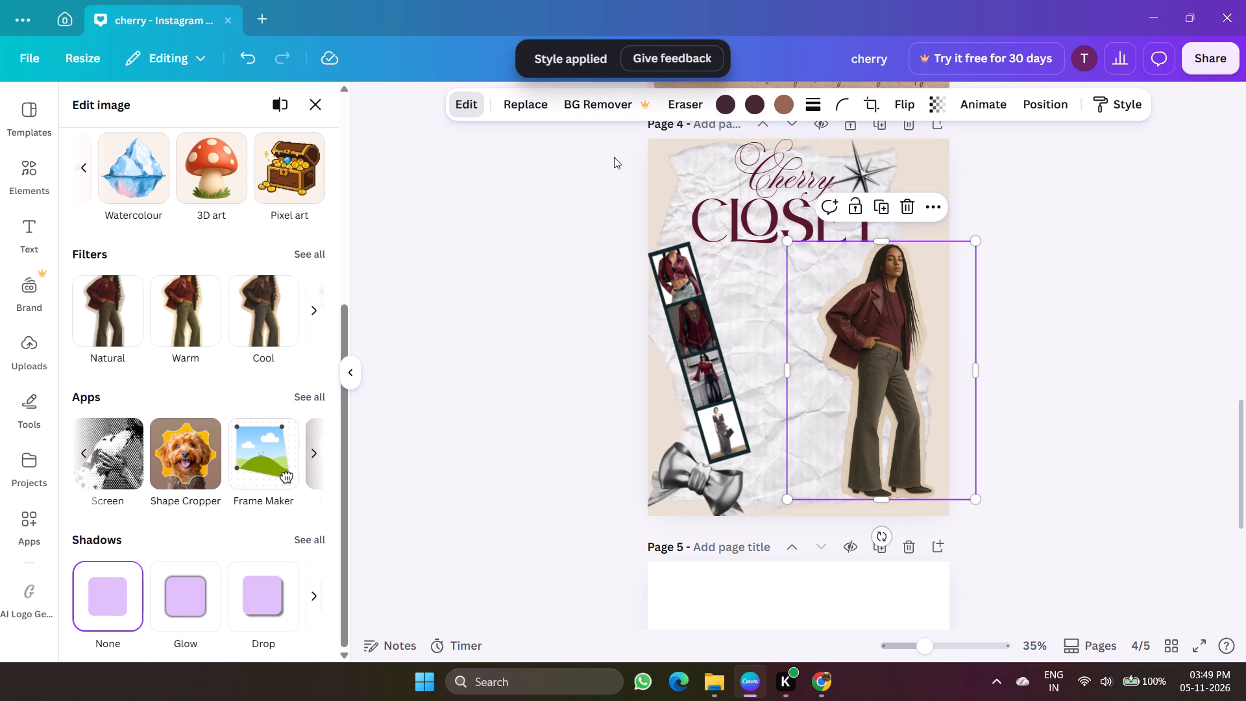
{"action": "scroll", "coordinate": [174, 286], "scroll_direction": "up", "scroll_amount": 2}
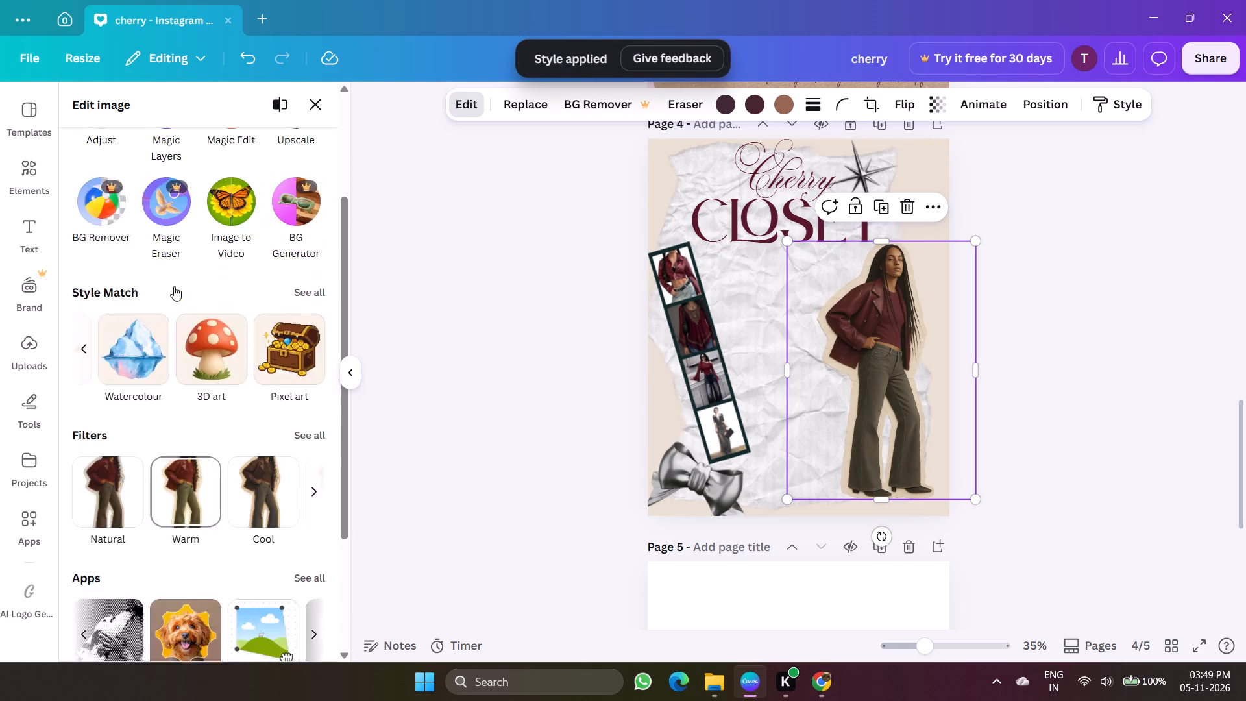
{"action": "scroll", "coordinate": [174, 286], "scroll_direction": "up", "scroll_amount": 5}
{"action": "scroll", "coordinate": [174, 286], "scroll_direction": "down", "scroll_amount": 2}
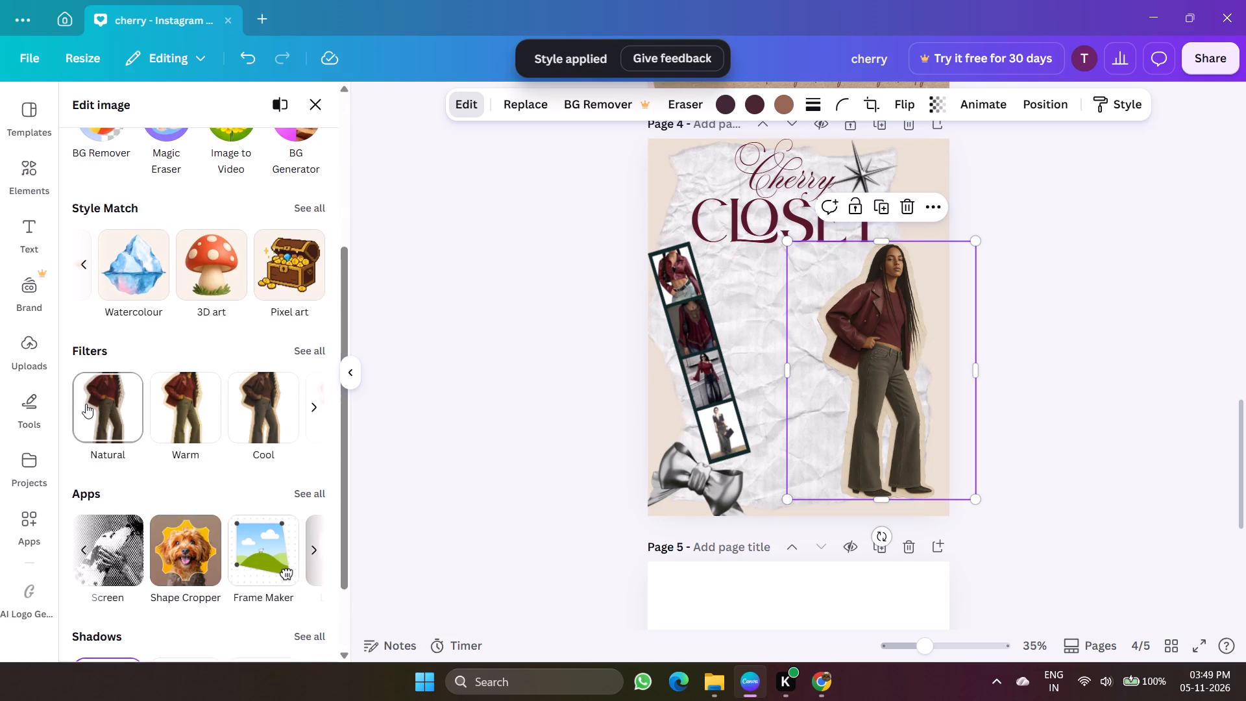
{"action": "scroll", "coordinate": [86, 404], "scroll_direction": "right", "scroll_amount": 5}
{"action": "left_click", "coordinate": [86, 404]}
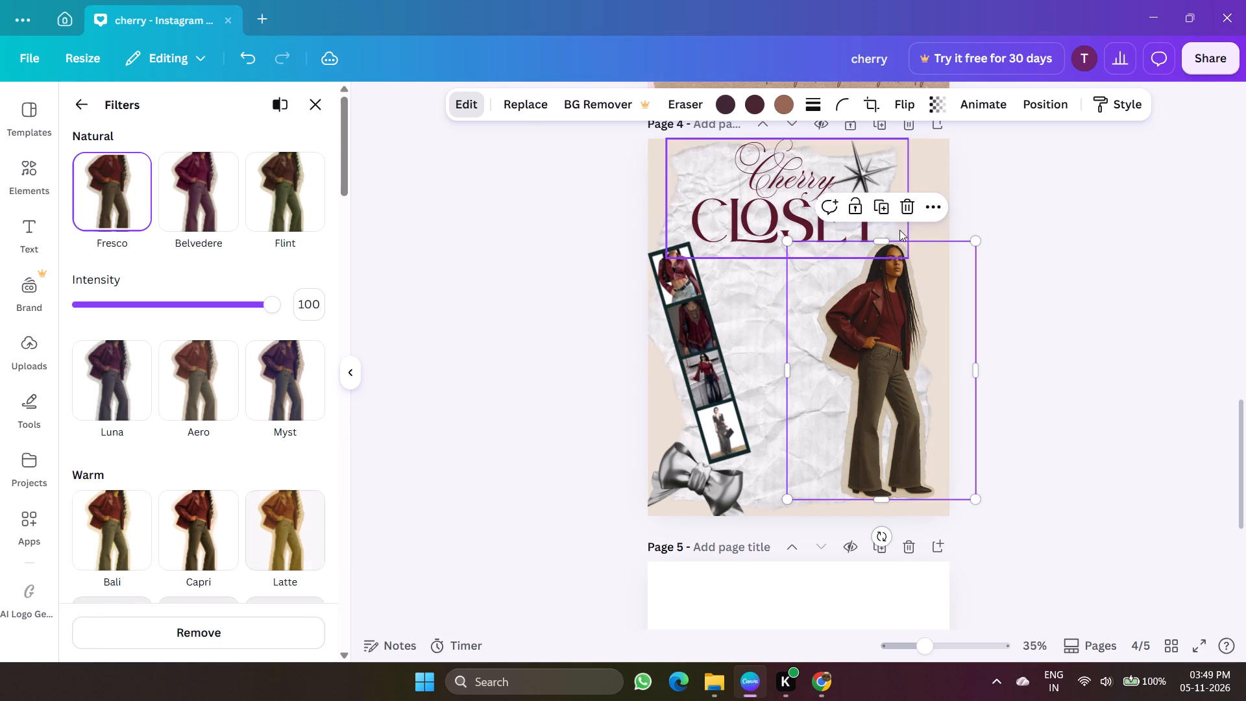
Delete the model cutout from page 4.
{"action": "left_click", "coordinate": [906, 206]}
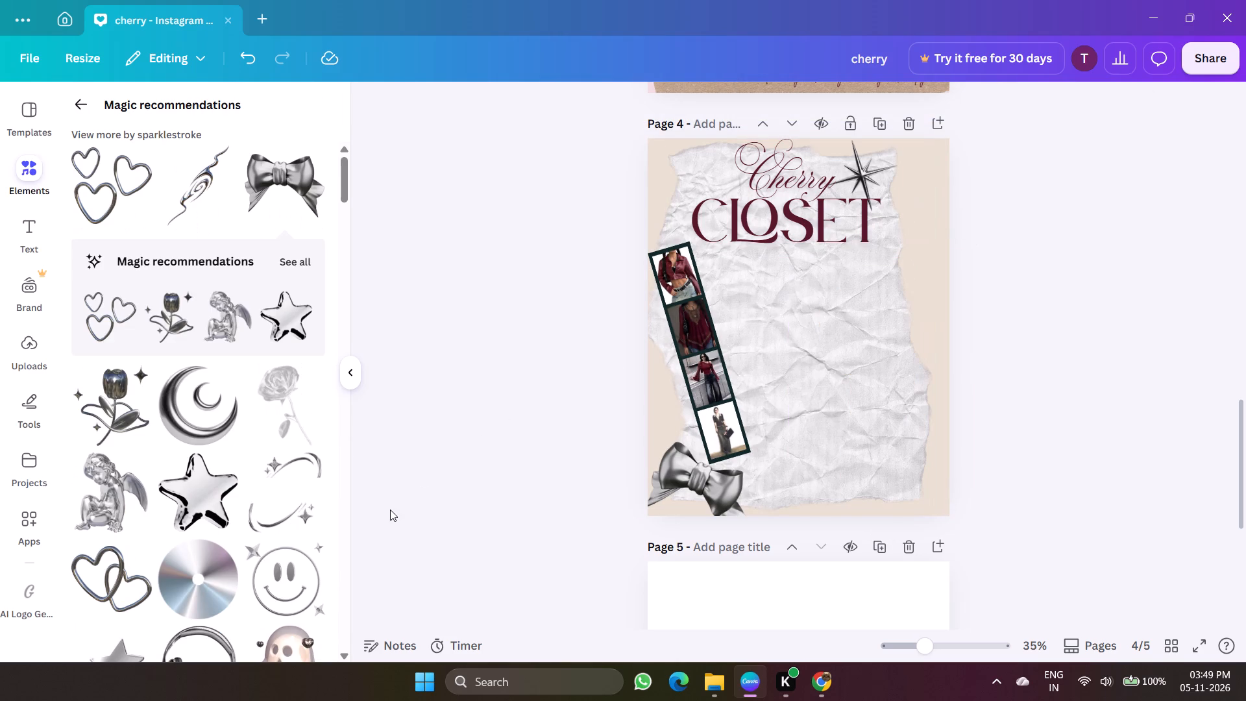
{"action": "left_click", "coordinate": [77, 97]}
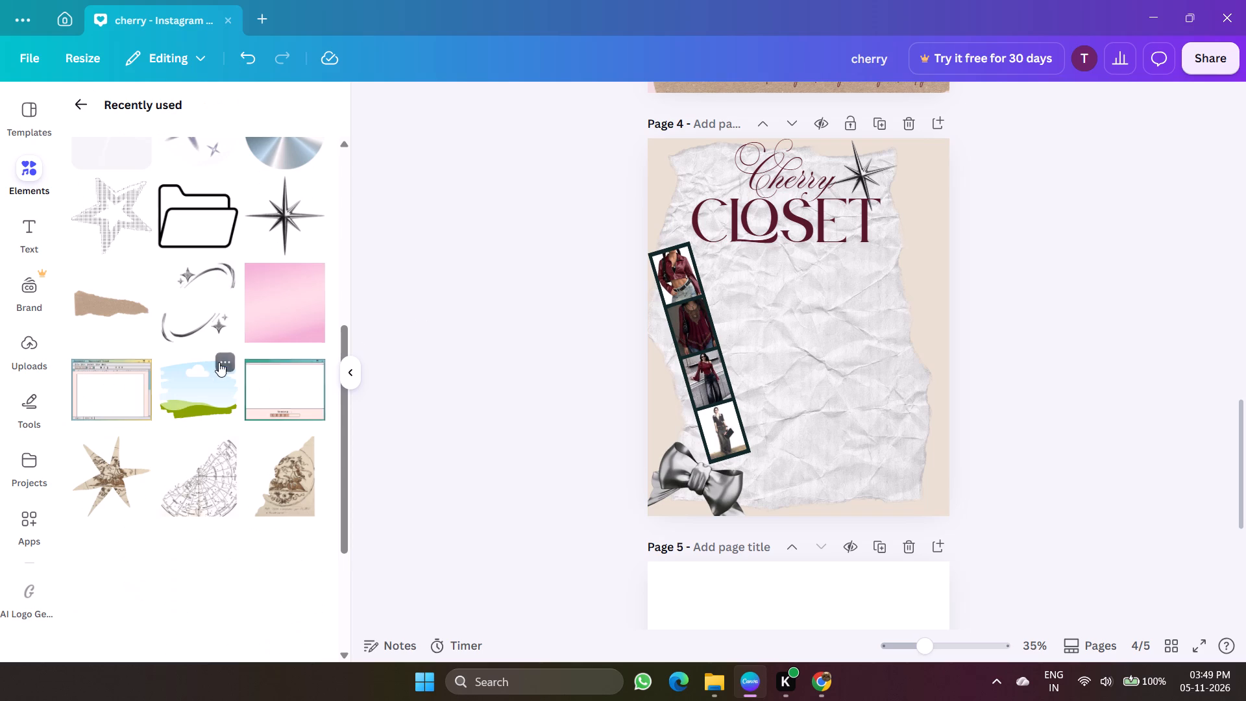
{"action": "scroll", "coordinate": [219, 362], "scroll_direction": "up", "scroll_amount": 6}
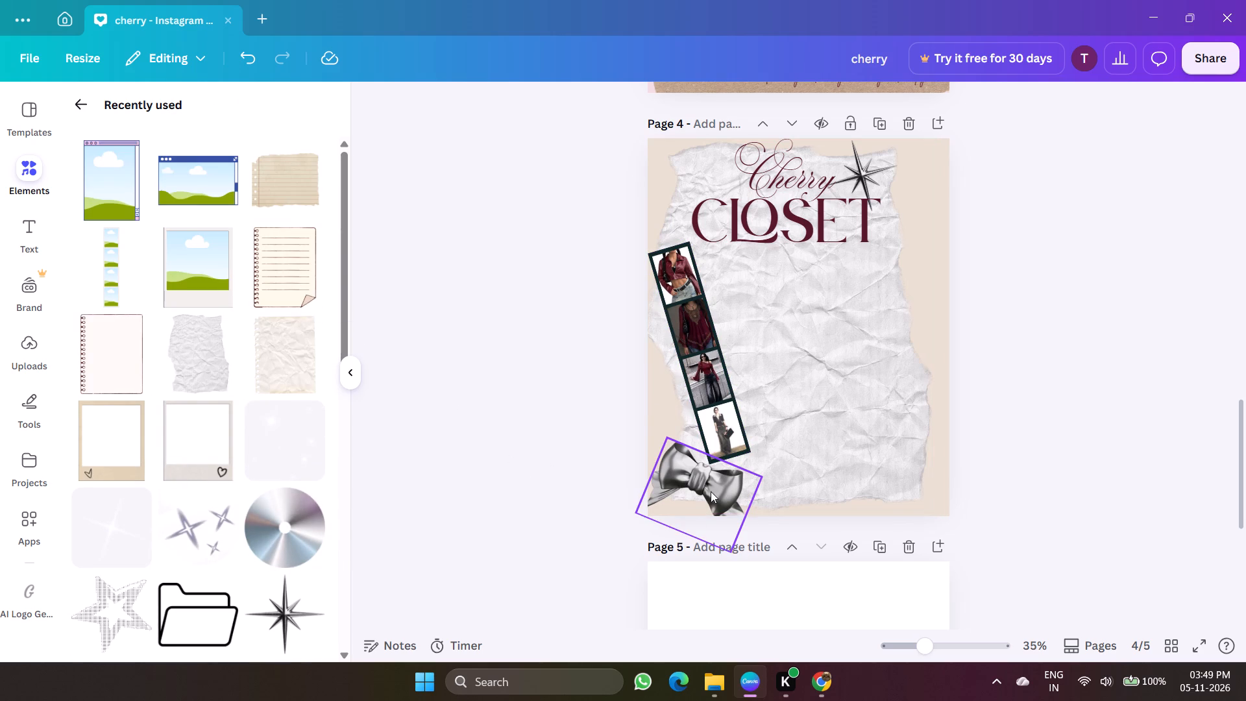
Shrink the metallic bow to about 329 by 262 and reposition it in page 4's lower-left corner, just below the filmstrip.
{"action": "left_click_drag", "start_coordinate": [711, 491], "coordinate": [725, 480]}
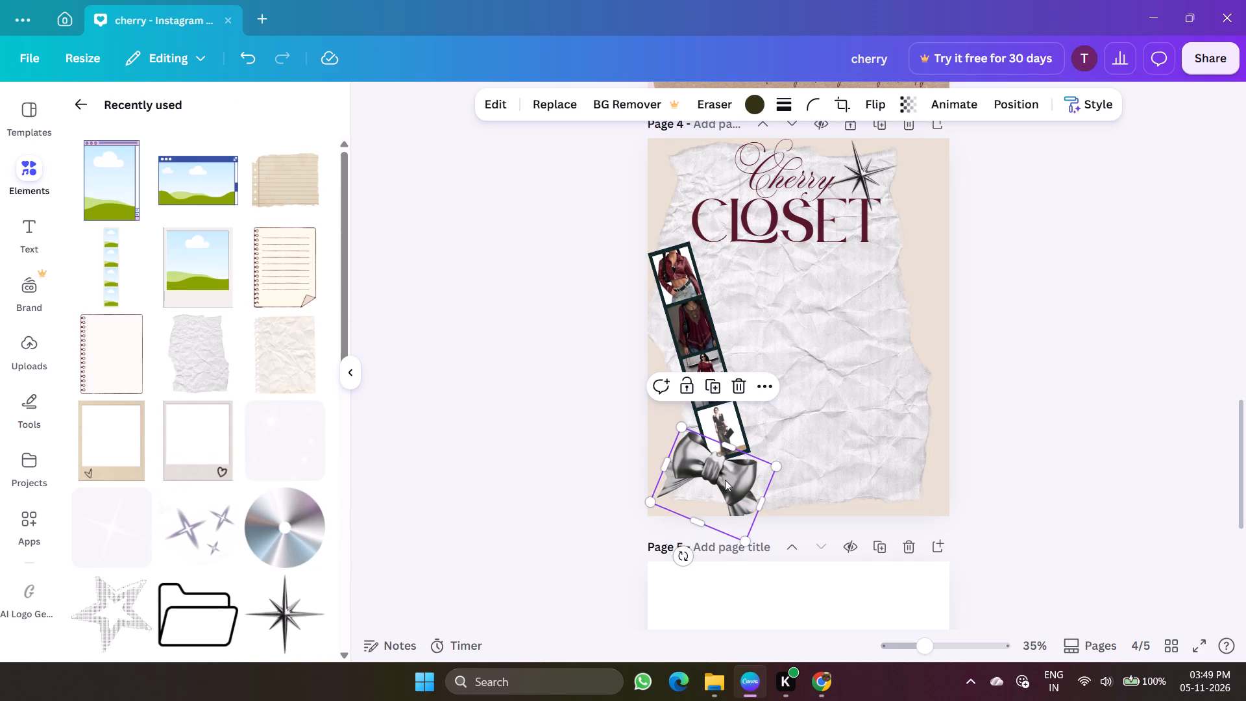
{"action": "left_click_drag", "start_coordinate": [746, 545], "coordinate": [769, 519]}
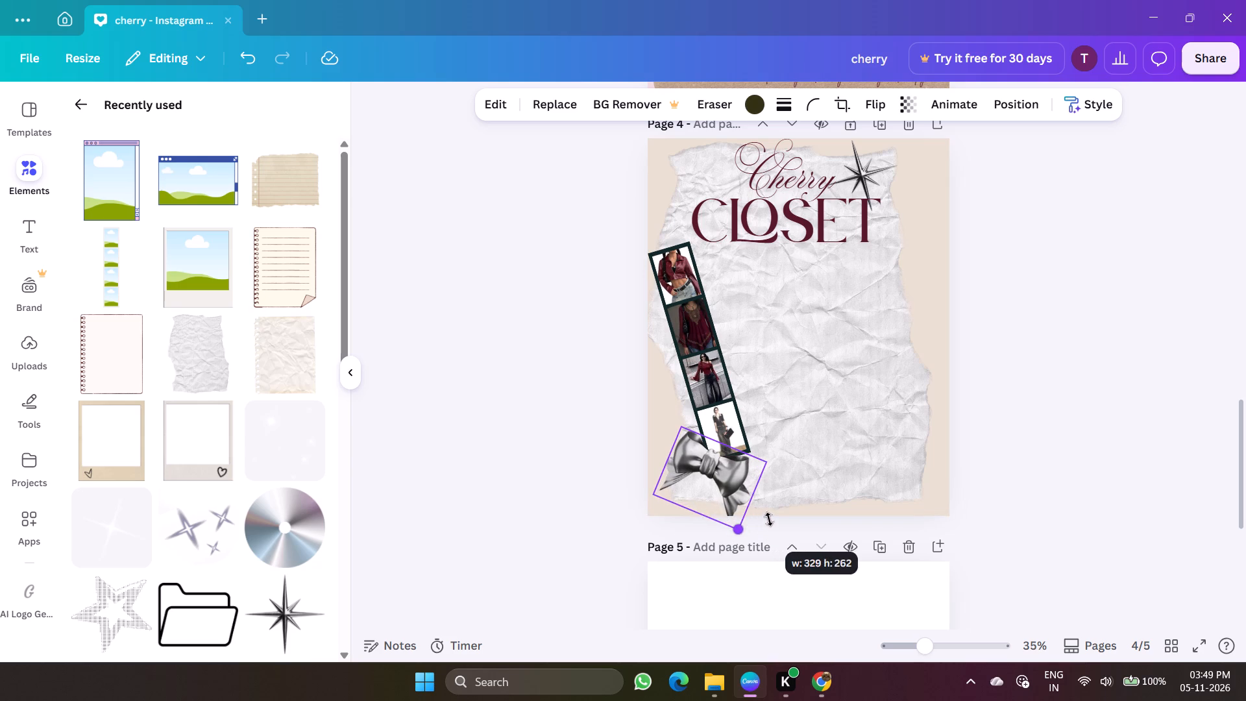
{"action": "left_click_drag", "start_coordinate": [769, 519], "coordinate": [771, 515]}
{"action": "left_click_drag", "start_coordinate": [698, 480], "coordinate": [683, 493]}
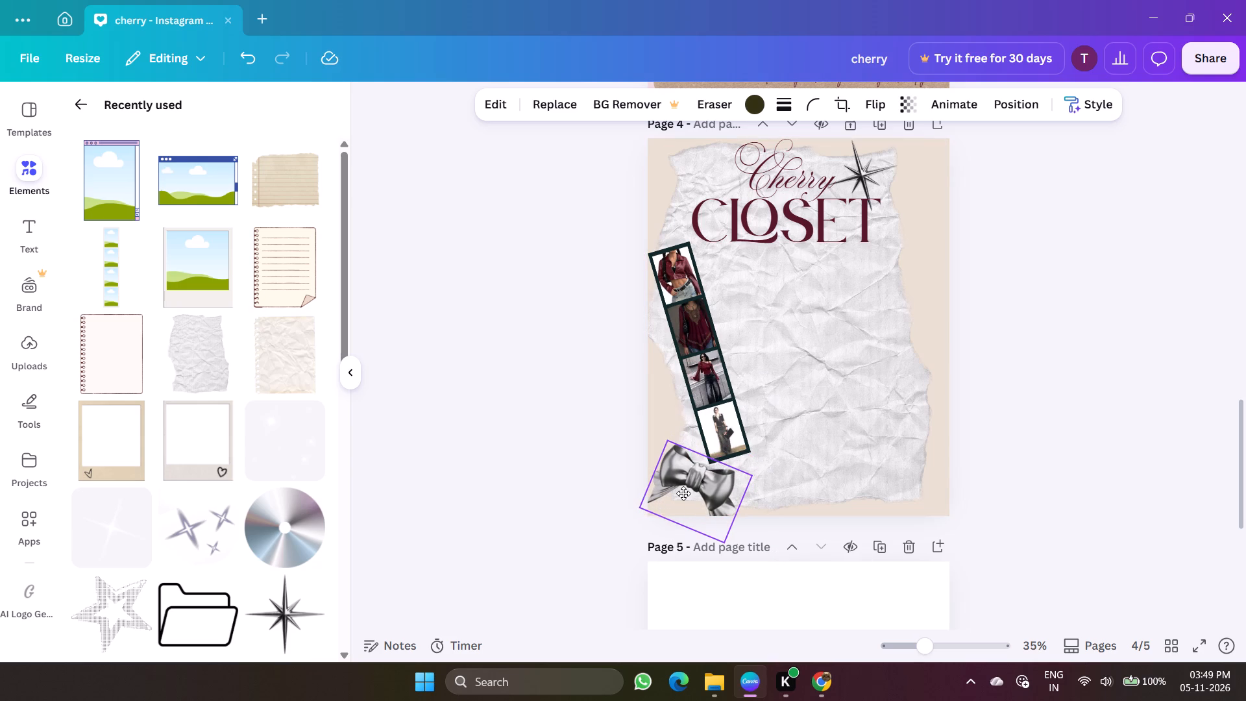
{"action": "left_click_drag", "start_coordinate": [683, 493], "coordinate": [678, 491]}
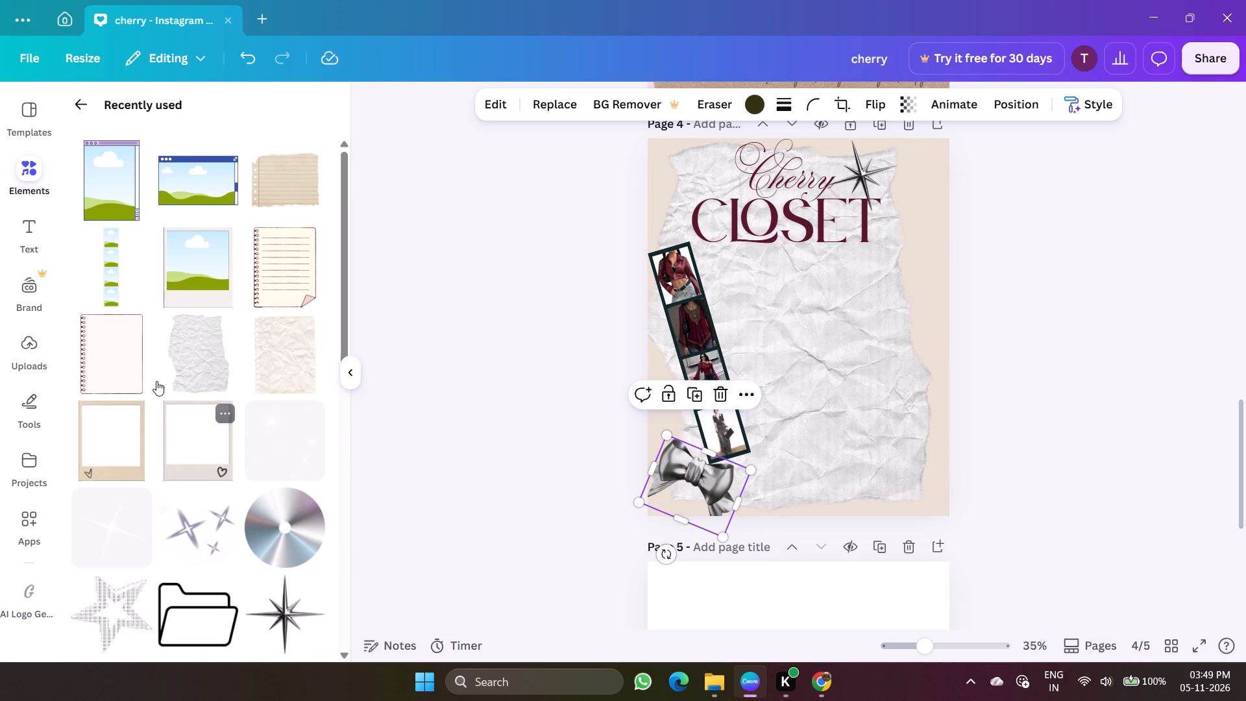
Add the uploaded cherries with ribbon to page 4, enlarge them to about 315 by 301, and place them beside the metallic bow.
{"action": "scroll", "coordinate": [132, 217], "scroll_direction": "up", "scroll_amount": 5}
{"action": "scroll", "coordinate": [132, 217], "scroll_direction": "down", "scroll_amount": 4}
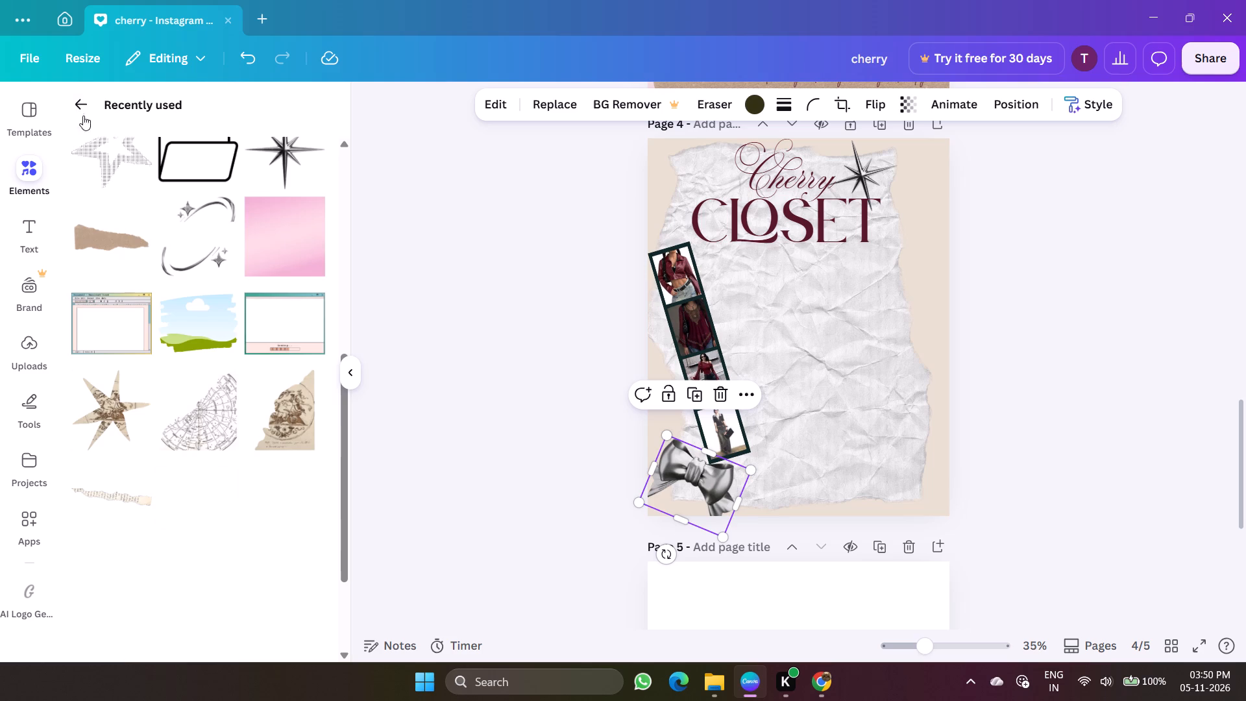
{"action": "left_click", "coordinate": [77, 108]}
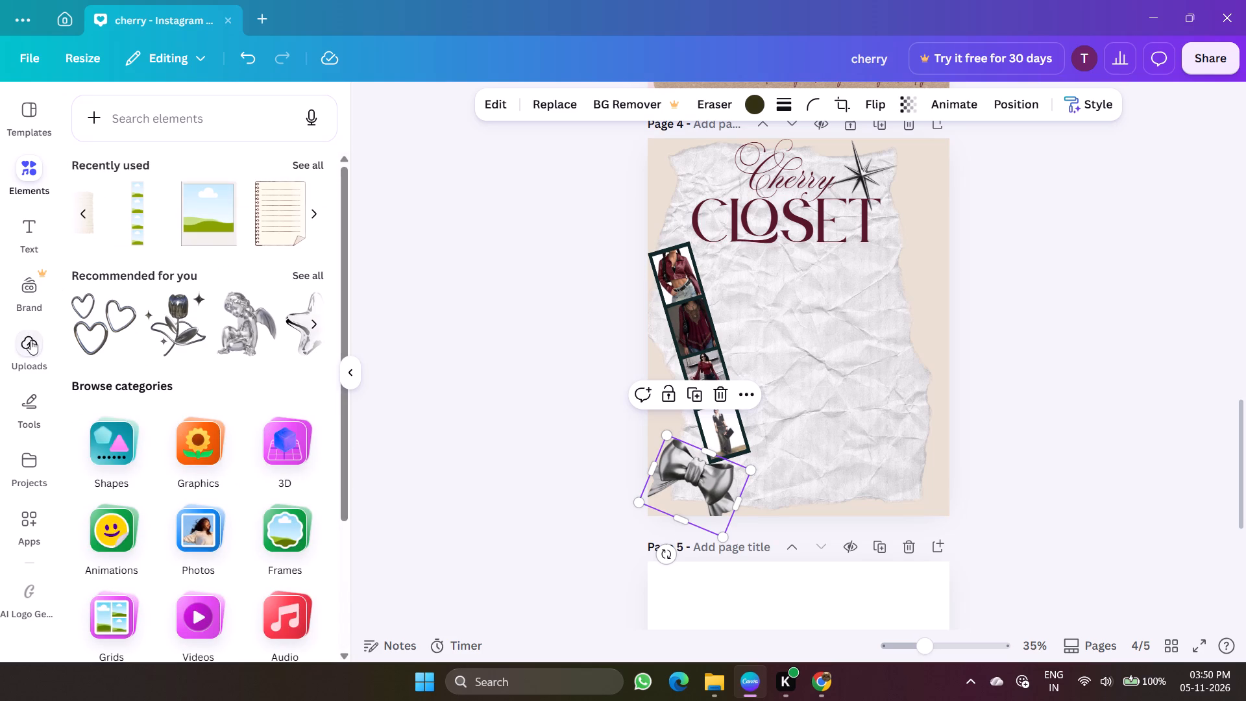
{"action": "left_click", "coordinate": [31, 340]}
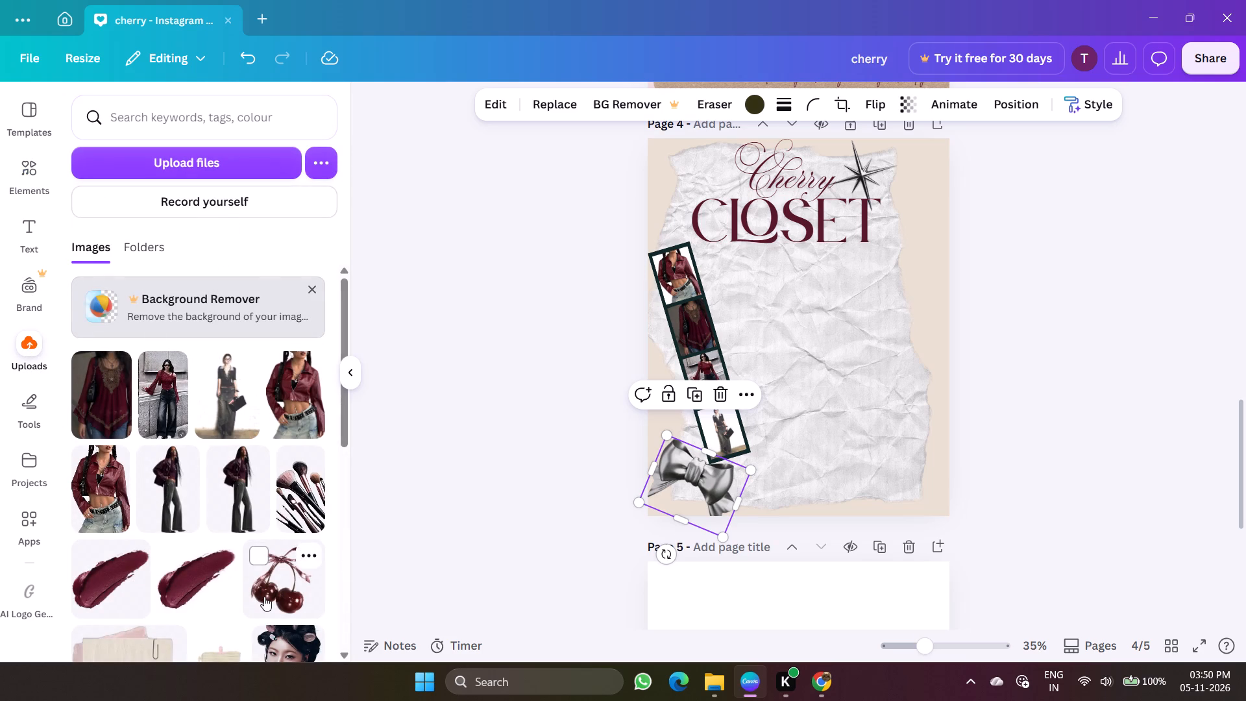
{"action": "left_click", "coordinate": [264, 596]}
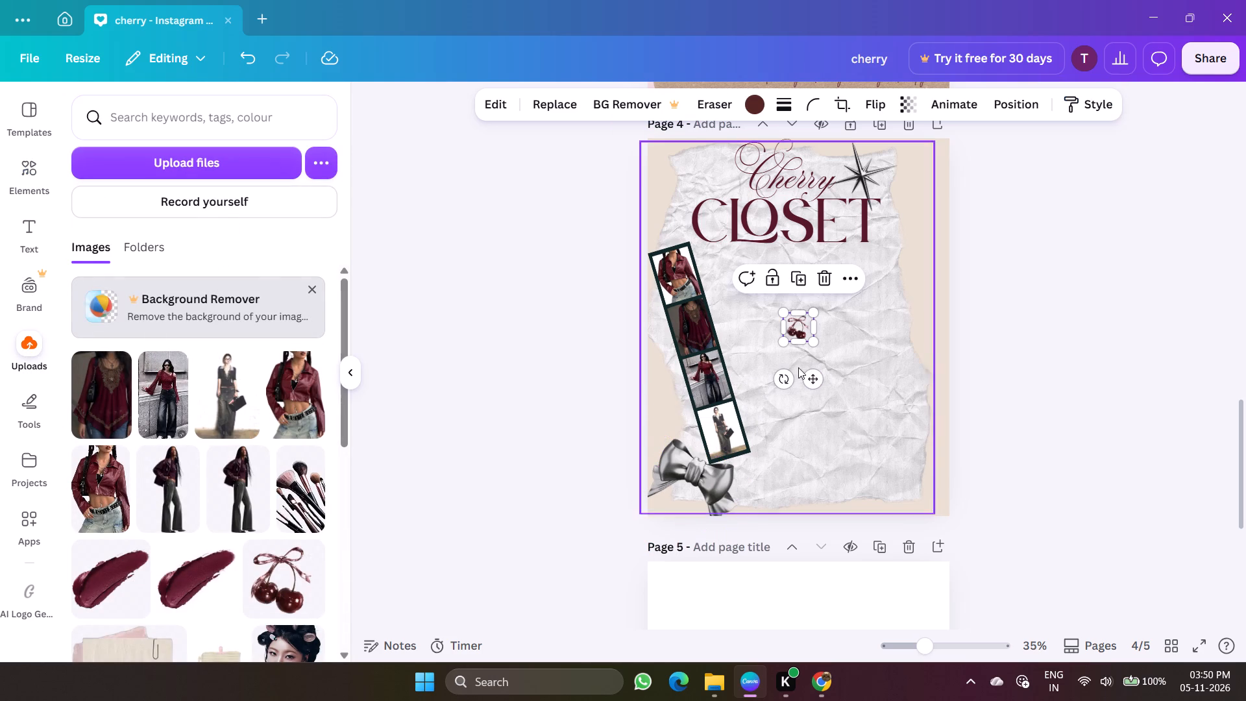
{"action": "left_click_drag", "start_coordinate": [814, 343], "coordinate": [875, 397]}
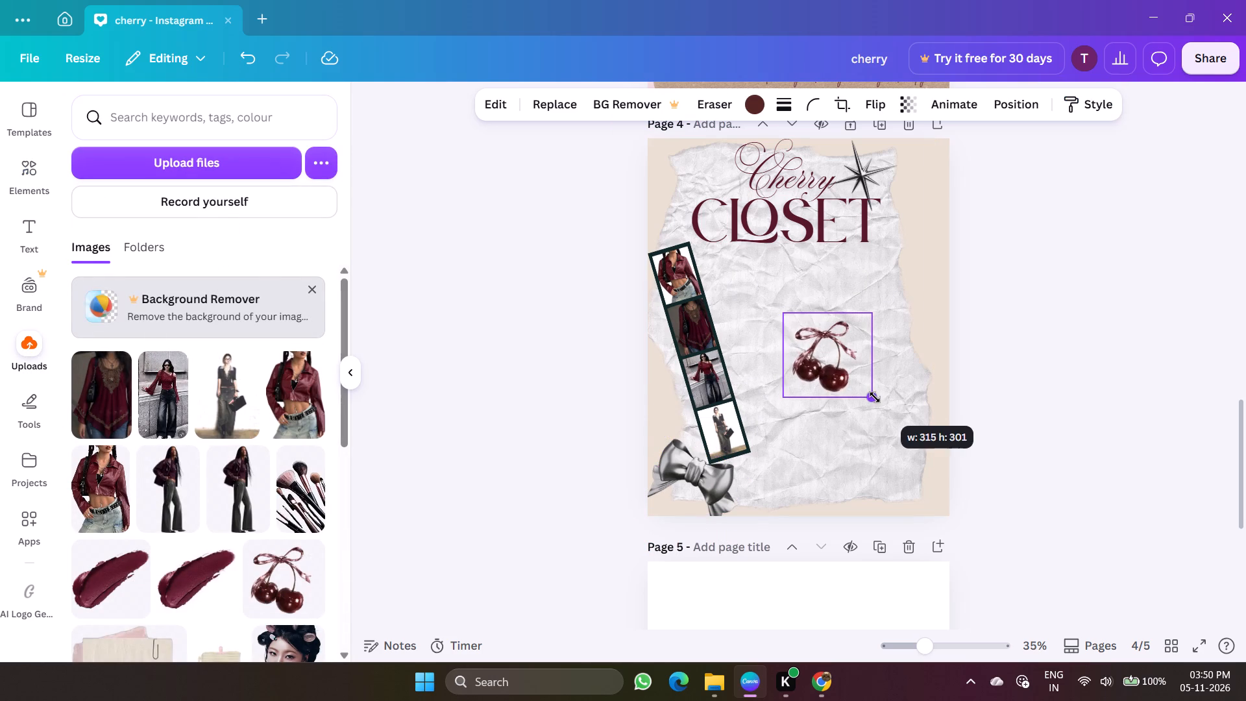
{"action": "left_click_drag", "start_coordinate": [841, 371], "coordinate": [777, 483]}
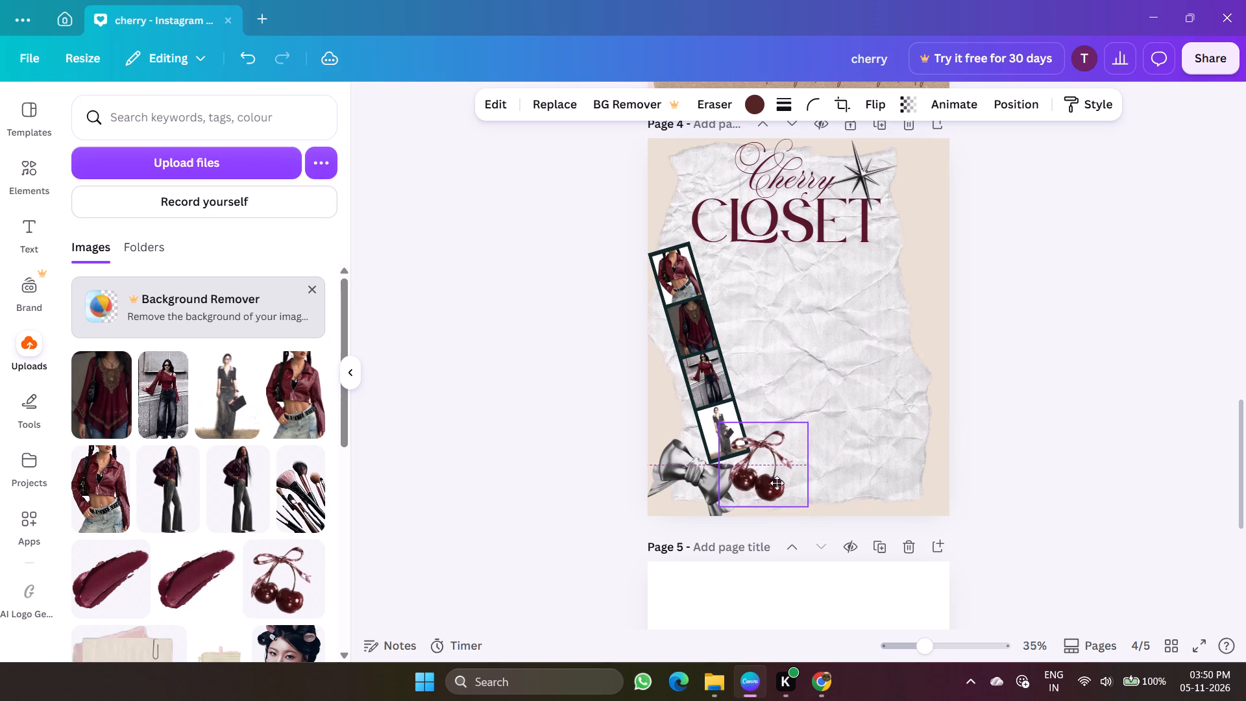
{"action": "left_click_drag", "start_coordinate": [777, 483], "coordinate": [776, 486]}
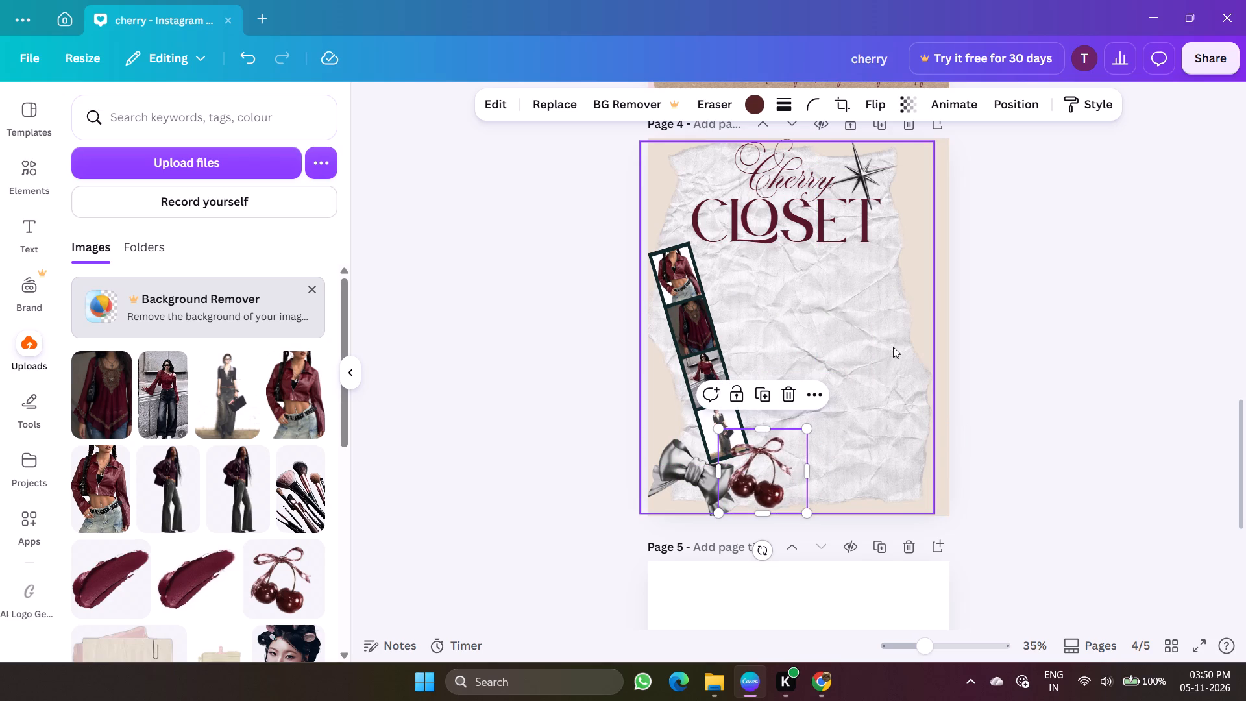
{"action": "left_click", "coordinate": [815, 693]}
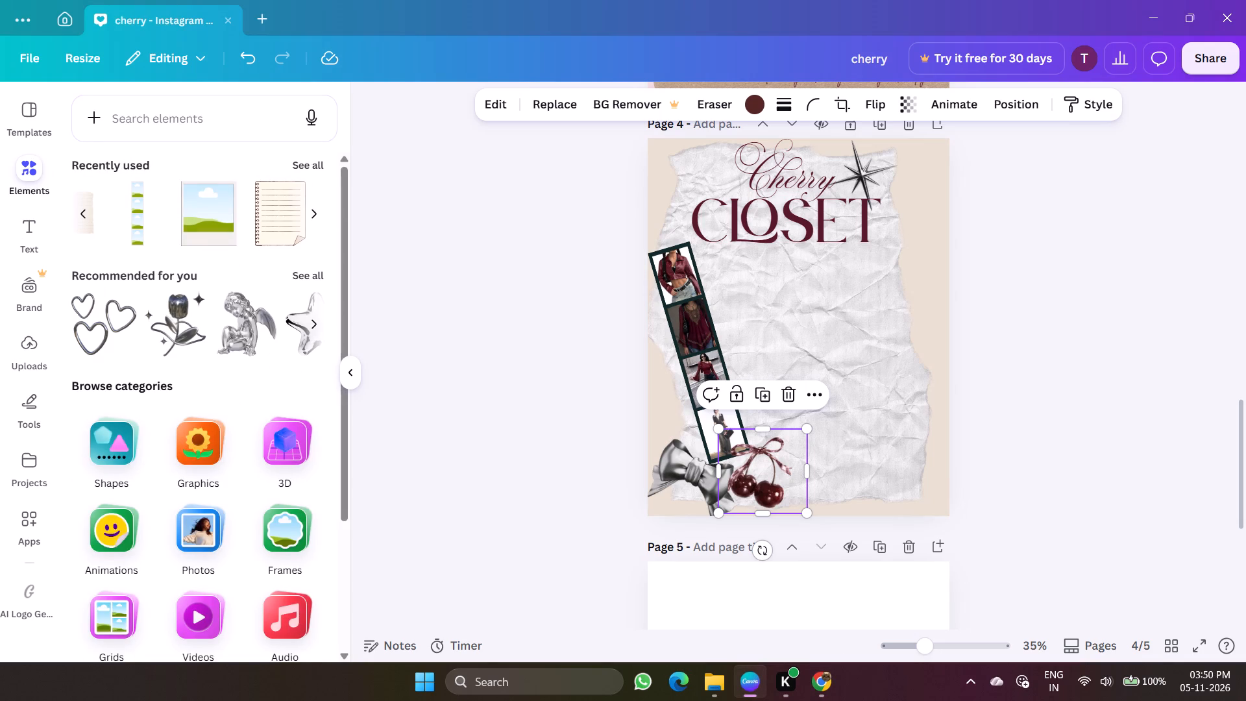
{"action": "left_click", "coordinate": [164, 120]}
{"action": "type", "text": "retro"}
{"action": "key", "text": "space"}
{"action": "type", "text": "browser"}
{"action": "key", "text": "space"}
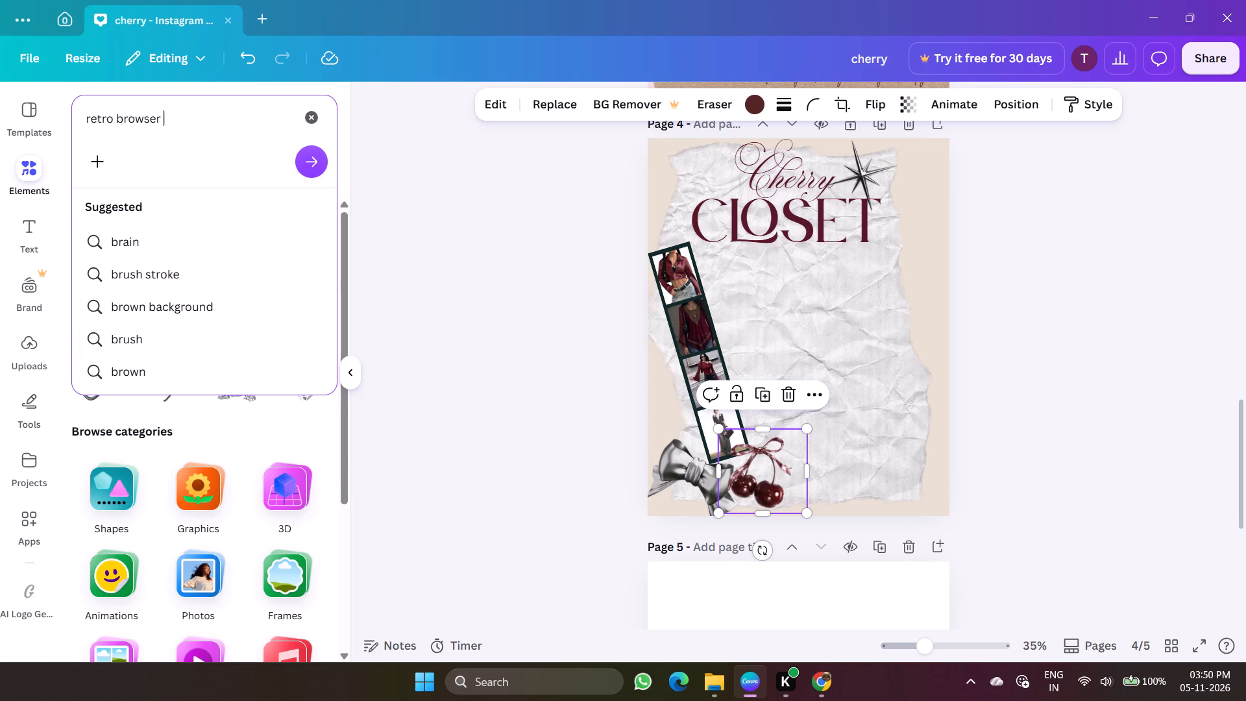
{"action": "type", "text": "window"}
{"action": "key", "text": "Return"}
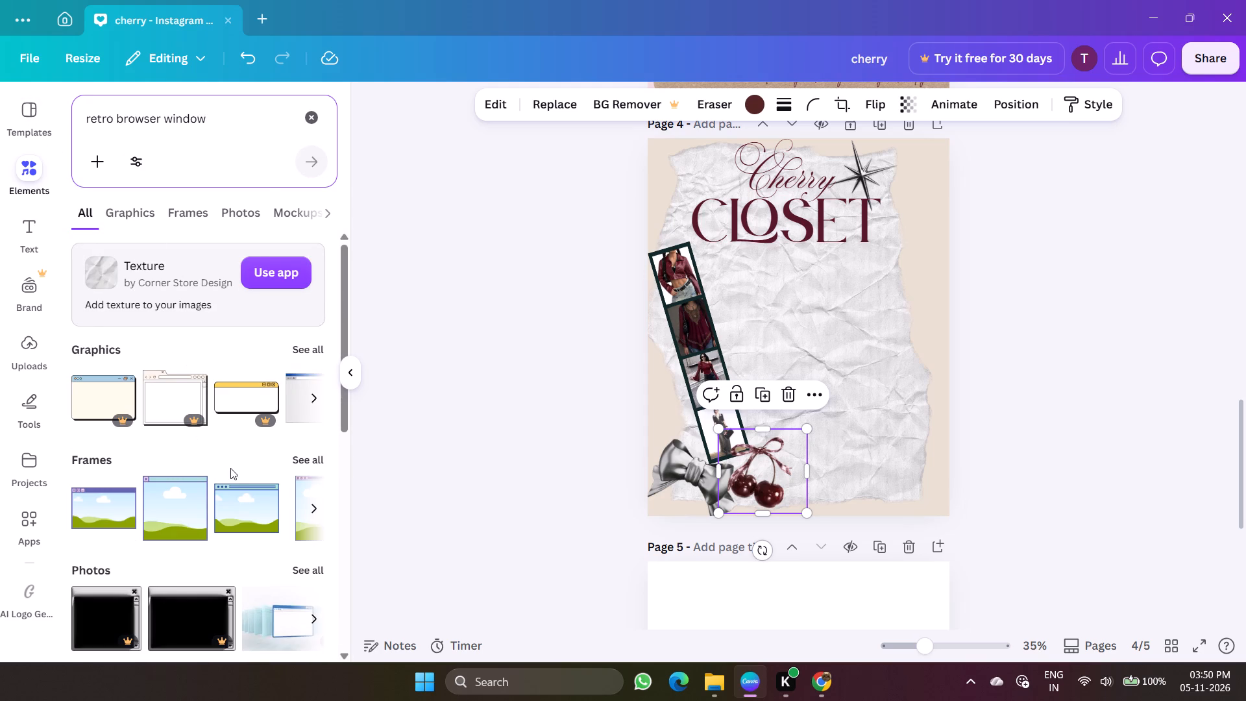
Look through the graphics and frames results for a retro window suited to the wardrobe section of page 4.
{"action": "scroll", "coordinate": [259, 426], "scroll_direction": "left", "scroll_amount": 4}
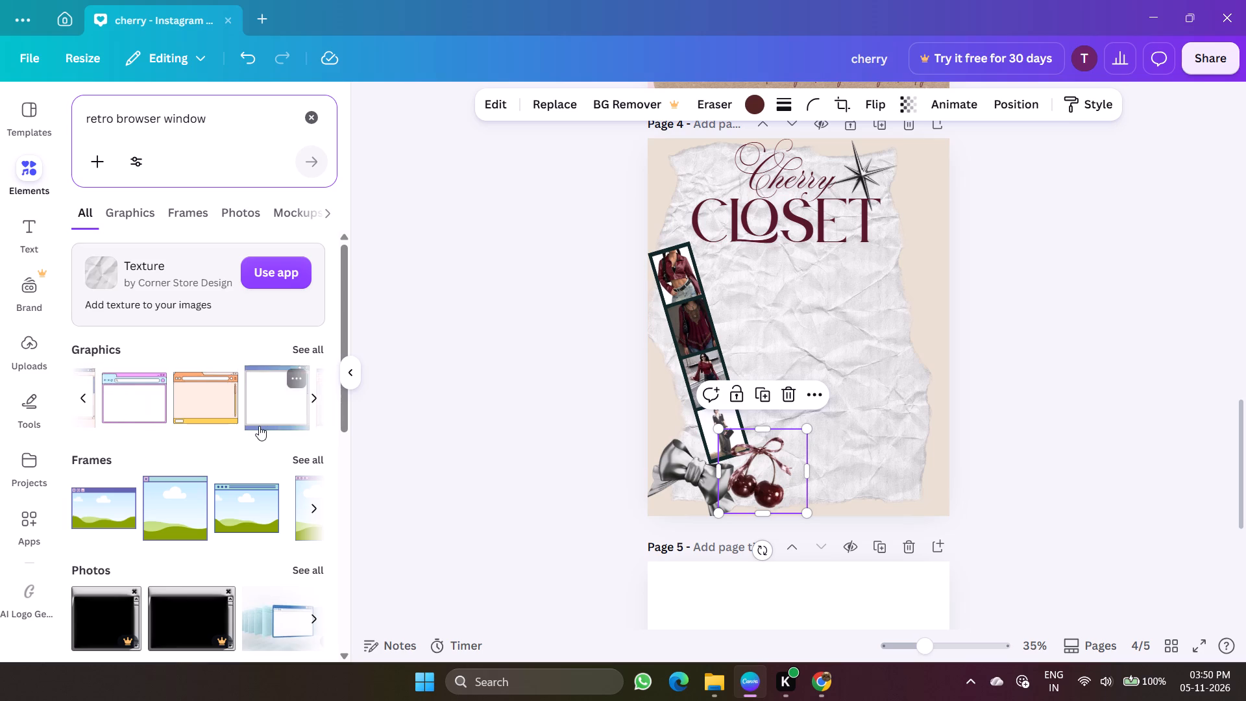
{"action": "scroll", "coordinate": [259, 426], "scroll_direction": "left", "scroll_amount": 2}
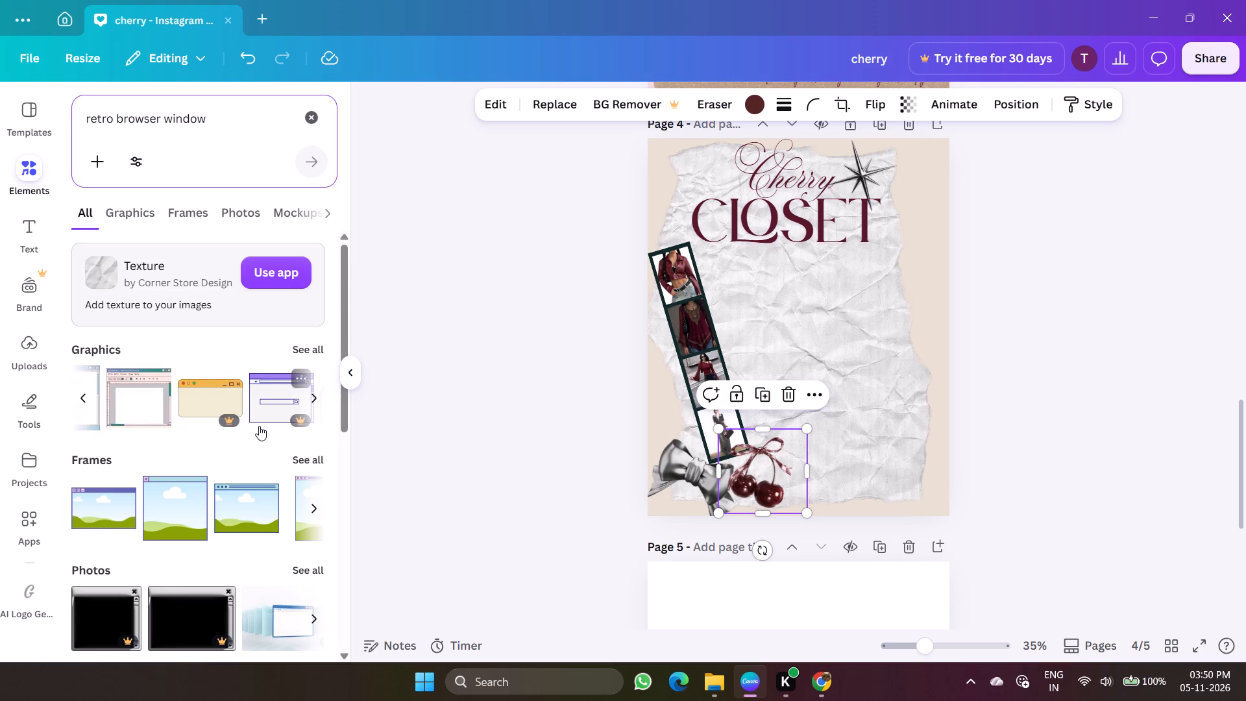
{"action": "scroll", "coordinate": [259, 426], "scroll_direction": "left", "scroll_amount": 5}
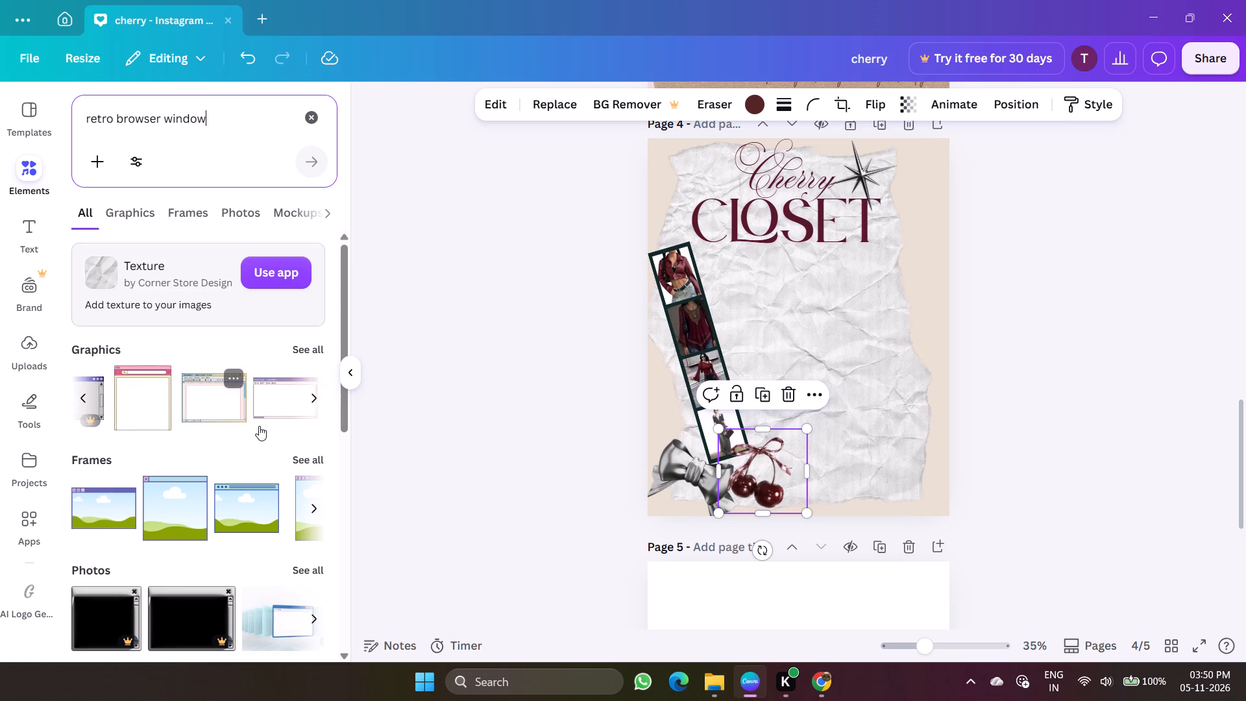
{"action": "scroll", "coordinate": [259, 426], "scroll_direction": "left", "scroll_amount": 1}
{"action": "scroll", "coordinate": [192, 410], "scroll_direction": "right", "scroll_amount": 1}
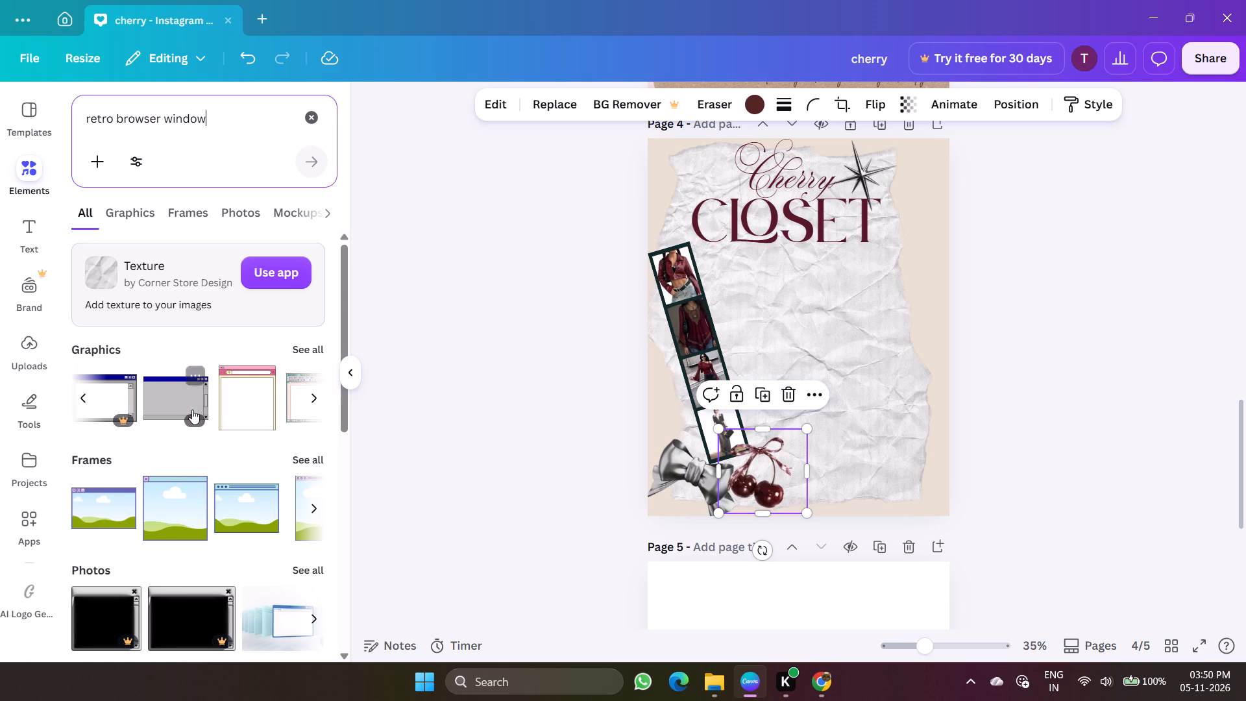
{"action": "scroll", "coordinate": [192, 410], "scroll_direction": "right", "scroll_amount": 1}
{"action": "scroll", "coordinate": [140, 498], "scroll_direction": "left", "scroll_amount": 2}
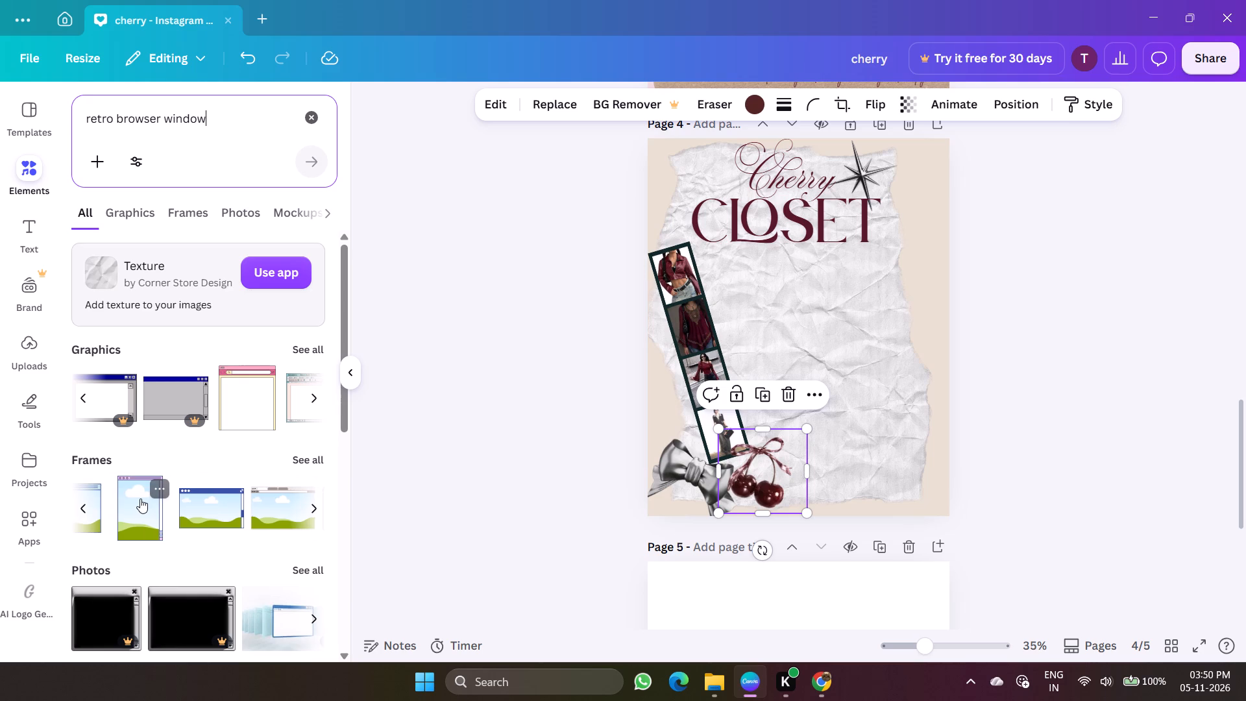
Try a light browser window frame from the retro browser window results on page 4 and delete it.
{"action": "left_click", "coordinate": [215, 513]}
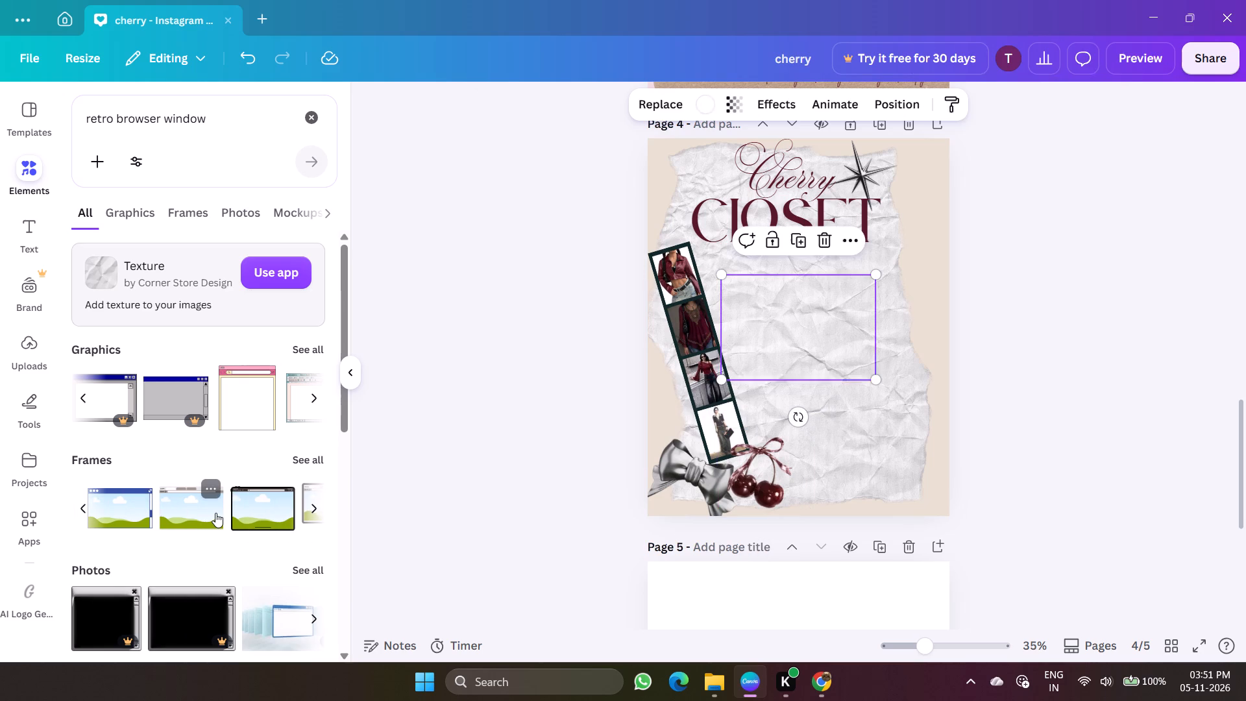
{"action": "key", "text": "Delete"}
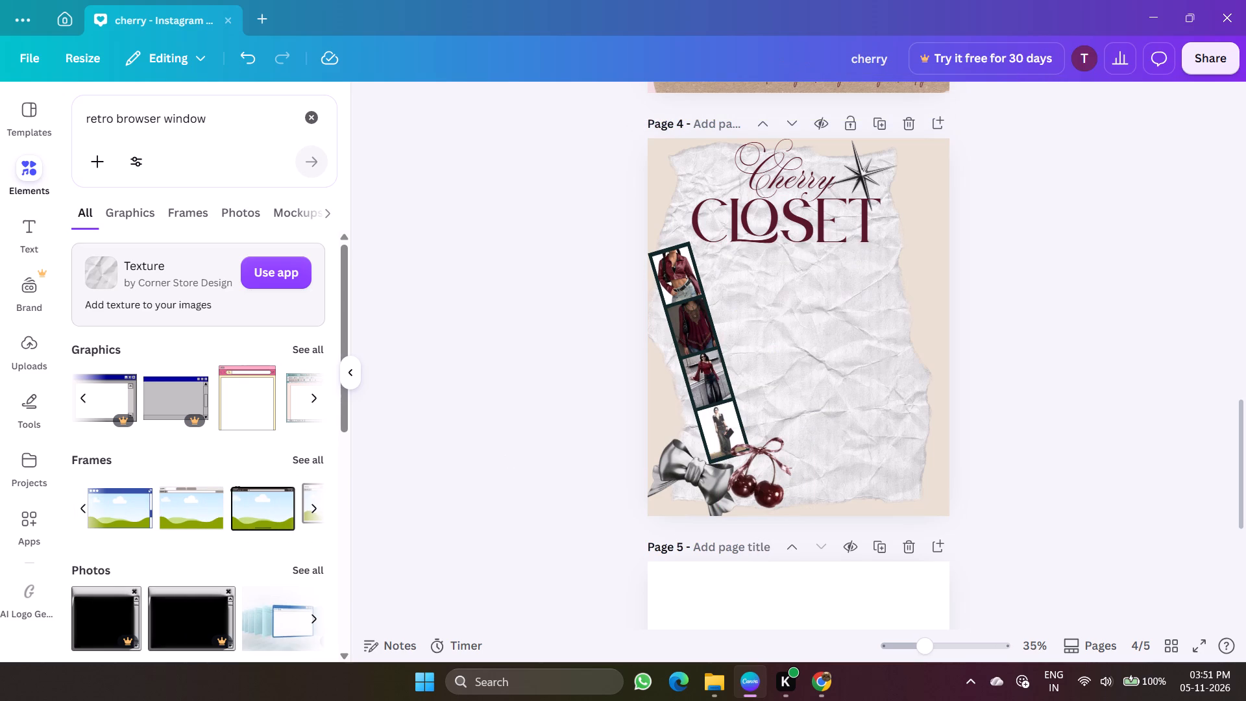
Add the black-bordered browser window frame to page 4, shrink it slightly, and place it below the CLOSET title beside the filmstrip.
{"action": "left_click", "coordinate": [254, 526]}
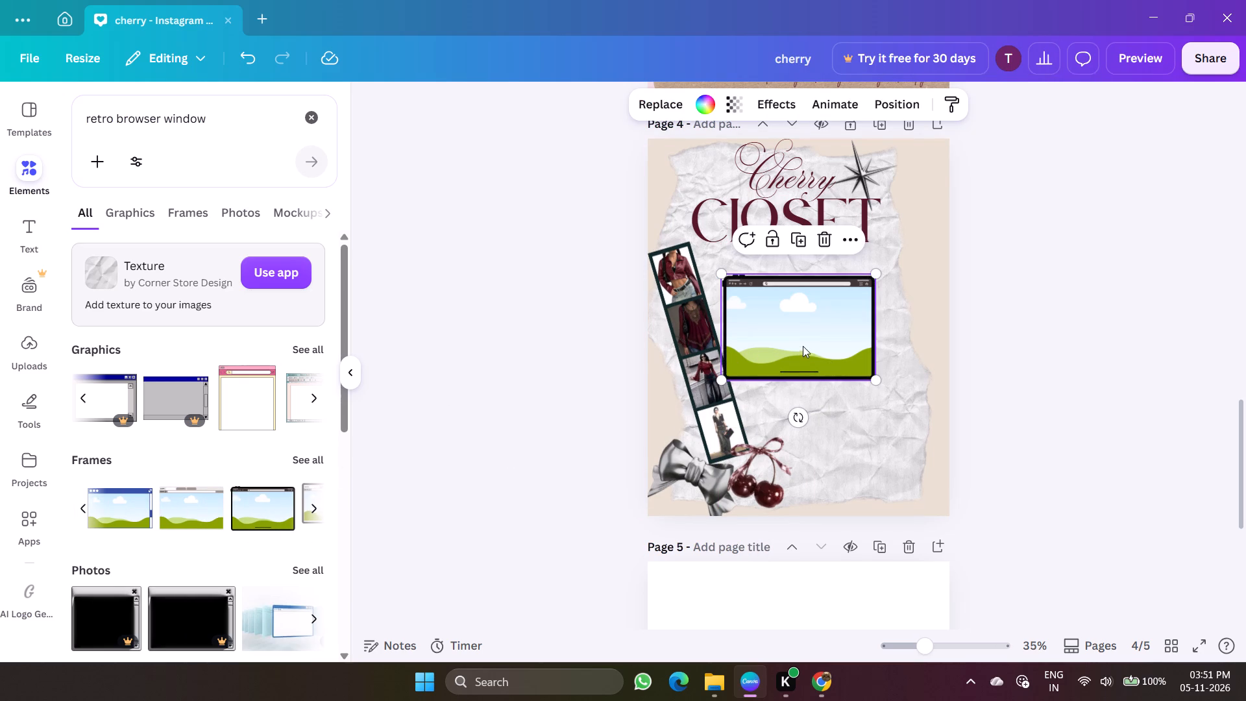
{"action": "left_click_drag", "start_coordinate": [804, 349], "coordinate": [814, 322]}
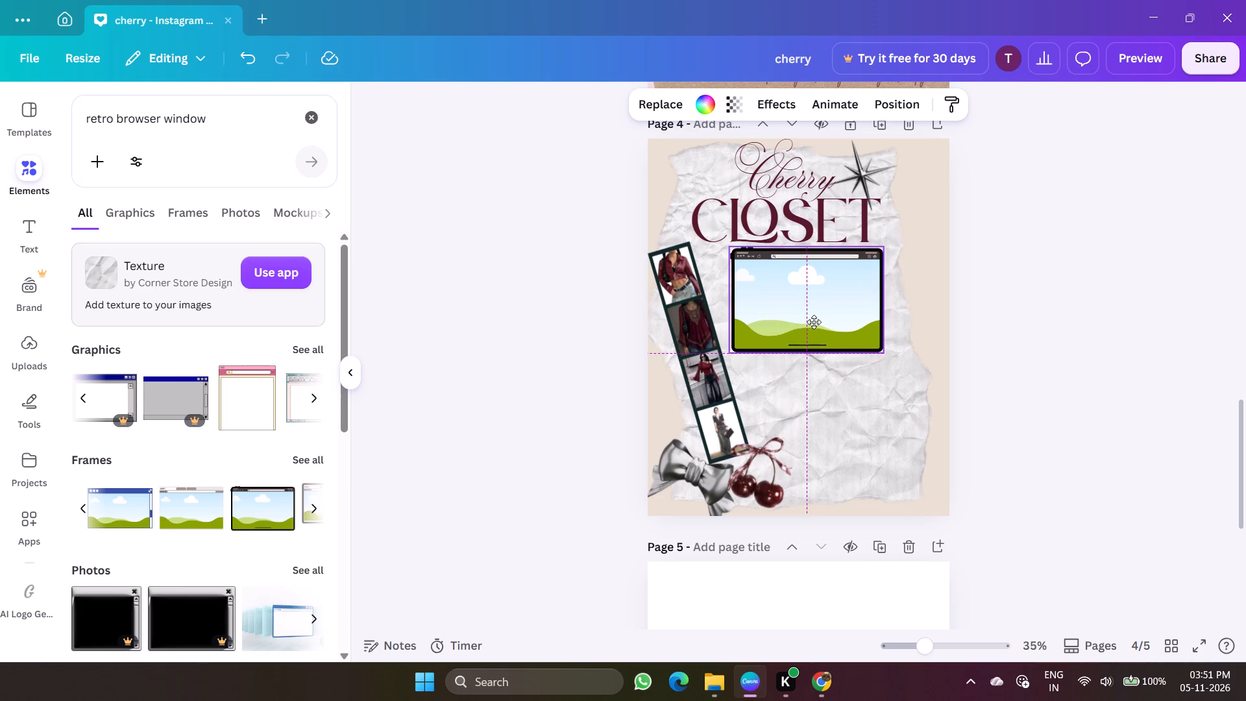
{"action": "left_click_drag", "start_coordinate": [814, 322], "coordinate": [809, 331]}
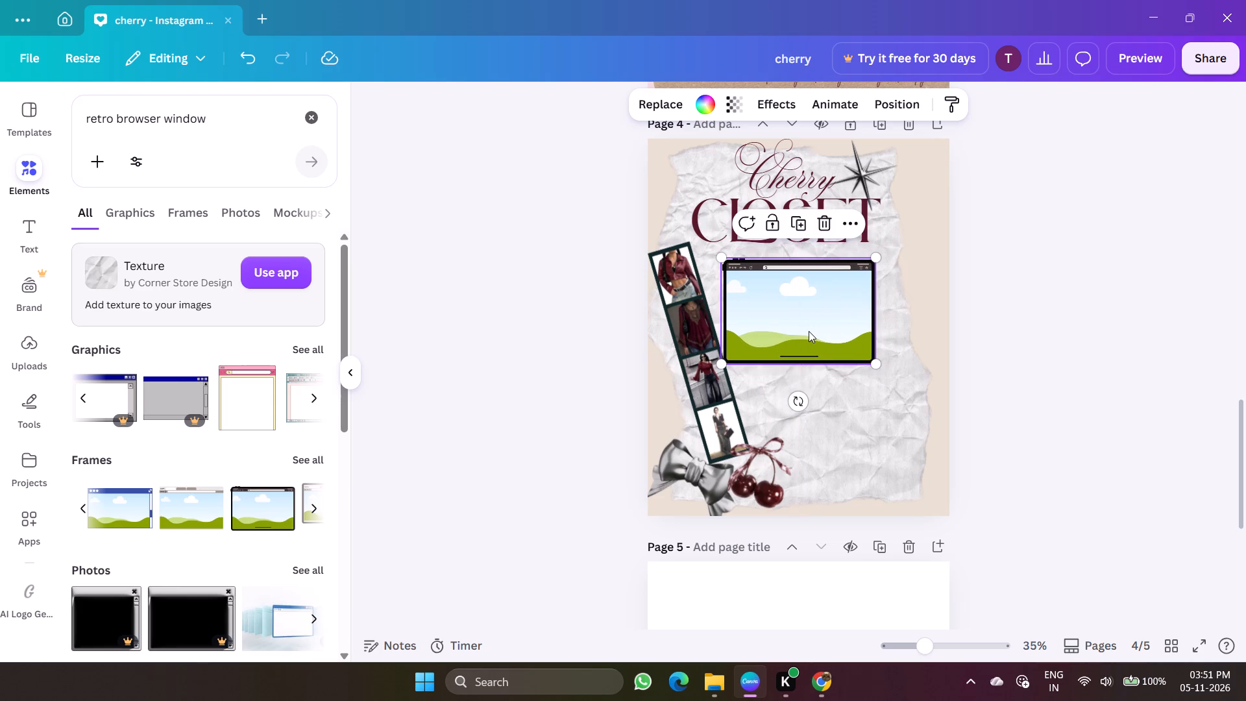
{"action": "left_click_drag", "start_coordinate": [873, 360], "coordinate": [855, 354]}
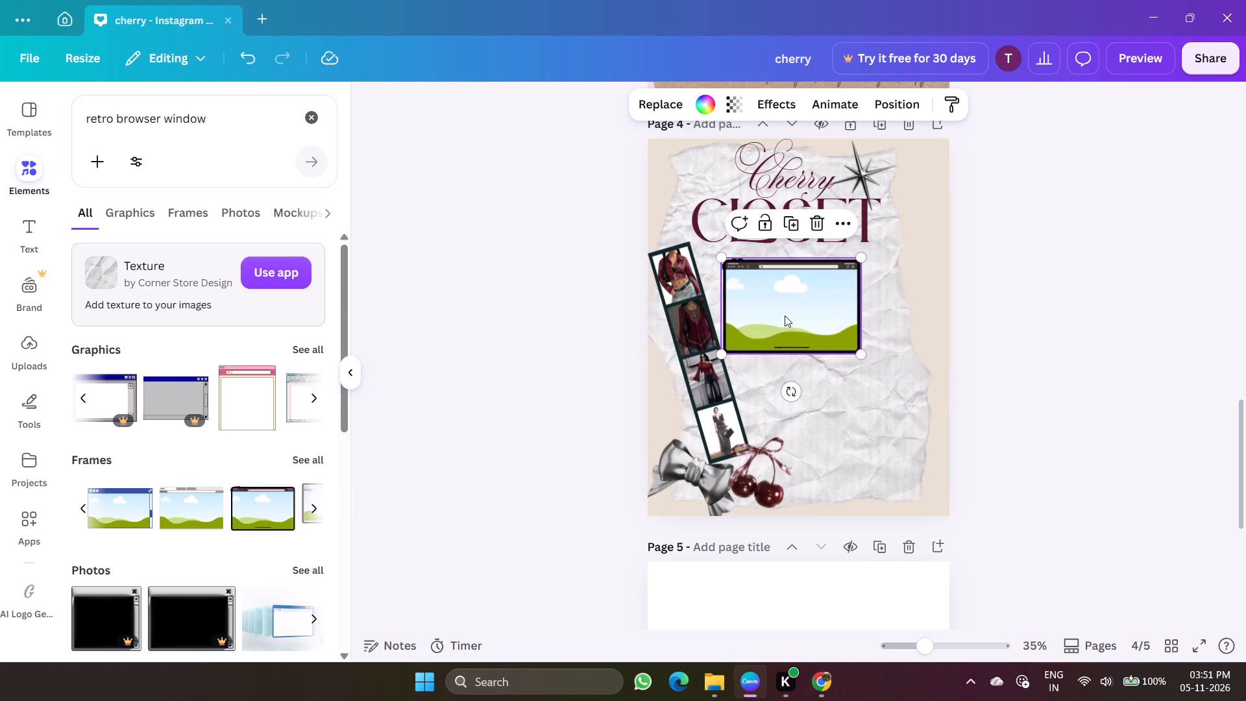
{"action": "left_click", "coordinate": [788, 326]}
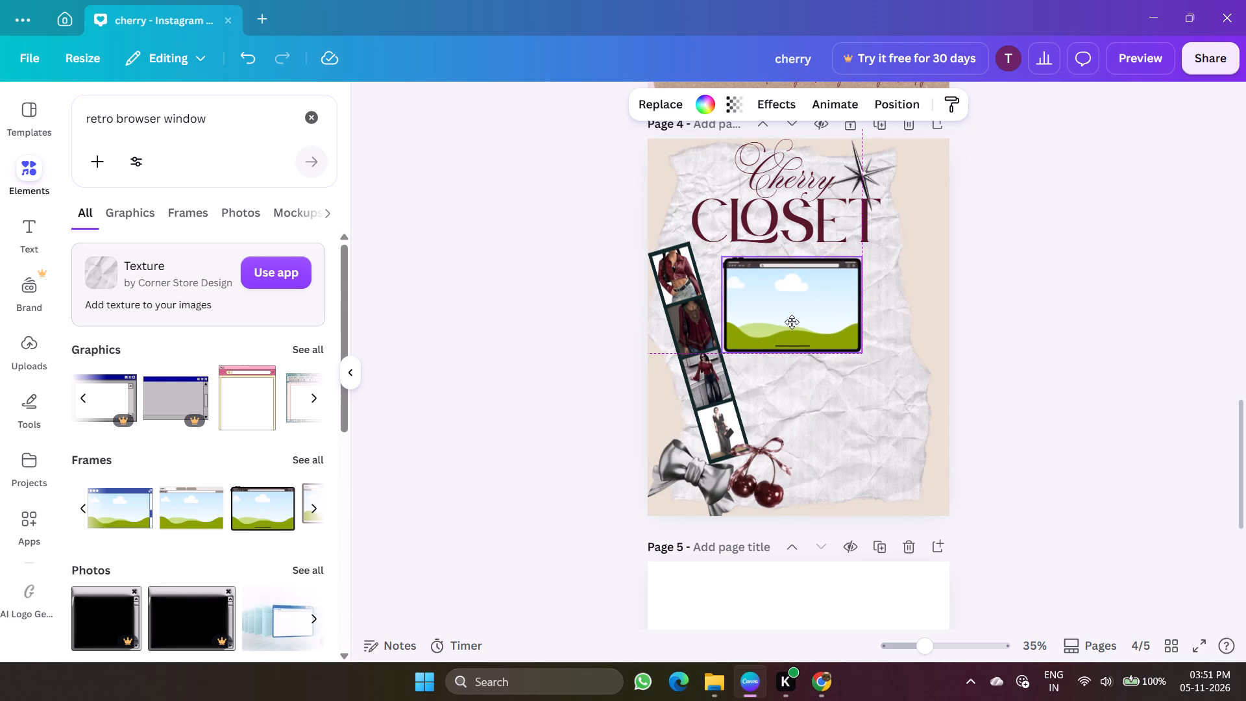
Switch to ChatGPT in Chrome and examine the wardrobe window in the Cherry Closet reference collage.
{"action": "left_click", "coordinate": [821, 685]}
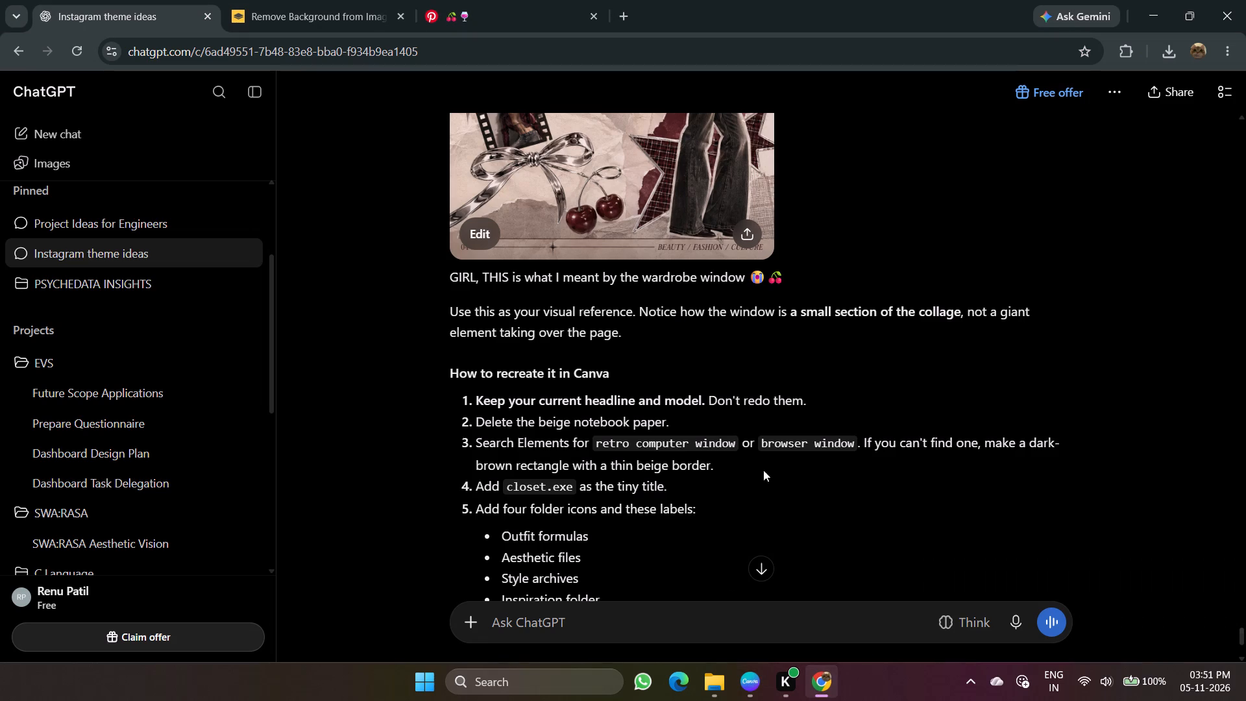
{"action": "scroll", "coordinate": [763, 470], "scroll_direction": "up", "scroll_amount": 2}
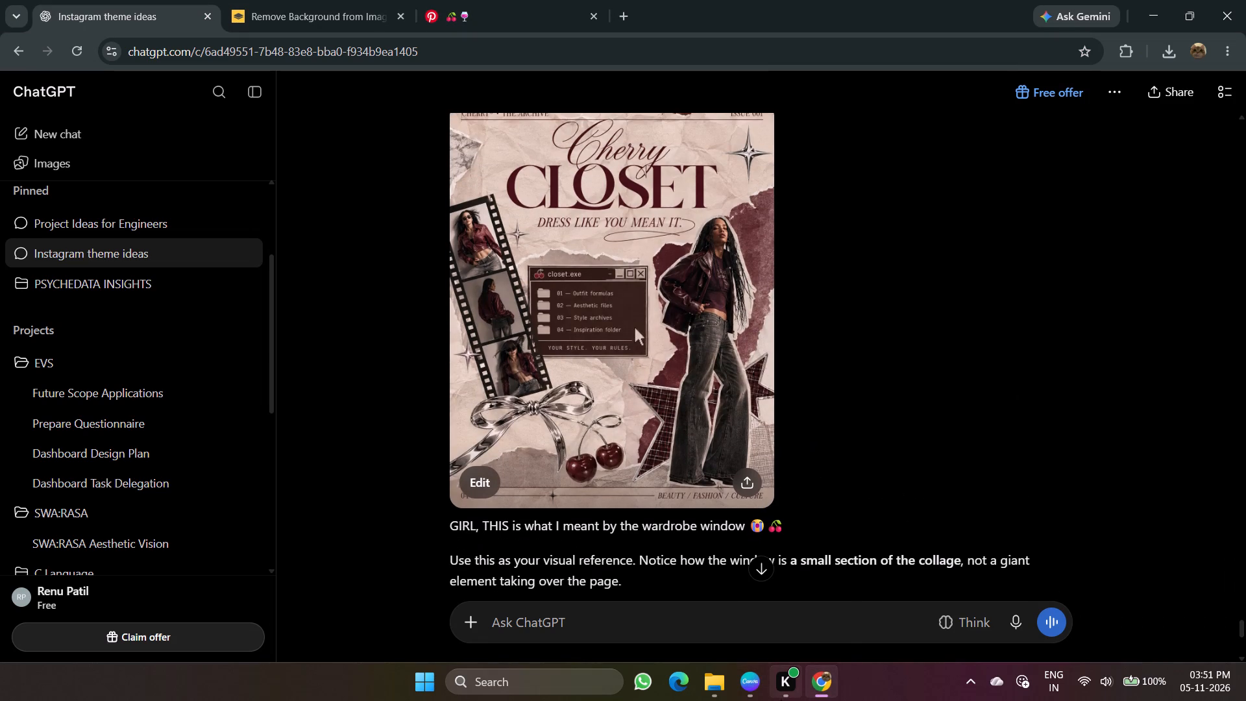
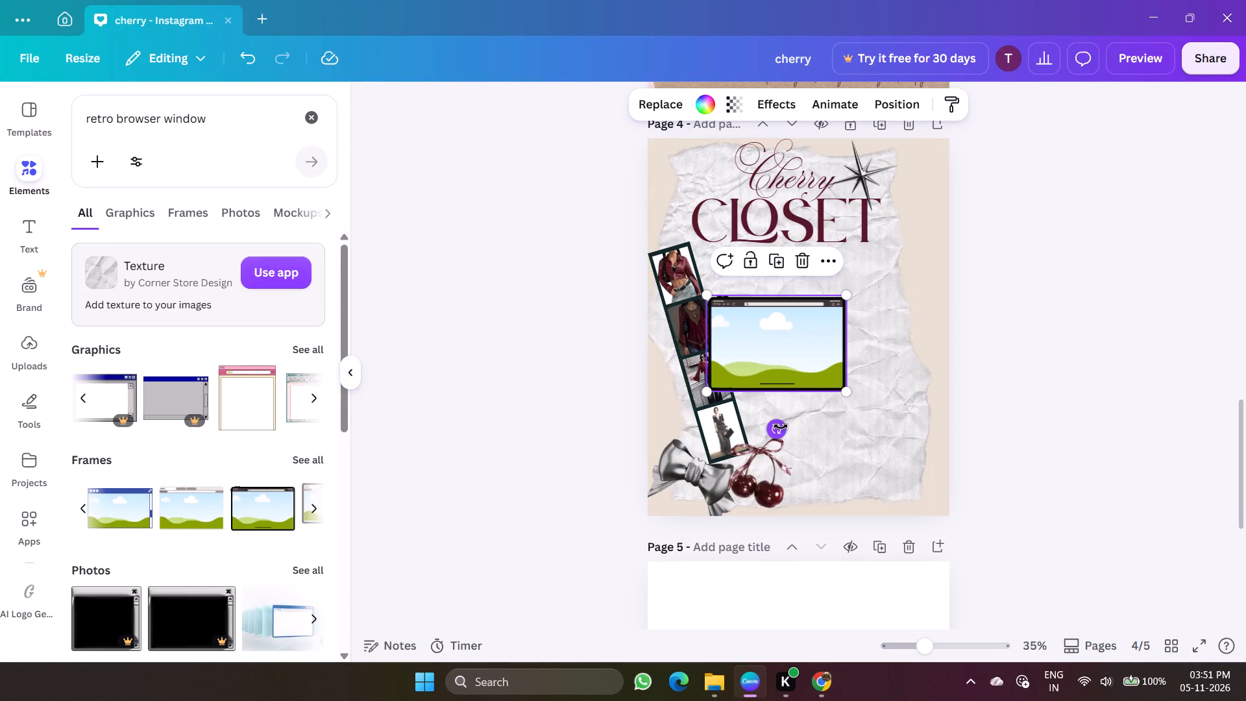
Tilt the black browser window frame on page 4 clockwise by about 6° and shift it slightly upward beside the filmstrip.
{"action": "left_click_drag", "start_coordinate": [781, 427], "coordinate": [770, 446]}
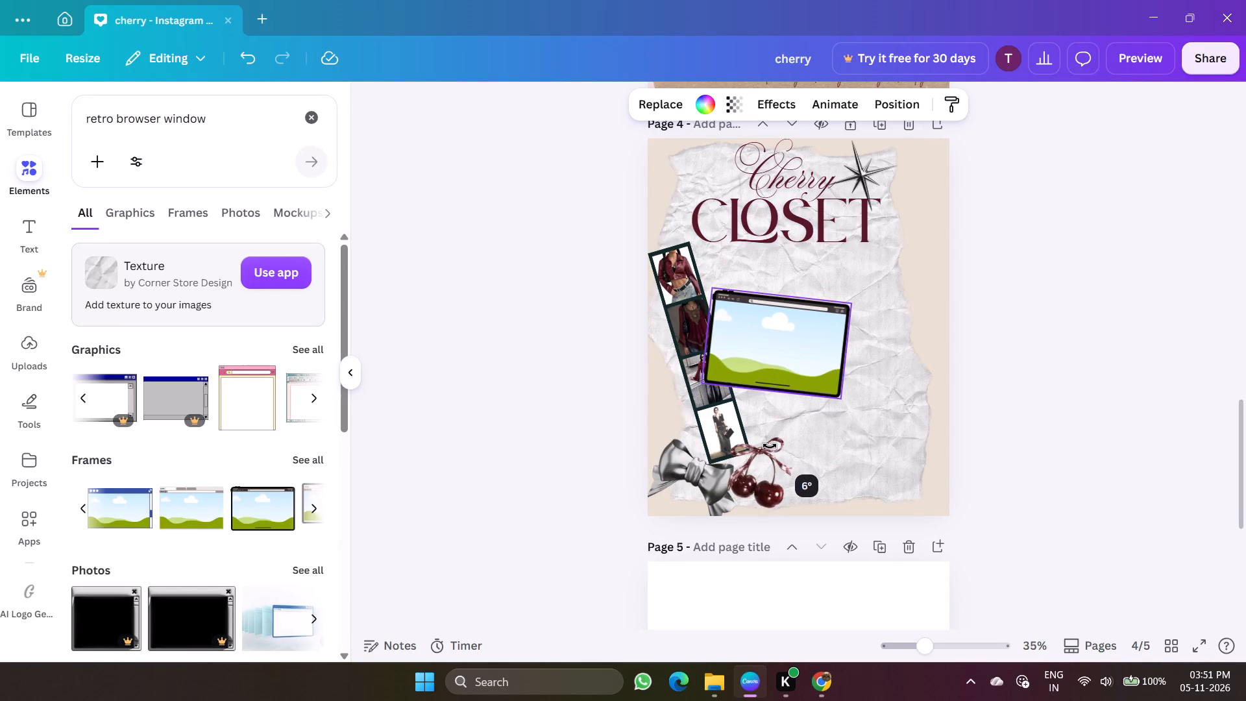
{"action": "left_click_drag", "start_coordinate": [770, 446], "coordinate": [768, 446]}
{"action": "left_click_drag", "start_coordinate": [790, 338], "coordinate": [793, 327]}
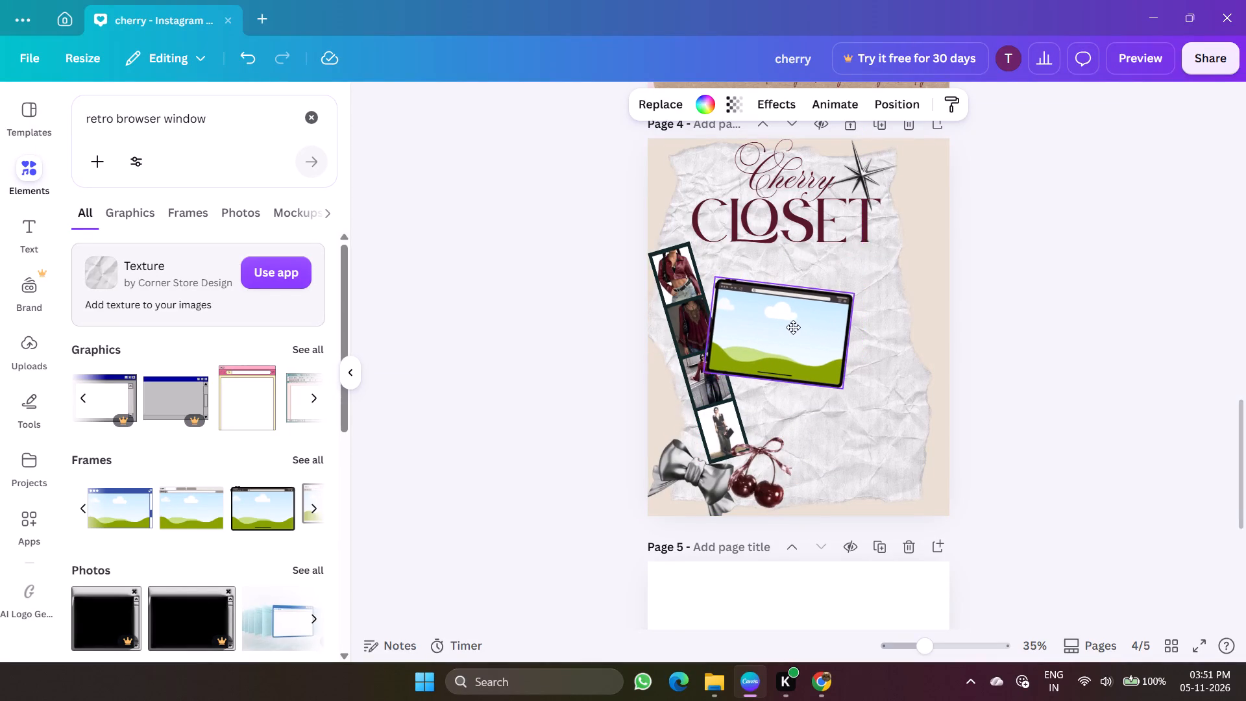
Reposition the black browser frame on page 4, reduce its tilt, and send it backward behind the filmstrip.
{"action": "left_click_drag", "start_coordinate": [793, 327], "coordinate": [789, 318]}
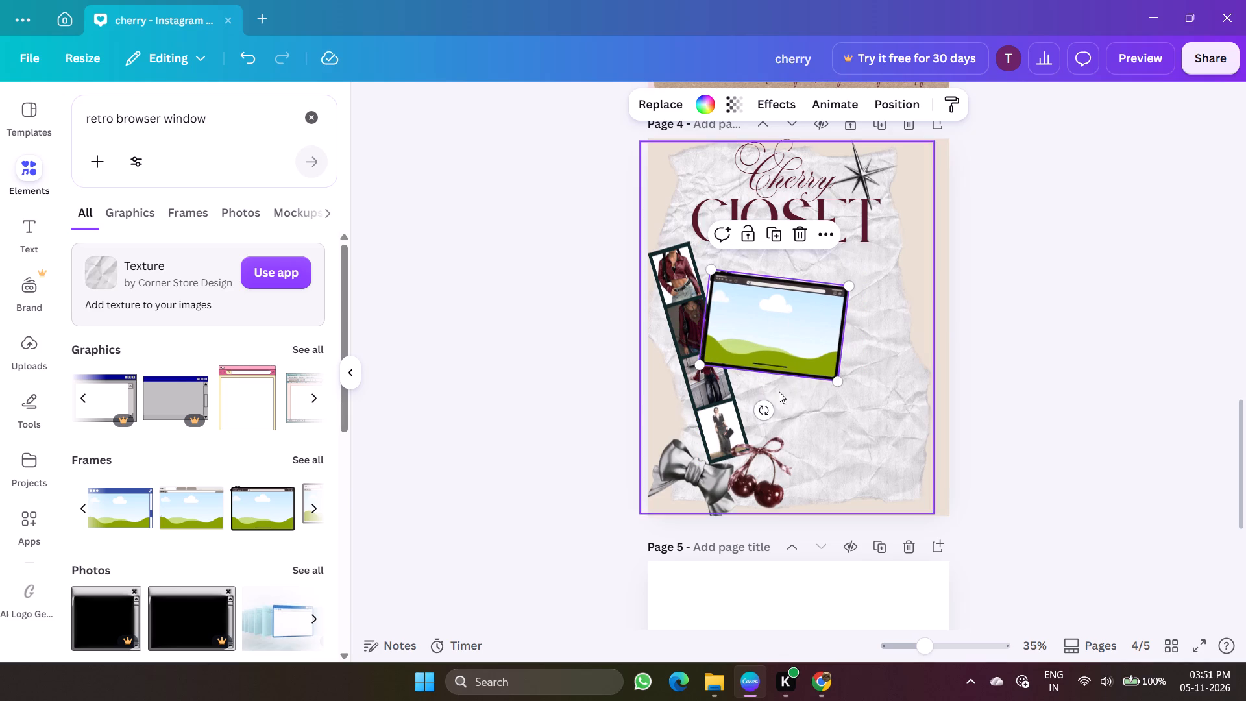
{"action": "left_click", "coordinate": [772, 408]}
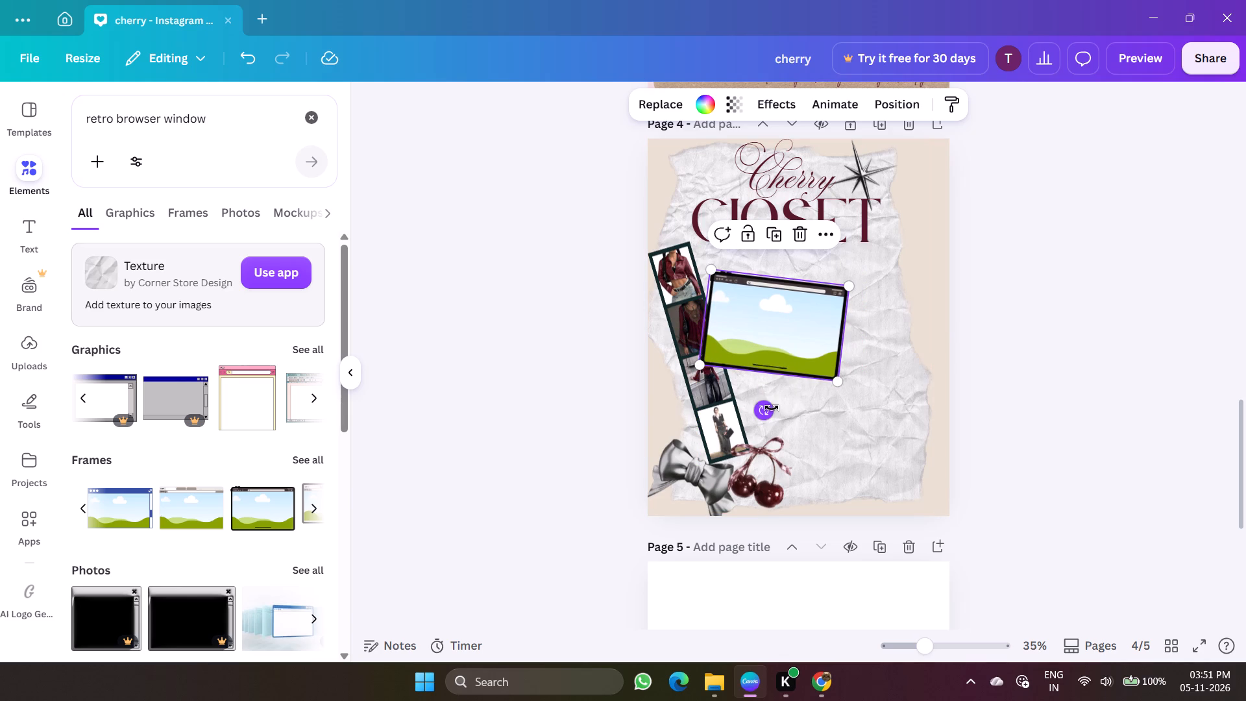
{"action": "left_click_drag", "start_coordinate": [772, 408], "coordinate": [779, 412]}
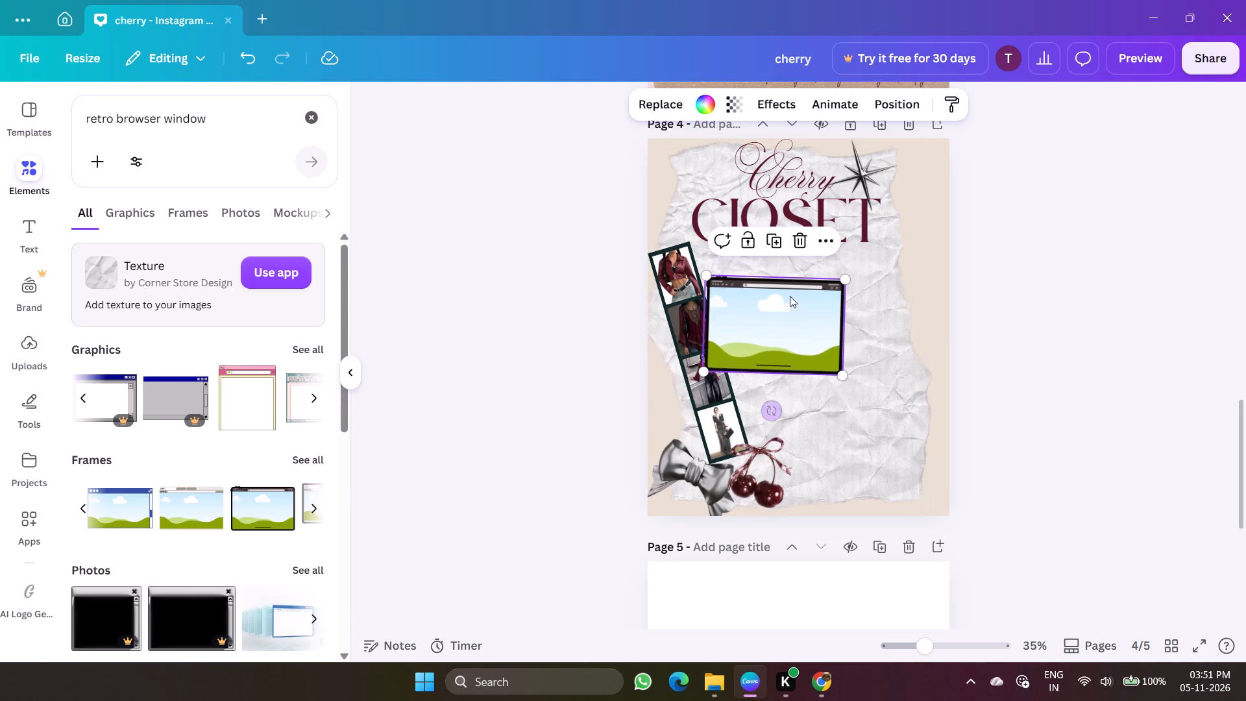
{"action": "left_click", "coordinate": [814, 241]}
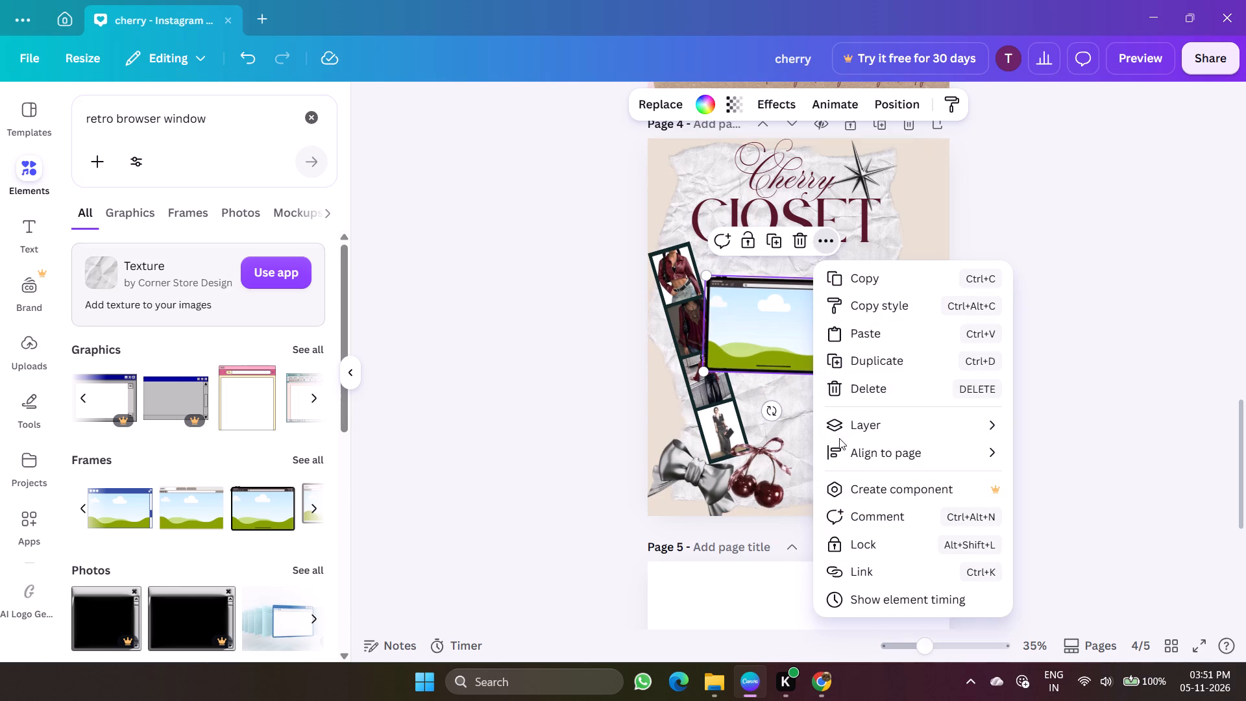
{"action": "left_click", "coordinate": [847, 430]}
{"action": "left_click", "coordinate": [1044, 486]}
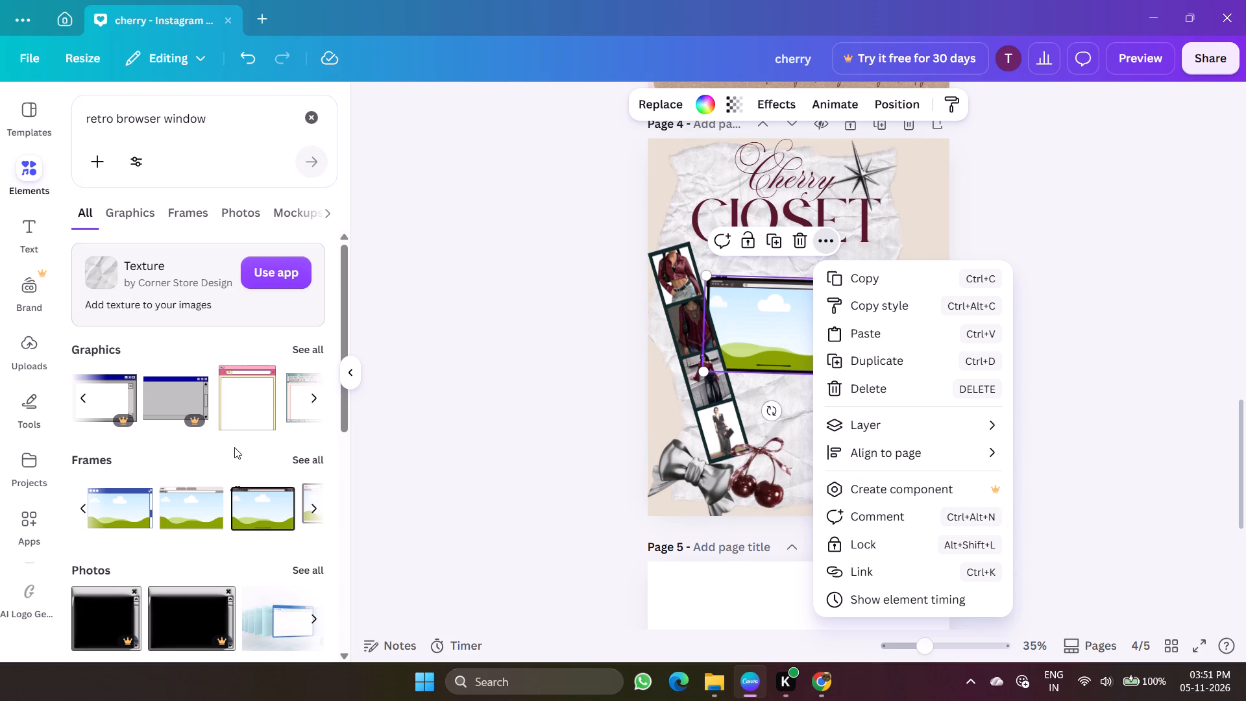
Swap the black browser frame on page 4 for the square frame with a teal title bar from the retro browser window results.
{"action": "scroll", "coordinate": [256, 454], "scroll_direction": "left", "scroll_amount": 2}
{"action": "scroll", "coordinate": [288, 508], "scroll_direction": "left", "scroll_amount": 1}
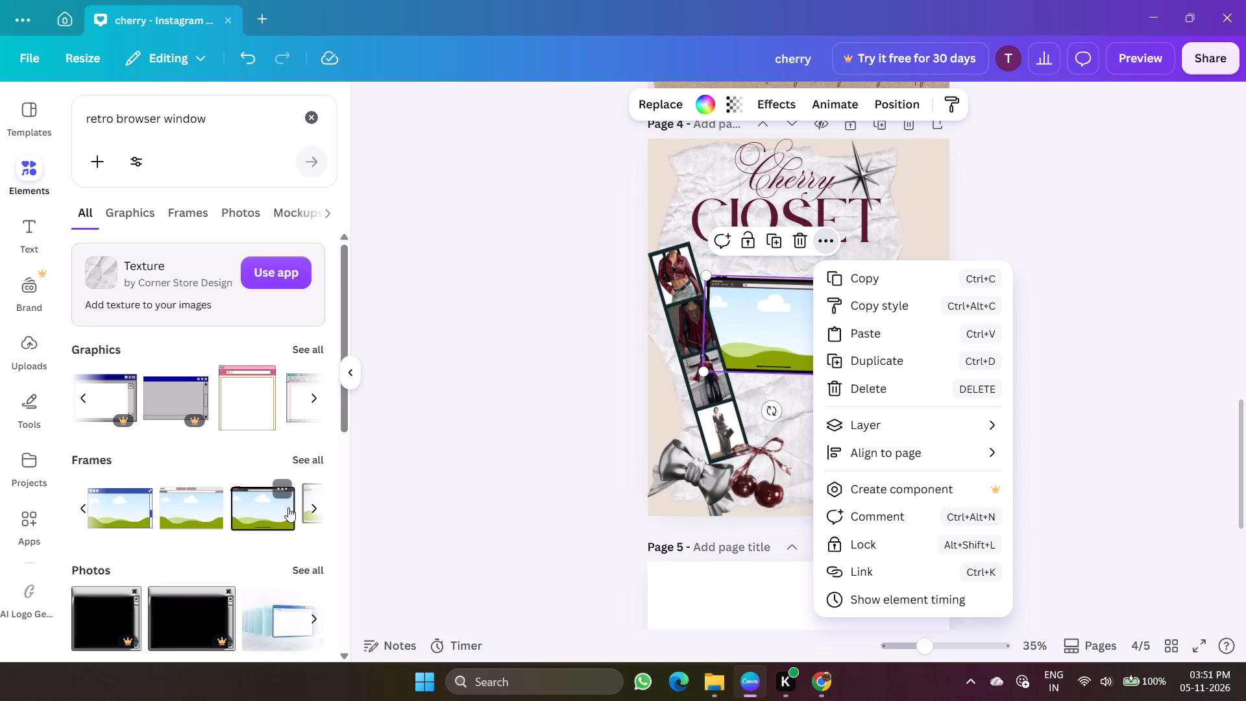
{"action": "scroll", "coordinate": [288, 508], "scroll_direction": "left", "scroll_amount": 4}
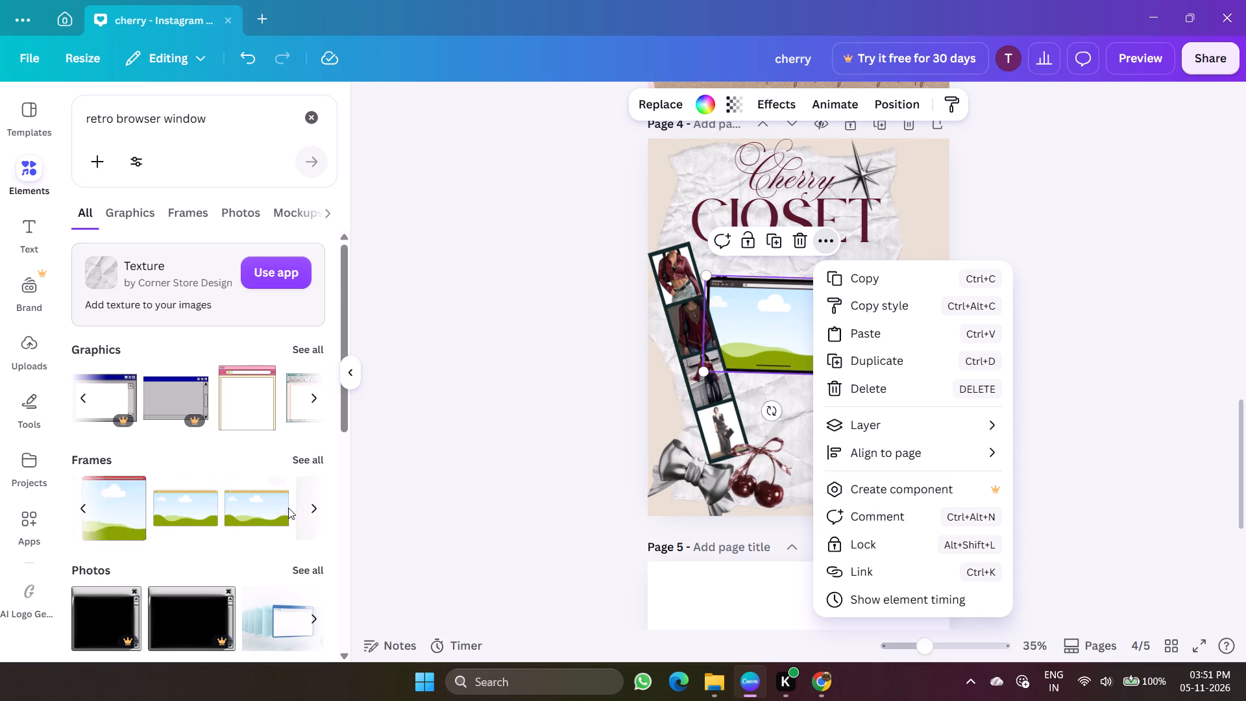
{"action": "scroll", "coordinate": [288, 508], "scroll_direction": "left", "scroll_amount": 5}
{"action": "scroll", "coordinate": [288, 508], "scroll_direction": "right", "scroll_amount": 3}
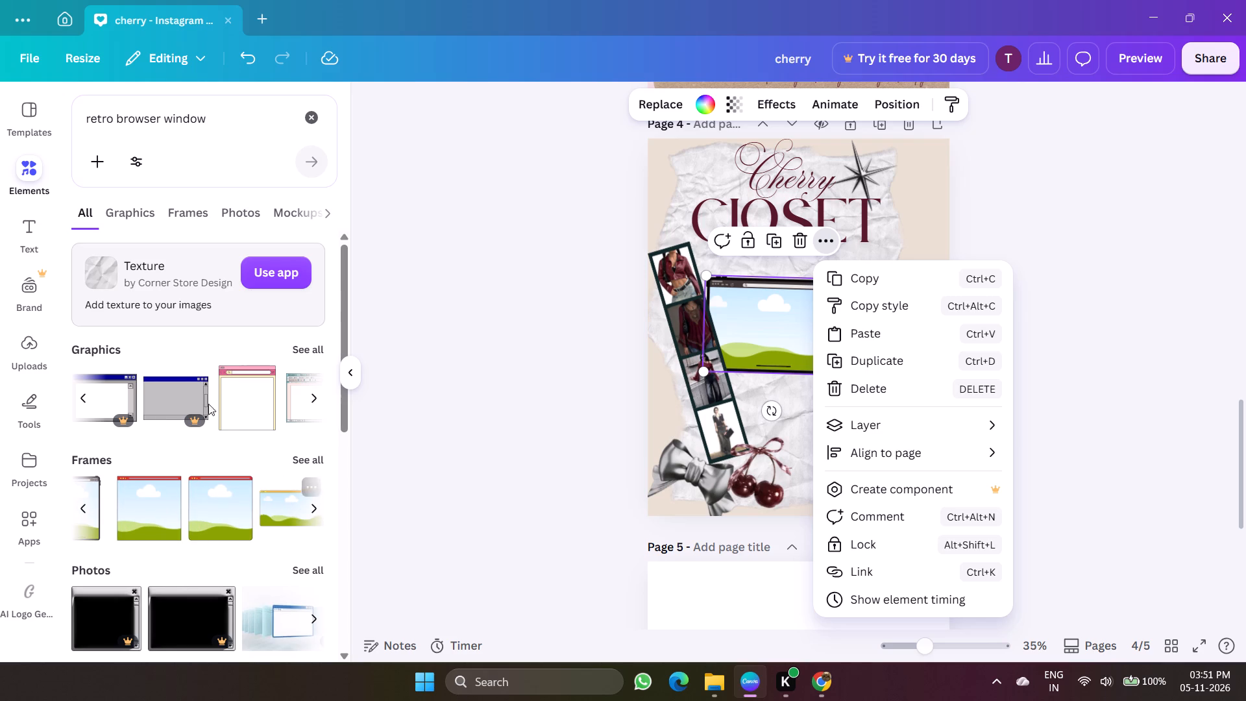
{"action": "scroll", "coordinate": [207, 402], "scroll_direction": "left", "scroll_amount": 4}
{"action": "scroll", "coordinate": [207, 402], "scroll_direction": "right", "scroll_amount": 7}
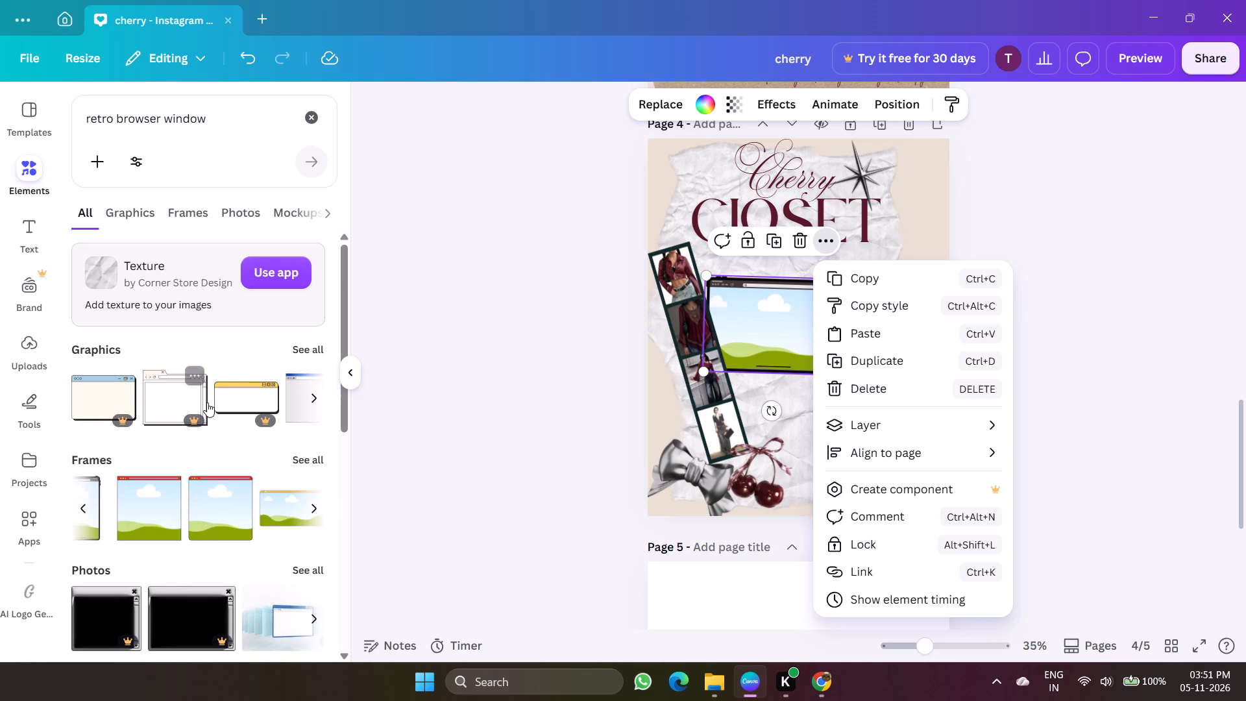
{"action": "scroll", "coordinate": [162, 520], "scroll_direction": "right", "scroll_amount": 5}
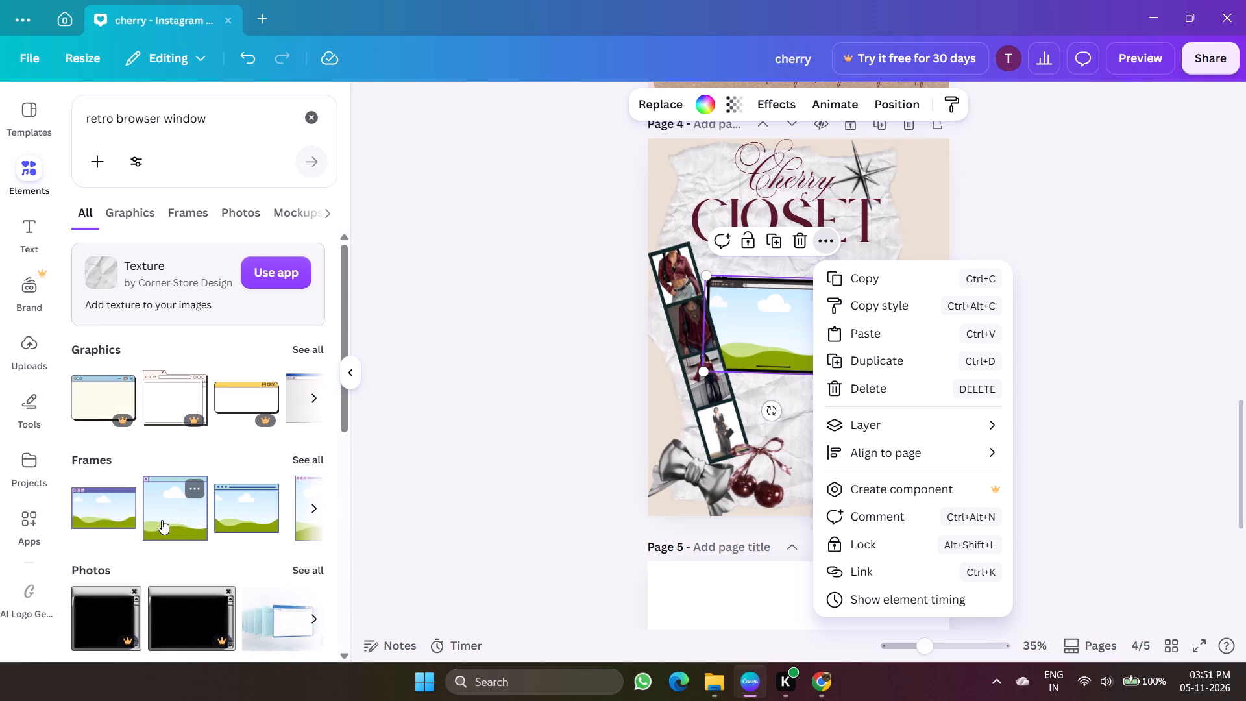
{"action": "left_click", "coordinate": [162, 520]}
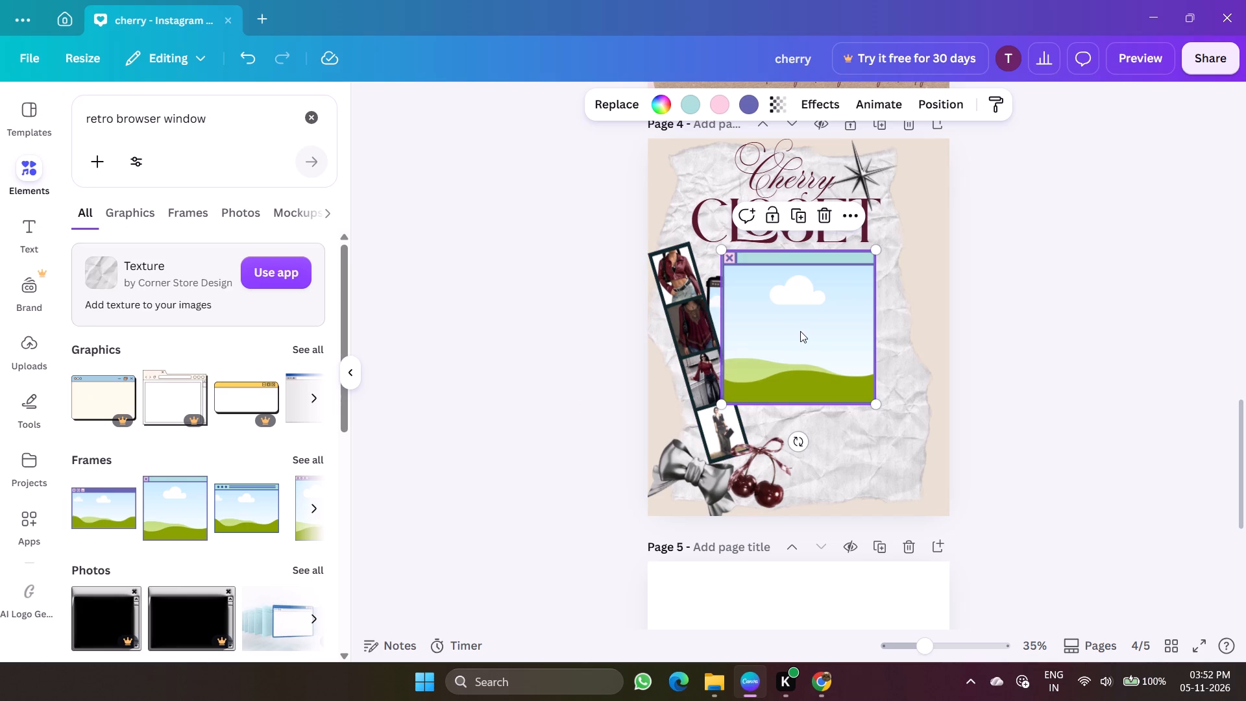
{"action": "left_click", "coordinate": [716, 302]}
{"action": "key", "text": "Delete"}
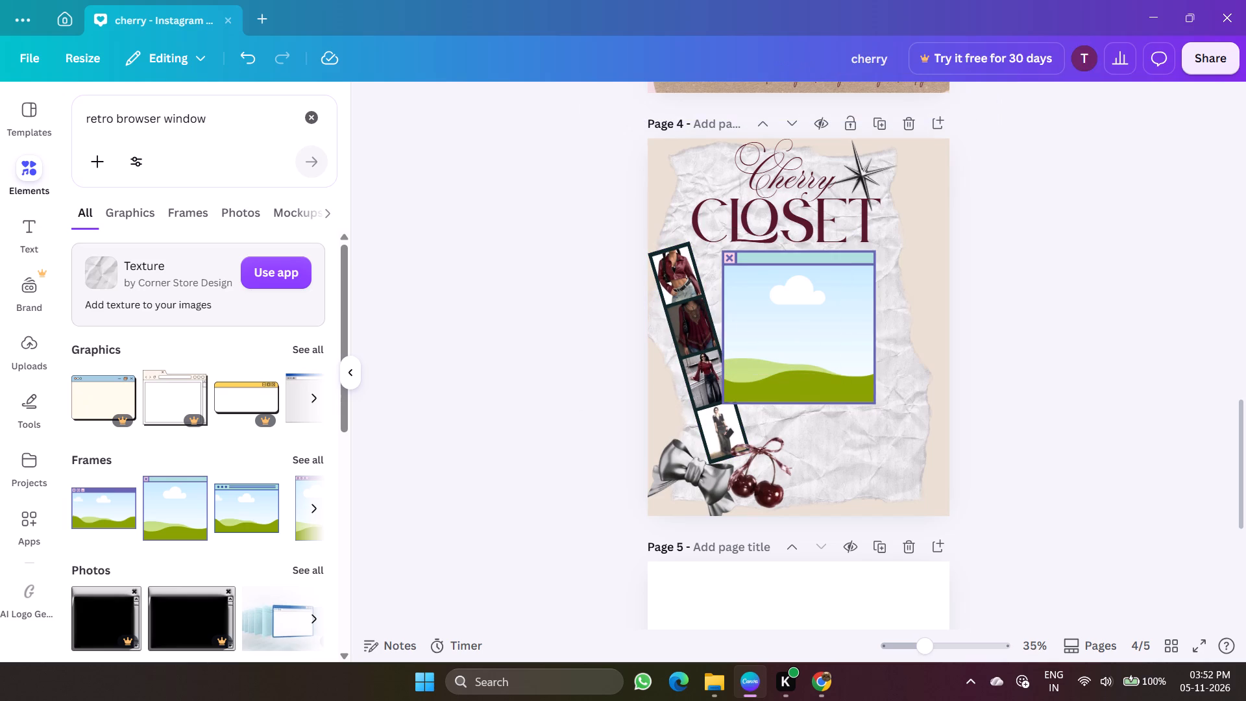
Shrink the teal-bar browser frame on page 4.
{"action": "left_click", "coordinate": [842, 382]}
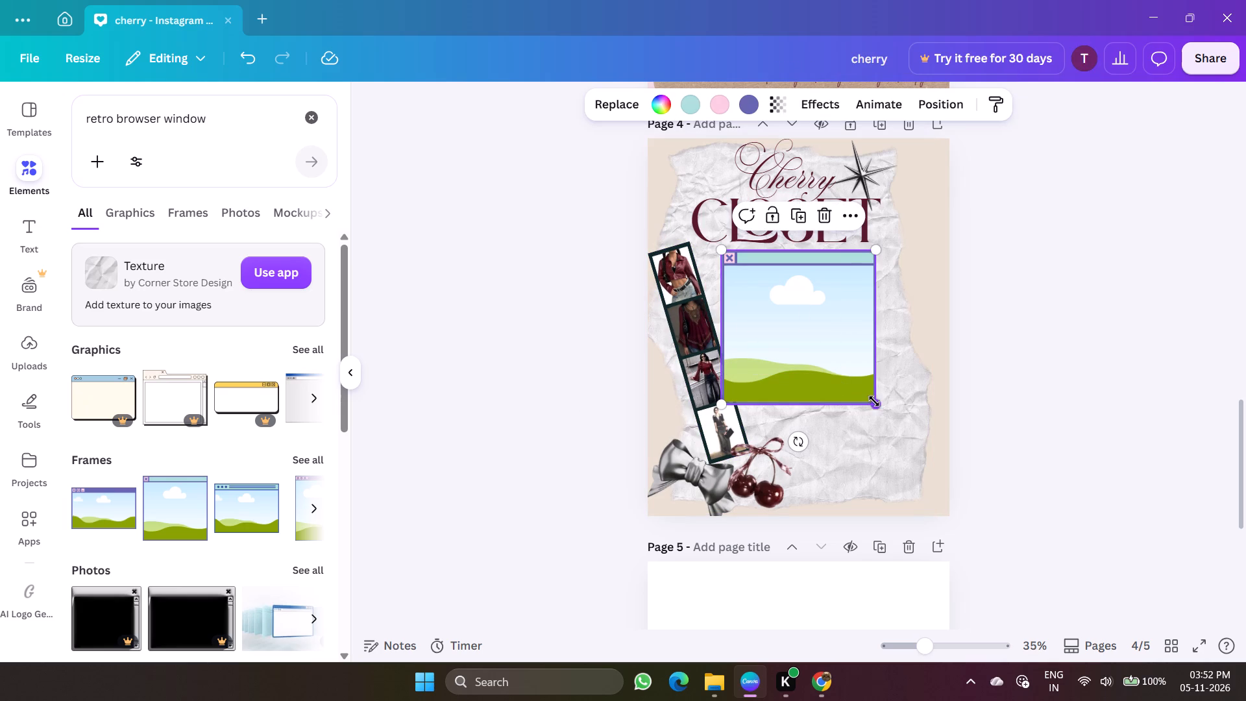
{"action": "left_click_drag", "start_coordinate": [877, 405], "coordinate": [813, 374]}
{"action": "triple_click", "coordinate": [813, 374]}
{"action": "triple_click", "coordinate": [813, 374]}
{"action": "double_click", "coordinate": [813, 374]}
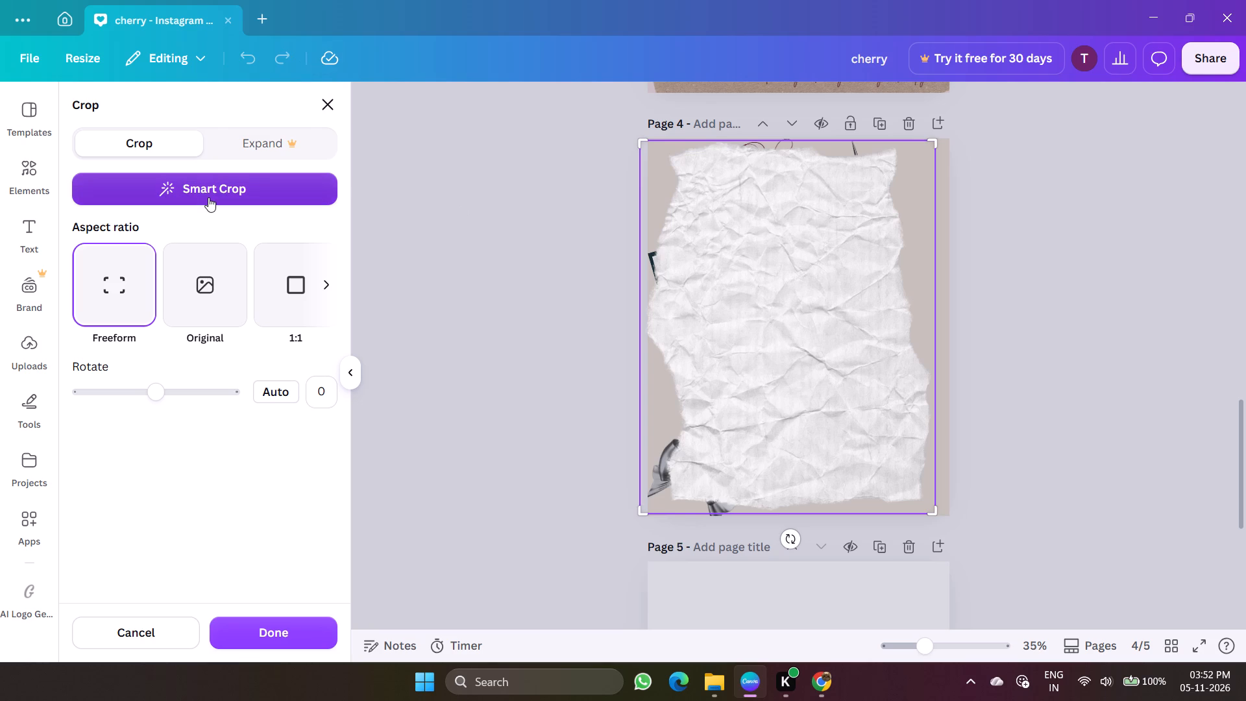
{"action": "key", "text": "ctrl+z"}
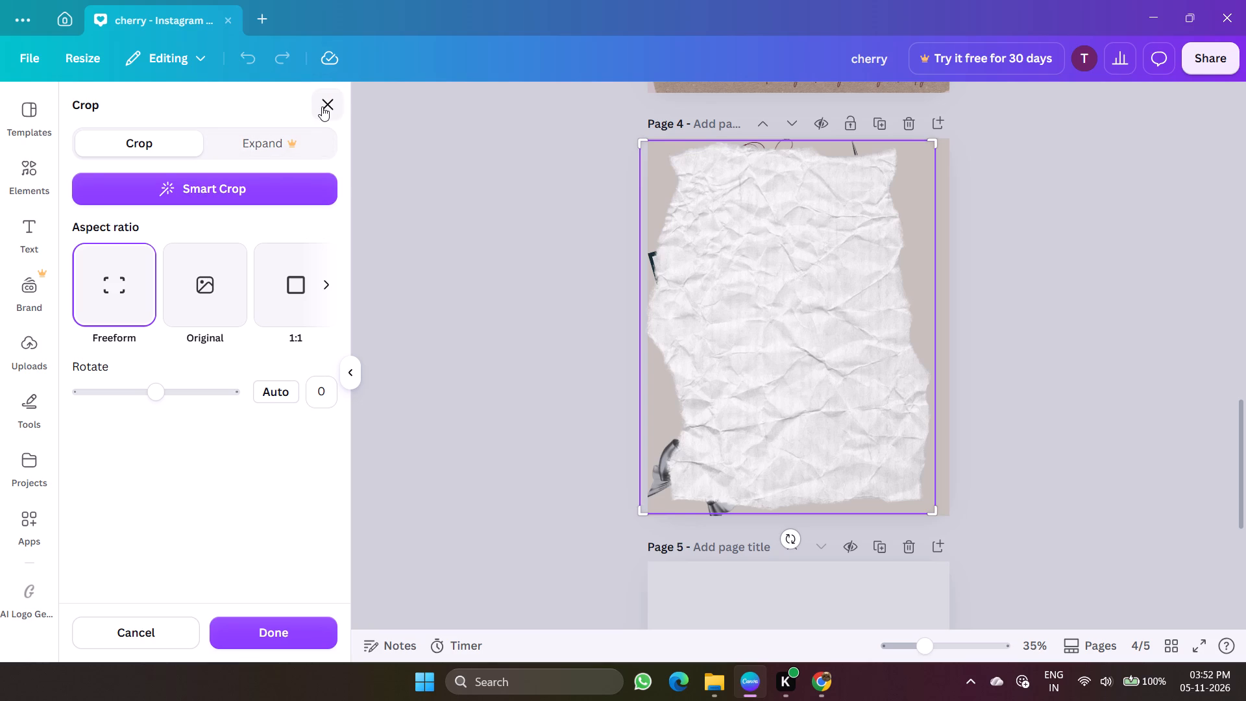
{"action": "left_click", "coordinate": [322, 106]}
Resize the browser frame to about 390 by 390, tilt it slightly clockwise, and place it overlapping the filmstrip's inner edge.
{"action": "left_click", "coordinate": [805, 347]}
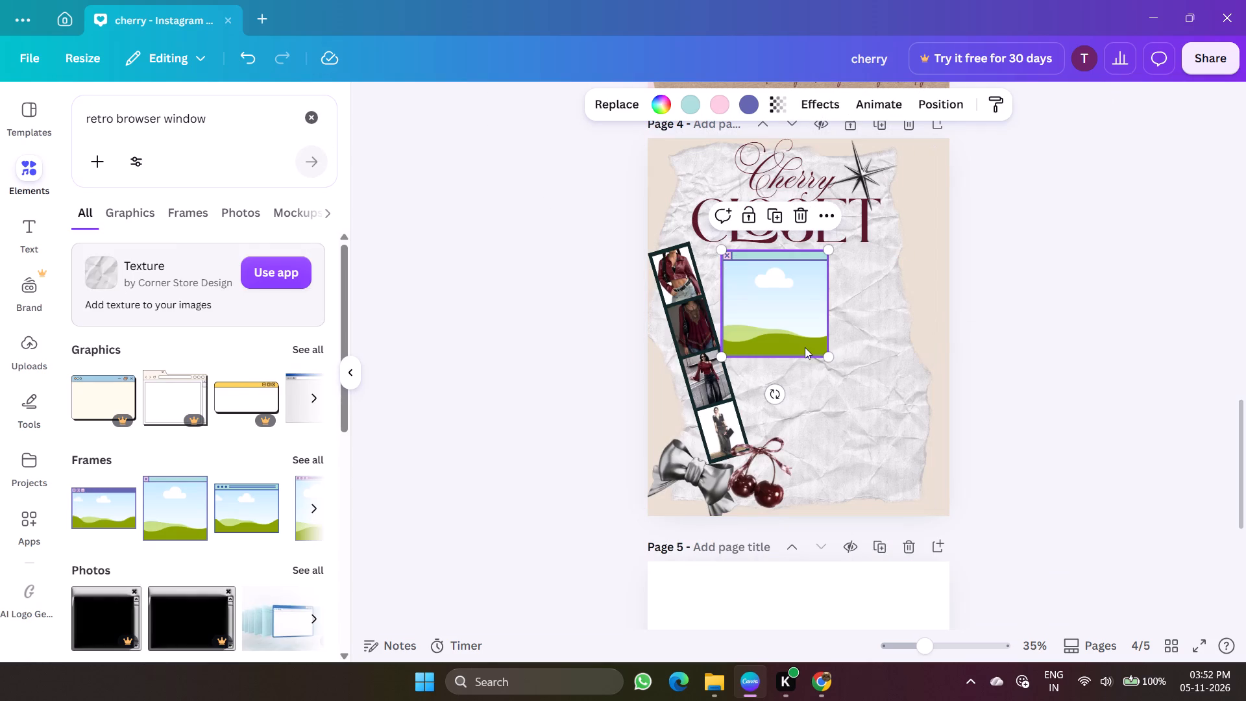
{"action": "left_click_drag", "start_coordinate": [827, 358], "coordinate": [818, 375]}
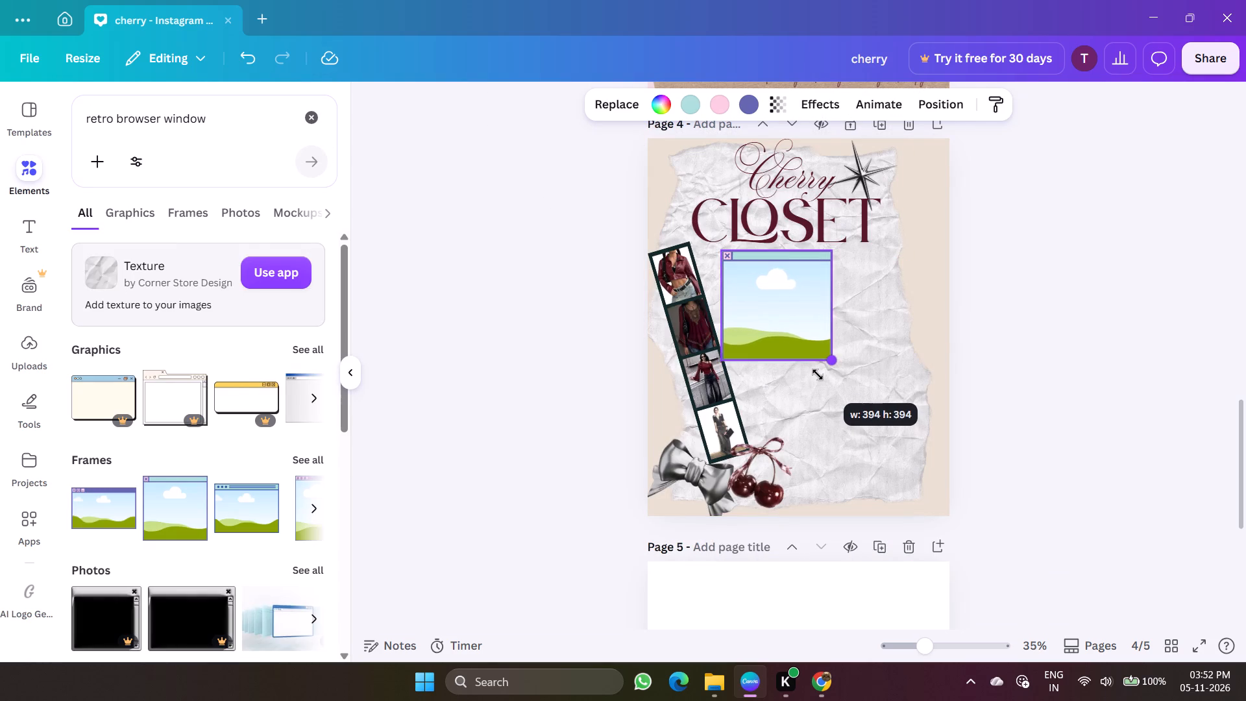
{"action": "left_click_drag", "start_coordinate": [818, 375], "coordinate": [817, 374]}
{"action": "left_click_drag", "start_coordinate": [774, 398], "coordinate": [766, 410]}
{"action": "left_click_drag", "start_coordinate": [792, 295], "coordinate": [772, 333]}
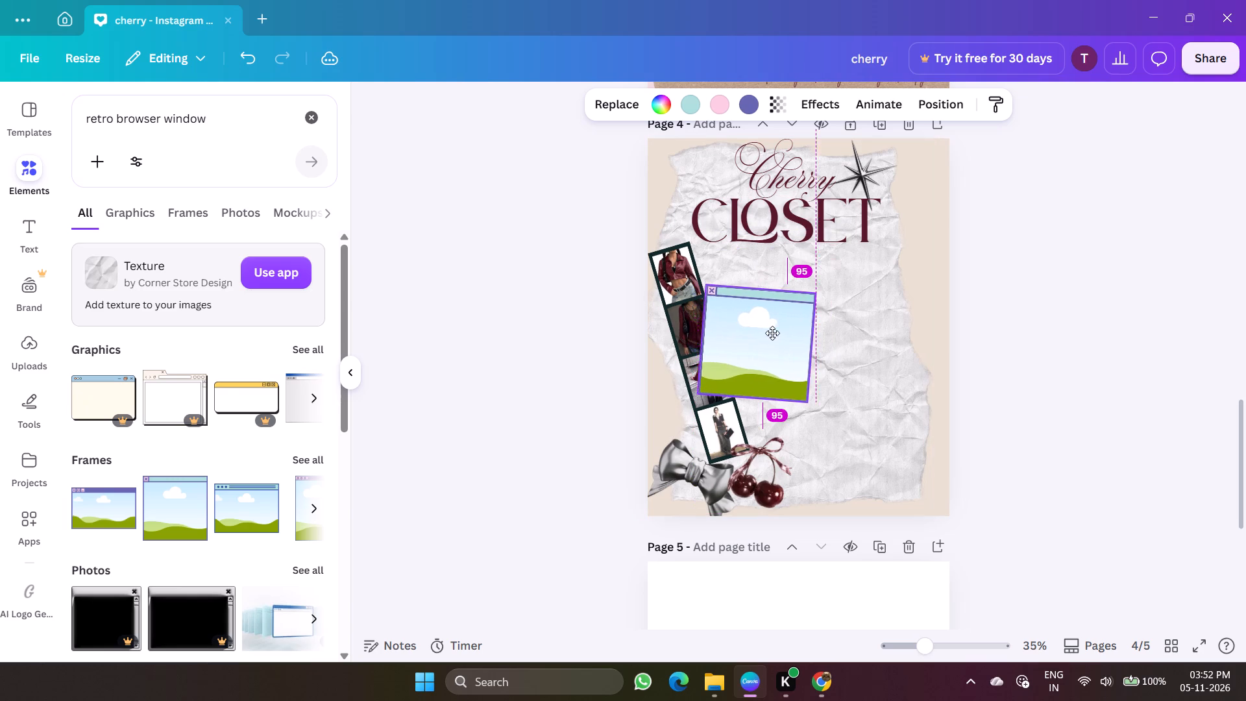
{"action": "left_click_drag", "start_coordinate": [772, 333], "coordinate": [783, 326]}
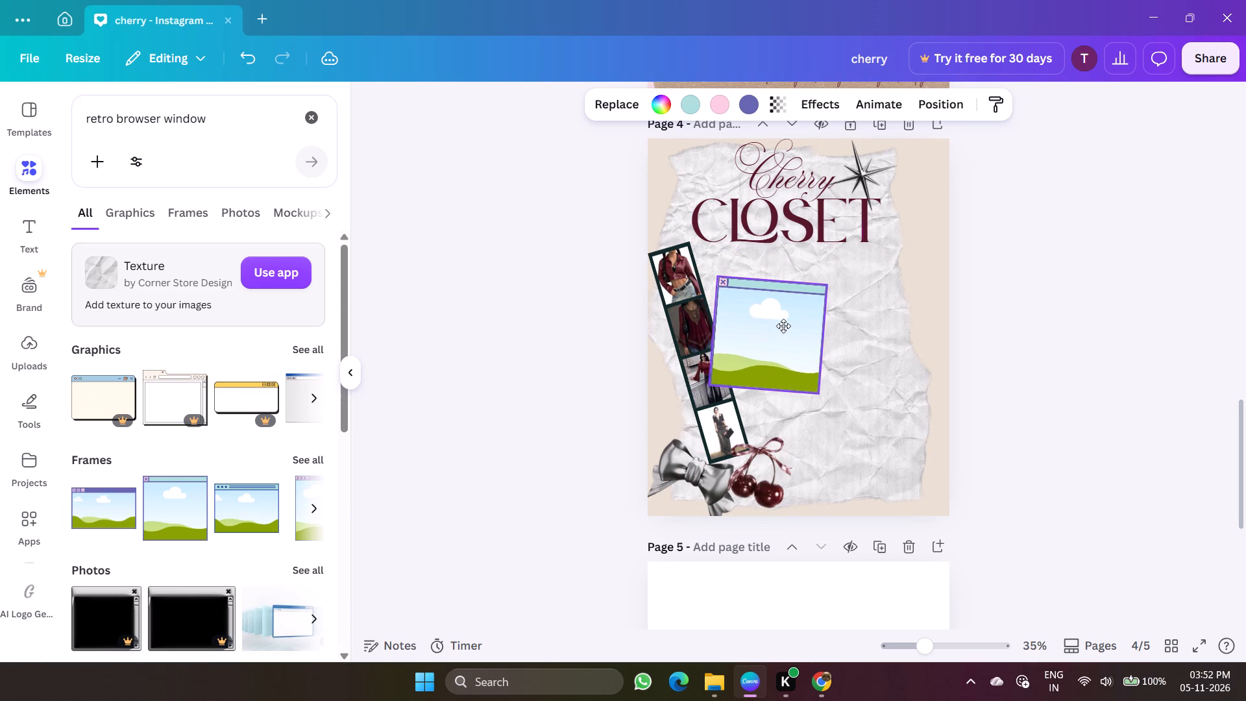
{"action": "left_click_drag", "start_coordinate": [783, 326], "coordinate": [783, 326]}
Send the browser frame backward behind the filmstrip and move it up closer to the Cherry Closet title.
{"action": "left_click", "coordinate": [807, 244]}
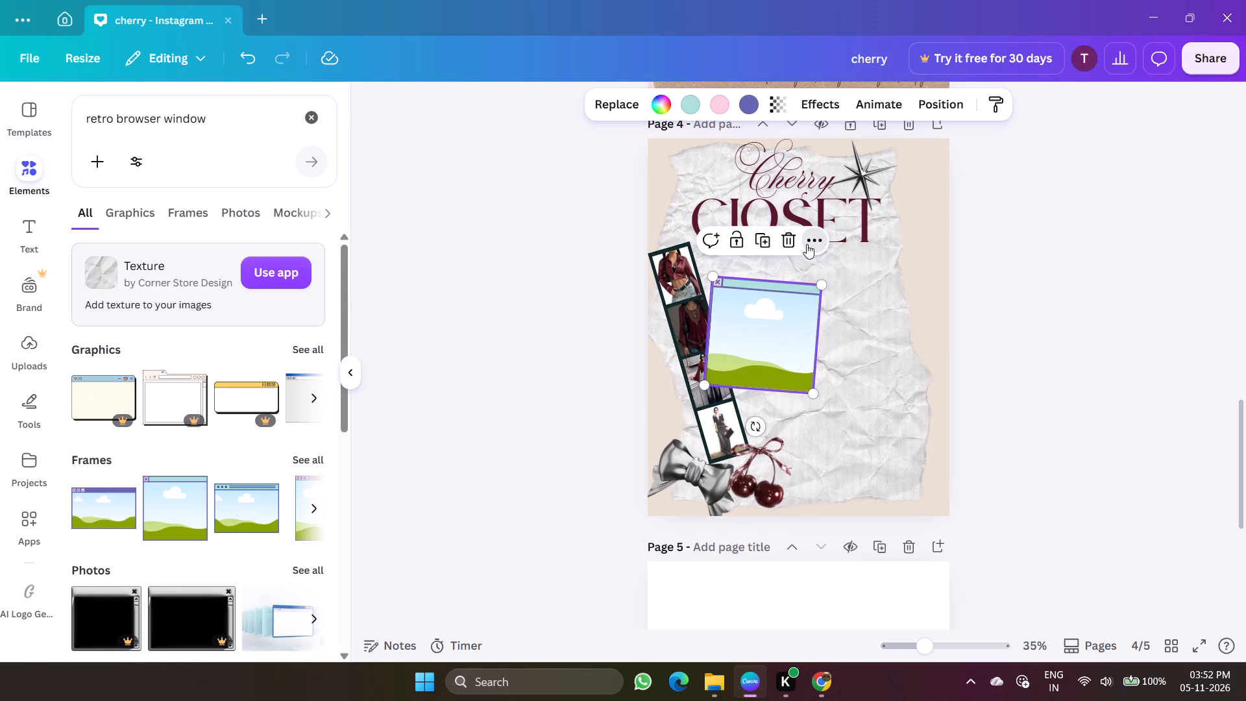
{"action": "left_click", "coordinate": [833, 417]}
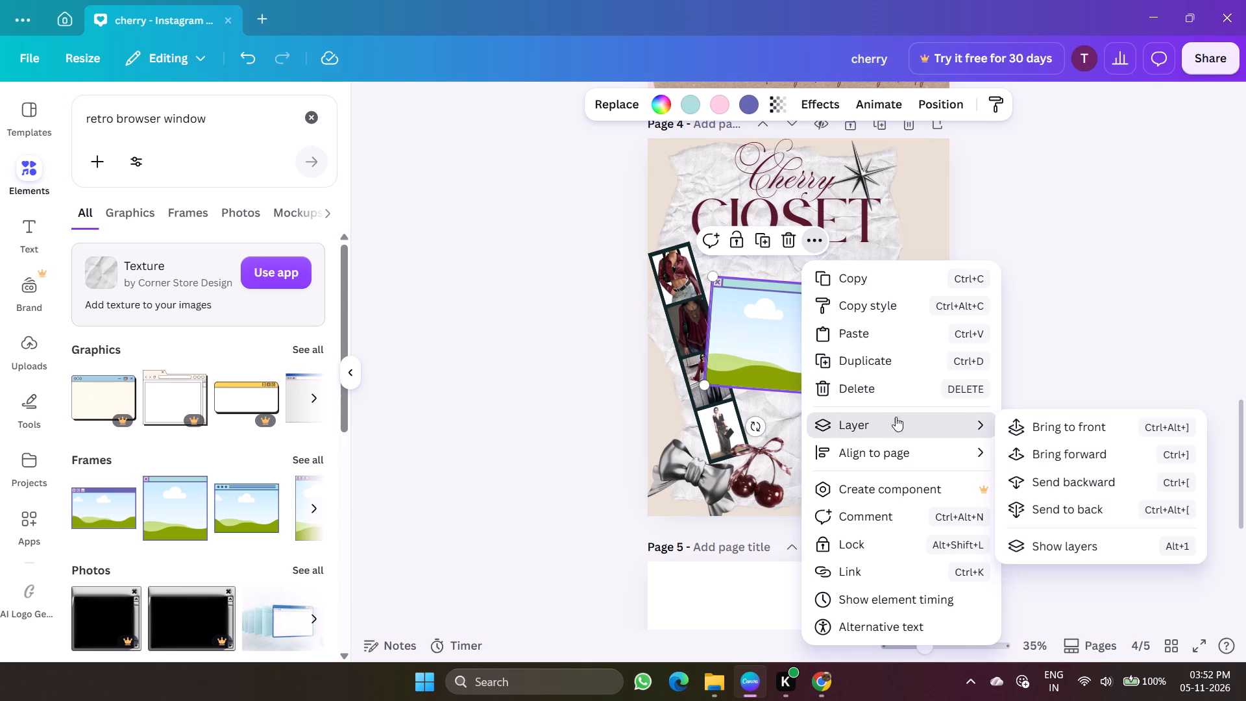
{"action": "left_click", "coordinate": [1061, 484]}
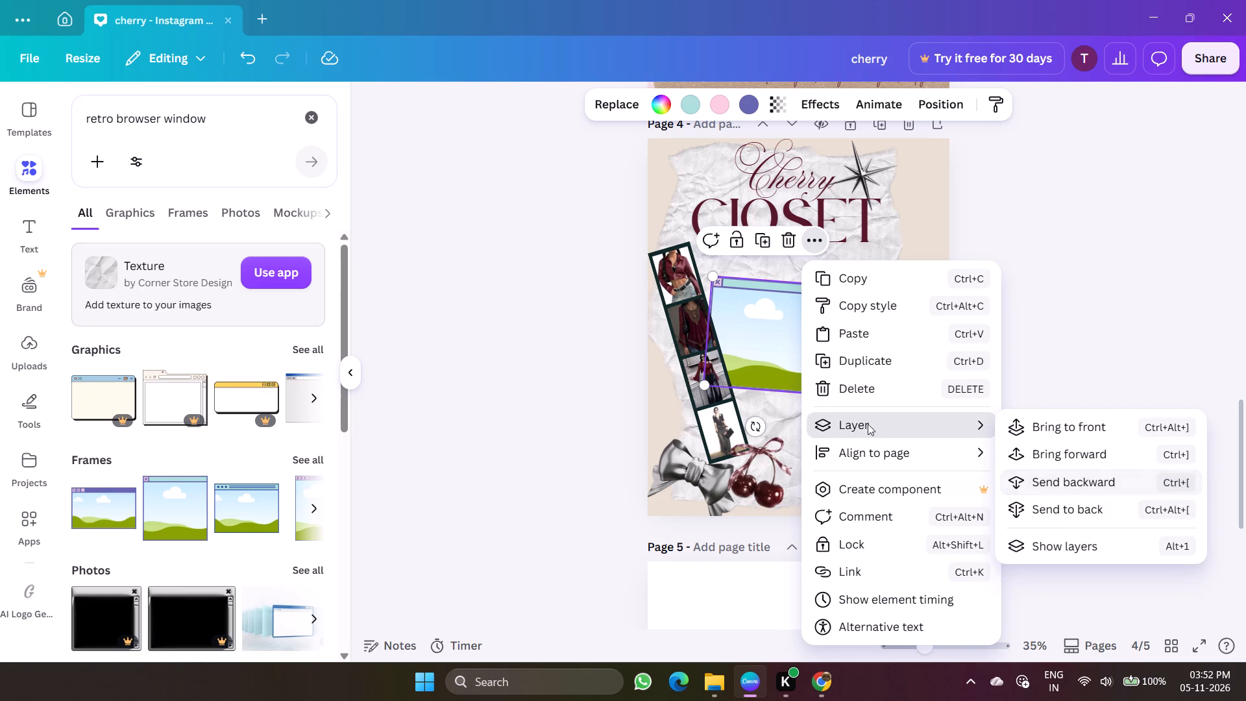
{"action": "left_click", "coordinate": [761, 299]}
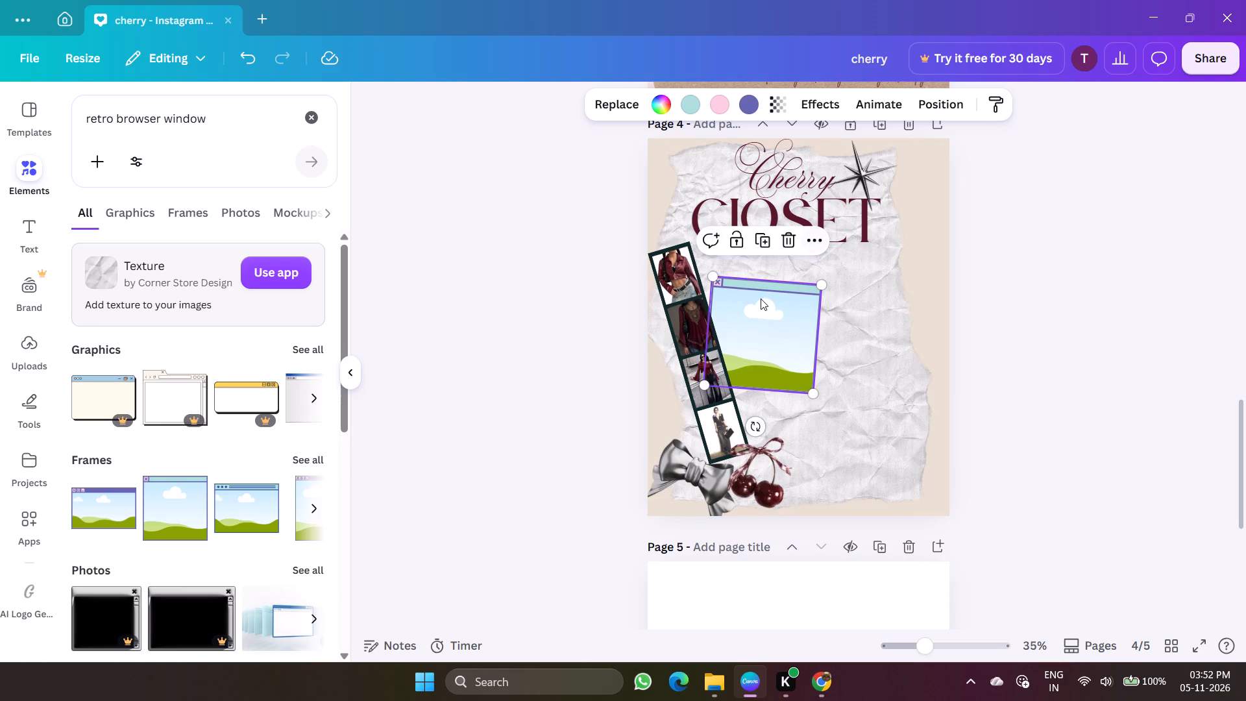
{"action": "left_click_drag", "start_coordinate": [761, 299], "coordinate": [761, 281]}
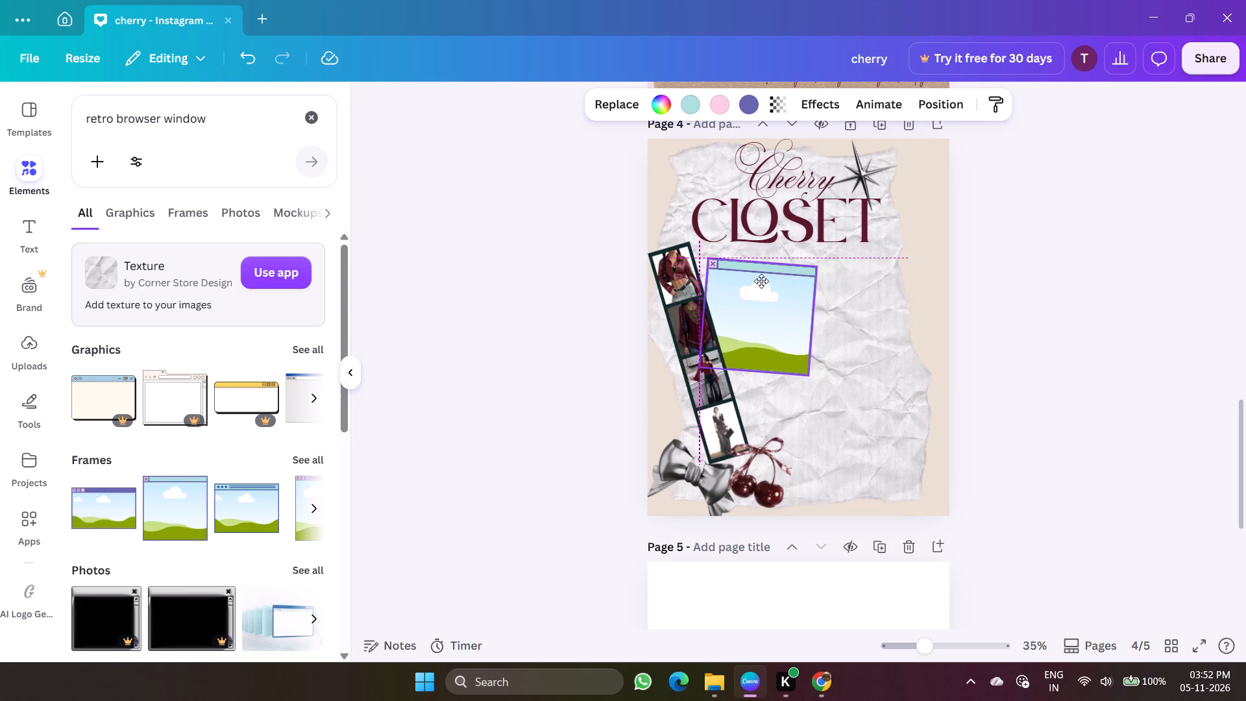
{"action": "left_click_drag", "start_coordinate": [761, 281], "coordinate": [761, 282]}
Recolour the browser frame from the Milky Stream palette: reddish-brown title bar, #e7ded9 close button, and near-black outline.
{"action": "left_click", "coordinate": [694, 113]}
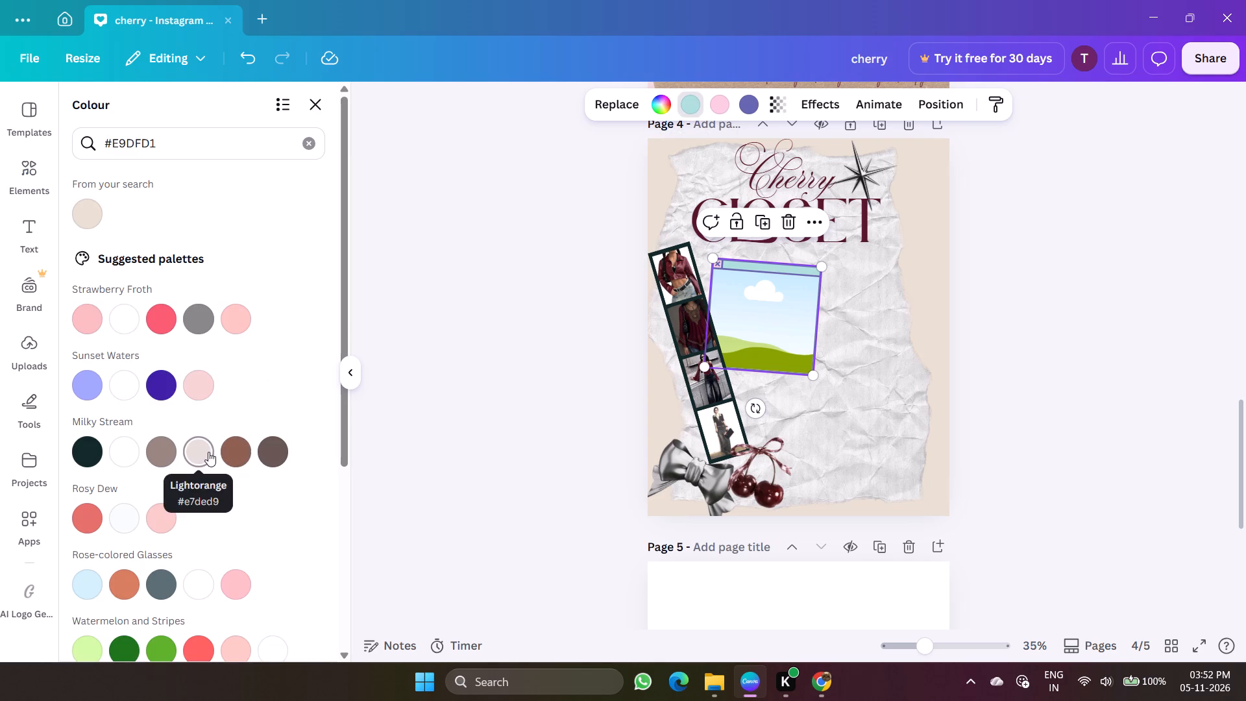
{"action": "left_click", "coordinate": [226, 448]}
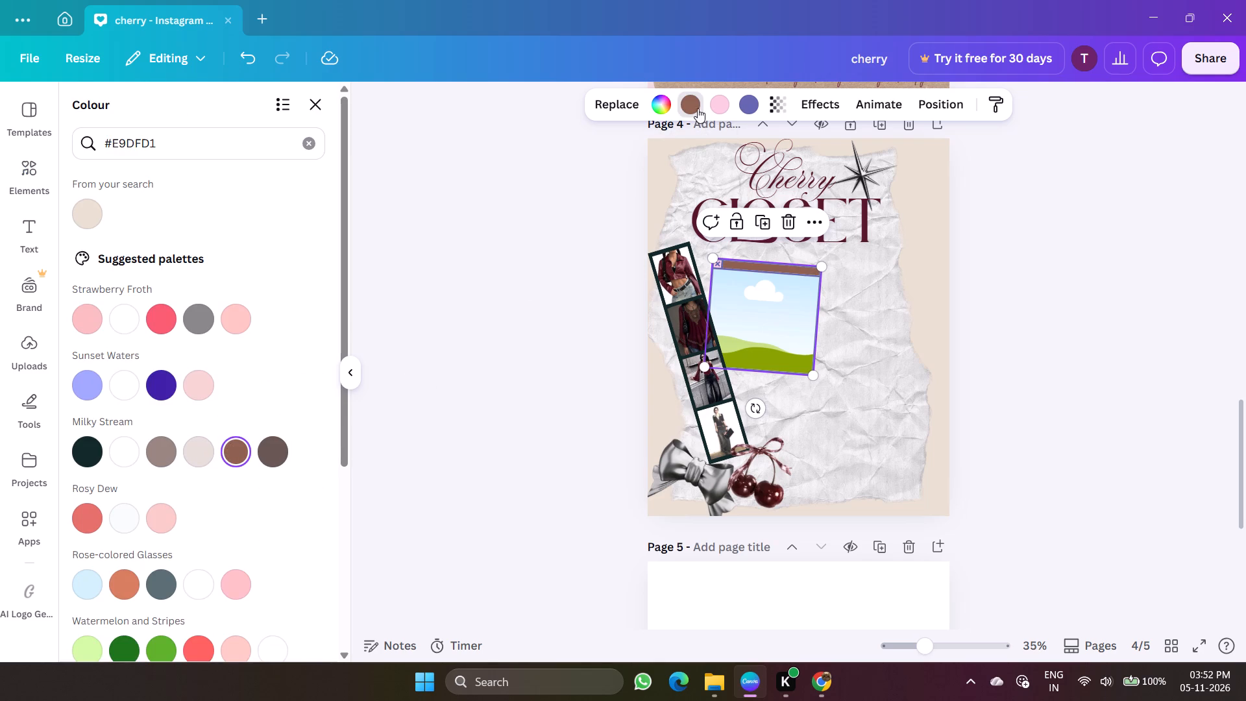
{"action": "left_click", "coordinate": [710, 106]}
{"action": "left_click", "coordinate": [273, 453]}
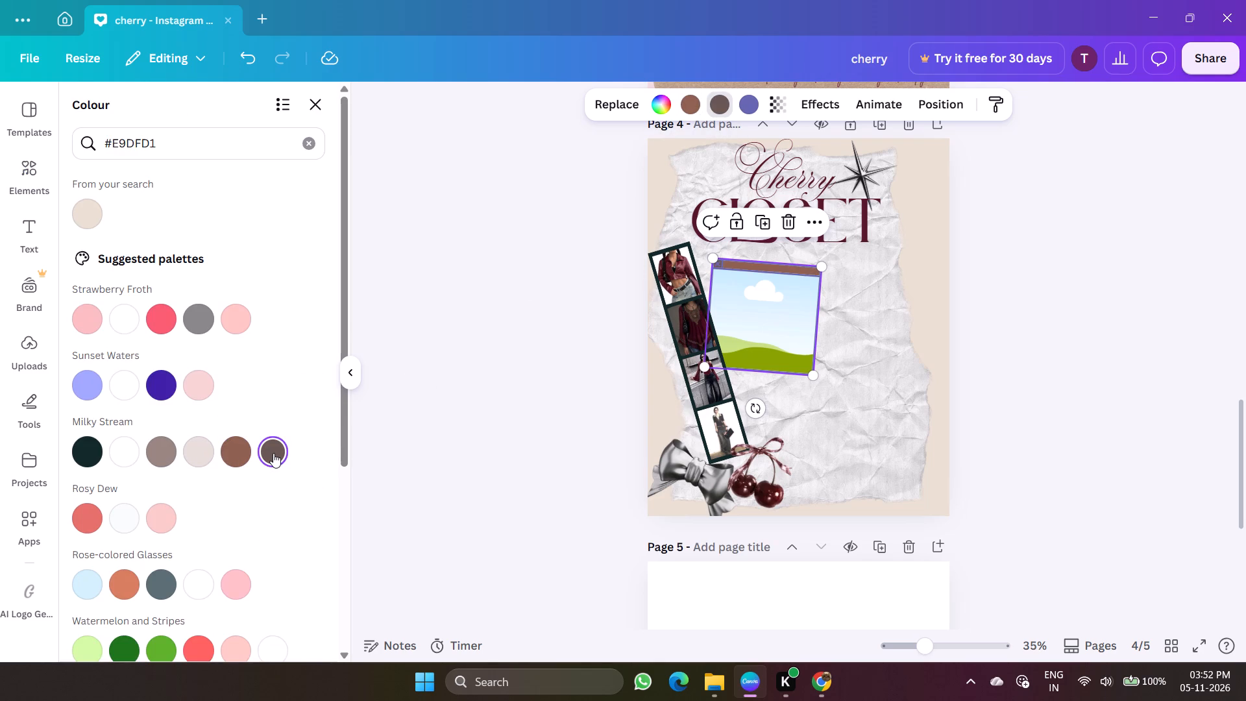
{"action": "left_click", "coordinate": [189, 456]}
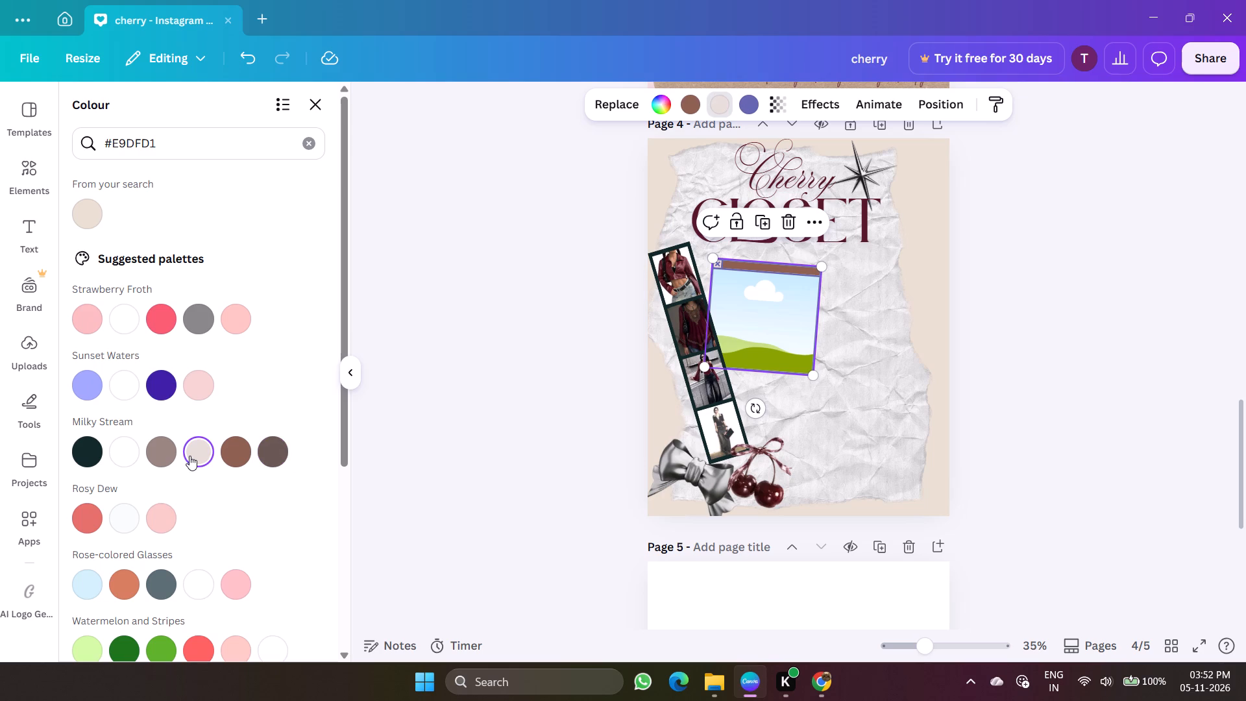
{"action": "left_click", "coordinate": [748, 100]}
{"action": "left_click", "coordinate": [85, 448]}
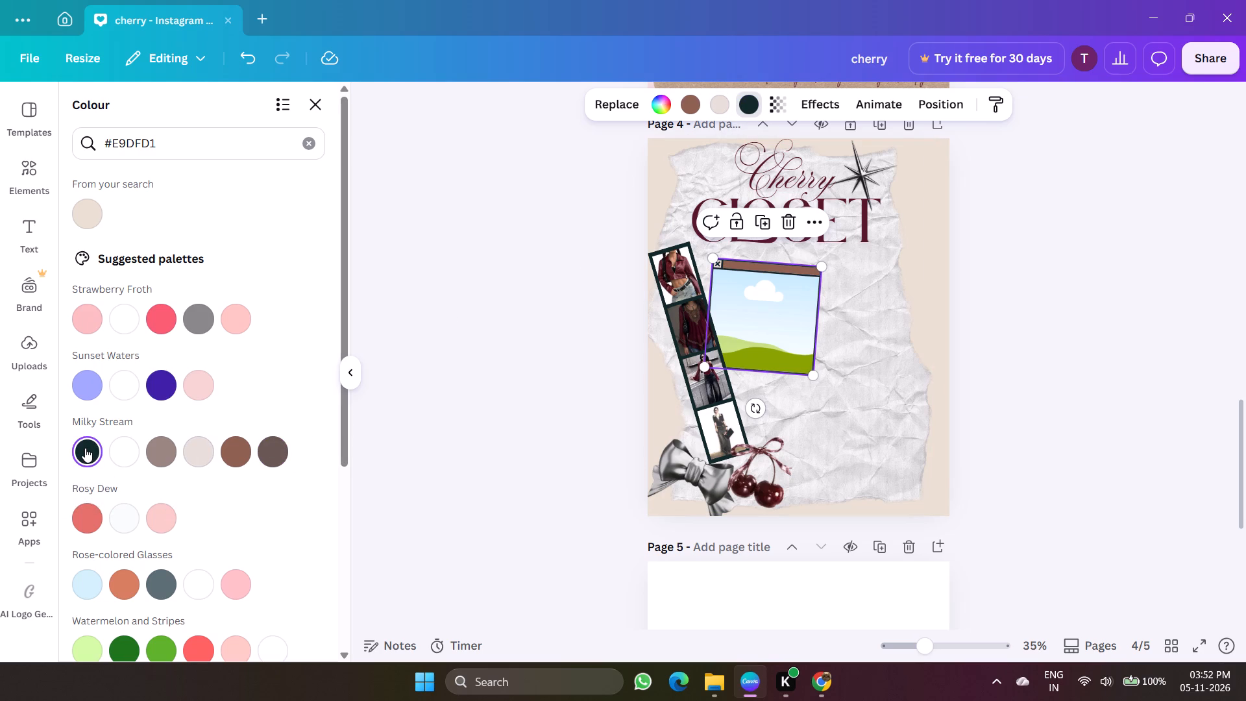
Browse the uploaded images for a replacement picture to fill the browser frame.
{"action": "left_click", "coordinate": [774, 284]}
{"action": "left_click", "coordinate": [759, 301]}
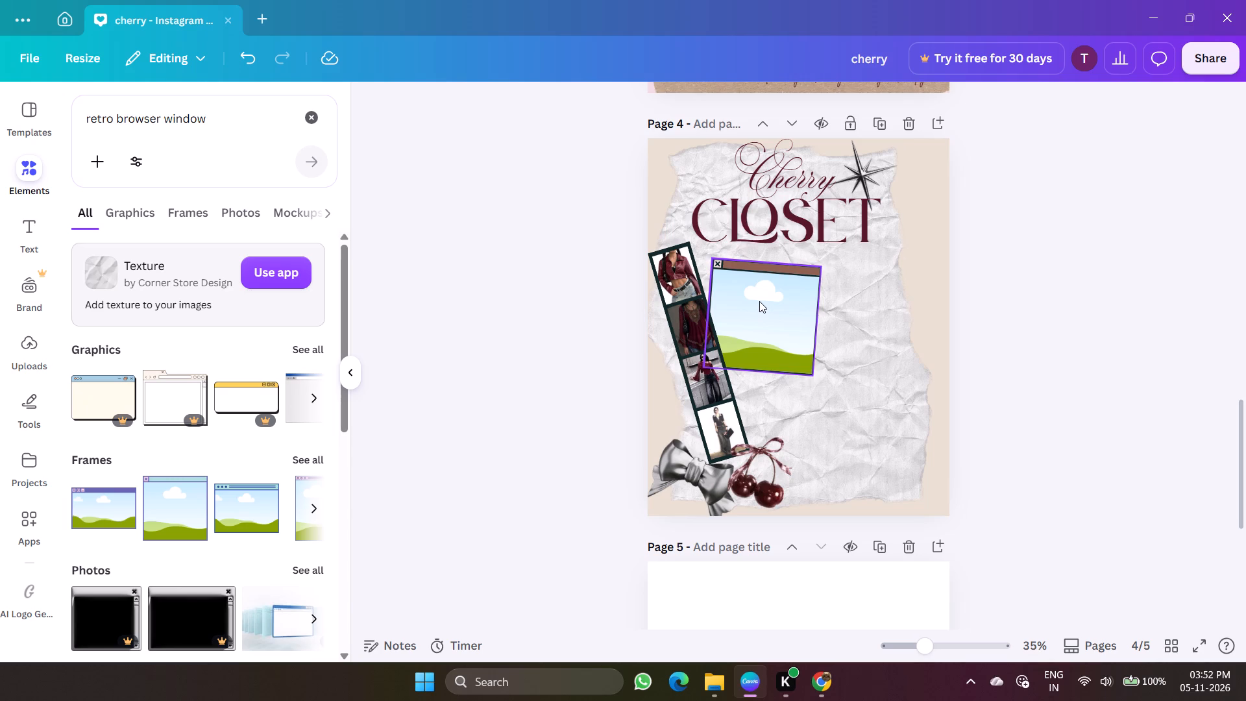
{"action": "left_click", "coordinate": [619, 101]}
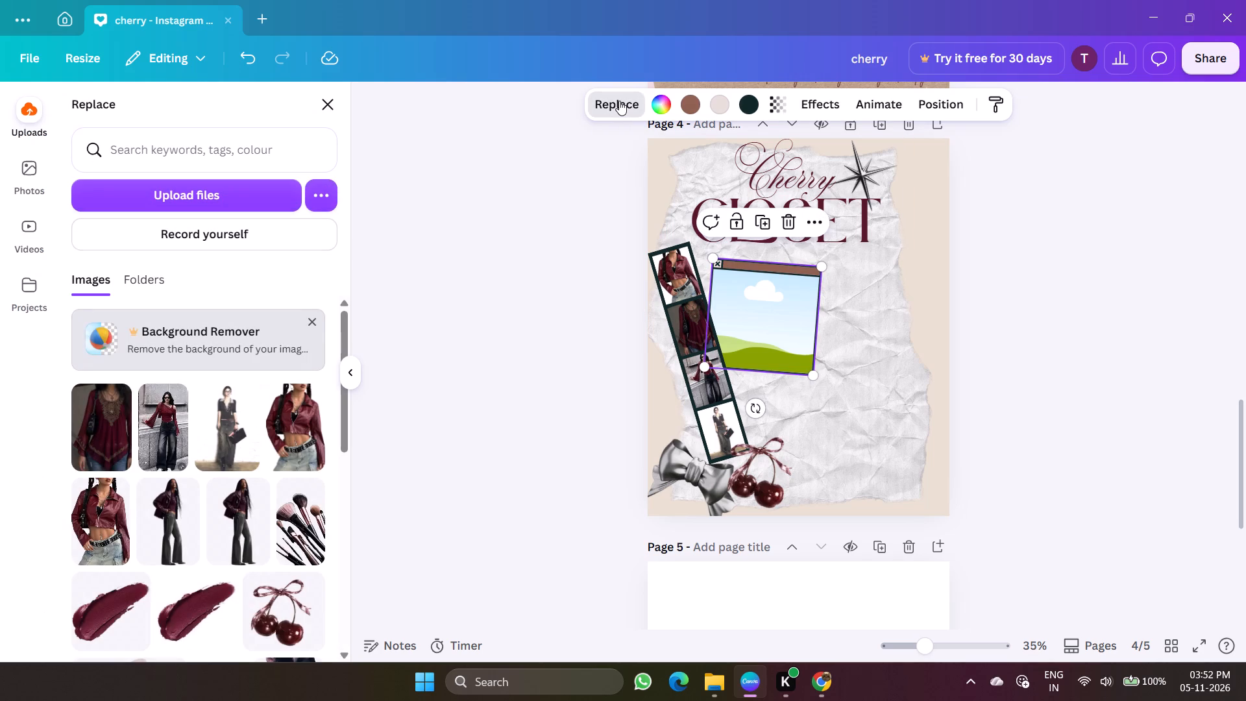
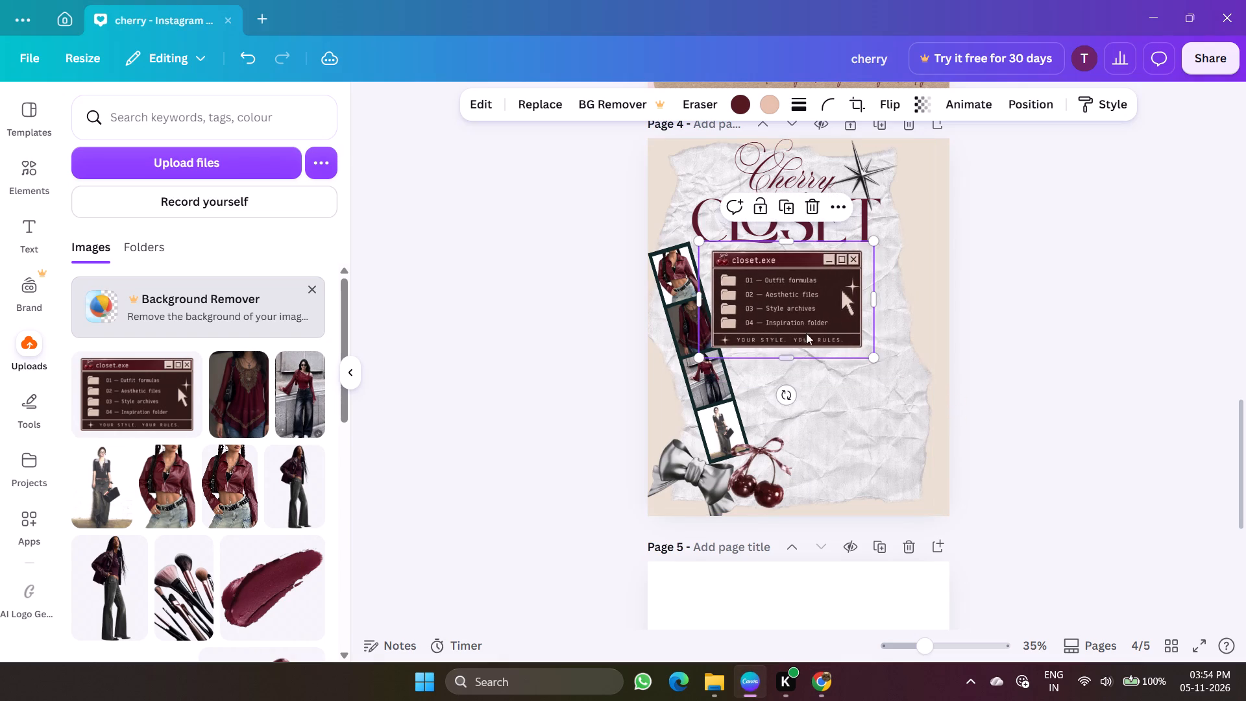
{"action": "left_click_drag", "start_coordinate": [789, 304], "coordinate": [792, 348]}
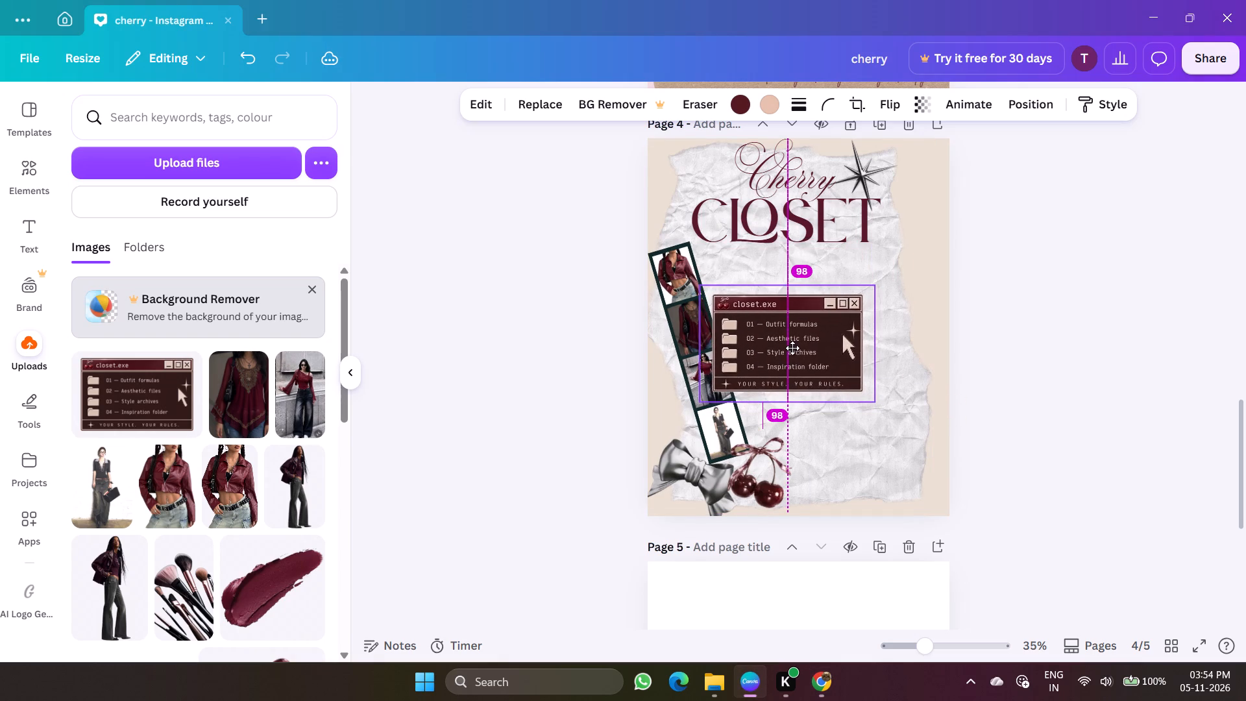
{"action": "left_click_drag", "start_coordinate": [792, 348], "coordinate": [784, 332]}
Send the closet.exe window backward so it sits behind the filmstrip.
{"action": "left_click", "coordinate": [831, 237]}
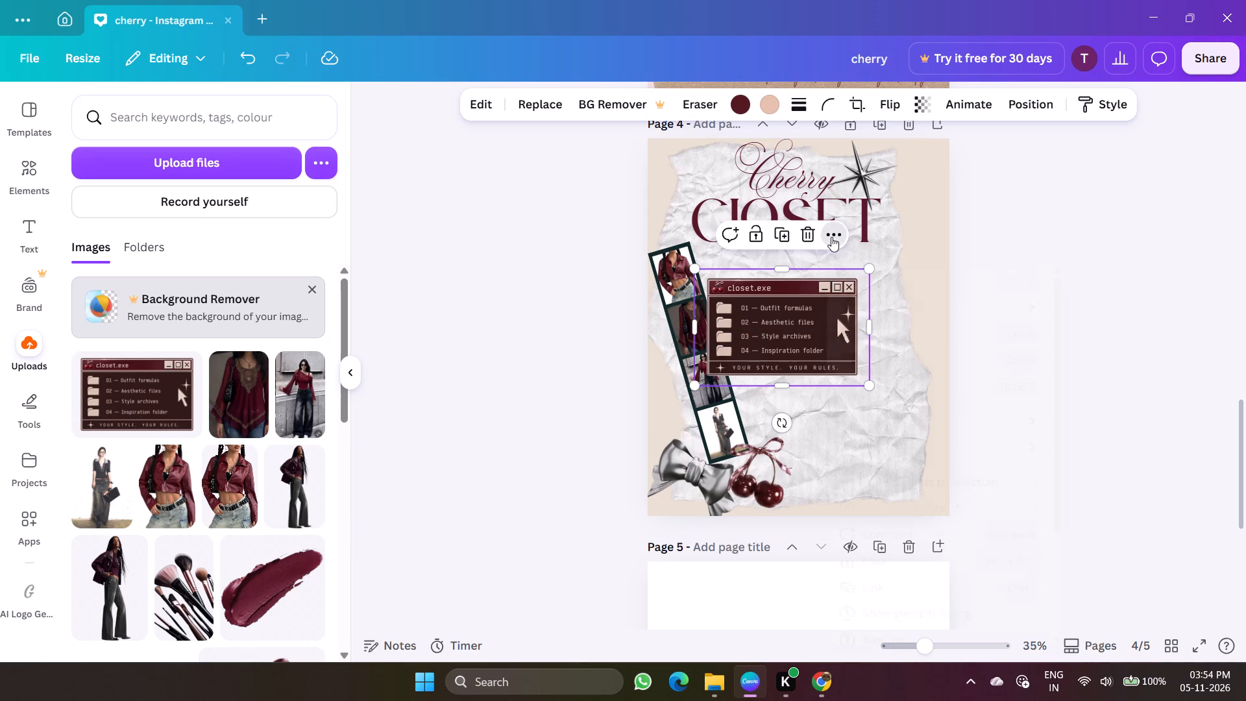
{"action": "left_click", "coordinate": [903, 417]}
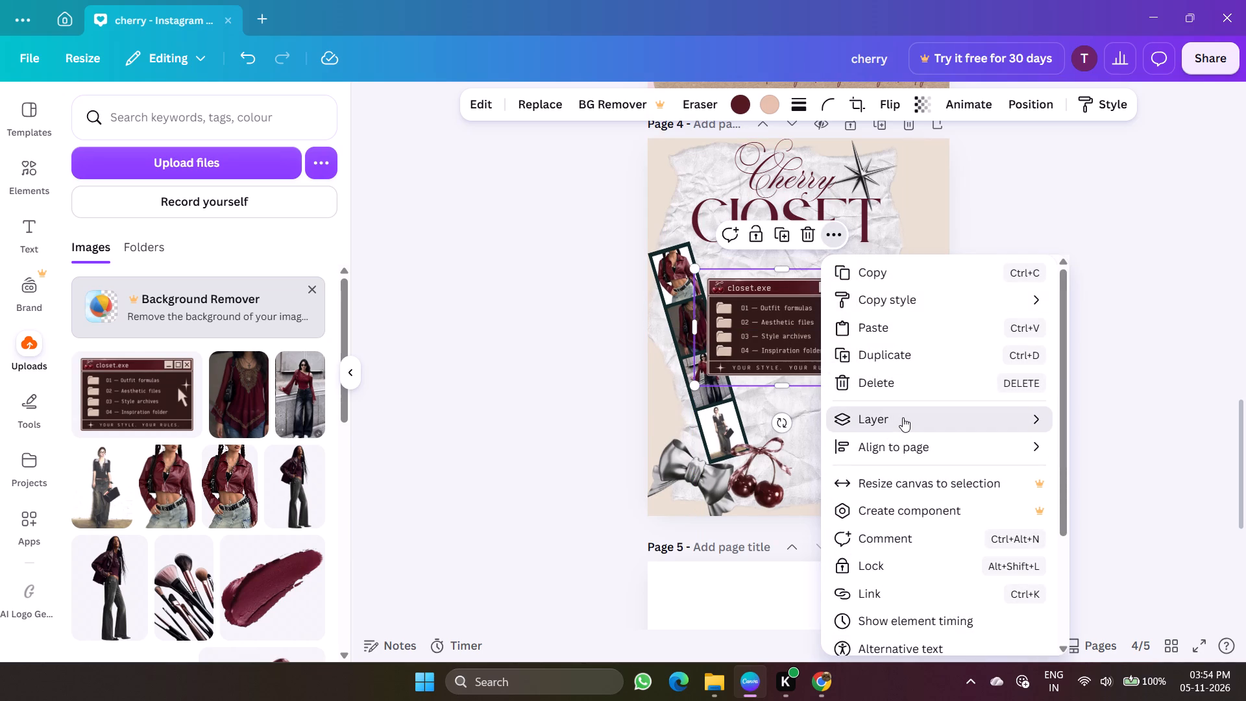
{"action": "left_click", "coordinate": [772, 474]}
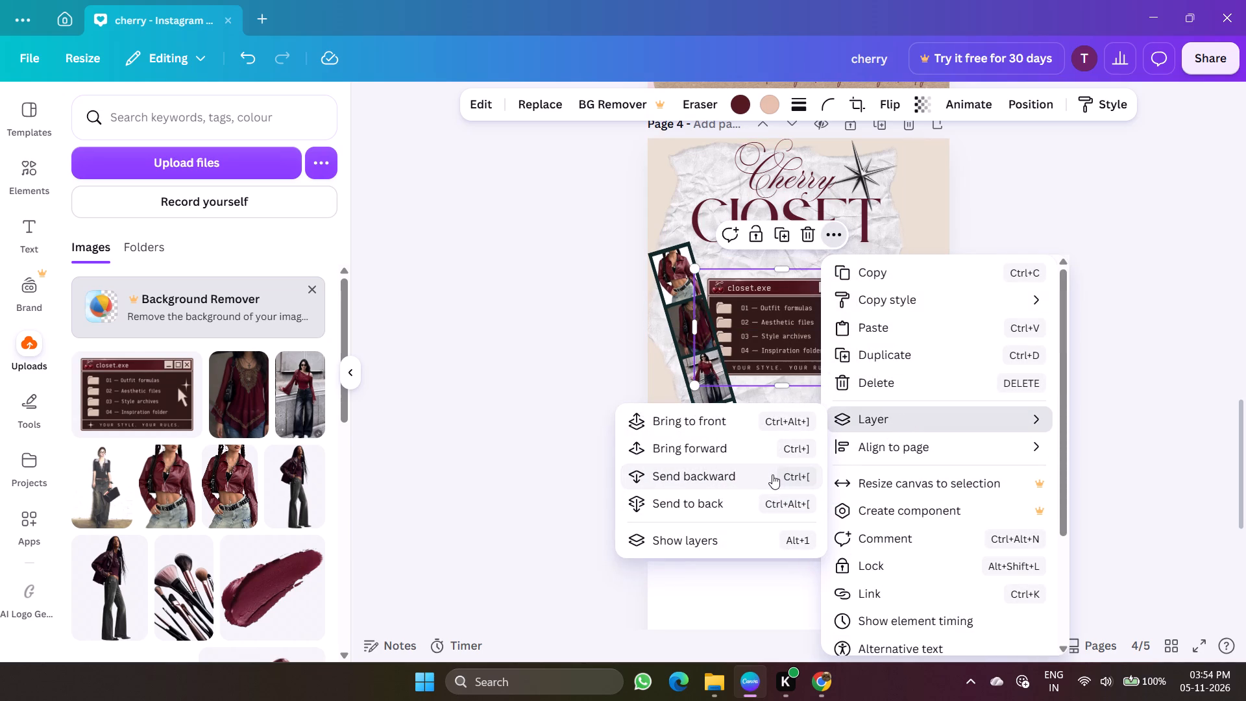
{"action": "left_click", "coordinate": [1035, 204]}
{"action": "scroll", "coordinate": [858, 341], "scroll_direction": "left", "scroll_amount": 1}
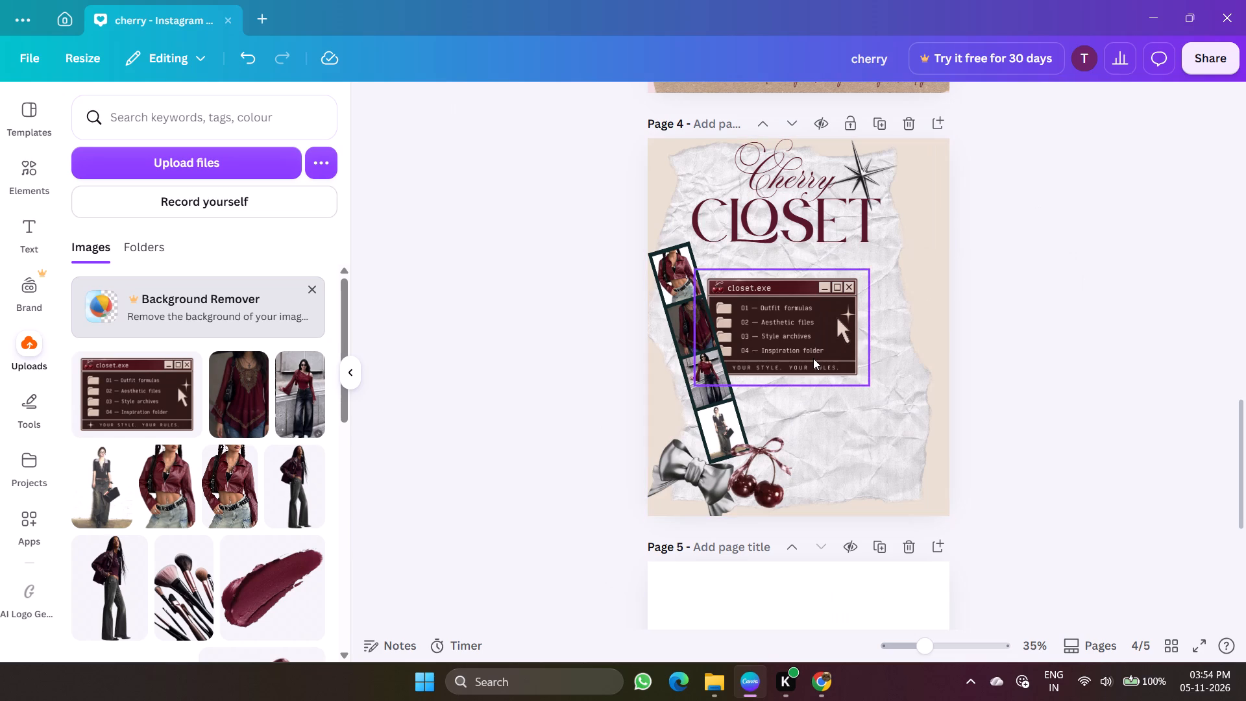
Tilt the closet.exe window slightly clockwise and shift it closer to the Cherry Closet title.
{"action": "left_click", "coordinate": [813, 358]}
{"action": "left_click_drag", "start_coordinate": [867, 386], "coordinate": [857, 400]}
{"action": "left_click", "coordinate": [787, 426]}
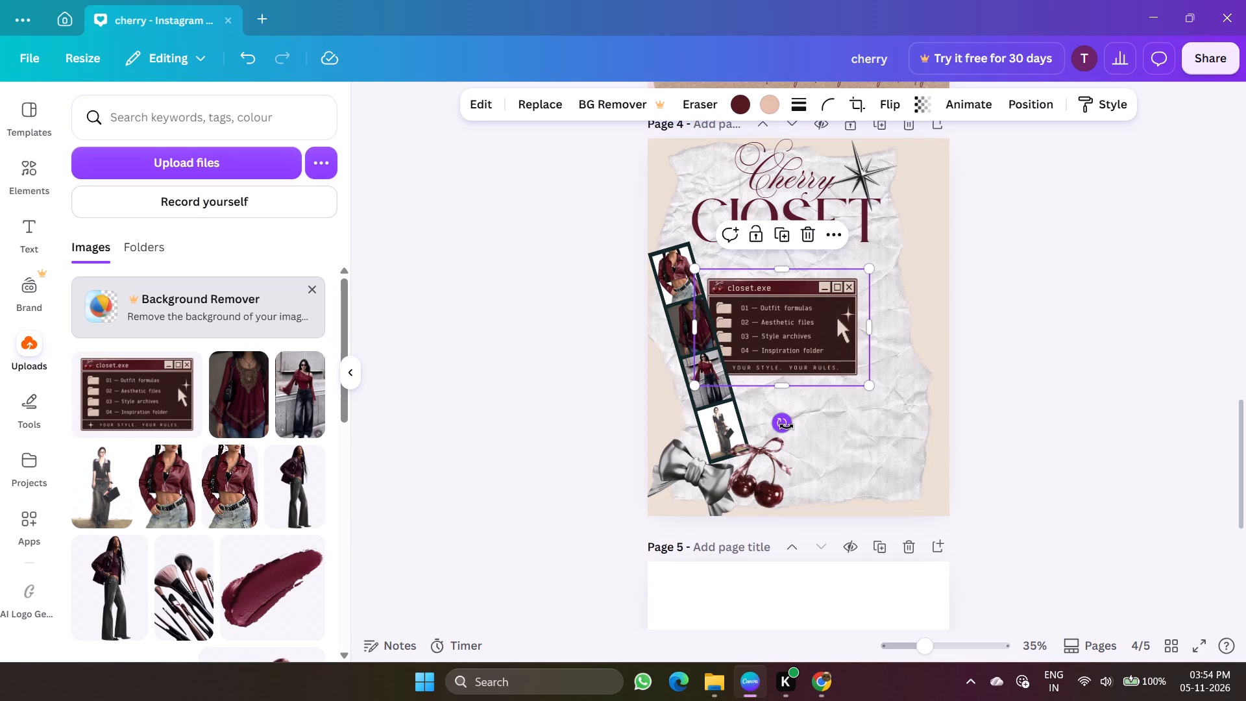
{"action": "left_click_drag", "start_coordinate": [787, 426], "coordinate": [780, 425]}
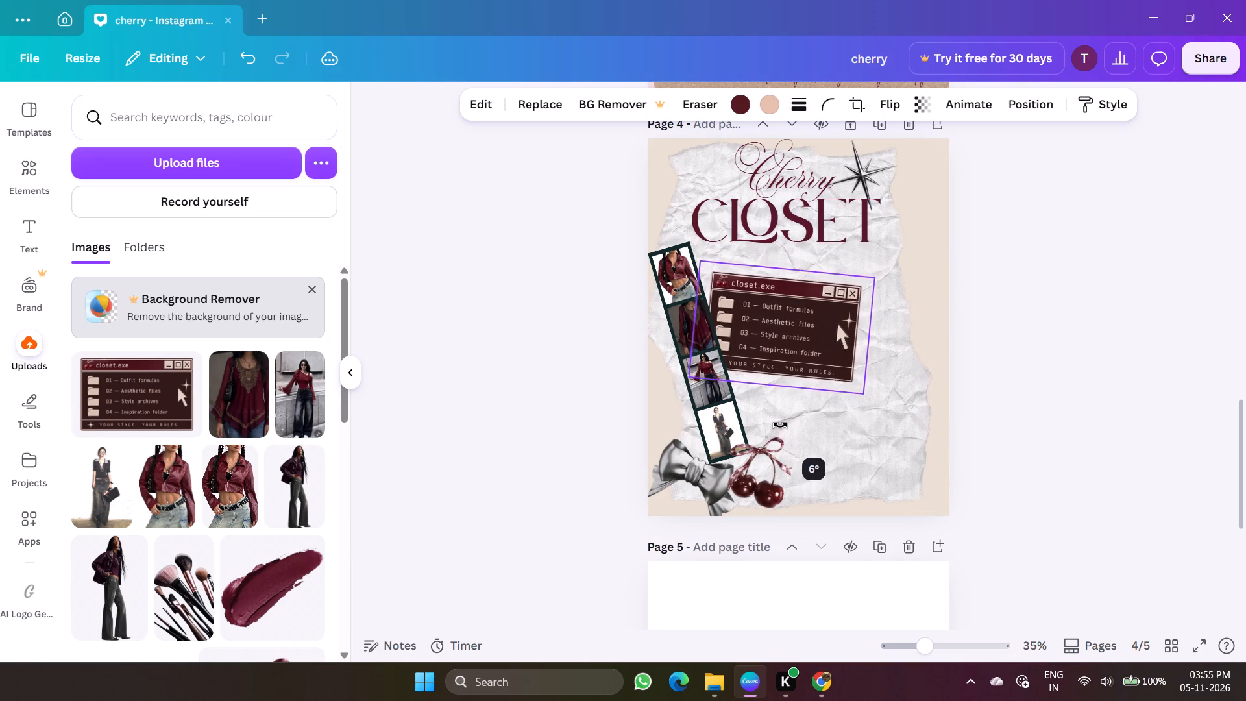
{"action": "left_click_drag", "start_coordinate": [780, 425], "coordinate": [784, 419]}
{"action": "left_click_drag", "start_coordinate": [794, 340], "coordinate": [796, 328]}
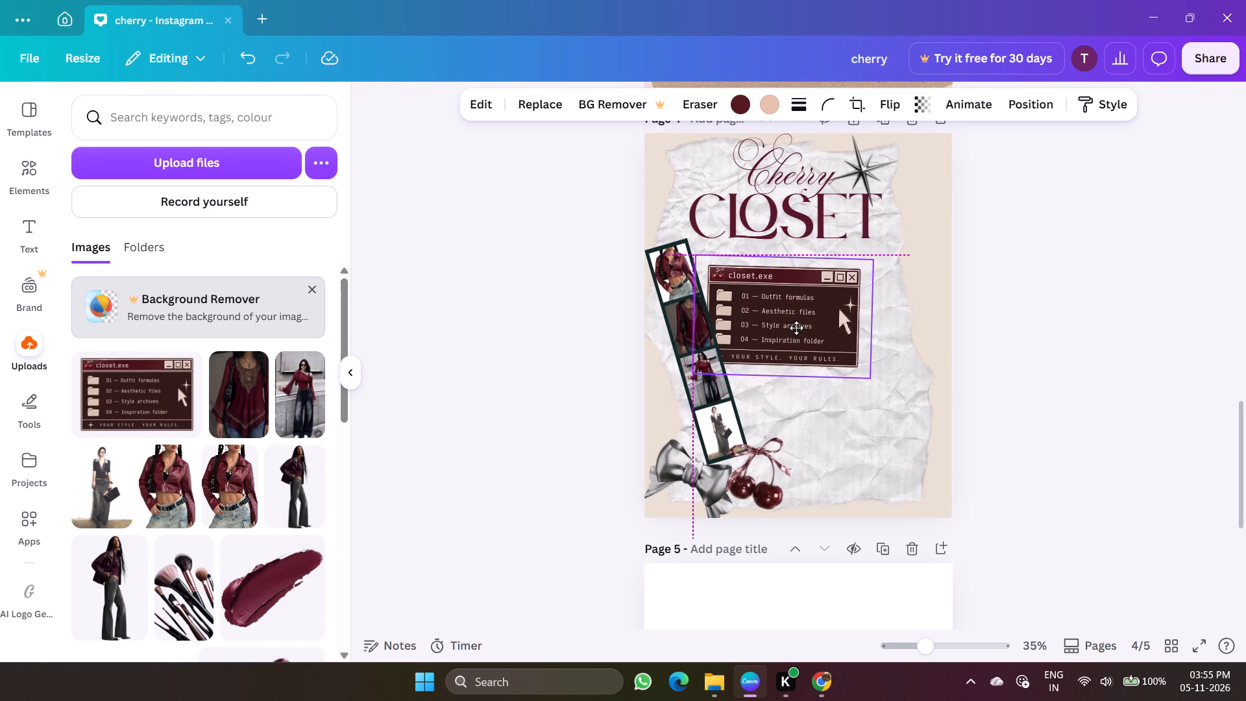
{"action": "left_click_drag", "start_coordinate": [796, 328], "coordinate": [799, 333]}
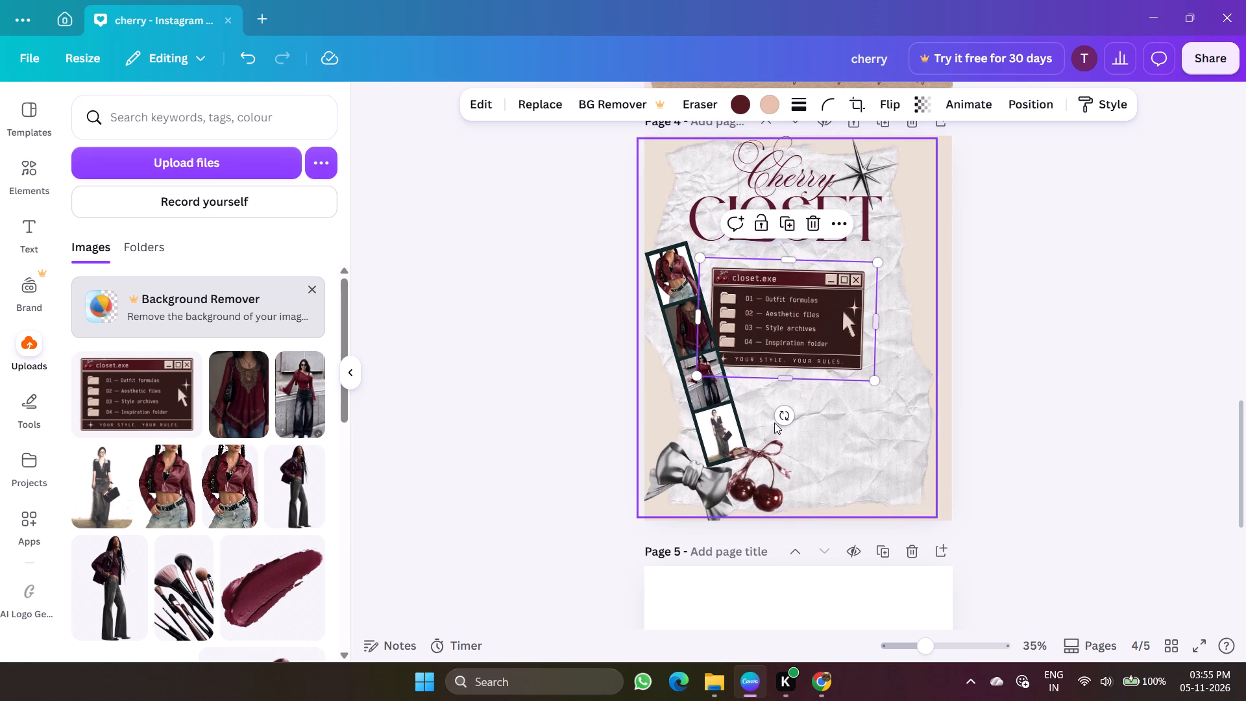
Tilt the closet.exe window further clockwise, compare it with ChatGPT's Cherry Closet reference, and shift it slightly lower beside the filmstrip in Canva.
{"action": "left_click_drag", "start_coordinate": [780, 418], "coordinate": [773, 426]}
{"action": "left_click", "coordinate": [785, 330]}
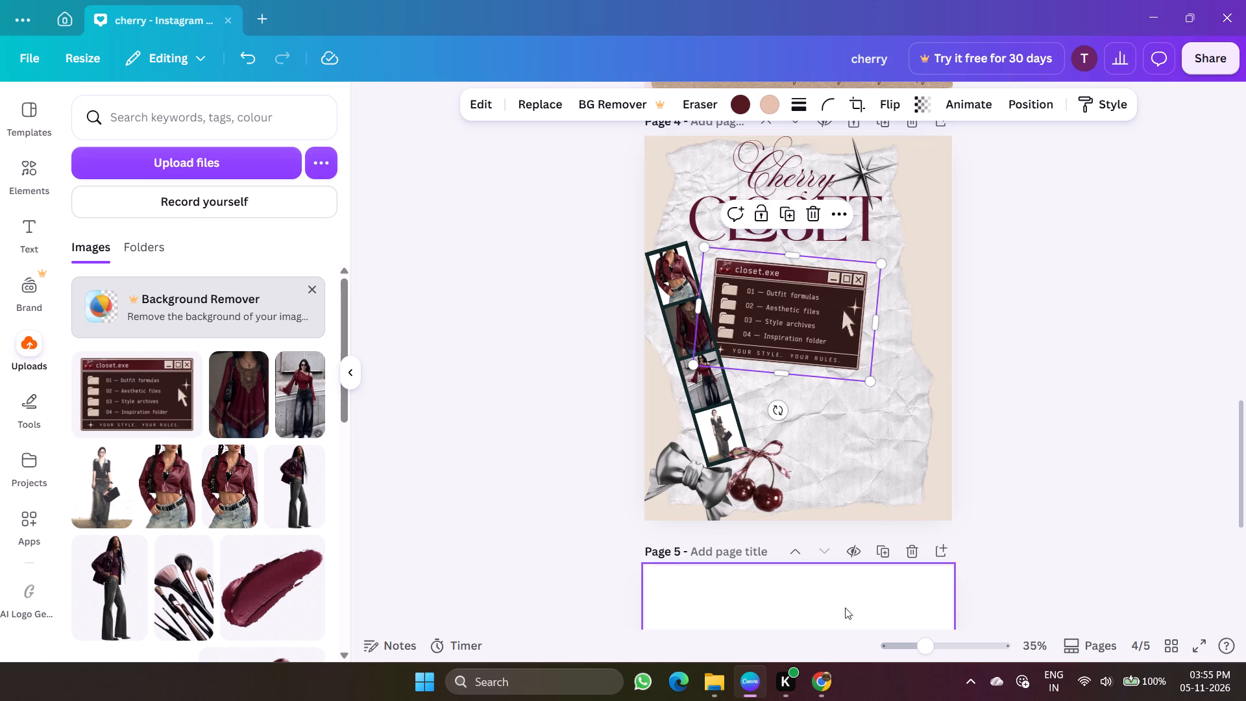
{"action": "left_click", "coordinate": [811, 674]}
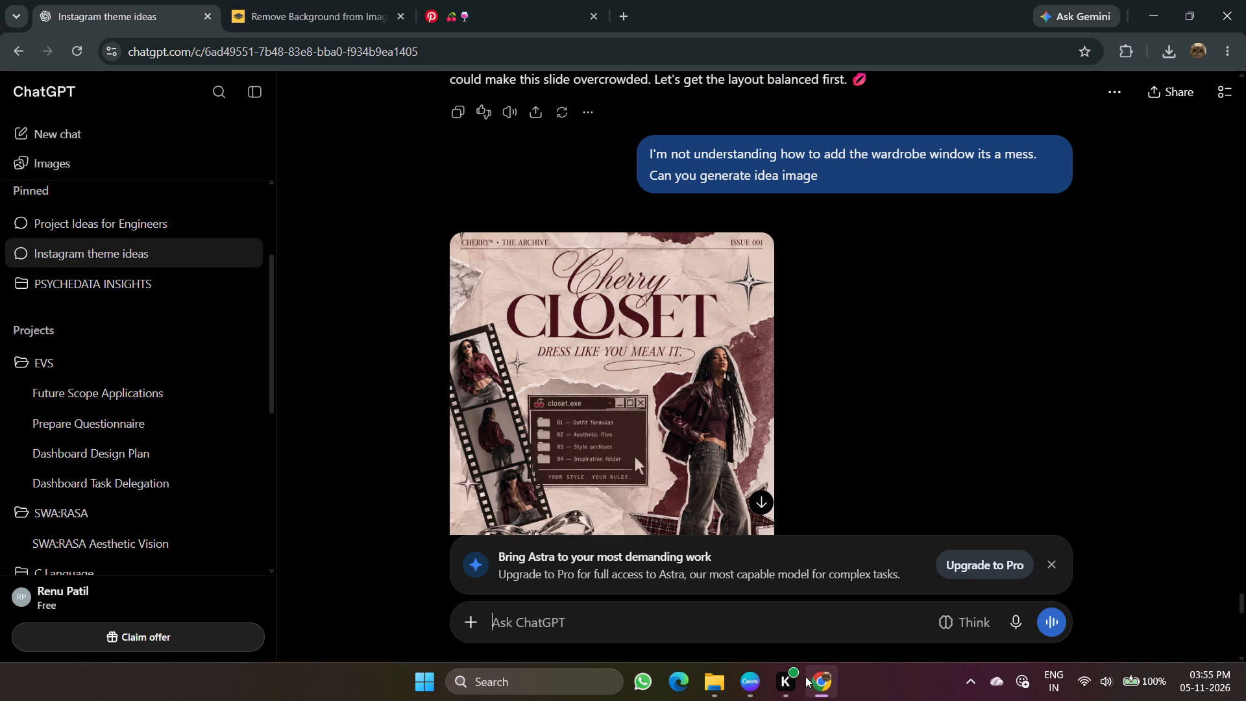
{"action": "left_click", "coordinate": [745, 678]}
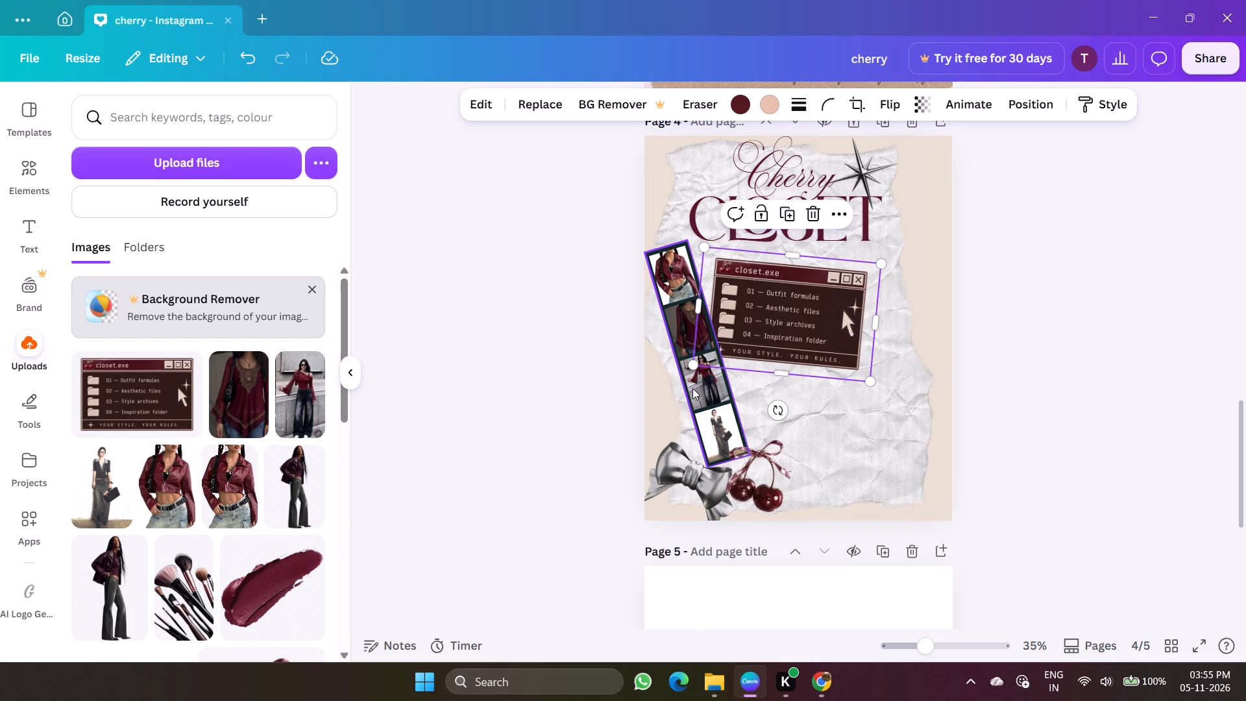
{"action": "left_click_drag", "start_coordinate": [774, 328], "coordinate": [773, 338]}
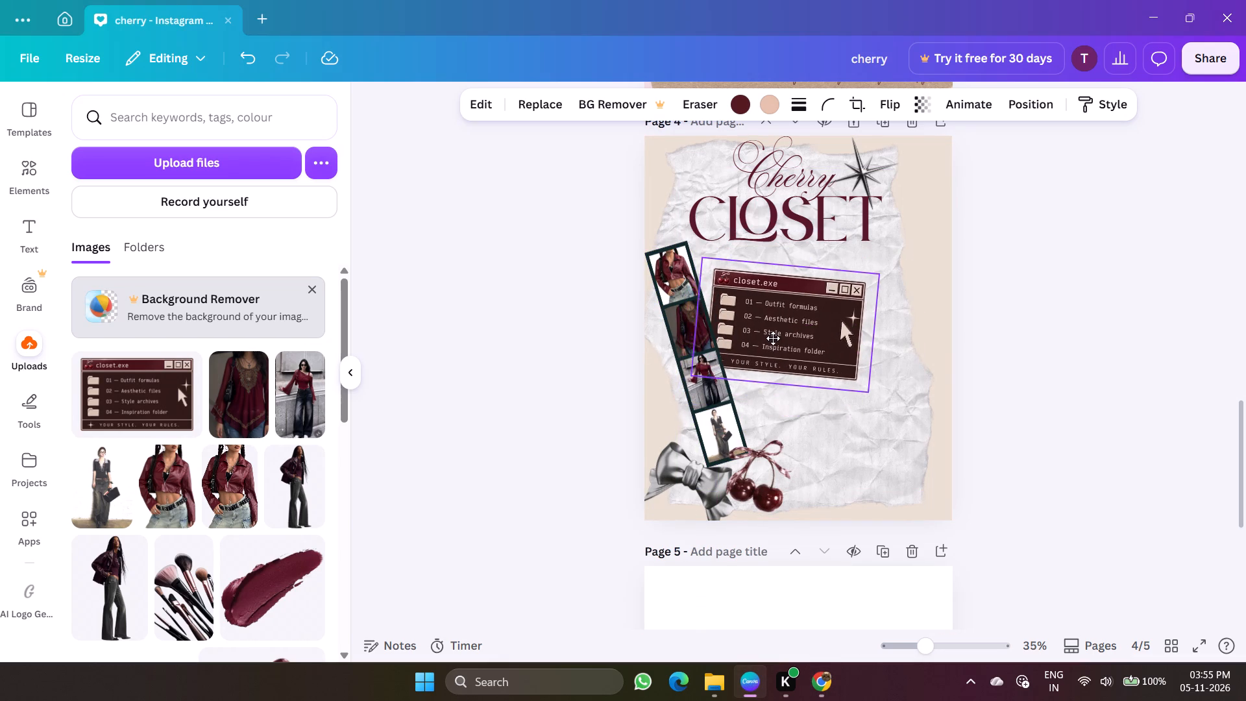
{"action": "left_click_drag", "start_coordinate": [773, 338], "coordinate": [774, 339]}
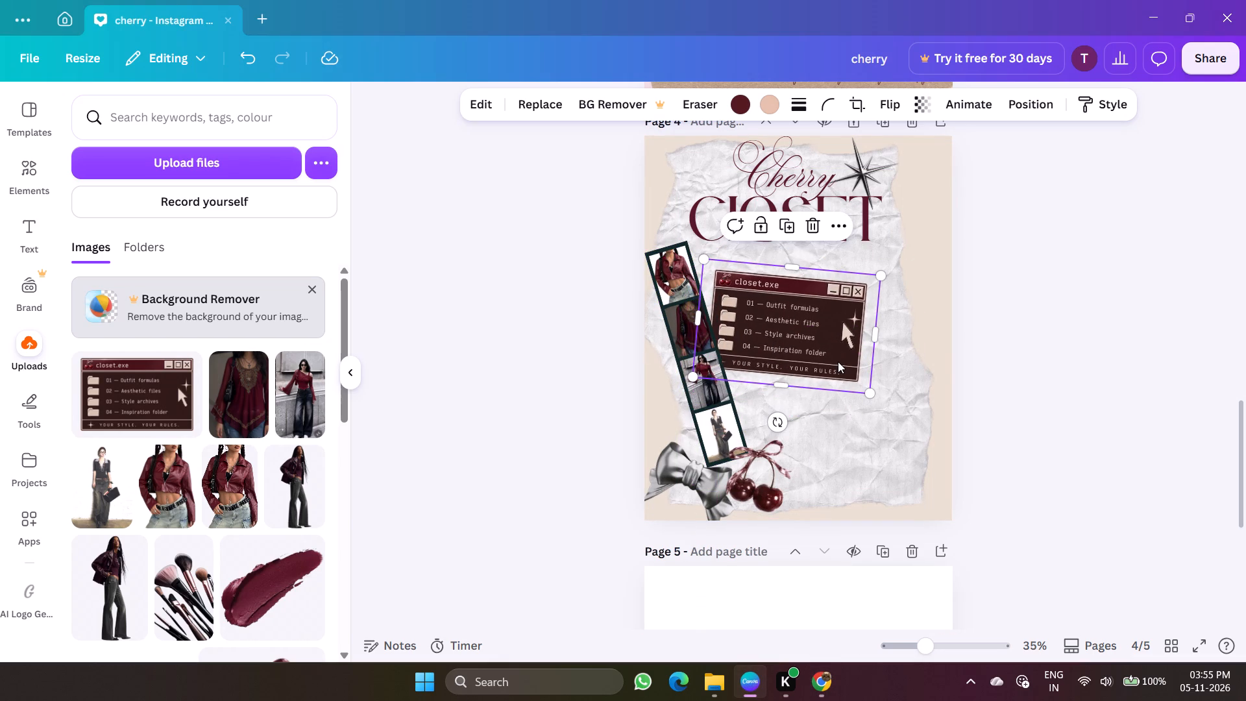
{"action": "left_click", "coordinate": [838, 362]}
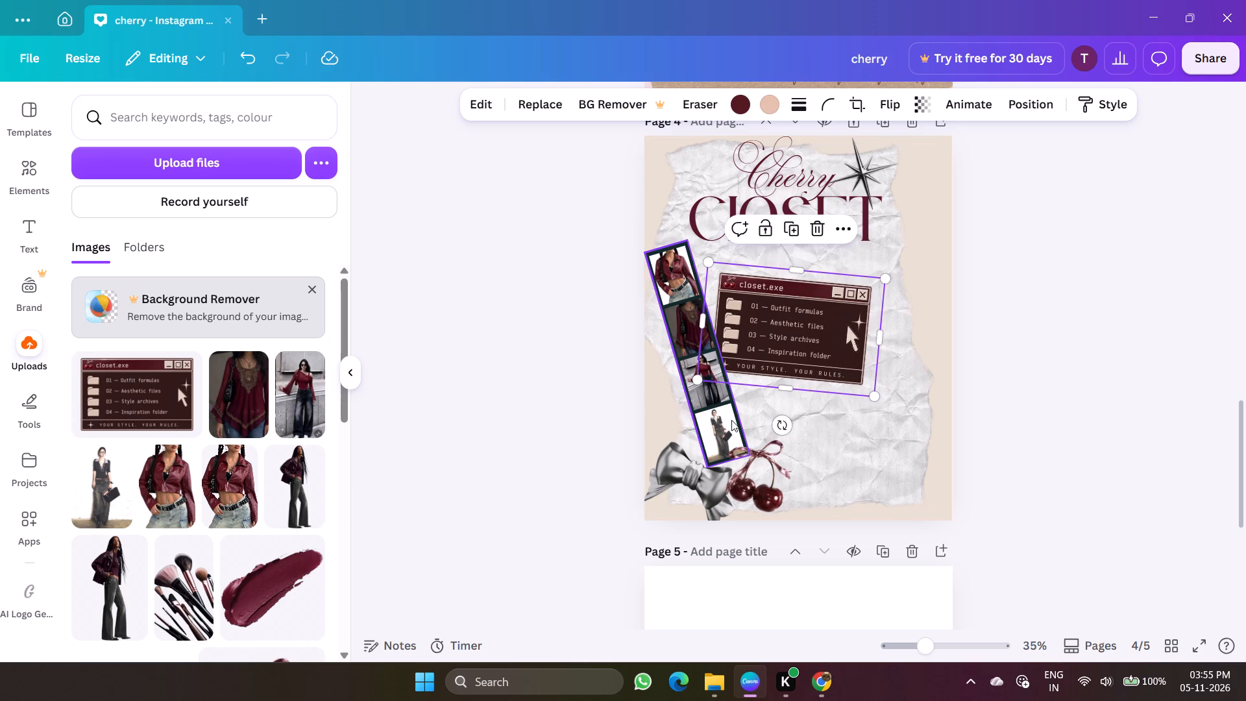
Move the filmstrip lower along the page's left edge so its bottom frame tucks behind the silver bow.
{"action": "left_click_drag", "start_coordinate": [731, 420], "coordinate": [735, 448]}
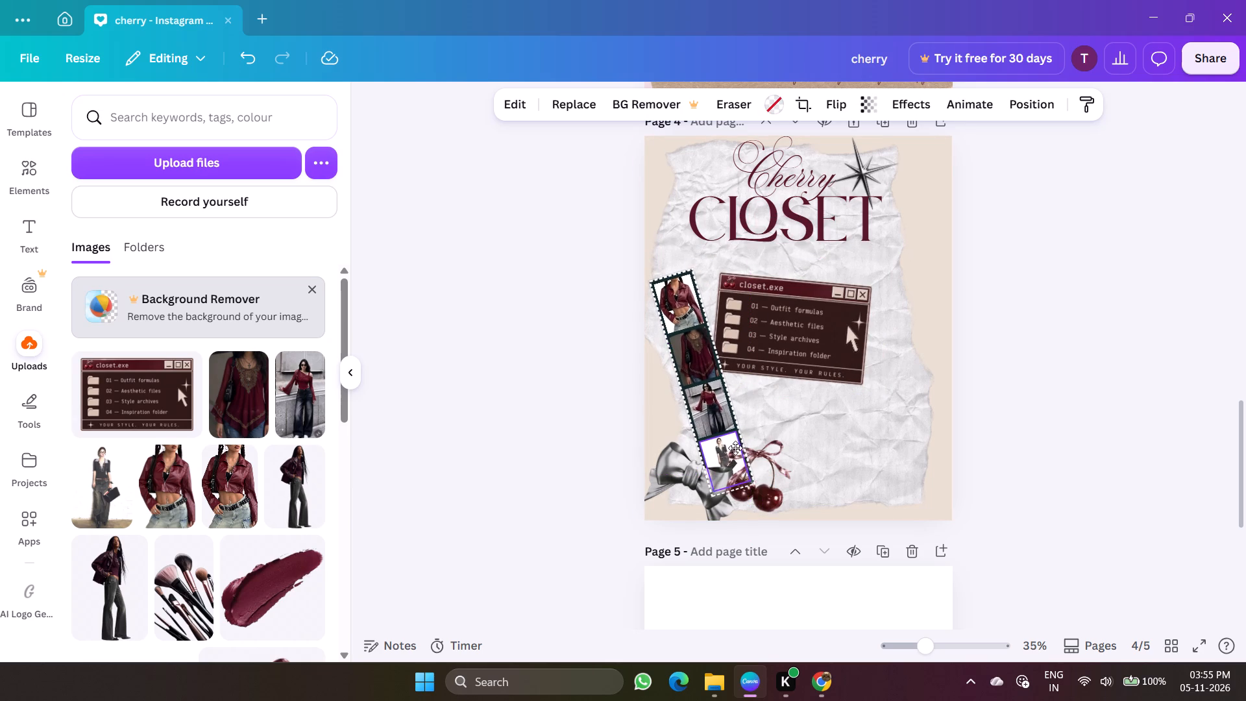
{"action": "left_click_drag", "start_coordinate": [735, 448], "coordinate": [734, 448]}
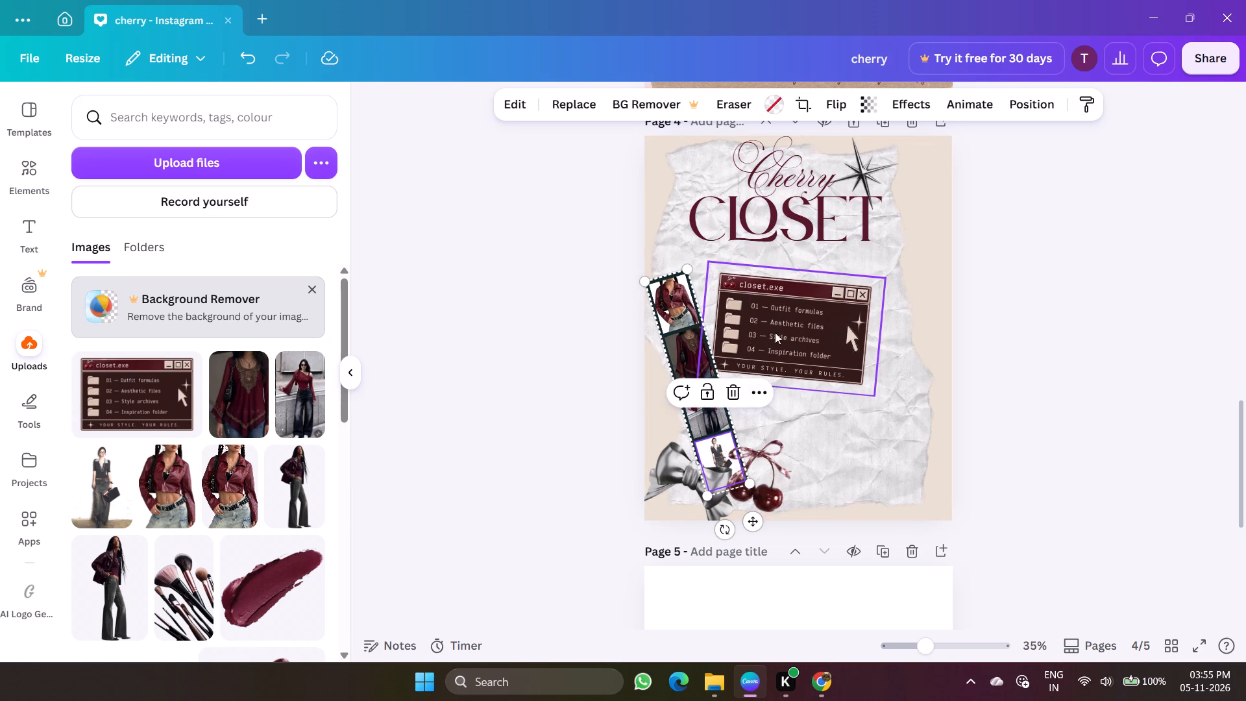
Move the closet.exe window up under the CLOSET title, tucked behind the filmstrip, and crop its right side to about 605 wide.
{"action": "left_click_drag", "start_coordinate": [771, 330], "coordinate": [760, 309]}
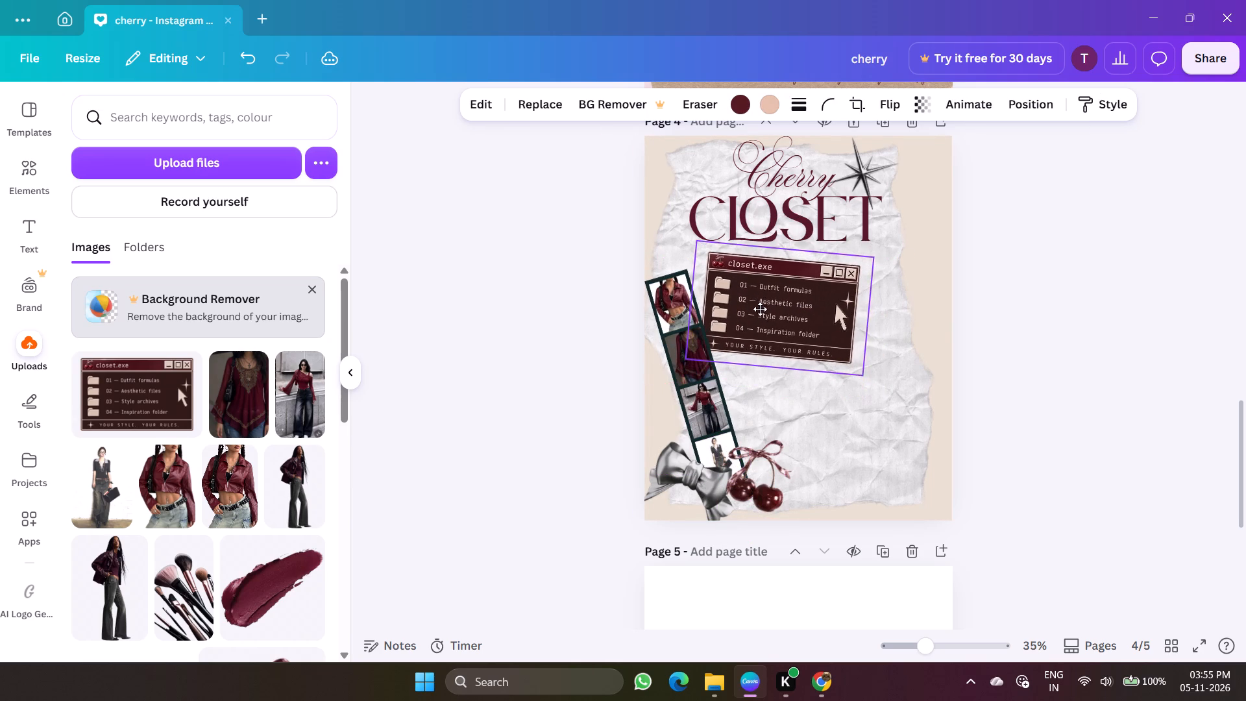
{"action": "left_click_drag", "start_coordinate": [760, 309], "coordinate": [760, 310]}
{"action": "left_click_drag", "start_coordinate": [865, 319], "coordinate": [859, 322]}
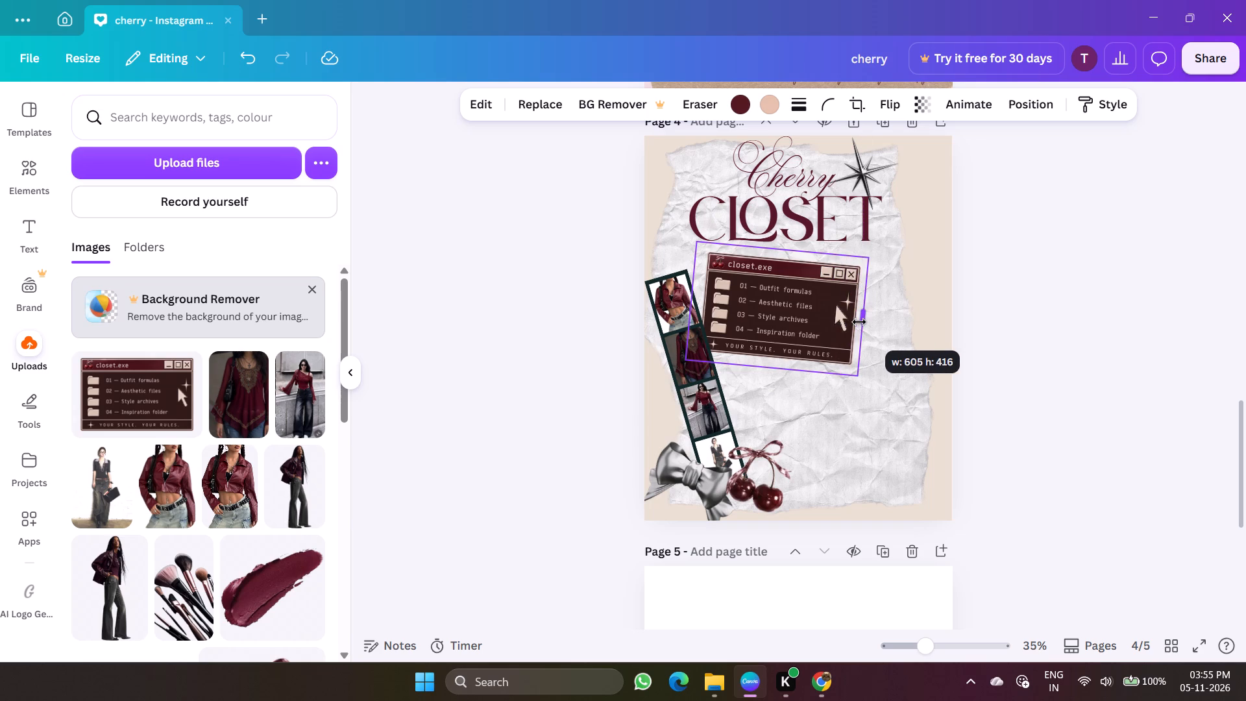
Crop the empty margins off all four sides of the closet.exe window image.
{"action": "left_click_drag", "start_coordinate": [859, 322], "coordinate": [857, 323]}
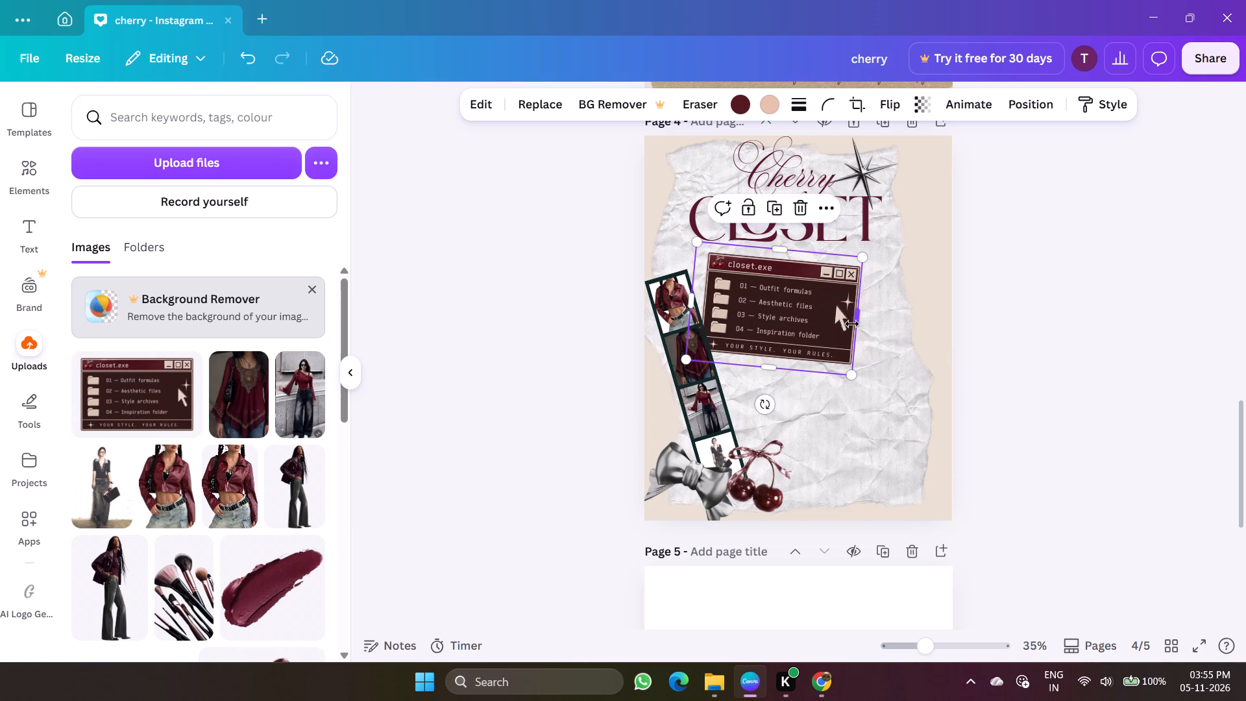
{"action": "left_click_drag", "start_coordinate": [691, 297], "coordinate": [703, 299]}
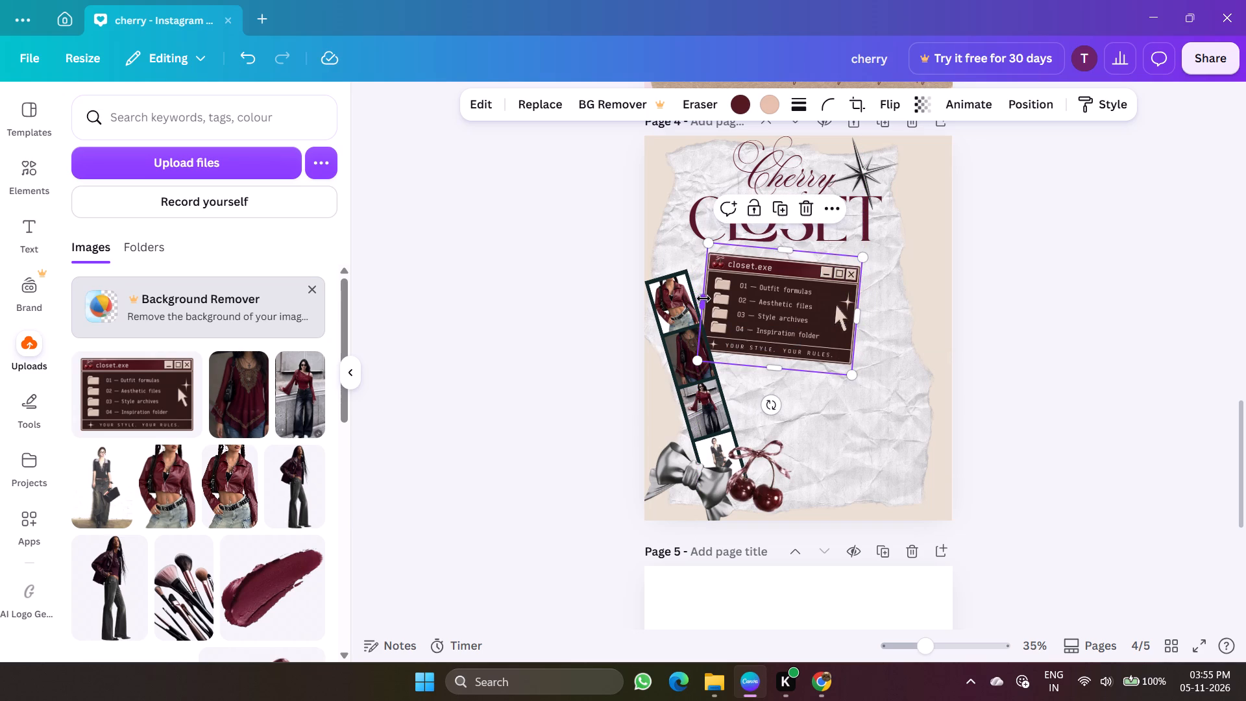
{"action": "left_click_drag", "start_coordinate": [776, 369], "coordinate": [776, 369]}
{"action": "left_click_drag", "start_coordinate": [776, 369], "coordinate": [785, 359]}
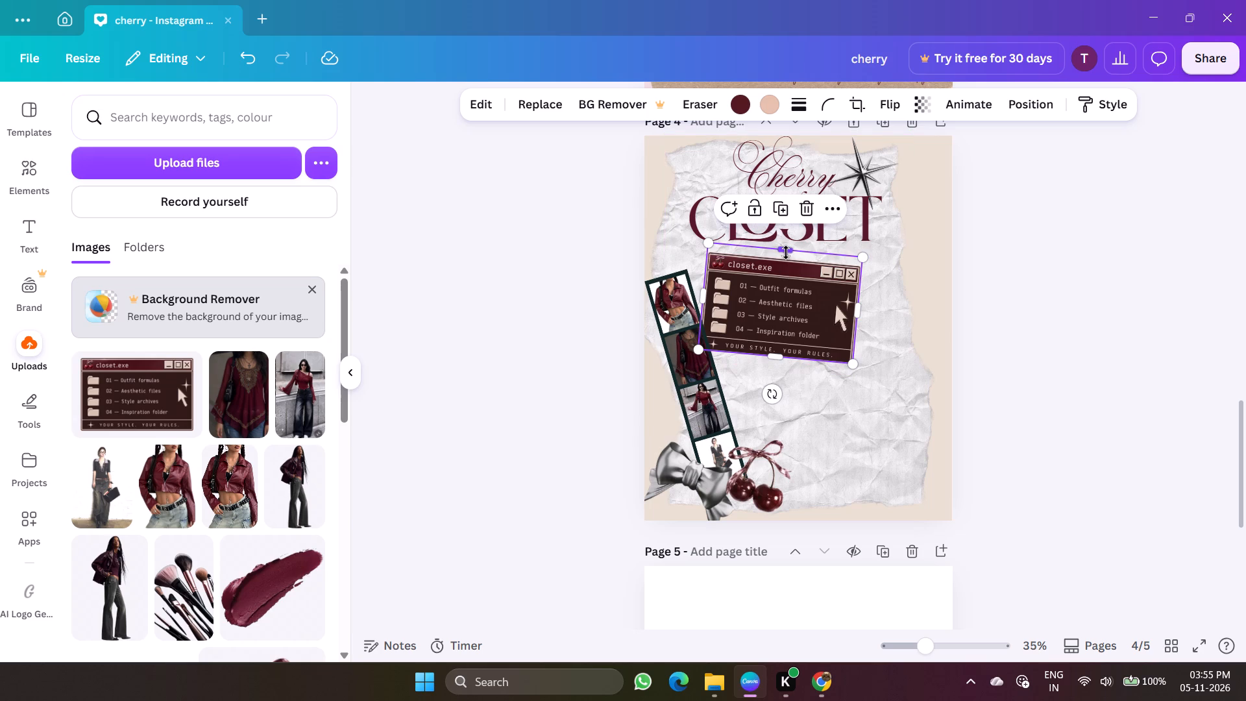
{"action": "left_click_drag", "start_coordinate": [786, 252], "coordinate": [785, 262]}
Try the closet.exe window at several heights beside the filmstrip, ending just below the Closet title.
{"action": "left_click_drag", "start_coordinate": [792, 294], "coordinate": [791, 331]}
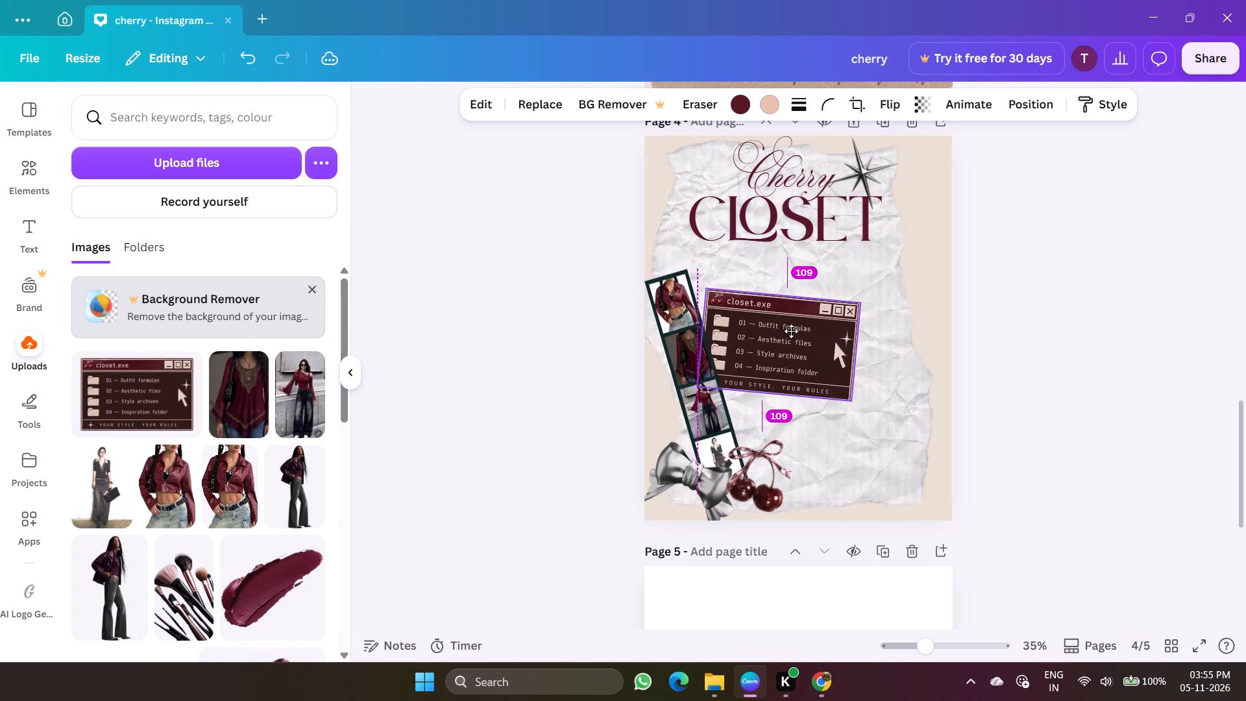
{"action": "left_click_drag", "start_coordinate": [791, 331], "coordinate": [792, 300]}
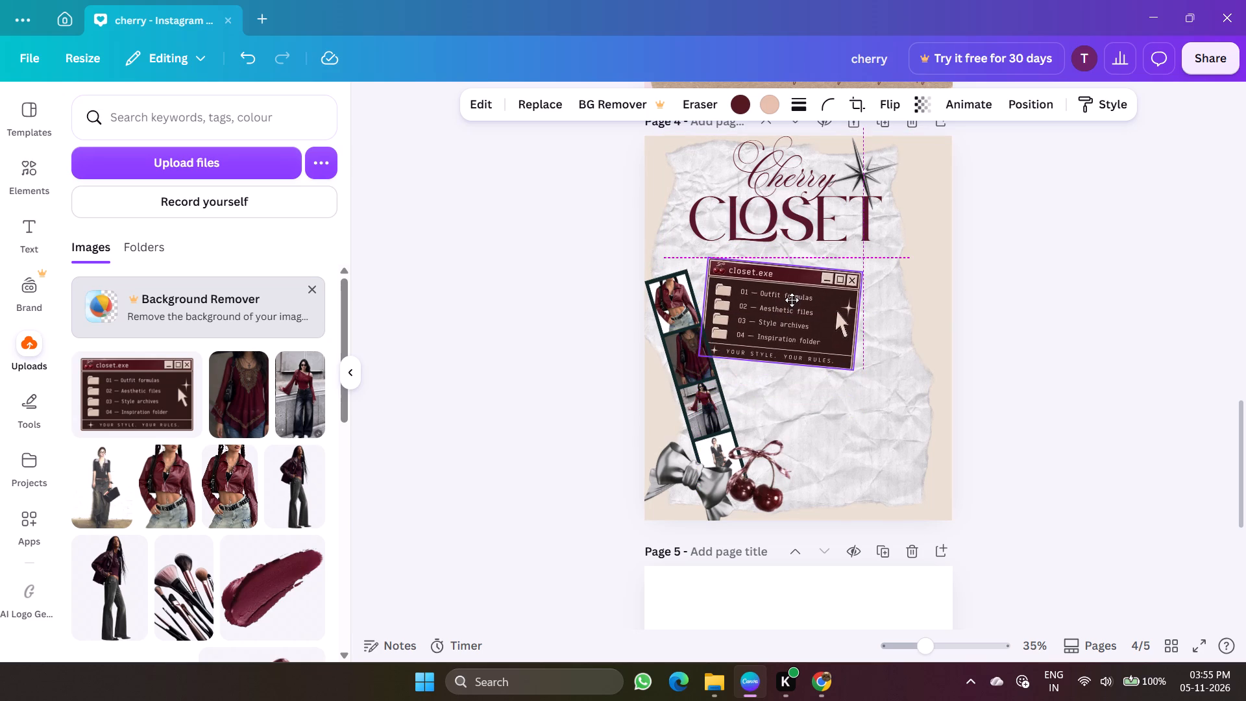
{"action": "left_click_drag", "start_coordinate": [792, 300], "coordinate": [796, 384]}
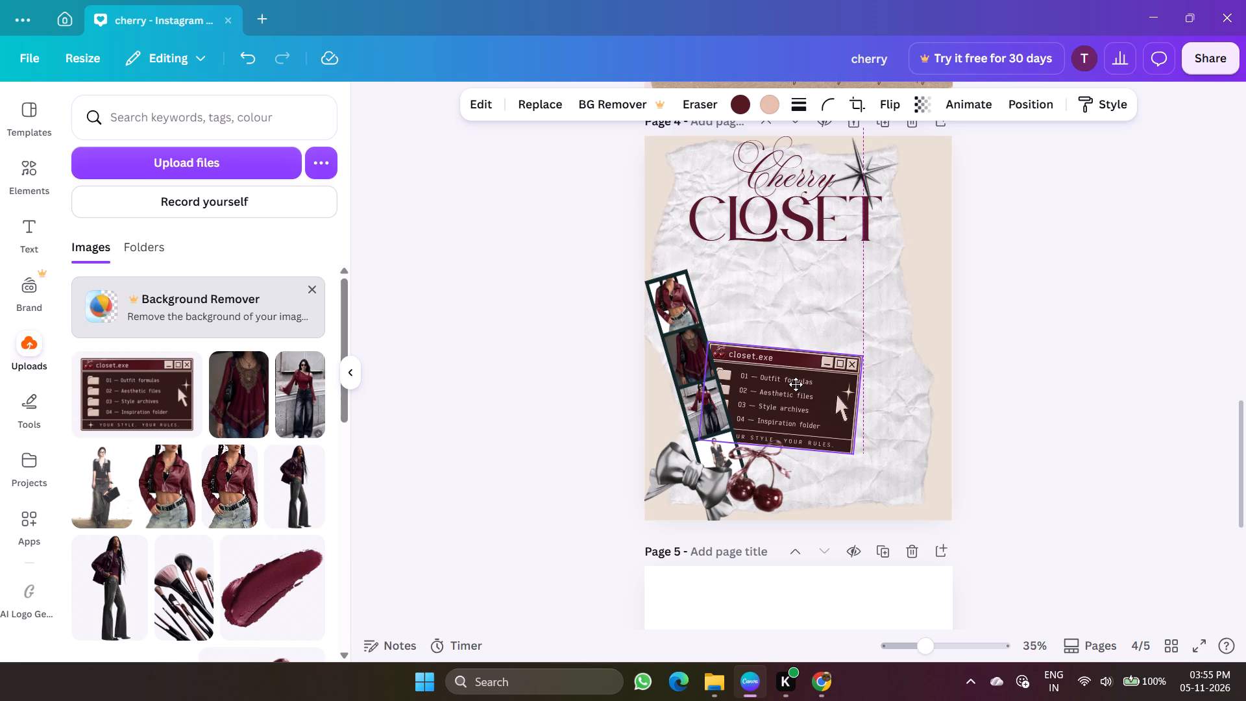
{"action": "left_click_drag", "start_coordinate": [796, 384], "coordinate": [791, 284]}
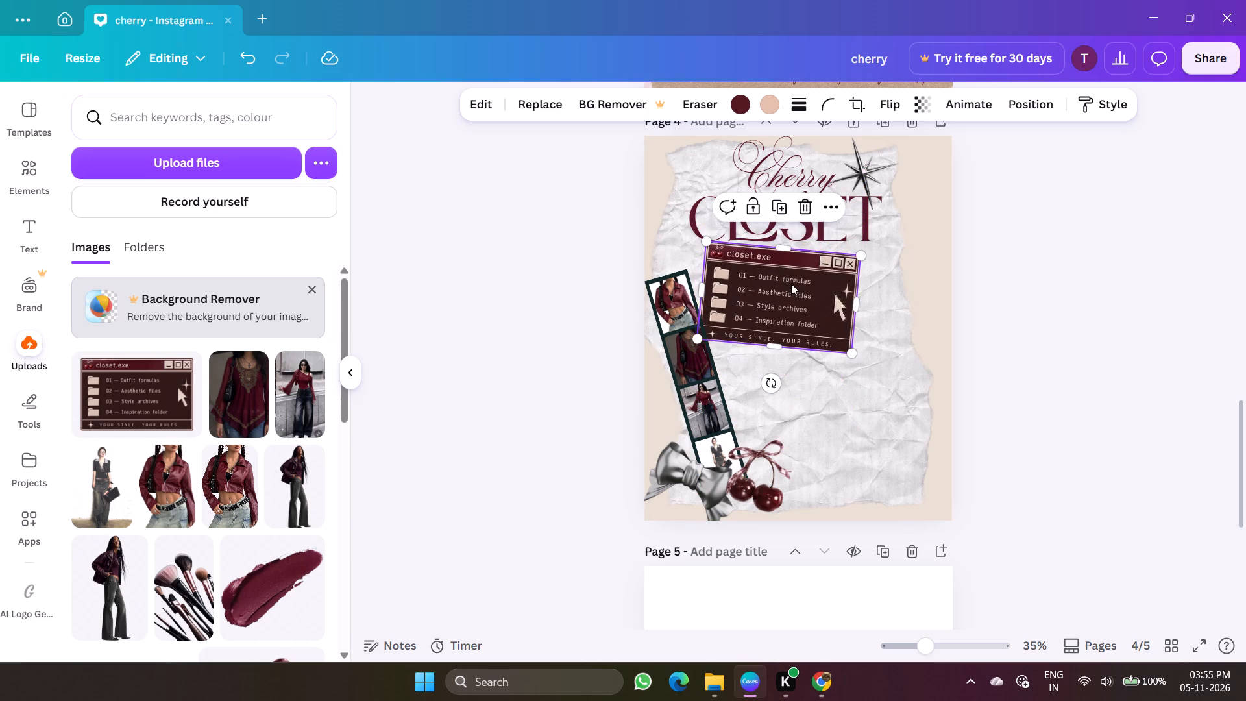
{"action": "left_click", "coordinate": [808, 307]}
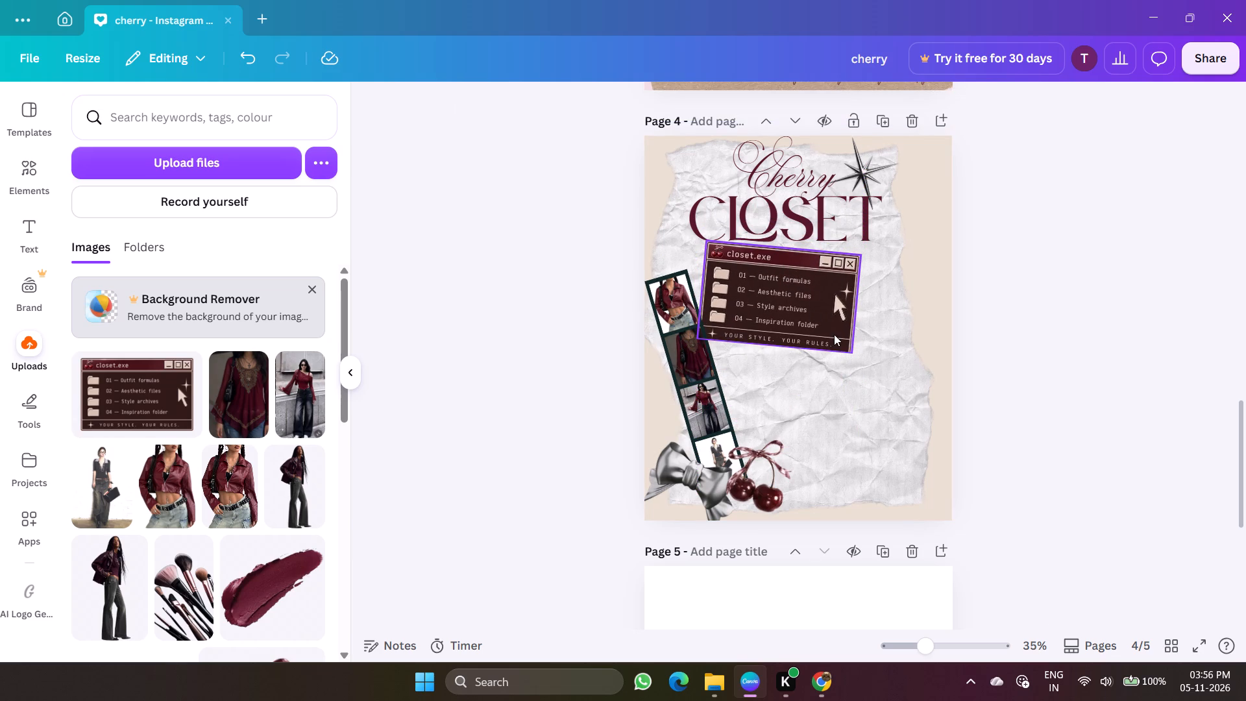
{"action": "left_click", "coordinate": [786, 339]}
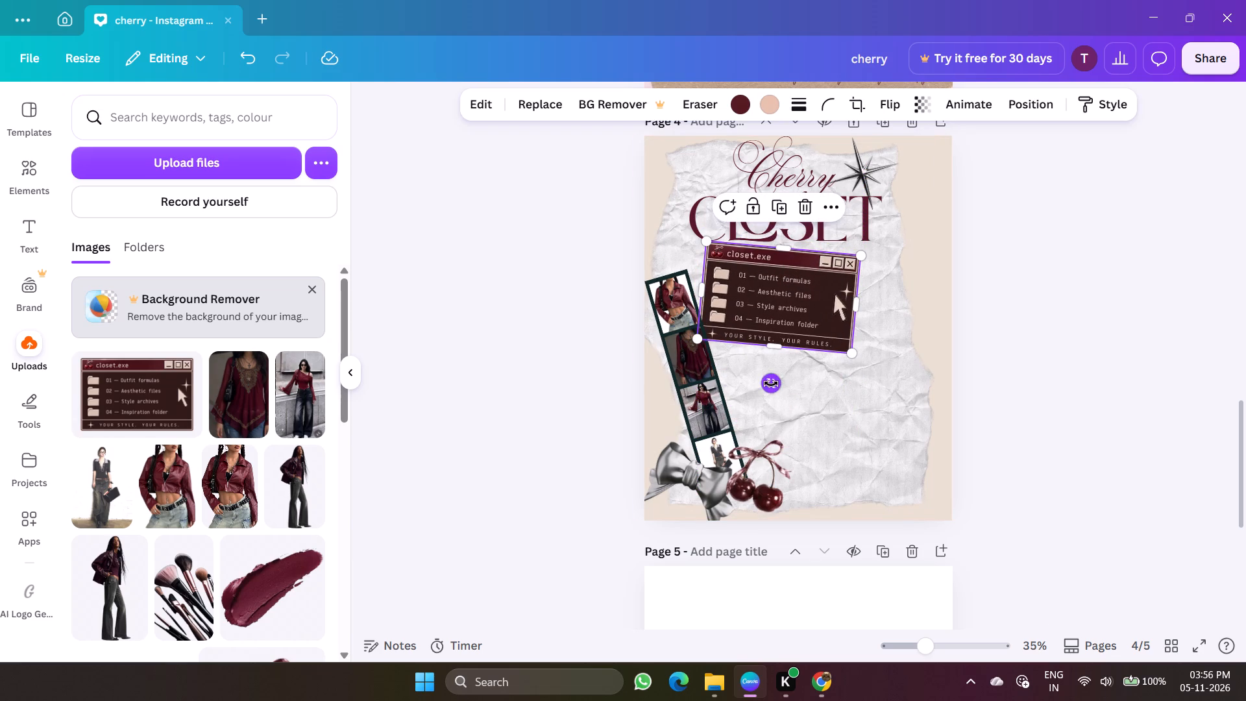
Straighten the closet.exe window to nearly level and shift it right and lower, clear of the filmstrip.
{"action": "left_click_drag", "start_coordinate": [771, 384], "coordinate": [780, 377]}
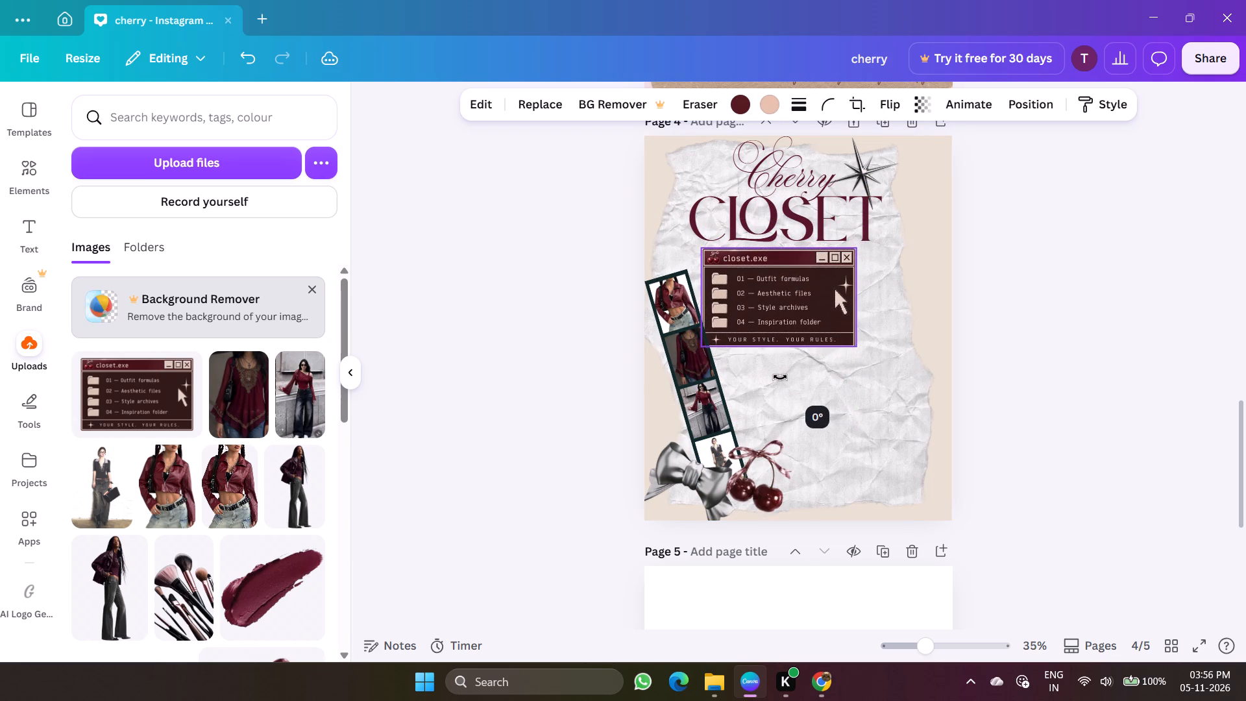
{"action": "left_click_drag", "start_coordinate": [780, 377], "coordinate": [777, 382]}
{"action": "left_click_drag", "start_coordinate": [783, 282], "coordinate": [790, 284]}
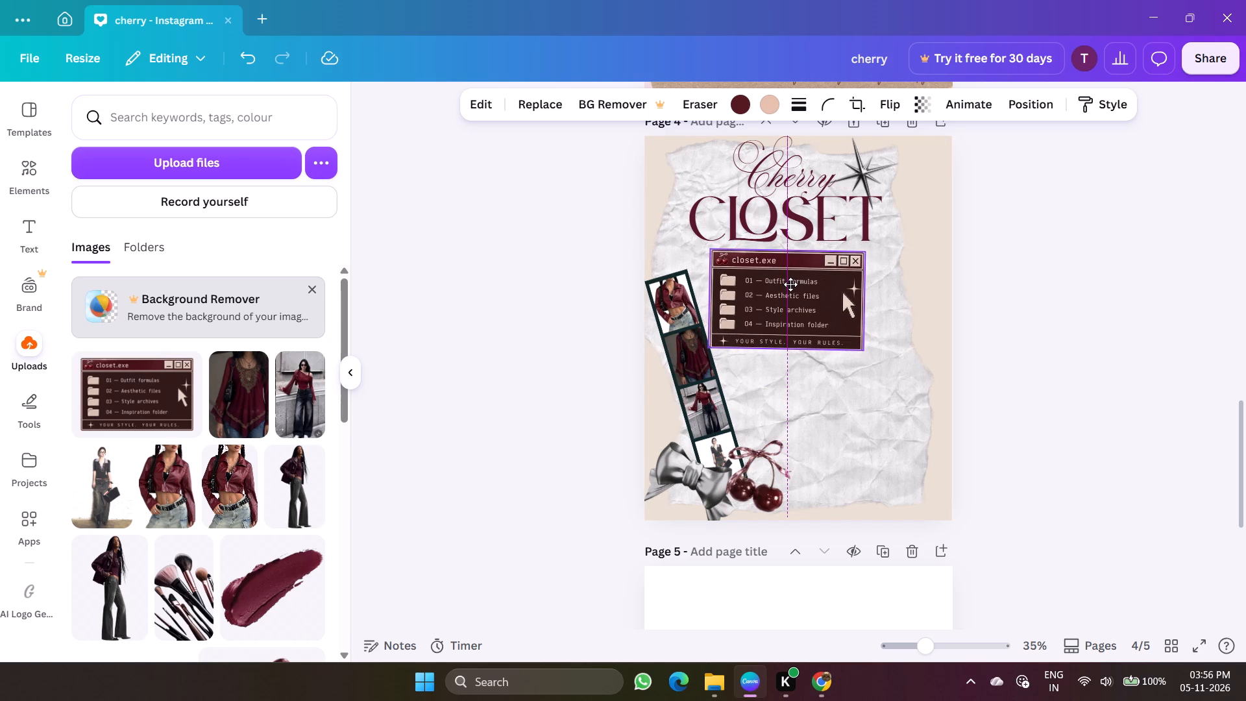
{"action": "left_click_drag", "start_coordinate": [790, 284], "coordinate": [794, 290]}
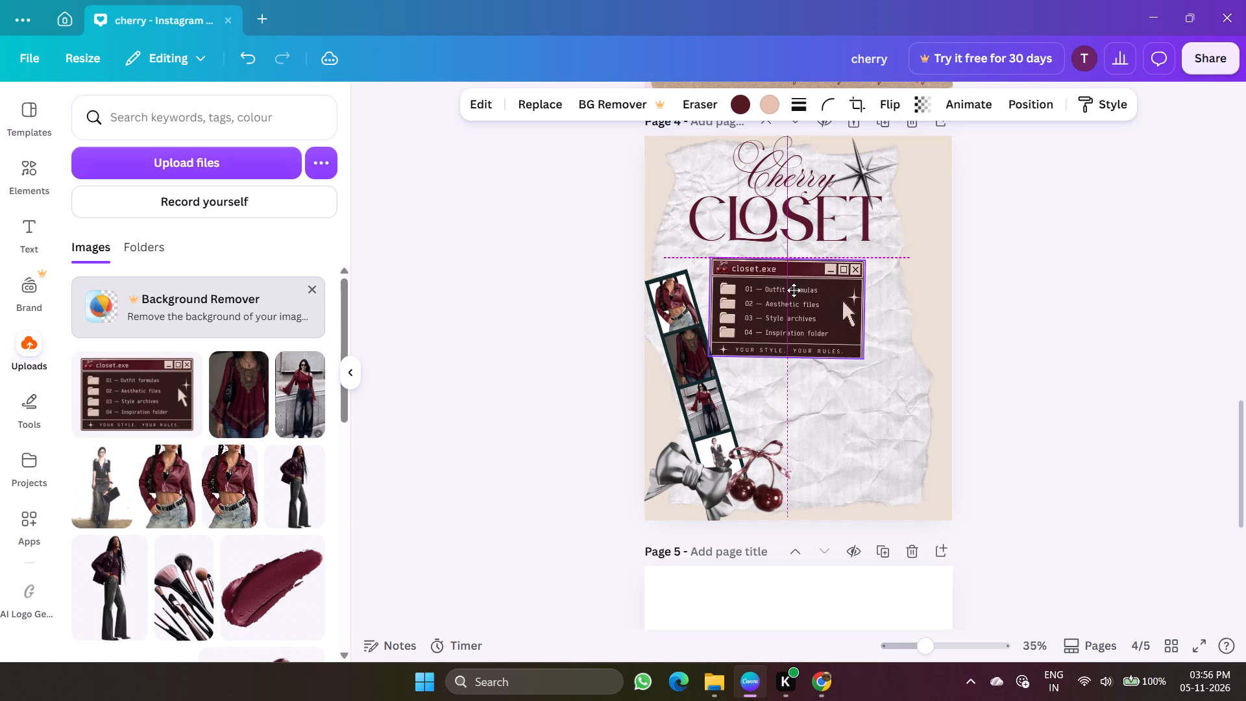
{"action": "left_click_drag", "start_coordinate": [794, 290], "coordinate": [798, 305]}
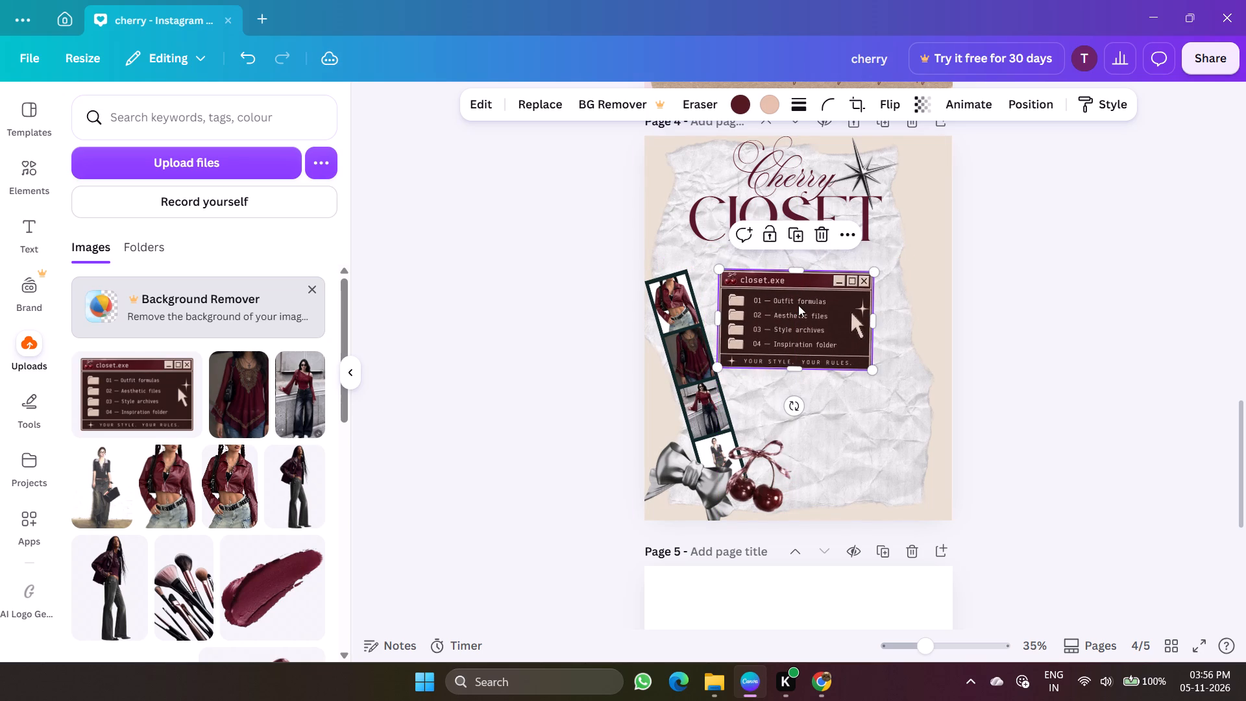
Add the uploaded cutout of the standing woman in a burgundy jacket and place it in the page's lower-right corner.
{"action": "left_click", "coordinate": [306, 487]}
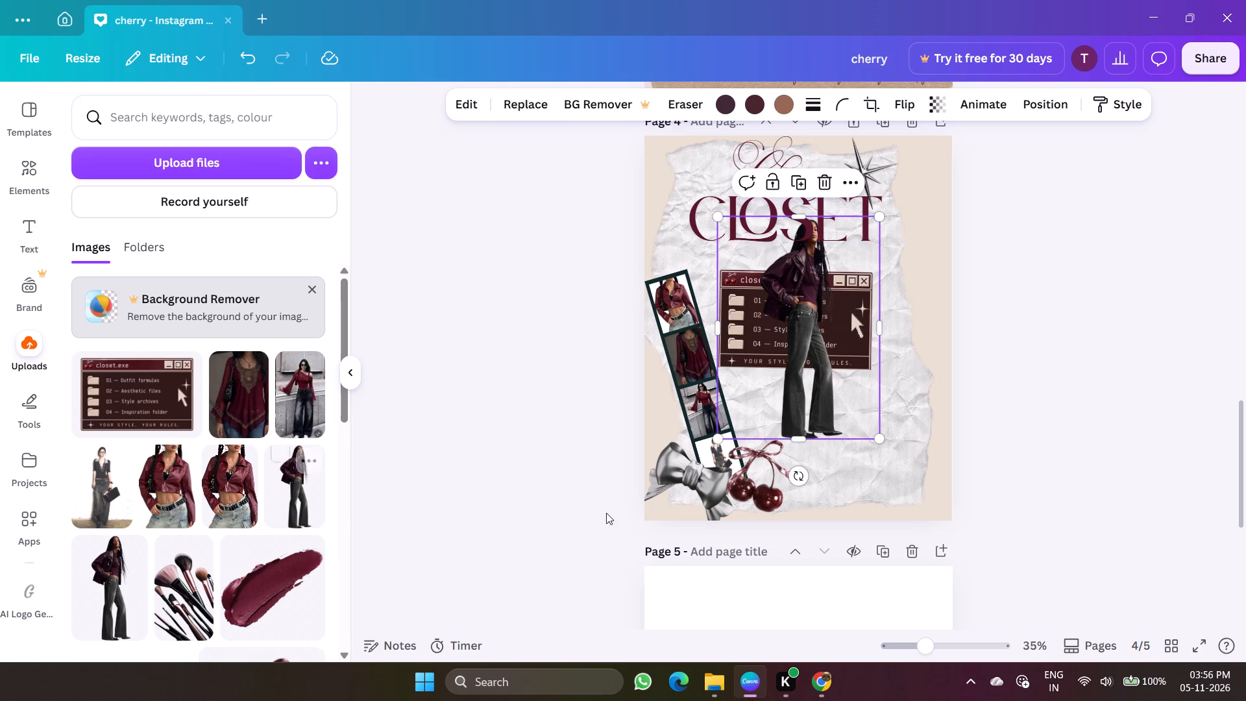
{"action": "left_click_drag", "start_coordinate": [785, 347], "coordinate": [839, 412]}
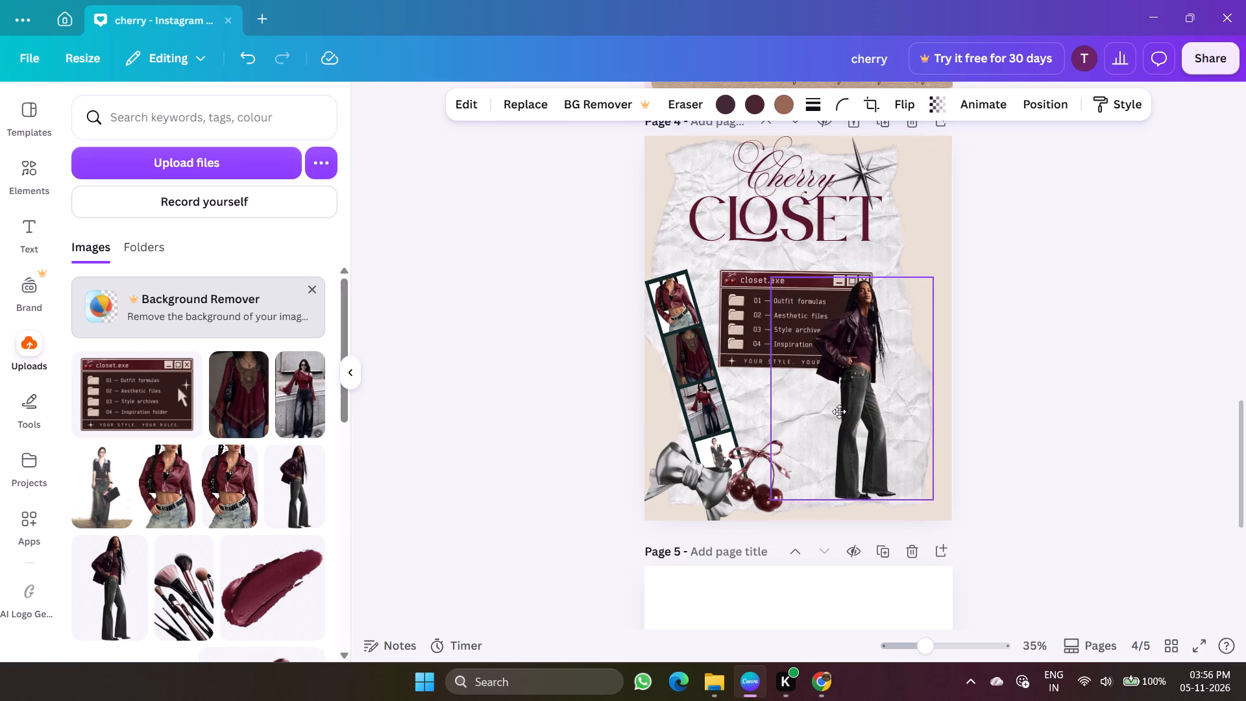
{"action": "left_click_drag", "start_coordinate": [839, 412], "coordinate": [872, 410]}
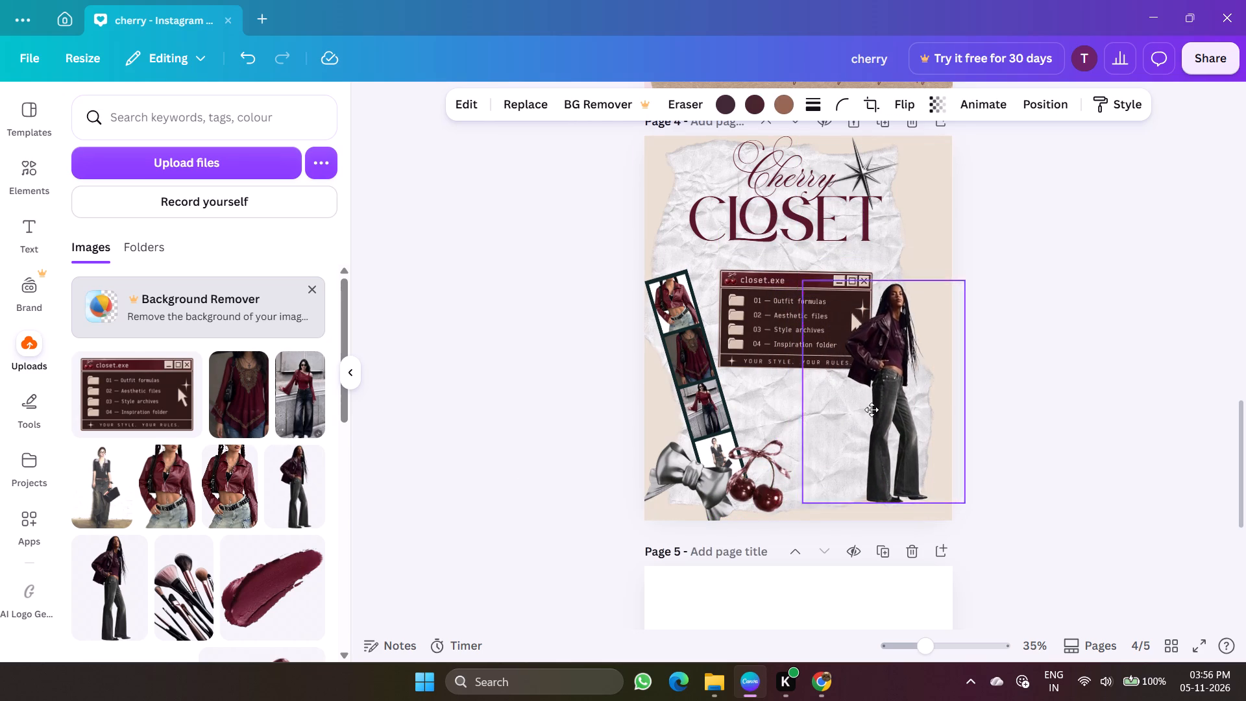
{"action": "left_click_drag", "start_coordinate": [872, 410], "coordinate": [868, 421]}
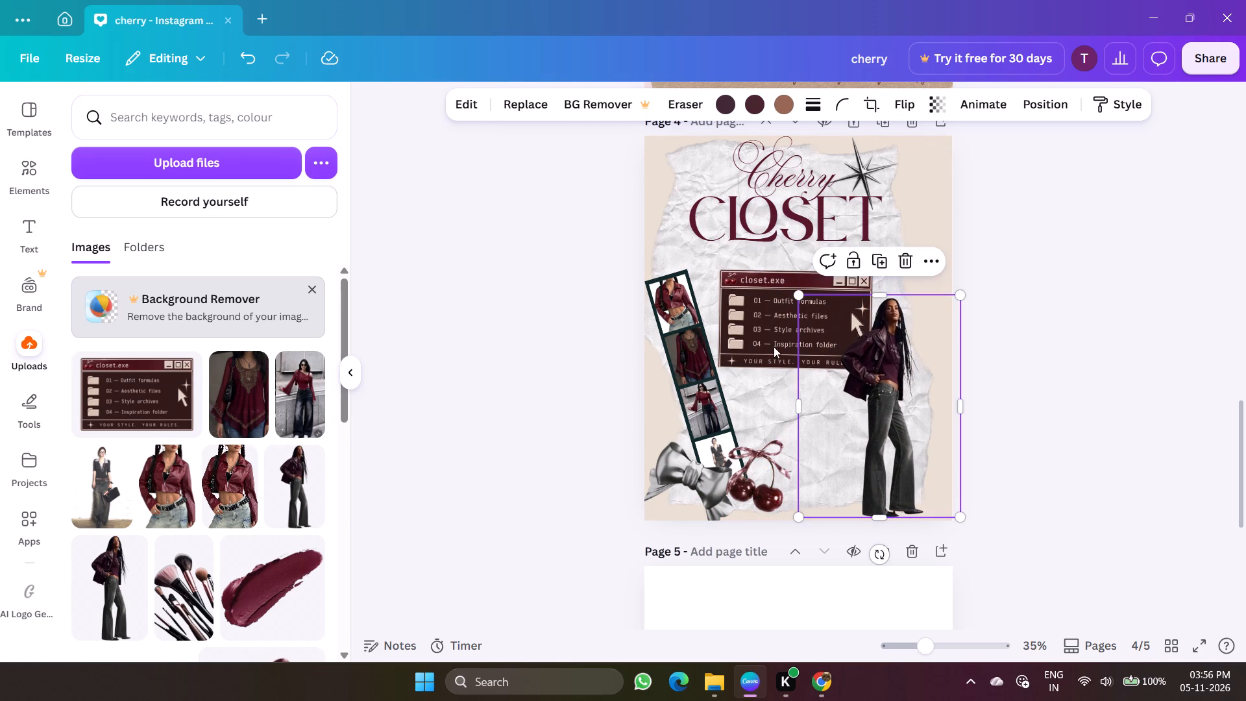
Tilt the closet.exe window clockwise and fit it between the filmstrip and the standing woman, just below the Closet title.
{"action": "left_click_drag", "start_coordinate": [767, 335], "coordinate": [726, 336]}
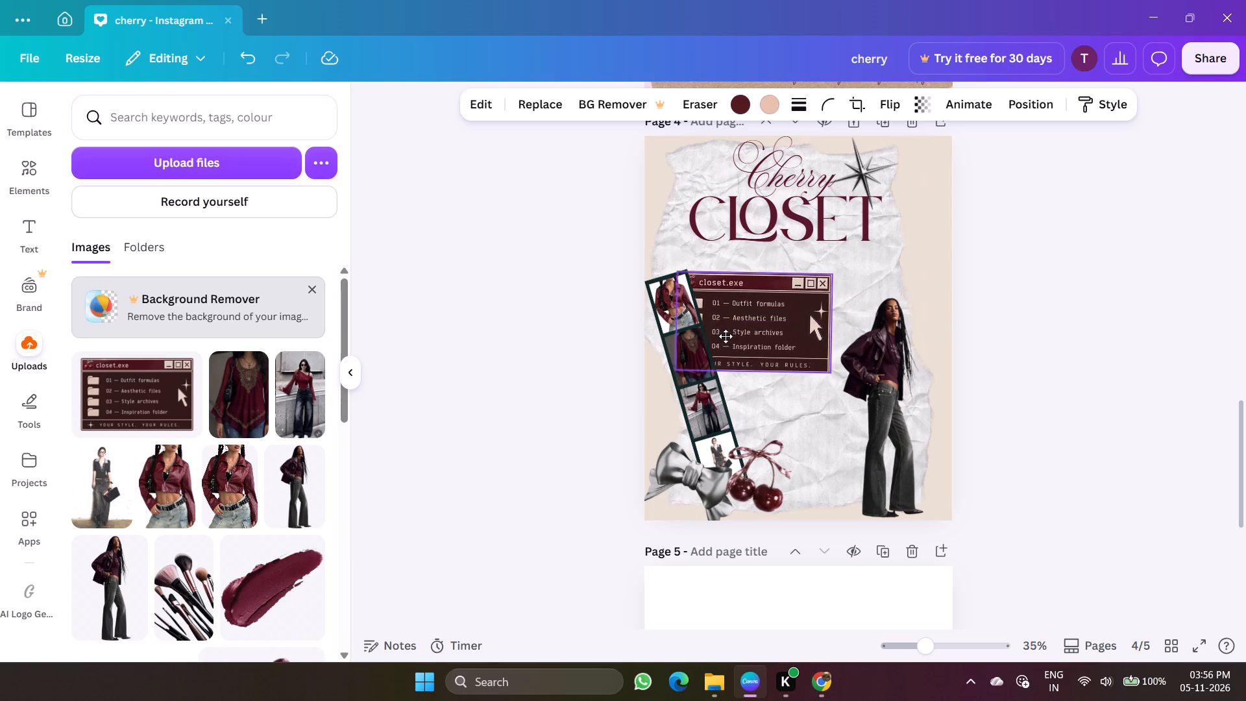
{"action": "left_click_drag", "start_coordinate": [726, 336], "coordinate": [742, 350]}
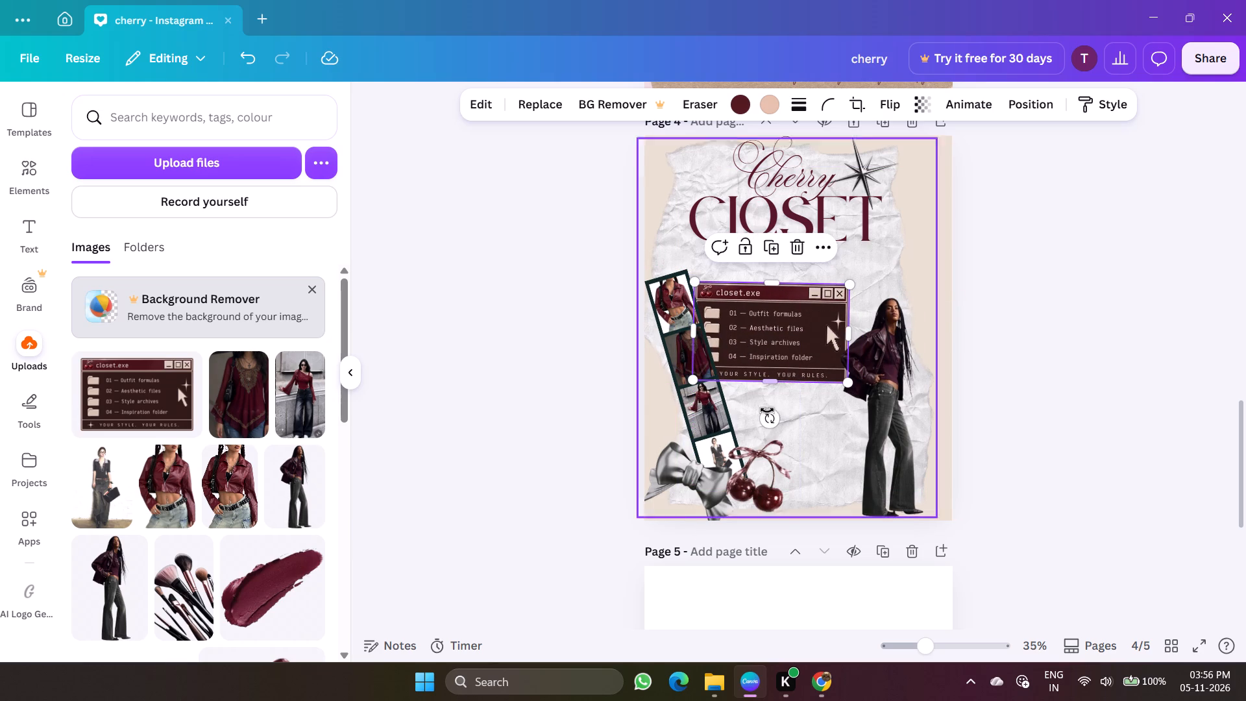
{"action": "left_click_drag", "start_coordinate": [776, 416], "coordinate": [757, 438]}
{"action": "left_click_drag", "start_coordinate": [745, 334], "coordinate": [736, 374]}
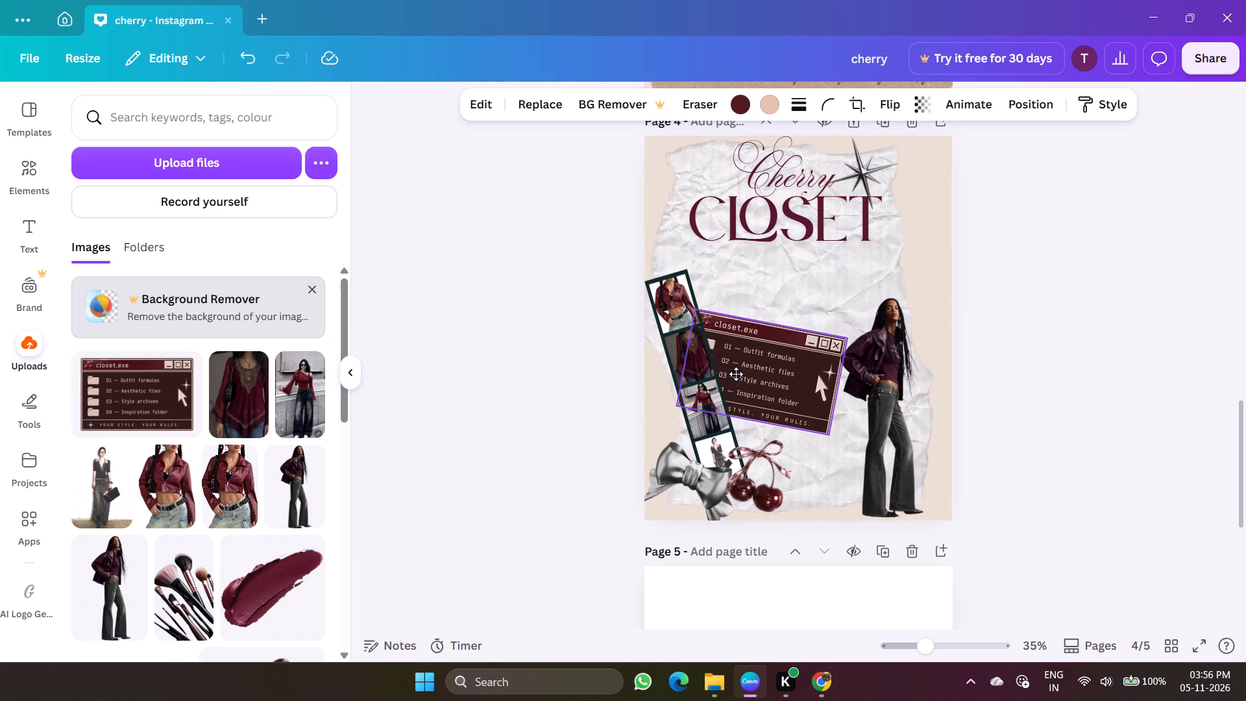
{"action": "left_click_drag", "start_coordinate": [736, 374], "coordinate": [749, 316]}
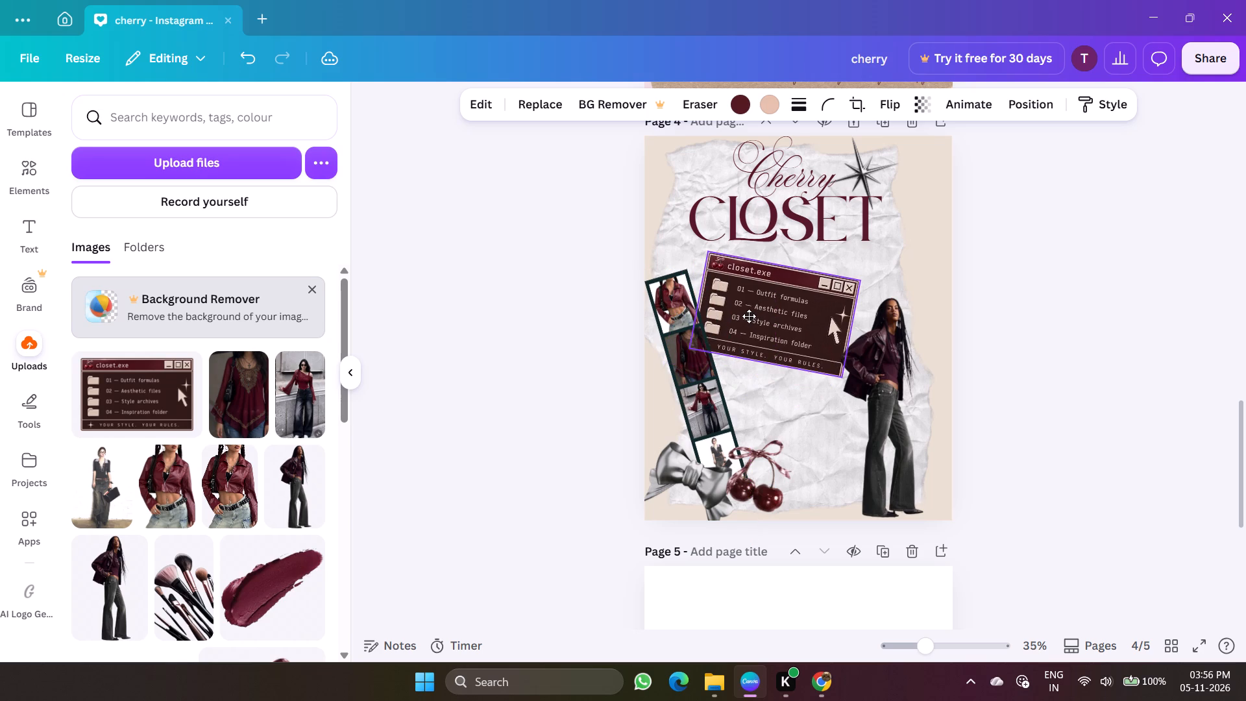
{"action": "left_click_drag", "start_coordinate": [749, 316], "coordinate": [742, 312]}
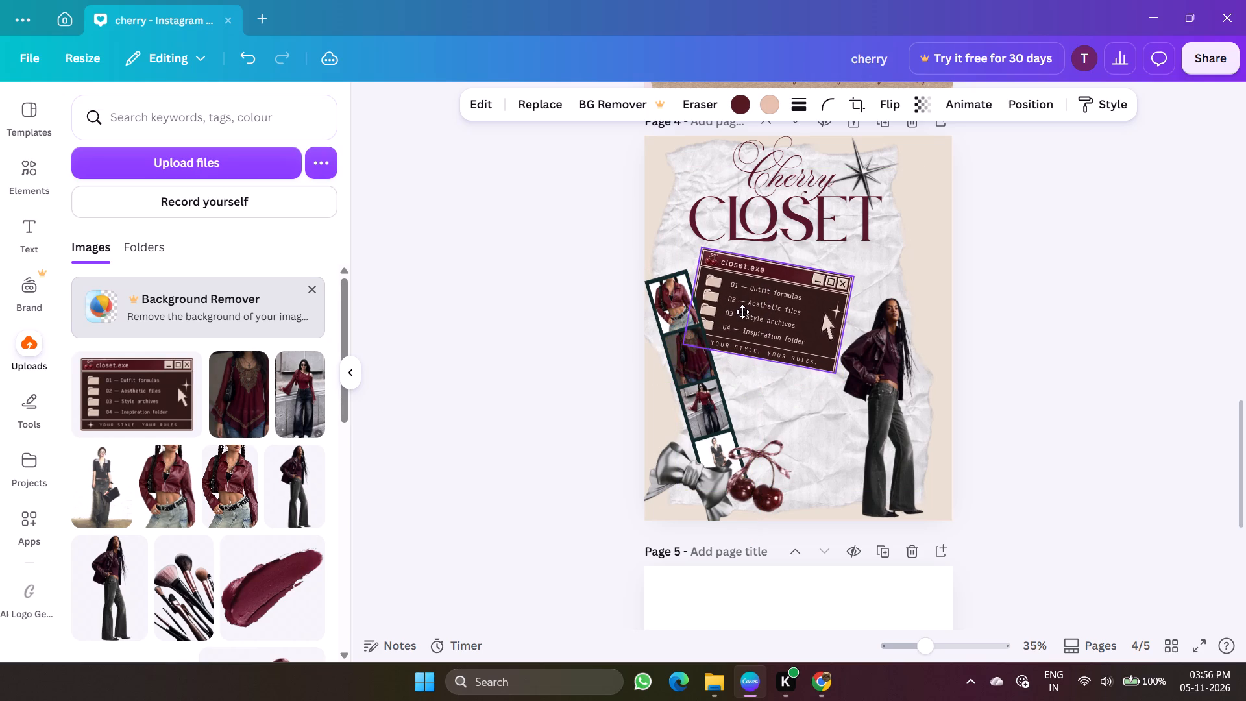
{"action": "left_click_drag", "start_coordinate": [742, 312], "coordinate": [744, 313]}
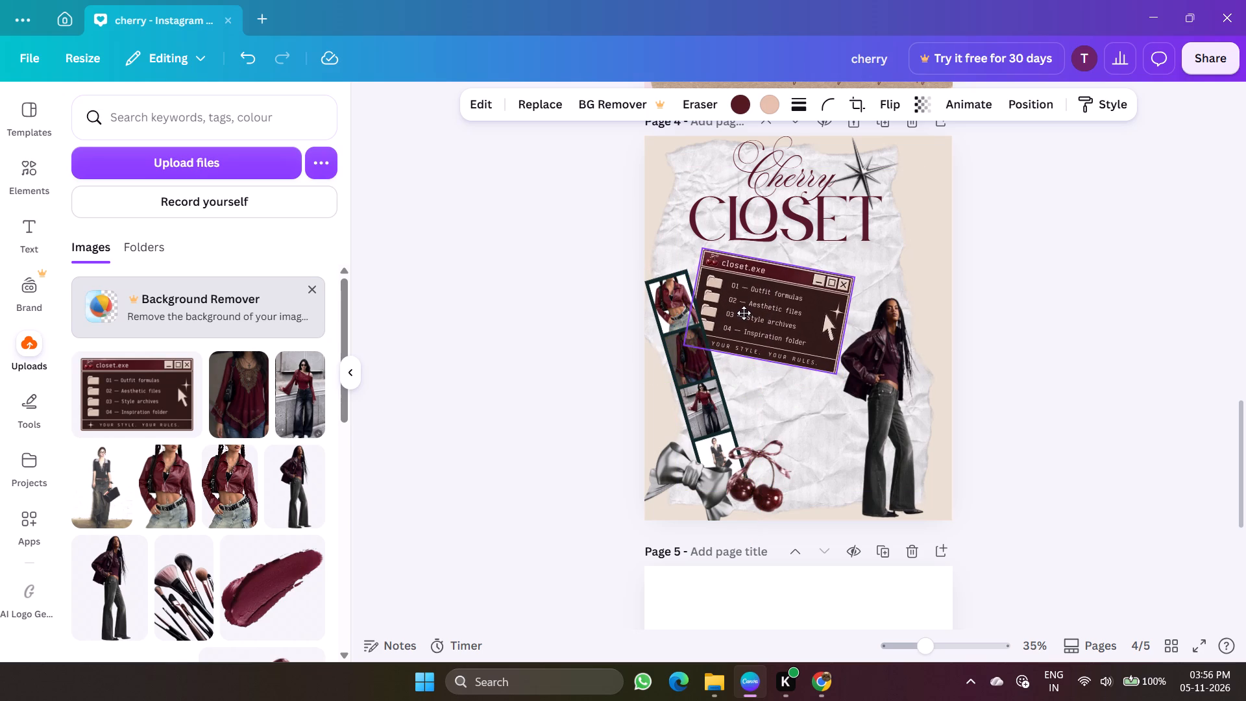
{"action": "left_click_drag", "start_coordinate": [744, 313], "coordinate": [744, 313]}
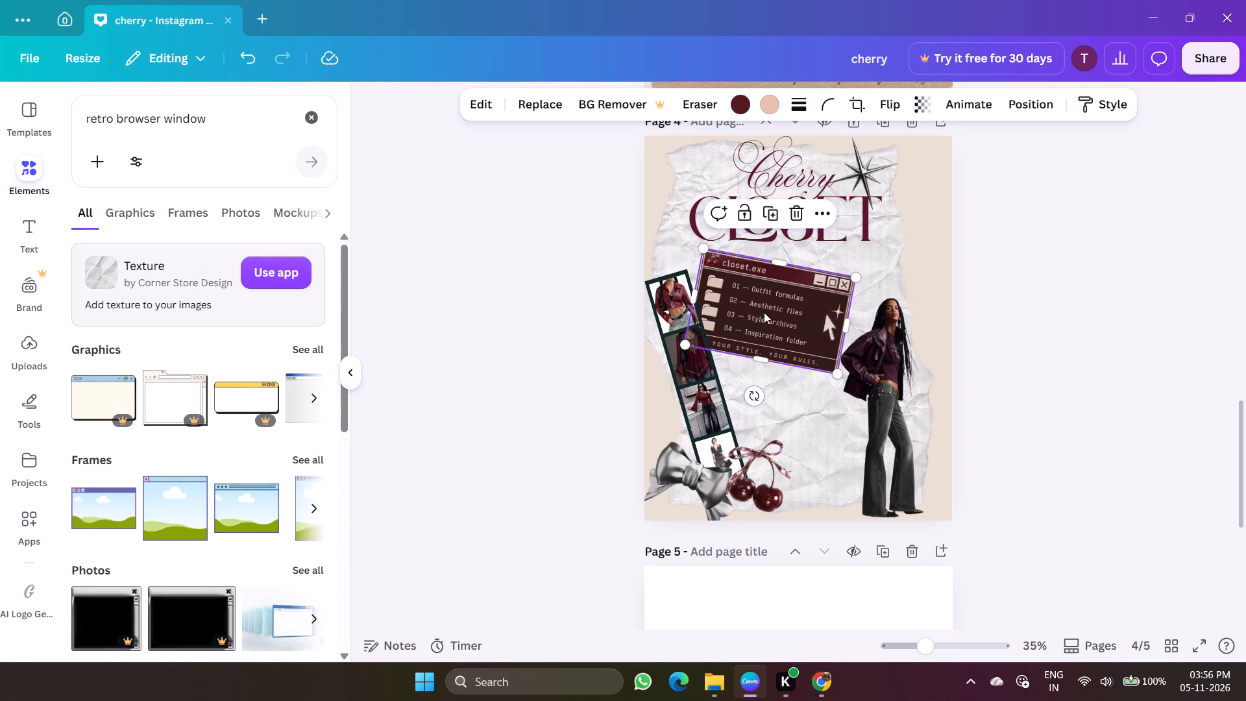
Reduce the closet.exe window's clockwise tilt and settle it between the filmstrip and the standing woman, below the Closet title.
{"action": "left_click", "coordinate": [829, 362]}
{"action": "left_click", "coordinate": [783, 341]}
{"action": "left_click_drag", "start_coordinate": [751, 404], "coordinate": [781, 391]}
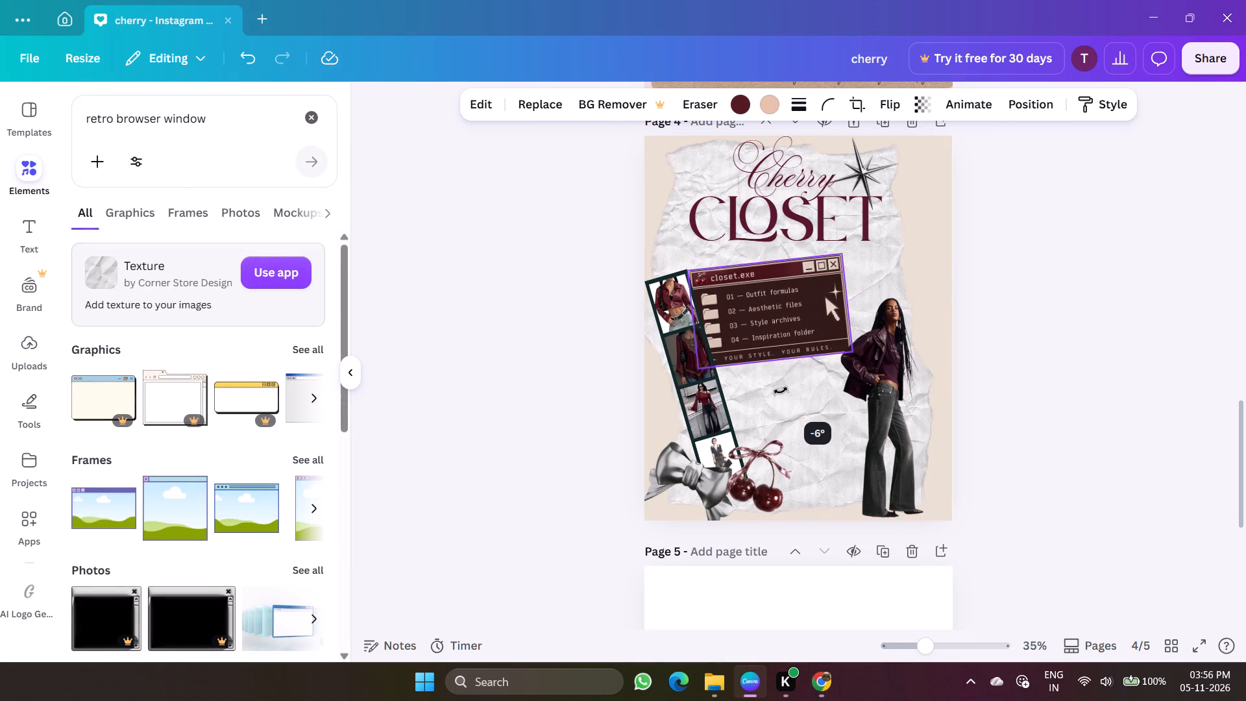
{"action": "left_click_drag", "start_coordinate": [781, 391], "coordinate": [757, 440]}
{"action": "left_click_drag", "start_coordinate": [776, 343], "coordinate": [779, 463]}
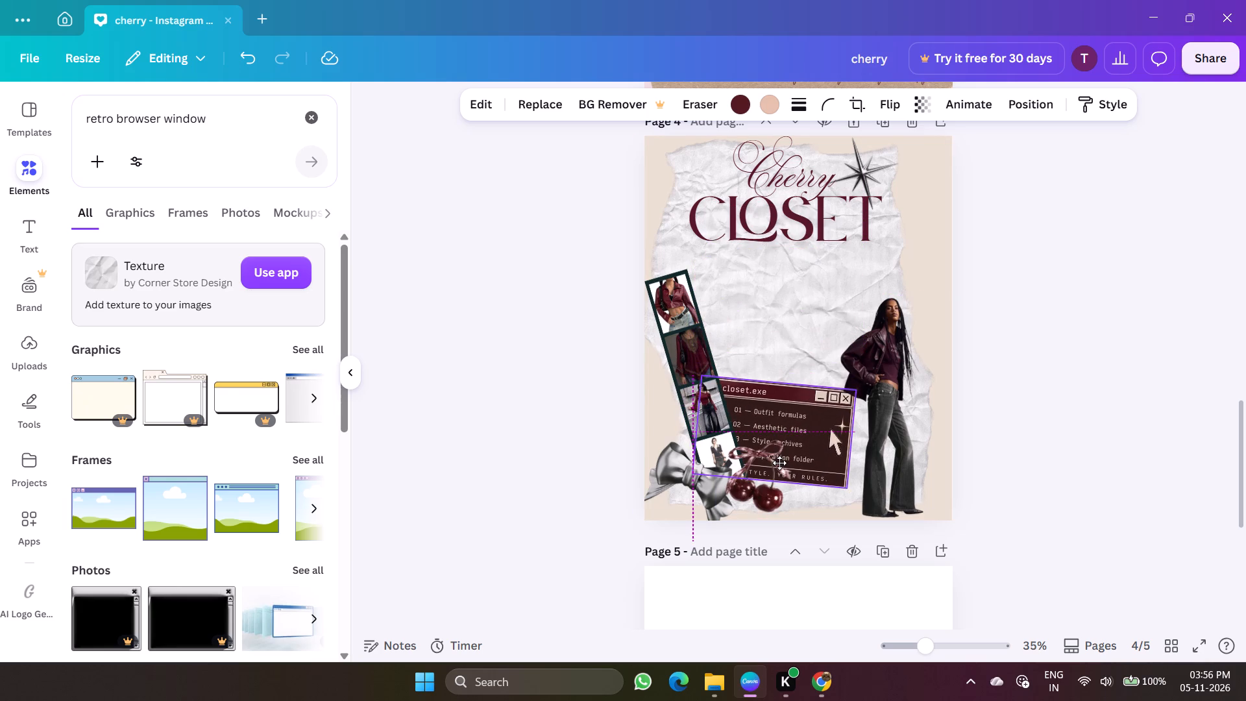
{"action": "left_click_drag", "start_coordinate": [779, 463], "coordinate": [783, 352]}
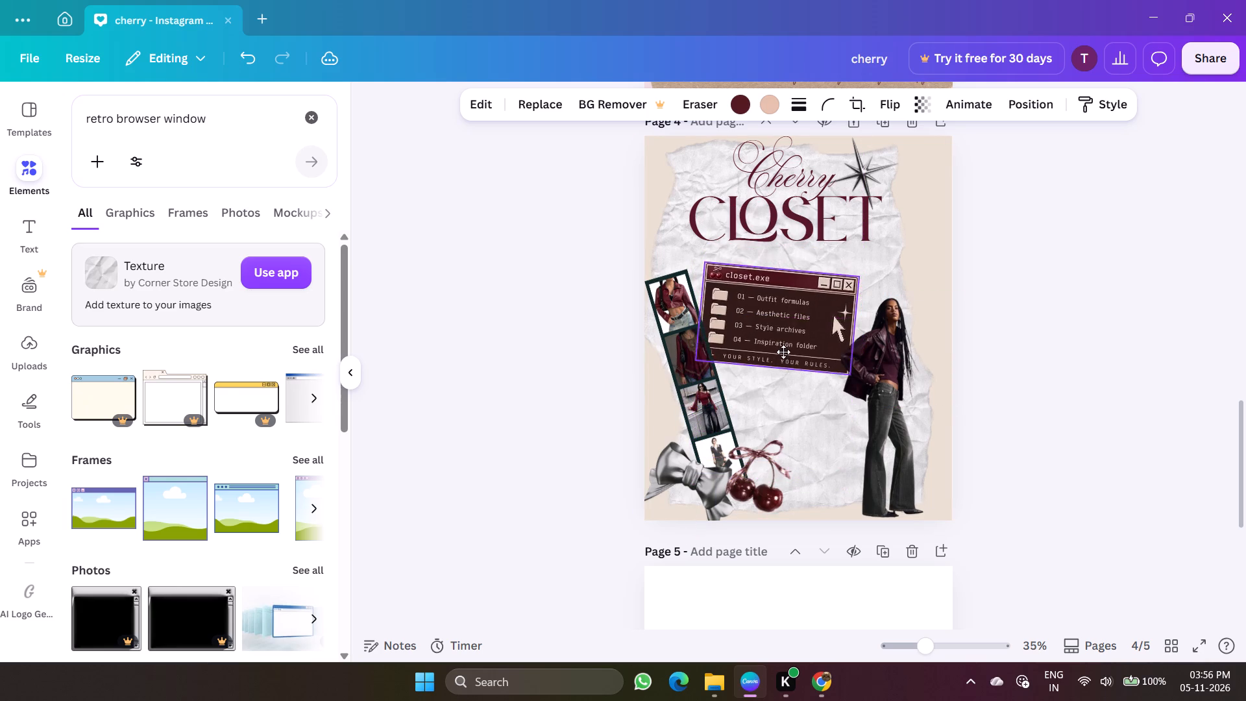
{"action": "left_click_drag", "start_coordinate": [783, 352], "coordinate": [780, 349]}
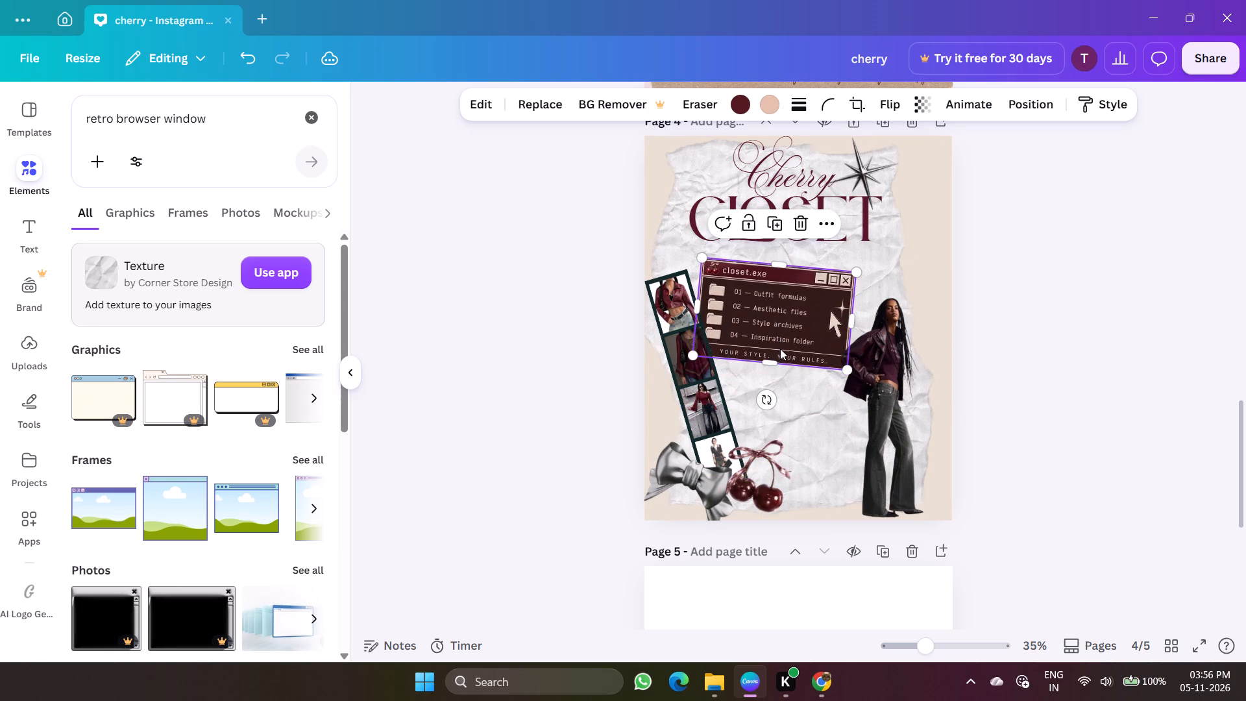
Shrink the closet.exe window slightly, keeping its tilt, and place it close beneath the Closet title, clear of the filmstrip.
{"action": "left_click_drag", "start_coordinate": [843, 365], "coordinate": [827, 347]}
{"action": "left_click_drag", "start_coordinate": [790, 334], "coordinate": [796, 356]}
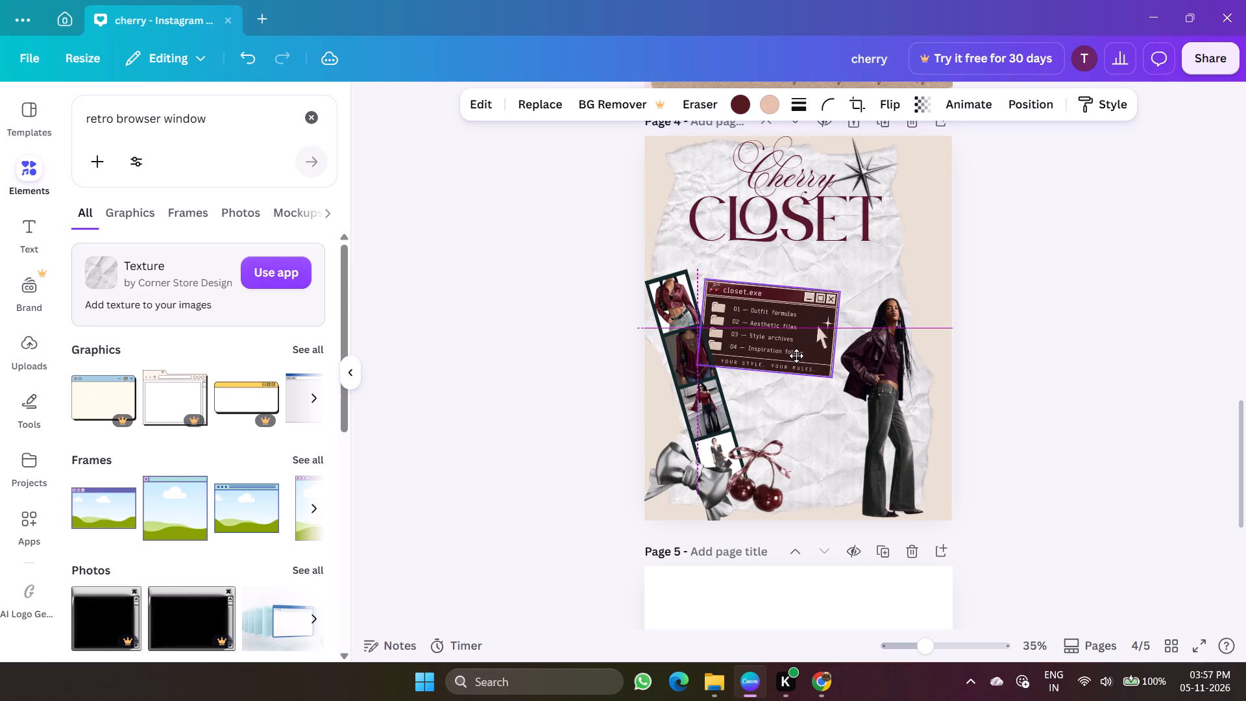
{"action": "left_click_drag", "start_coordinate": [796, 356], "coordinate": [801, 350]}
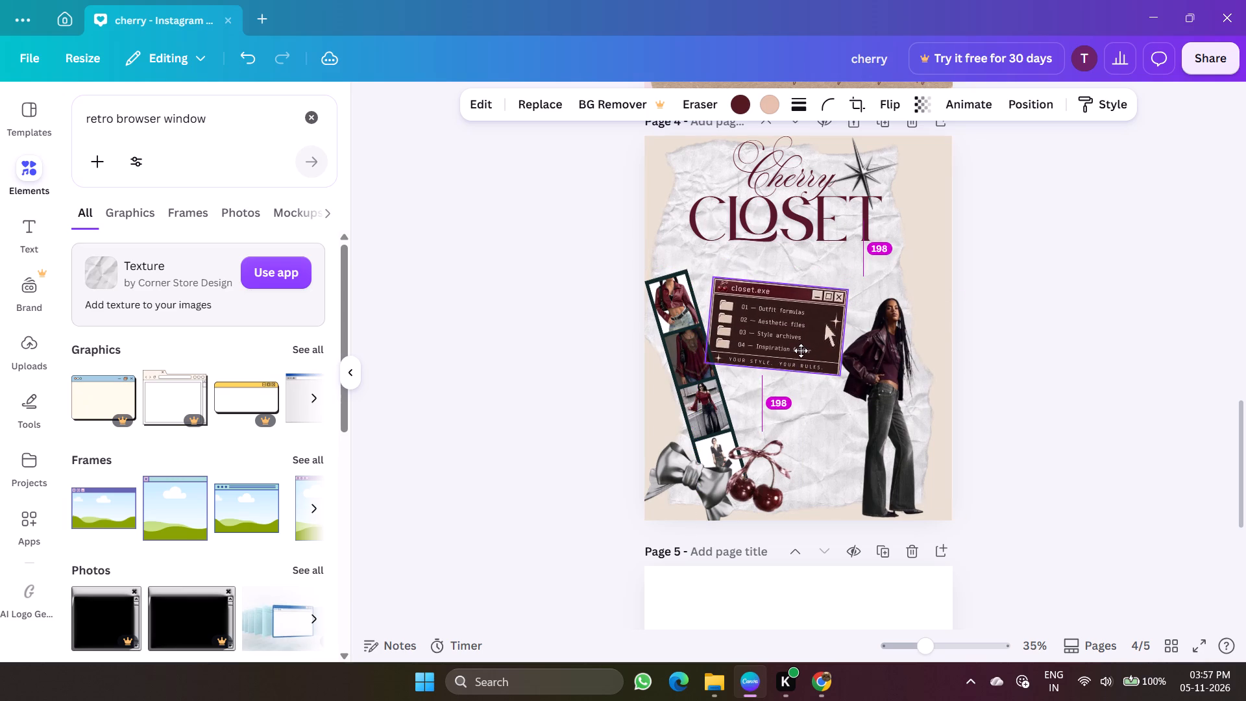
{"action": "left_click_drag", "start_coordinate": [801, 350], "coordinate": [792, 346]}
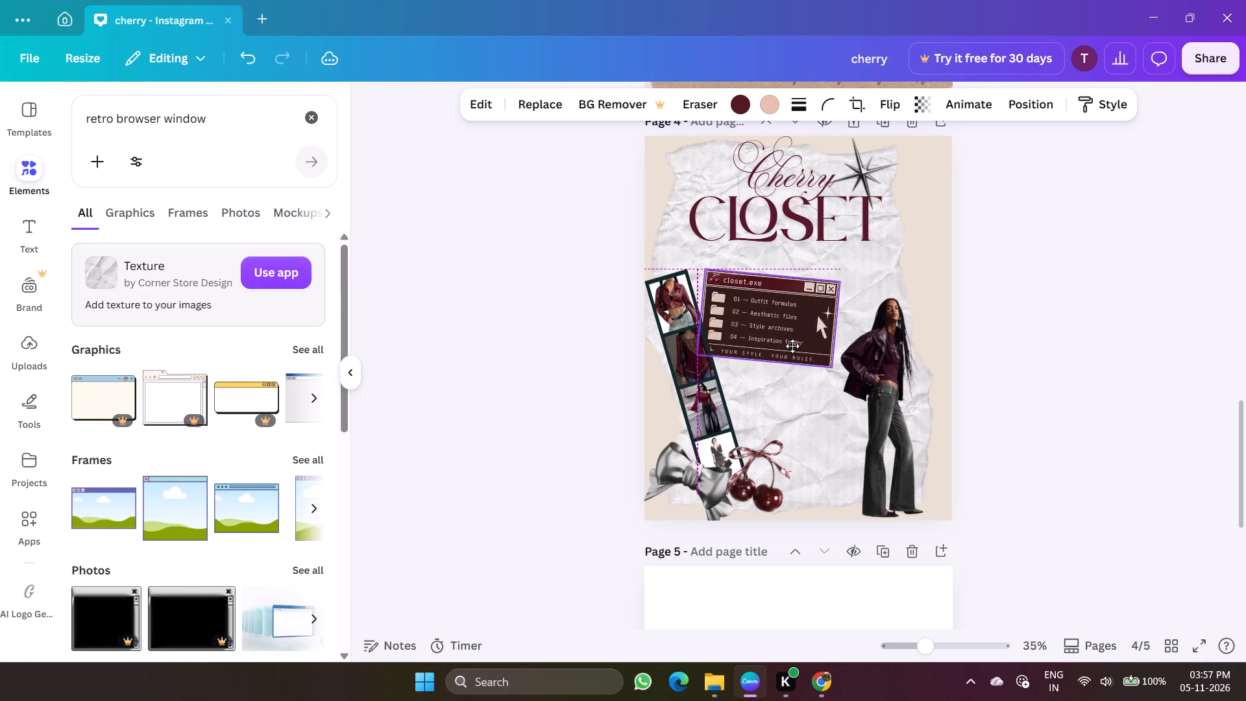
{"action": "left_click_drag", "start_coordinate": [792, 346], "coordinate": [797, 343]}
{"action": "left_click_drag", "start_coordinate": [797, 343], "coordinate": [797, 341]}
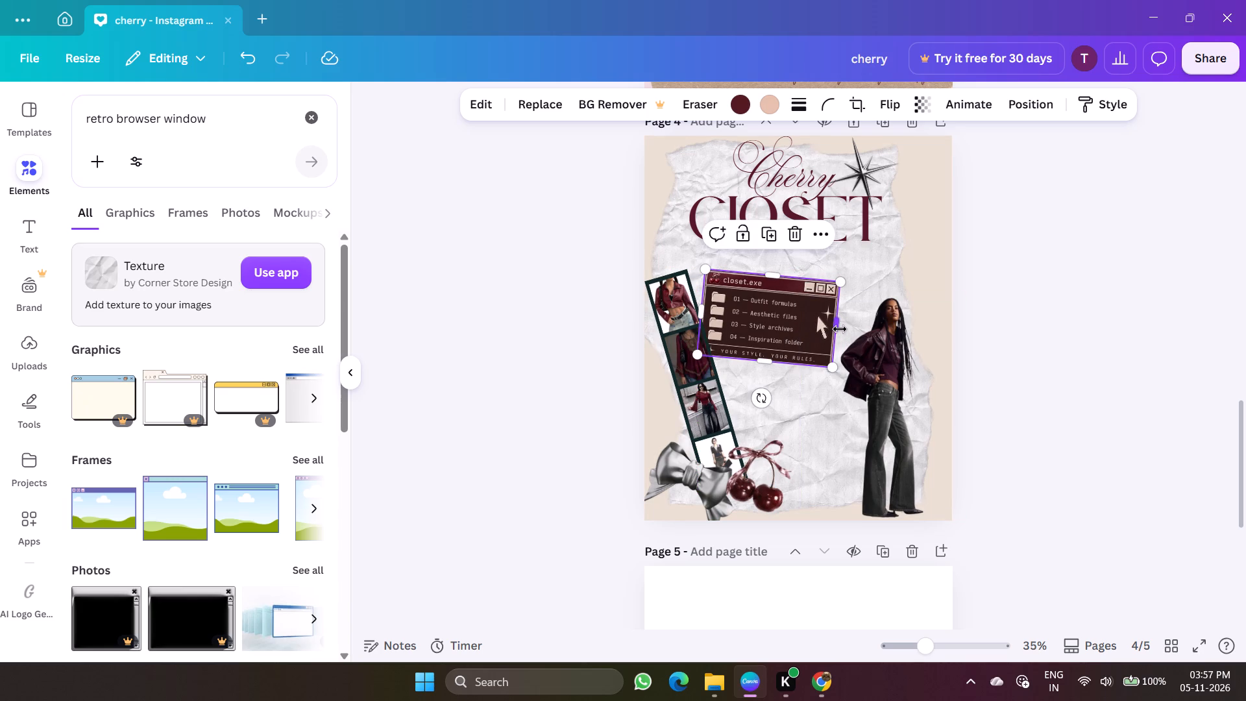
{"action": "left_click_drag", "start_coordinate": [779, 322], "coordinate": [805, 289]}
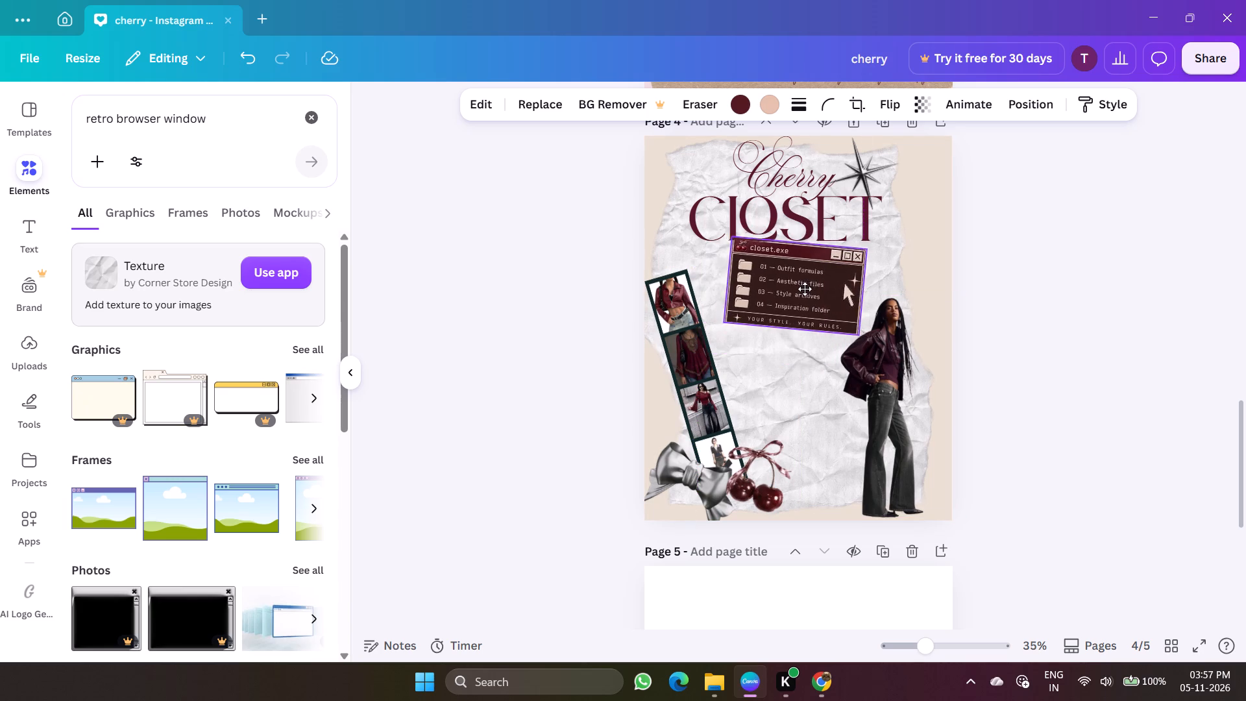
{"action": "left_click_drag", "start_coordinate": [805, 289], "coordinate": [800, 295]}
Move the standing woman cutout left, closer to the cherries at the bottom of the page.
{"action": "left_click_drag", "start_coordinate": [874, 349], "coordinate": [818, 349]}
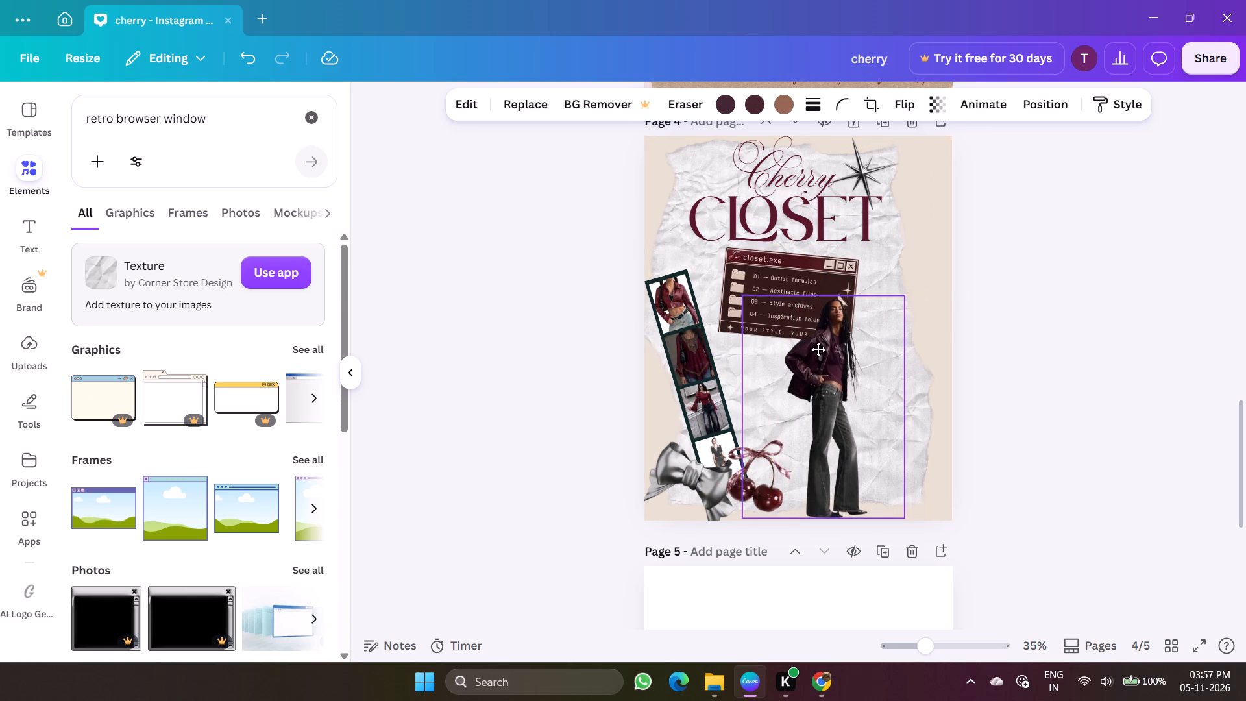
{"action": "left_click_drag", "start_coordinate": [818, 349], "coordinate": [819, 347]}
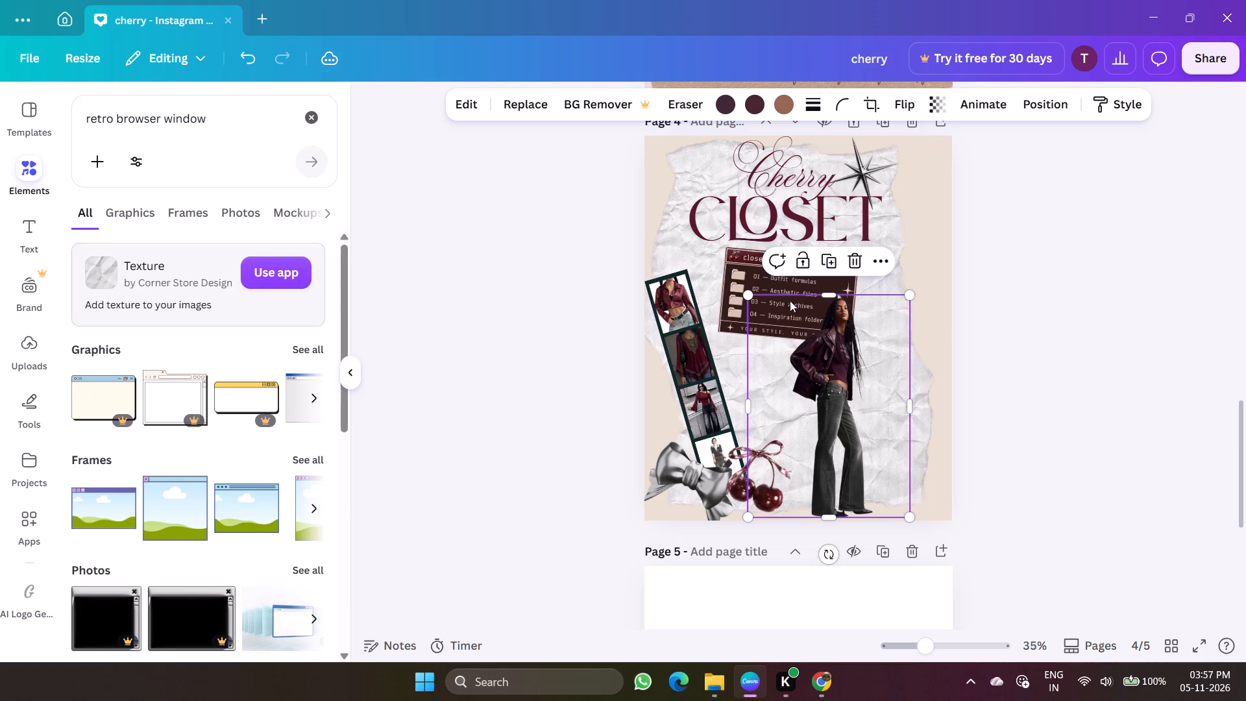
Move the closet.exe window to the page's right side behind the woman's head, below the title, and shrink it slightly.
{"action": "left_click", "coordinate": [774, 277]}
{"action": "left_click_drag", "start_coordinate": [774, 277], "coordinate": [857, 269]}
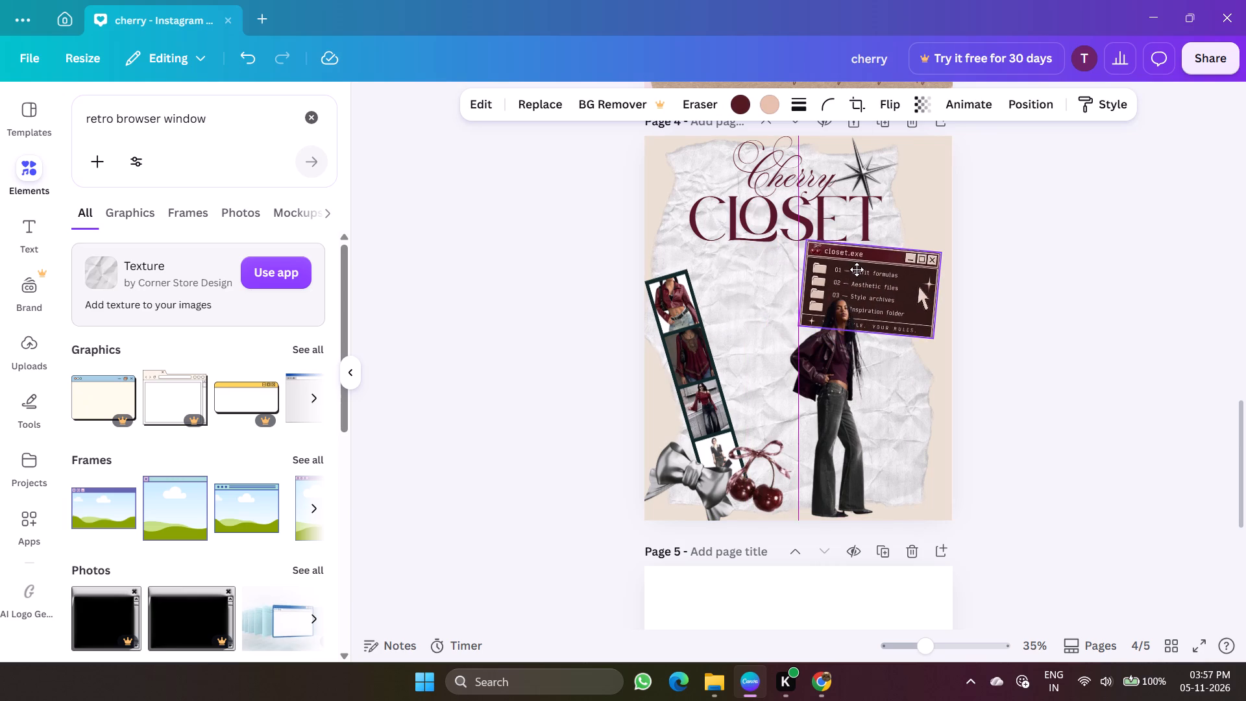
{"action": "left_click_drag", "start_coordinate": [857, 269], "coordinate": [862, 273]}
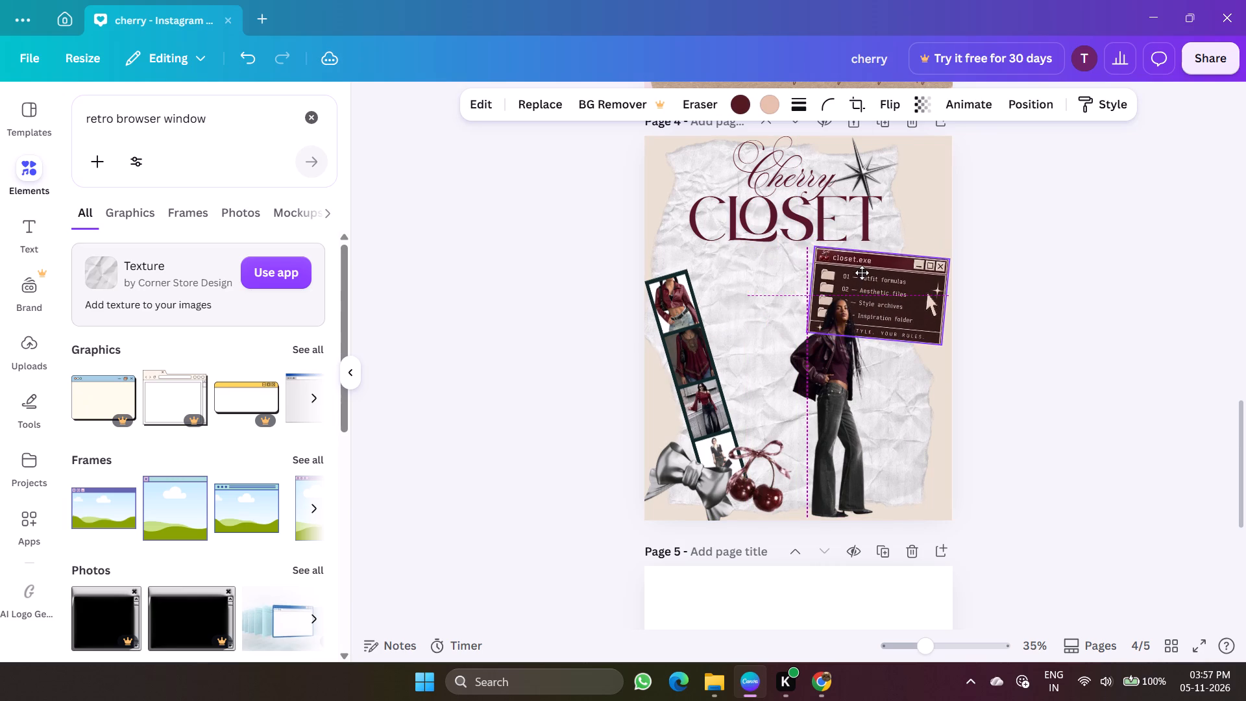
{"action": "left_click_drag", "start_coordinate": [862, 273], "coordinate": [859, 276]}
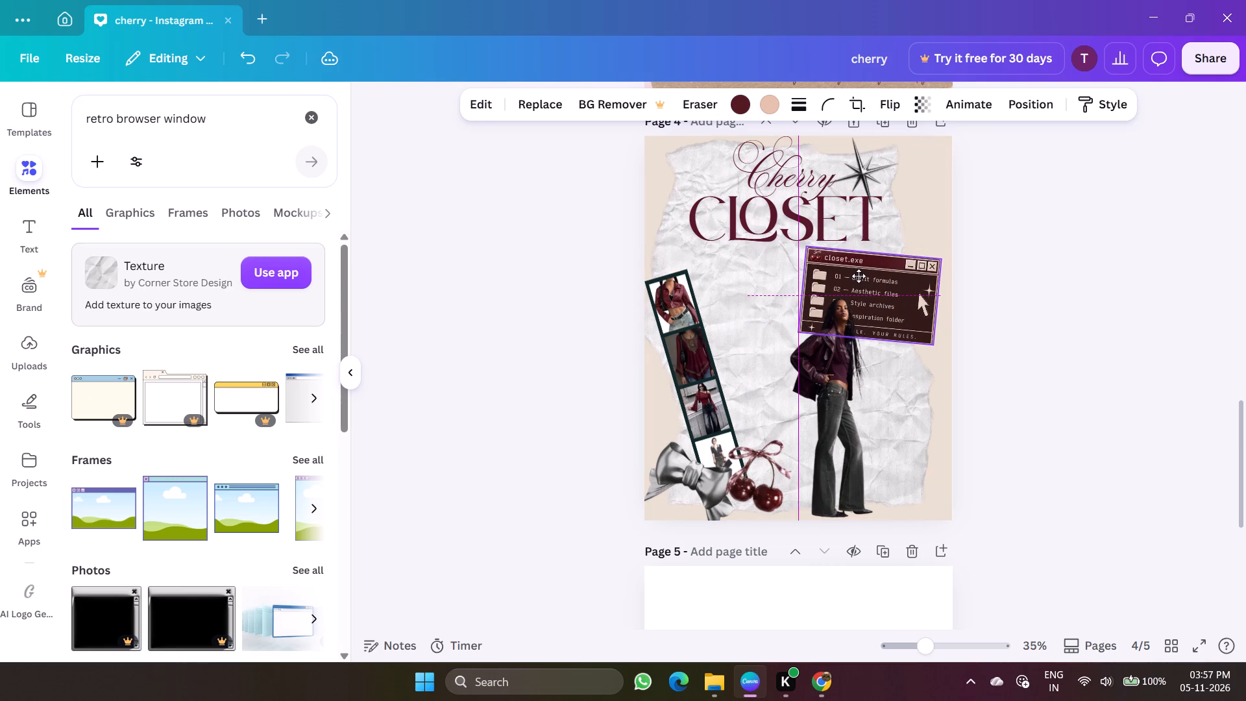
{"action": "left_click_drag", "start_coordinate": [859, 276], "coordinate": [860, 268]}
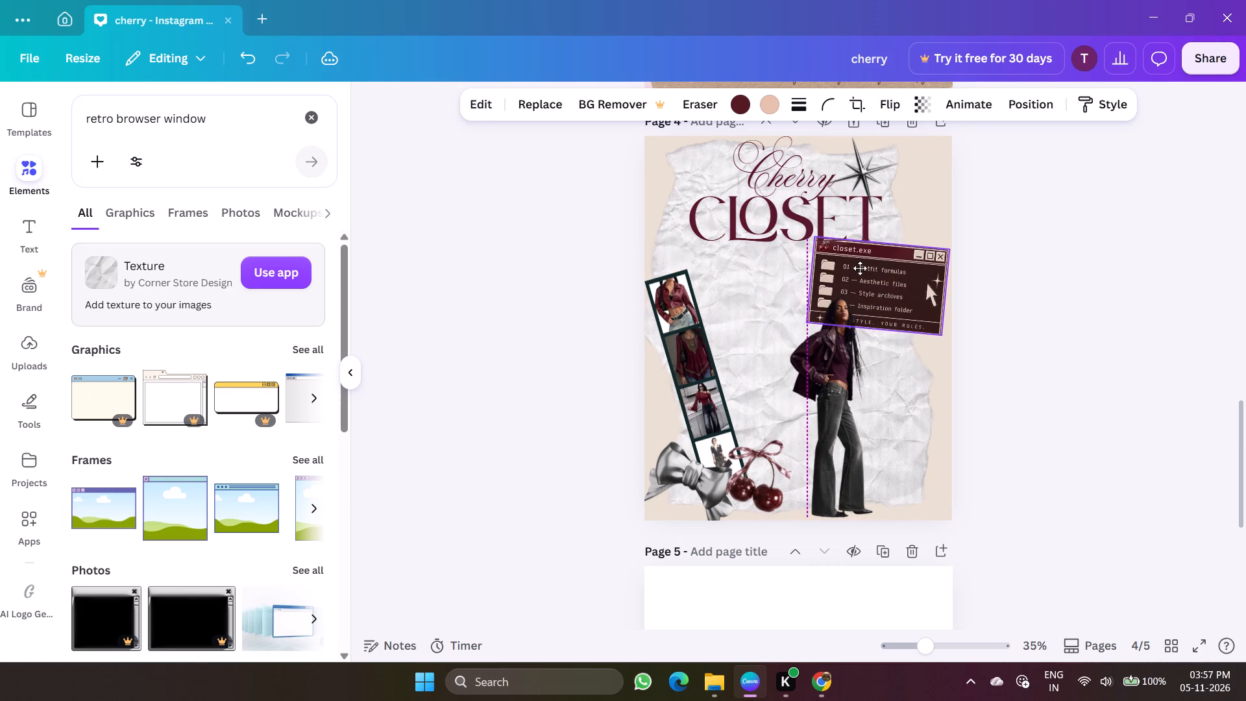
{"action": "left_click_drag", "start_coordinate": [860, 268], "coordinate": [857, 278]}
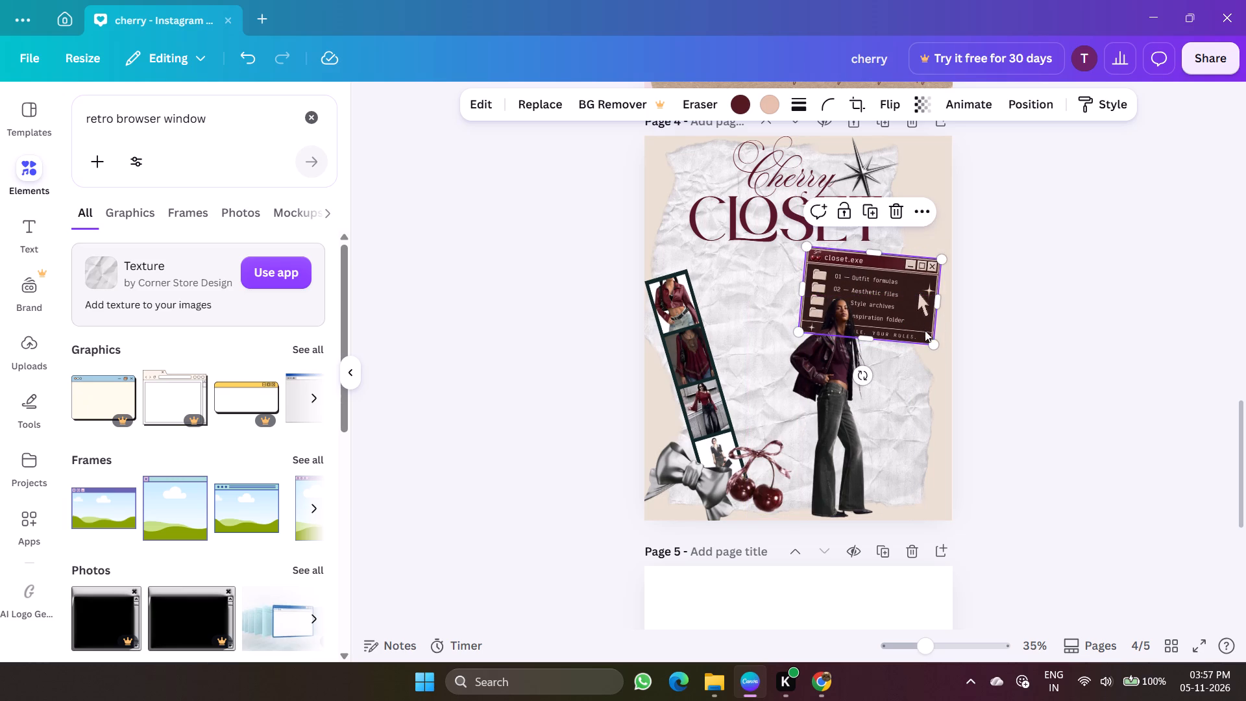
{"action": "left_click_drag", "start_coordinate": [931, 341], "coordinate": [938, 319]}
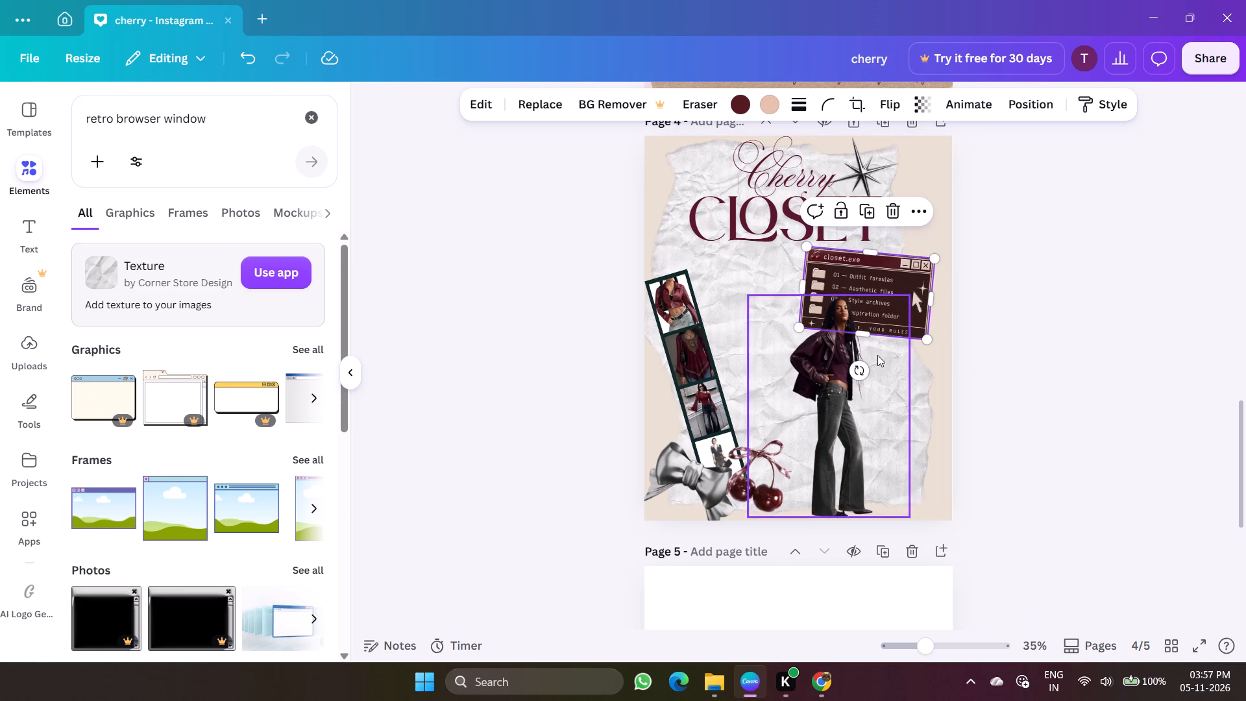
Rotate the closet.exe window until it sits level and shift it toward the page's right edge below the Closet title.
{"action": "left_click_drag", "start_coordinate": [862, 375], "coordinate": [869, 380]}
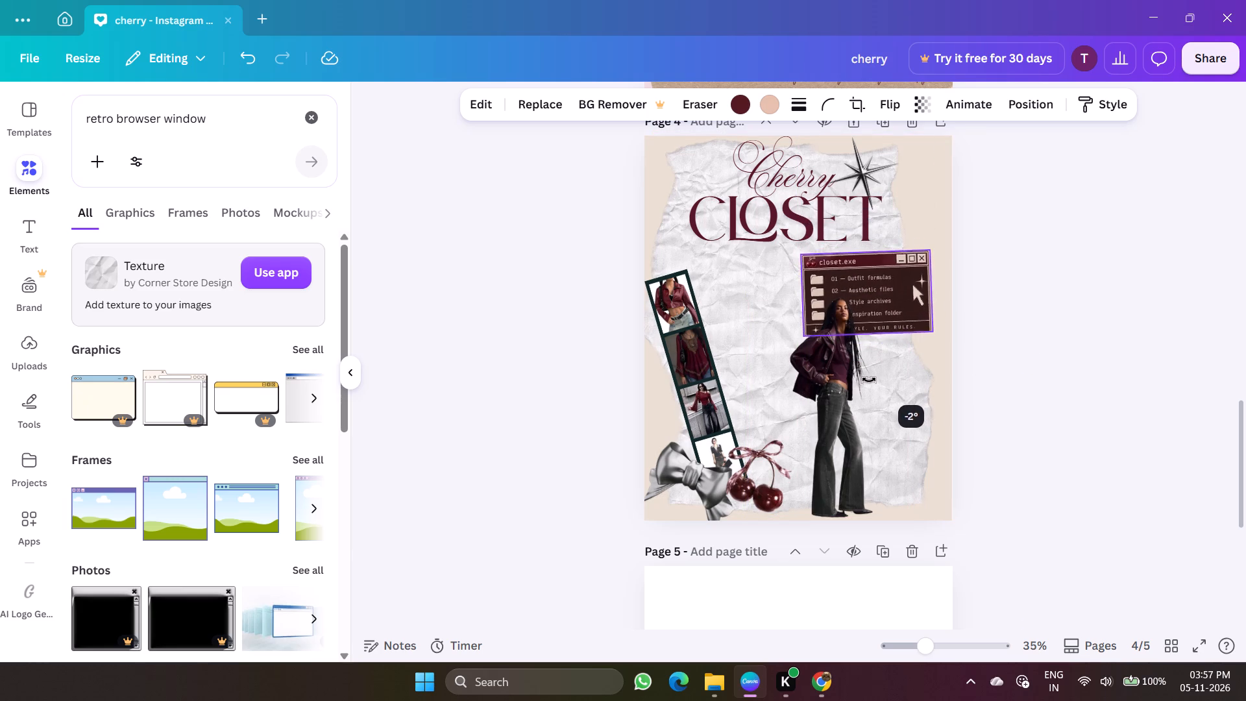
{"action": "left_click_drag", "start_coordinate": [869, 380], "coordinate": [869, 382]}
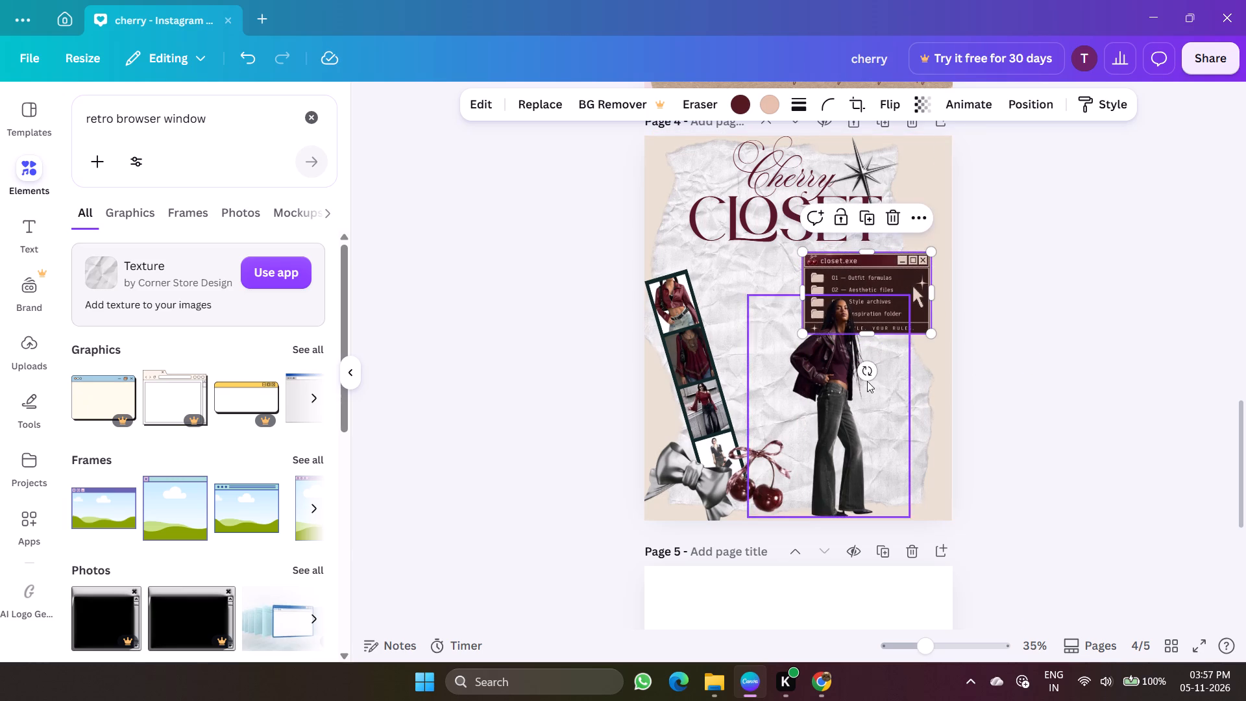
{"action": "left_click", "coordinate": [866, 380]}
{"action": "left_click_drag", "start_coordinate": [885, 260], "coordinate": [900, 258]}
Move the standing woman cutout left so she stands beside the filmstrip, clear of the closet.exe window.
{"action": "left_click", "coordinate": [829, 347]}
{"action": "left_click_drag", "start_coordinate": [829, 347], "coordinate": [846, 368]}
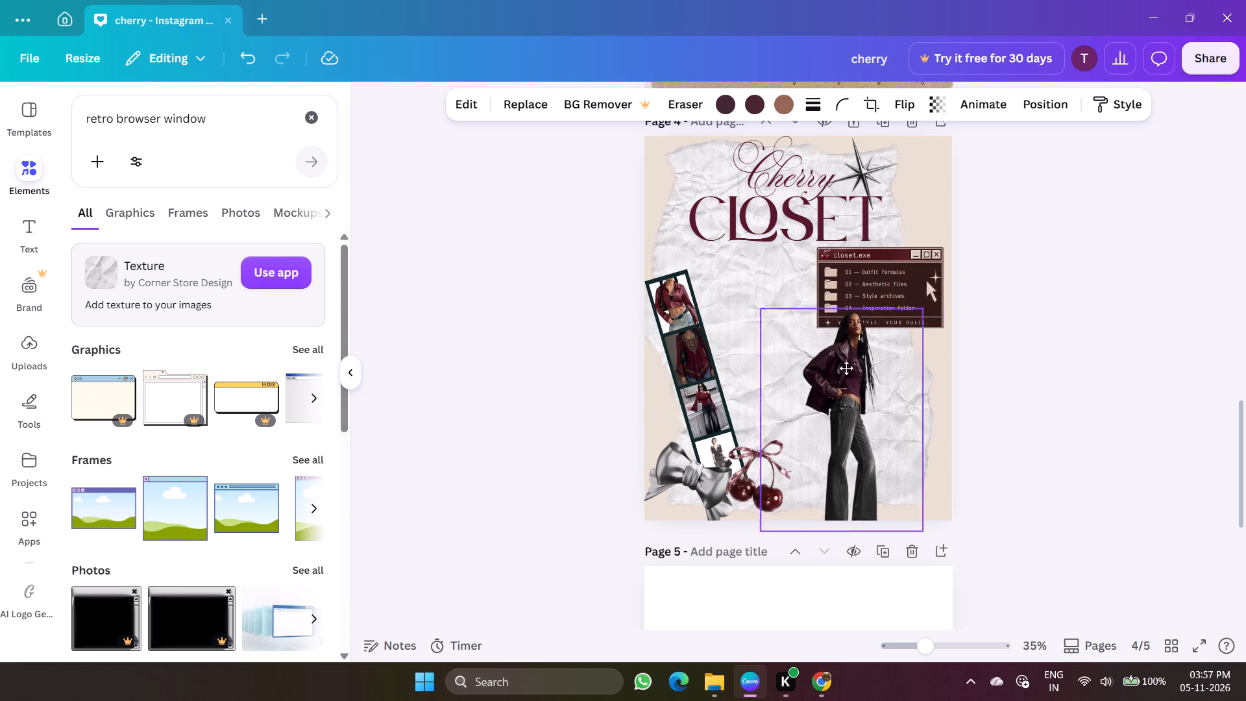
Move the standing woman cutout left so she stands close beside the filmstrip, in front of the cherries and clear of the closet.exe window.
{"action": "left_click_drag", "start_coordinate": [846, 368], "coordinate": [749, 390]}
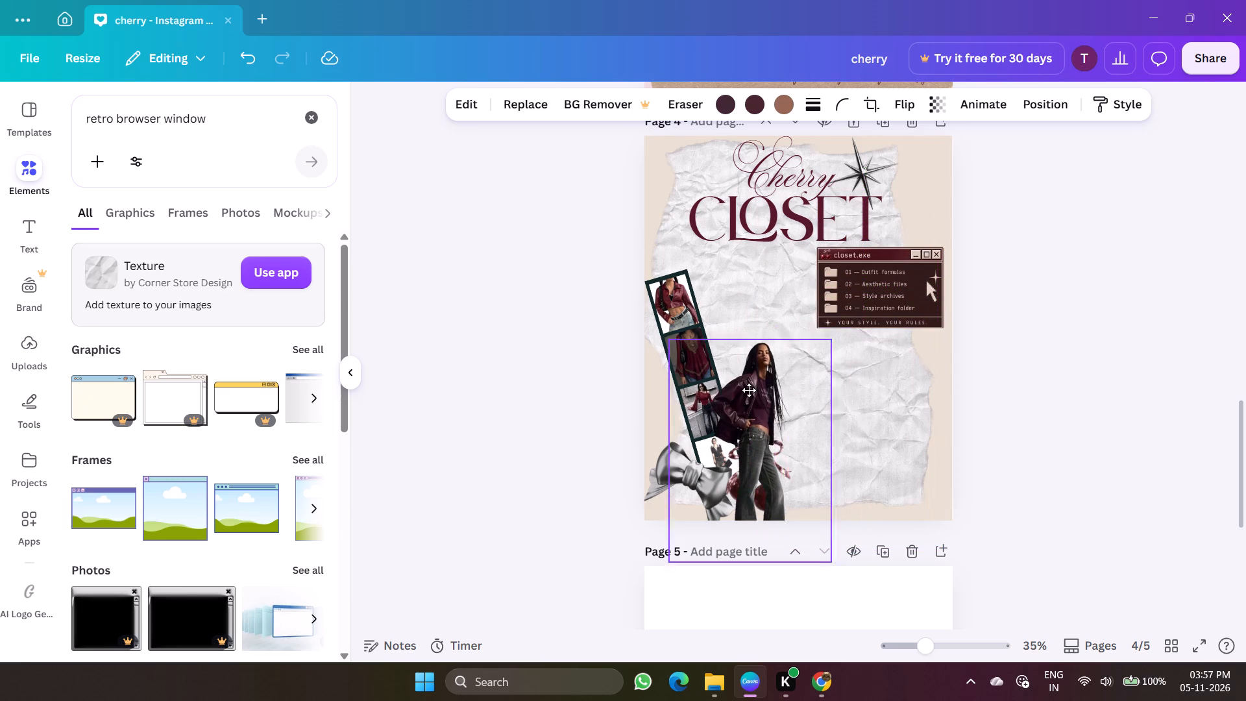
{"action": "left_click_drag", "start_coordinate": [749, 390], "coordinate": [782, 339]}
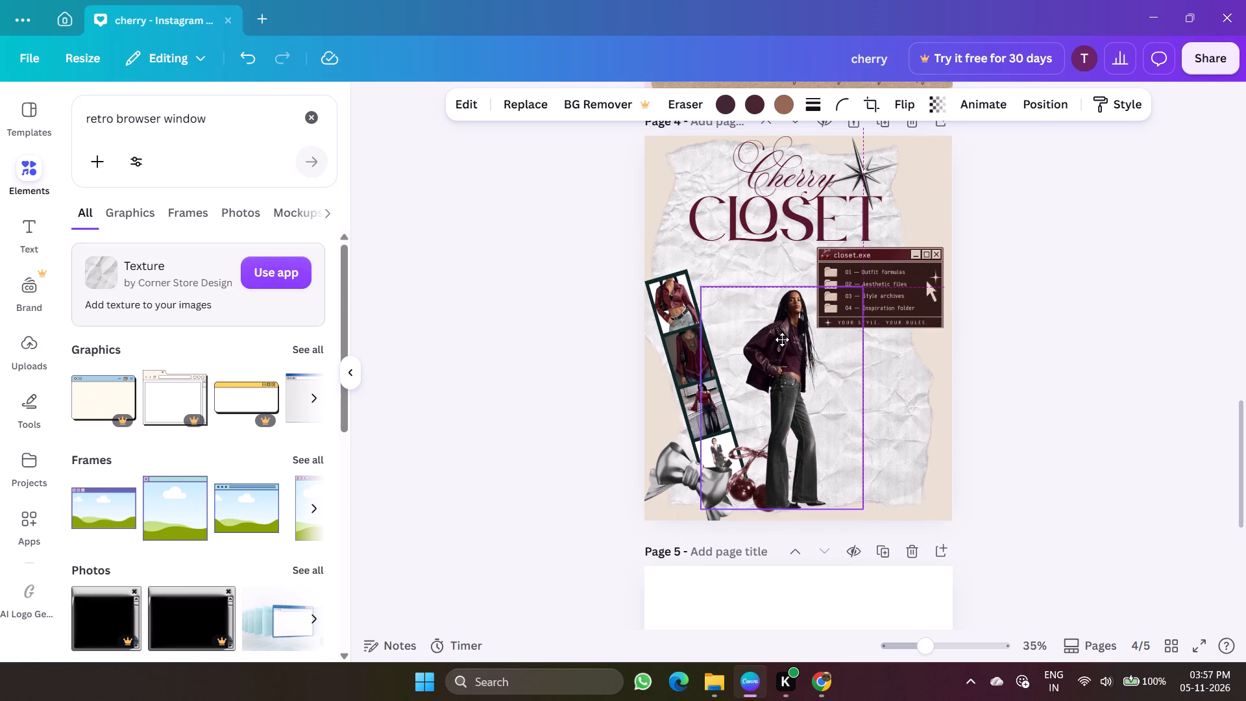
{"action": "left_click_drag", "start_coordinate": [782, 339], "coordinate": [766, 338]}
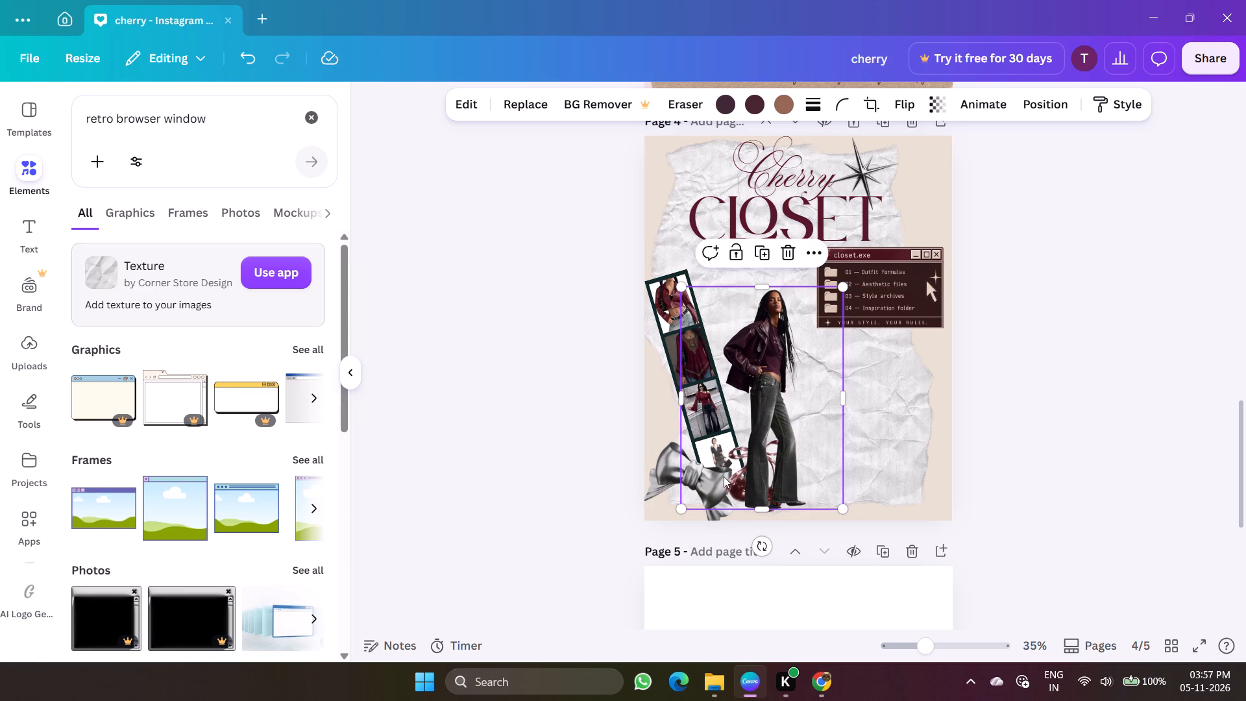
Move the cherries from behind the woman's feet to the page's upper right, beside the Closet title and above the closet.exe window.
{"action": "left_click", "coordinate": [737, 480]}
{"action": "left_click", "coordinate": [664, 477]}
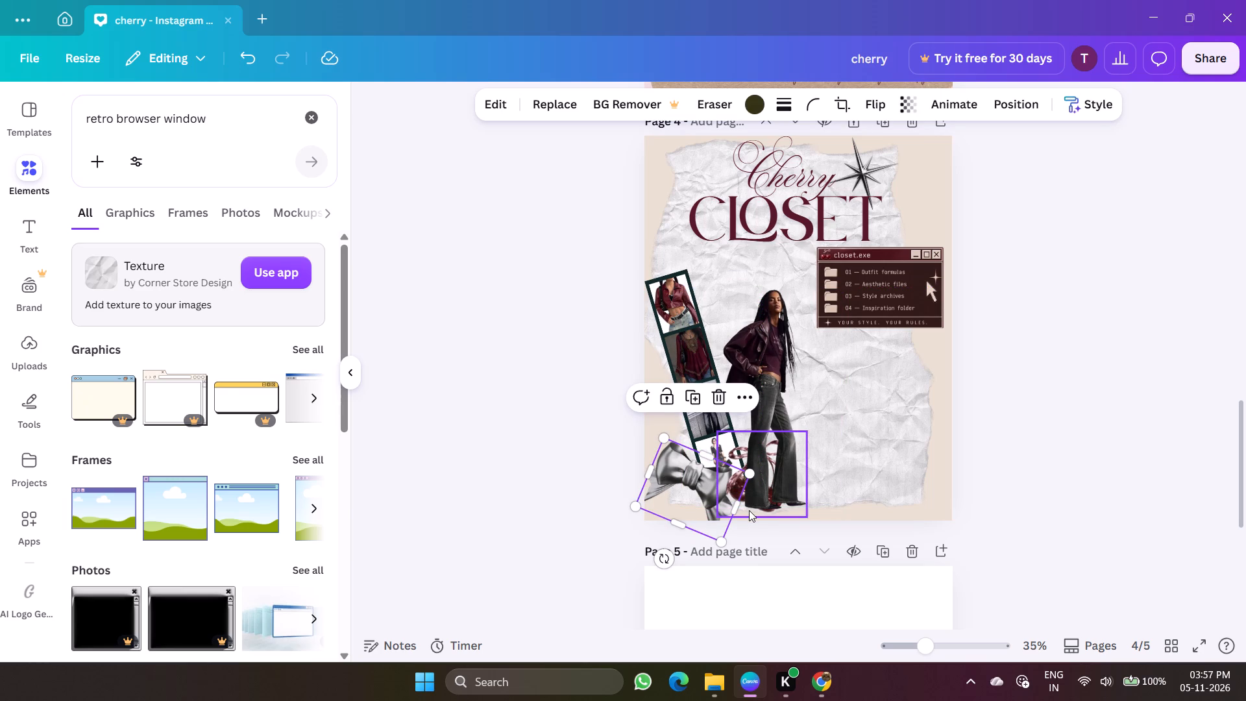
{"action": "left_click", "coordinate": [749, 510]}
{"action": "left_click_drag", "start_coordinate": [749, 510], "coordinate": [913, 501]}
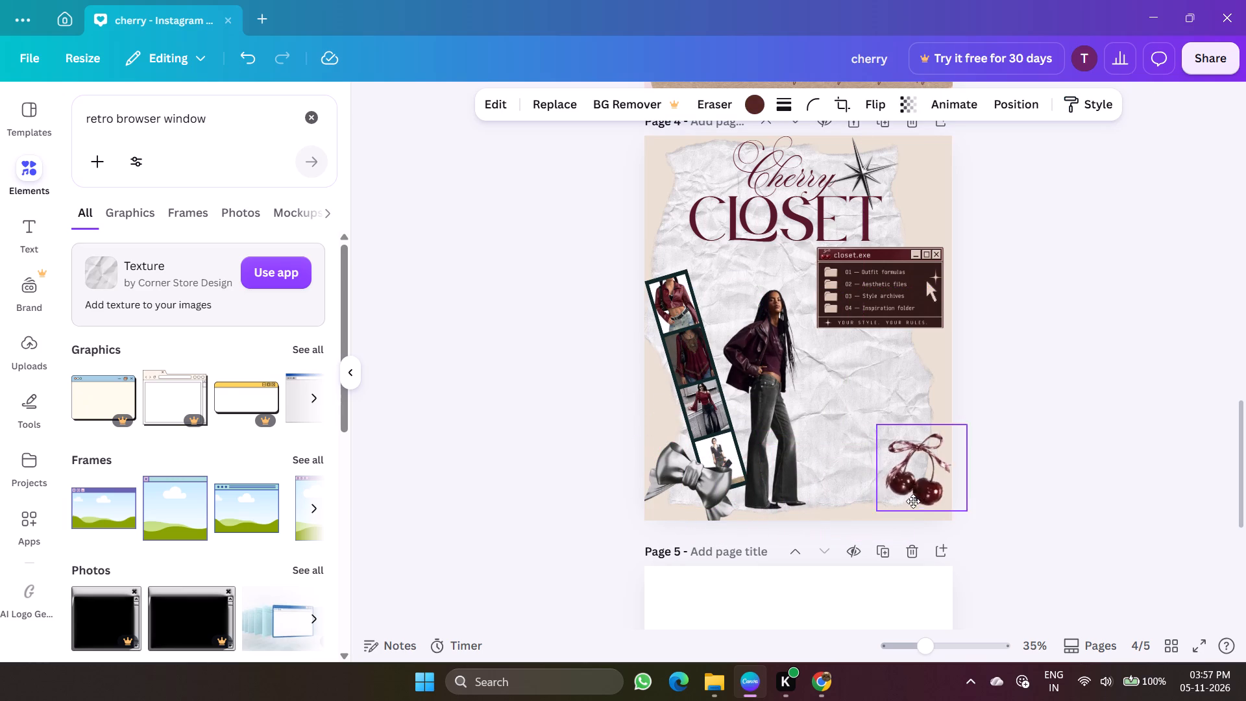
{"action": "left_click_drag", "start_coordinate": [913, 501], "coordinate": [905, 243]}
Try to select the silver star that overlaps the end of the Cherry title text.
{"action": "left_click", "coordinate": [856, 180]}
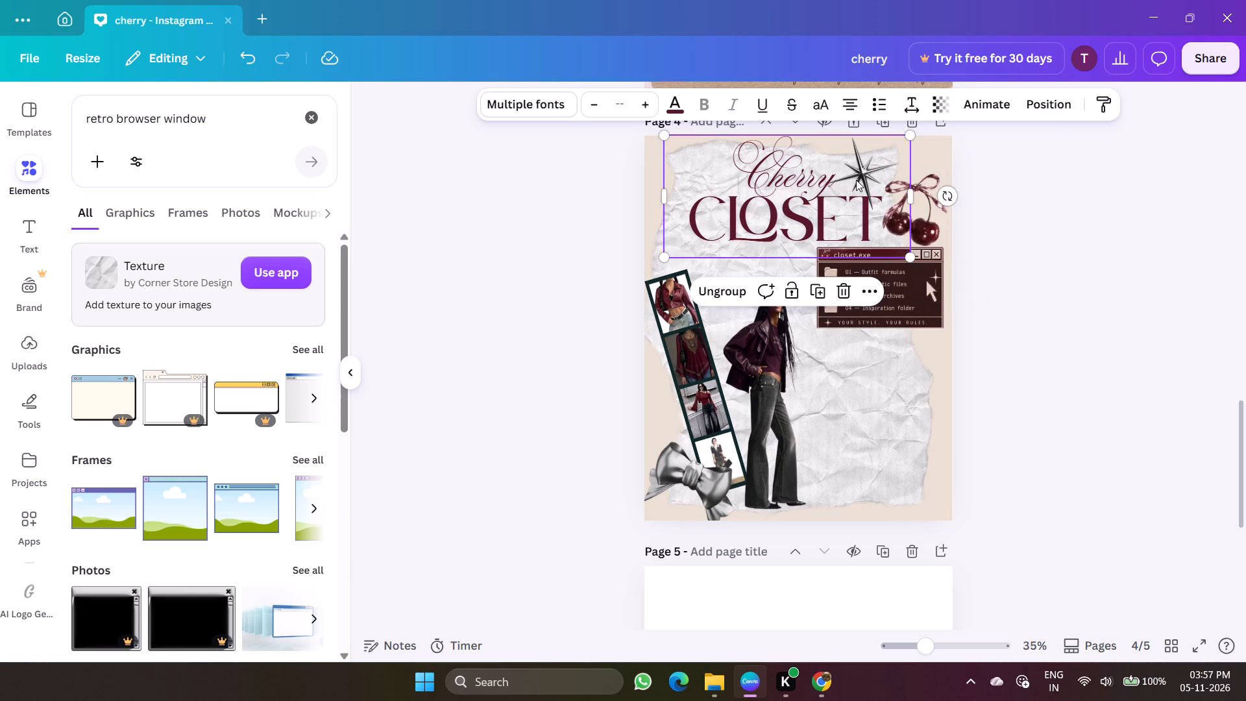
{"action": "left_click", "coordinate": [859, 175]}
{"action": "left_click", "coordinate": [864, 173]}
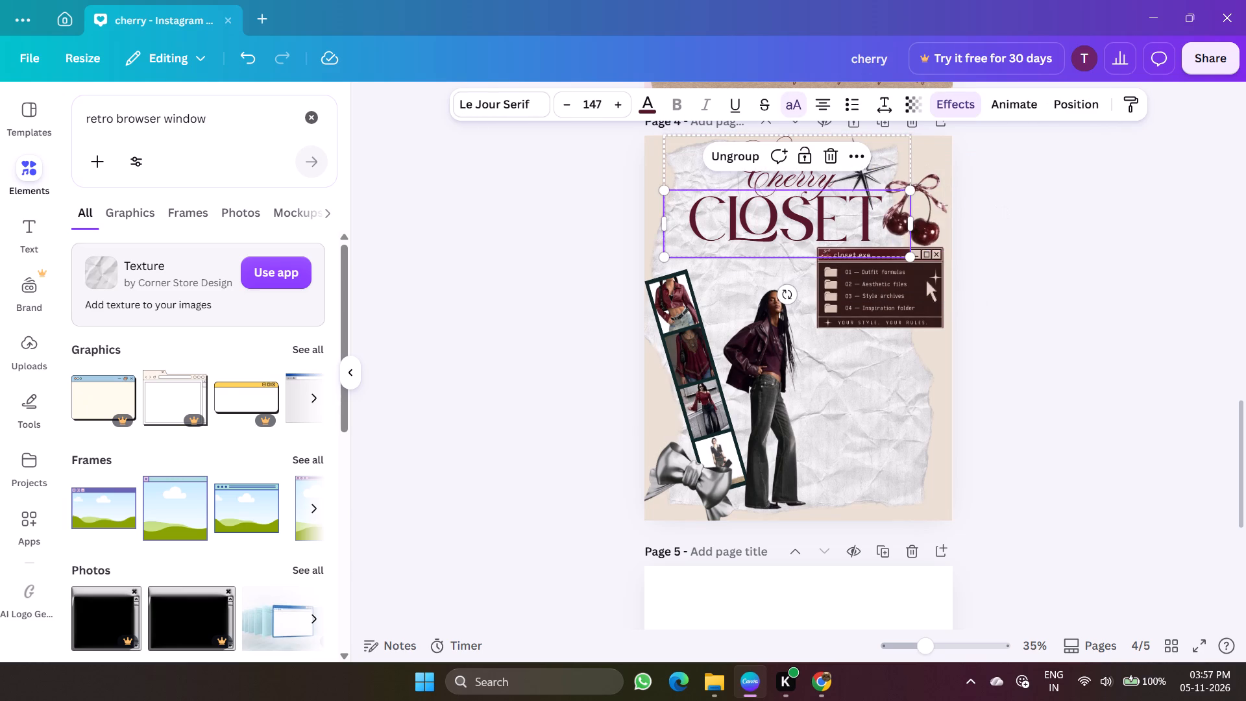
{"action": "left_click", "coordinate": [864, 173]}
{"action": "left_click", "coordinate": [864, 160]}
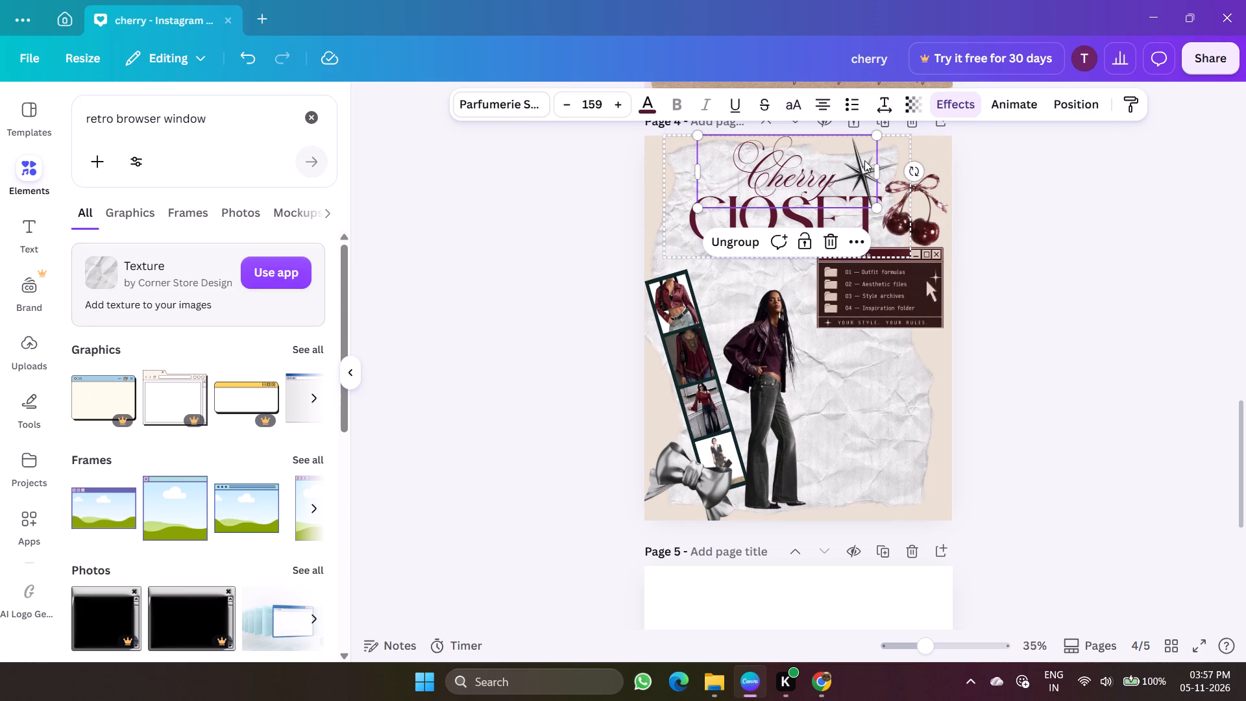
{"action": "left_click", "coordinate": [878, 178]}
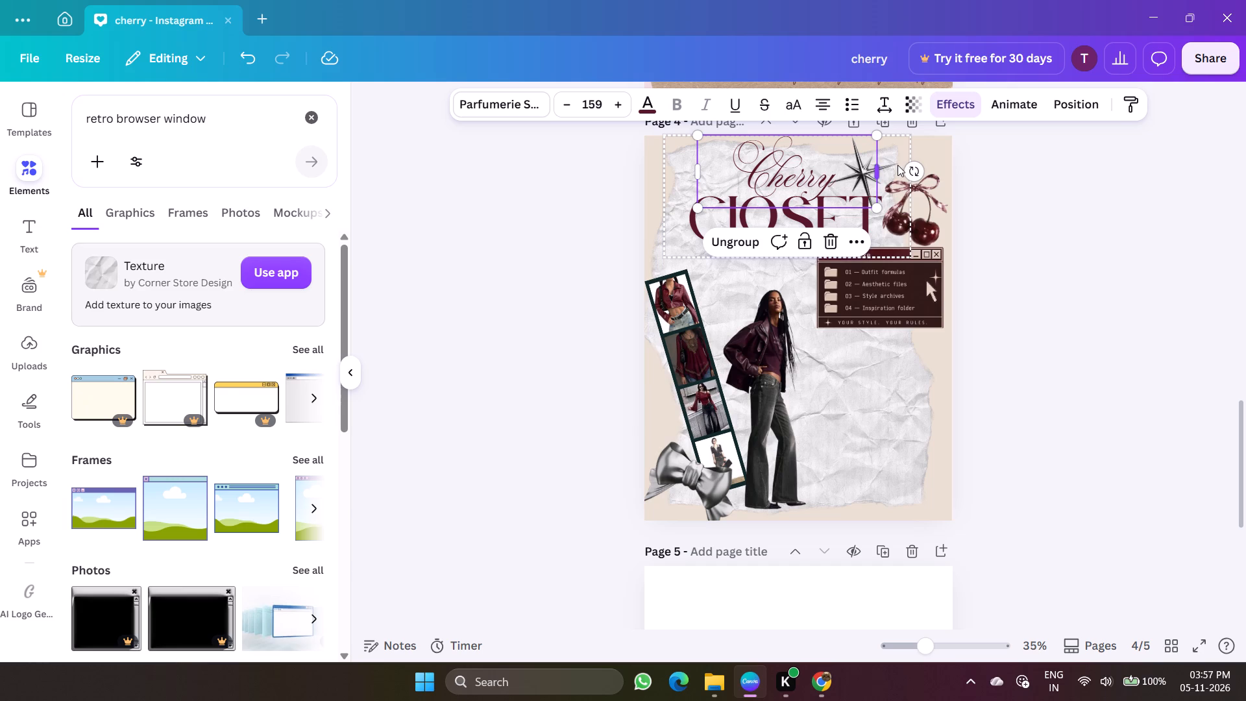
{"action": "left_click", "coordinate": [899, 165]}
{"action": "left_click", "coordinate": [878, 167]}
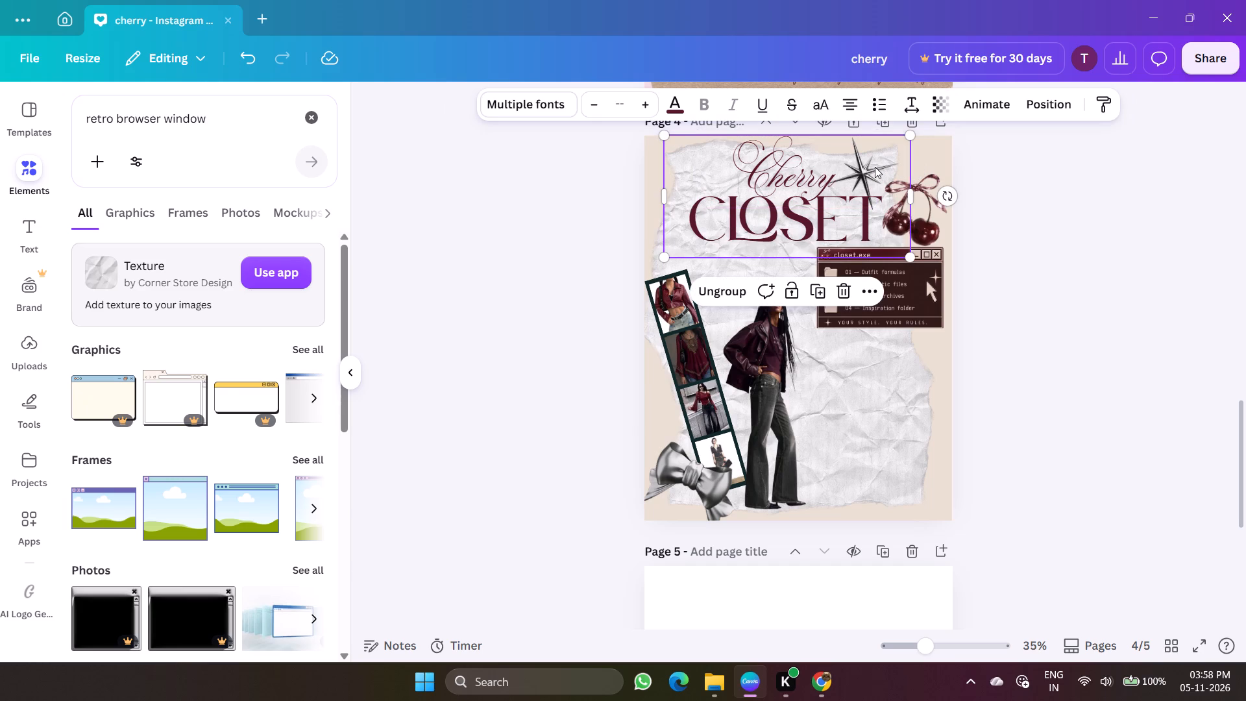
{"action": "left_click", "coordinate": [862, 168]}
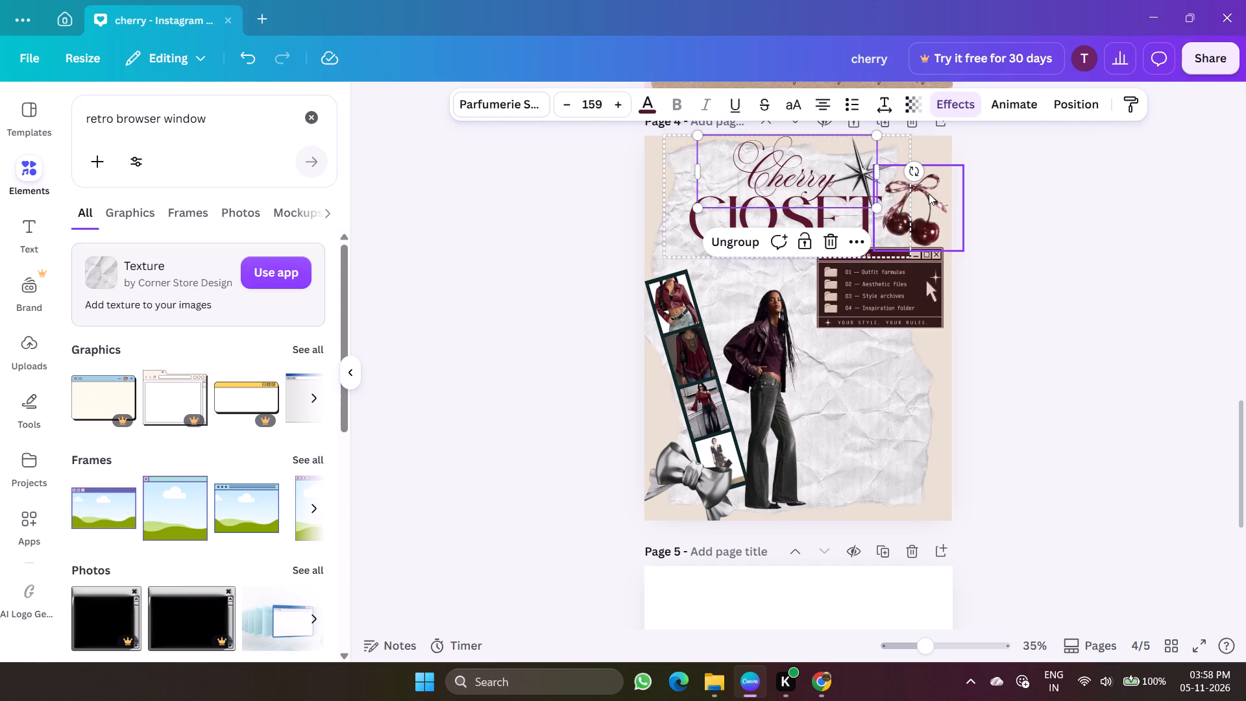
Move the cherries to the page's upper left corner, beside the word Cherry and over the start of Closet.
{"action": "left_click_drag", "start_coordinate": [929, 193], "coordinate": [711, 174]}
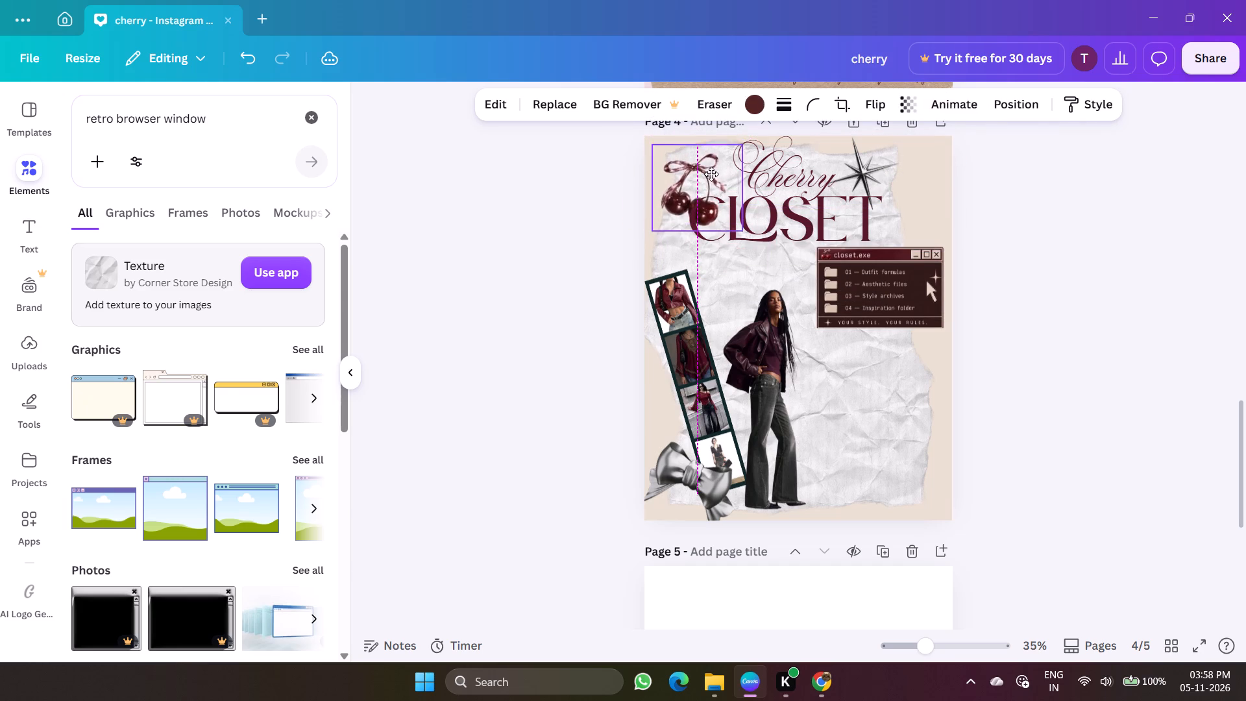
Place the cherries in the page's top-left corner beside the Cherry title, with the bow slightly cropped by the top edge.
{"action": "left_click_drag", "start_coordinate": [711, 174], "coordinate": [687, 203]}
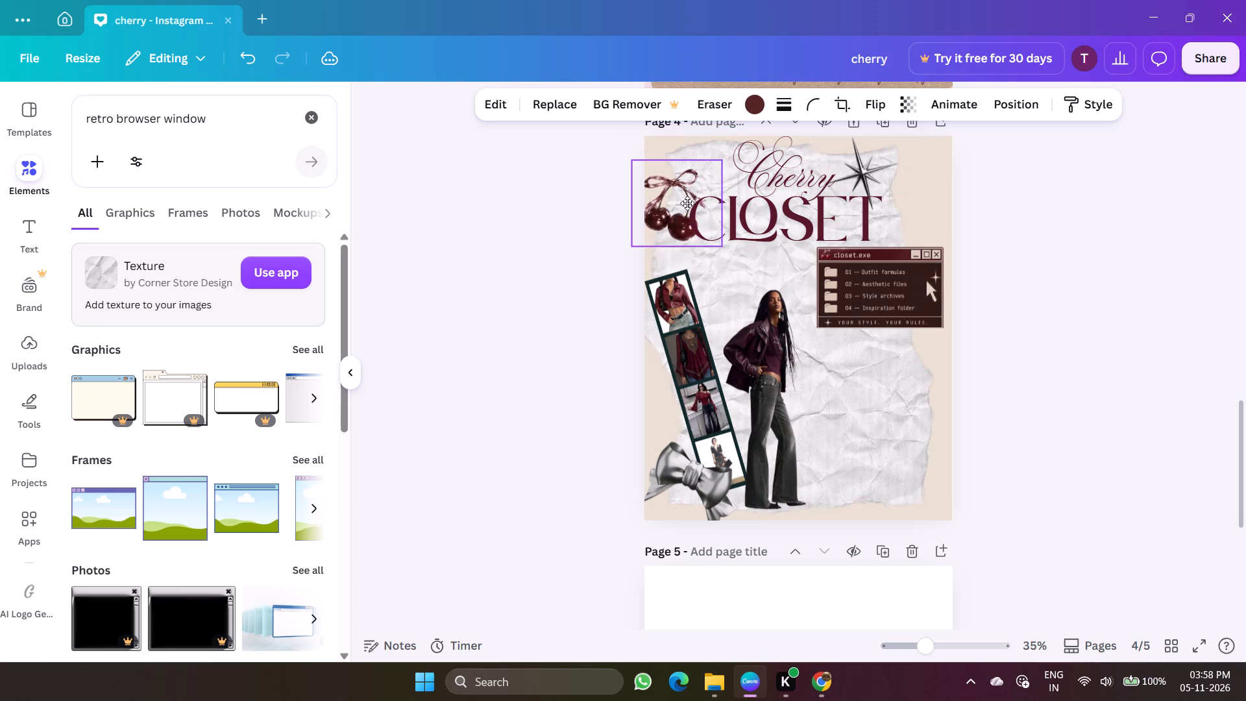
{"action": "left_click_drag", "start_coordinate": [687, 203], "coordinate": [714, 151]}
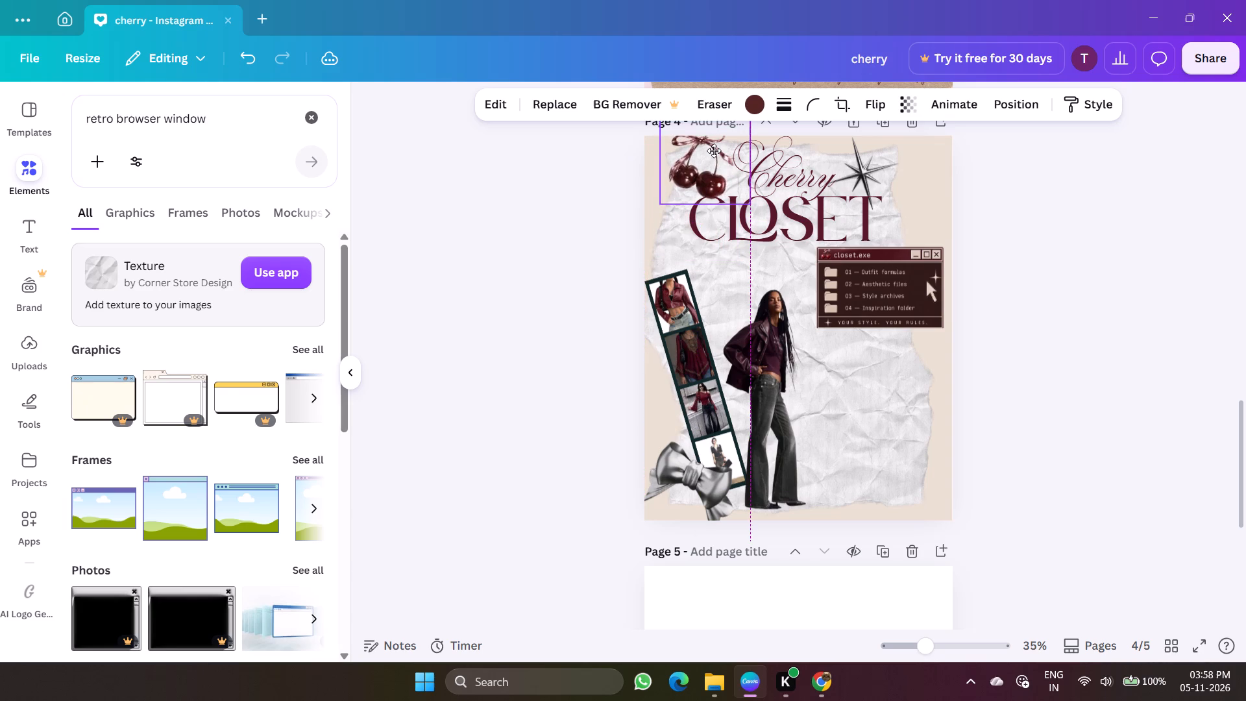
{"action": "left_click_drag", "start_coordinate": [714, 151], "coordinate": [703, 146]}
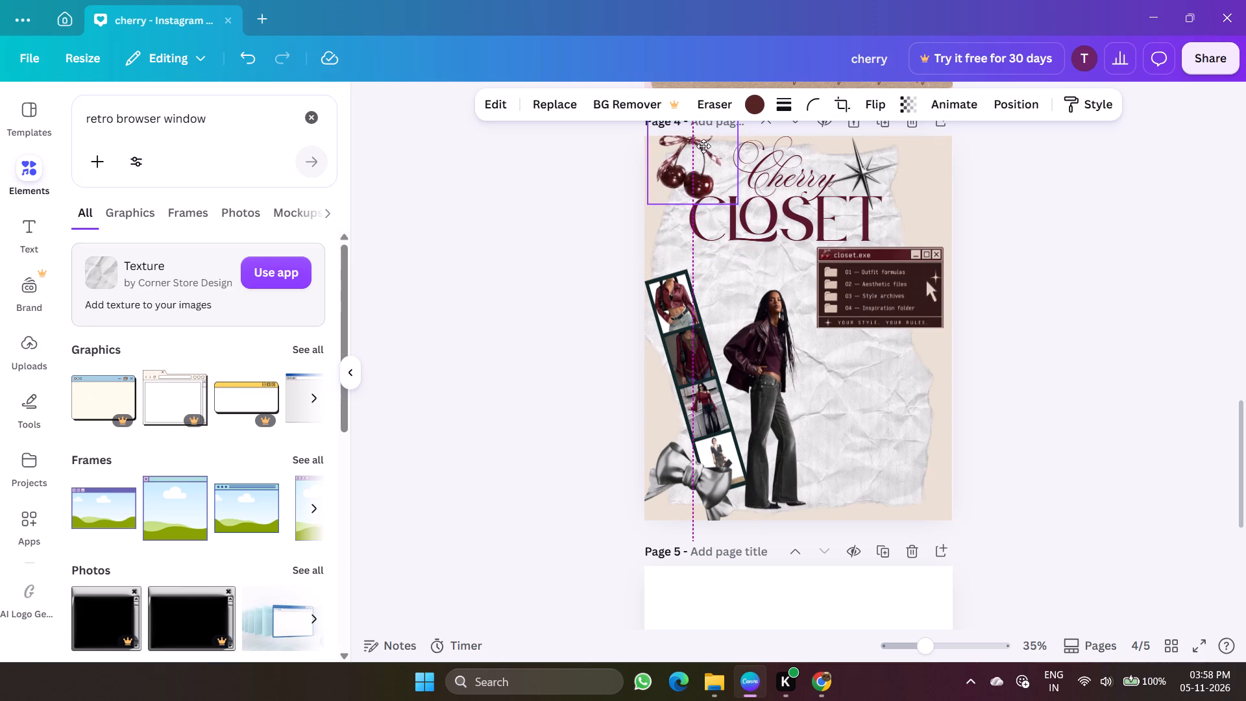
{"action": "left_click_drag", "start_coordinate": [703, 146], "coordinate": [704, 146]}
Enlarge the standing woman cutout slightly and position her between the filmstrip and the closet.exe window.
{"action": "left_click", "coordinate": [918, 439]}
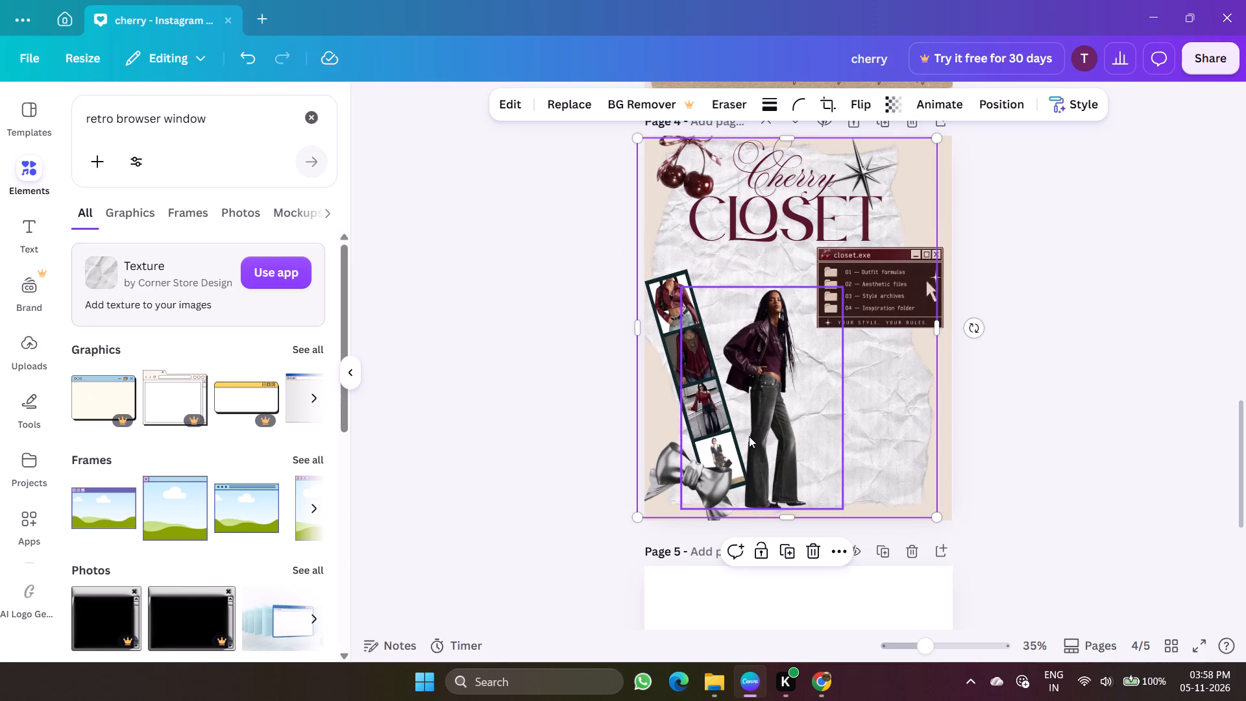
{"action": "left_click_drag", "start_coordinate": [749, 434], "coordinate": [758, 423]}
{"action": "left_click_drag", "start_coordinate": [856, 497], "coordinate": [881, 540]}
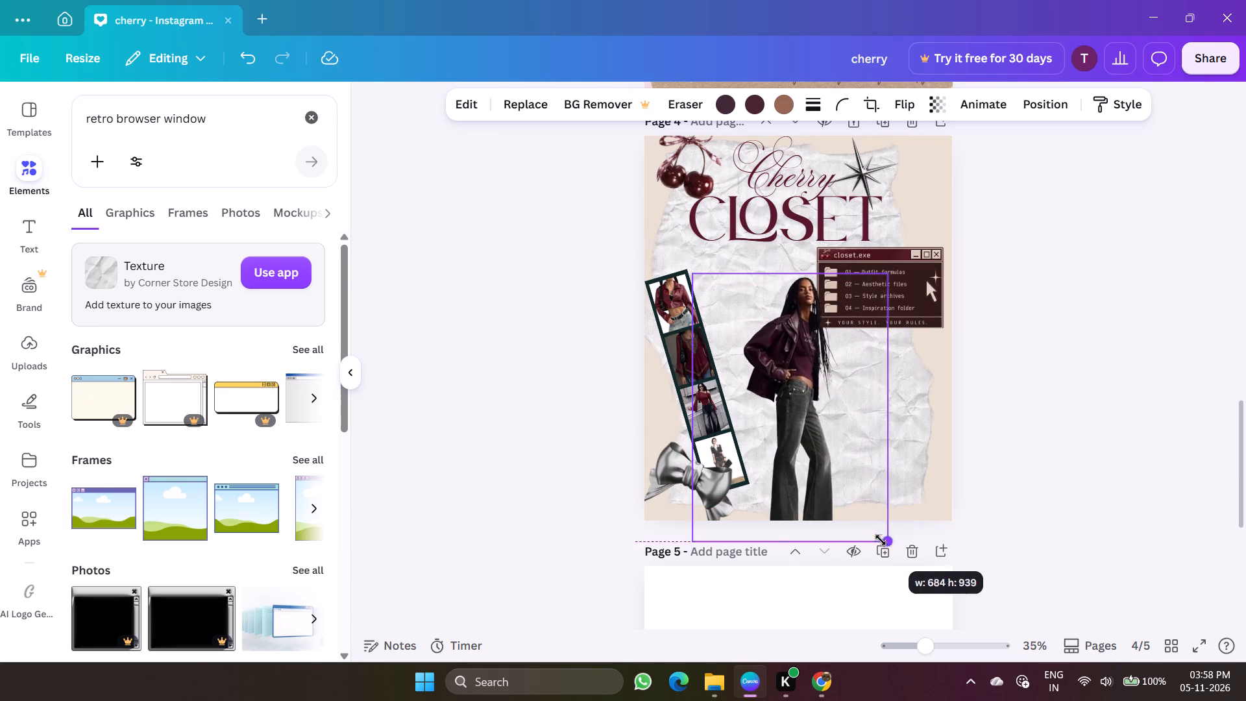
{"action": "left_click_drag", "start_coordinate": [881, 540], "coordinate": [862, 518]}
{"action": "left_click_drag", "start_coordinate": [788, 470], "coordinate": [777, 460]}
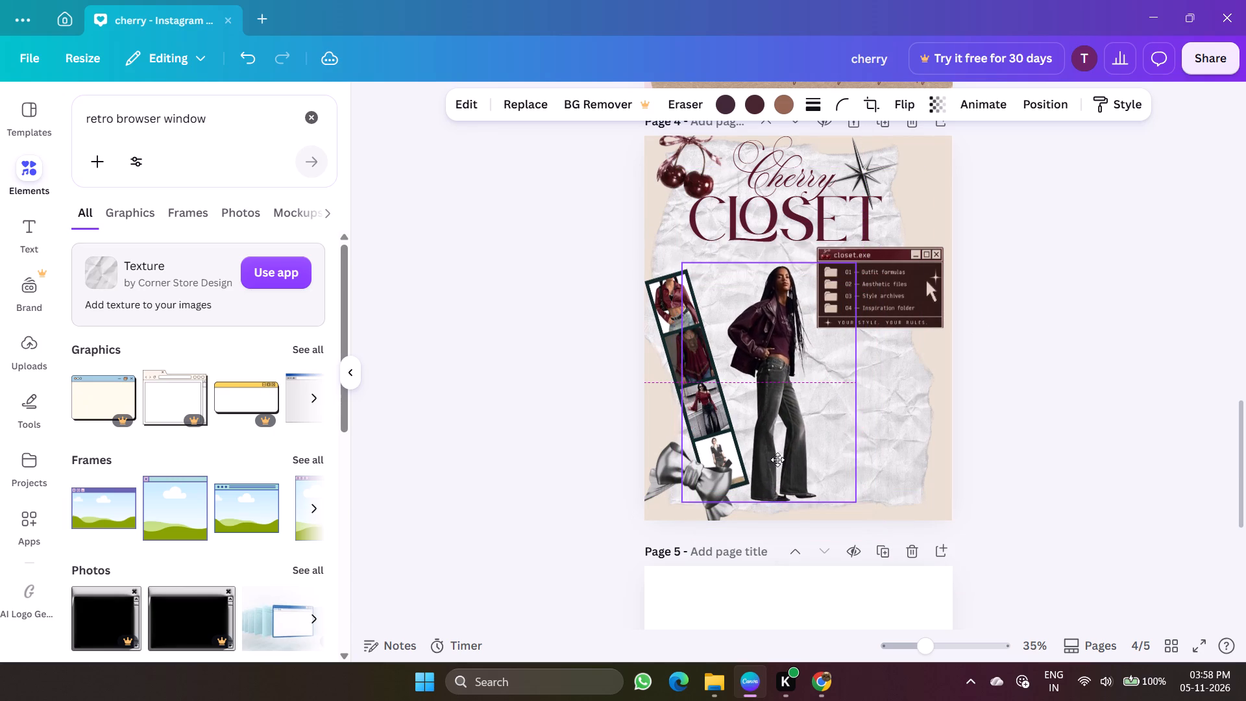
{"action": "left_click_drag", "start_coordinate": [777, 460], "coordinate": [780, 461]}
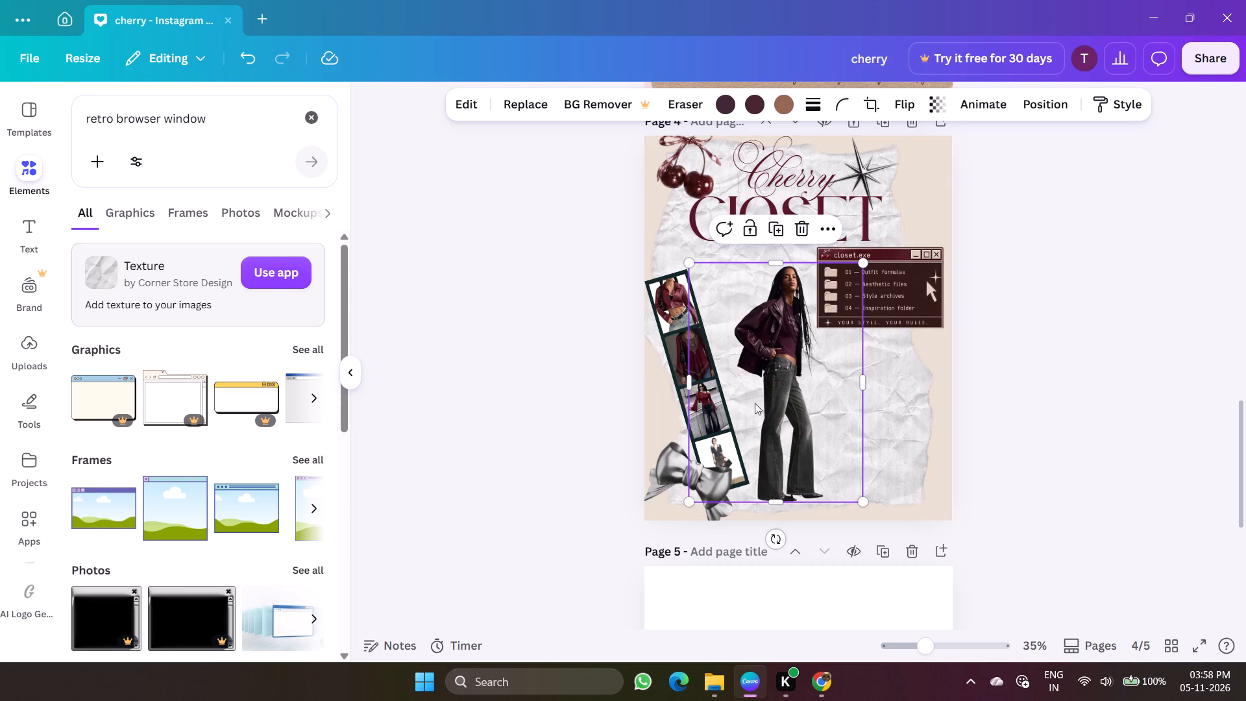
Enlarge the photo filmstrip slightly and align it along the page's left edge beside the woman.
{"action": "left_click", "coordinate": [676, 338]}
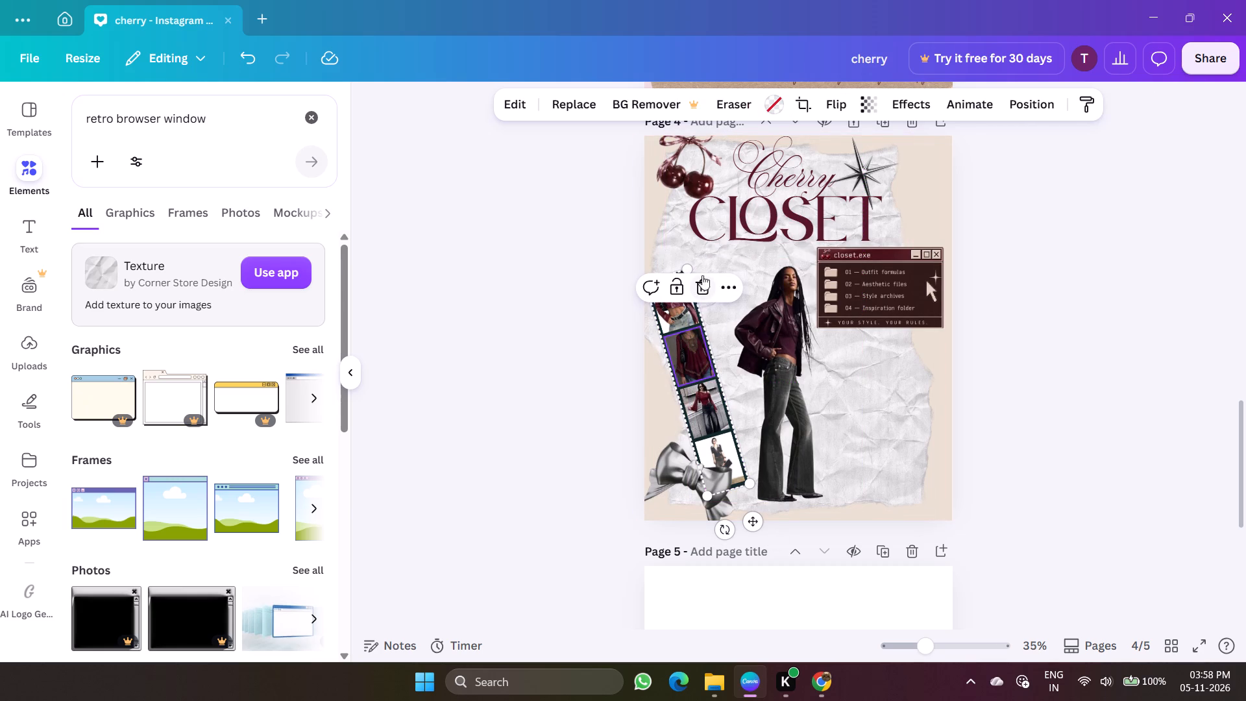
{"action": "left_click_drag", "start_coordinate": [685, 268], "coordinate": [694, 259]}
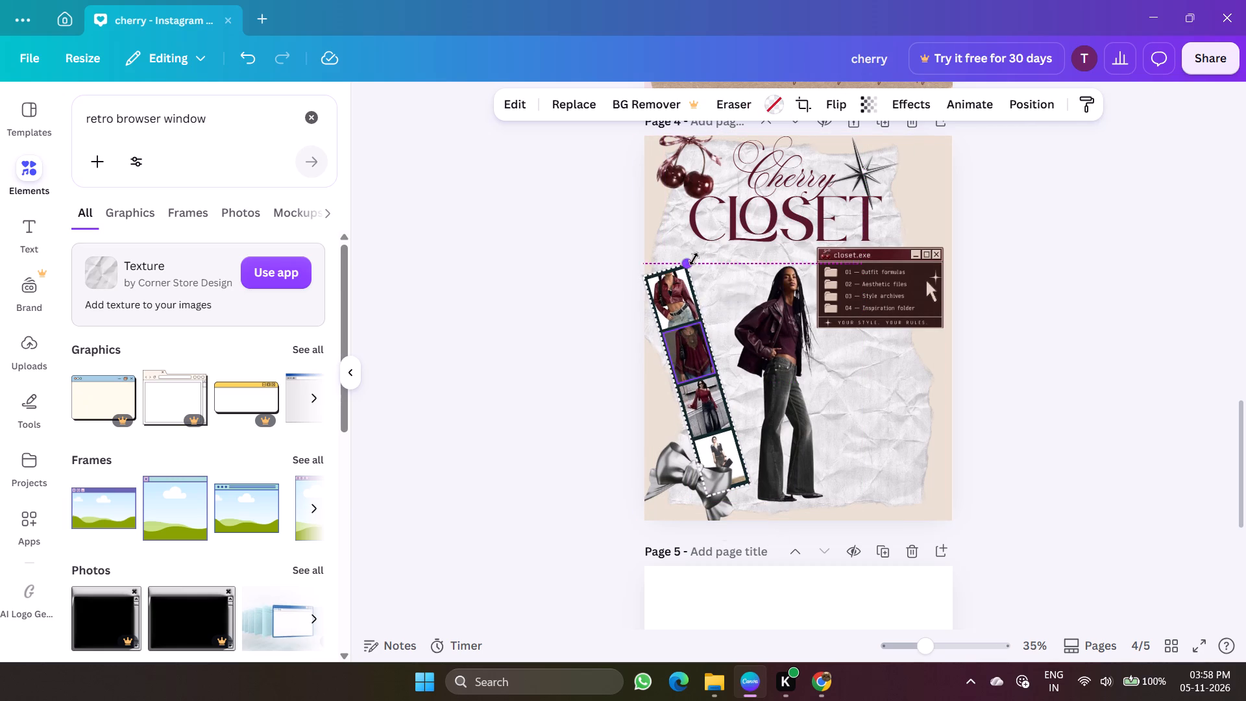
{"action": "left_click_drag", "start_coordinate": [694, 259], "coordinate": [720, 244]}
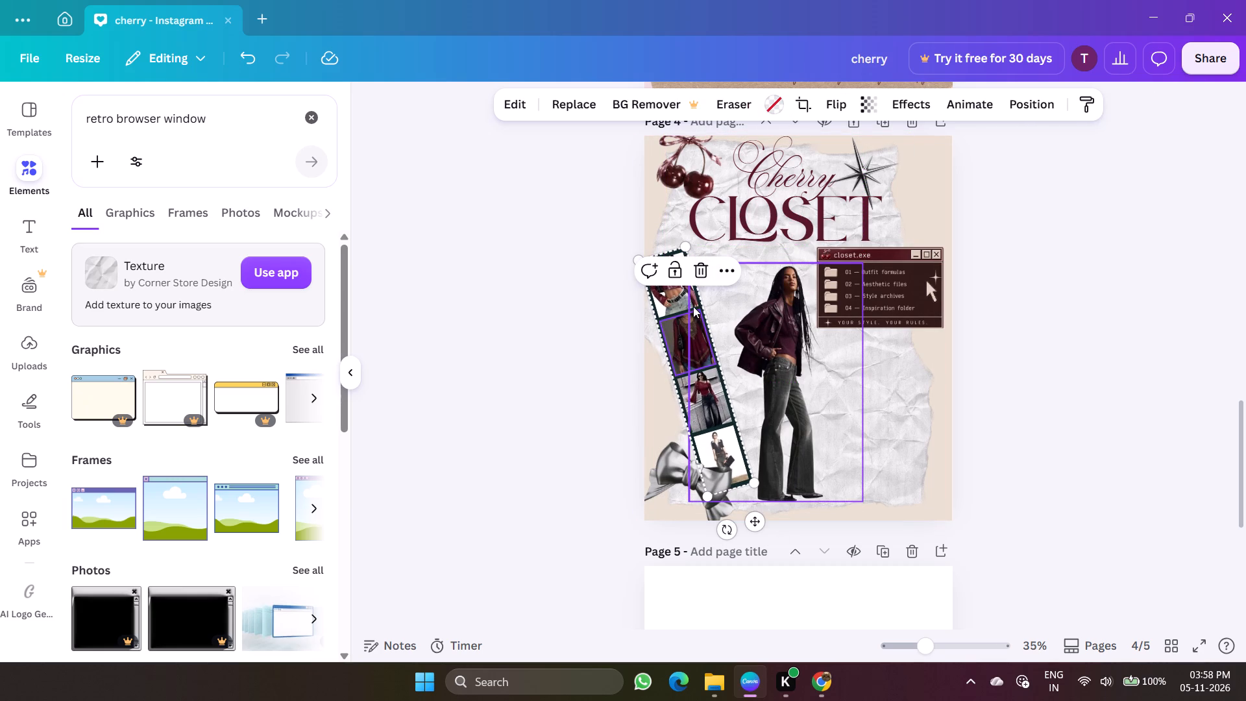
{"action": "left_click_drag", "start_coordinate": [675, 301], "coordinate": [679, 310]}
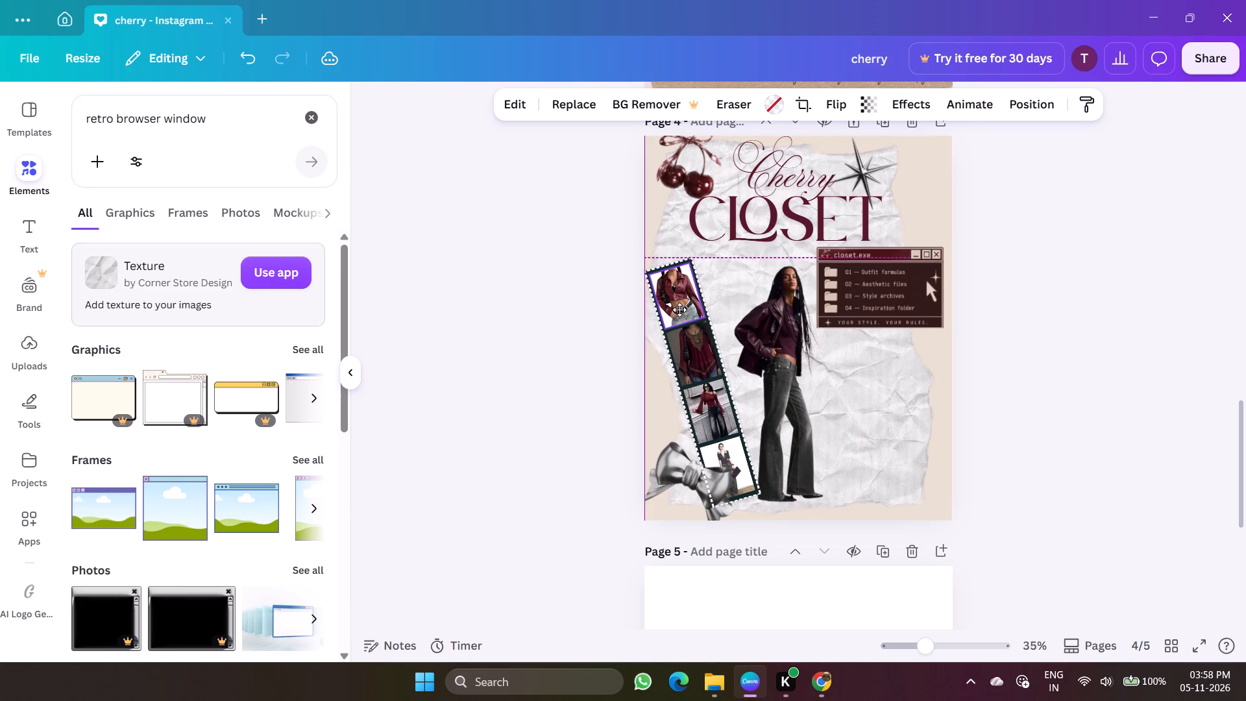
{"action": "left_click_drag", "start_coordinate": [679, 310], "coordinate": [679, 310]}
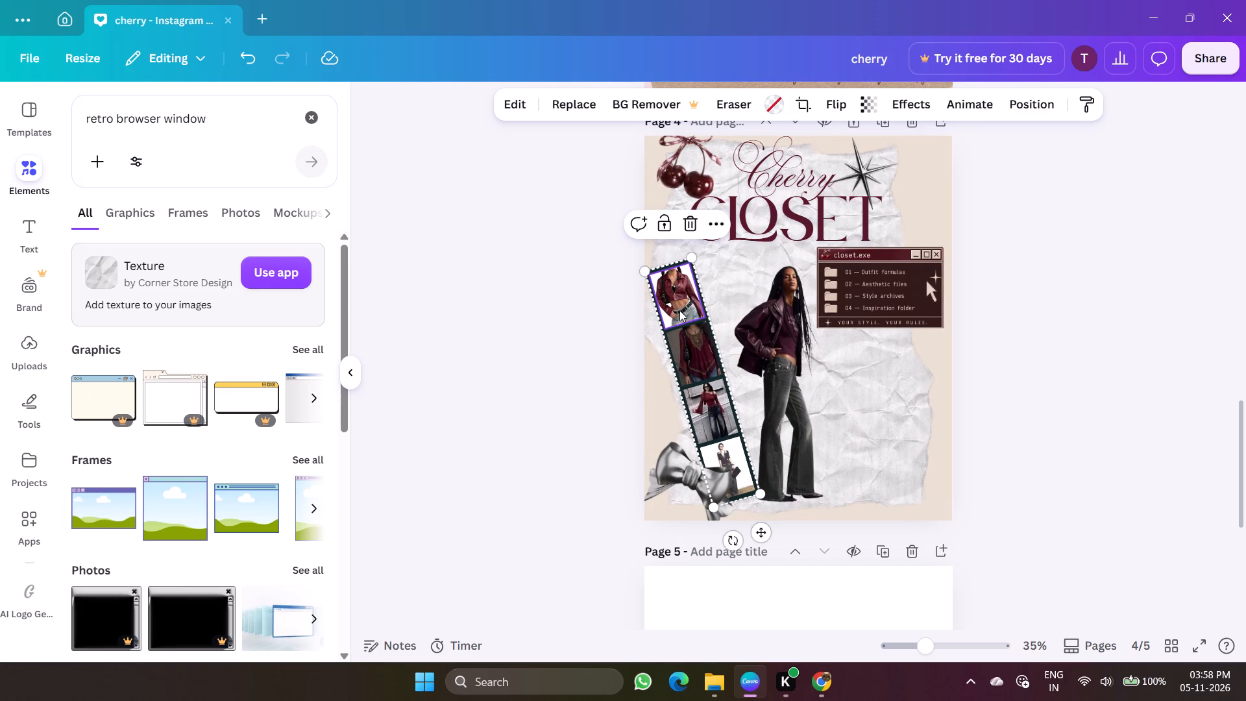
Move the silver bow to the page's bottom-right corner, tilt it counterclockwise and let it run partly off the page edge.
{"action": "left_click", "coordinate": [677, 474]}
{"action": "left_click_drag", "start_coordinate": [677, 474], "coordinate": [882, 473]}
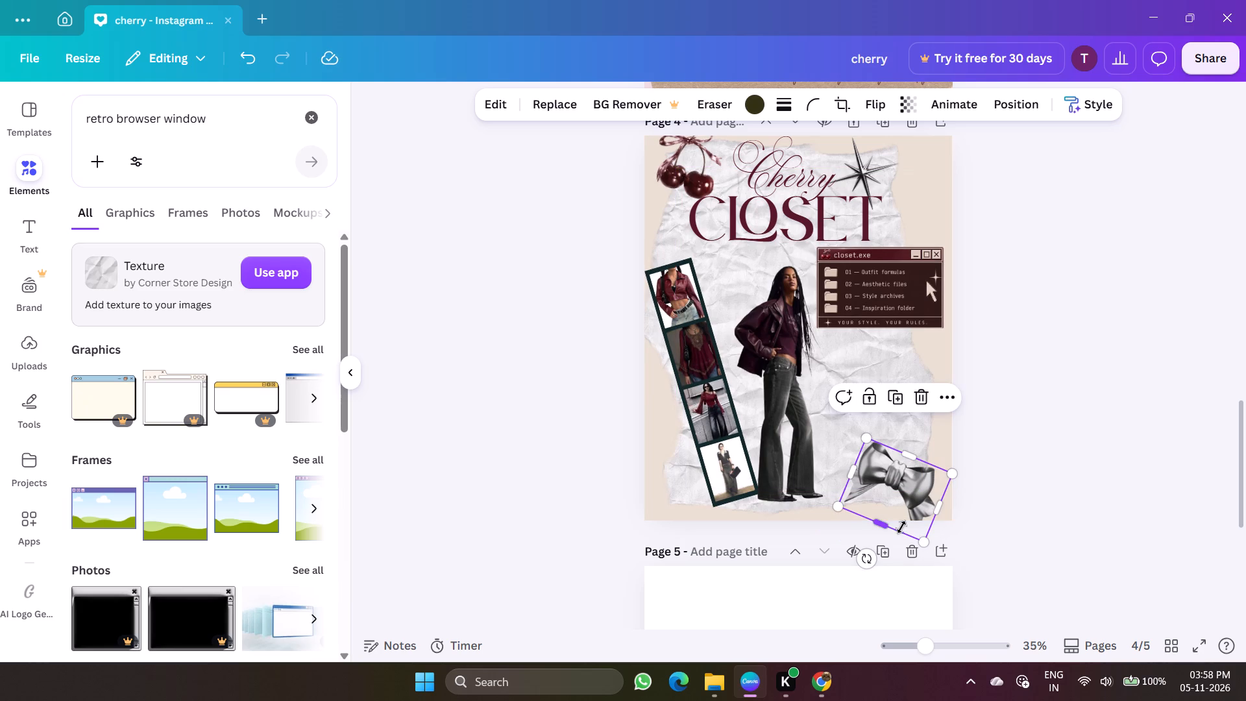
{"action": "left_click_drag", "start_coordinate": [866, 560], "coordinate": [947, 530]}
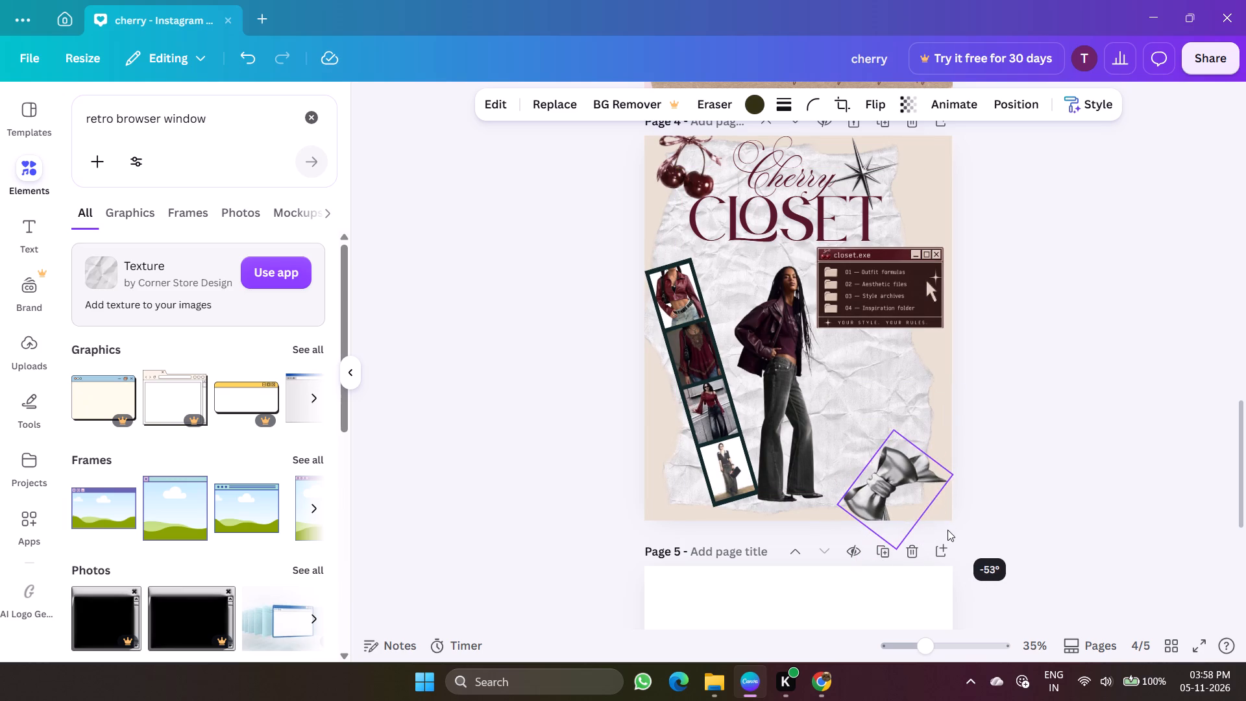
{"action": "left_click_drag", "start_coordinate": [947, 530], "coordinate": [942, 551]}
{"action": "left_click_drag", "start_coordinate": [904, 481], "coordinate": [934, 474]}
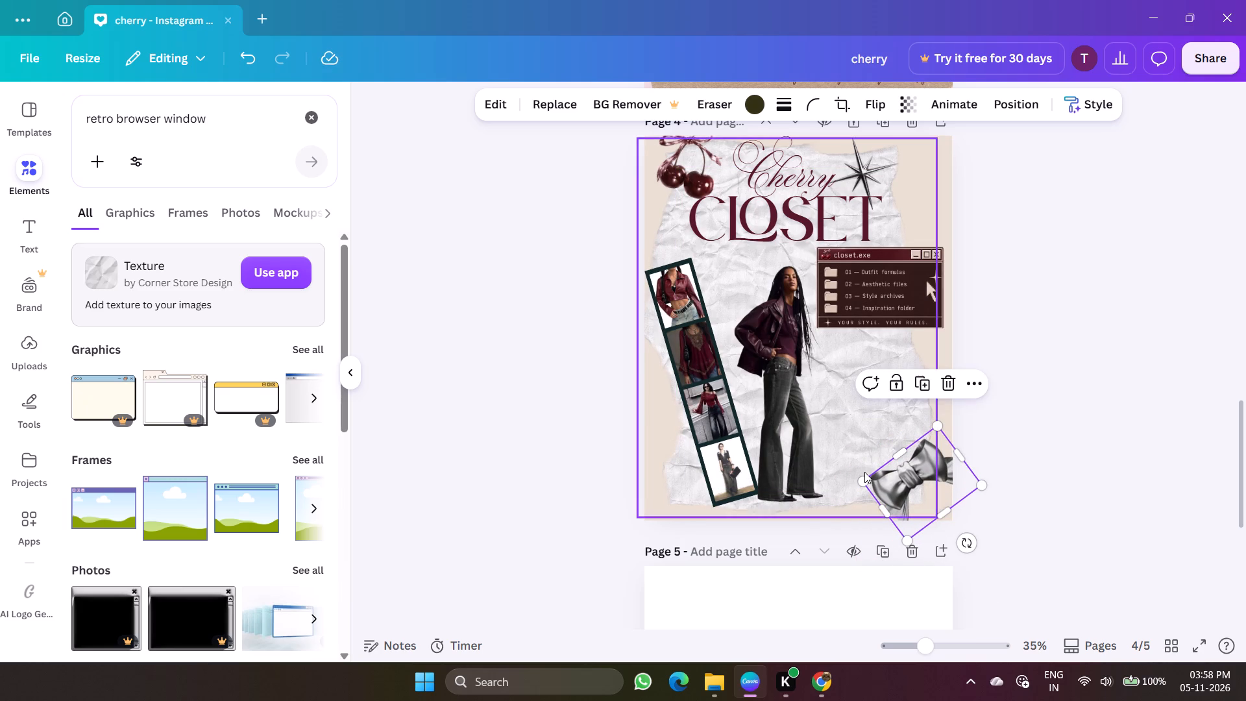
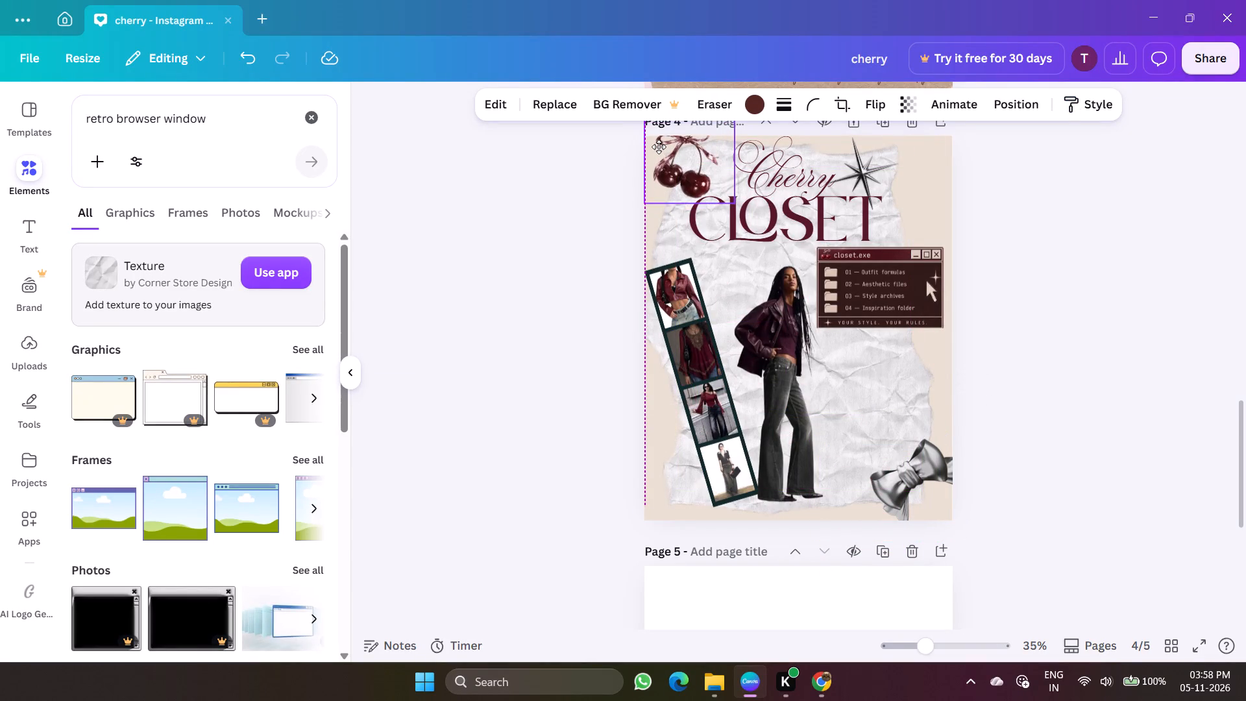
Shrink the cherries slightly and keep them in the page's top-left corner, just clear of the Cherry title.
{"action": "left_click_drag", "start_coordinate": [735, 203], "coordinate": [729, 199]}
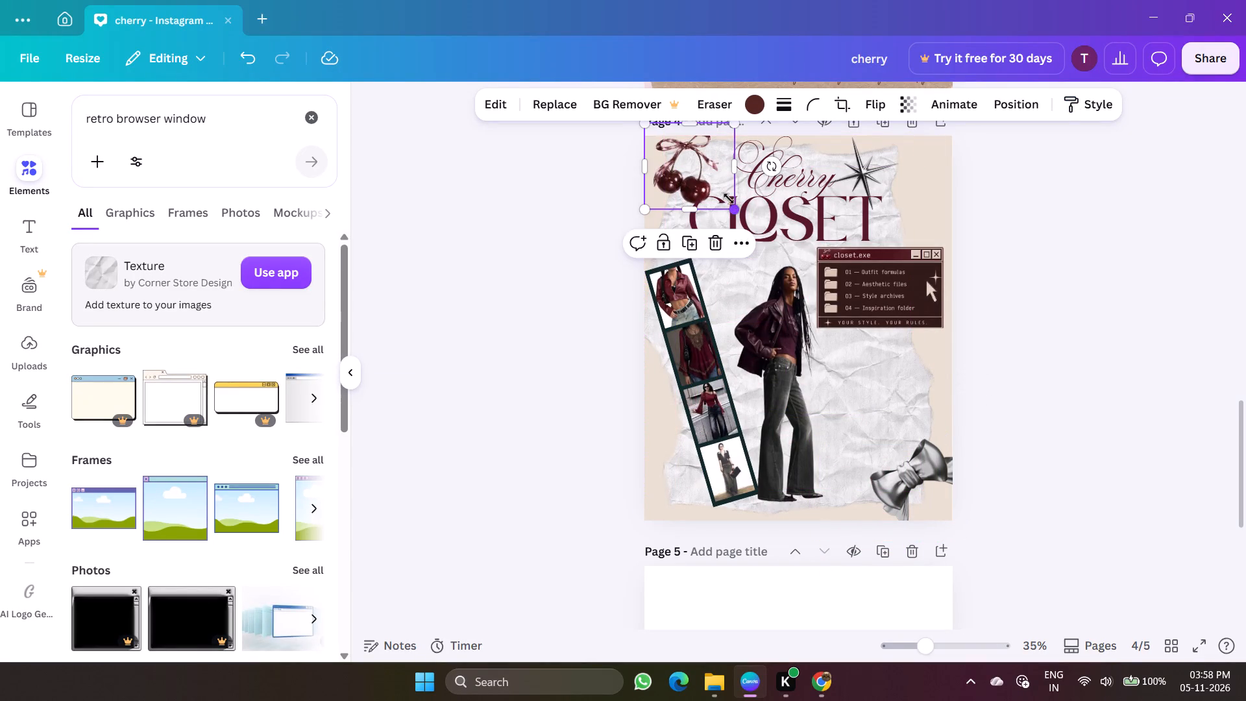
{"action": "left_click_drag", "start_coordinate": [729, 199], "coordinate": [728, 197]}
{"action": "left_click_drag", "start_coordinate": [681, 156], "coordinate": [692, 162]}
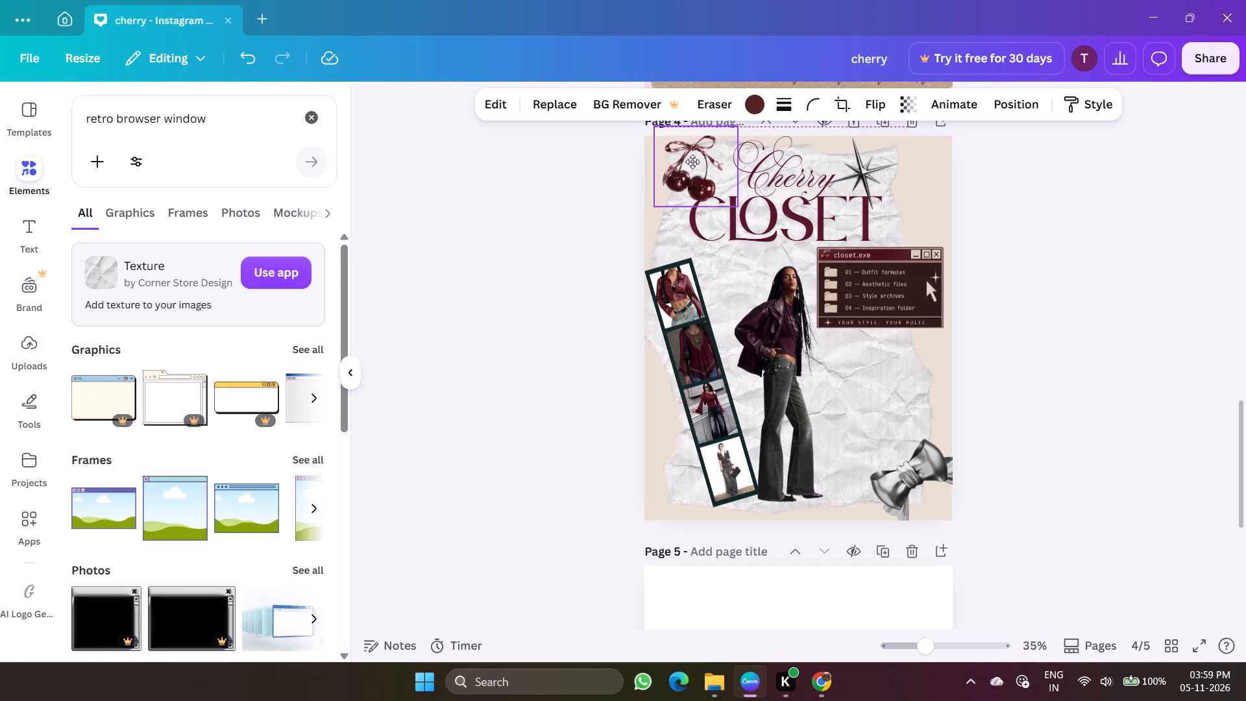
{"action": "left_click_drag", "start_coordinate": [692, 162], "coordinate": [688, 158]}
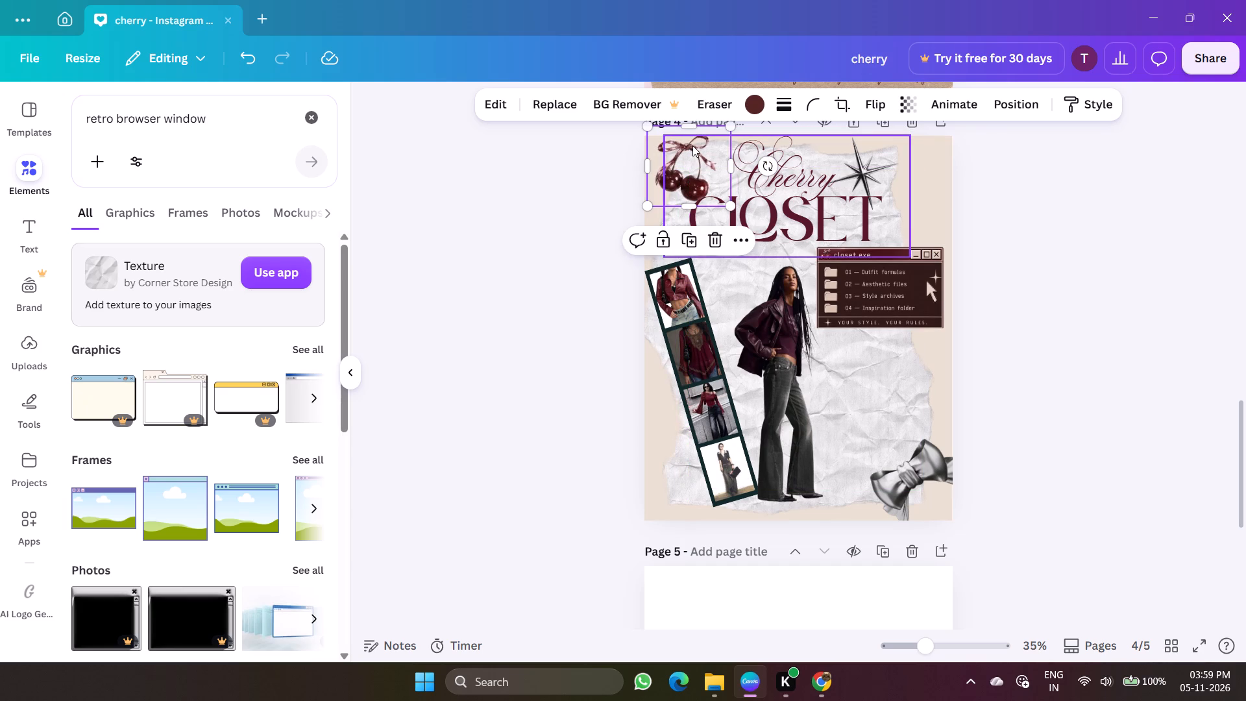
{"action": "left_click", "coordinate": [689, 143]}
{"action": "left_click", "coordinate": [681, 160]}
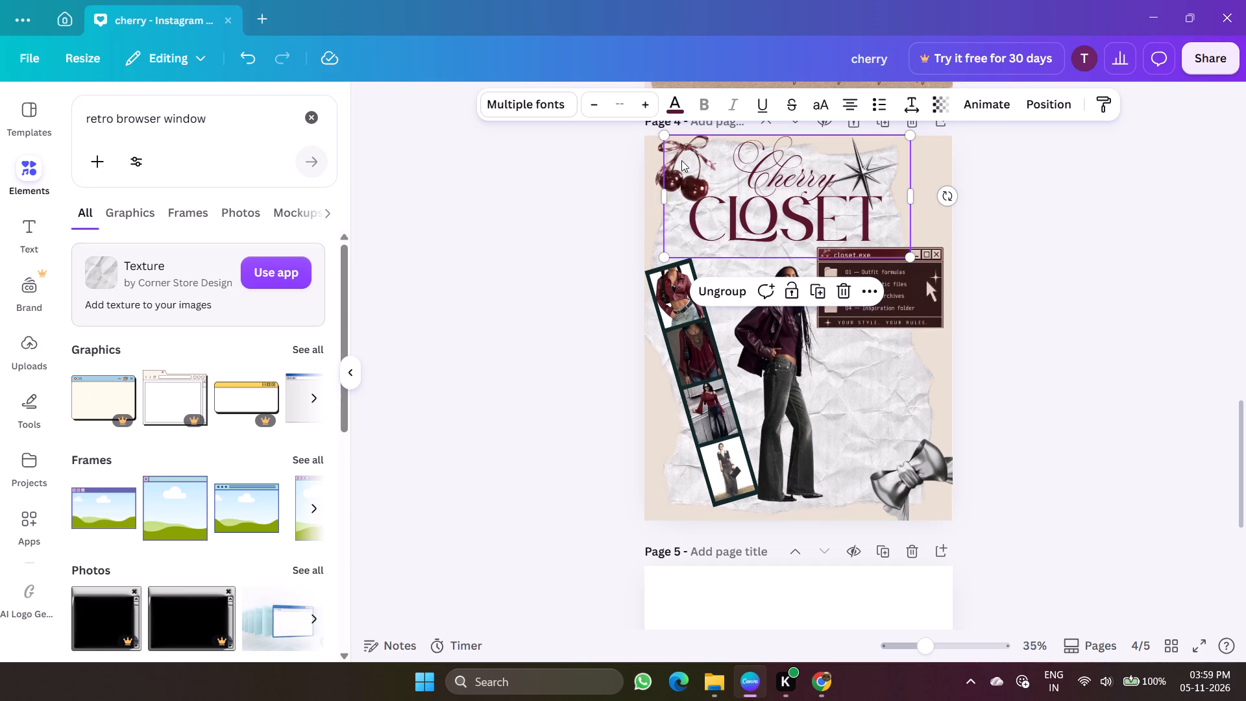
{"action": "left_click", "coordinate": [663, 162]}
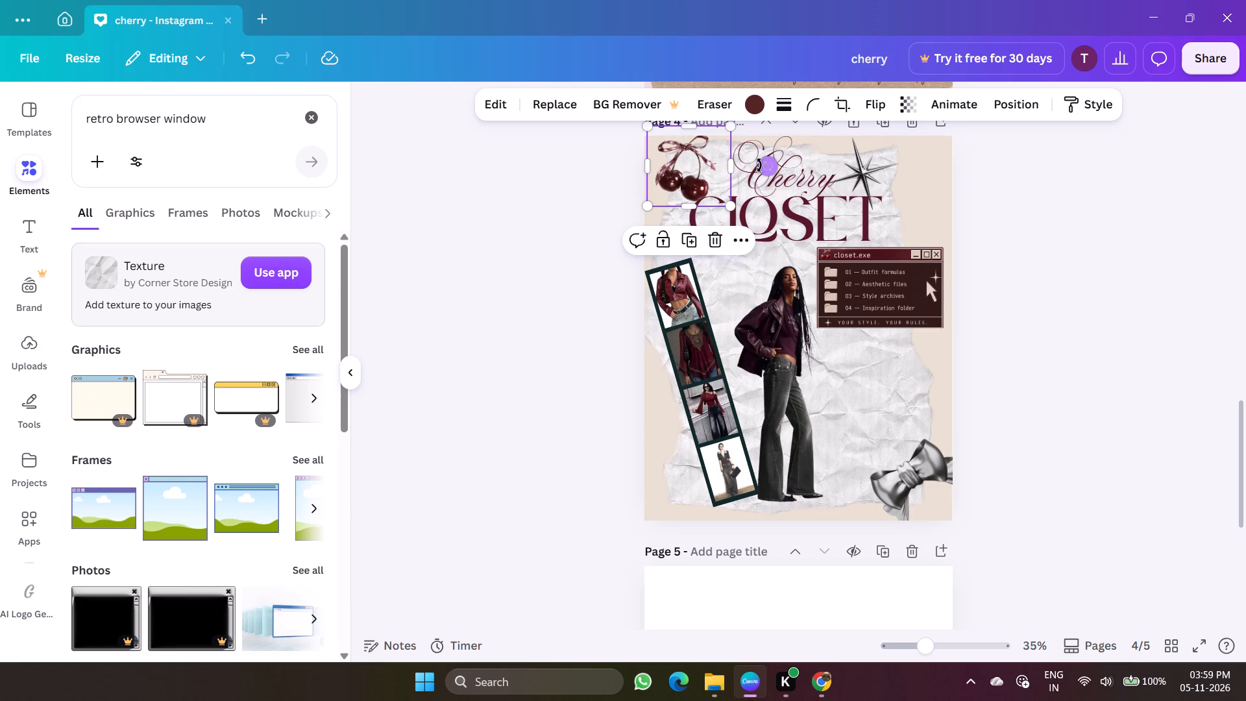
Rotate the cherries roughly 30 degrees clockwise and tuck them against the start of the Cherry title, partly off the top edge.
{"action": "left_click_drag", "start_coordinate": [759, 166], "coordinate": [737, 197]}
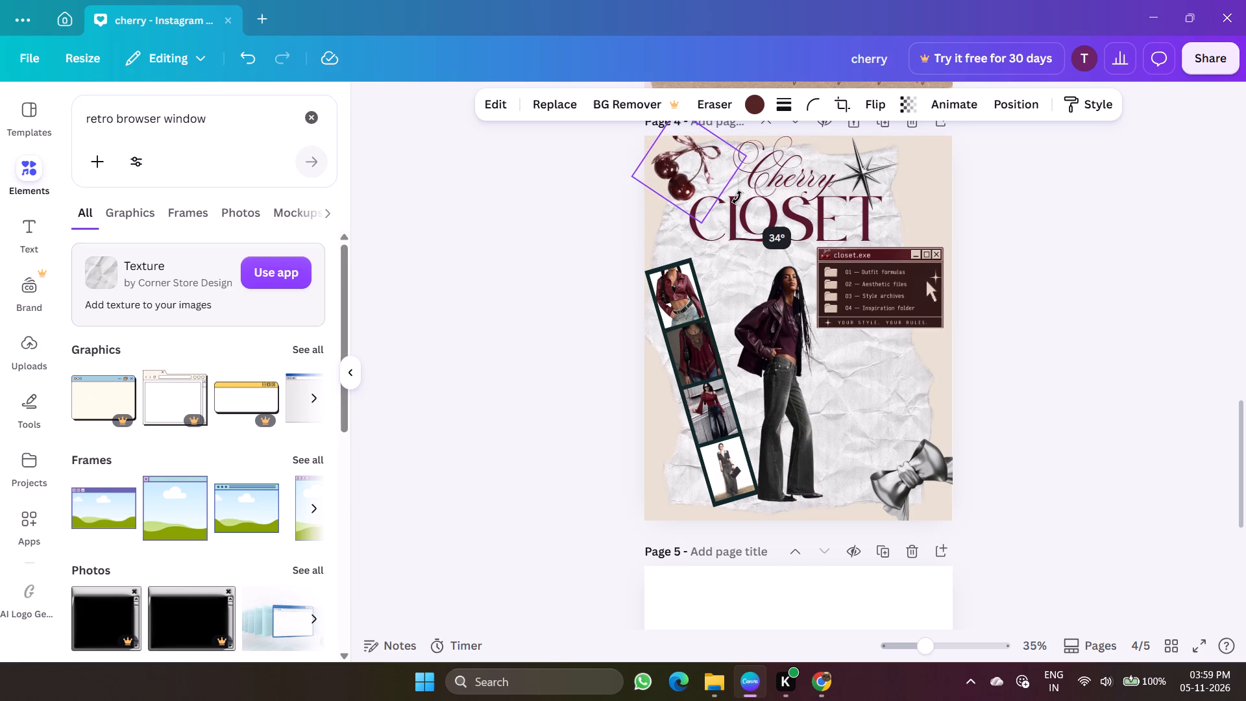
{"action": "left_click_drag", "start_coordinate": [737, 197], "coordinate": [744, 194]}
{"action": "left_click_drag", "start_coordinate": [703, 155], "coordinate": [719, 160]}
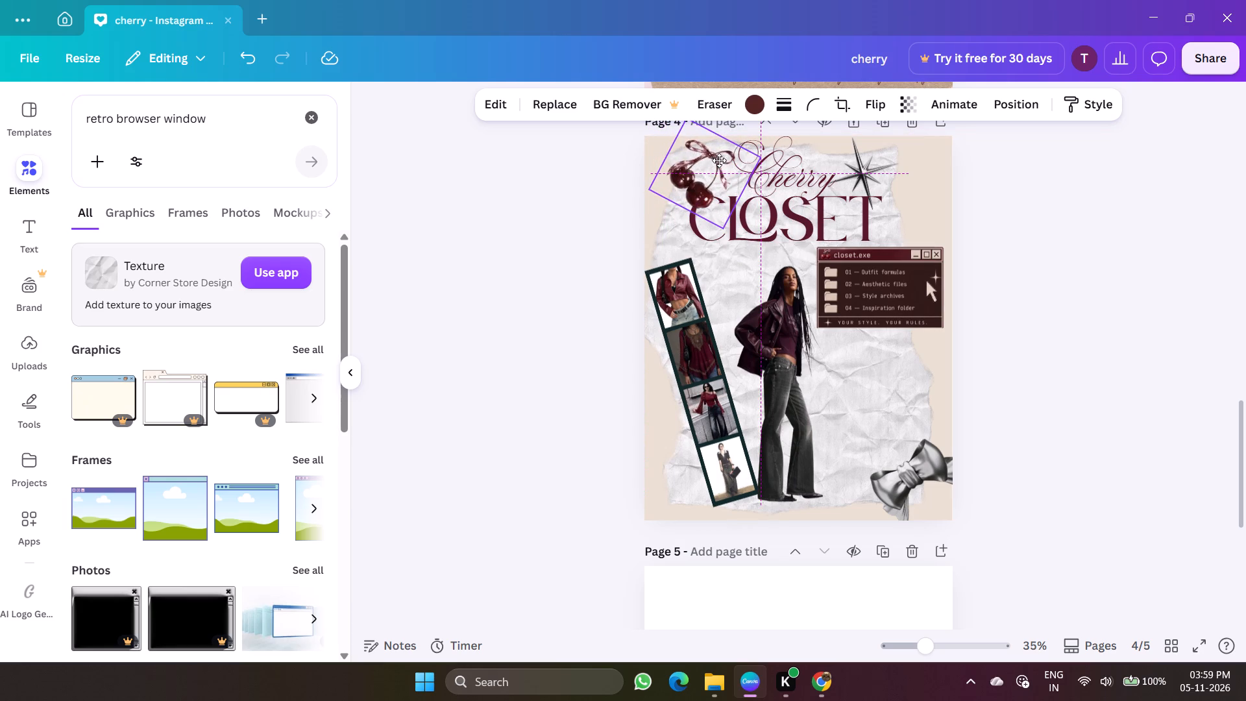
{"action": "left_click_drag", "start_coordinate": [719, 160], "coordinate": [717, 153]}
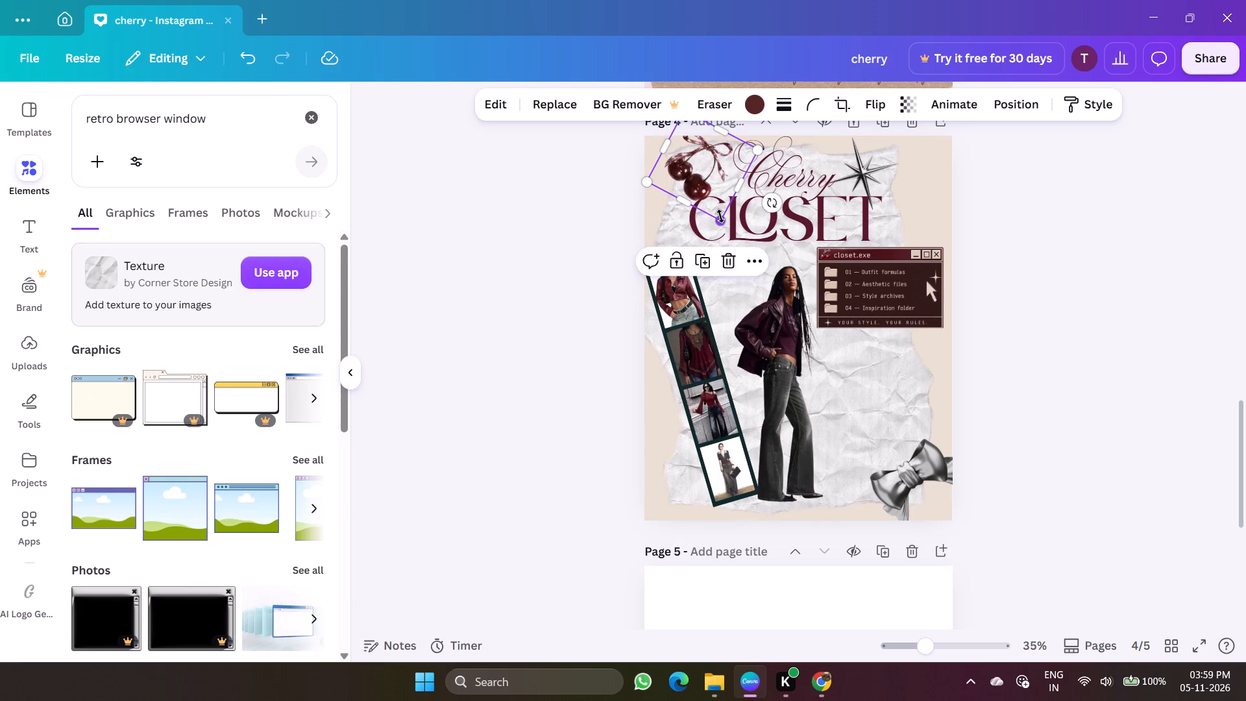
{"action": "left_click_drag", "start_coordinate": [720, 216], "coordinate": [772, 204]}
{"action": "left_click_drag", "start_coordinate": [699, 173], "coordinate": [700, 171]}
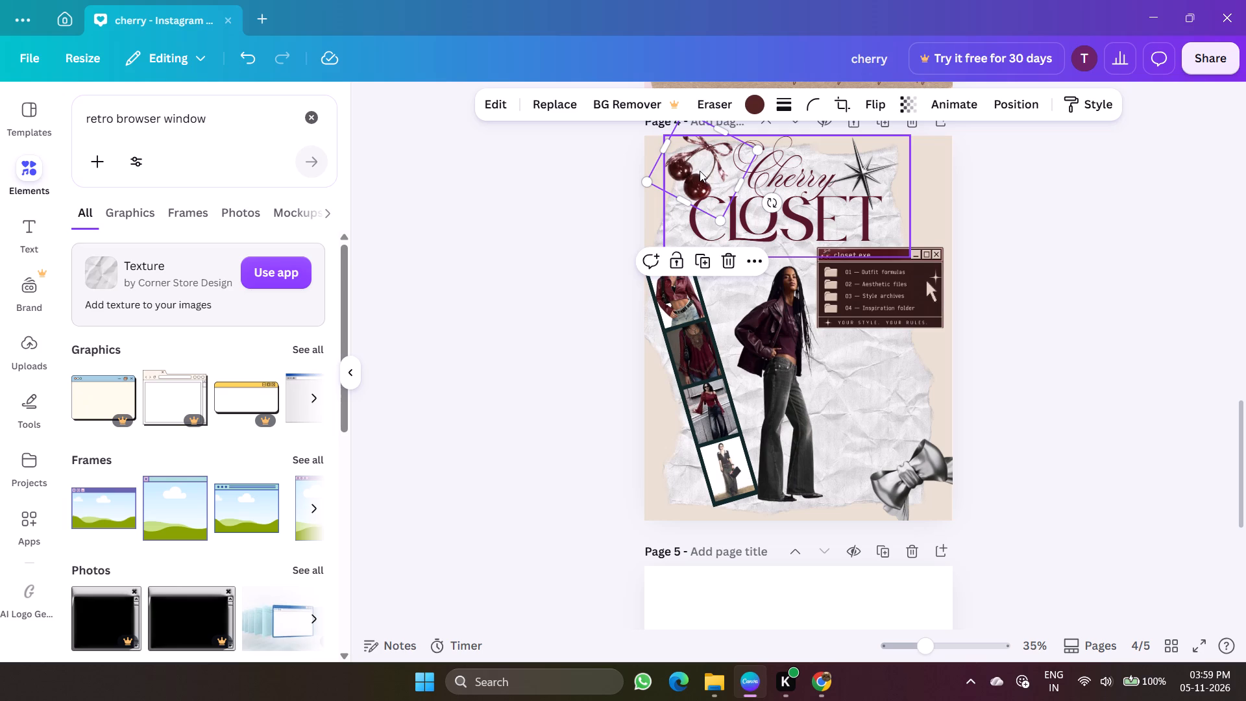
{"action": "left_click_drag", "start_coordinate": [700, 171], "coordinate": [709, 171]}
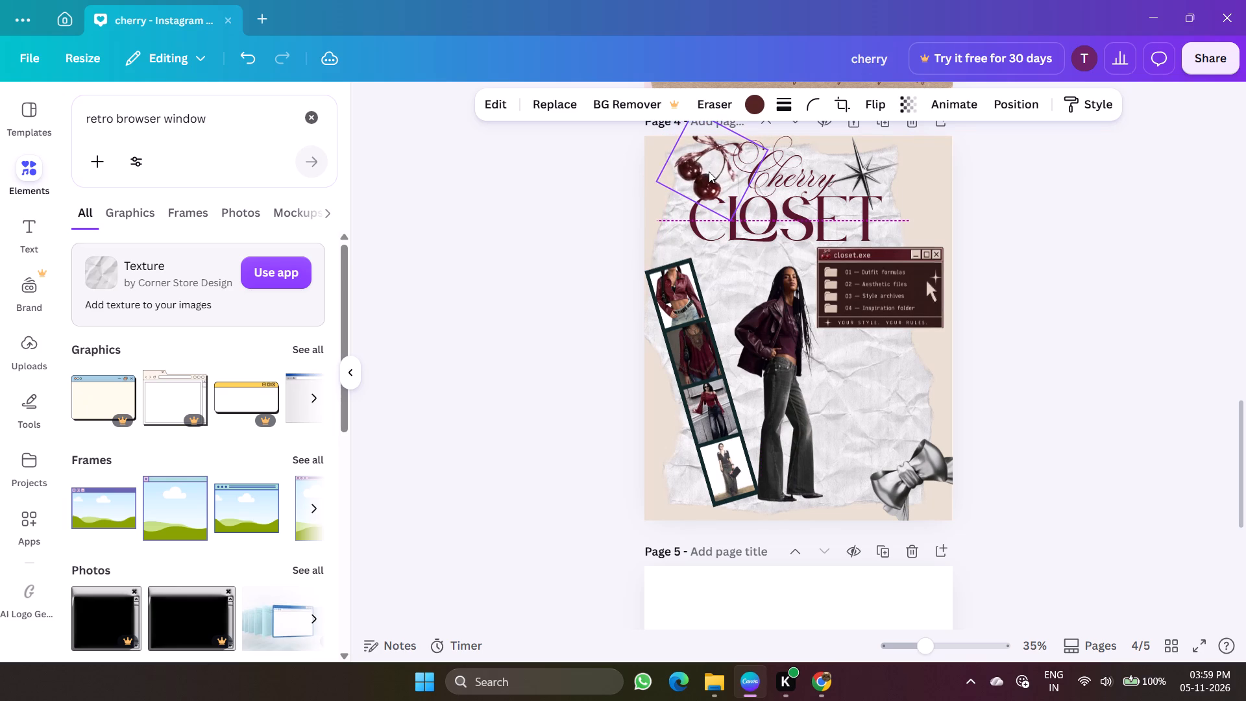
Nudge the word CLOSET slightly down within the title group, leaving more room below Cherry.
{"action": "left_click", "coordinate": [779, 224]}
{"action": "left_click", "coordinate": [779, 224]}
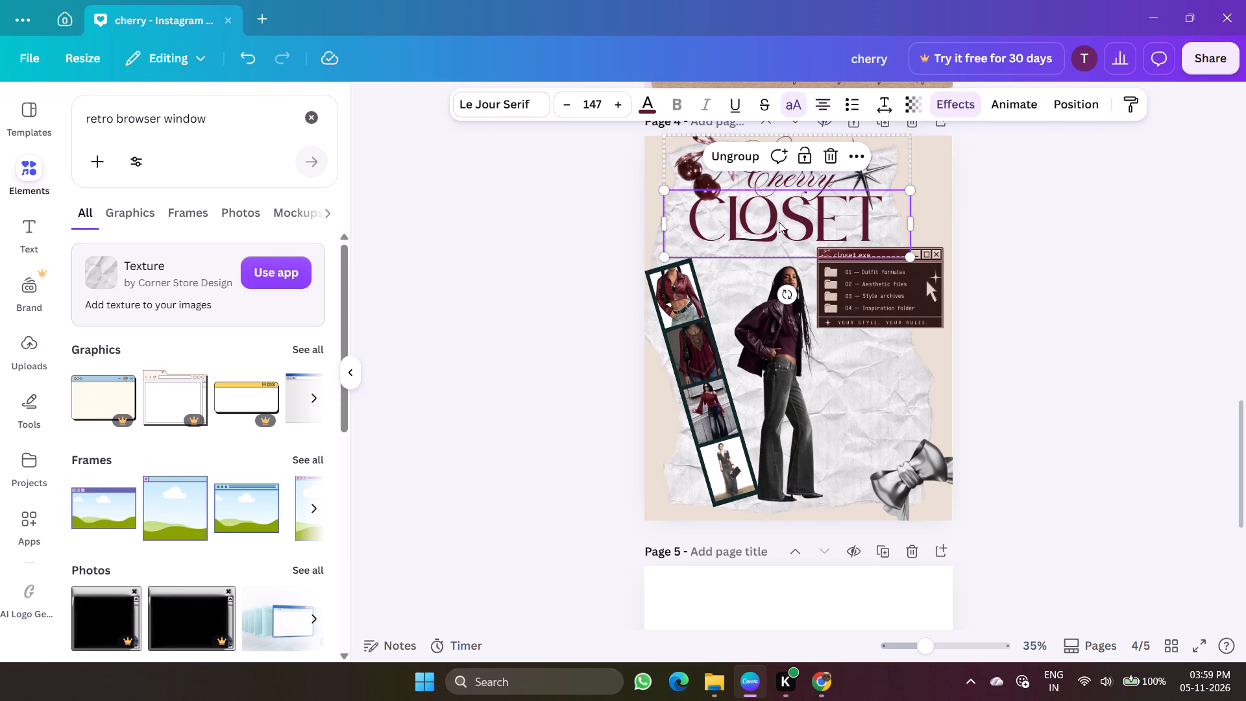
{"action": "left_click", "coordinate": [777, 222]}
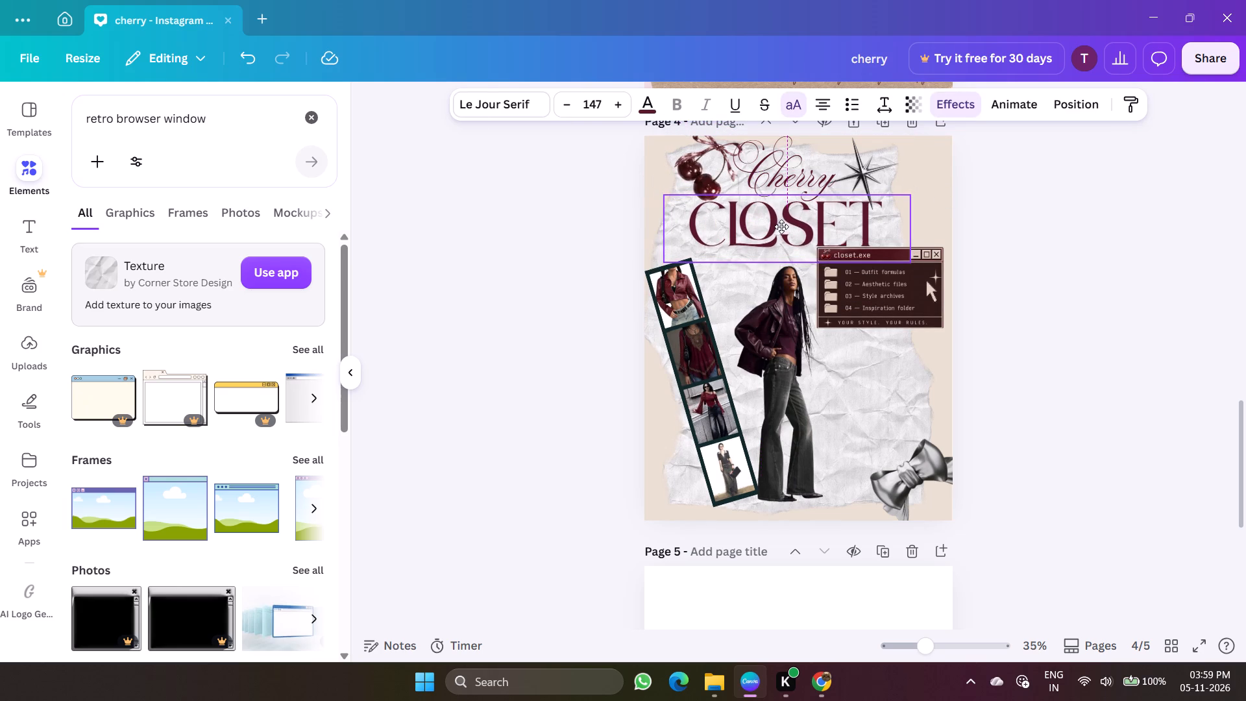
Move the closet.exe window slightly down, clear of the lowered CLOSET title.
{"action": "left_click", "coordinate": [846, 288]}
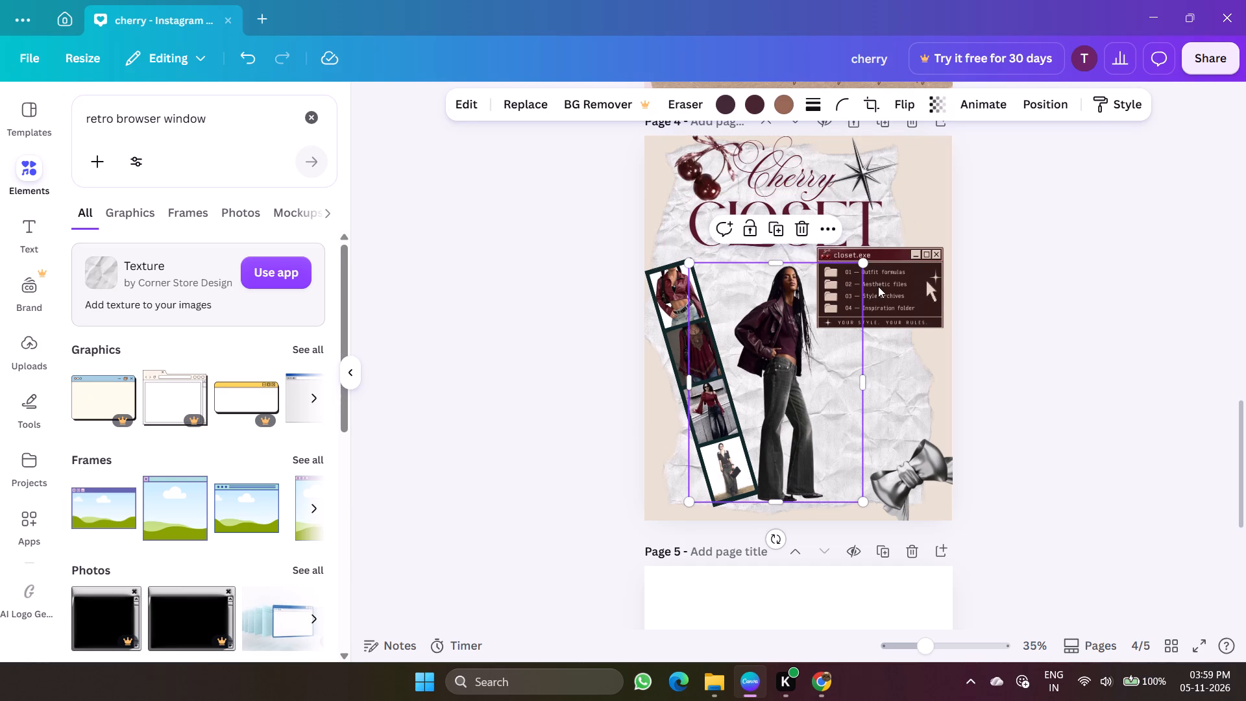
{"action": "left_click", "coordinate": [878, 286]}
{"action": "left_click", "coordinate": [878, 286]}
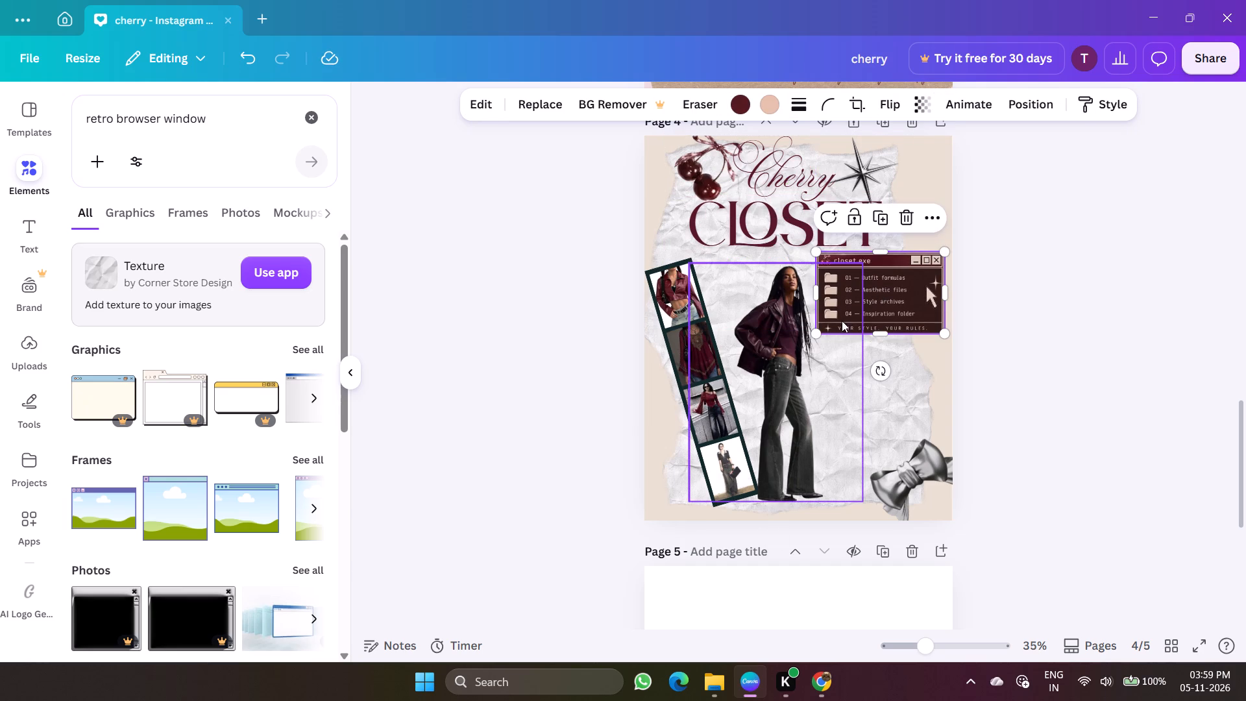
{"action": "left_click", "coordinate": [790, 371]}
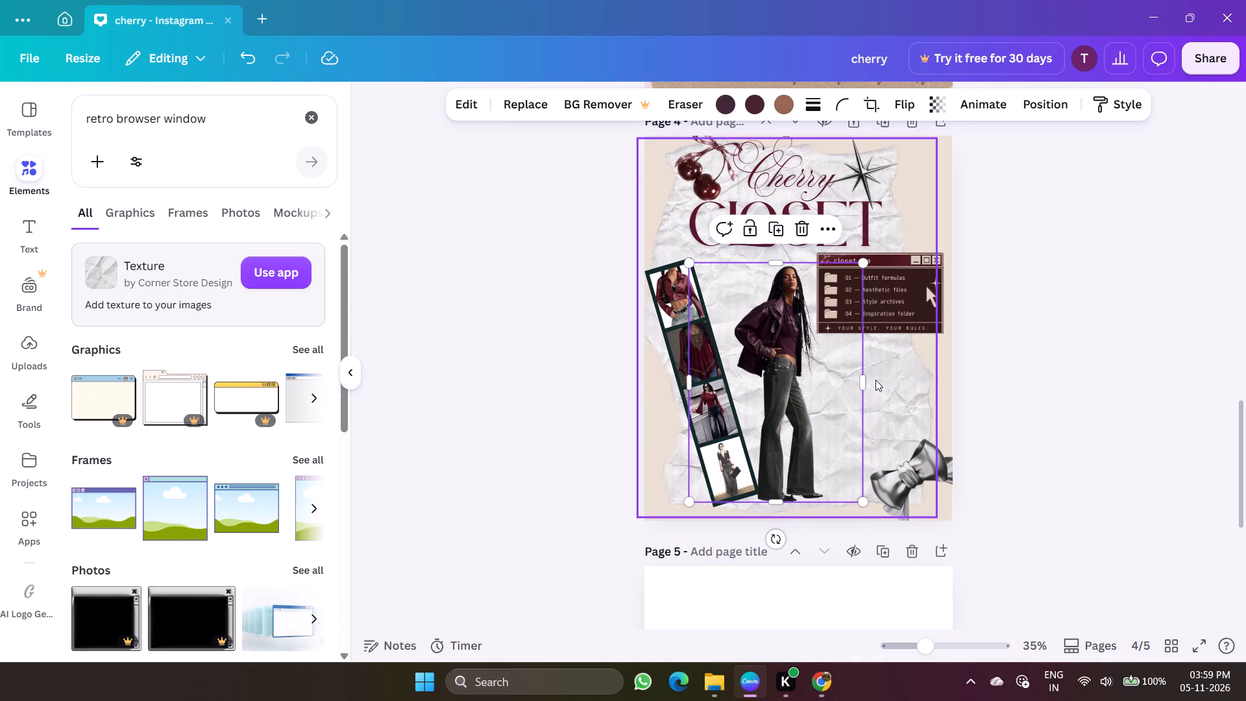
{"action": "left_click", "coordinate": [41, 228]}
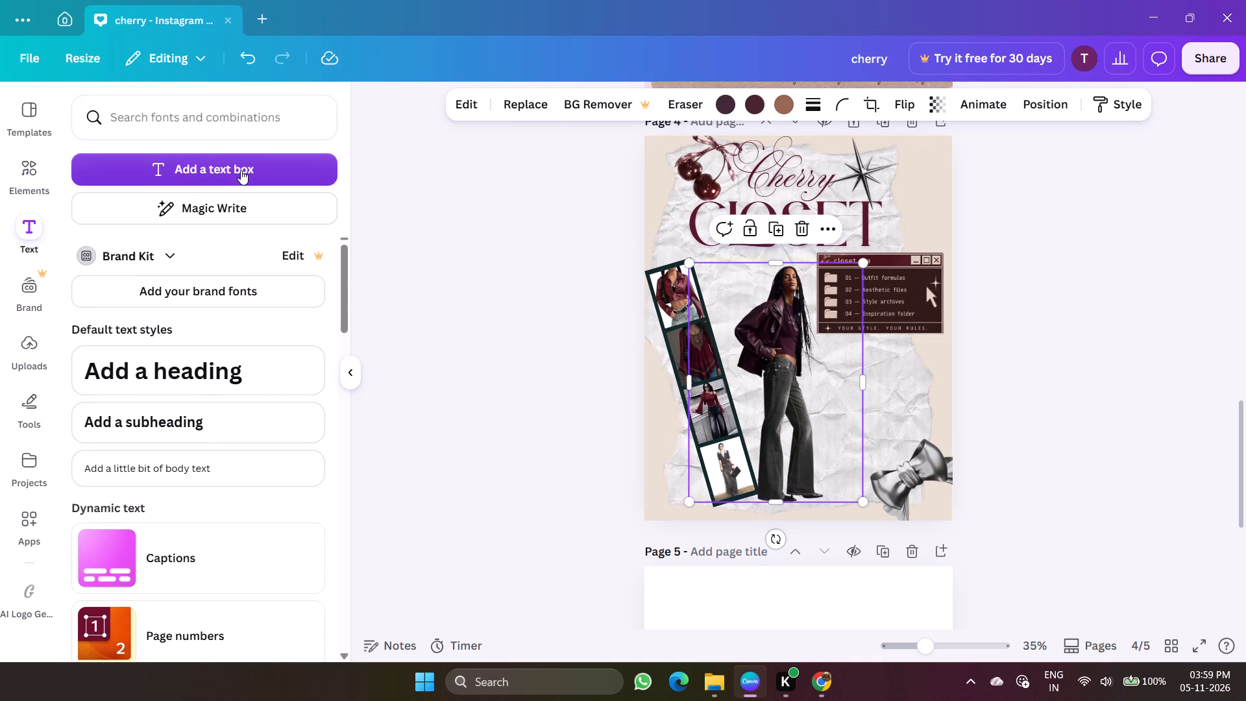
{"action": "left_click", "coordinate": [241, 170]}
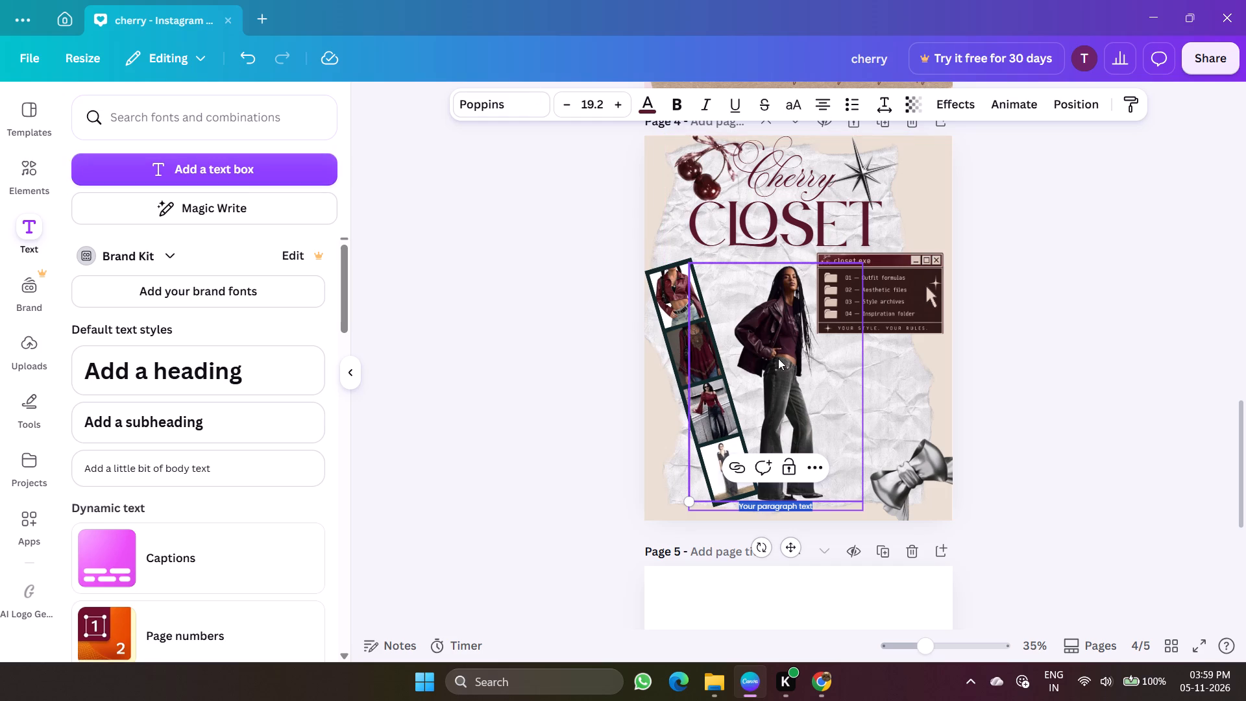
{"action": "left_click", "coordinate": [509, 110]}
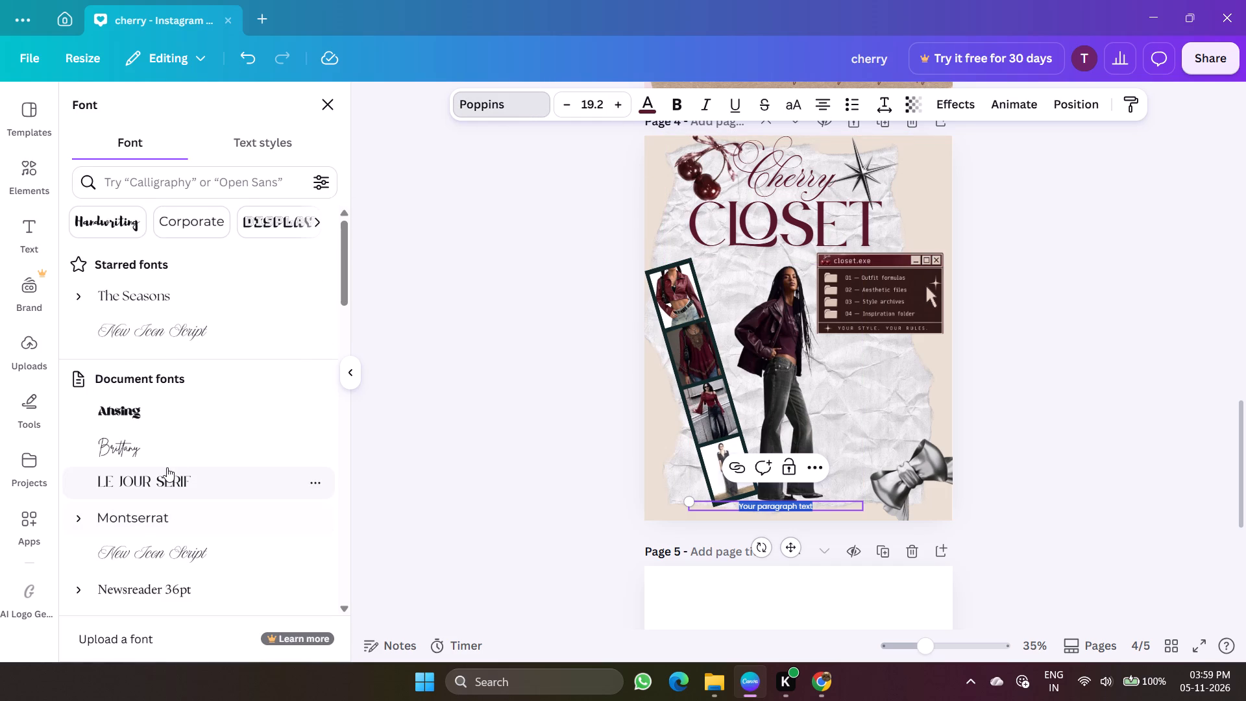
{"action": "left_click", "coordinate": [247, 324]}
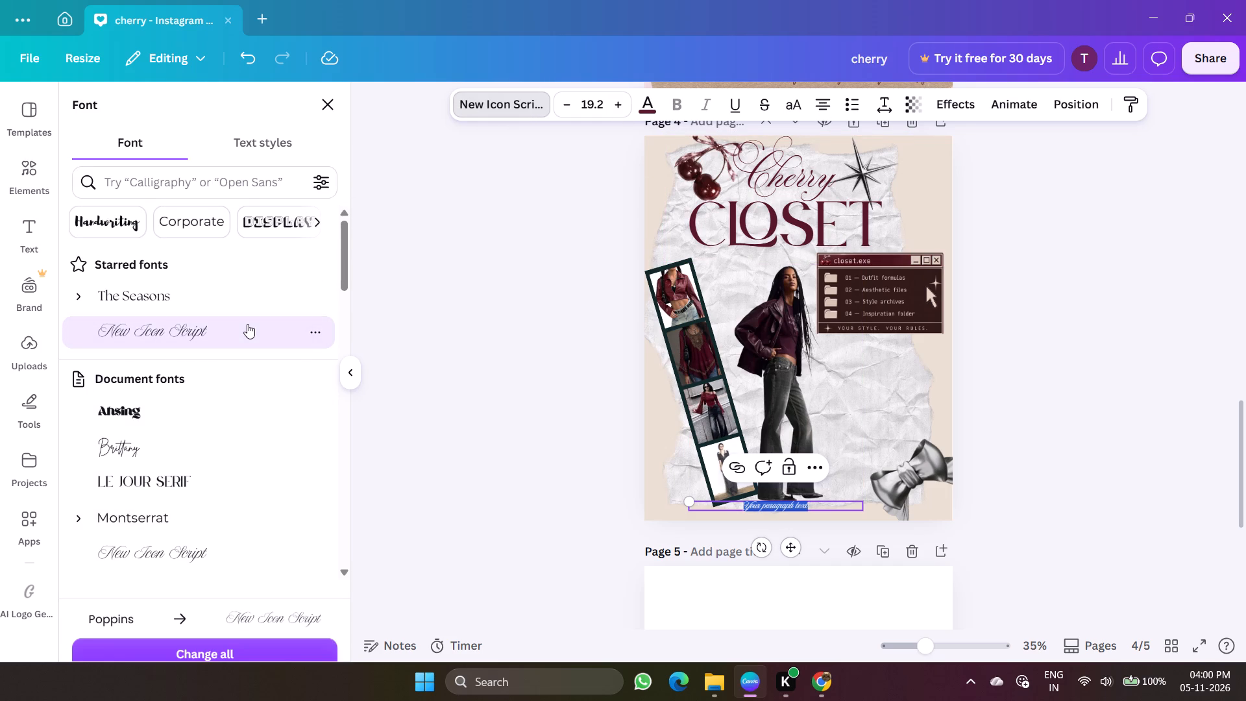
{"action": "key", "text": "BackSpace"}
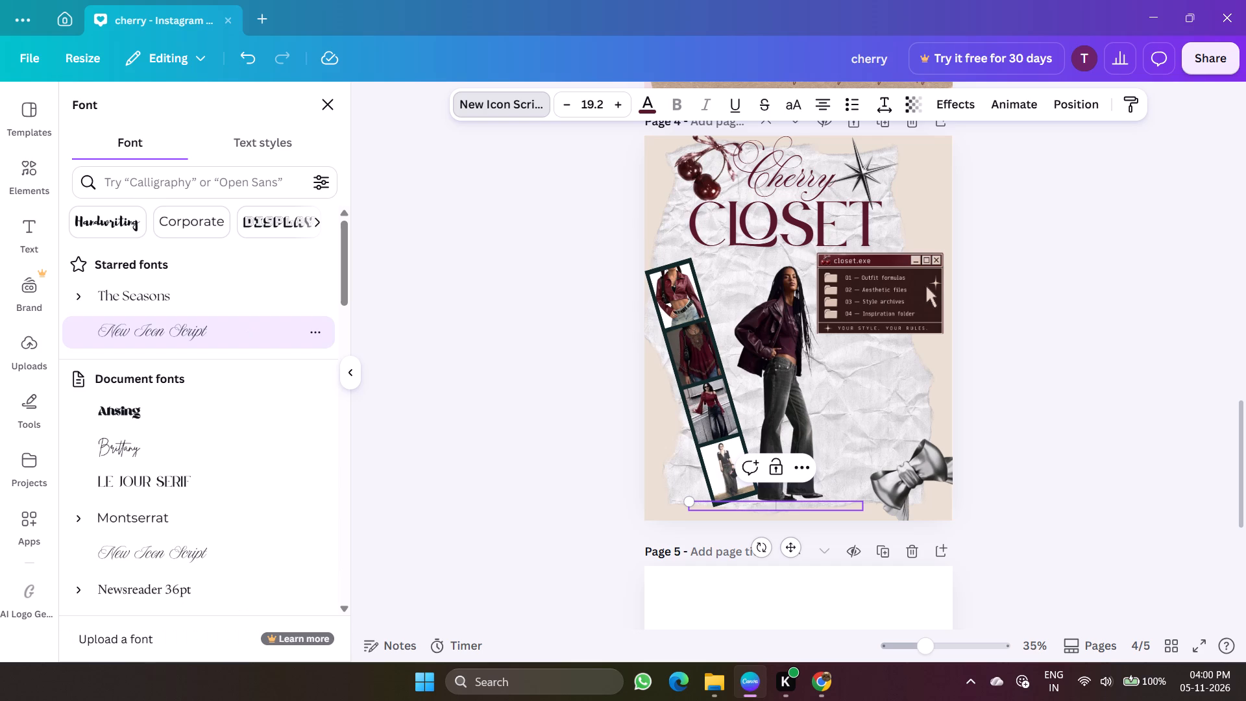
{"action": "type", "text": "DRE"}
Enlarge the tagline to size 37.2 and move it directly below the closet.exe window.
{"action": "triple_click", "coordinate": [622, 108]}
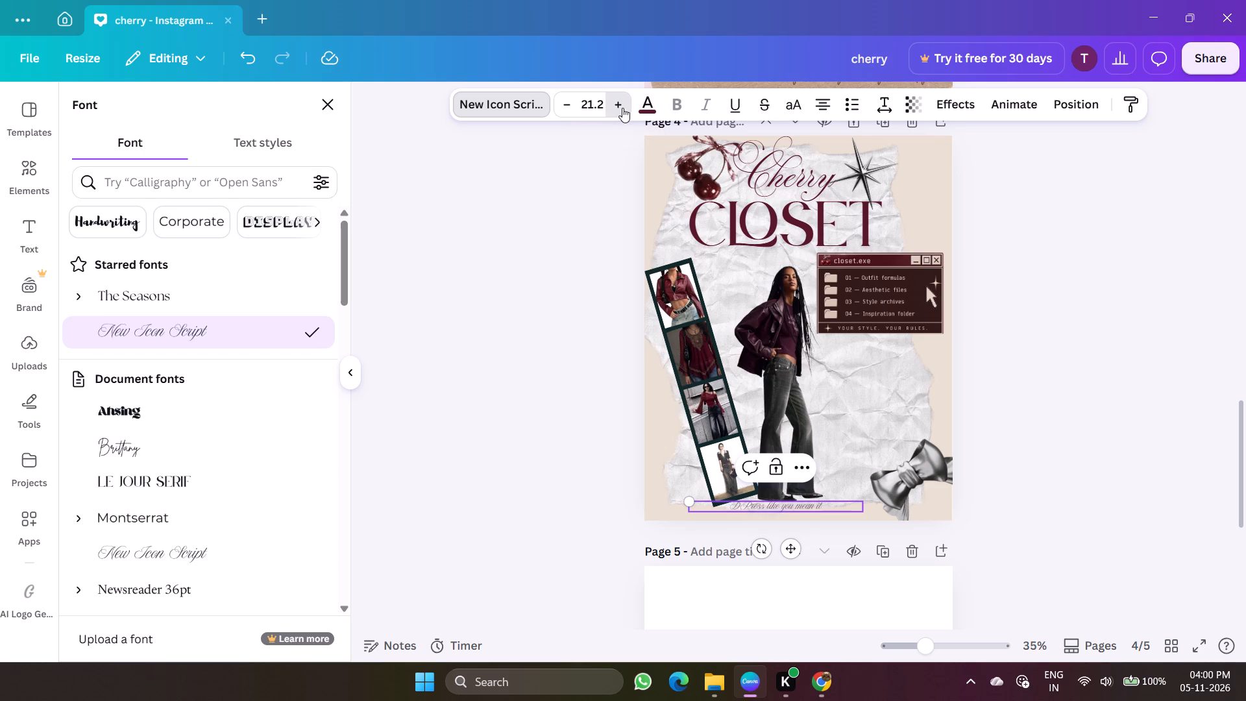
{"action": "triple_click", "coordinate": [622, 108]}
{"action": "triple_click", "coordinate": [622, 108]}
{"action": "triple_click", "coordinate": [622, 108]}
{"action": "triple_click", "coordinate": [622, 108]}
{"action": "triple_click", "coordinate": [622, 108]}
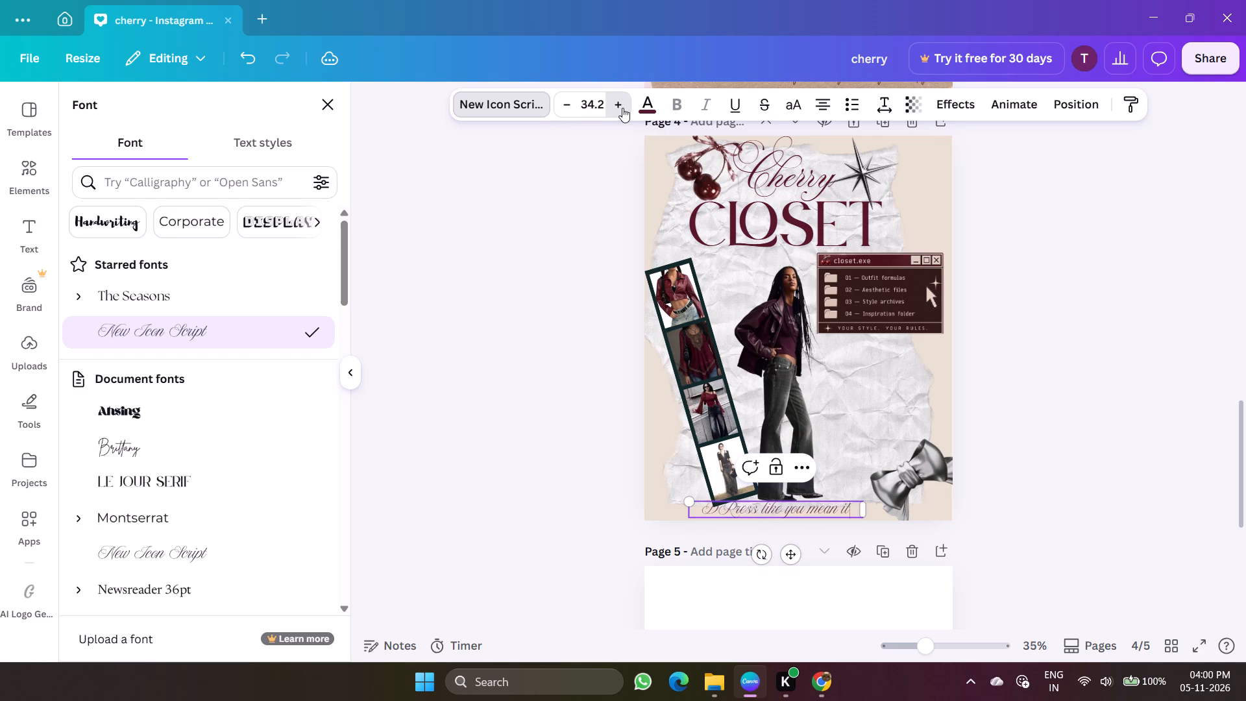
{"action": "left_click_drag", "start_coordinate": [814, 516], "coordinate": [872, 471]}
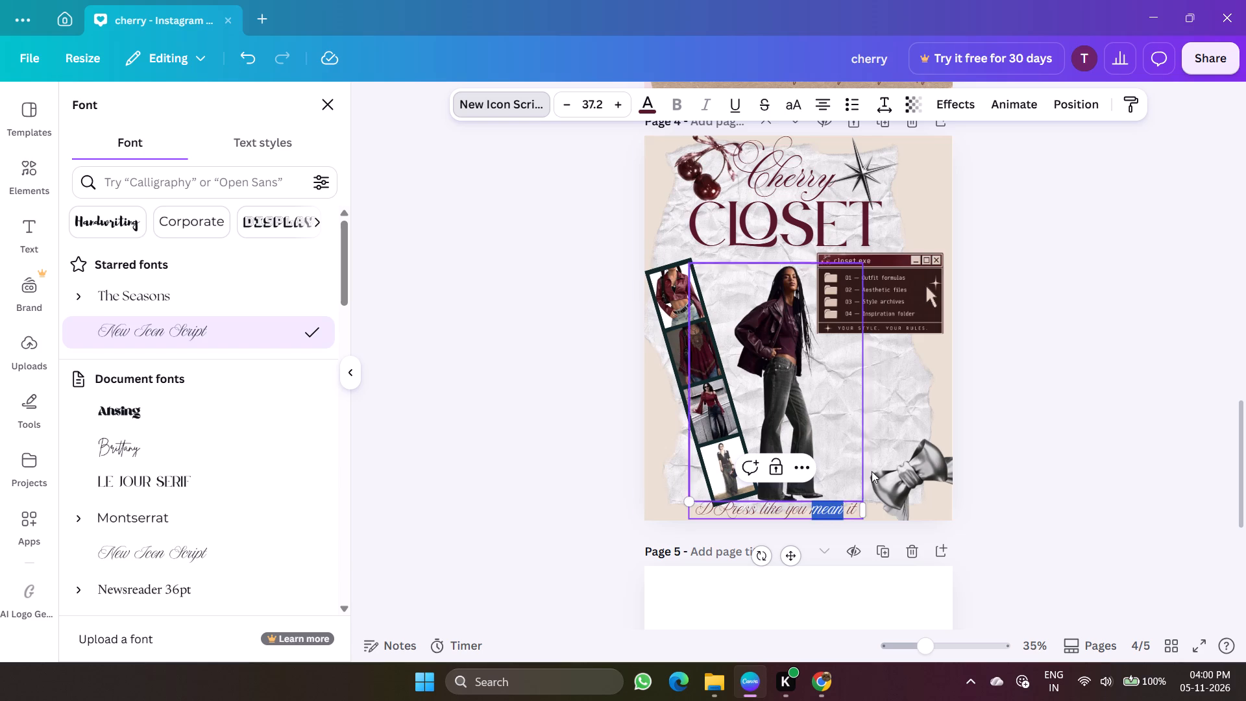
{"action": "left_click_drag", "start_coordinate": [872, 471], "coordinate": [877, 465]}
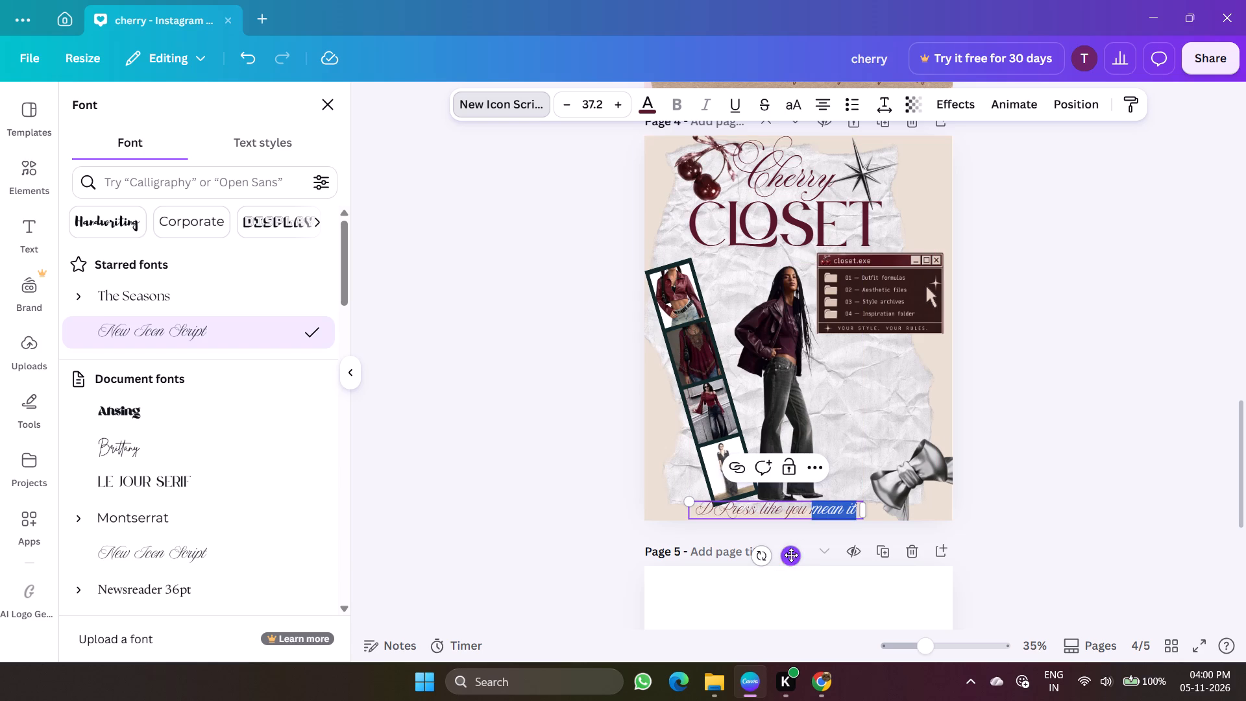
{"action": "left_click_drag", "start_coordinate": [791, 555], "coordinate": [909, 395]}
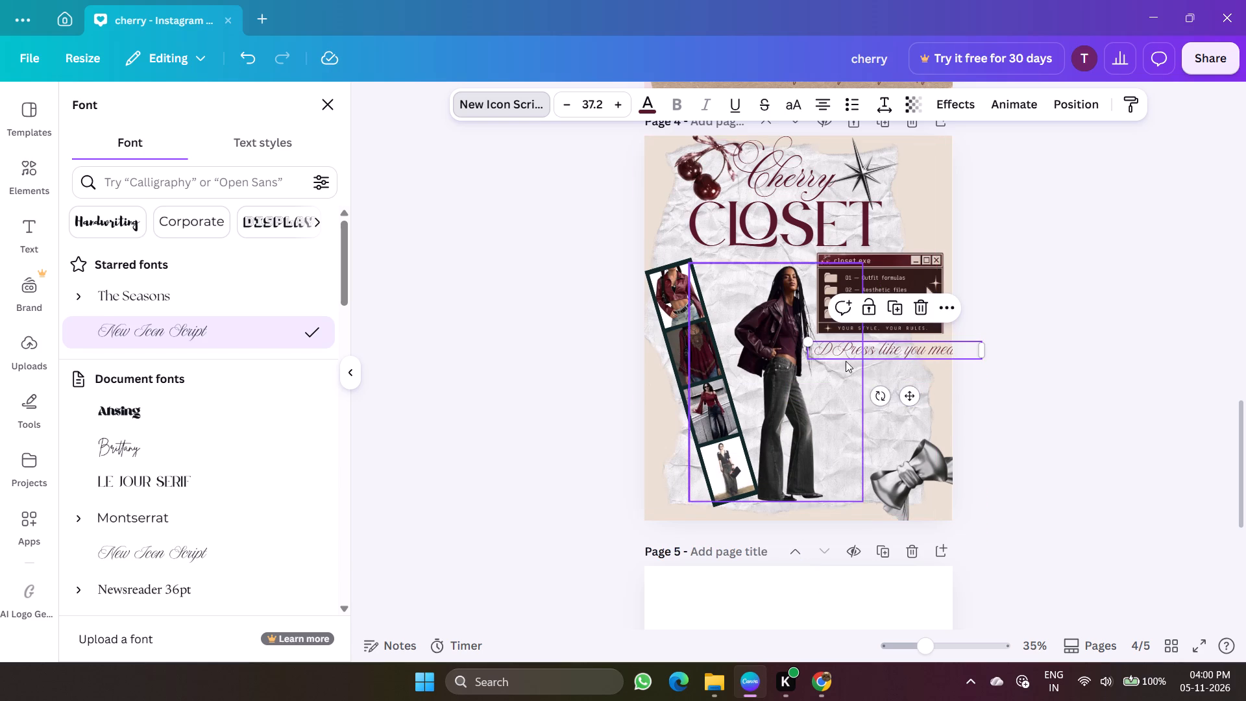
Correct the first word of the tagline so the text reads "Dress like you mean it".
{"action": "double_click", "coordinate": [855, 350]}
{"action": "left_click", "coordinate": [855, 350]}
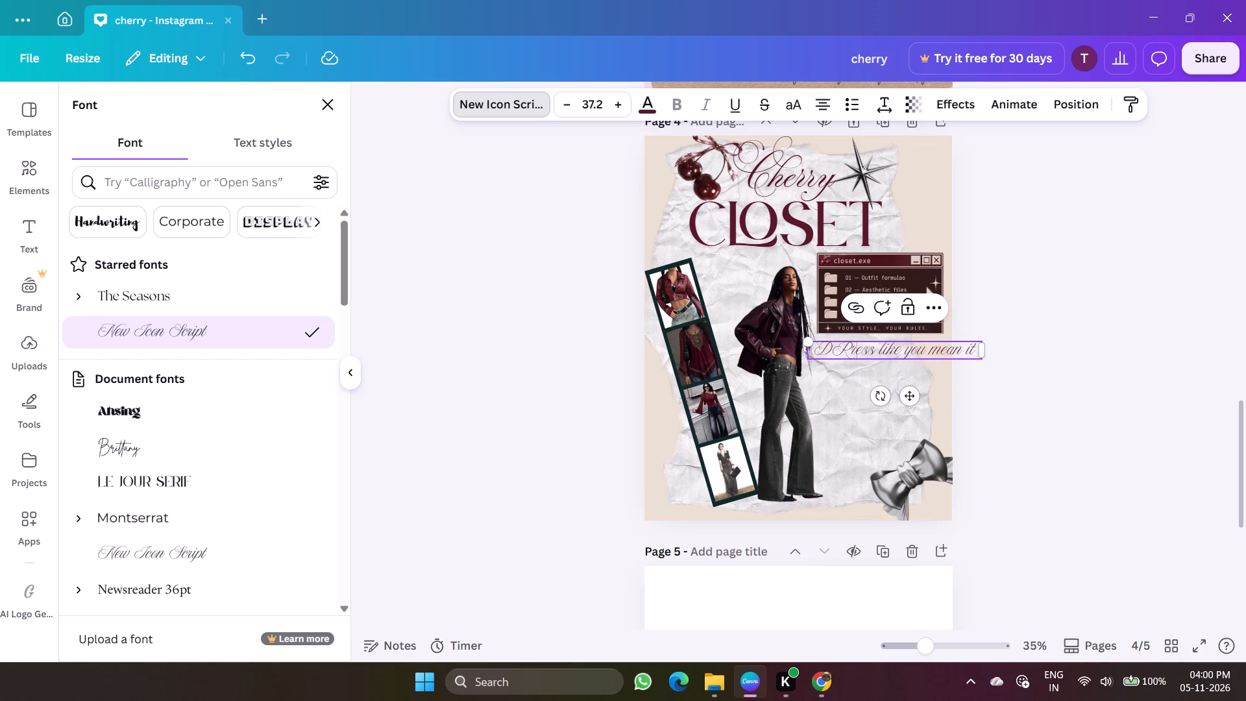
{"action": "key", "text": "BackSpace"}
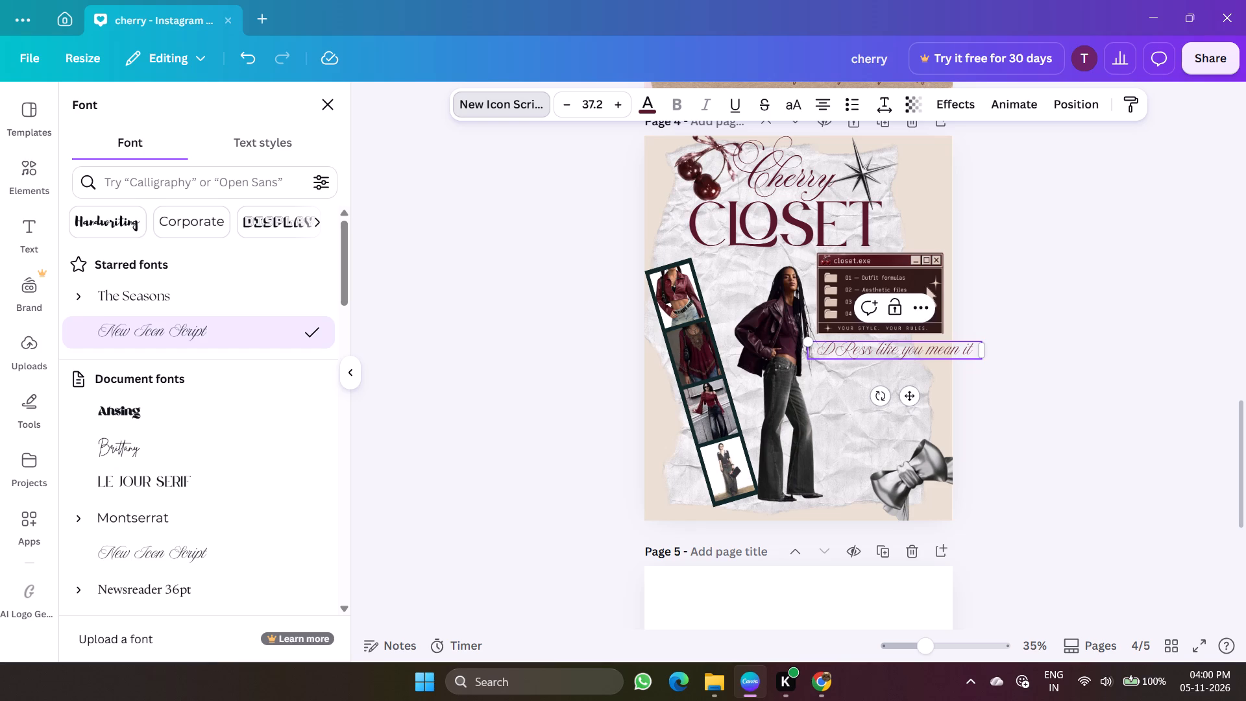
{"action": "key", "text": "BackSpace"}
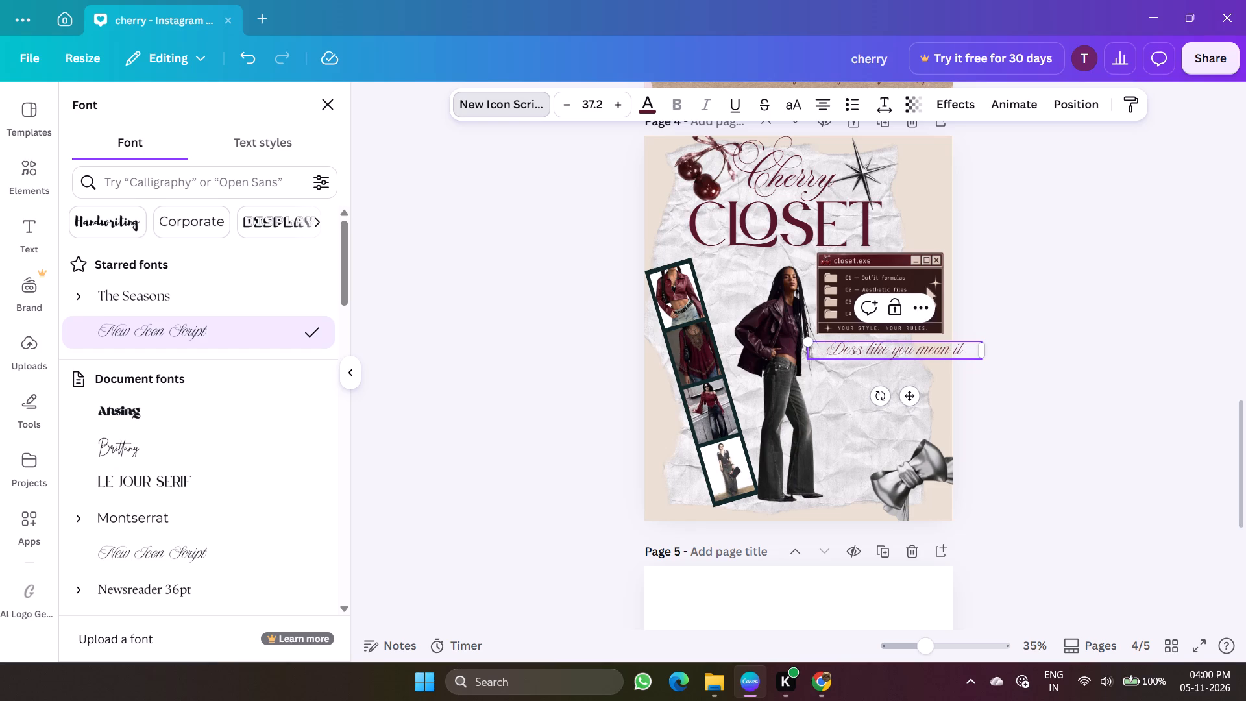
{"action": "key", "text": "r"}
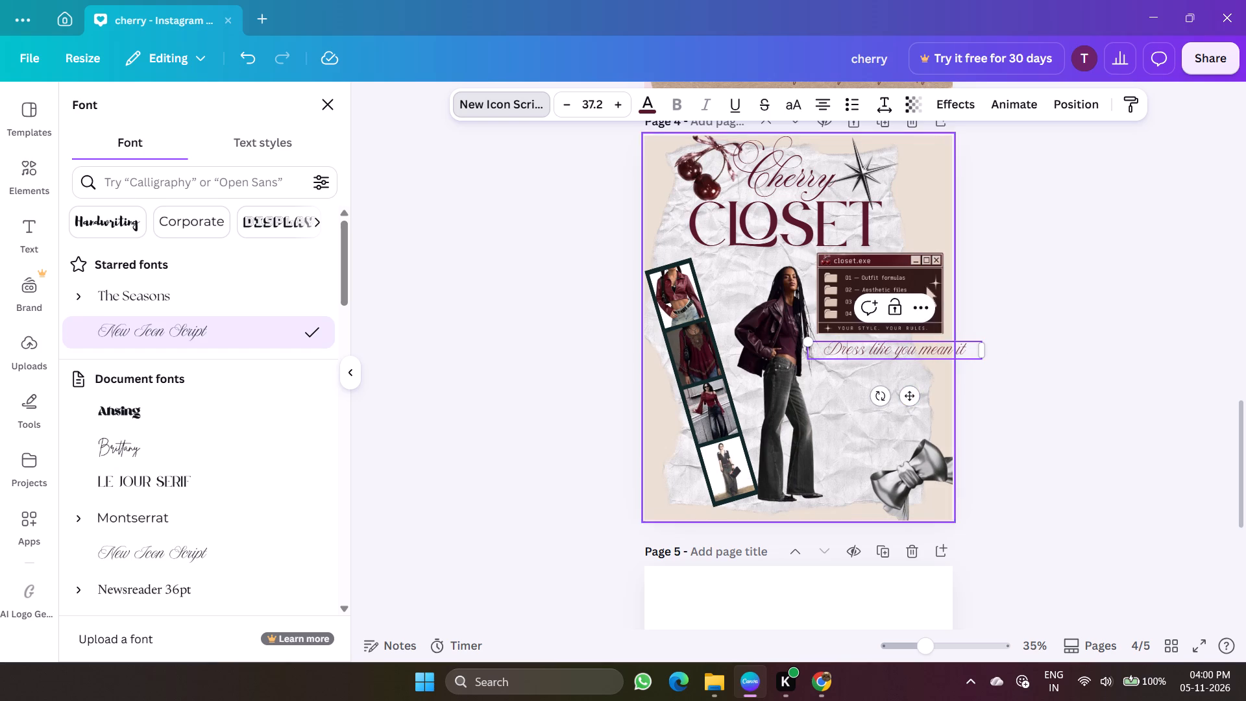
Increase the tagline's font size to 47.2.
{"action": "triple_click", "coordinate": [620, 105]}
{"action": "triple_click", "coordinate": [620, 105]}
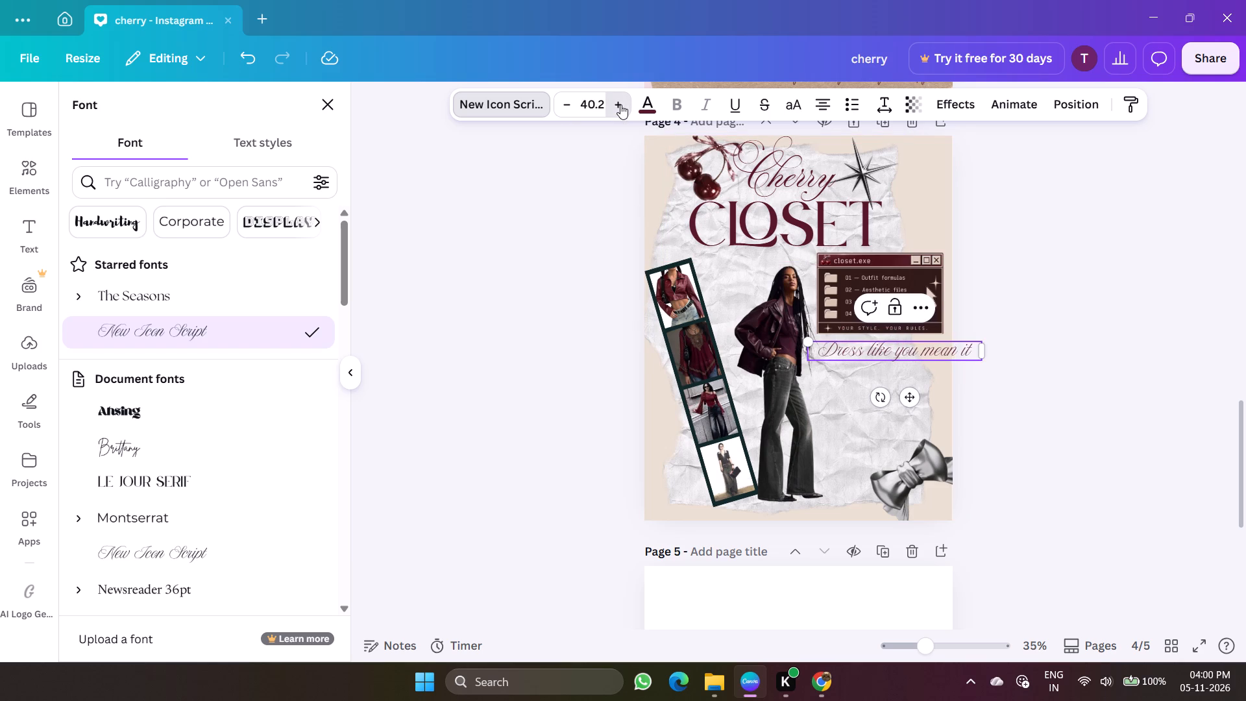
{"action": "triple_click", "coordinate": [620, 105]}
{"action": "left_click", "coordinate": [620, 105]}
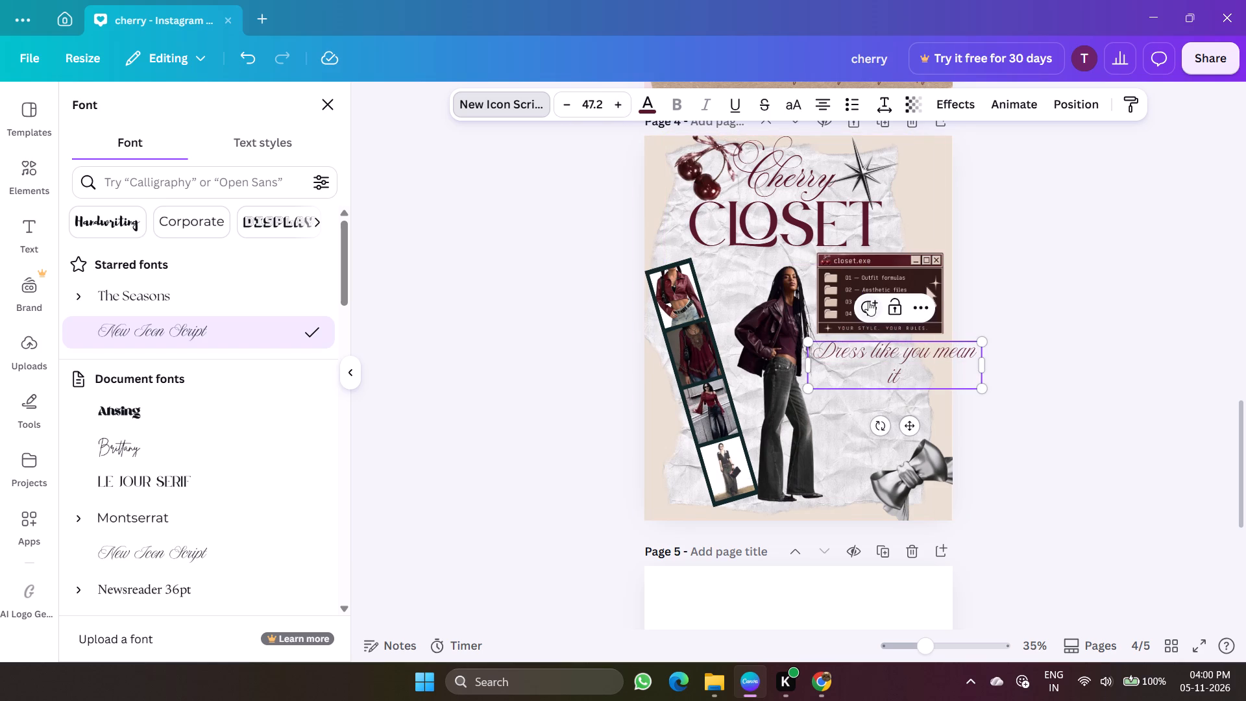
{"action": "left_click", "coordinate": [927, 356]}
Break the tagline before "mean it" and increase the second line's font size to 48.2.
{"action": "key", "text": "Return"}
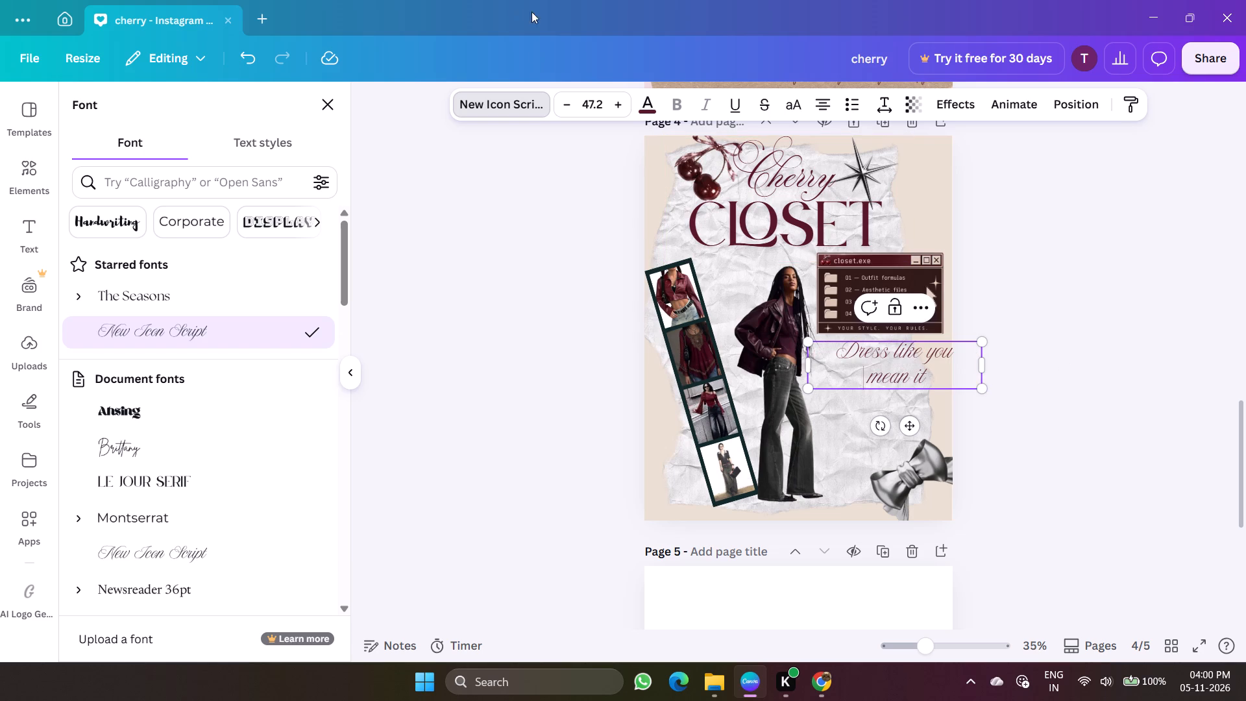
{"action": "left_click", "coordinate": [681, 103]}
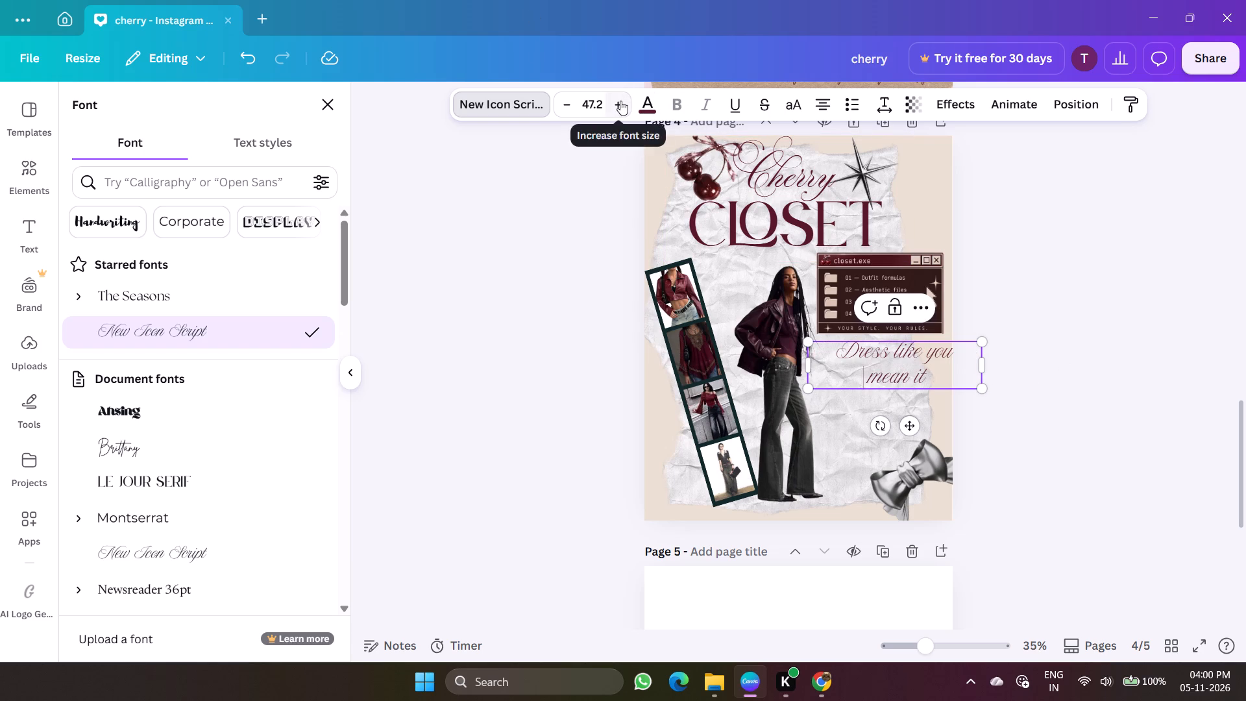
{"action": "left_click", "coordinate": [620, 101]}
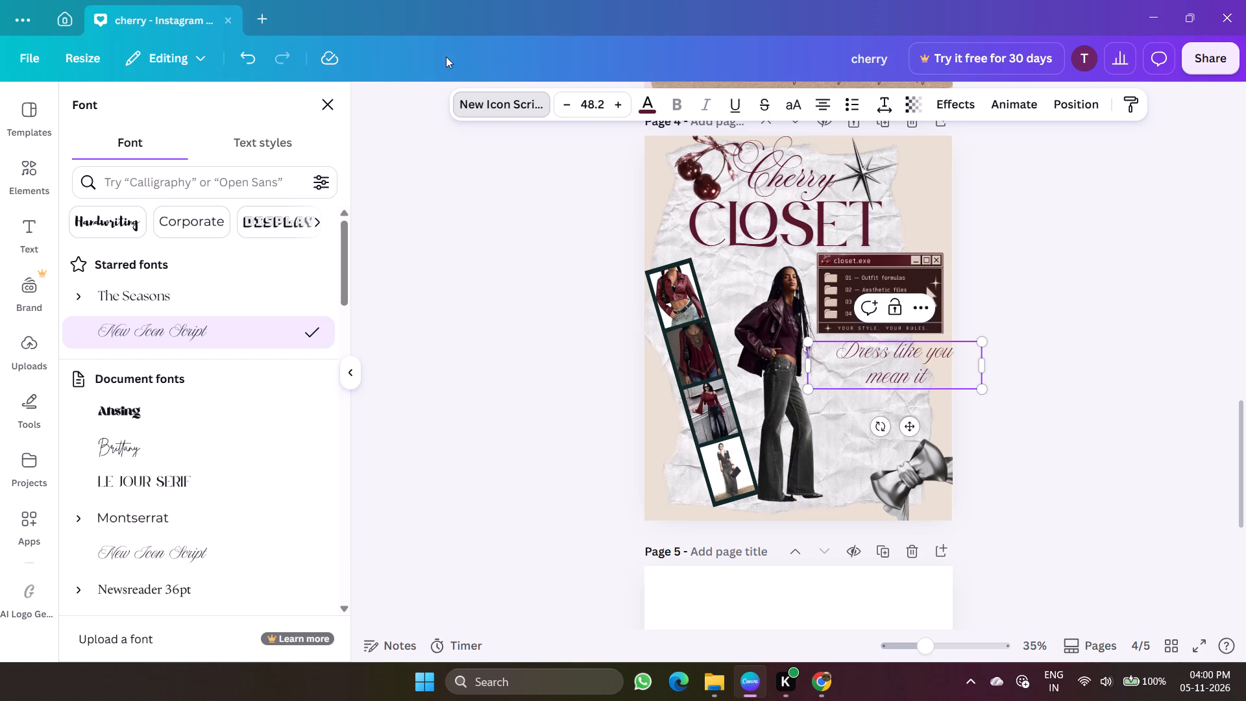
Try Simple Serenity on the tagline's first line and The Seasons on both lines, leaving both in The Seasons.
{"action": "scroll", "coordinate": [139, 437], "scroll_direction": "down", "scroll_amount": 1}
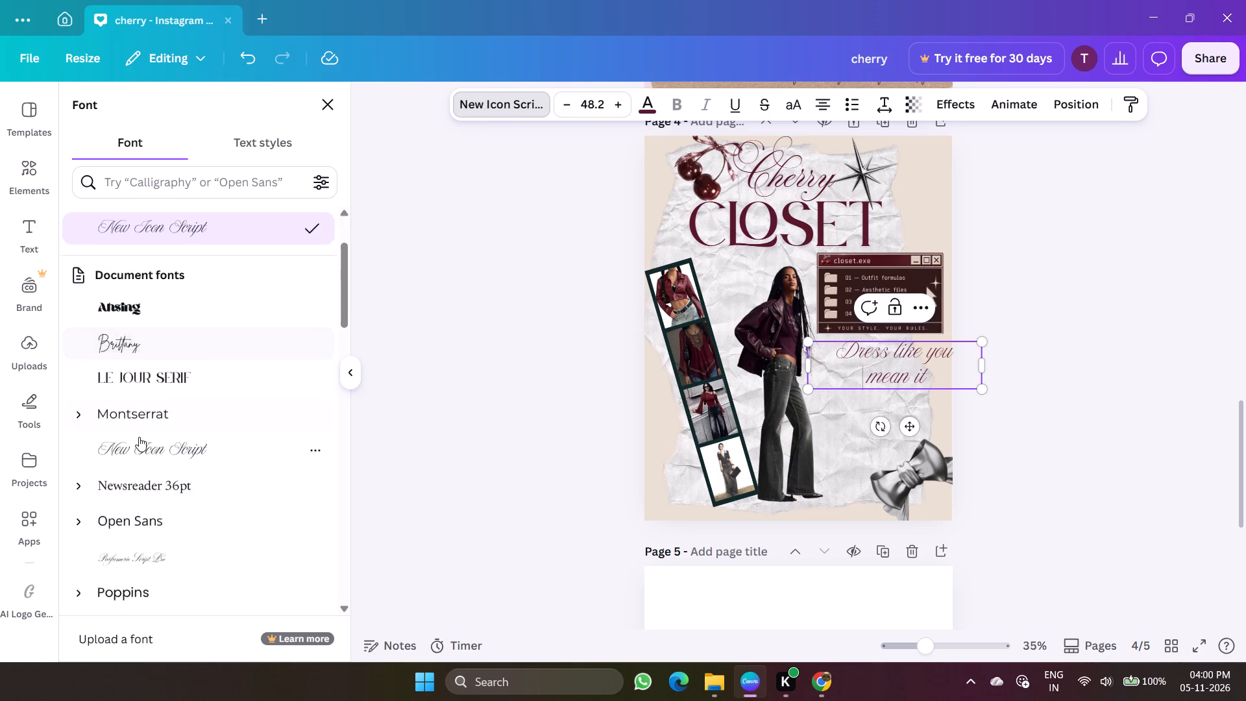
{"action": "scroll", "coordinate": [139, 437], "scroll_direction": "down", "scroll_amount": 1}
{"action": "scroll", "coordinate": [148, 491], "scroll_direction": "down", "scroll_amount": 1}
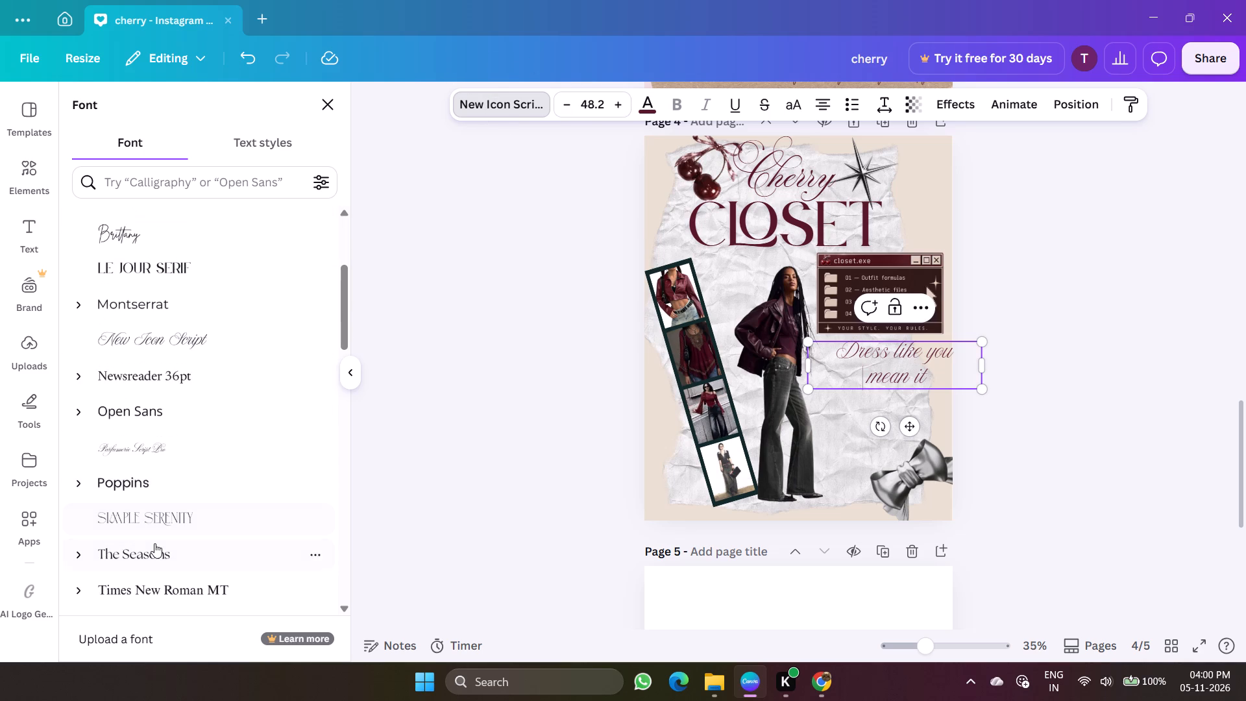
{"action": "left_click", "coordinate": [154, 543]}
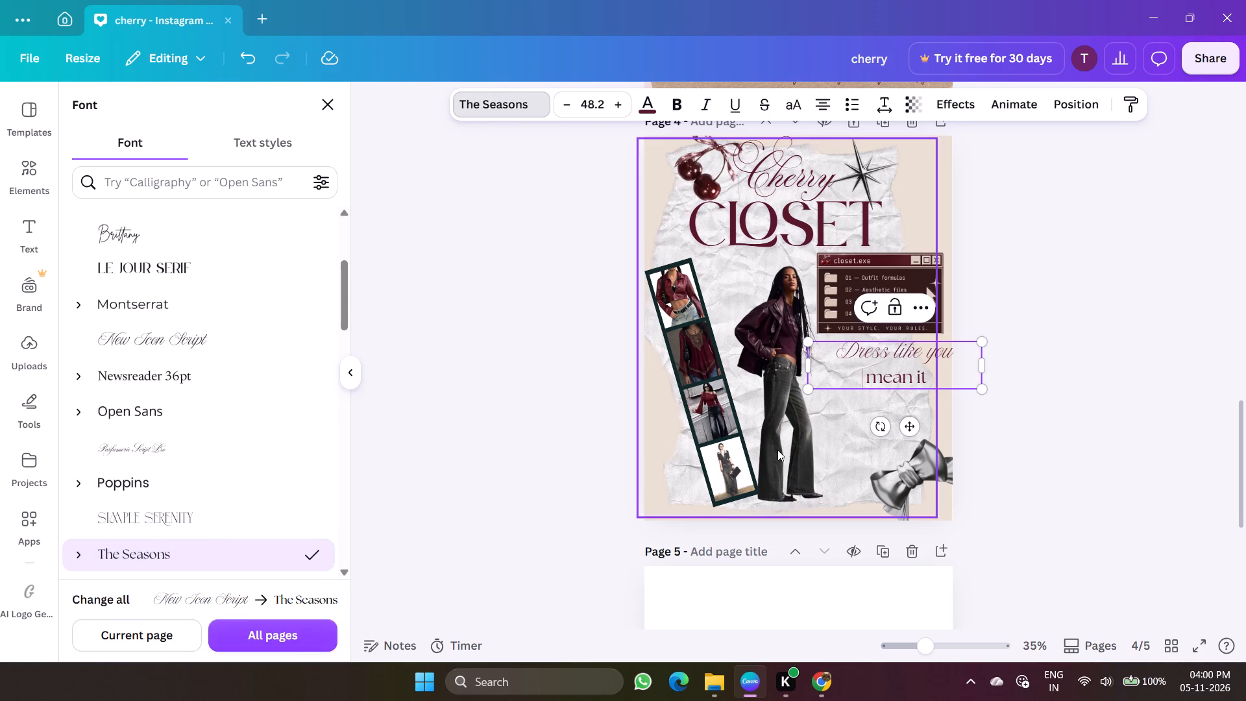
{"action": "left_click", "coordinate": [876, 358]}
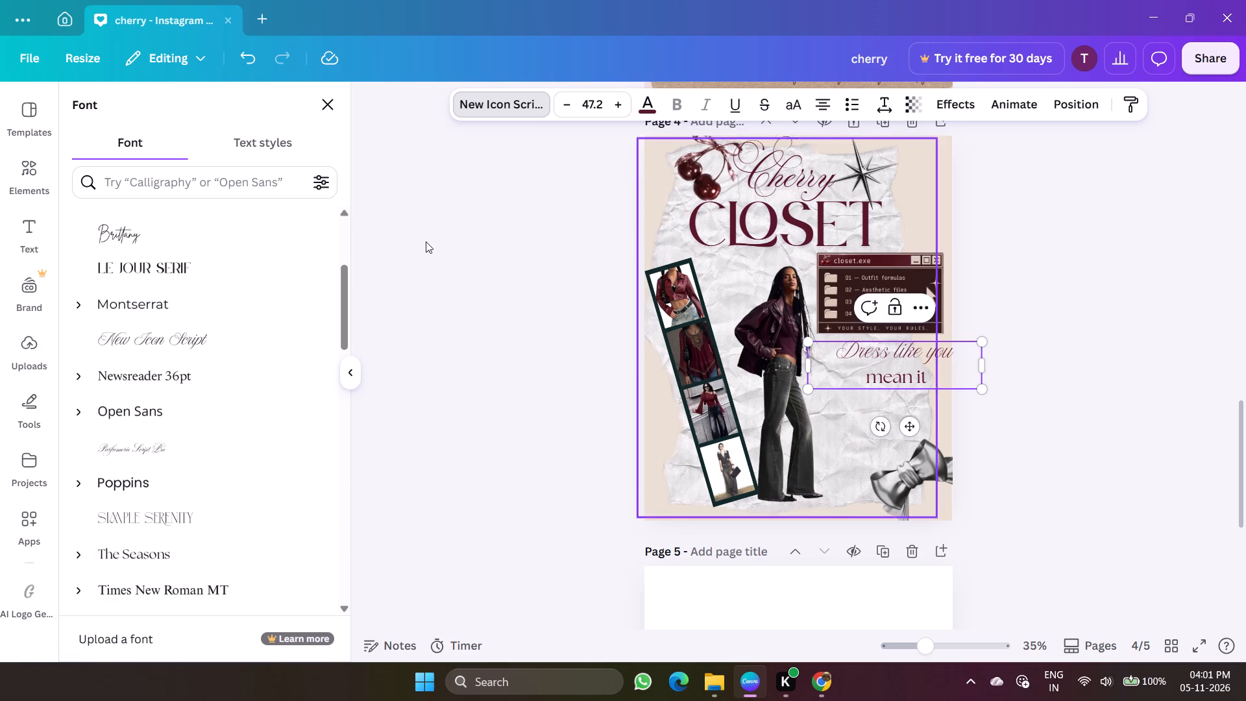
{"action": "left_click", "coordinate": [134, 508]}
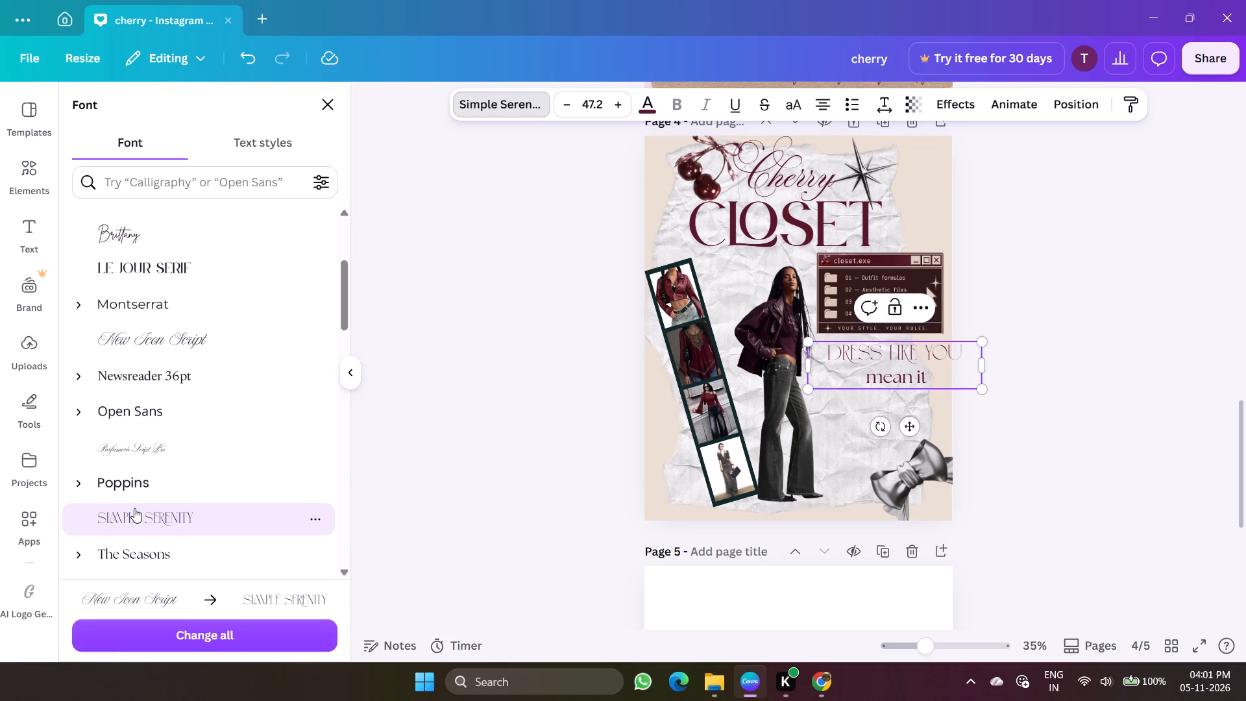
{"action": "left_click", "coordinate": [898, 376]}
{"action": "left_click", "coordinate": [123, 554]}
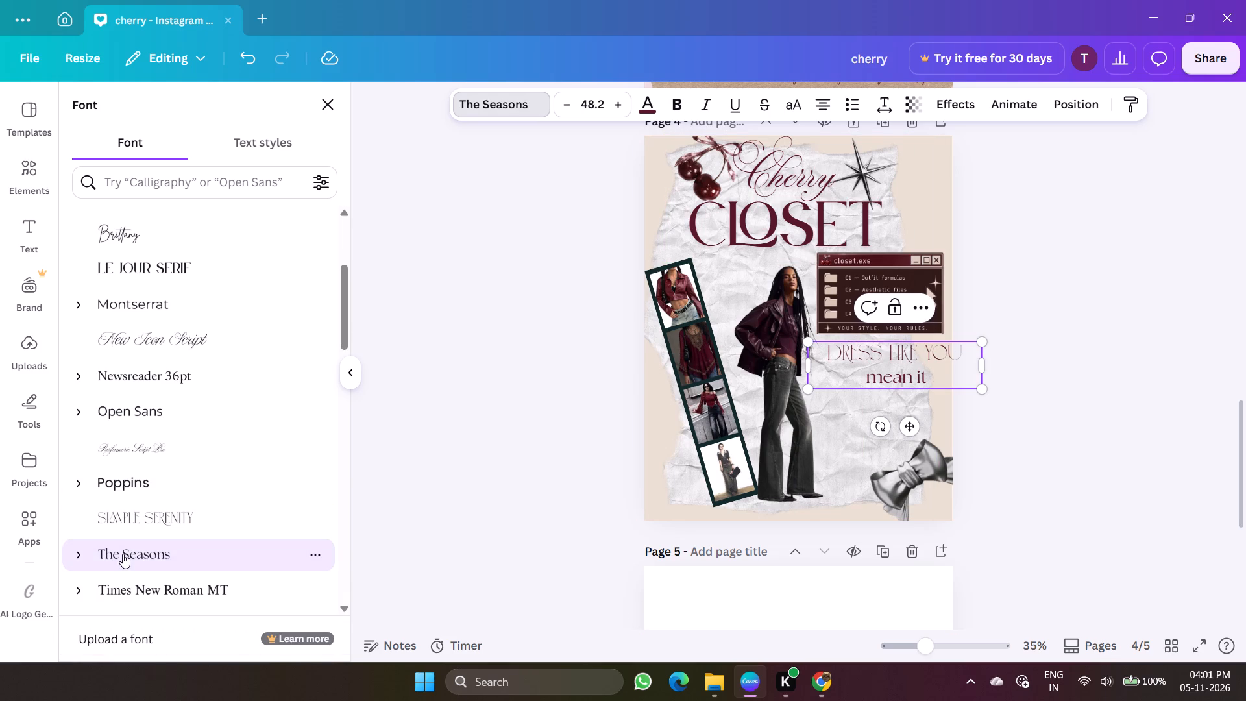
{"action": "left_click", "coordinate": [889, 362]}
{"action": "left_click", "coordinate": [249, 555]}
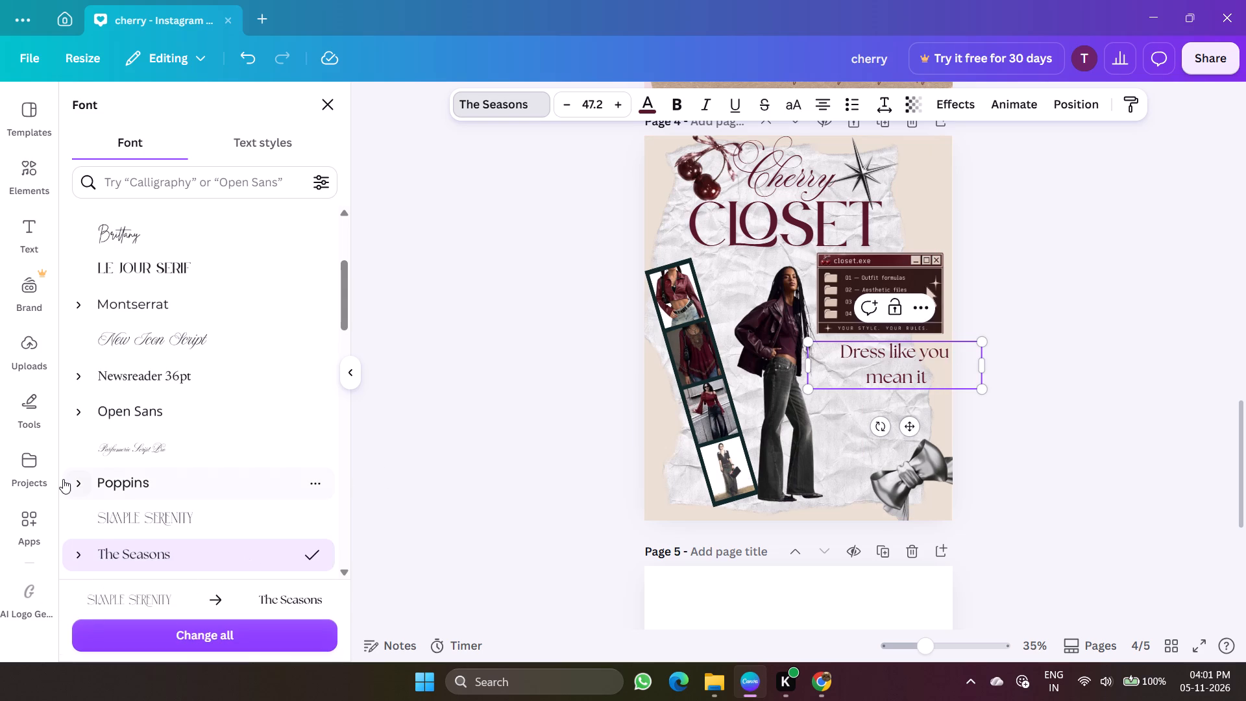
Change both lines of the tagline to the Moontime font.
{"action": "scroll", "coordinate": [63, 479], "scroll_direction": "down", "scroll_amount": 2}
{"action": "scroll", "coordinate": [158, 506], "scroll_direction": "down", "scroll_amount": 2}
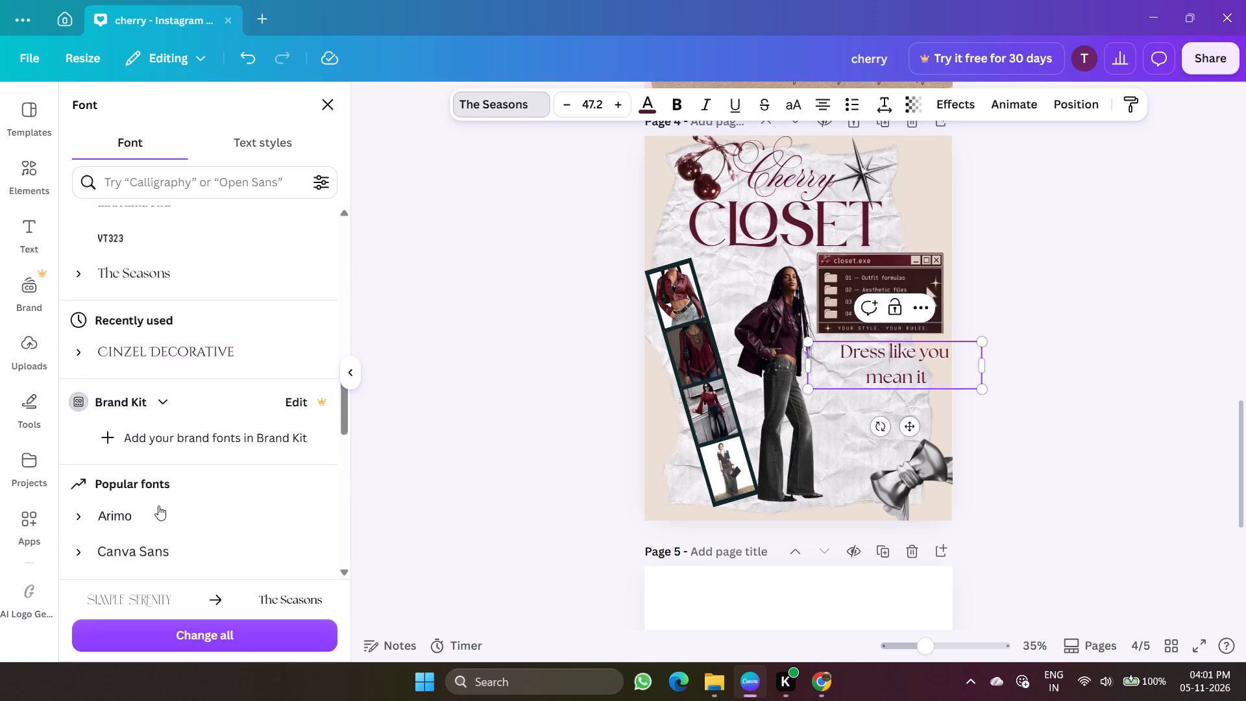
{"action": "scroll", "coordinate": [158, 506], "scroll_direction": "down", "scroll_amount": 9}
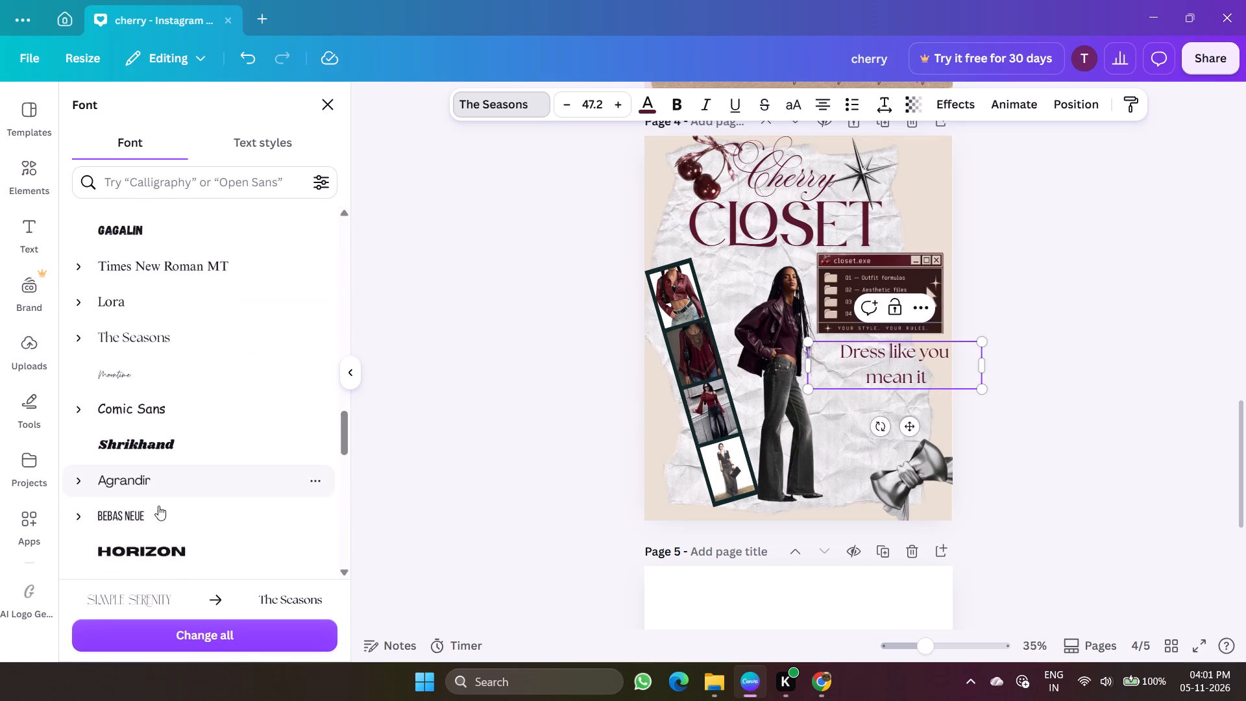
{"action": "scroll", "coordinate": [158, 506], "scroll_direction": "down", "scroll_amount": 1}
{"action": "left_click", "coordinate": [132, 352]}
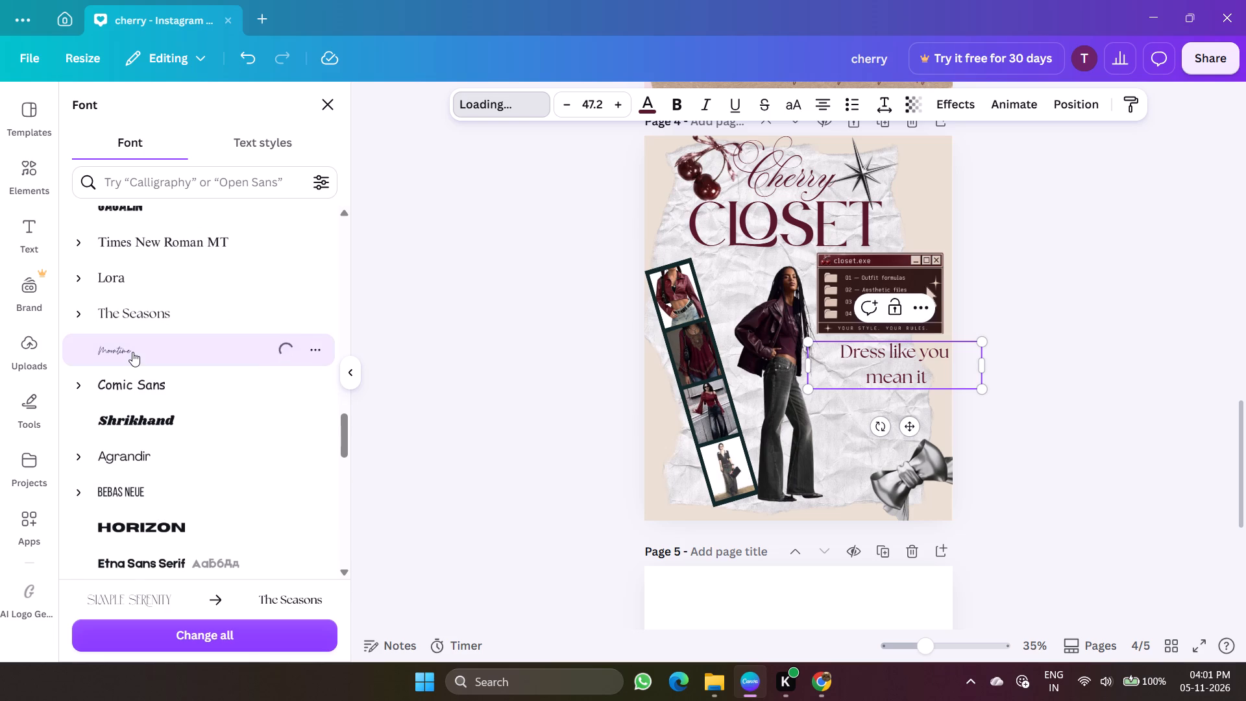
{"action": "left_click", "coordinate": [903, 382]}
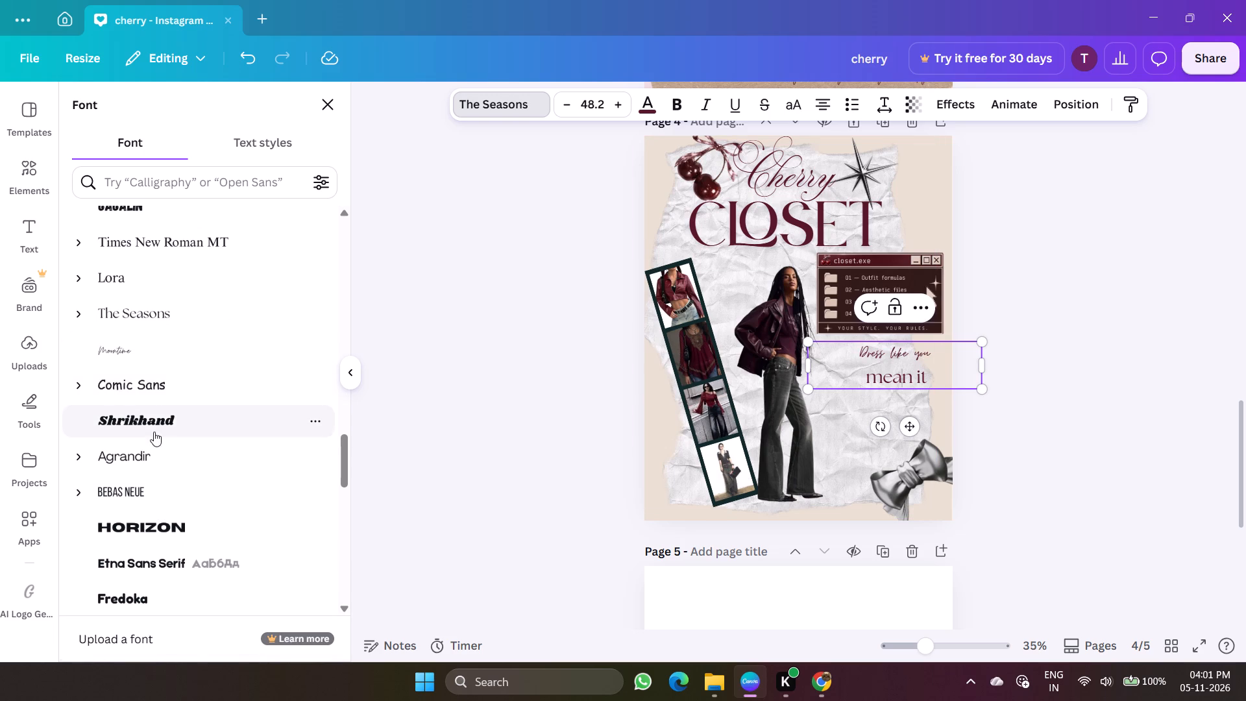
{"action": "left_click", "coordinate": [141, 349]}
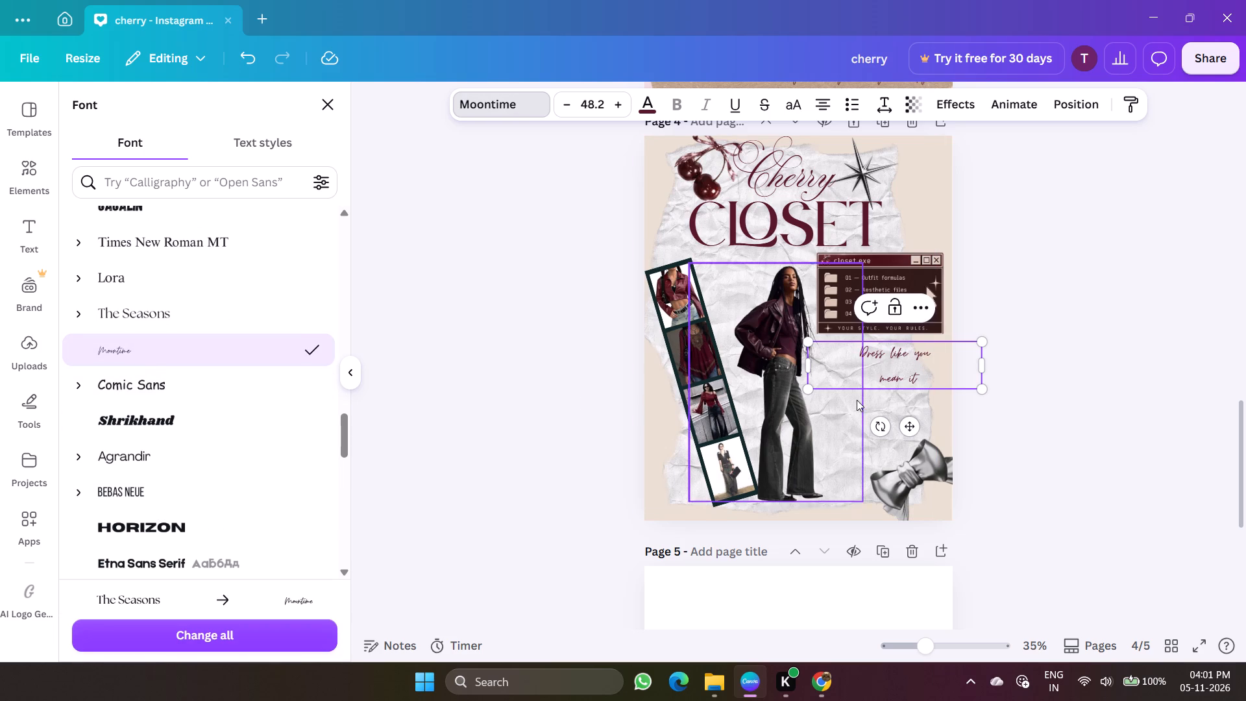
Rejoin the tagline into a single line and scale it to size 54.1.
{"action": "left_click_drag", "start_coordinate": [980, 388], "coordinate": [948, 363]}
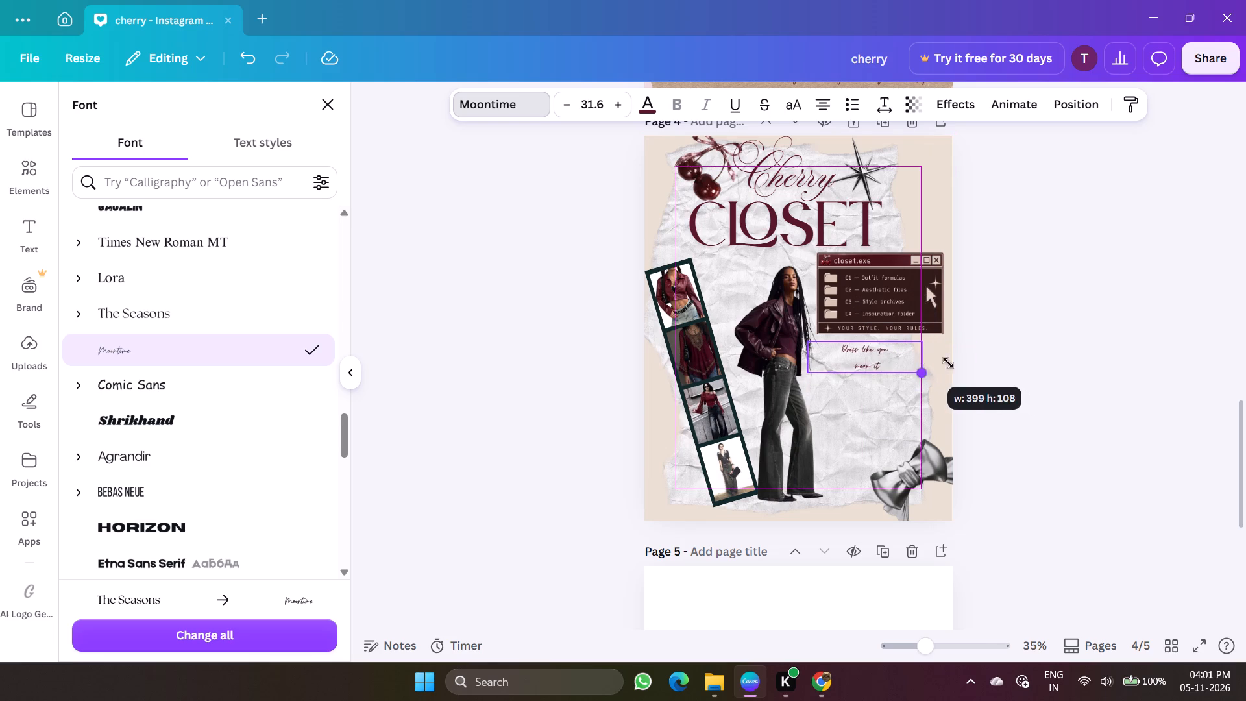
{"action": "left_click_drag", "start_coordinate": [948, 363], "coordinate": [960, 369]}
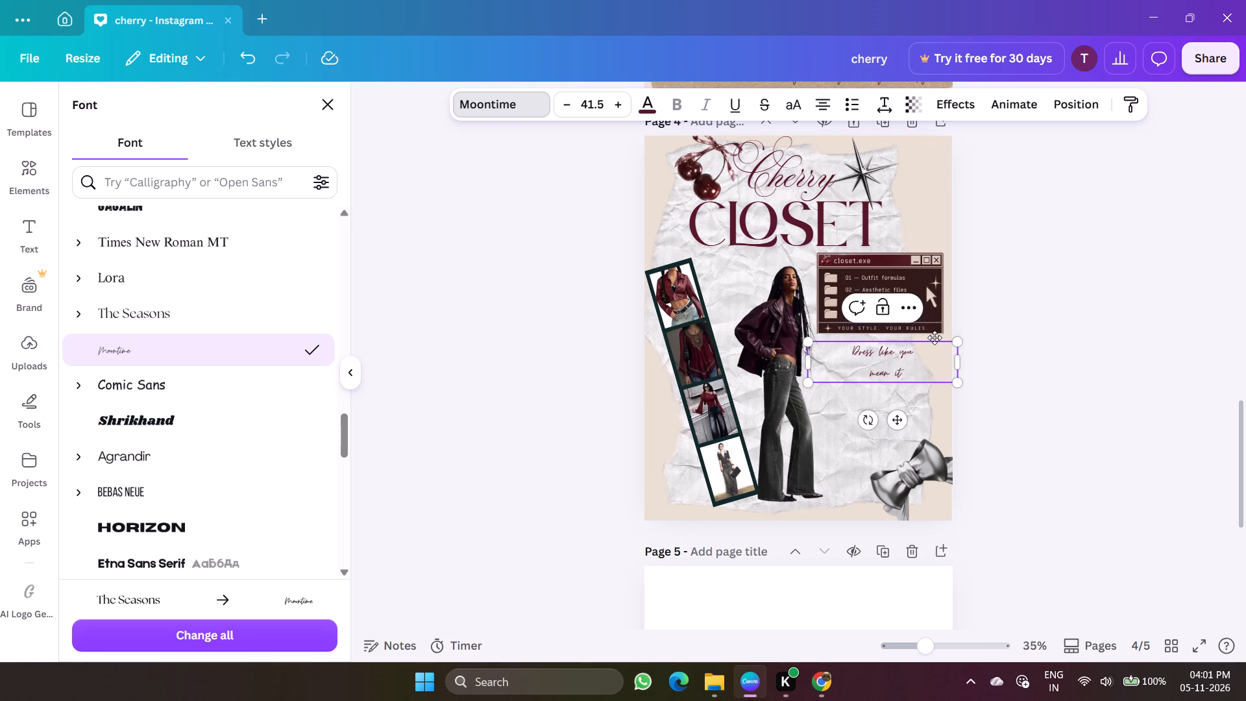
{"action": "left_click", "coordinate": [866, 373]}
{"action": "key", "text": "BackSpace"}
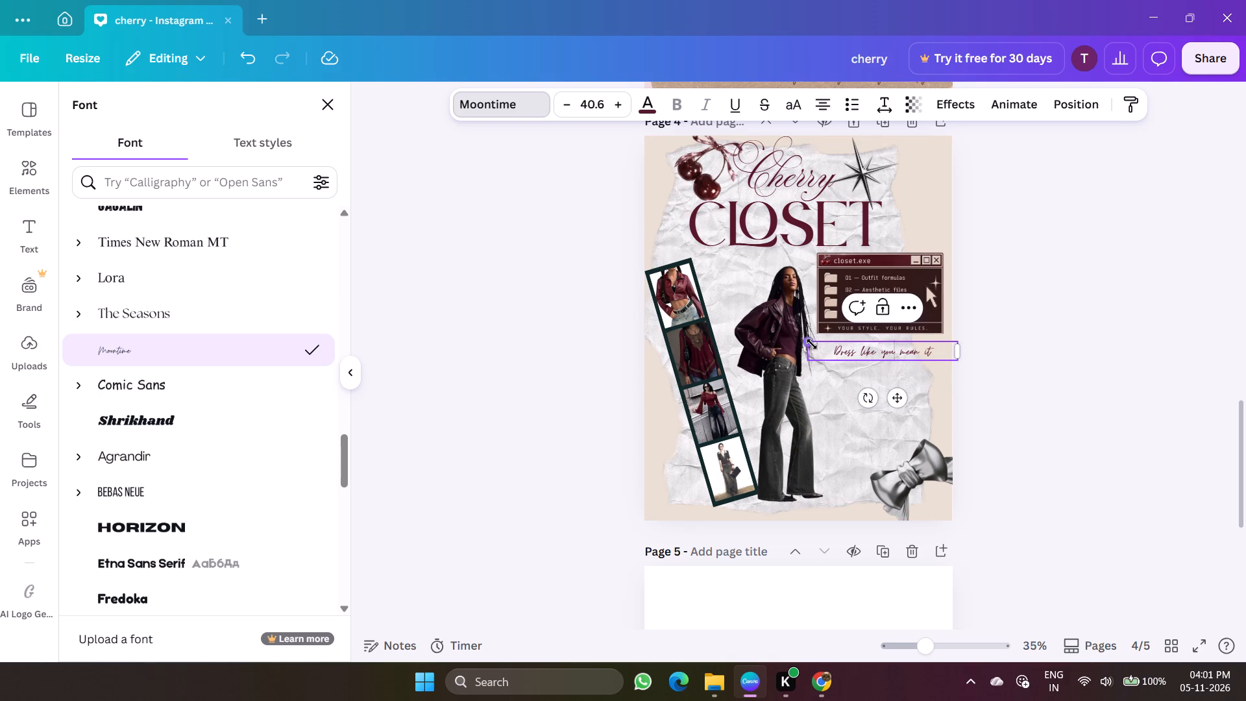
{"action": "left_click_drag", "start_coordinate": [812, 344], "coordinate": [764, 318]}
Narrow the tagline's text box closer to its text and align it directly below the closet.exe window.
{"action": "left_click", "coordinate": [866, 356]}
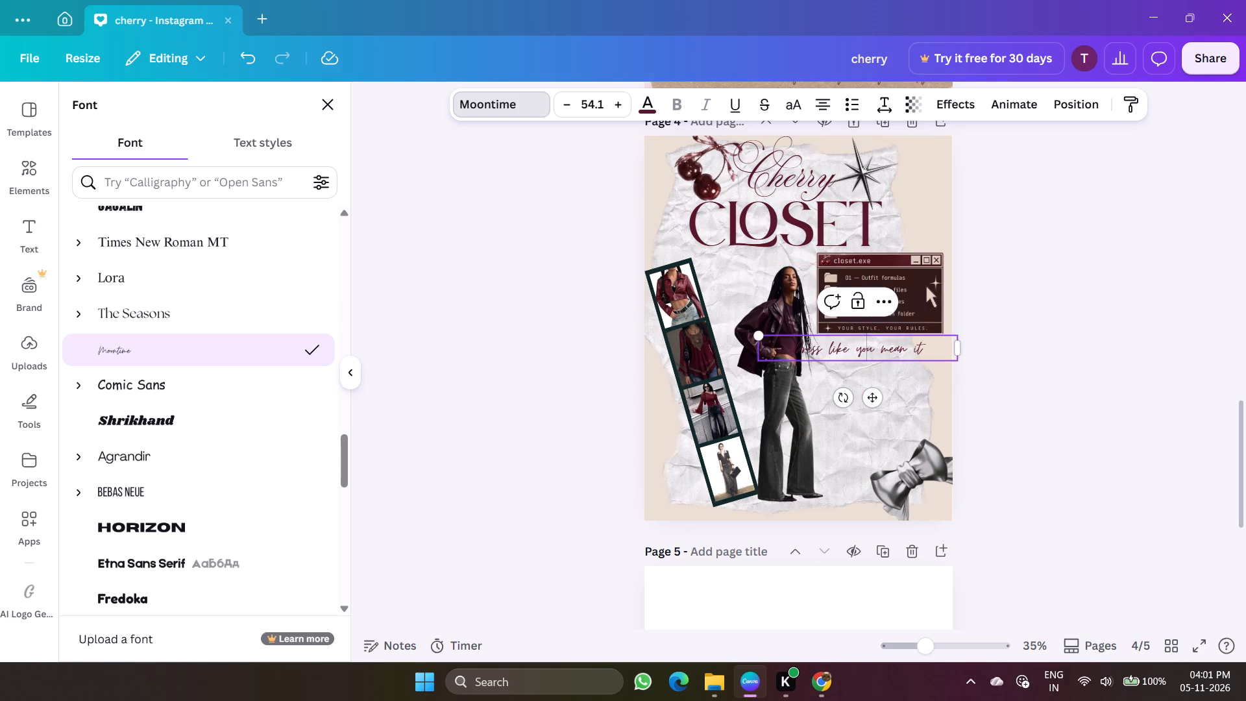
{"action": "left_click_drag", "start_coordinate": [872, 400], "coordinate": [899, 393]}
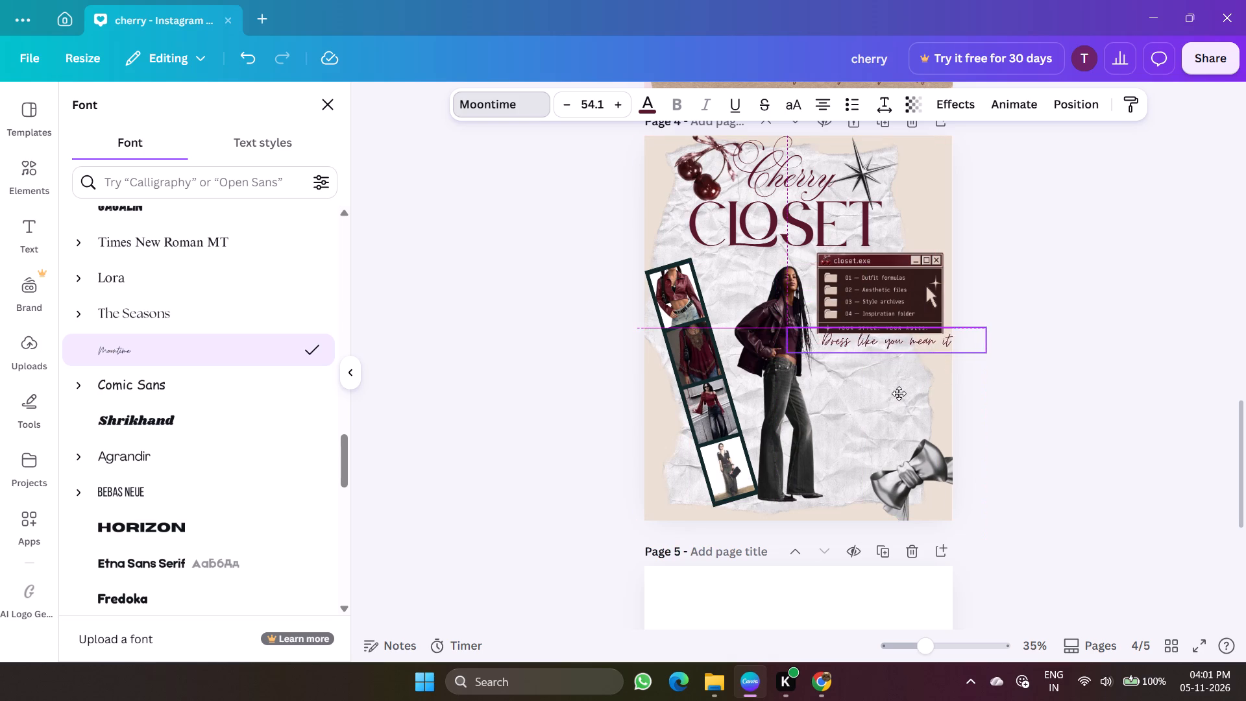
{"action": "left_click_drag", "start_coordinate": [899, 393], "coordinate": [895, 399]}
{"action": "left_click_drag", "start_coordinate": [988, 350], "coordinate": [971, 350]}
{"action": "left_click_drag", "start_coordinate": [890, 344], "coordinate": [899, 343]}
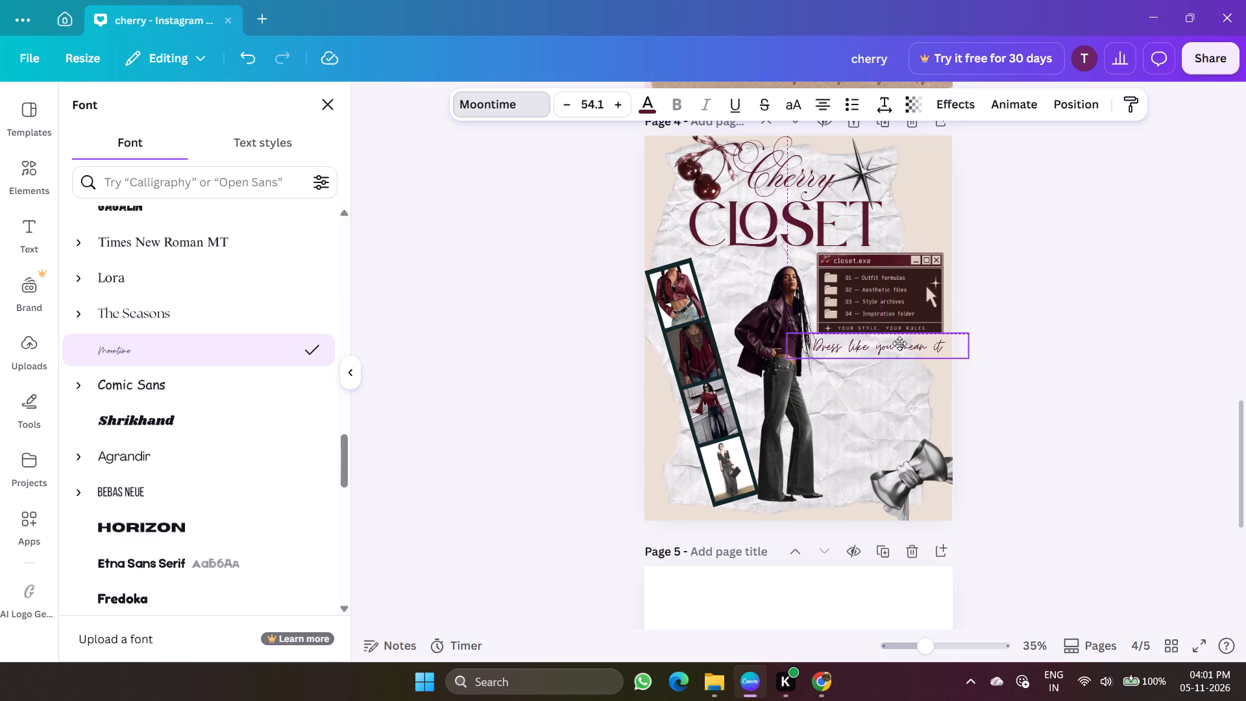
{"action": "left_click_drag", "start_coordinate": [899, 343], "coordinate": [903, 342]}
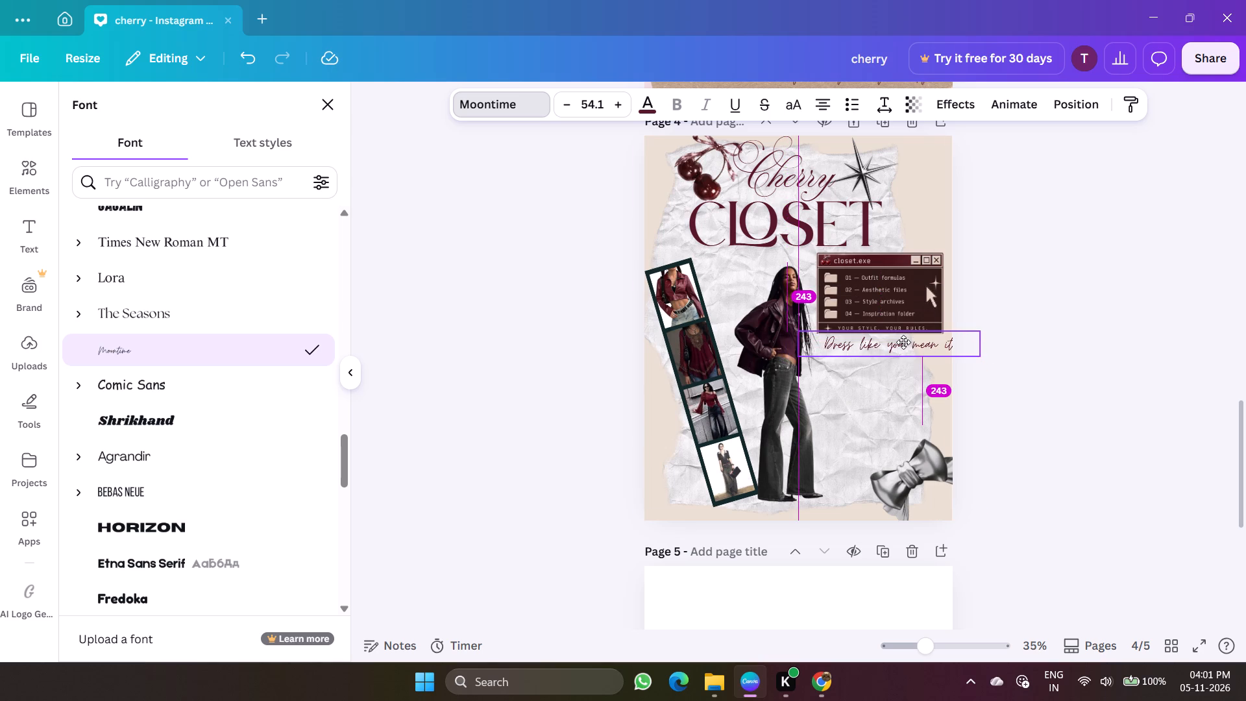
{"action": "left_click_drag", "start_coordinate": [903, 342], "coordinate": [898, 342]}
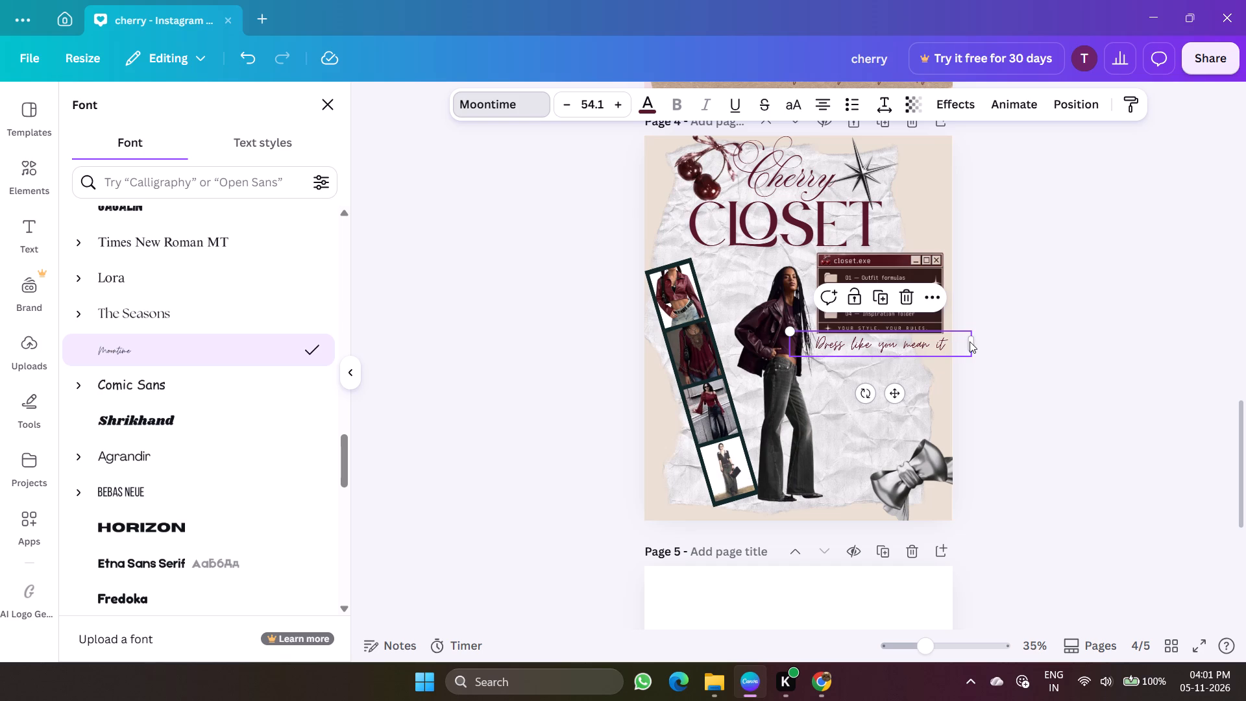
{"action": "left_click", "coordinate": [970, 341]}
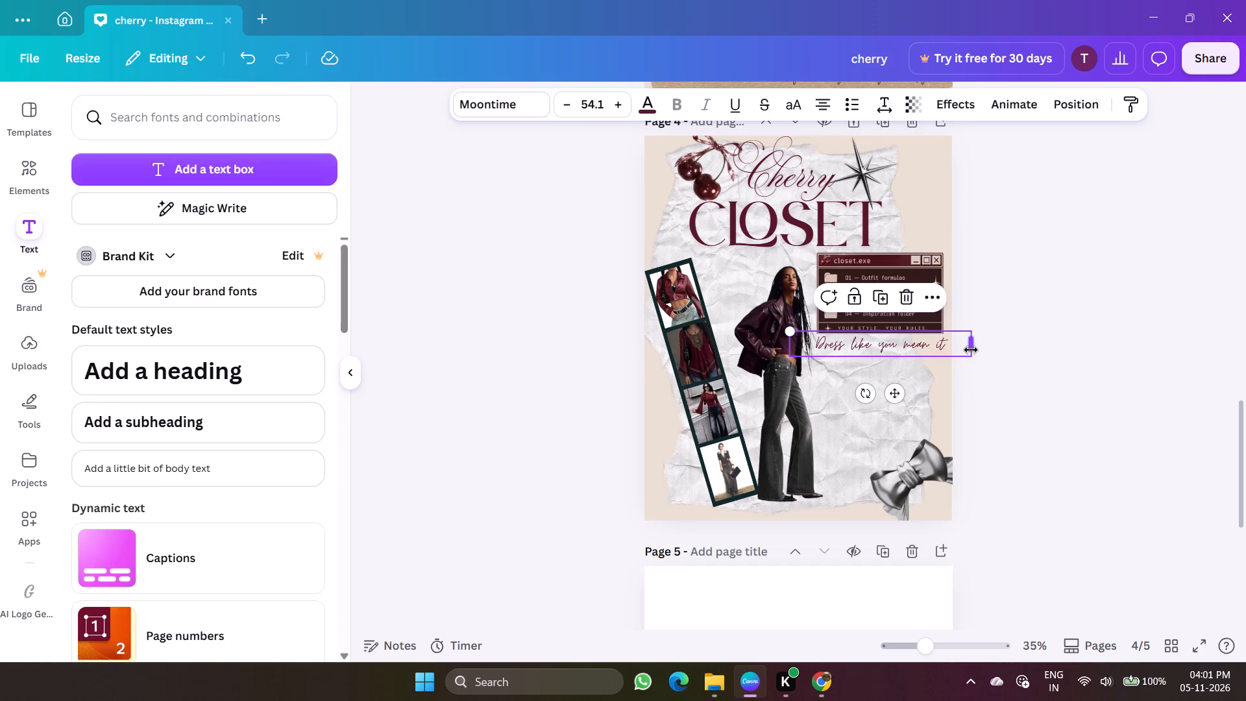
{"action": "left_click_drag", "start_coordinate": [971, 350], "coordinate": [955, 346]}
{"action": "left_click_drag", "start_coordinate": [891, 347], "coordinate": [893, 347]}
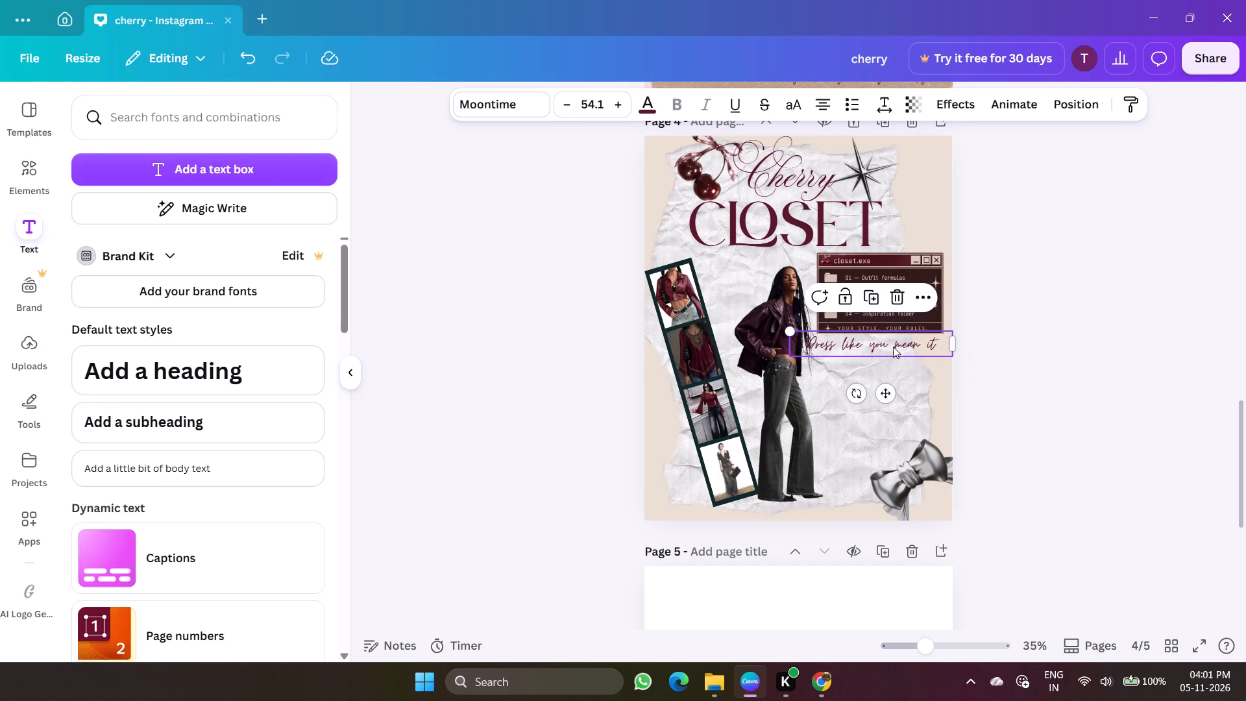
{"action": "left_click_drag", "start_coordinate": [893, 347], "coordinate": [903, 348]}
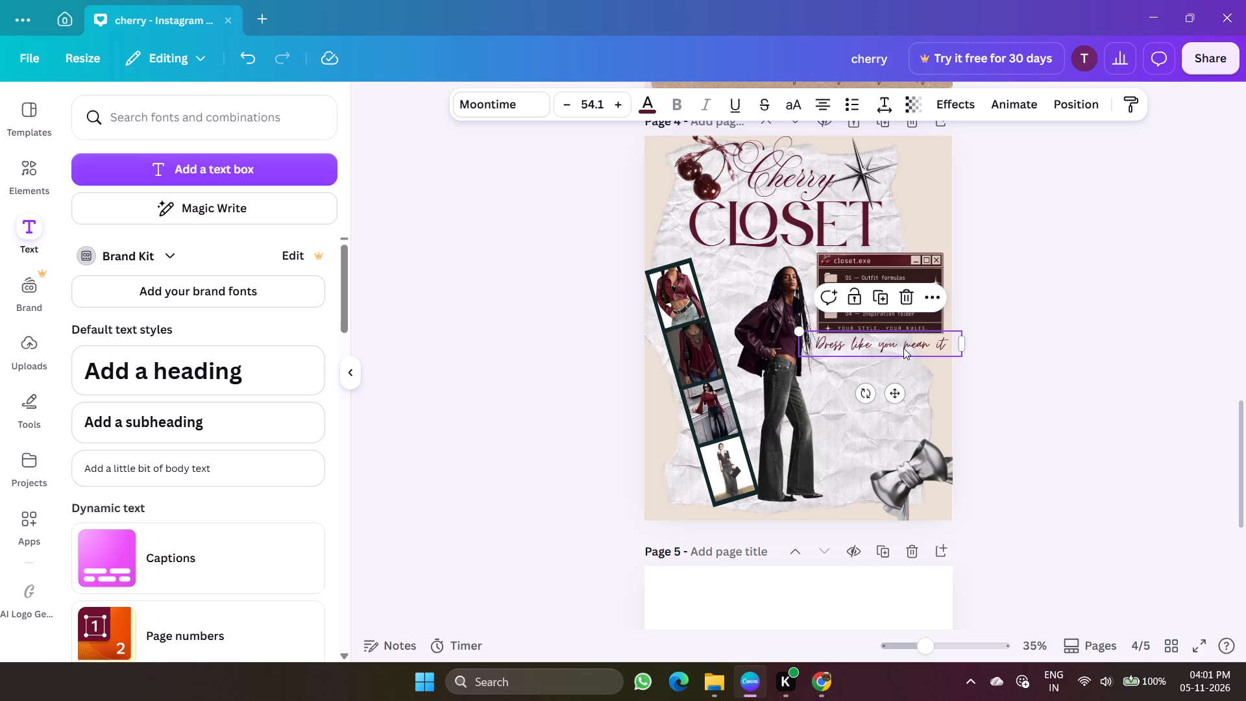
Move the tagline down to just above the silver bow, beside the model's legs, and reduce it to size 51.7.
{"action": "left_click_drag", "start_coordinate": [921, 336], "coordinate": [925, 342]}
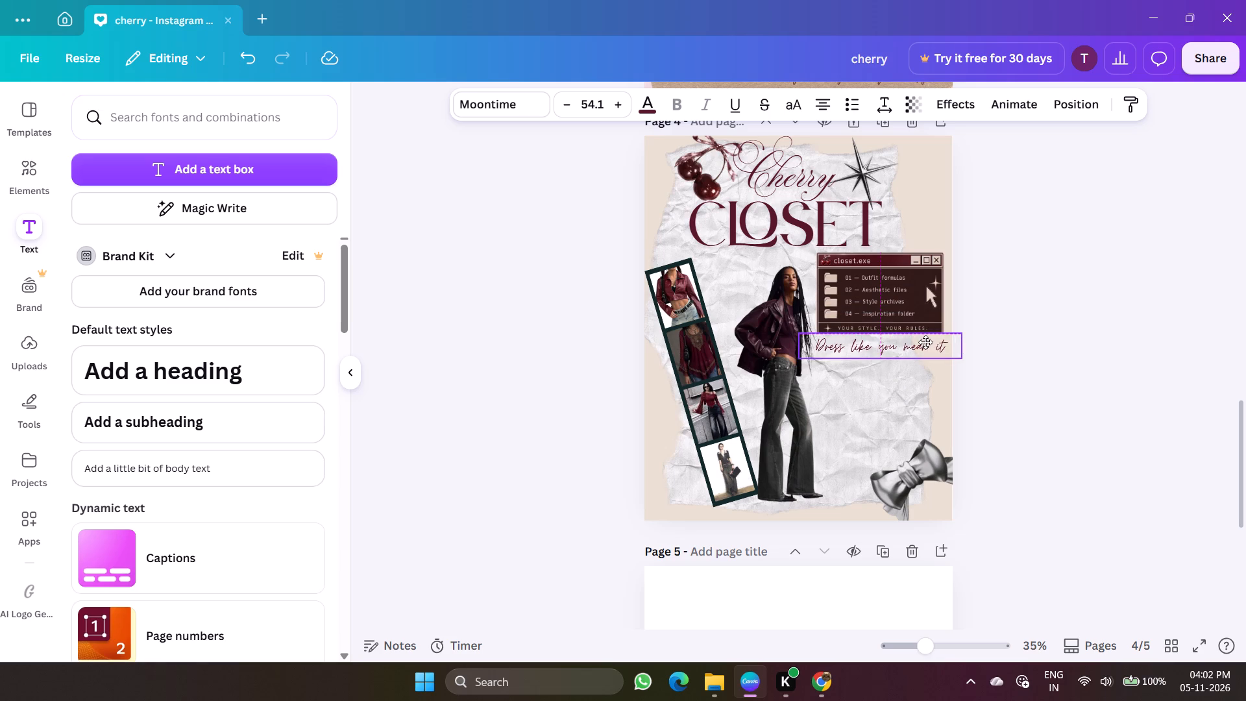
{"action": "left_click_drag", "start_coordinate": [925, 342], "coordinate": [931, 422]}
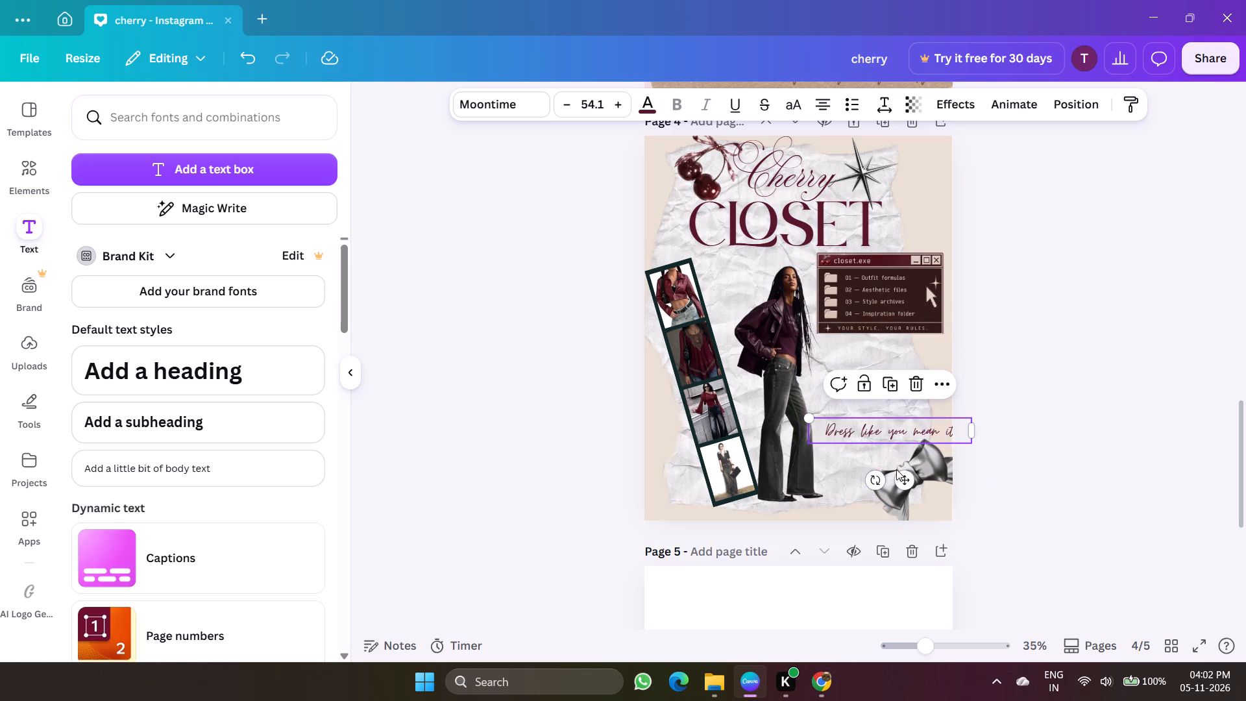
{"action": "left_click_drag", "start_coordinate": [804, 412], "coordinate": [814, 417]}
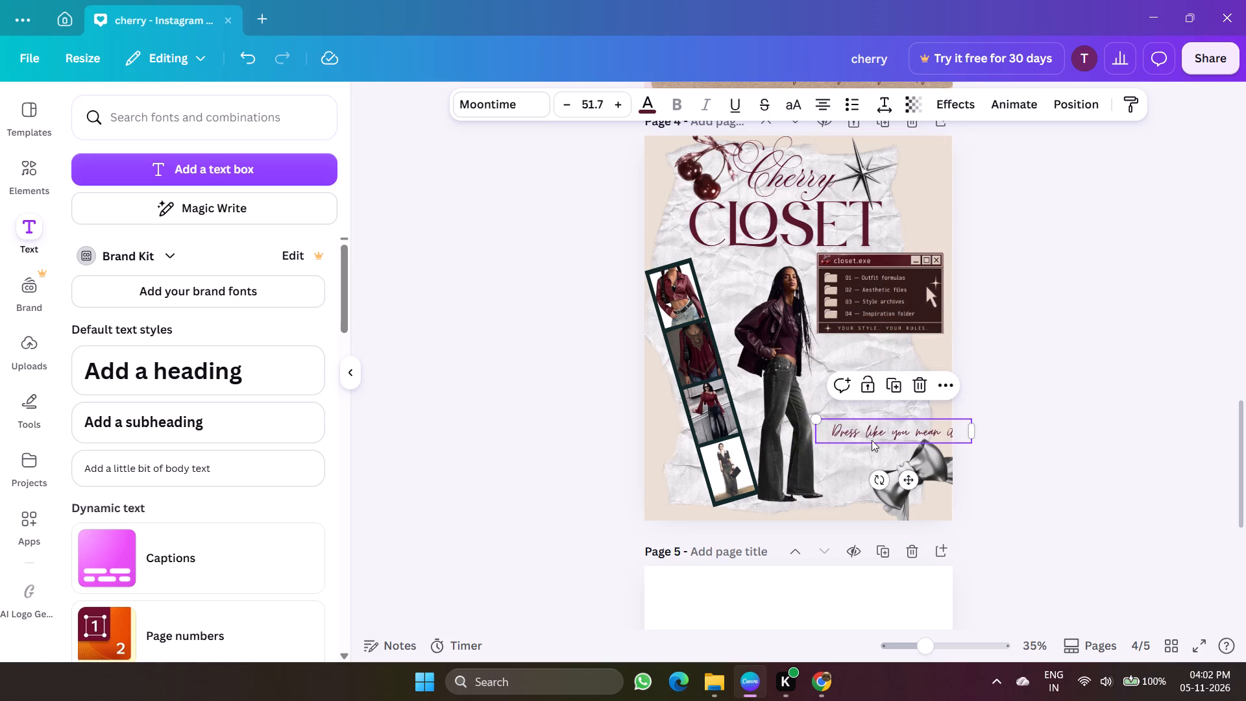
{"action": "left_click_drag", "start_coordinate": [910, 478], "coordinate": [905, 462]}
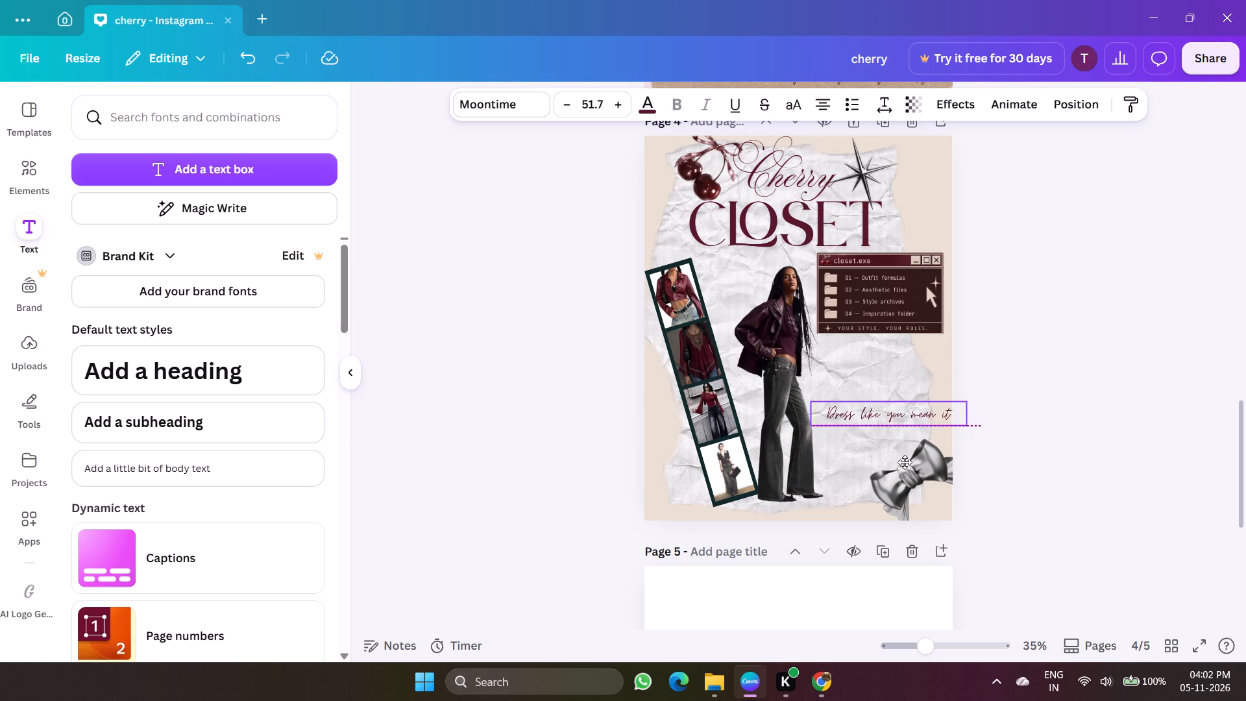
{"action": "left_click_drag", "start_coordinate": [905, 462], "coordinate": [900, 462]}
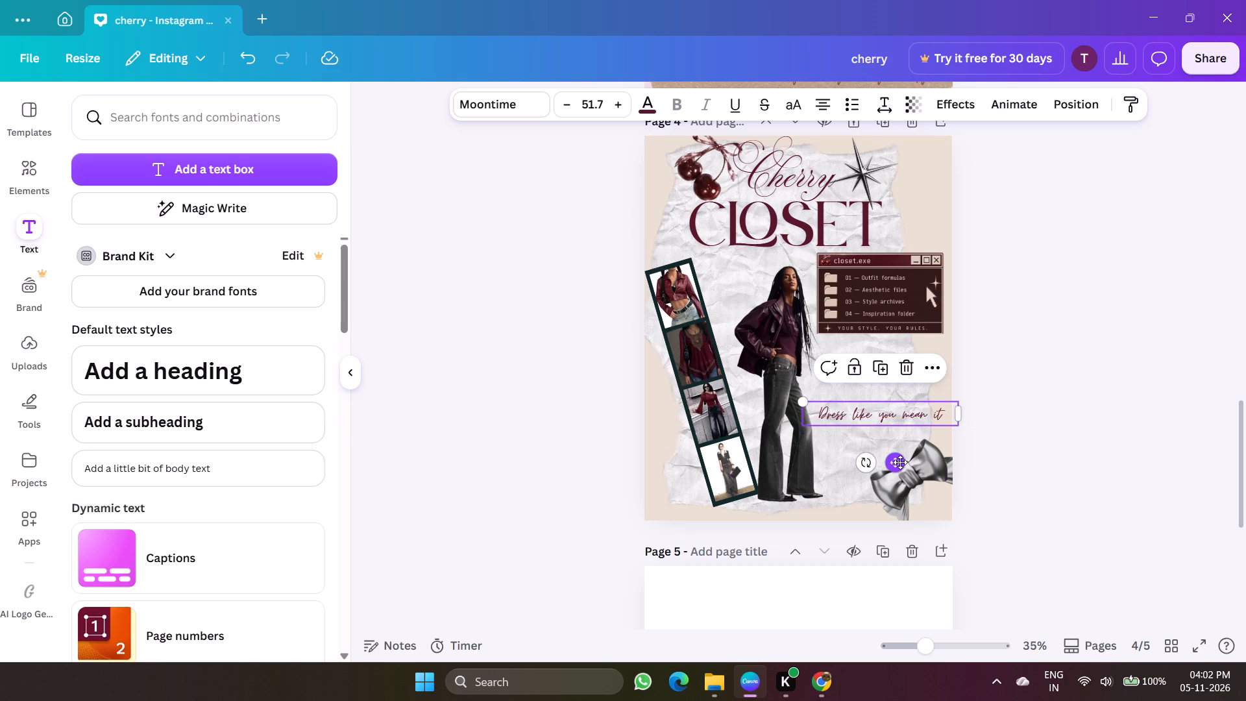
{"action": "left_click", "coordinate": [900, 462]}
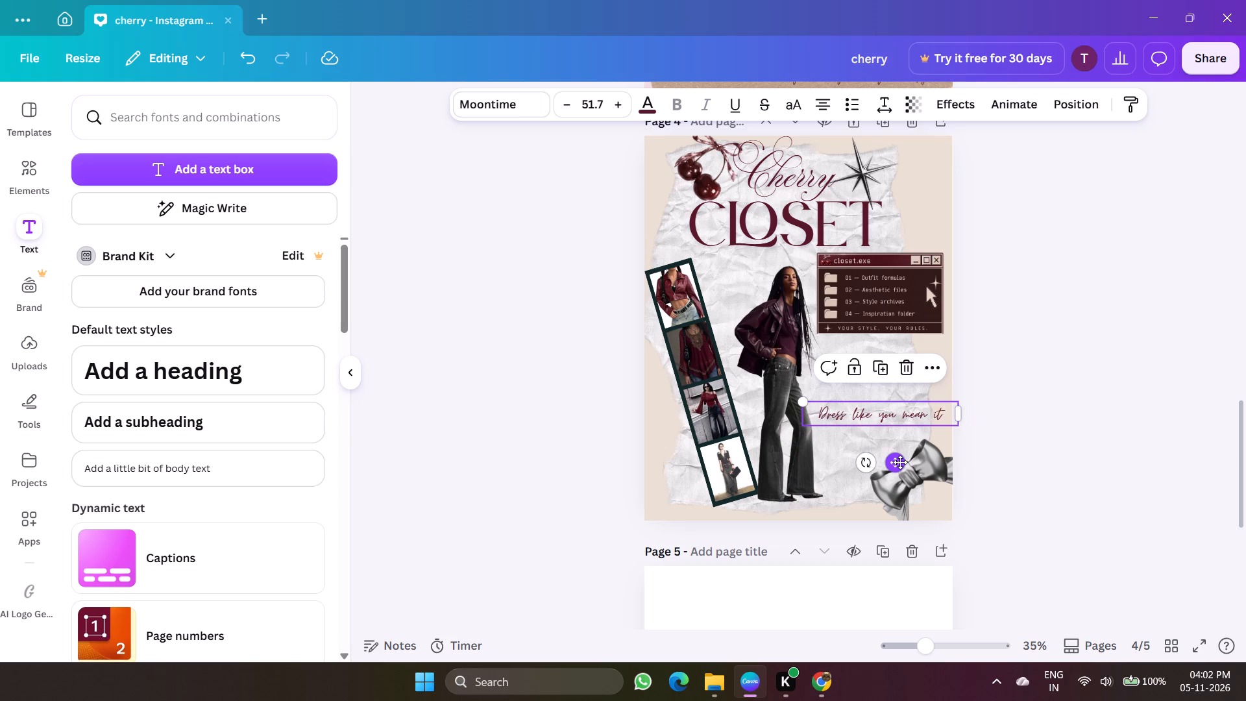
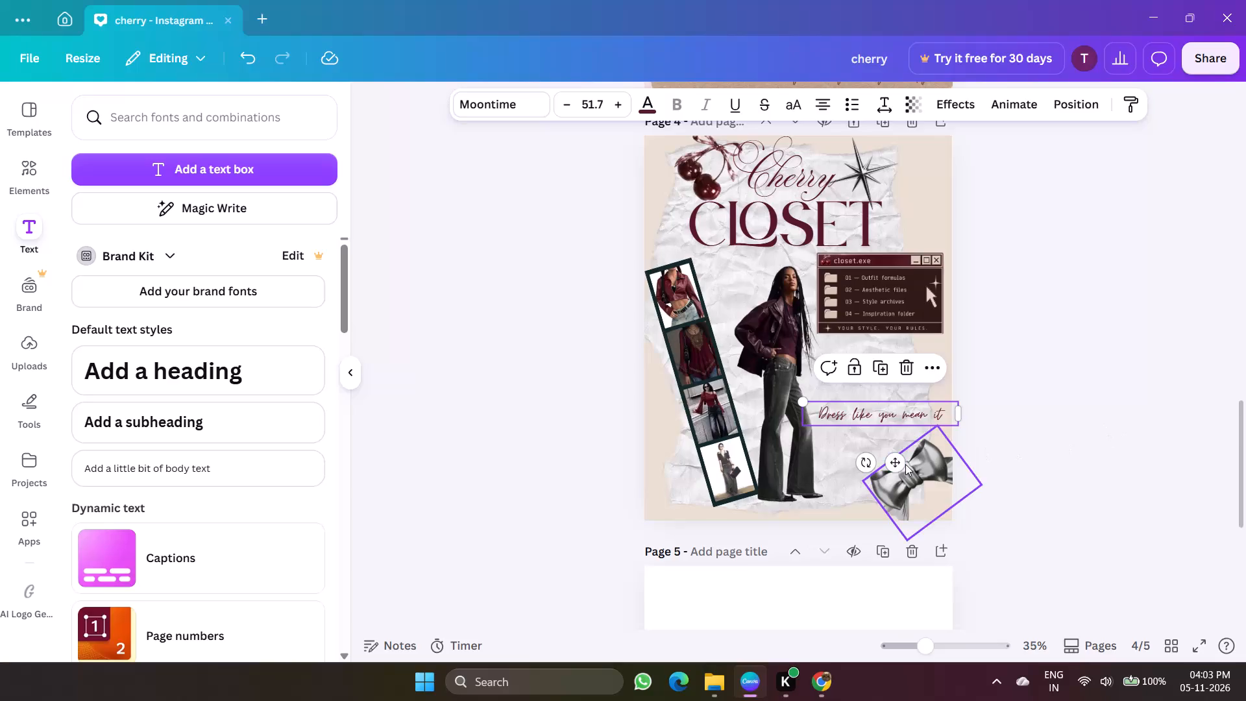
Delete the silver bow graphic from the bottom corner of page 4.
{"action": "left_click", "coordinate": [929, 490]}
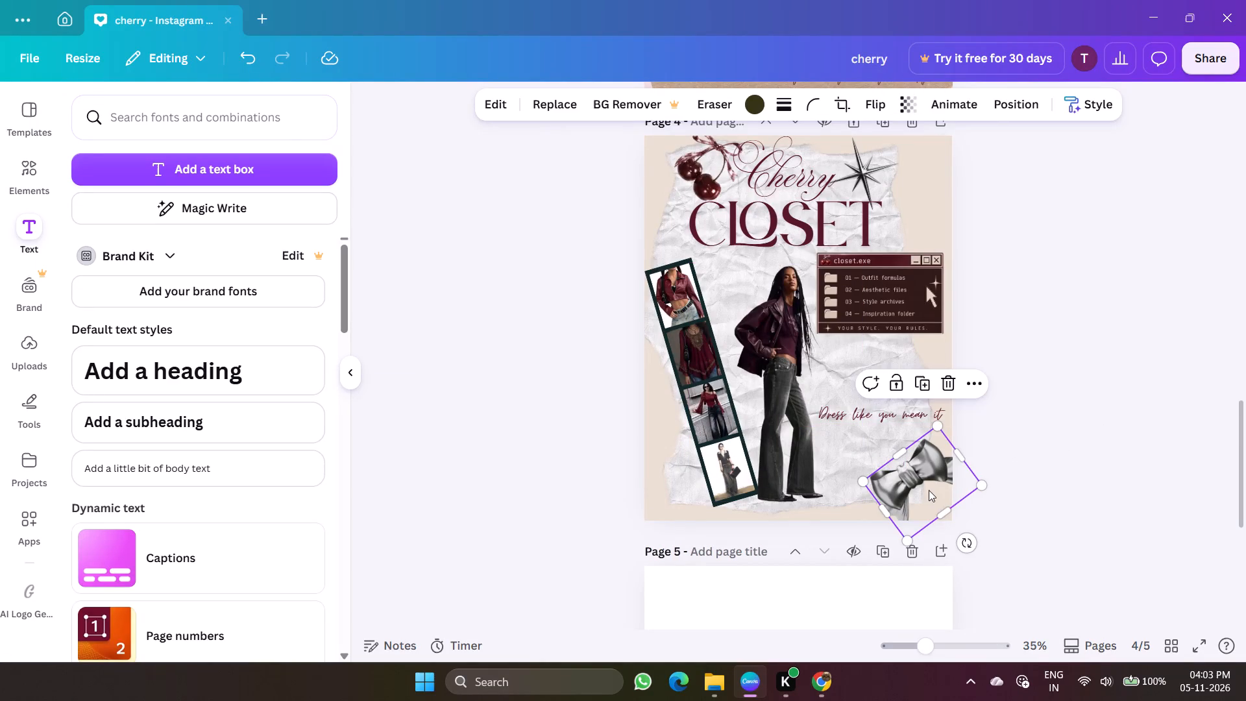
{"action": "key", "text": "Delete"}
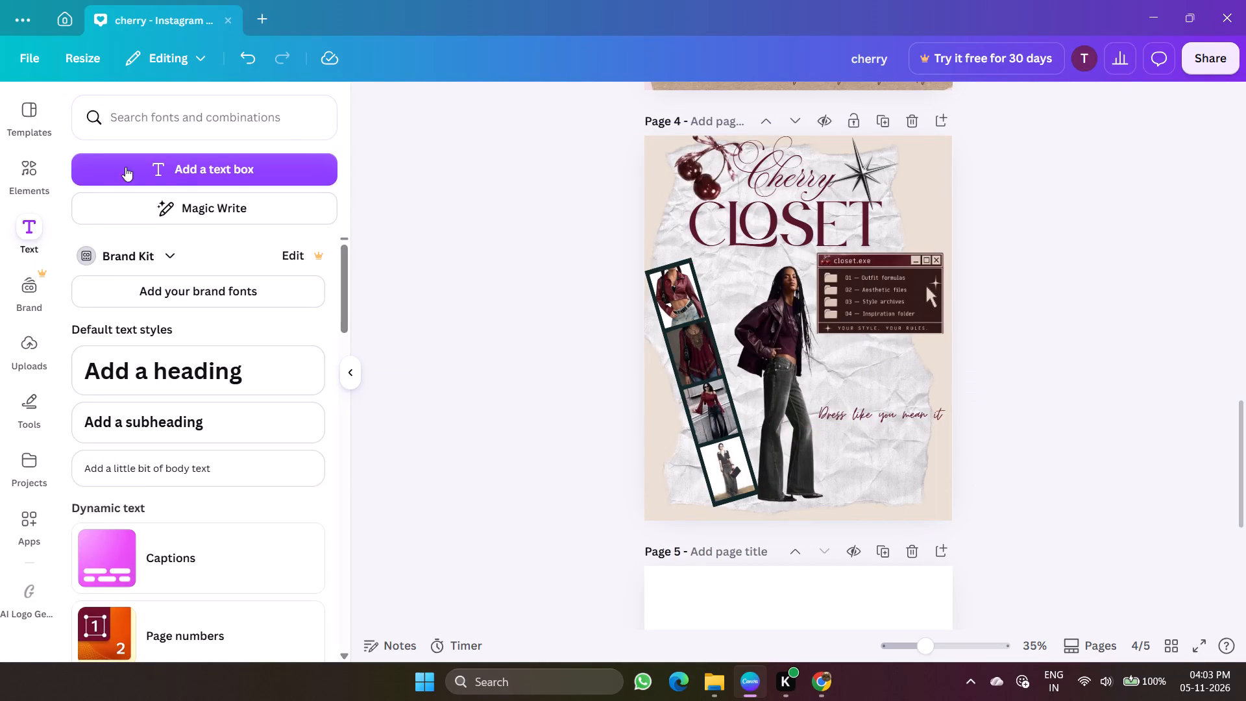
Clear the old element search, browse the full set of recommended graphics and add the outlined halftone star to page 4.
{"action": "left_click", "coordinate": [34, 185]}
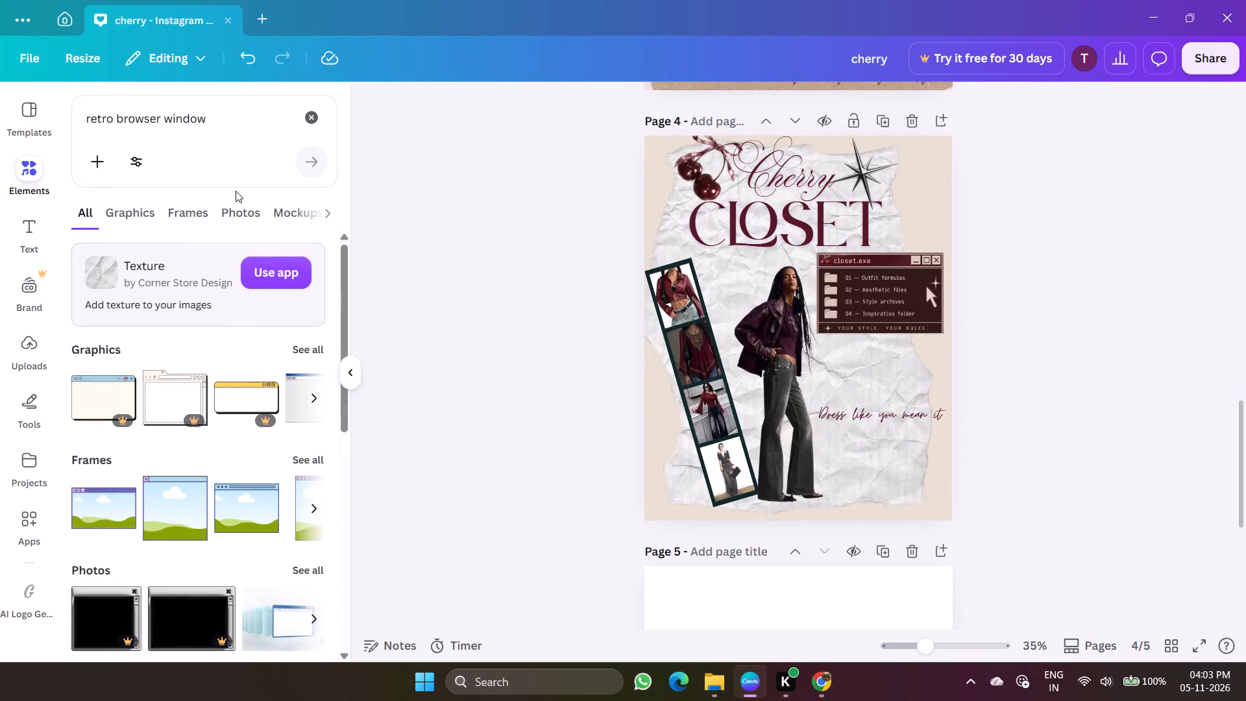
{"action": "scroll", "coordinate": [199, 453], "scroll_direction": "down", "scroll_amount": 3}
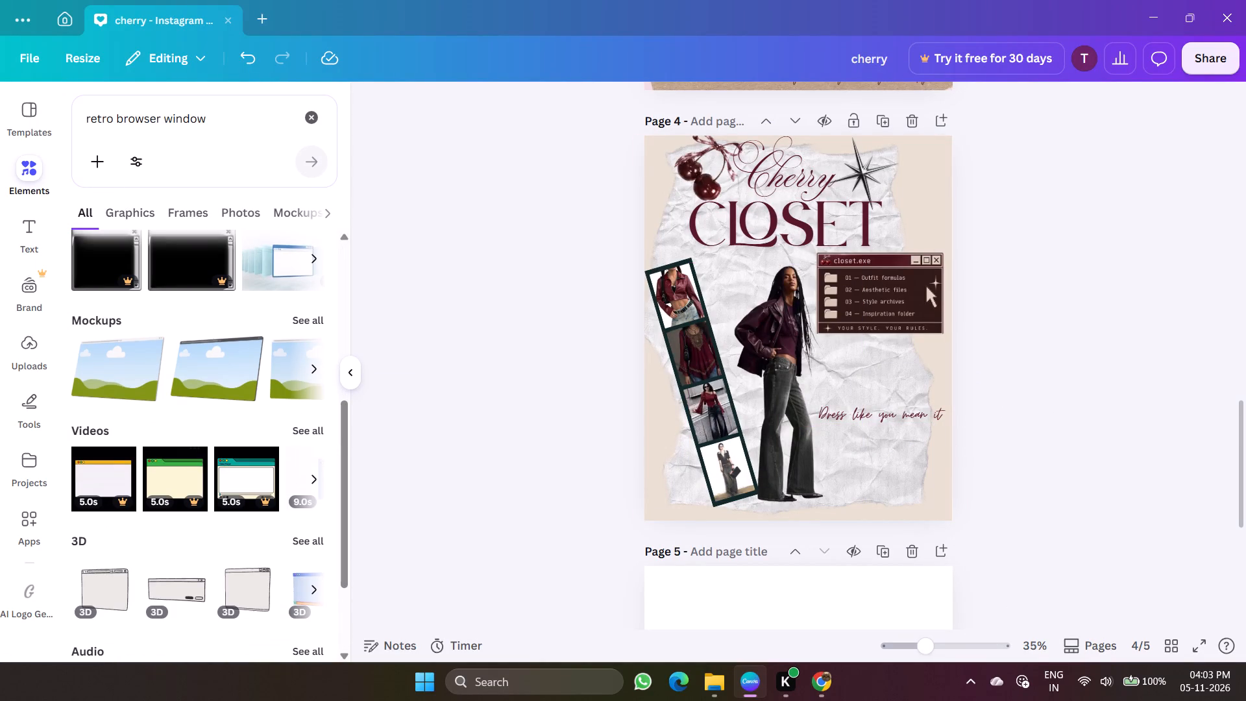
{"action": "left_click", "coordinate": [309, 125]}
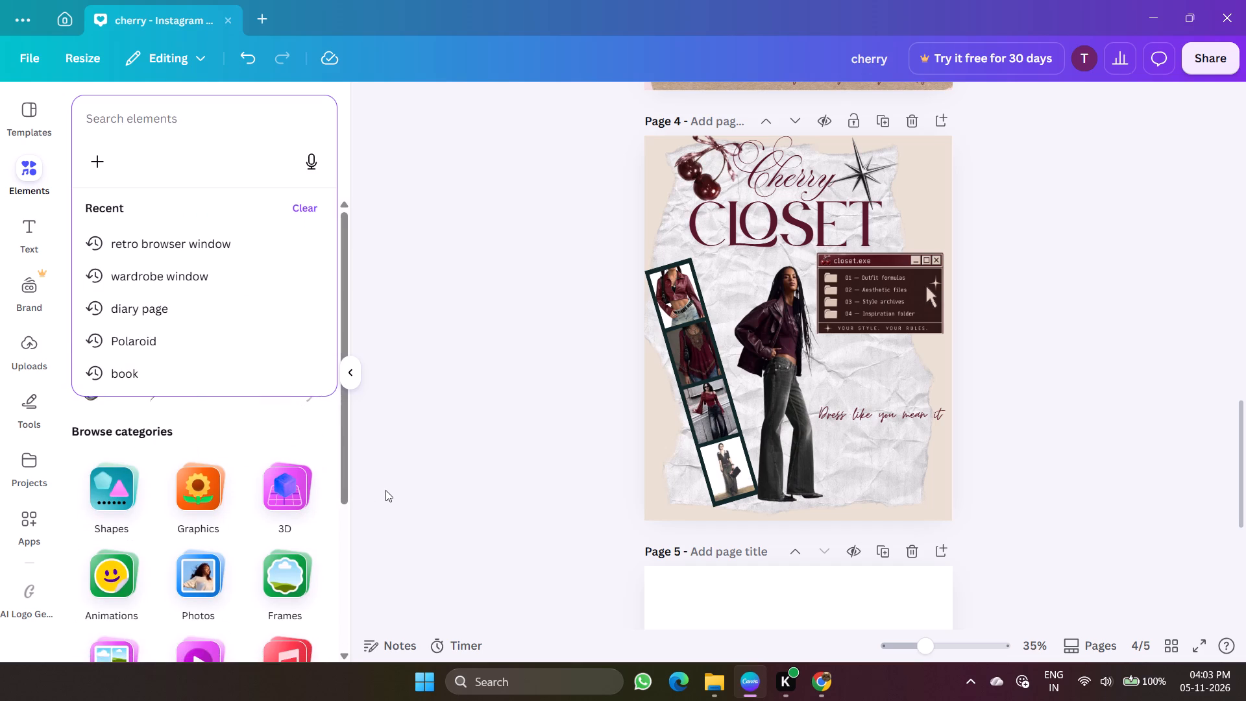
{"action": "left_click", "coordinate": [385, 490]}
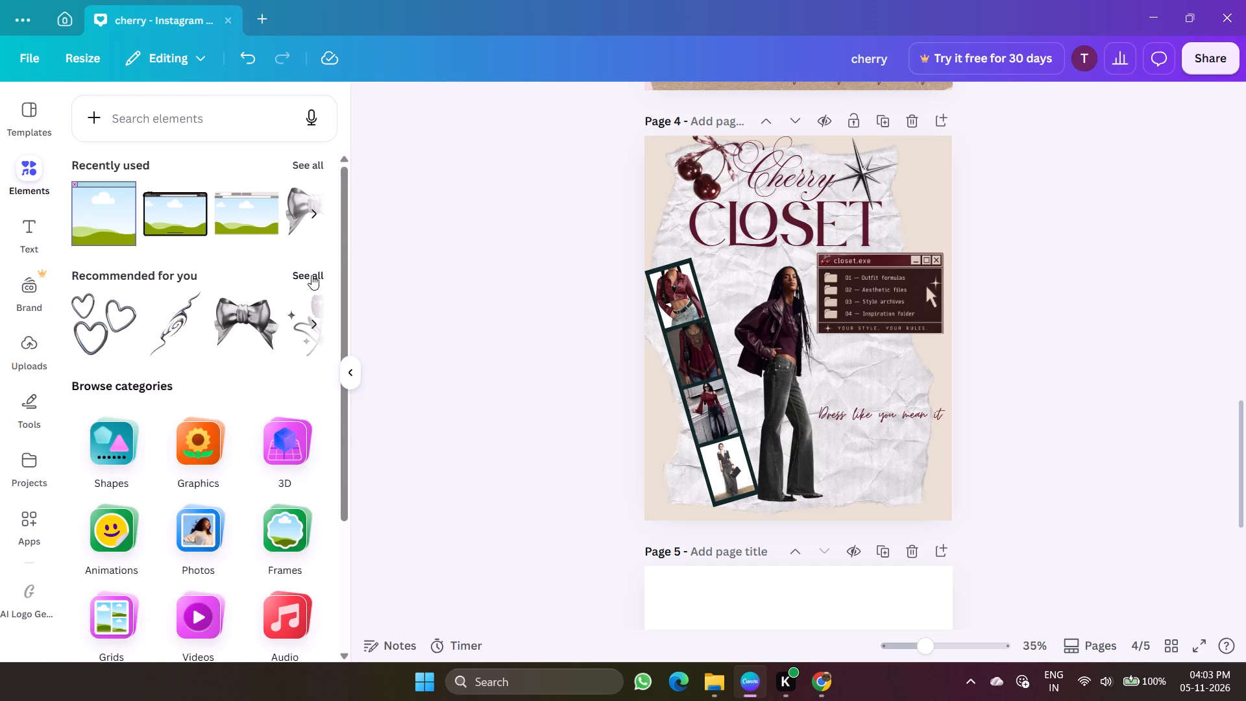
{"action": "left_click", "coordinate": [311, 275]}
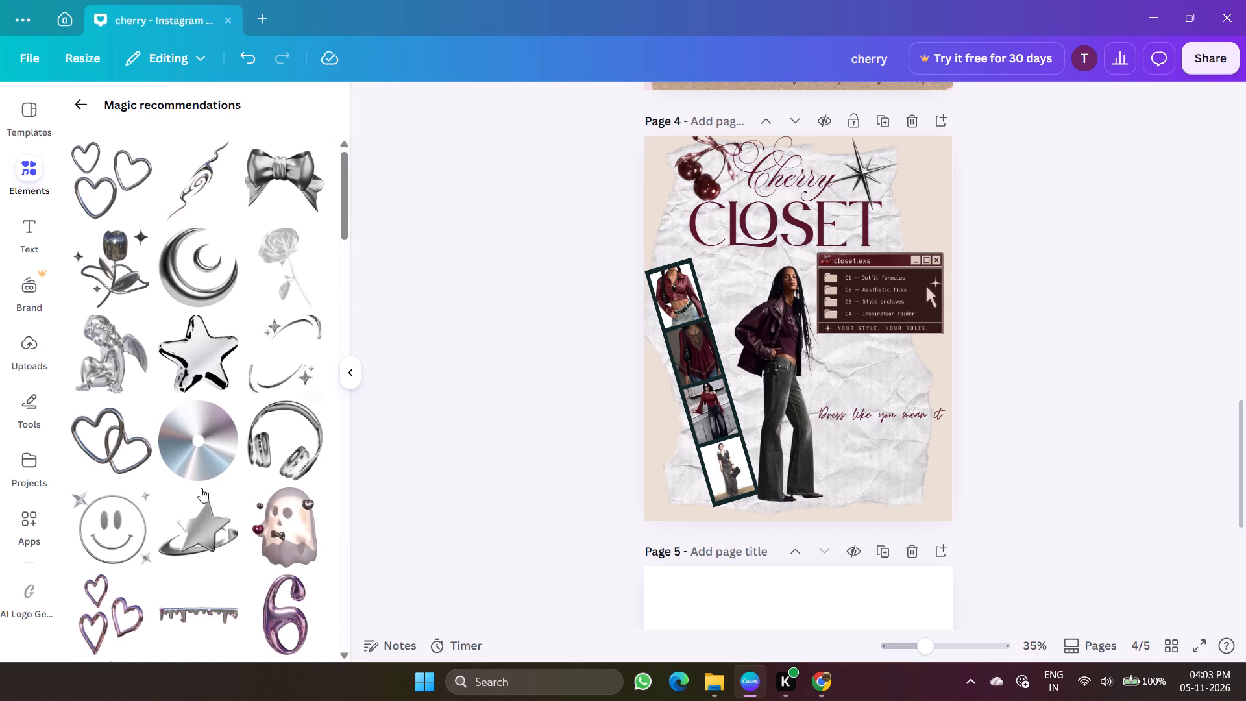
{"action": "scroll", "coordinate": [201, 488], "scroll_direction": "down", "scroll_amount": 5}
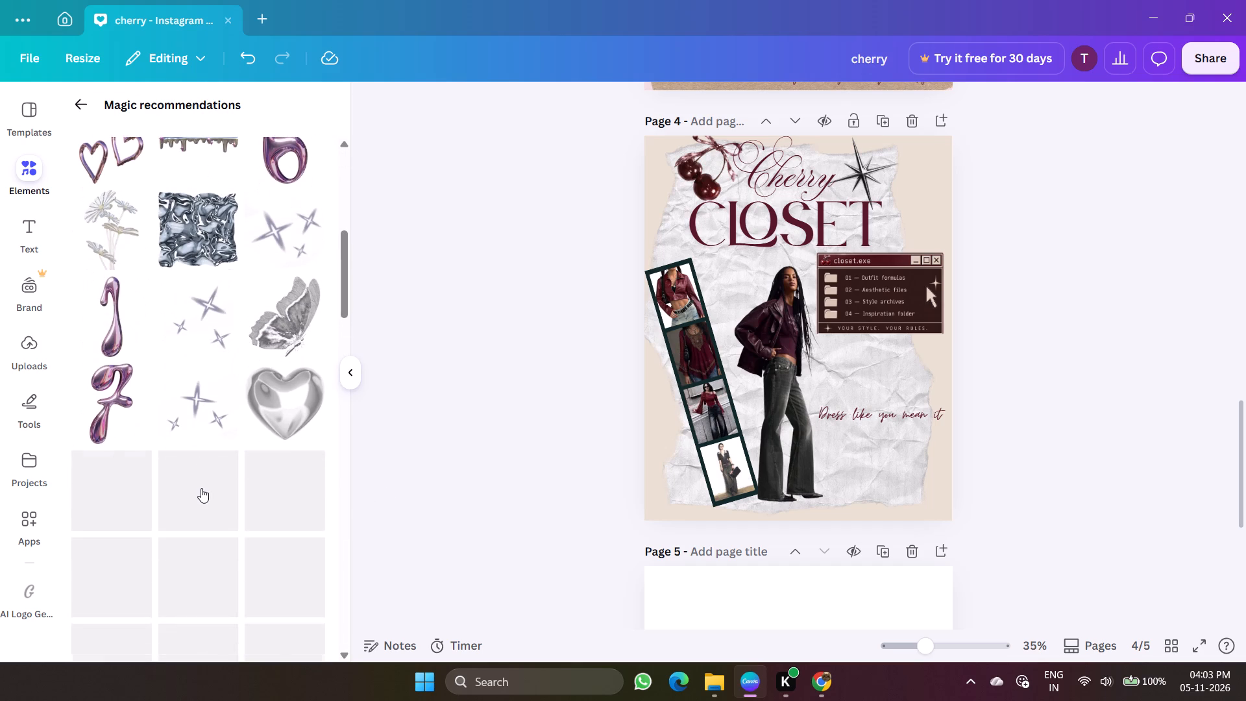
{"action": "scroll", "coordinate": [201, 488], "scroll_direction": "down", "scroll_amount": 4}
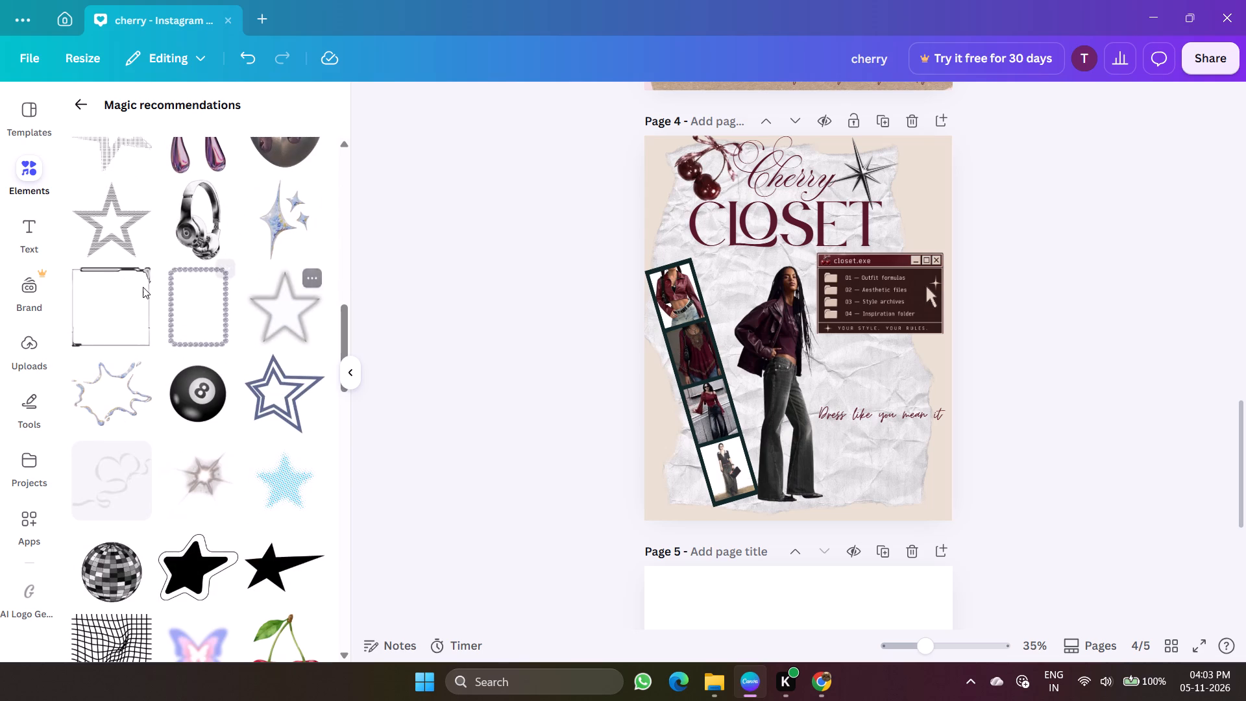
{"action": "left_click", "coordinate": [110, 241]}
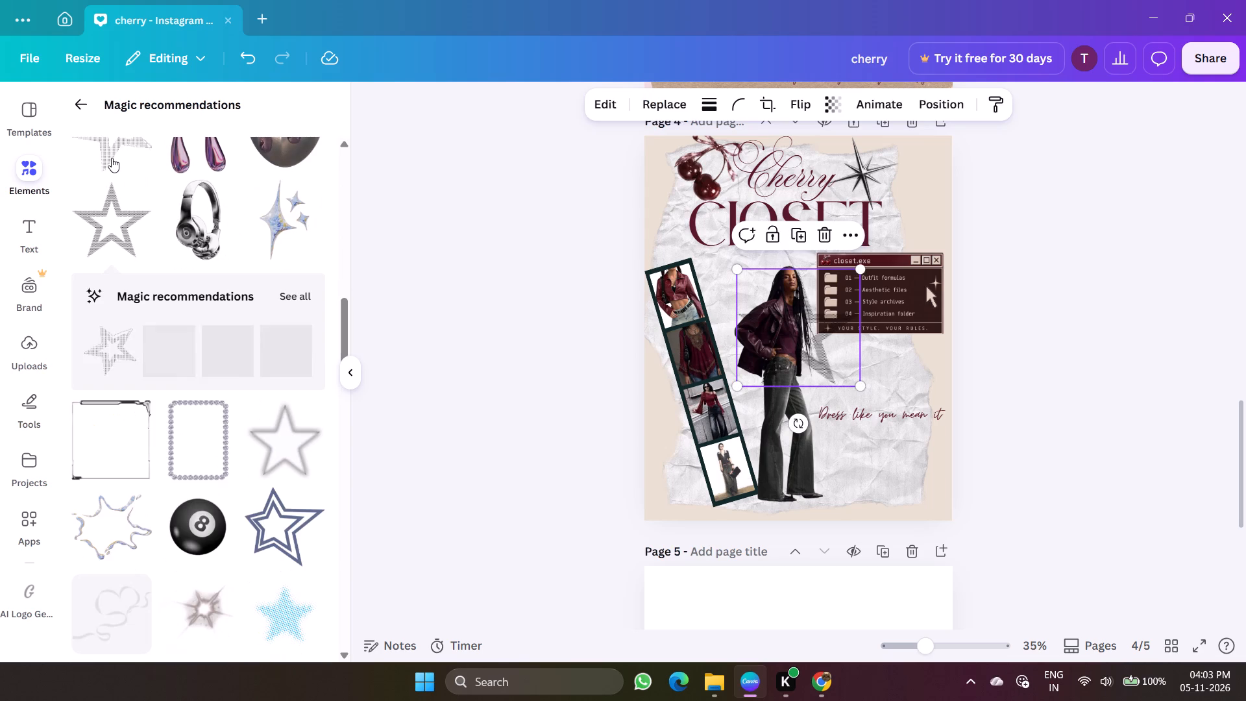
Add the solid halftone star and place it behind the "Dress like you mean it" tagline.
{"action": "left_click", "coordinate": [112, 158]}
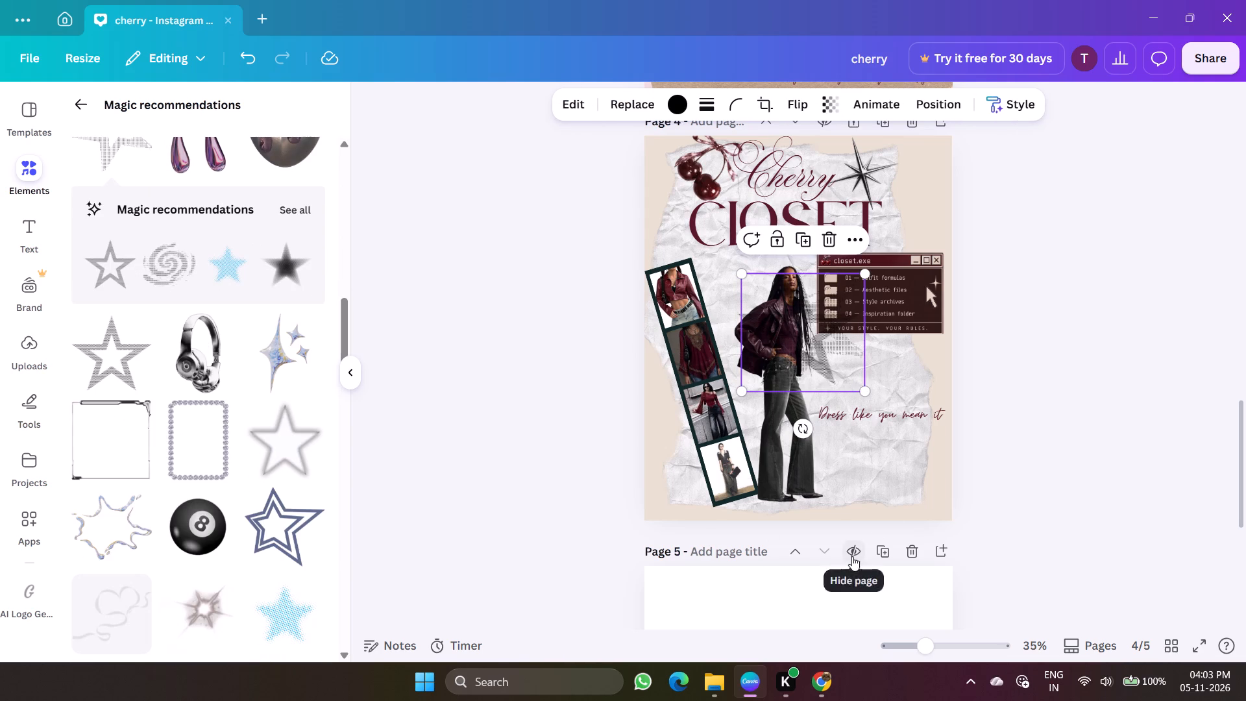
{"action": "left_click_drag", "start_coordinate": [829, 338], "coordinate": [951, 478]}
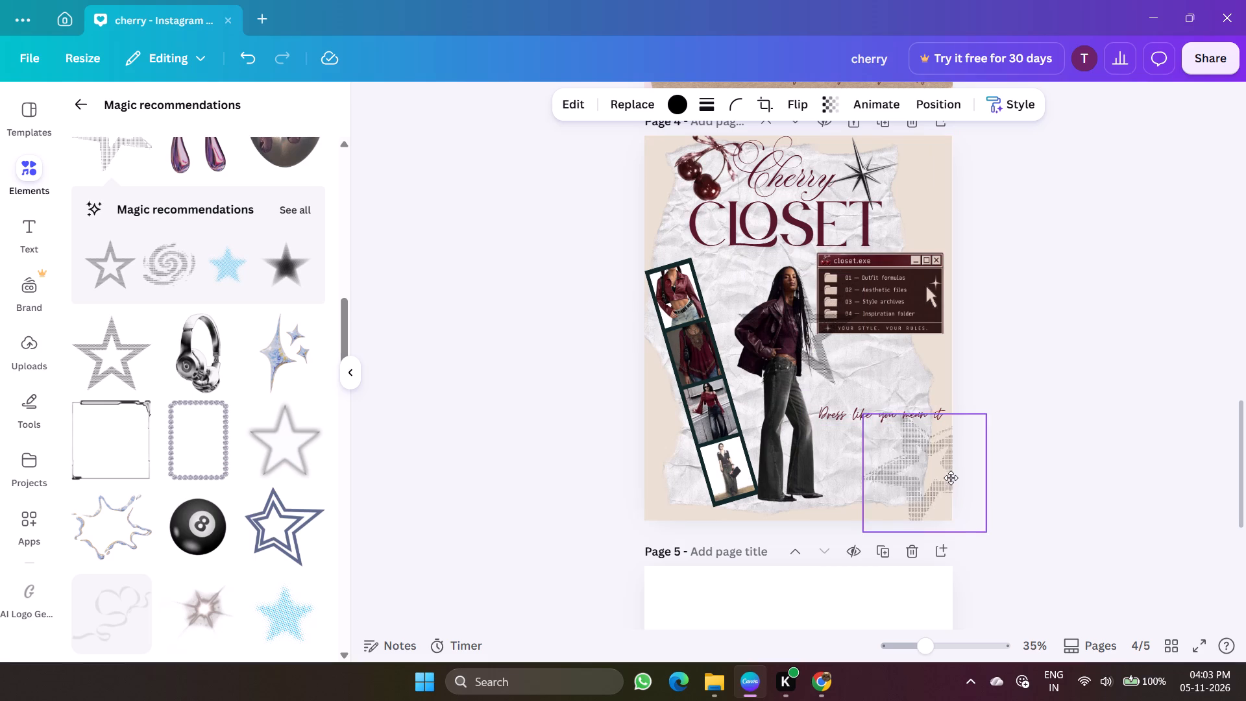
{"action": "left_click_drag", "start_coordinate": [951, 478], "coordinate": [912, 435]}
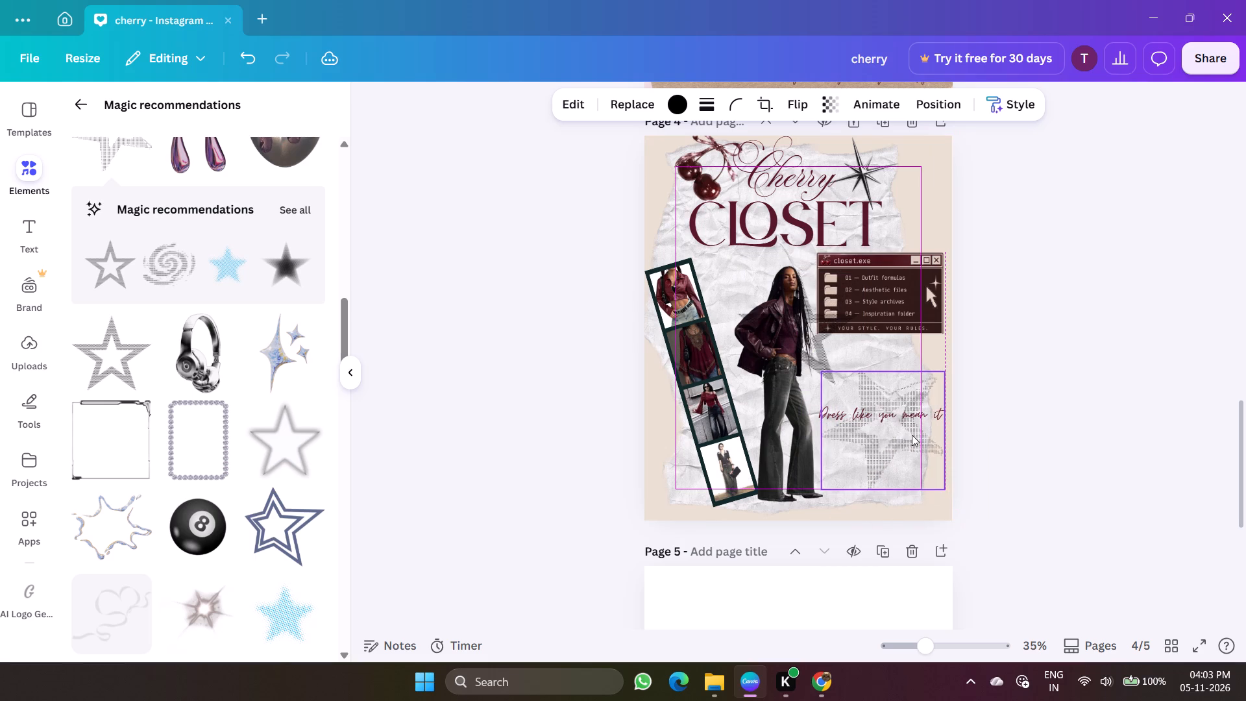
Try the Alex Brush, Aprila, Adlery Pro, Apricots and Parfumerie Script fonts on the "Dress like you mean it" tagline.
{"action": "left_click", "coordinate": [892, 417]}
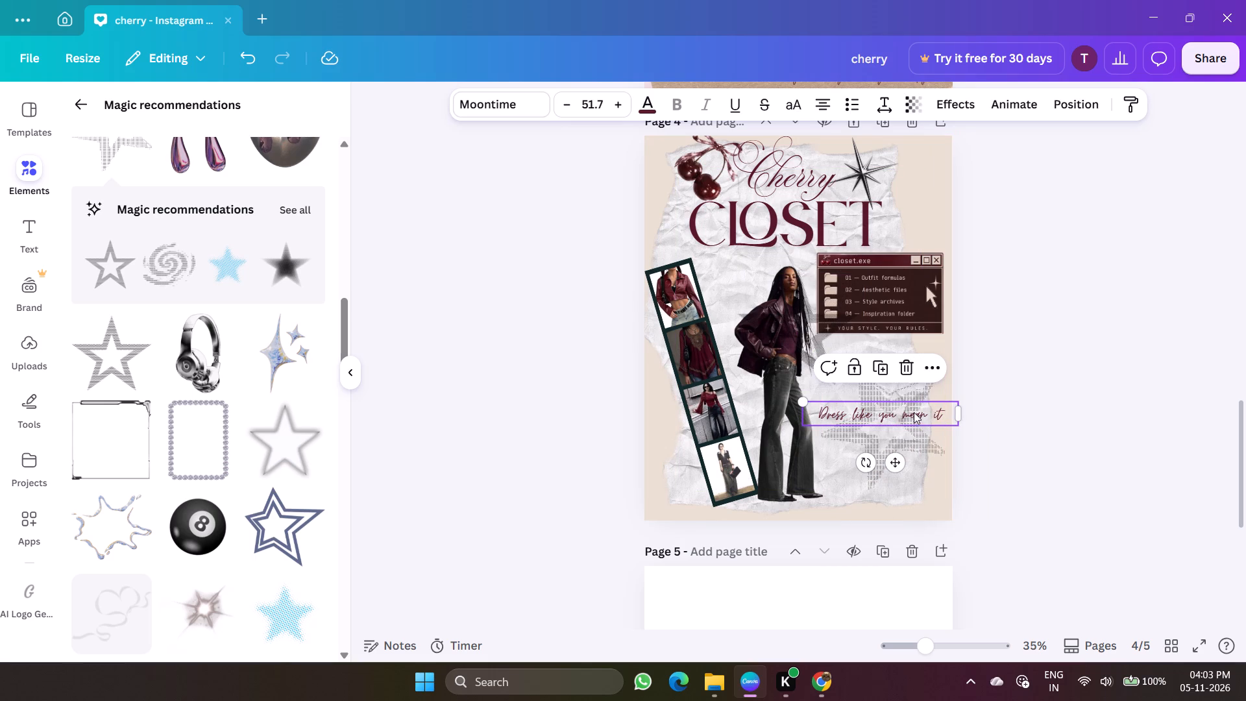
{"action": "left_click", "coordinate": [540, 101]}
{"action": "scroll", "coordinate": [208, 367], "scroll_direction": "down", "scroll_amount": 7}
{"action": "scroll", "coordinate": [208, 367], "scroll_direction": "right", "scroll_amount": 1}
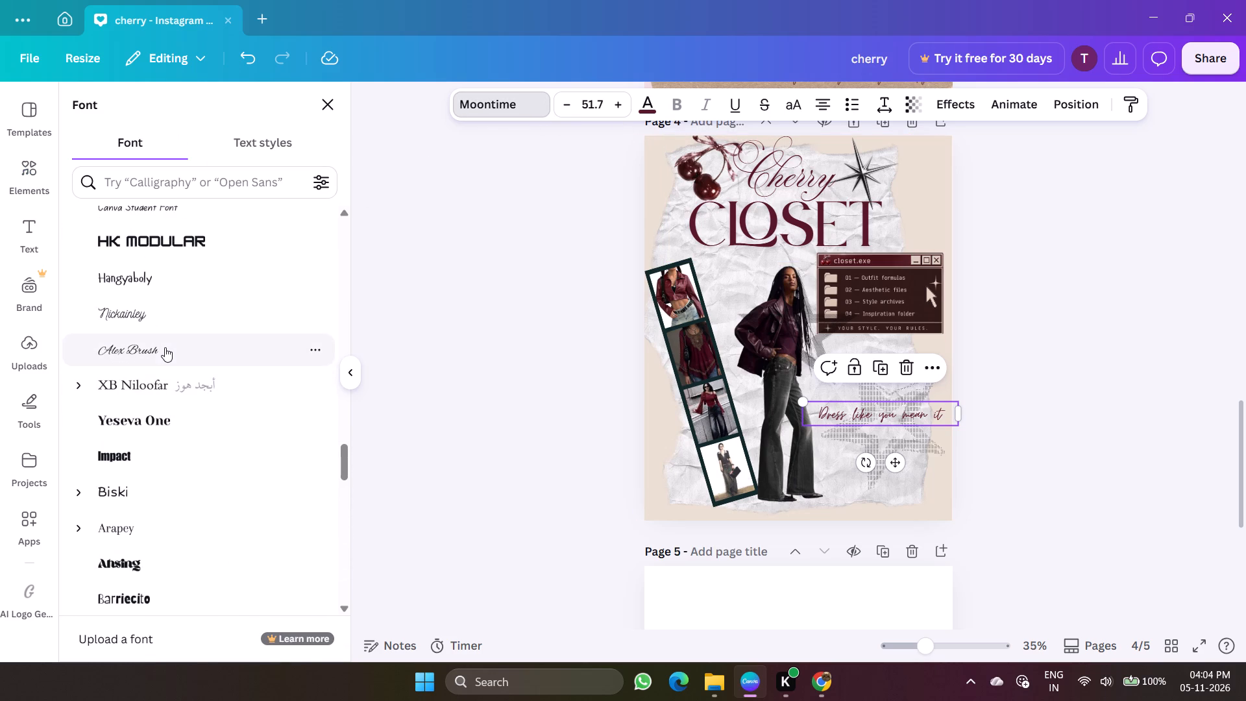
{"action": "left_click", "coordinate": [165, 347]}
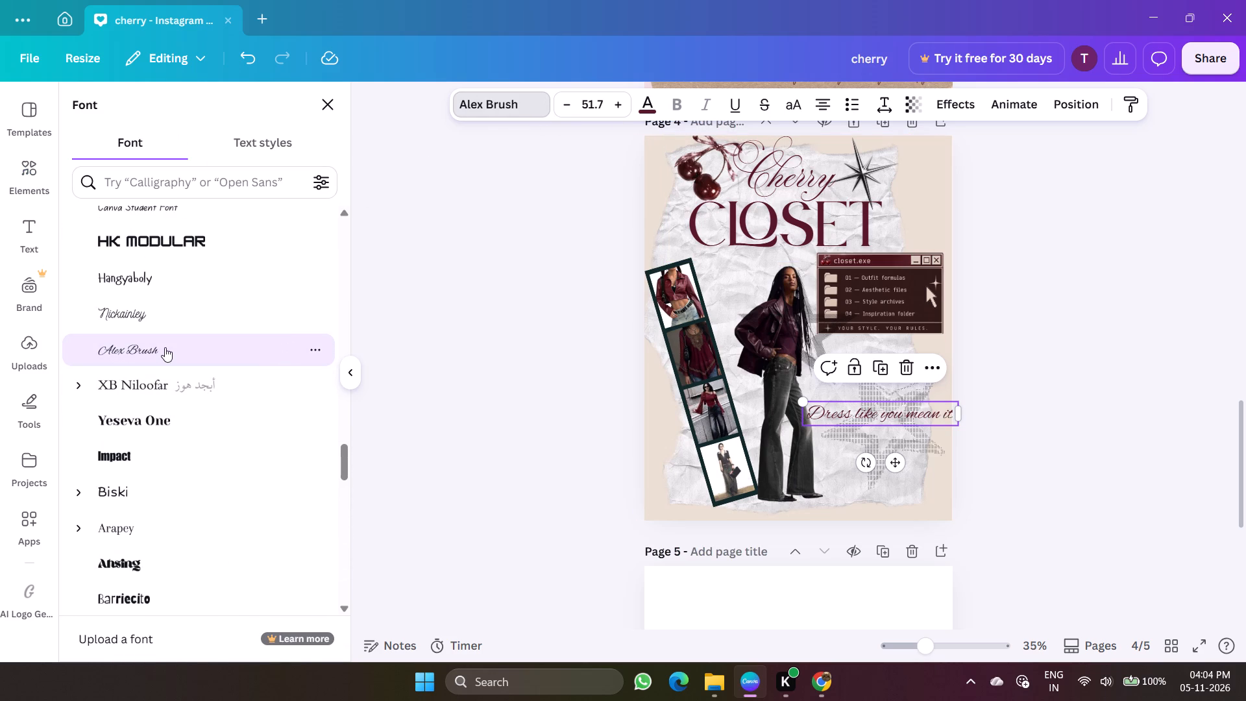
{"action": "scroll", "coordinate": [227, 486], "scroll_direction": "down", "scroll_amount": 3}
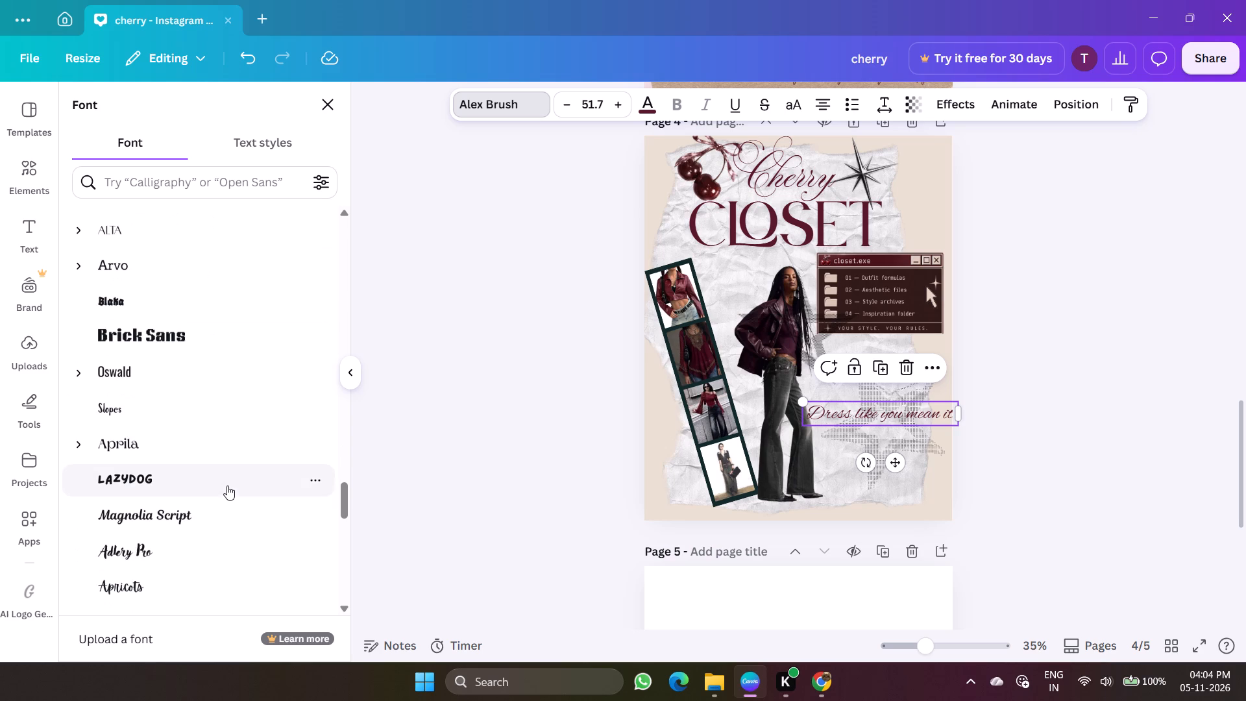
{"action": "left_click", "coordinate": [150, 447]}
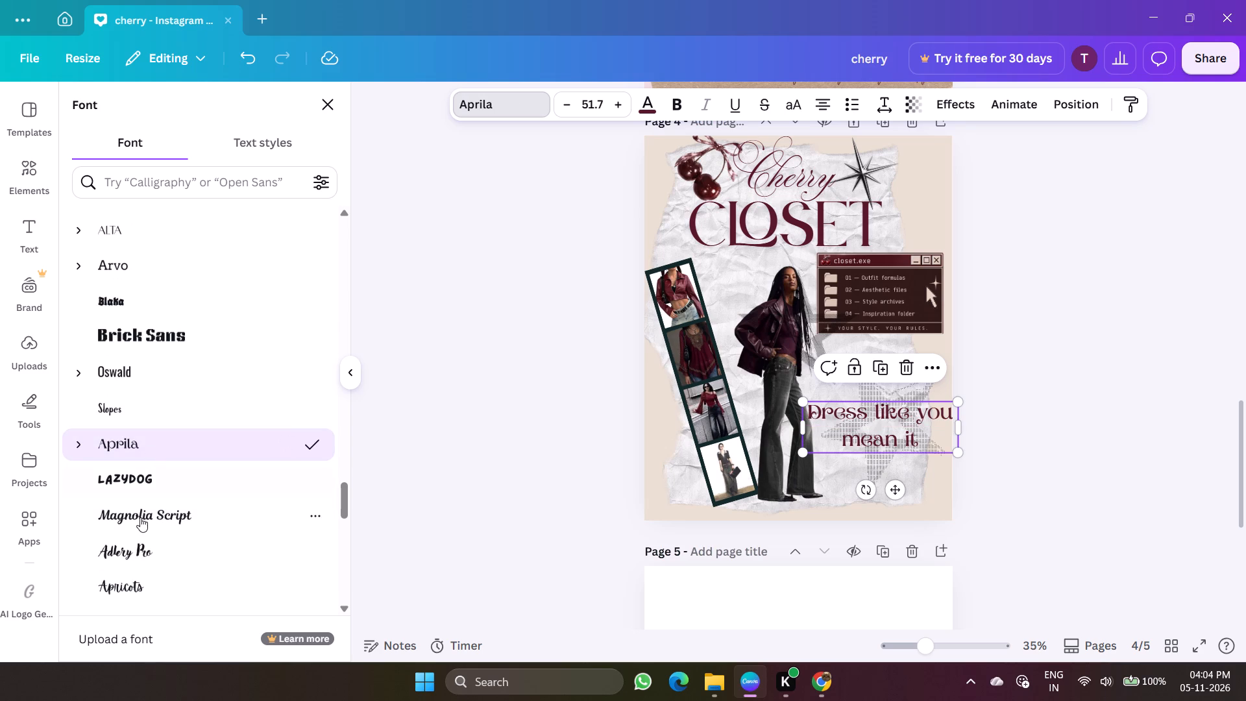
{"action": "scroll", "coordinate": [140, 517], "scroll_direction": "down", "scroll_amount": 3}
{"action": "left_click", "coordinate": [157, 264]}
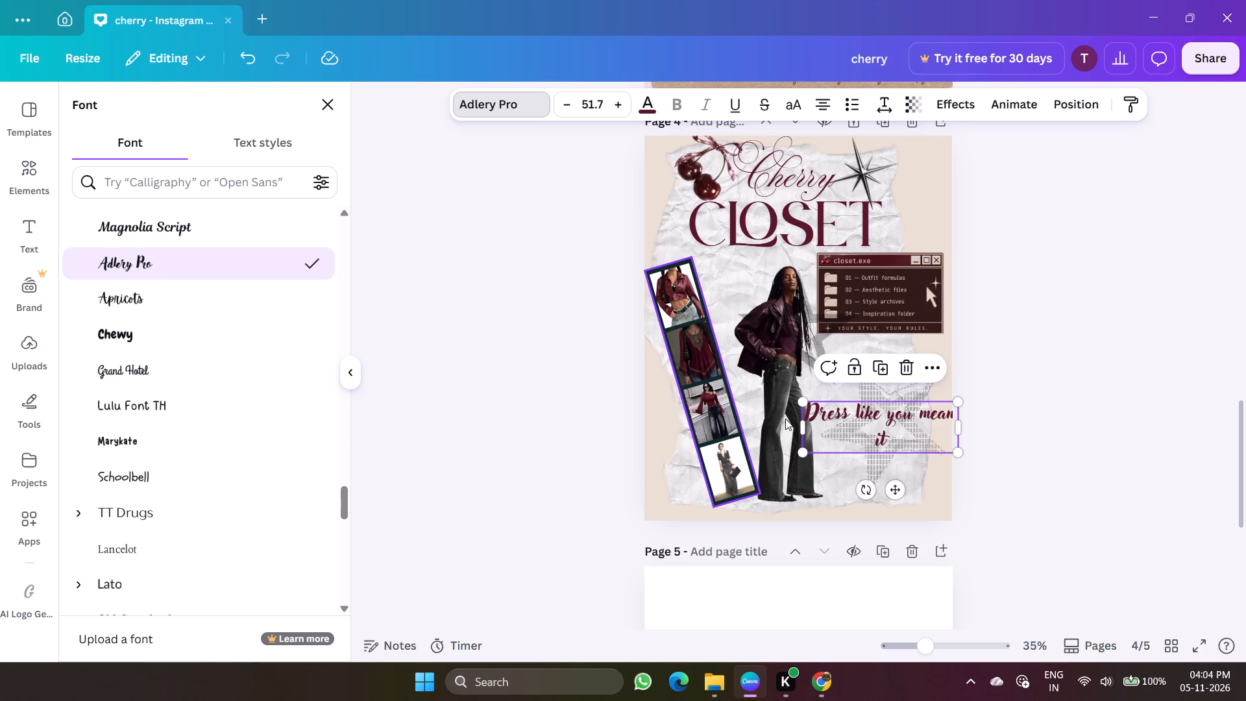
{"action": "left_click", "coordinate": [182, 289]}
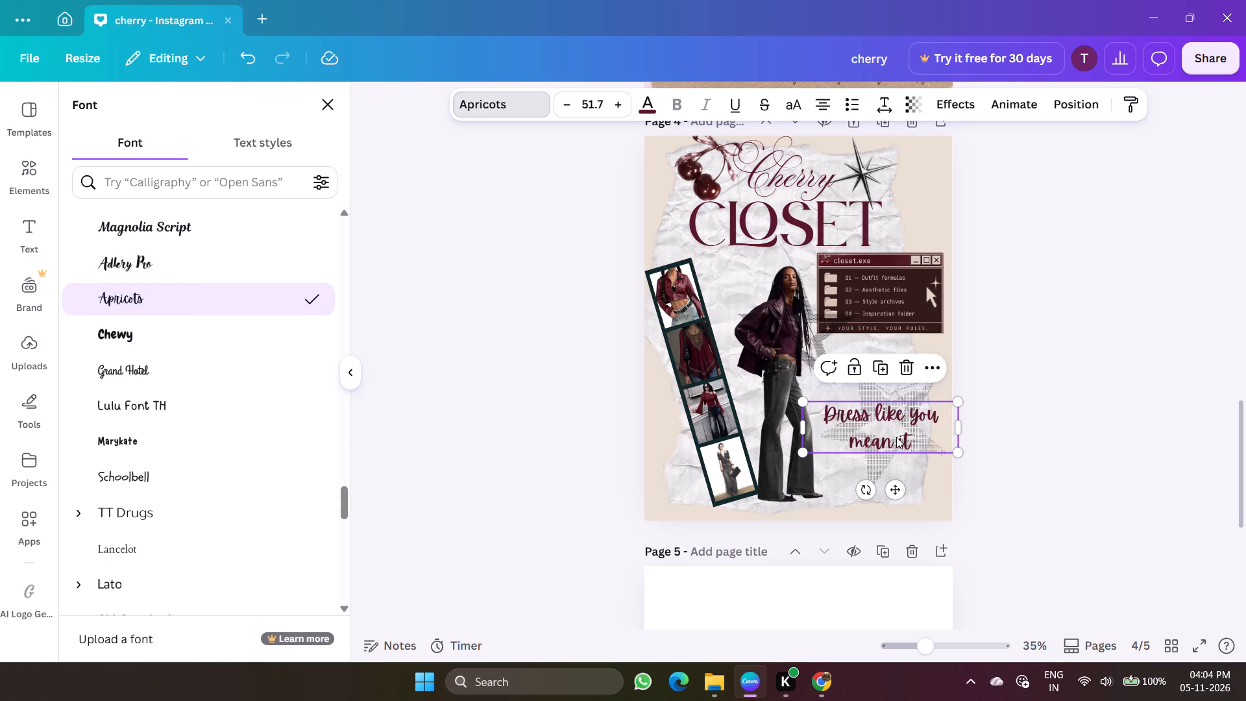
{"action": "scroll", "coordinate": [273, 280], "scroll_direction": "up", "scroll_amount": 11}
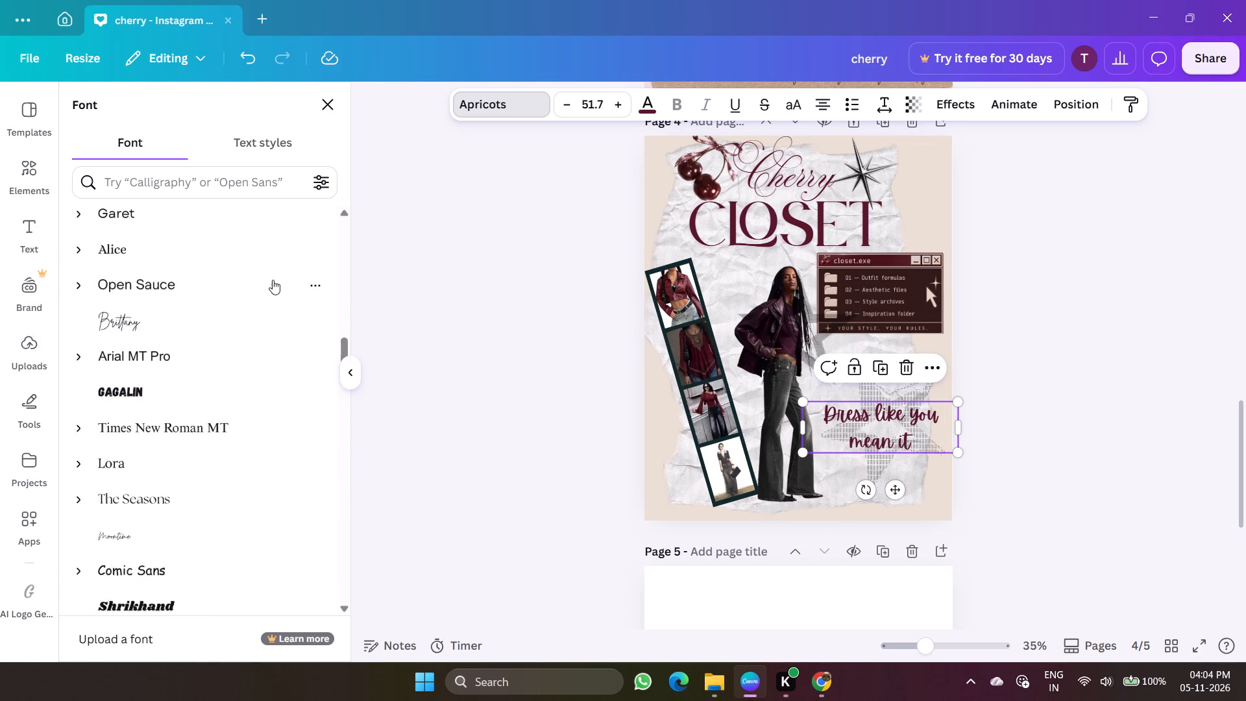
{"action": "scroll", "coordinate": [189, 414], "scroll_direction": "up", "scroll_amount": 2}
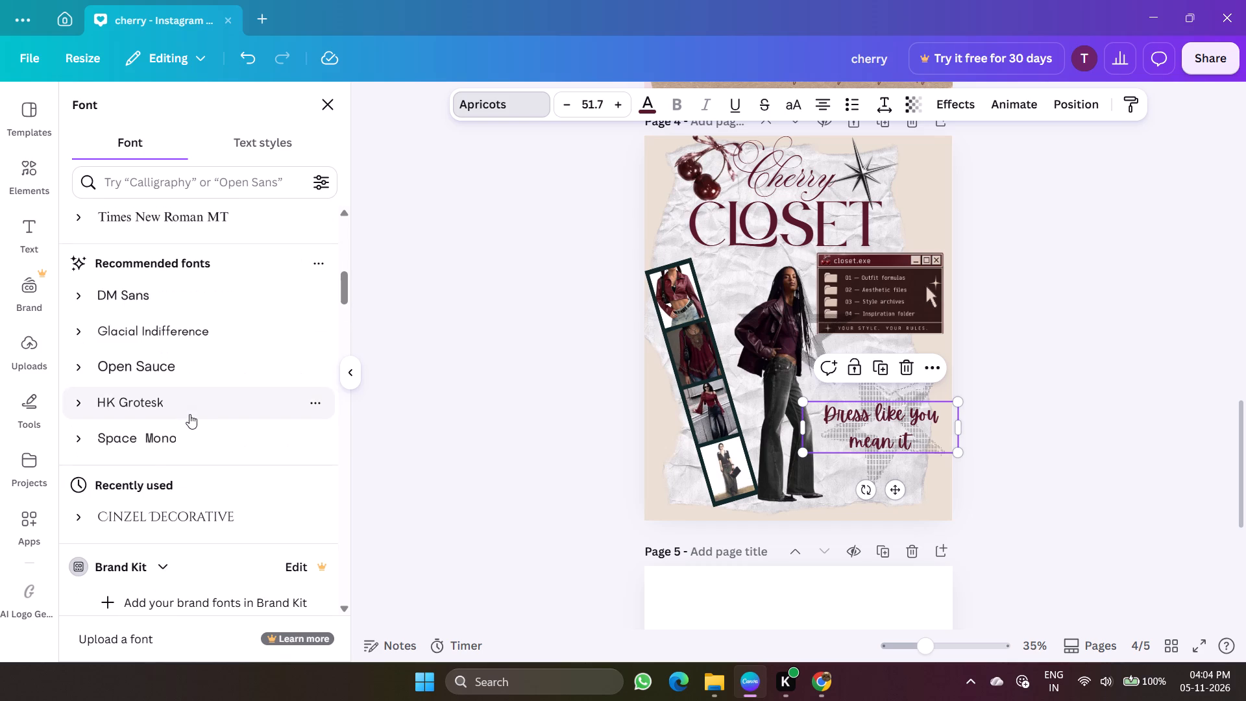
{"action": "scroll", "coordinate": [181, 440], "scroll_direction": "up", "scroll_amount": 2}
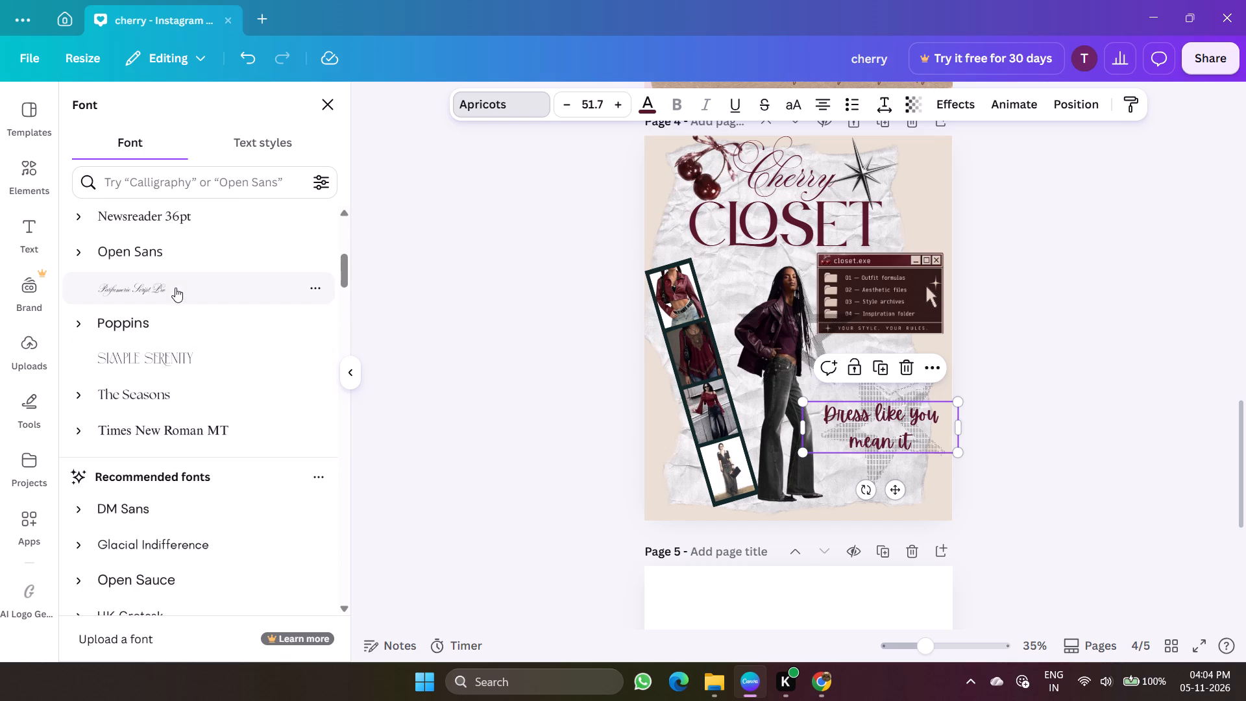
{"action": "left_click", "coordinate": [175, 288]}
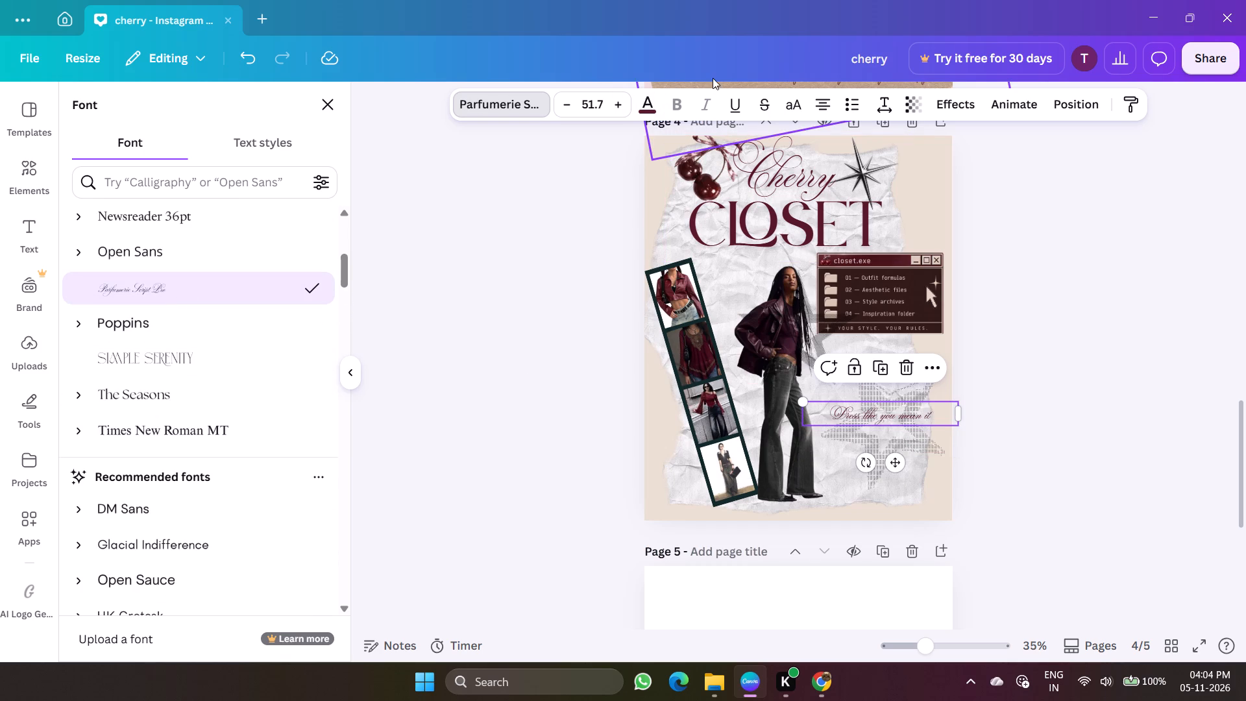
Set the tagline's font to Brittany from the document fonts.
{"action": "scroll", "coordinate": [258, 354], "scroll_direction": "up", "scroll_amount": 3}
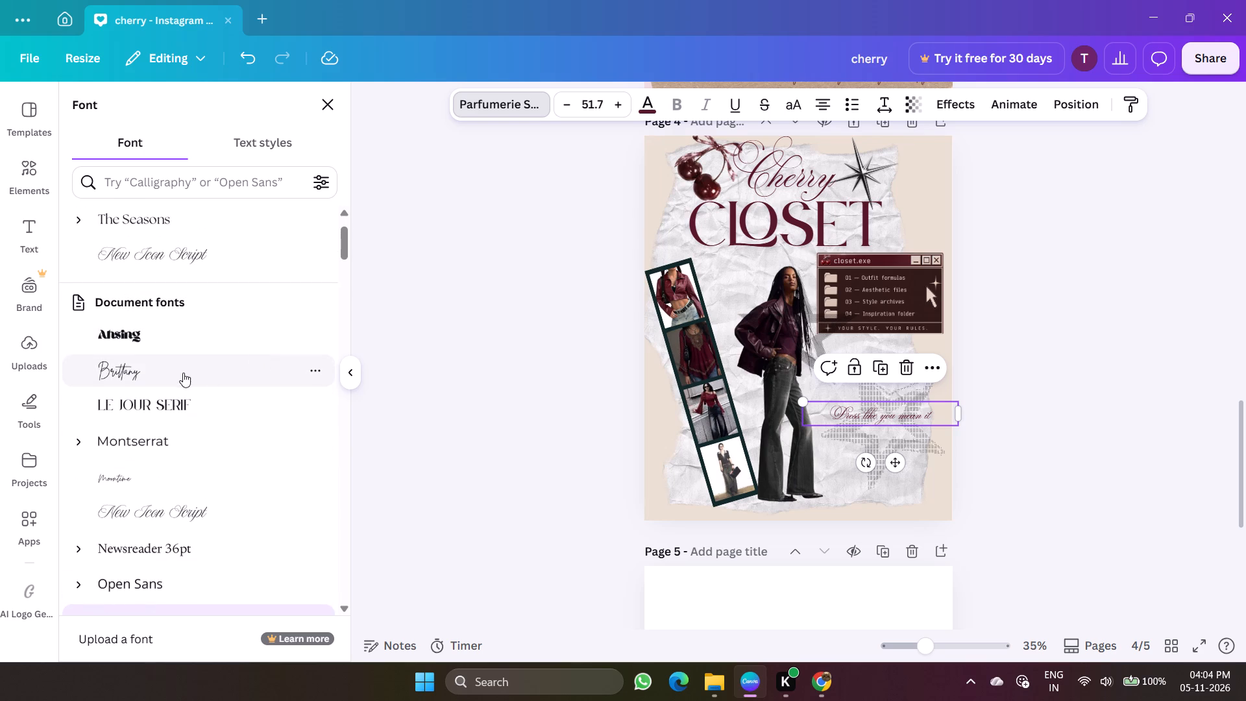
{"action": "left_click", "coordinate": [177, 372]}
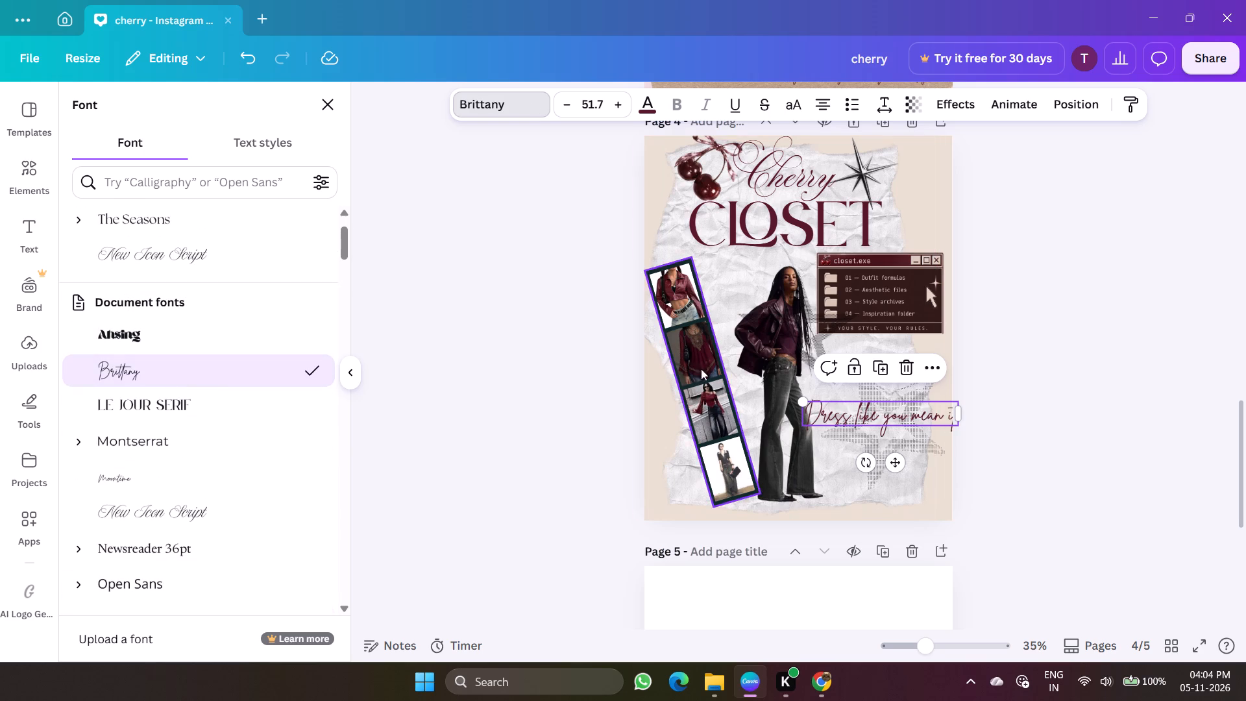
Break the tagline into two lines, "Dress like you" and "mean it", and position it over the solid halftone star.
{"action": "left_click_drag", "start_coordinate": [899, 419], "coordinate": [863, 415]}
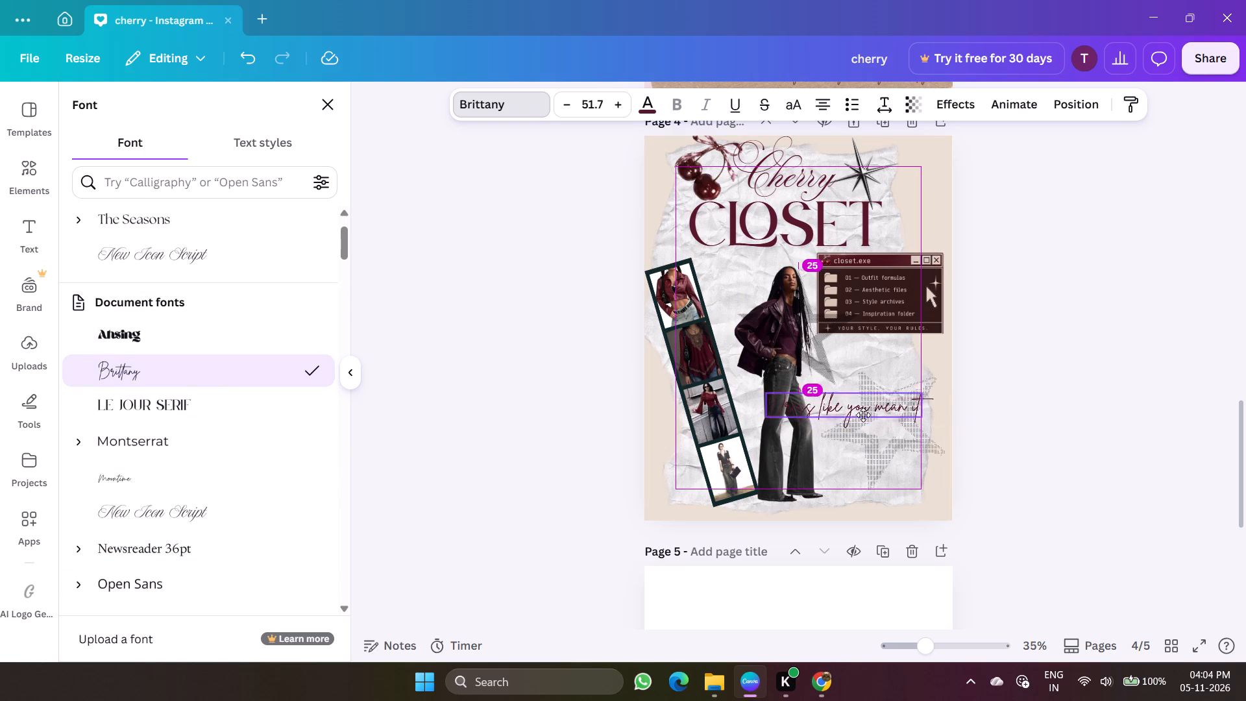
{"action": "left_click_drag", "start_coordinate": [863, 415], "coordinate": [903, 433]}
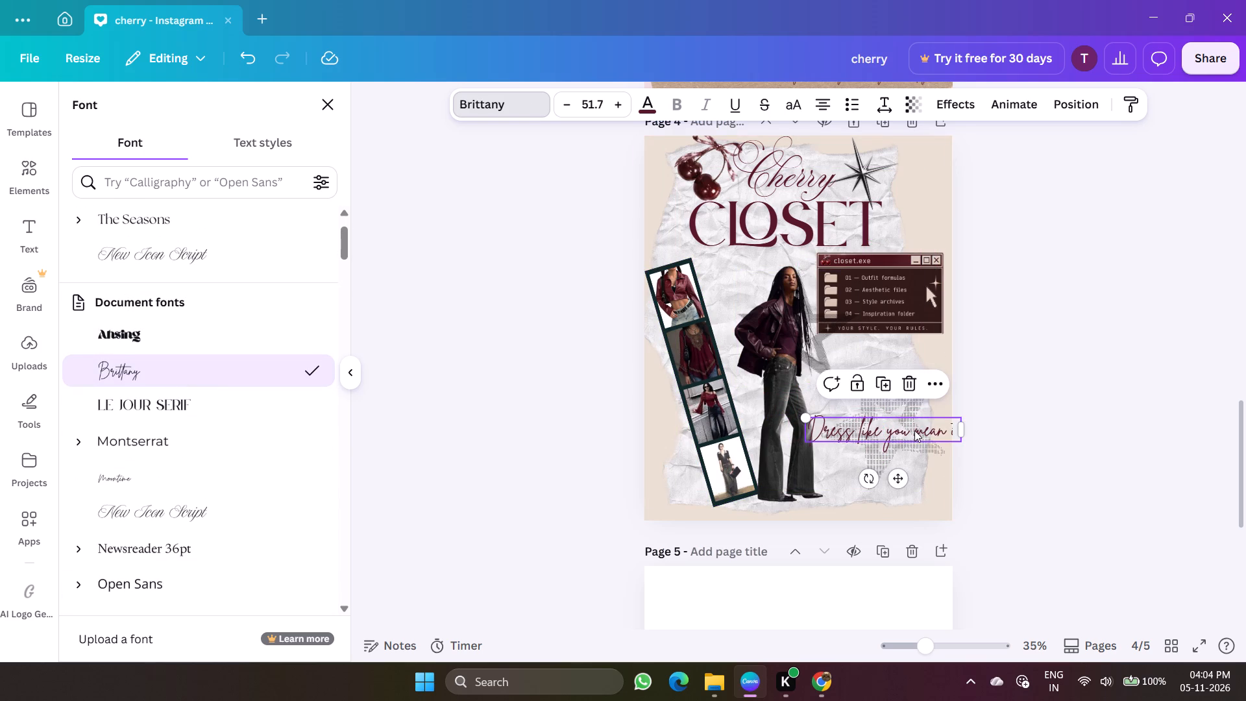
{"action": "left_click", "coordinate": [909, 432]}
{"action": "key", "text": "Return"}
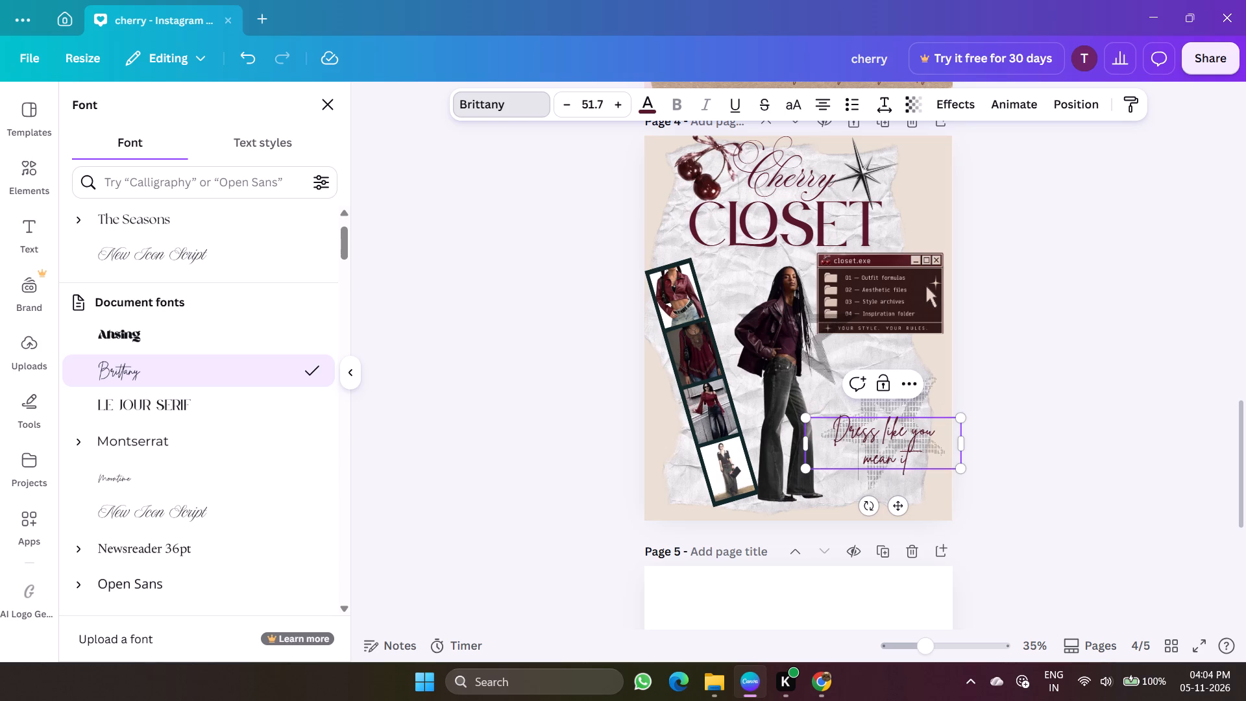
{"action": "left_click_drag", "start_coordinate": [905, 454], "coordinate": [913, 445]}
{"action": "left_click", "coordinate": [890, 434]}
{"action": "left_click_drag", "start_coordinate": [897, 510], "coordinate": [902, 497]}
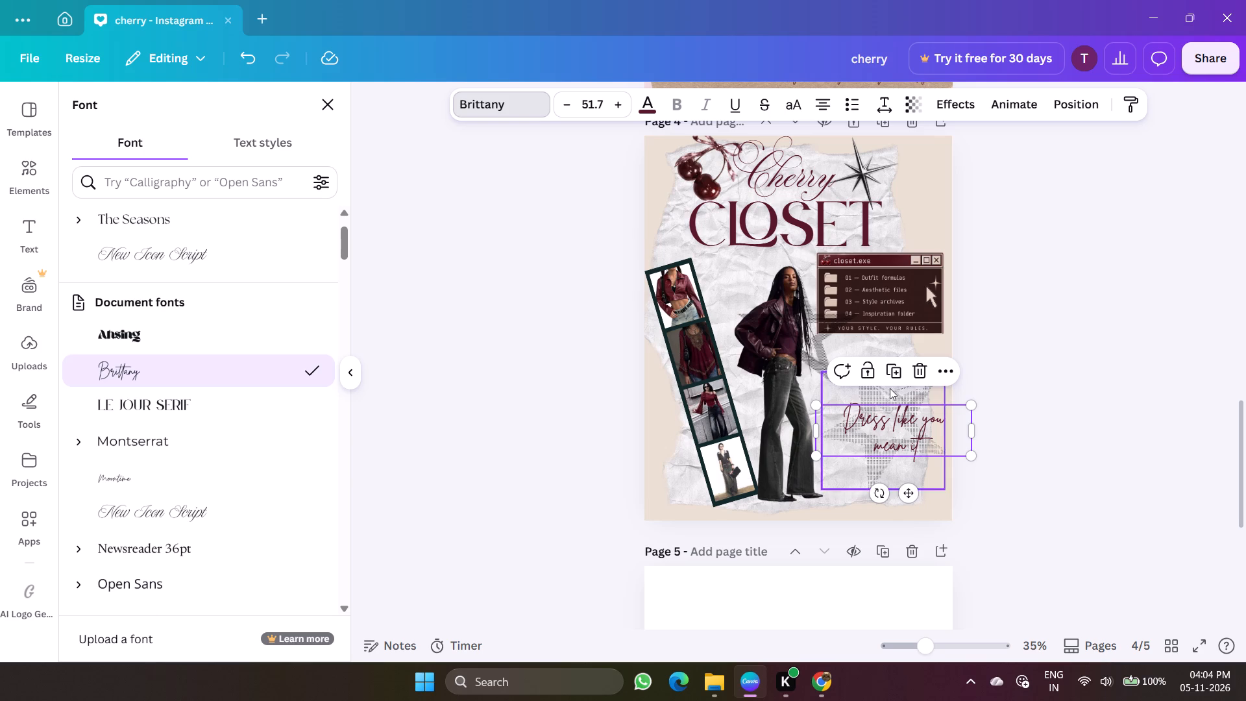
Recolour the solid halftone star behind the tagline with the dark burgundy from the brand colour palette.
{"action": "left_click", "coordinate": [890, 388]}
{"action": "left_click", "coordinate": [675, 106]}
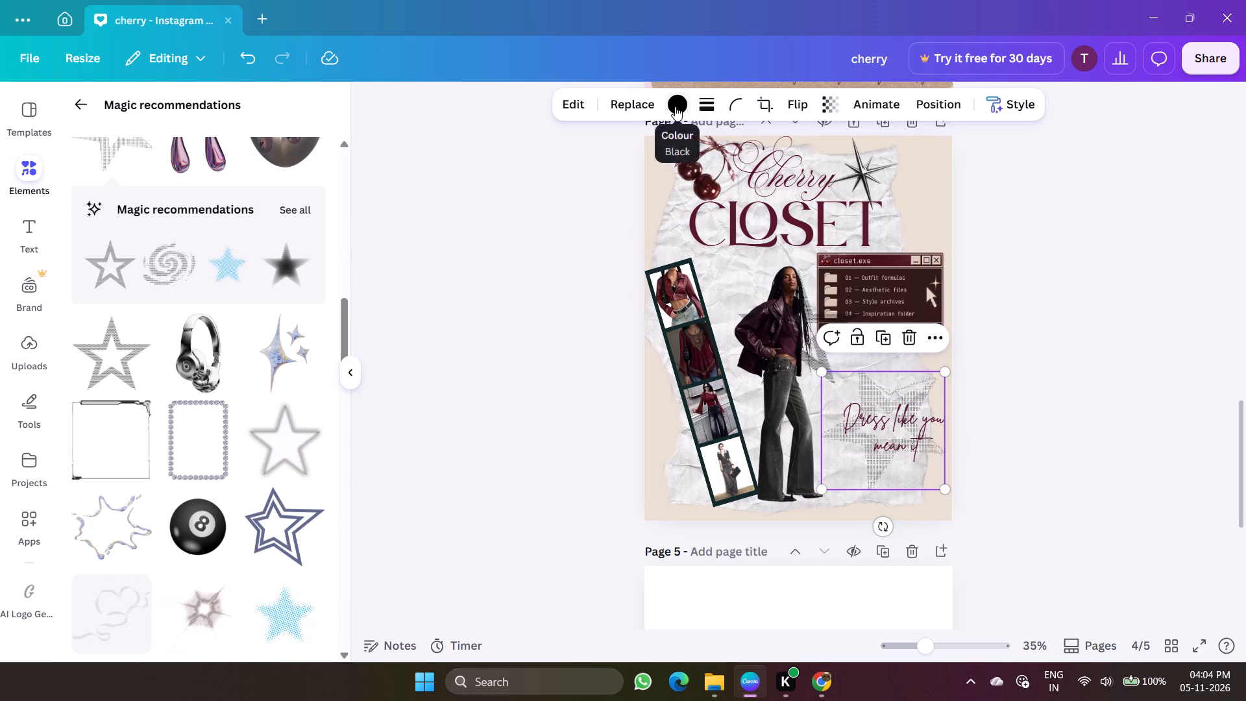
{"action": "scroll", "coordinate": [128, 467], "scroll_direction": "down", "scroll_amount": 4}
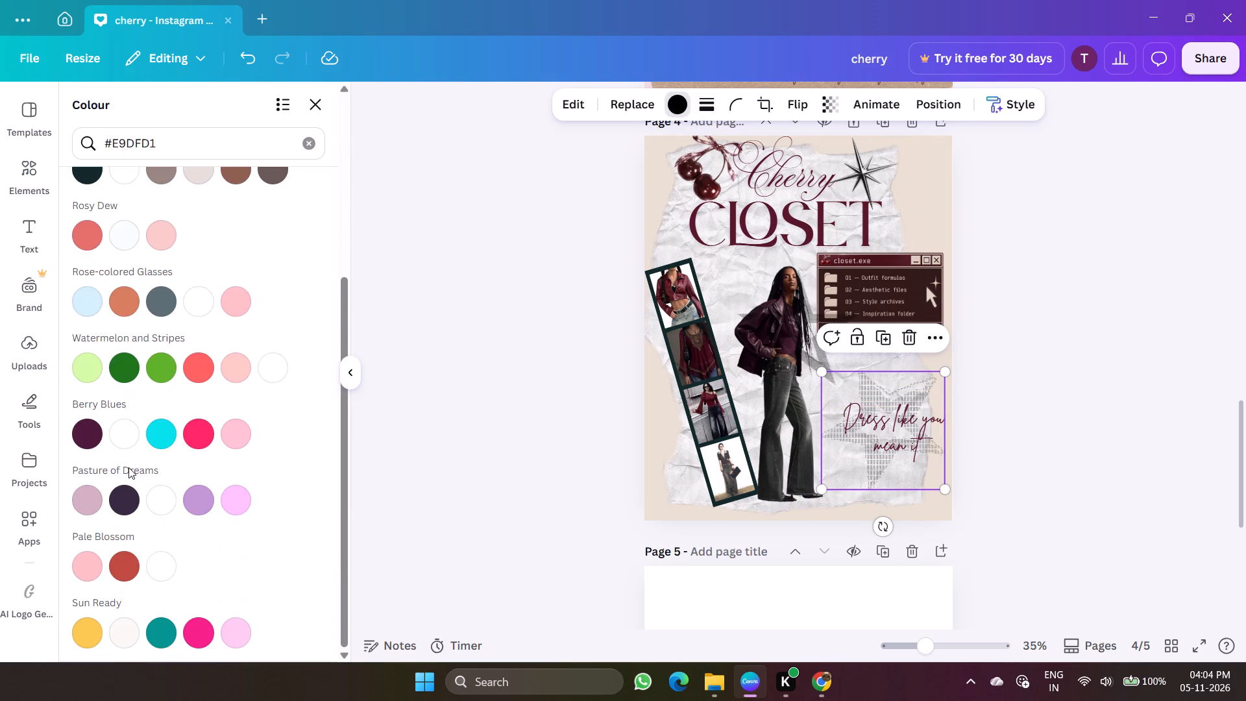
{"action": "scroll", "coordinate": [128, 467], "scroll_direction": "down", "scroll_amount": 1}
{"action": "left_click", "coordinate": [315, 148]}
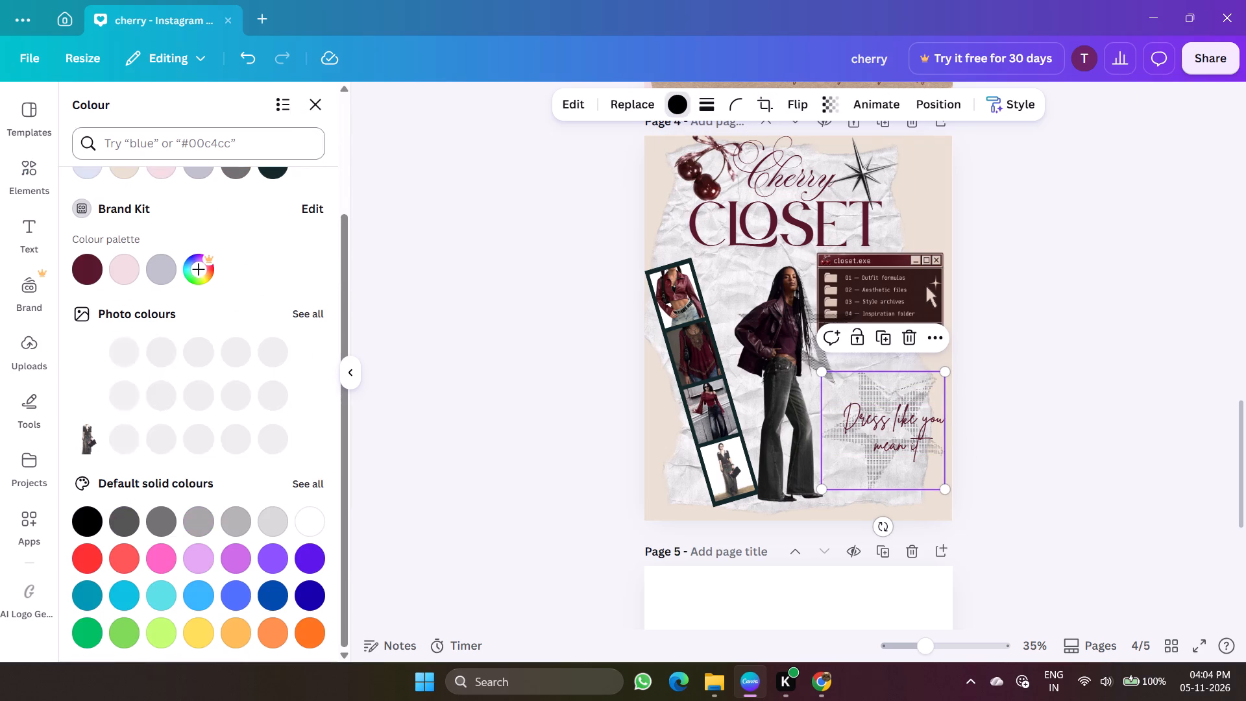
{"action": "left_click", "coordinate": [95, 273]}
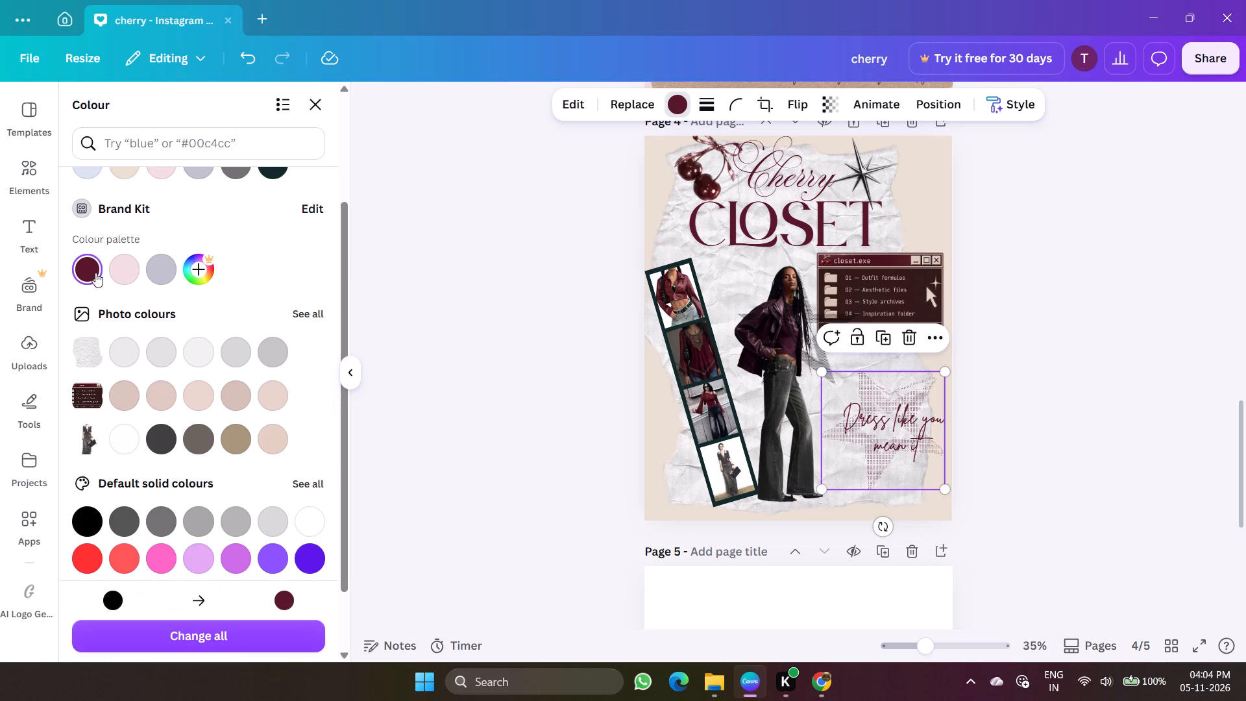
Move the outlined halftone star behind the model's upper body and send it backward in the layer order.
{"action": "left_click", "coordinate": [1027, 384]}
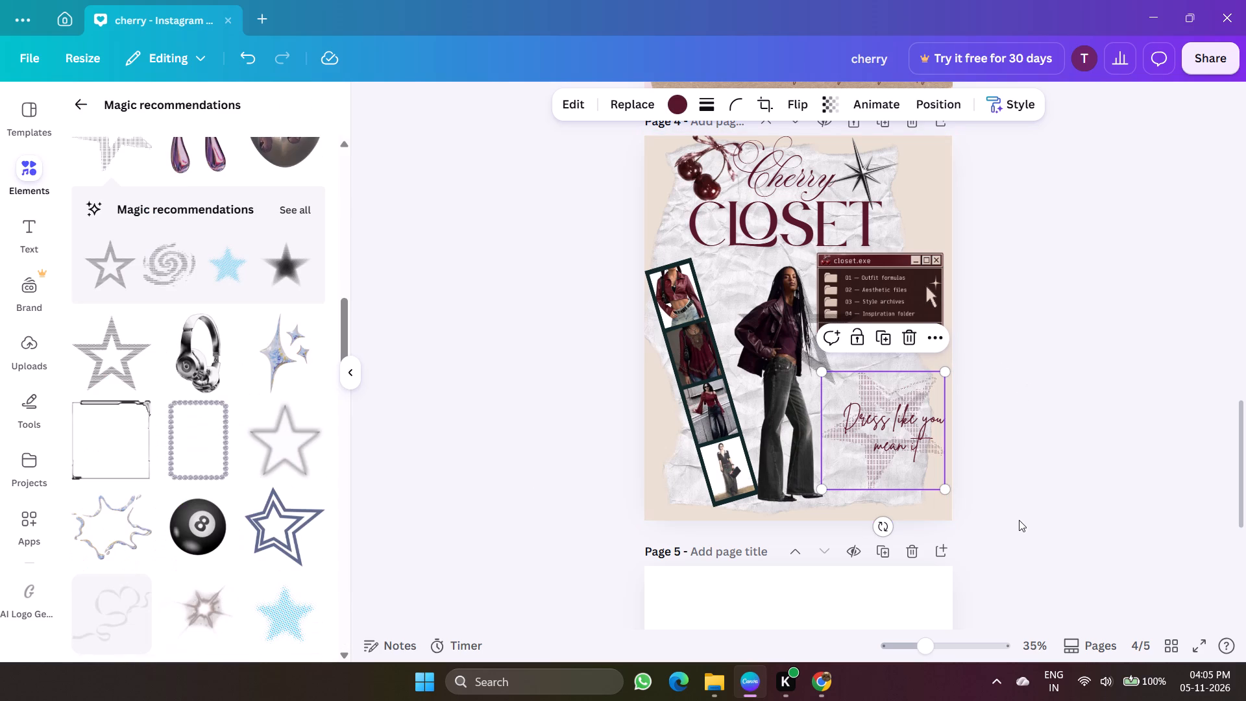
{"action": "left_click", "coordinate": [818, 353]}
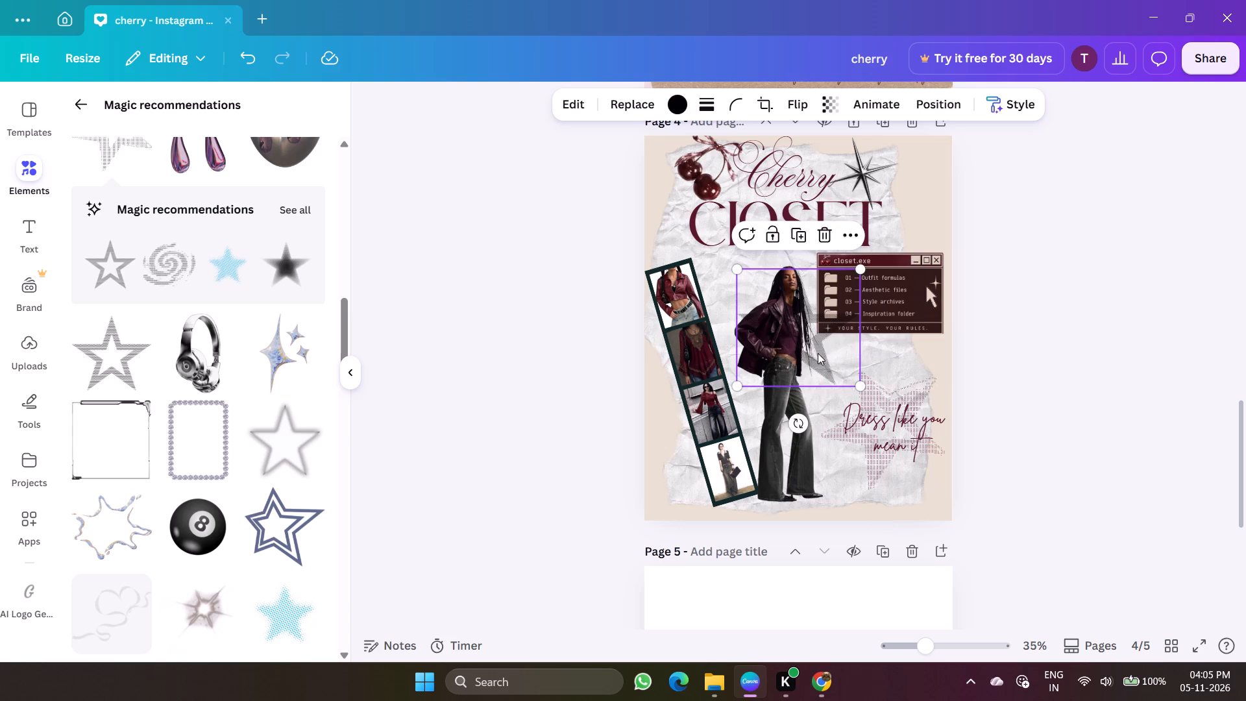
{"action": "left_click_drag", "start_coordinate": [818, 353], "coordinate": [776, 367]}
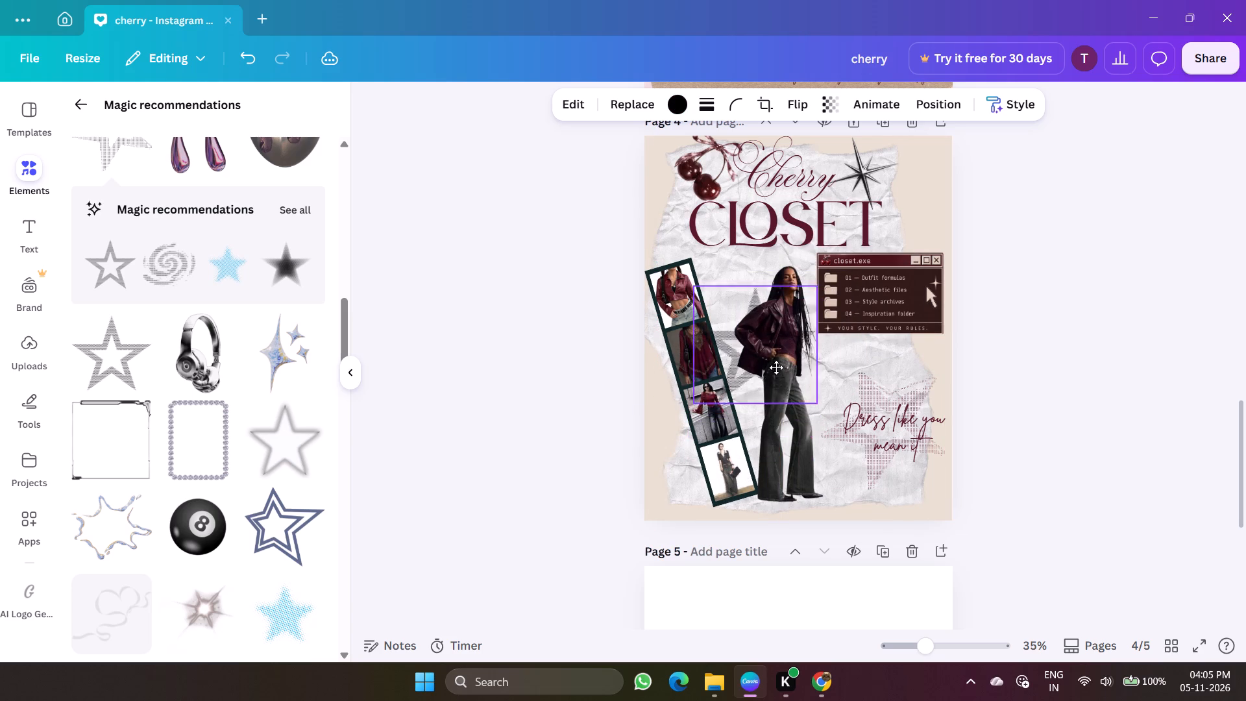
{"action": "left_click_drag", "start_coordinate": [776, 367], "coordinate": [798, 338]}
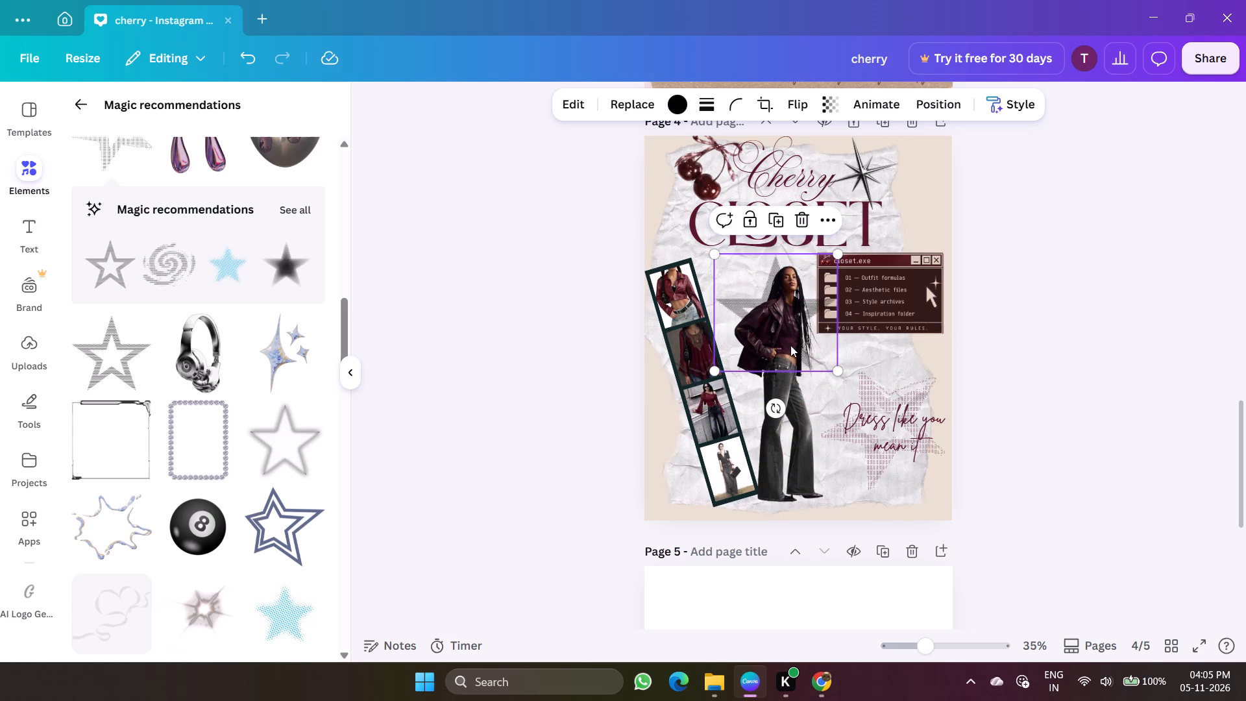
{"action": "left_click", "coordinate": [826, 212]}
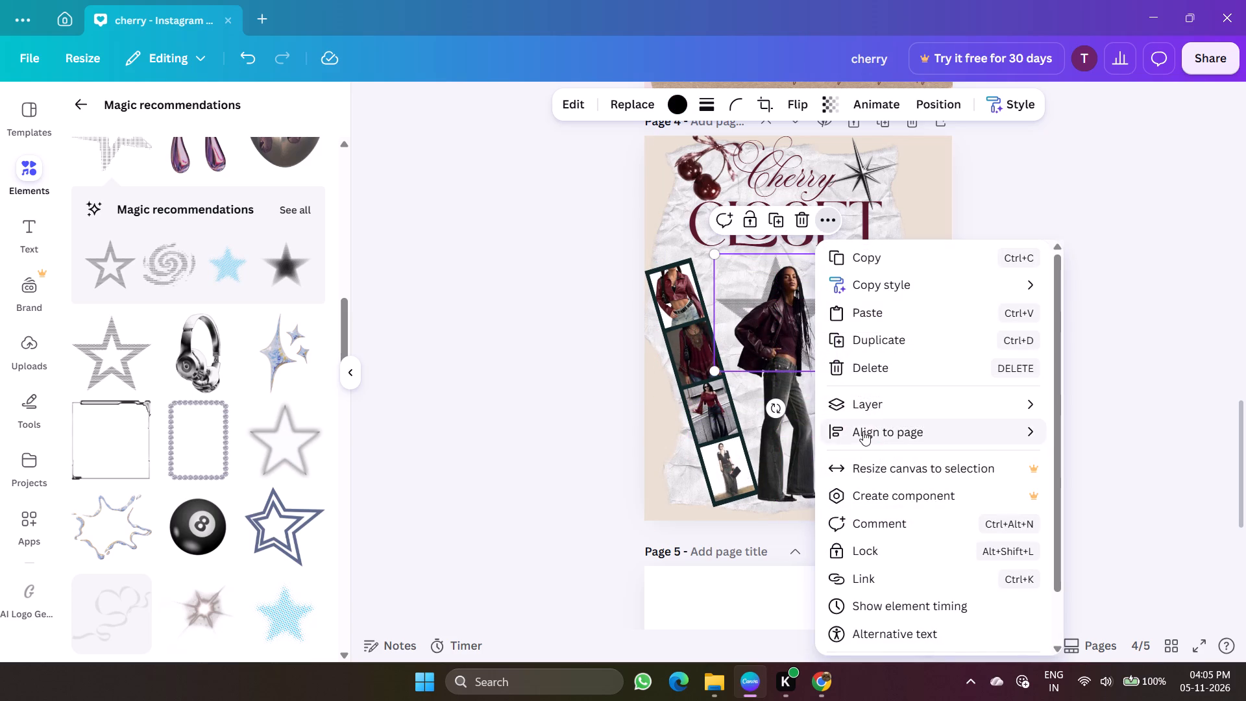
{"action": "left_click", "coordinate": [882, 405]}
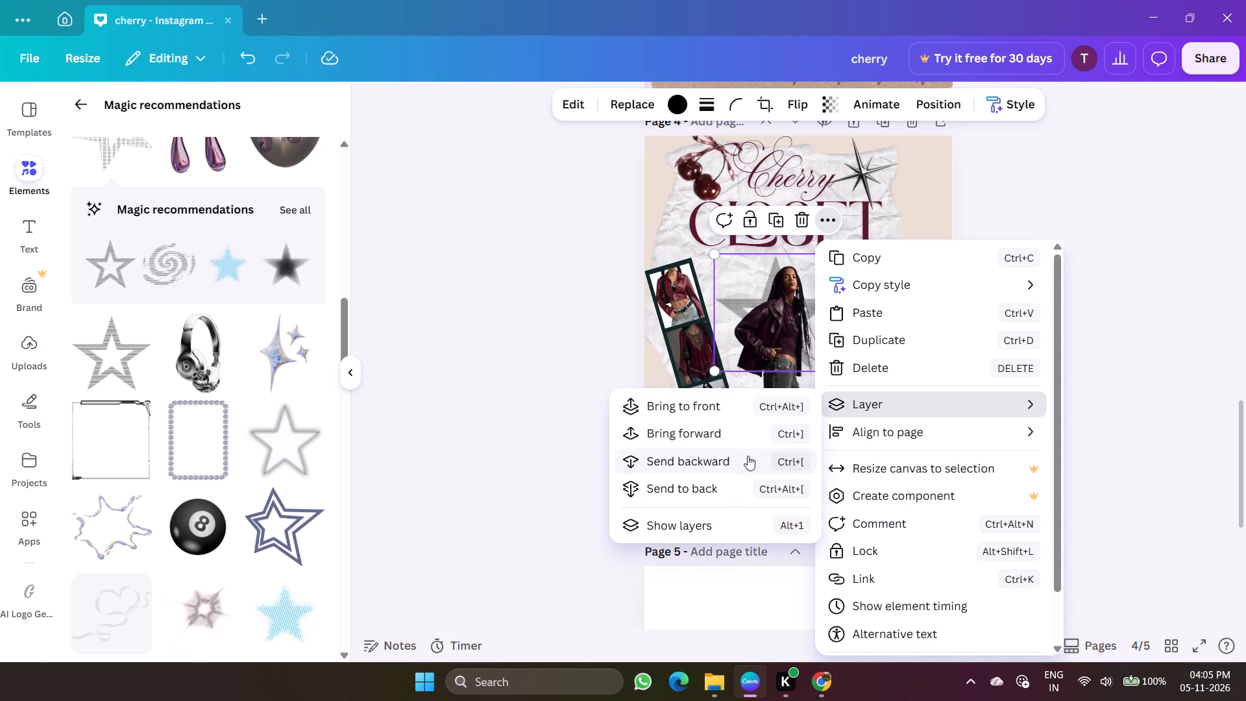
{"action": "left_click", "coordinate": [748, 456]}
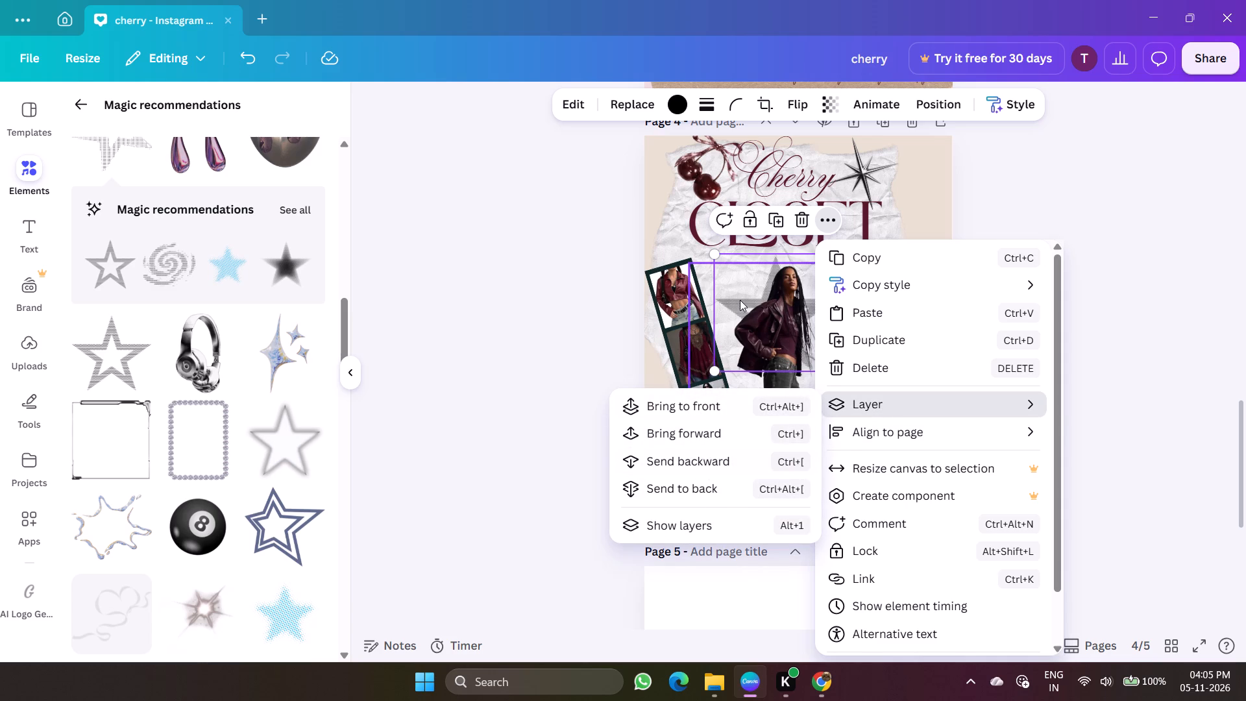
Shift the model cutout aside and move the outlined halftone star to the page's bottom-left corner, around the film strip's lower end.
{"action": "left_click", "coordinate": [740, 300]}
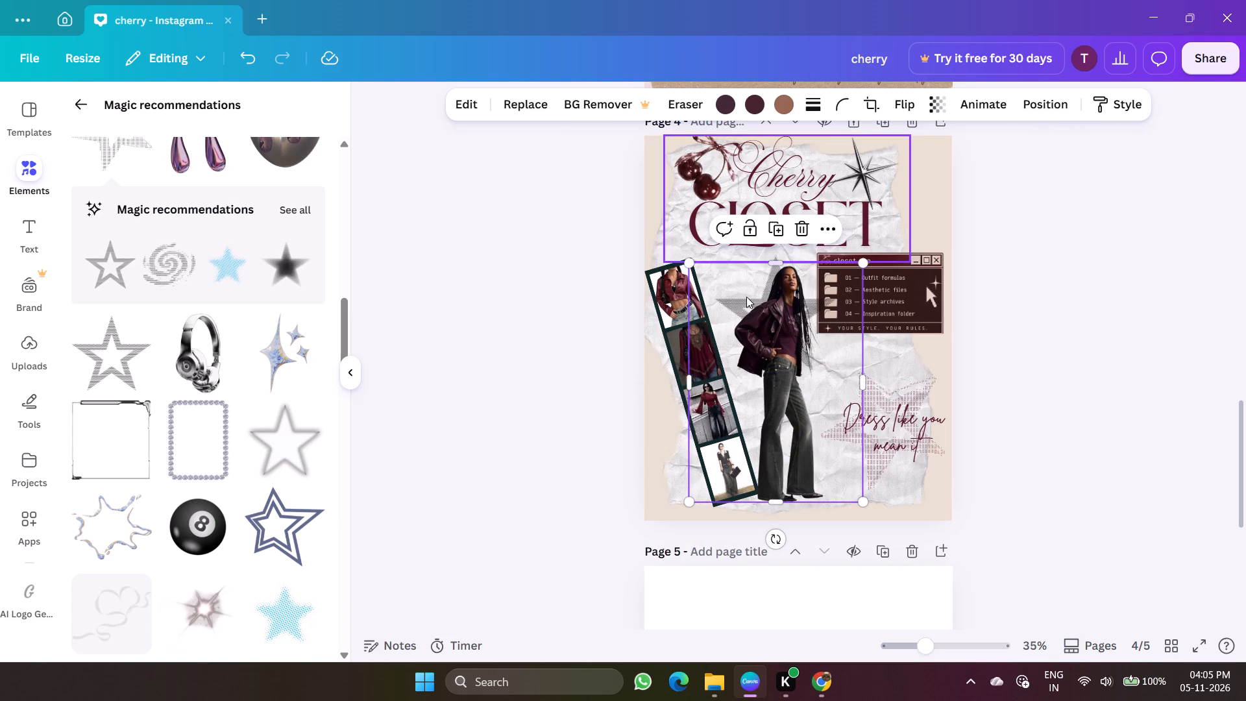
{"action": "left_click", "coordinate": [746, 297]}
{"action": "left_click", "coordinate": [754, 293]}
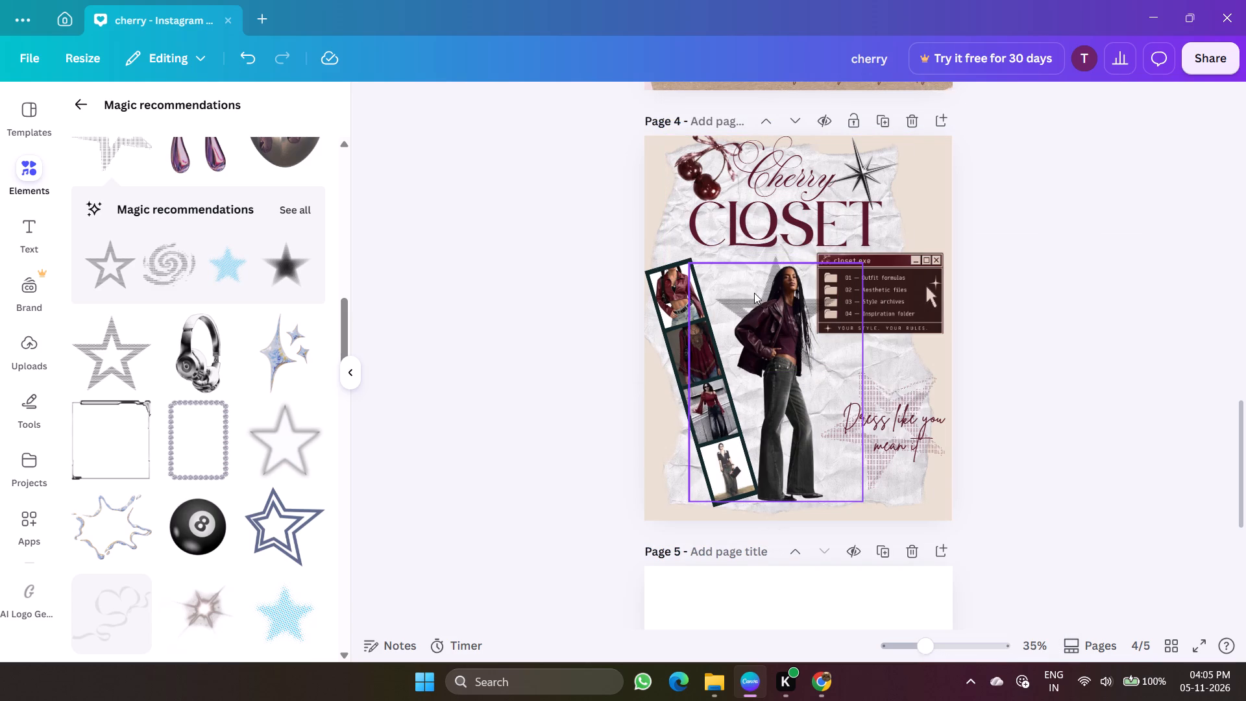
{"action": "left_click", "coordinate": [734, 290]}
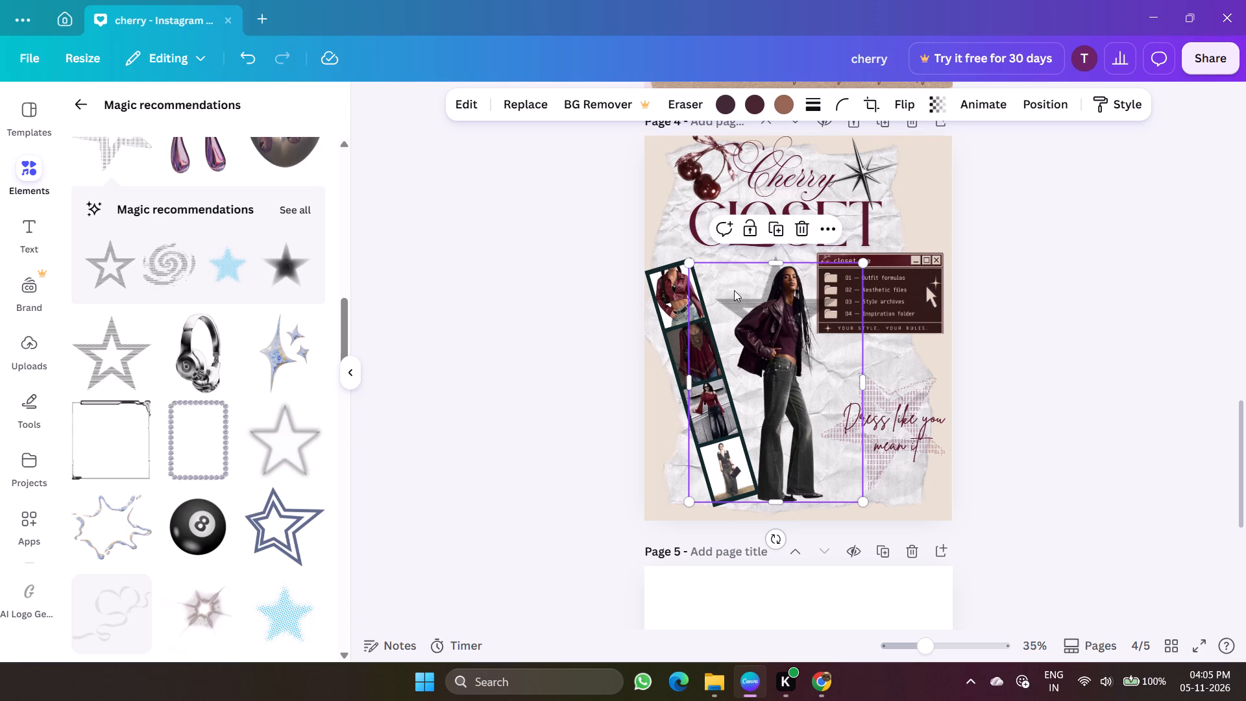
{"action": "left_click", "coordinate": [816, 304]}
{"action": "left_click_drag", "start_coordinate": [772, 348], "coordinate": [868, 314]}
{"action": "left_click", "coordinate": [757, 312]}
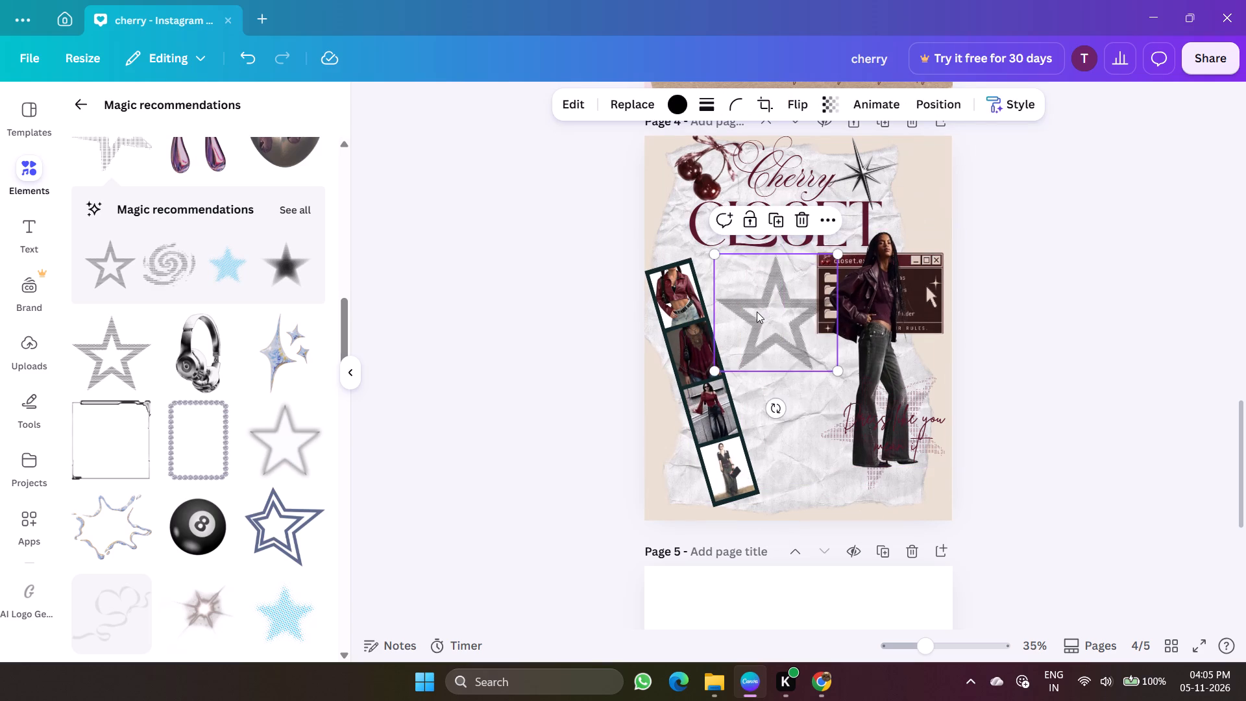
{"action": "left_click_drag", "start_coordinate": [757, 312], "coordinate": [678, 463]}
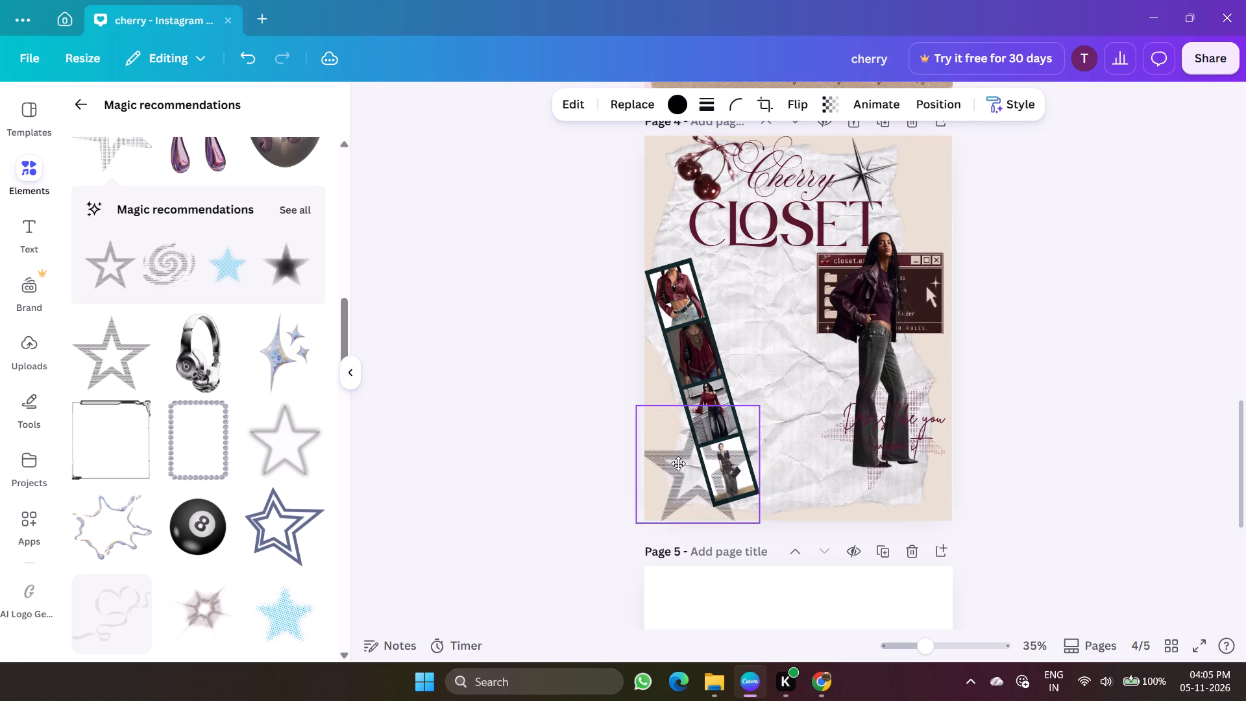
{"action": "left_click_drag", "start_coordinate": [678, 463], "coordinate": [672, 469]}
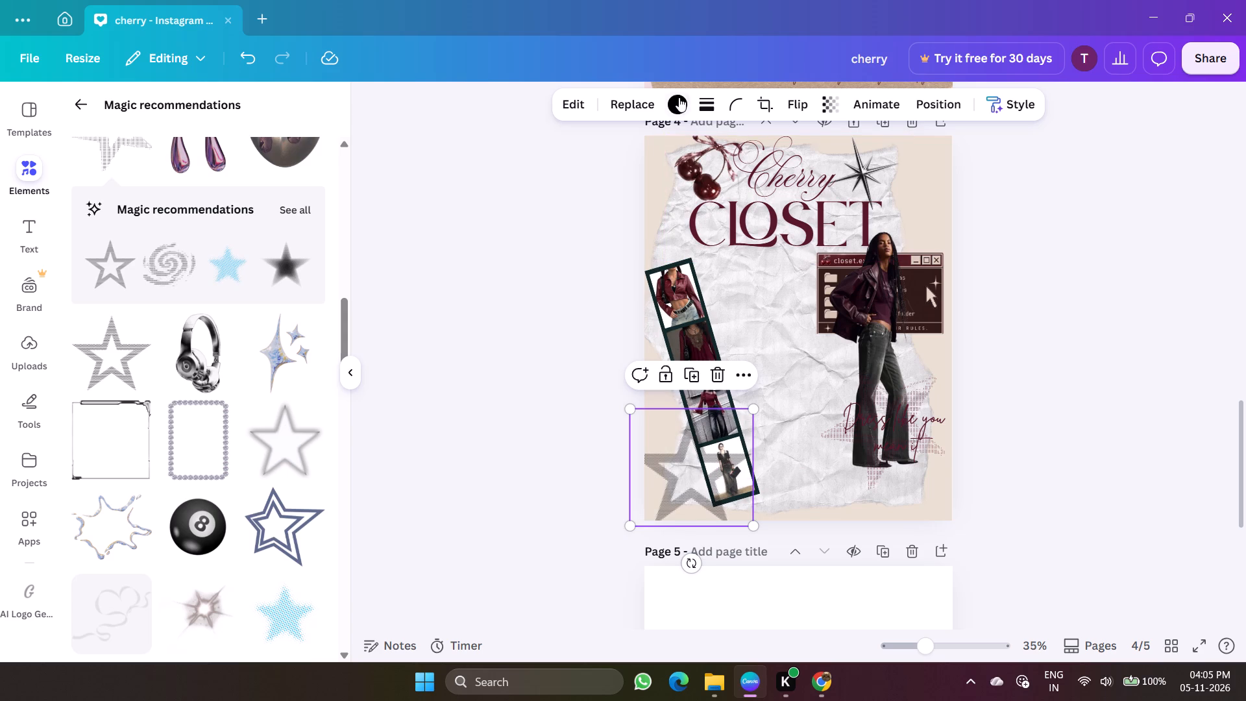
Recolour the outlined star dark burgundy from the graphic colours and send it backward behind the film strip.
{"action": "left_click", "coordinate": [678, 97]}
{"action": "left_click", "coordinate": [194, 224]}
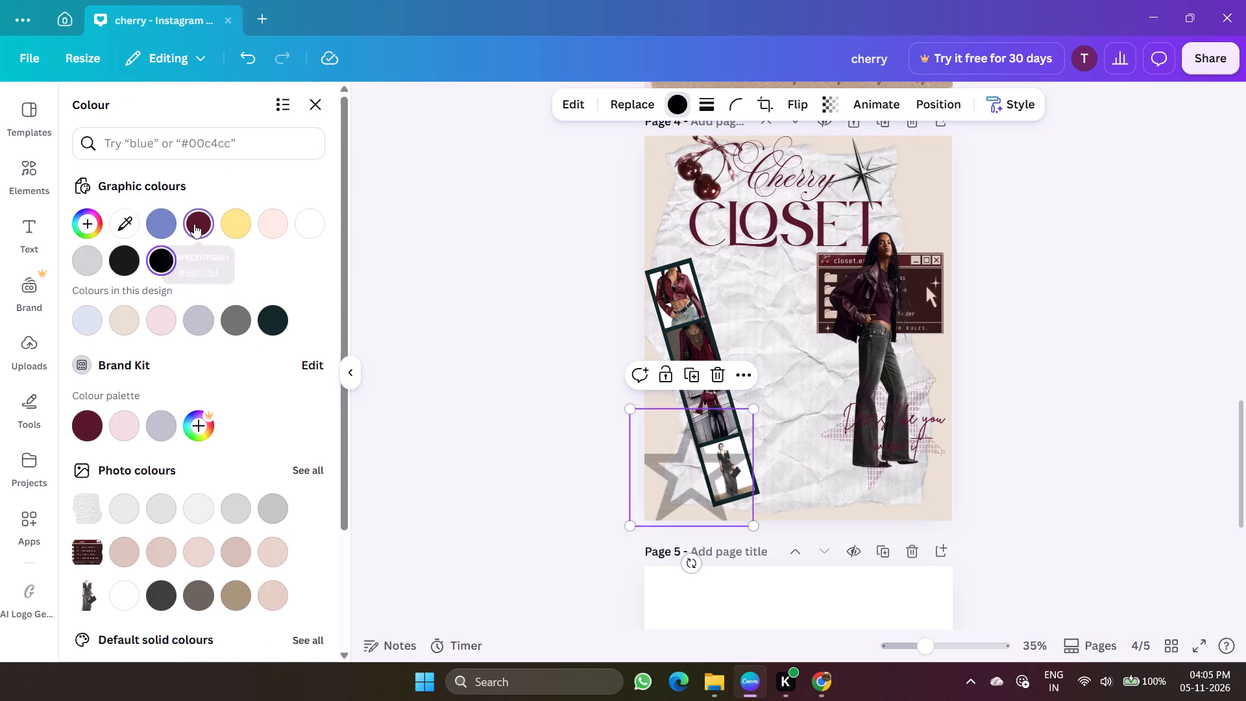
{"action": "left_click", "coordinate": [737, 382]}
{"action": "left_click", "coordinate": [800, 203]}
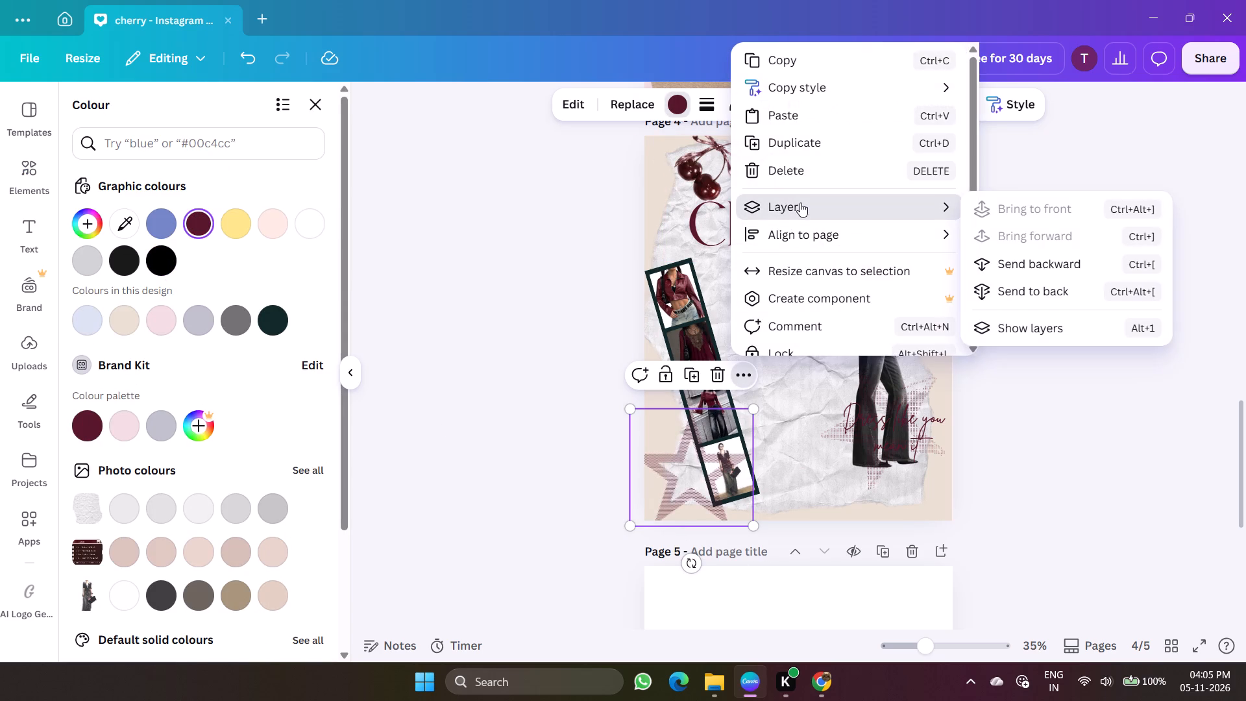
{"action": "left_click", "coordinate": [1048, 277]}
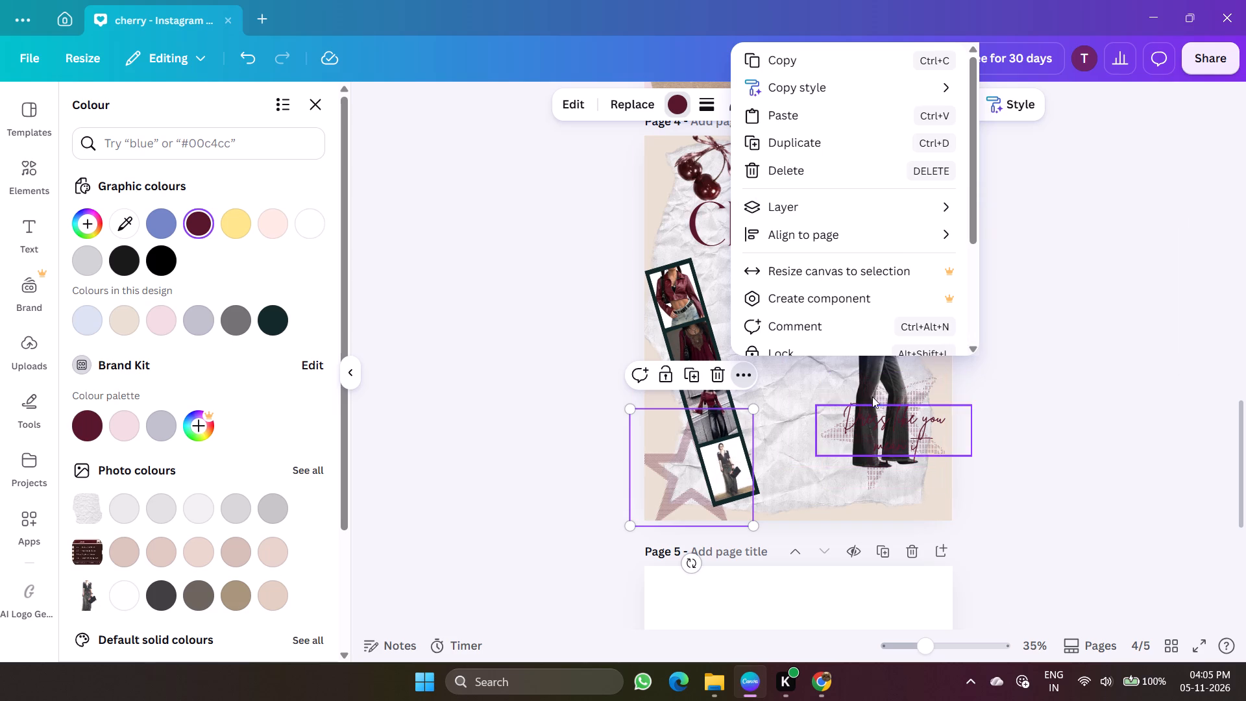
Move the model cutout back to the middle of the page, between the film strip and the tagline.
{"action": "left_click", "coordinate": [866, 376]}
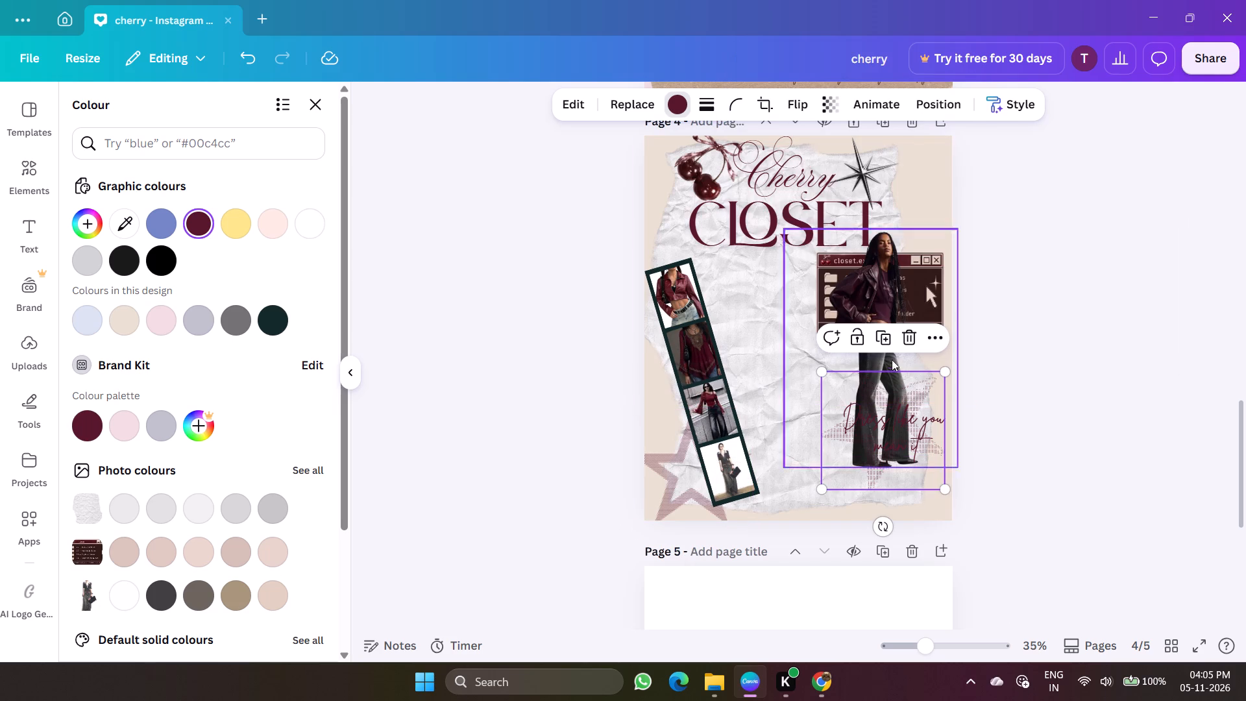
{"action": "left_click_drag", "start_coordinate": [880, 300], "coordinate": [796, 368]}
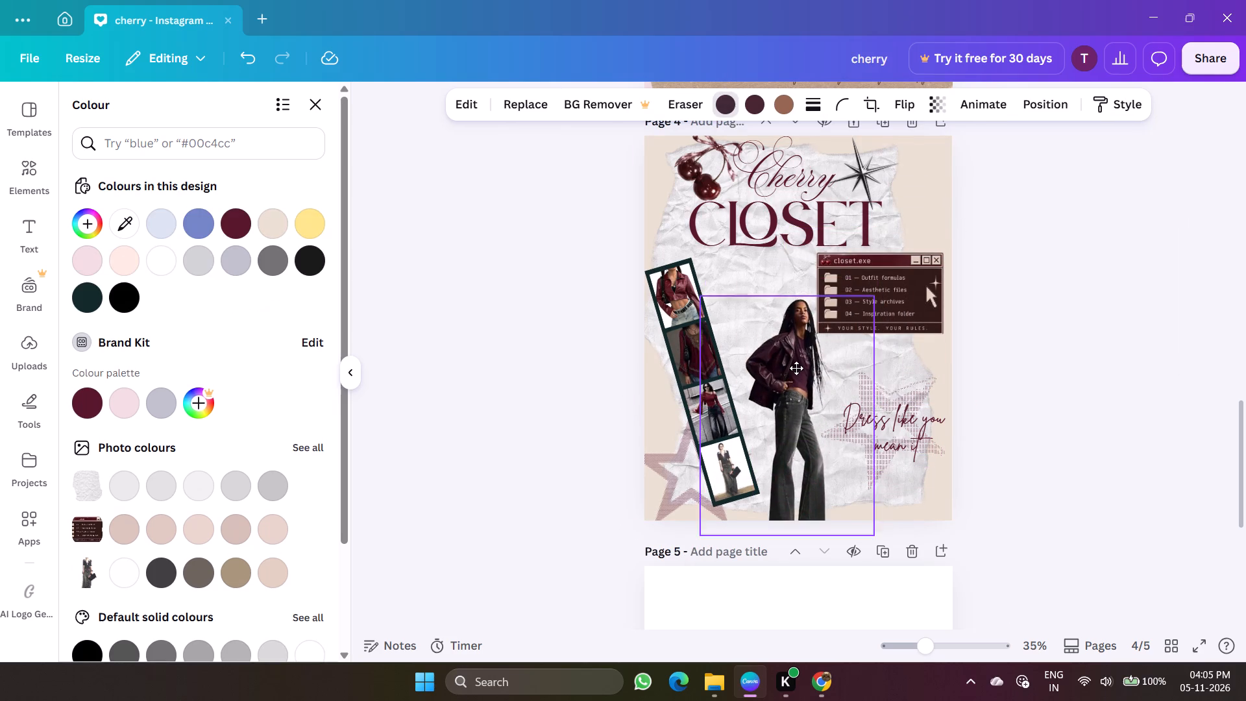
{"action": "left_click_drag", "start_coordinate": [796, 368], "coordinate": [796, 350]}
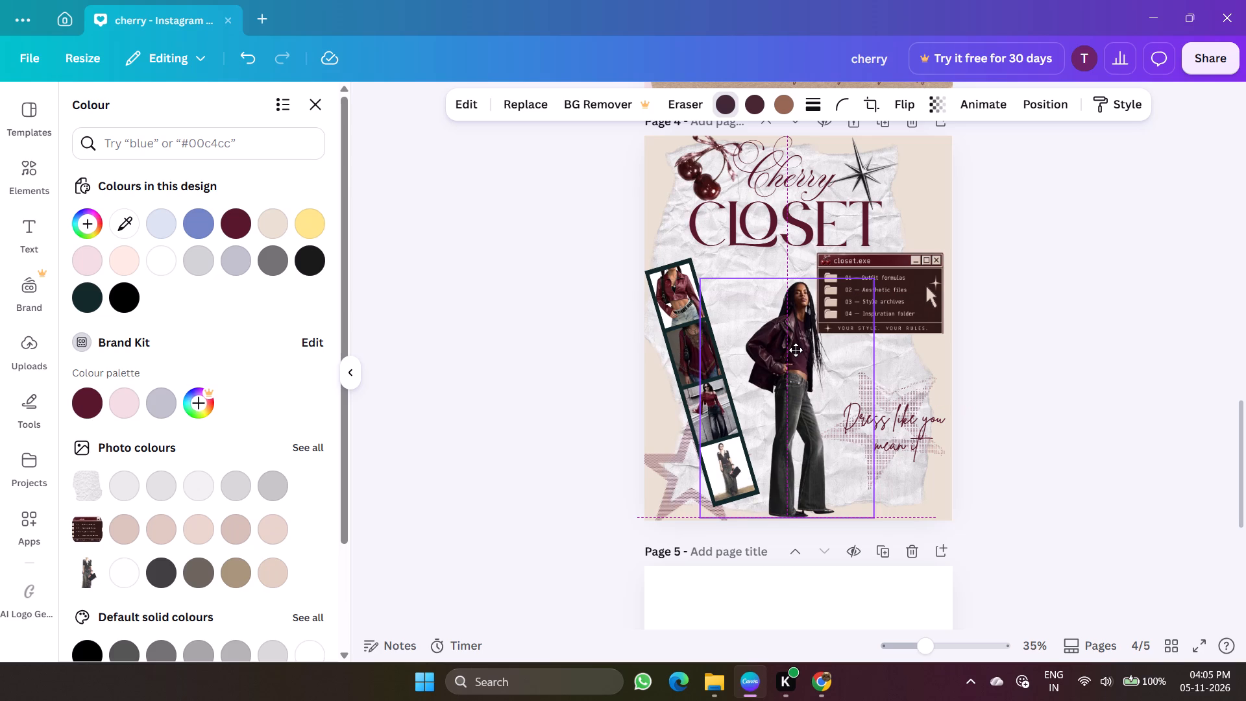
{"action": "left_click_drag", "start_coordinate": [796, 350], "coordinate": [788, 339]}
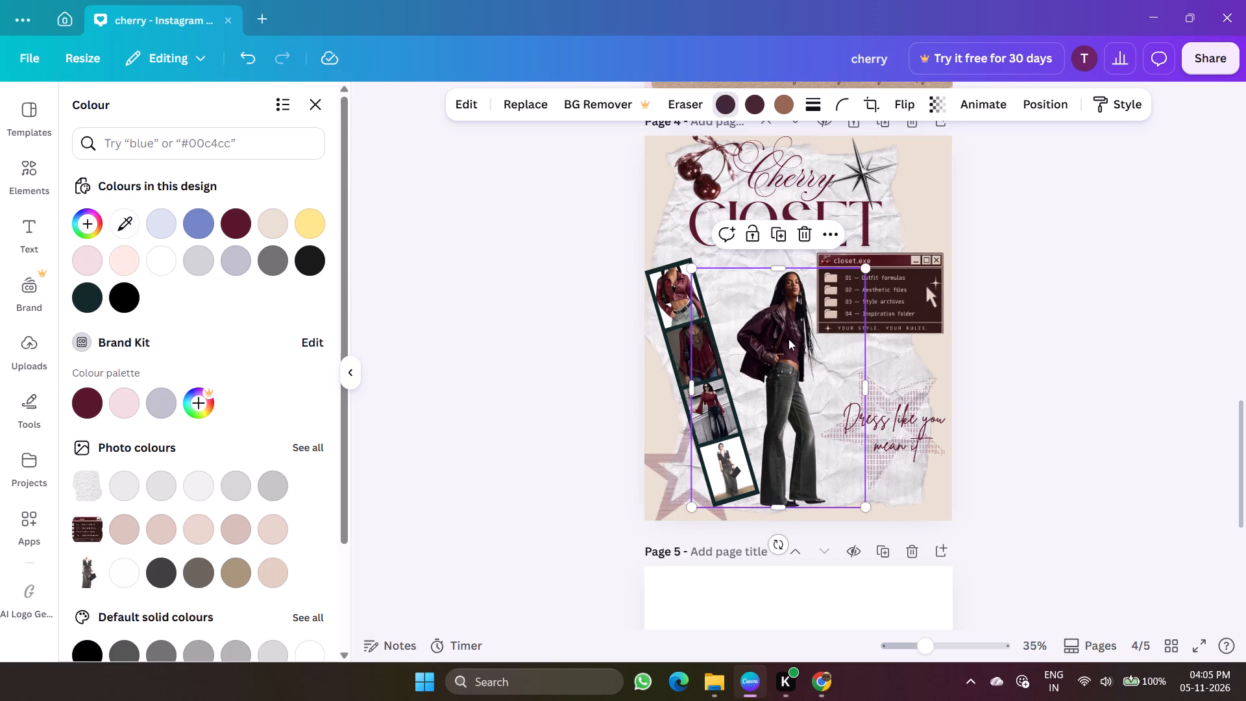
{"action": "left_click", "coordinate": [796, 347]}
Add the light-blue dotted halftone star from the recommended elements and recolour it dark burgundy.
{"action": "left_click", "coordinate": [21, 180]}
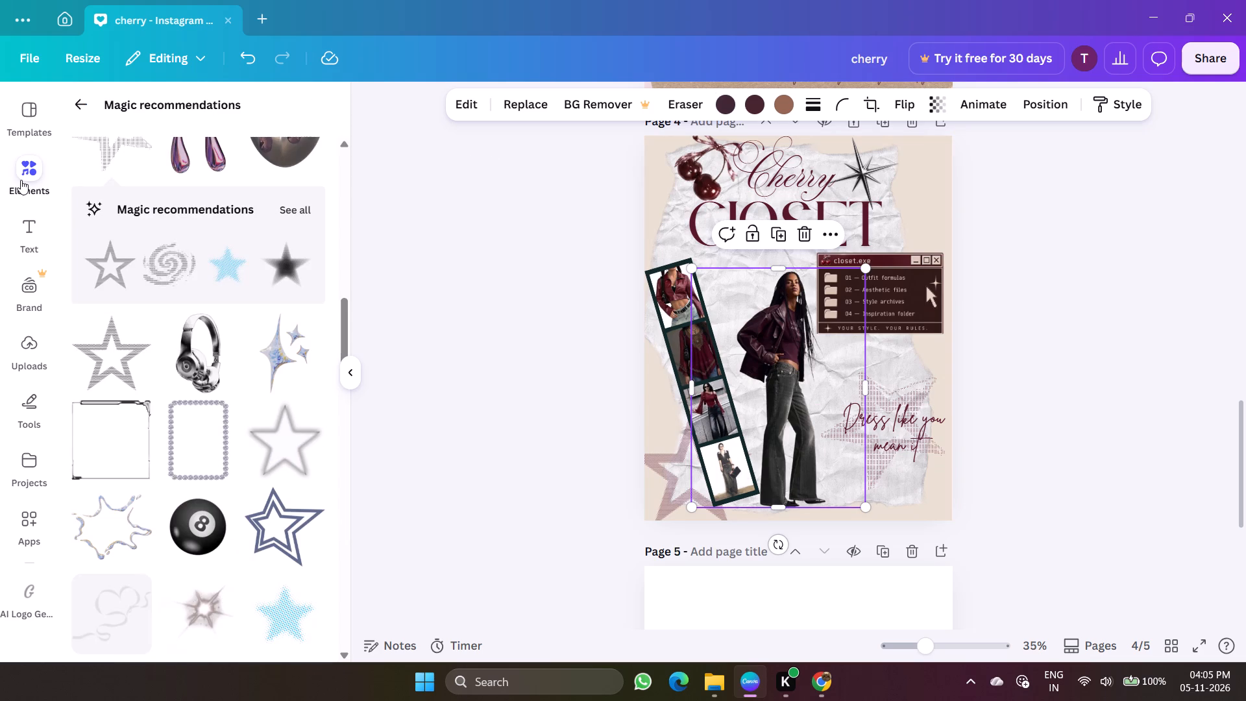
{"action": "scroll", "coordinate": [189, 373], "scroll_direction": "down", "scroll_amount": 3}
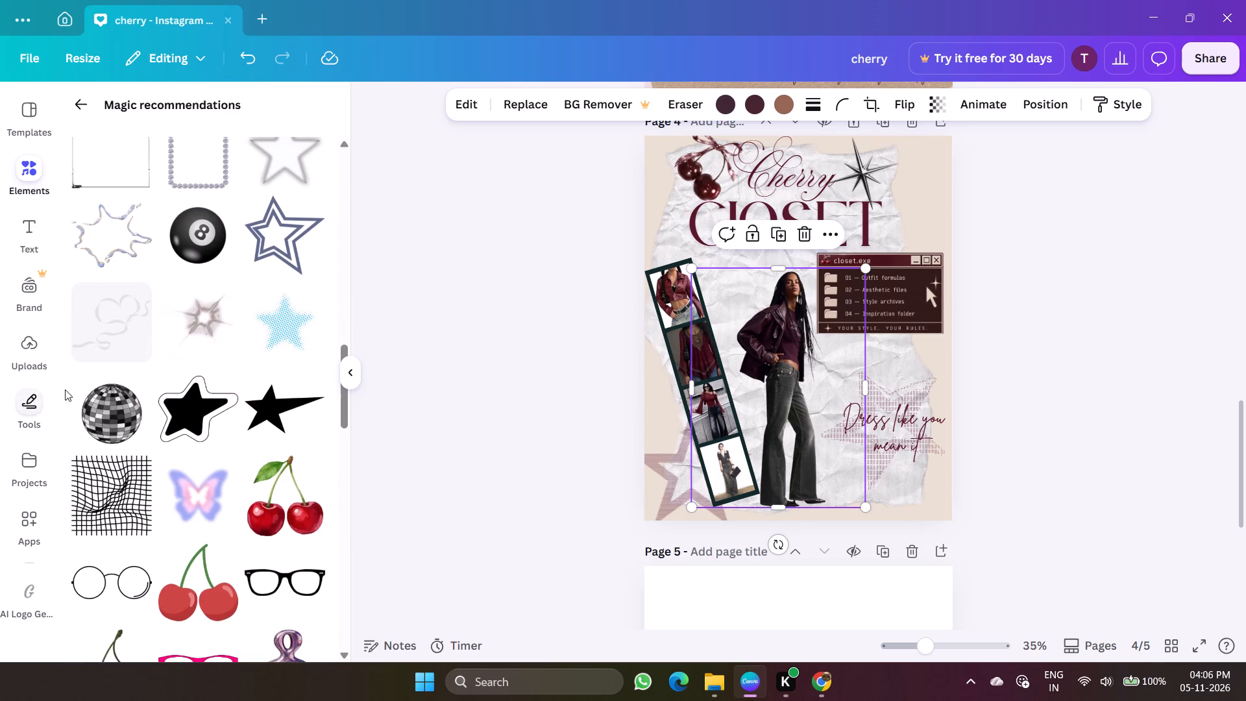
{"action": "scroll", "coordinate": [102, 324], "scroll_direction": "up", "scroll_amount": 2}
{"action": "left_click", "coordinate": [290, 501]}
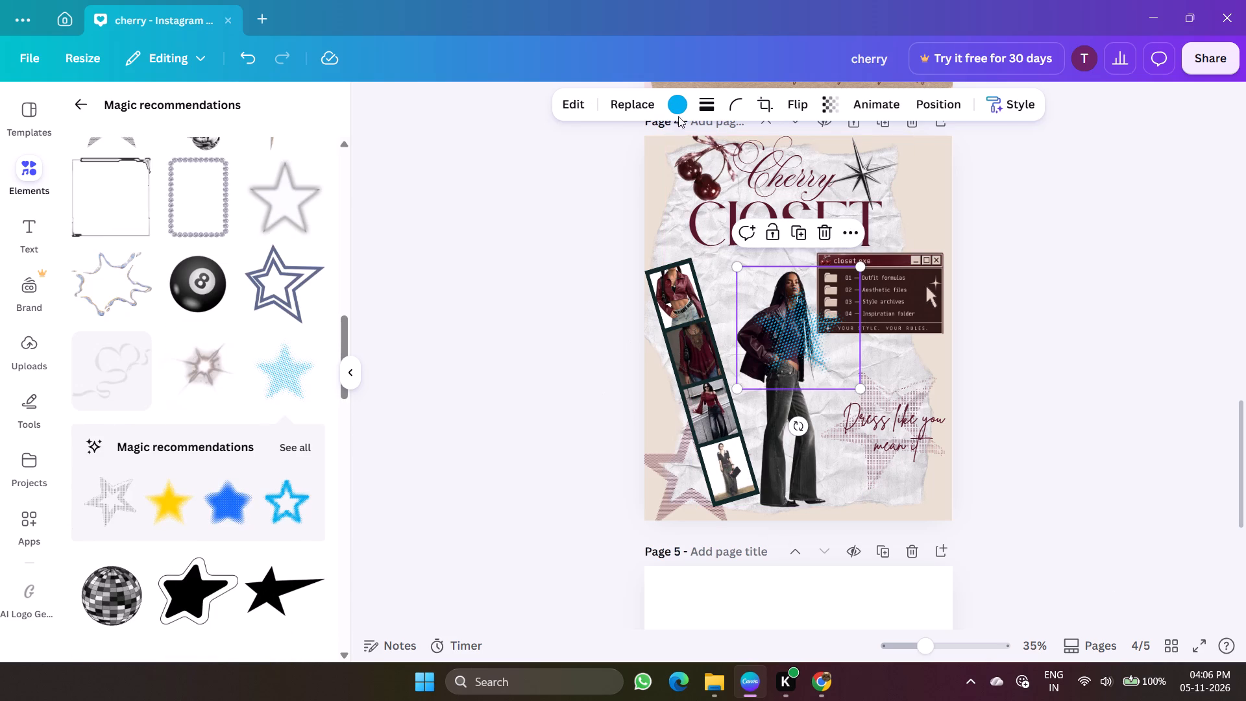
{"action": "left_click", "coordinate": [672, 99]}
{"action": "left_click", "coordinate": [237, 230]}
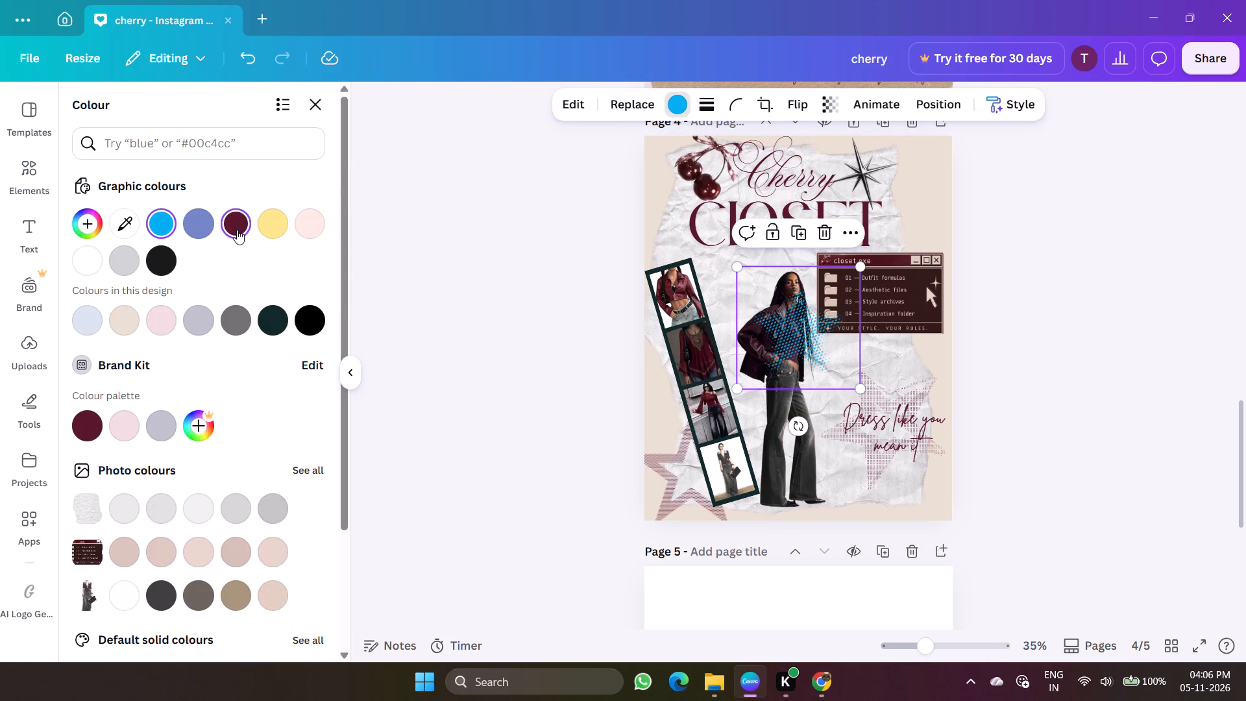
Position the dotted halftone star by the model's feet, overlapping the page's bottom edge, and send it backward behind her.
{"action": "left_click_drag", "start_coordinate": [813, 311], "coordinate": [826, 468]}
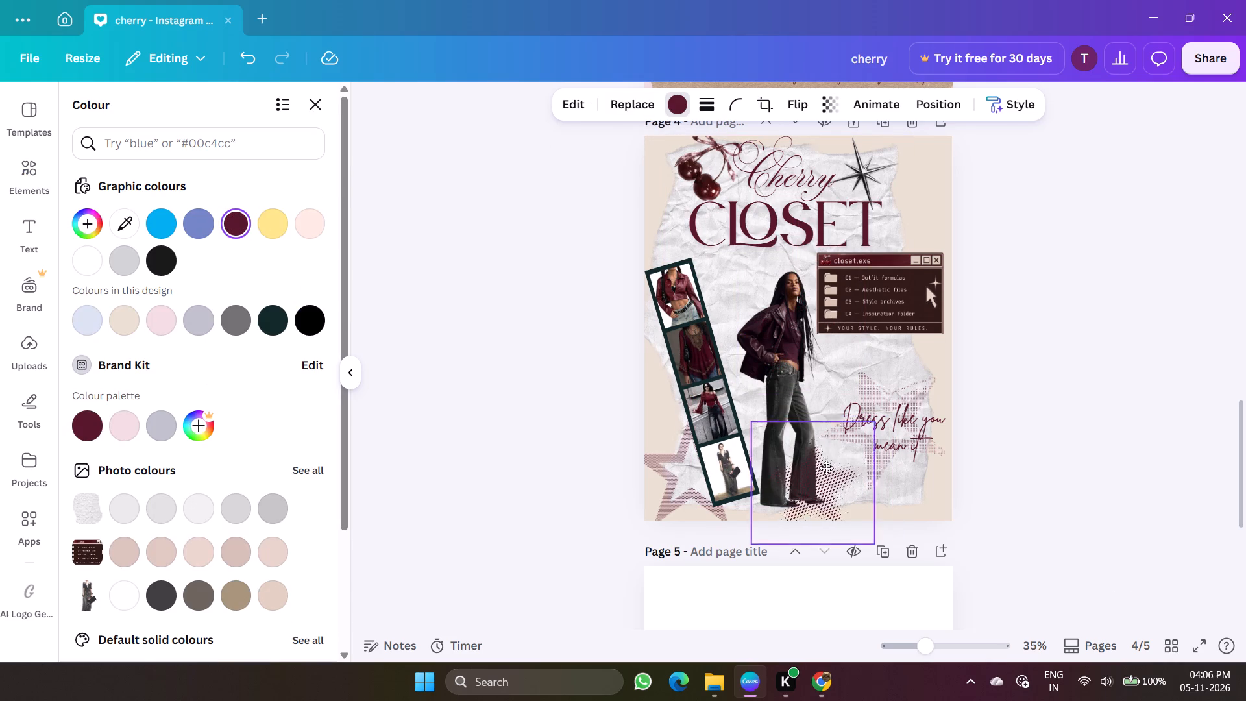
{"action": "left_click_drag", "start_coordinate": [826, 468], "coordinate": [820, 475]}
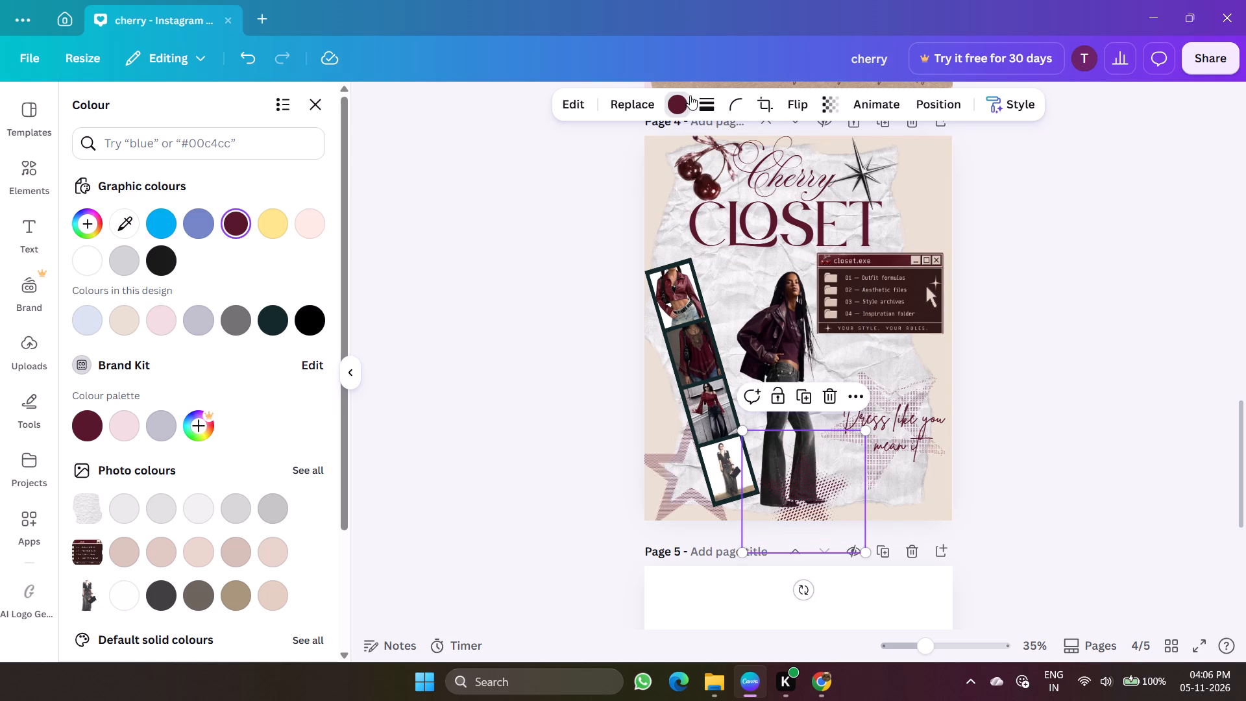
{"action": "left_click", "coordinate": [849, 391]}
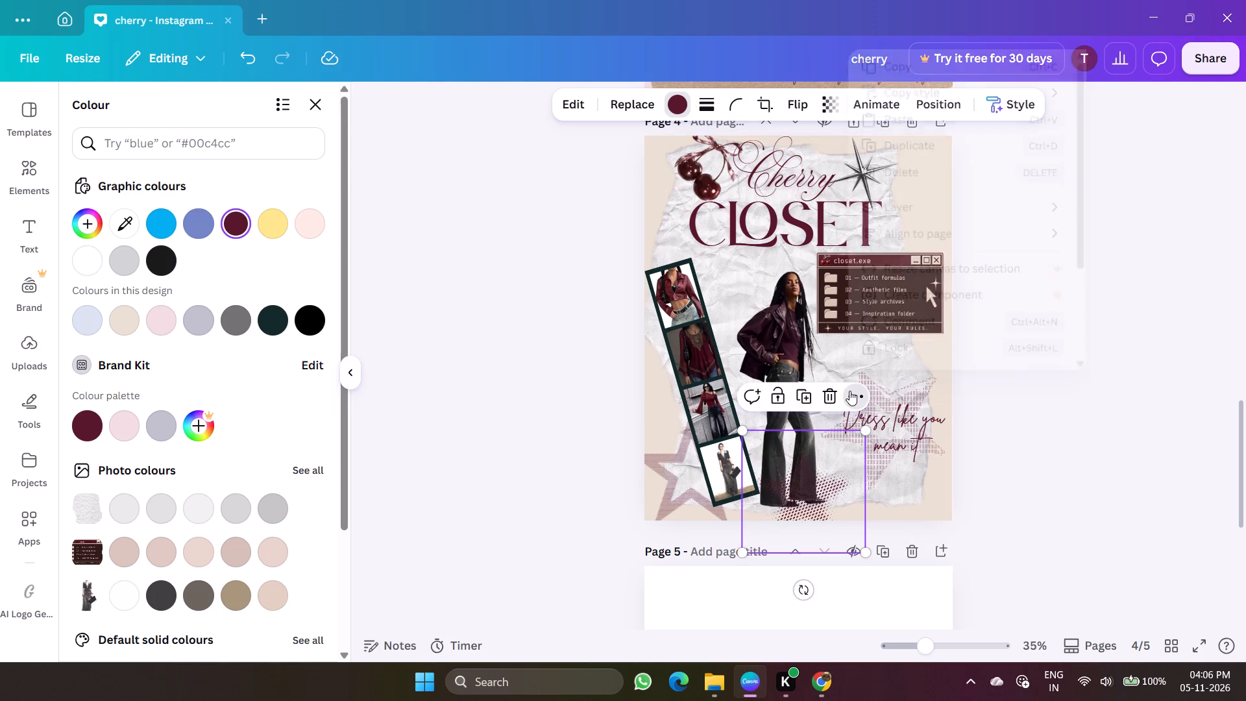
{"action": "left_click", "coordinate": [898, 200]}
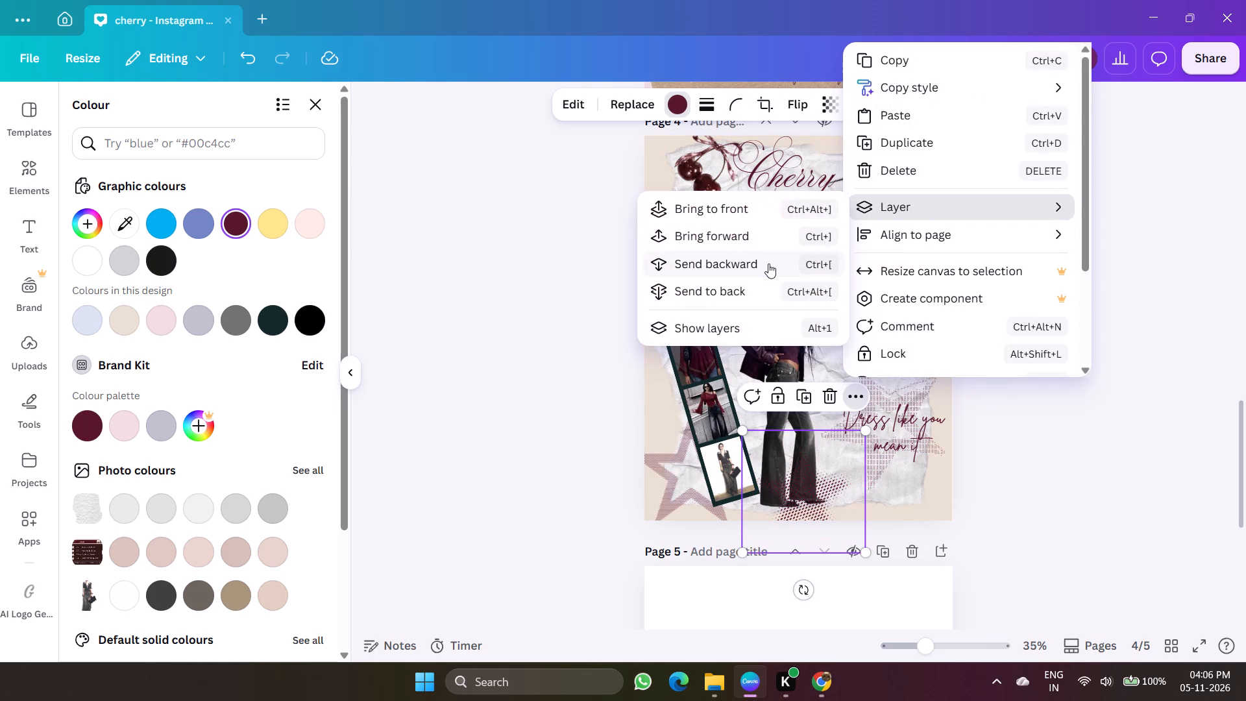
{"action": "left_click", "coordinate": [768, 264]}
{"action": "left_click", "coordinate": [742, 263]}
{"action": "left_click", "coordinate": [1082, 500]}
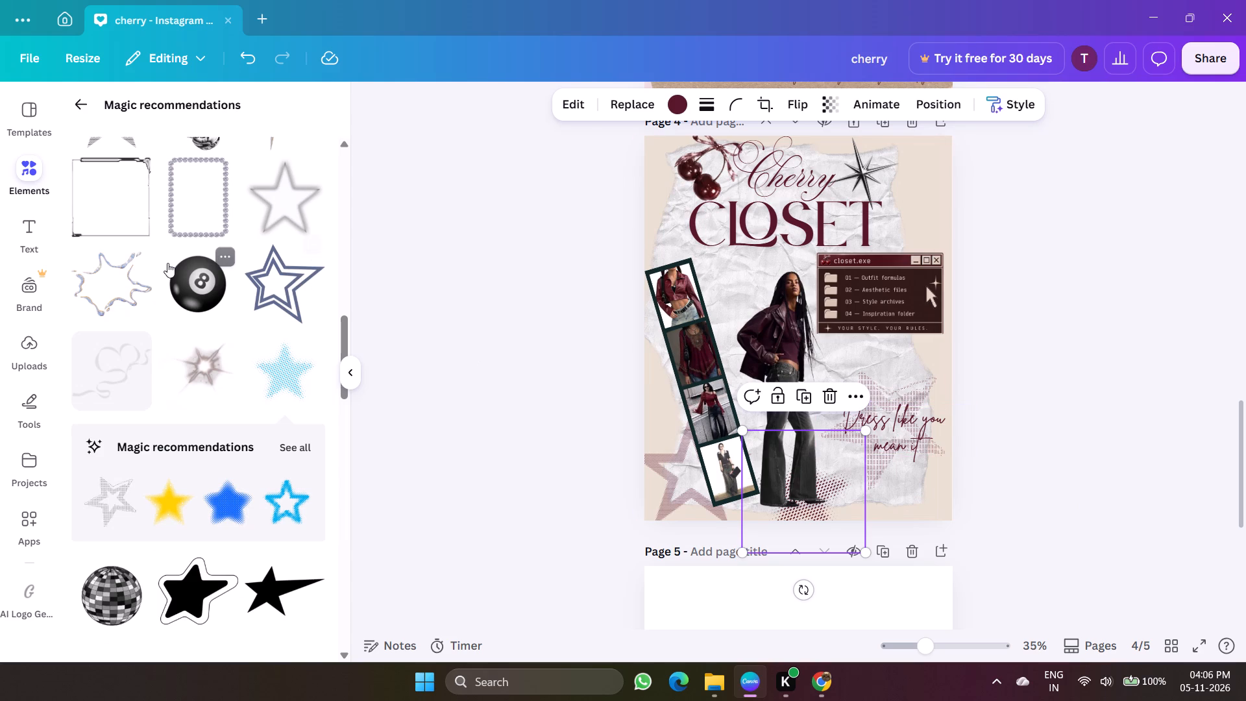
Browse the recommended and recently used elements for another decorative graphic for the collage.
{"action": "scroll", "coordinate": [167, 263], "scroll_direction": "up", "scroll_amount": 5}
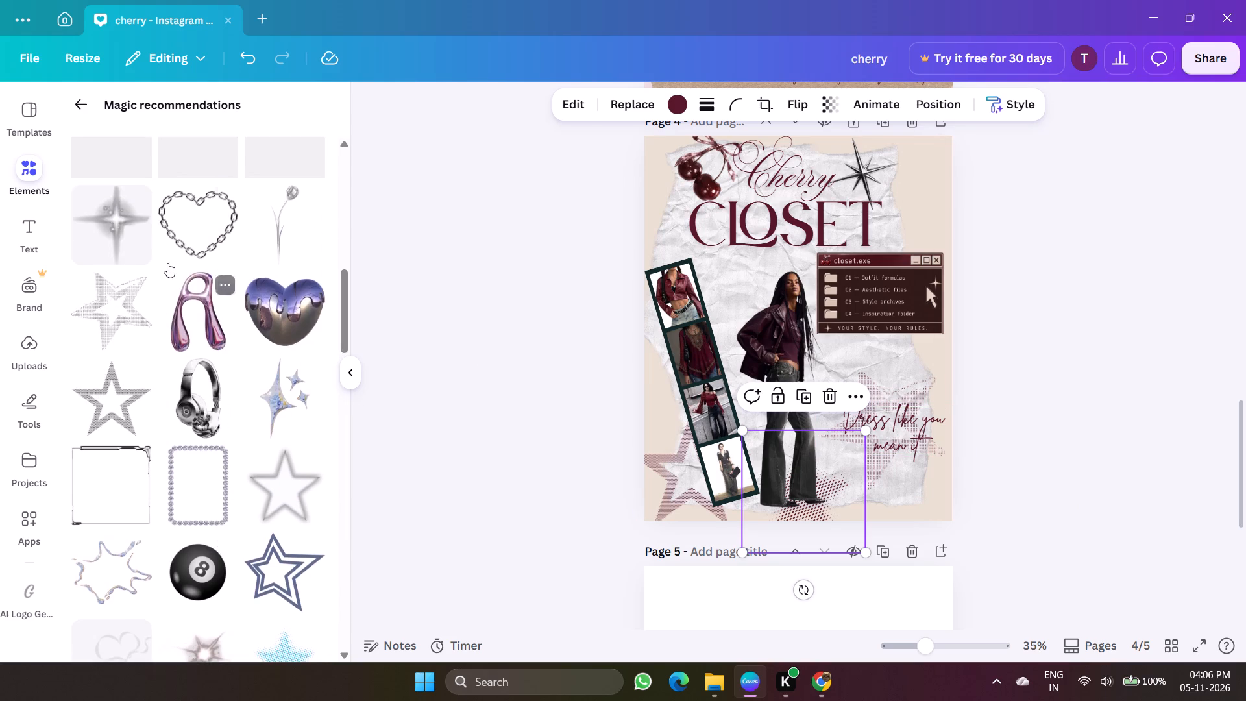
{"action": "scroll", "coordinate": [167, 263], "scroll_direction": "up", "scroll_amount": 1}
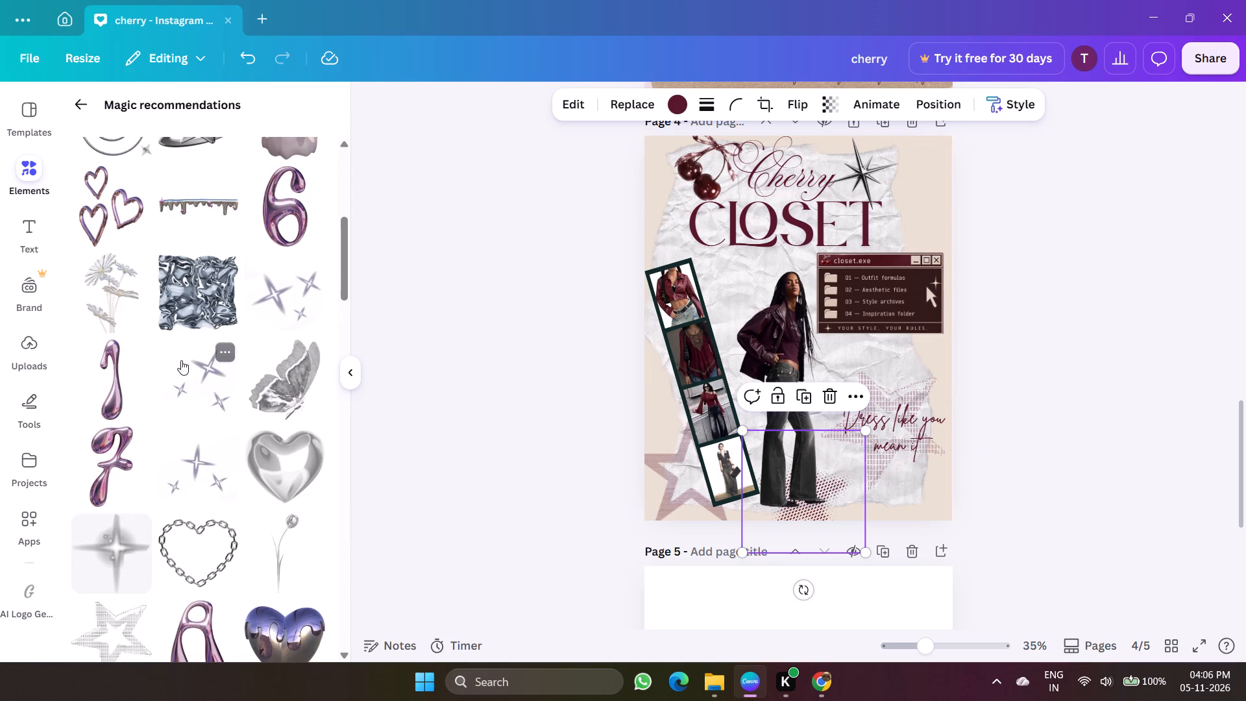
{"action": "scroll", "coordinate": [181, 360], "scroll_direction": "up", "scroll_amount": 5}
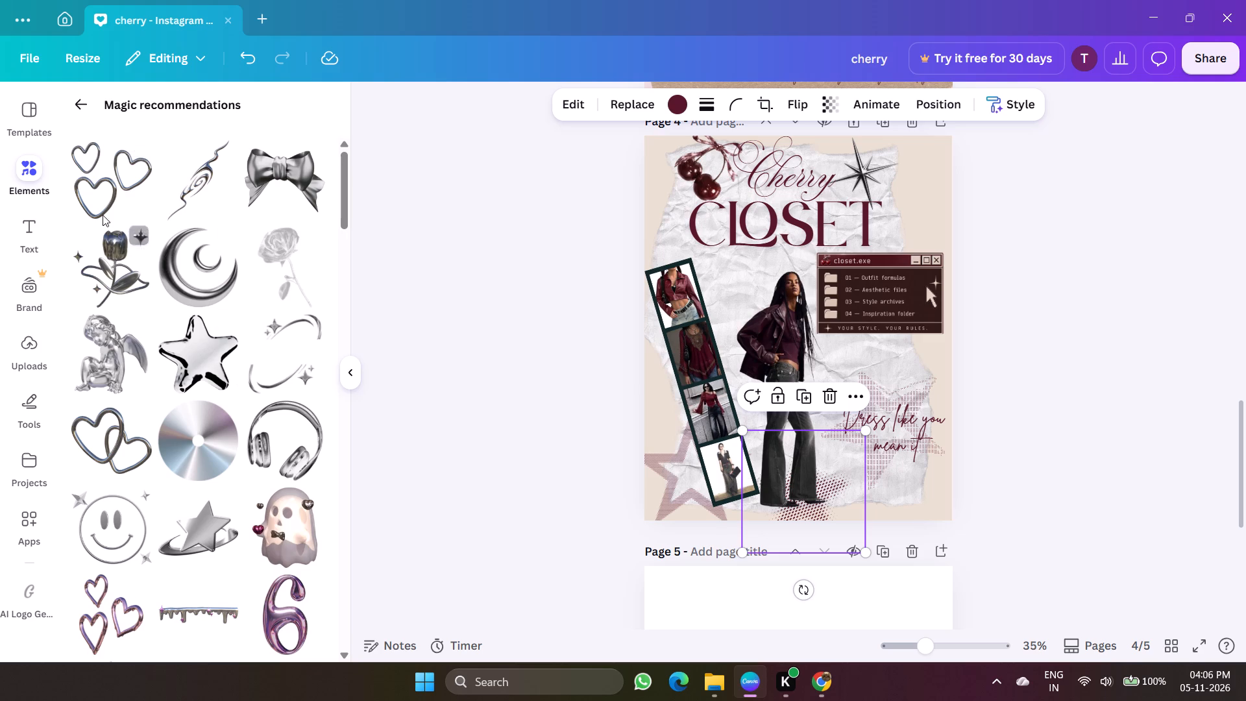
{"action": "left_click", "coordinate": [90, 88]}
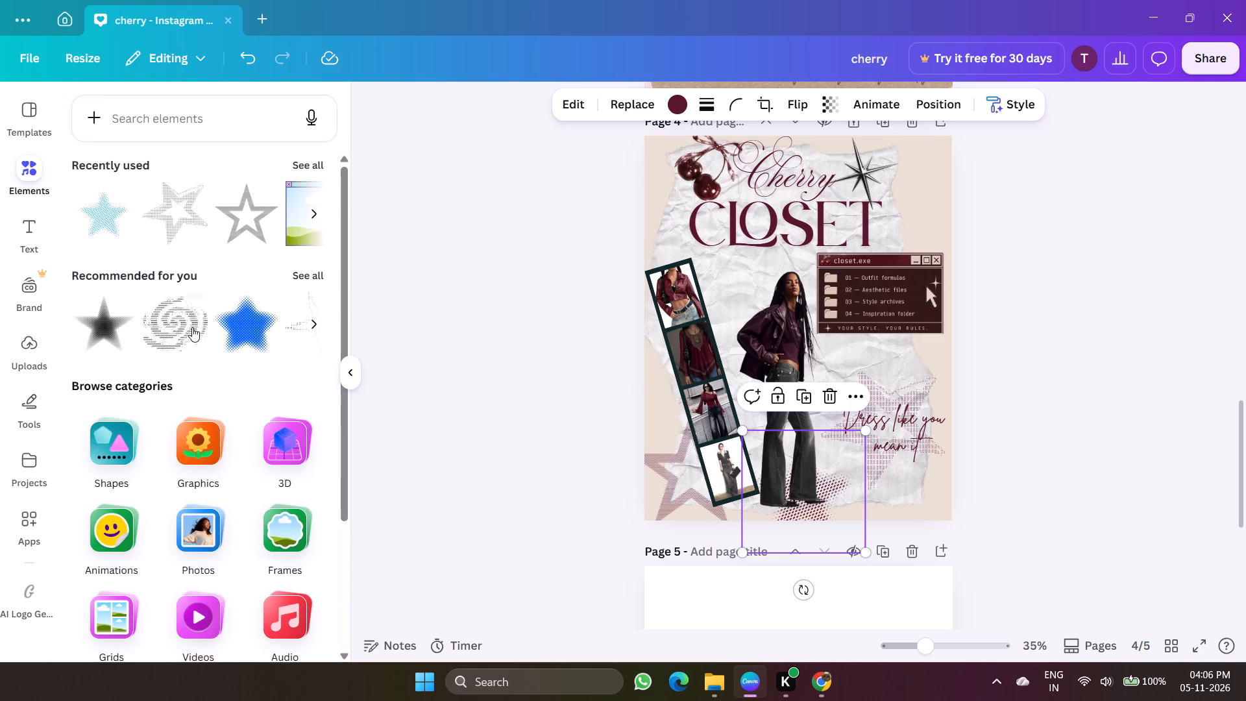
{"action": "scroll", "coordinate": [246, 351], "scroll_direction": "left", "scroll_amount": 4}
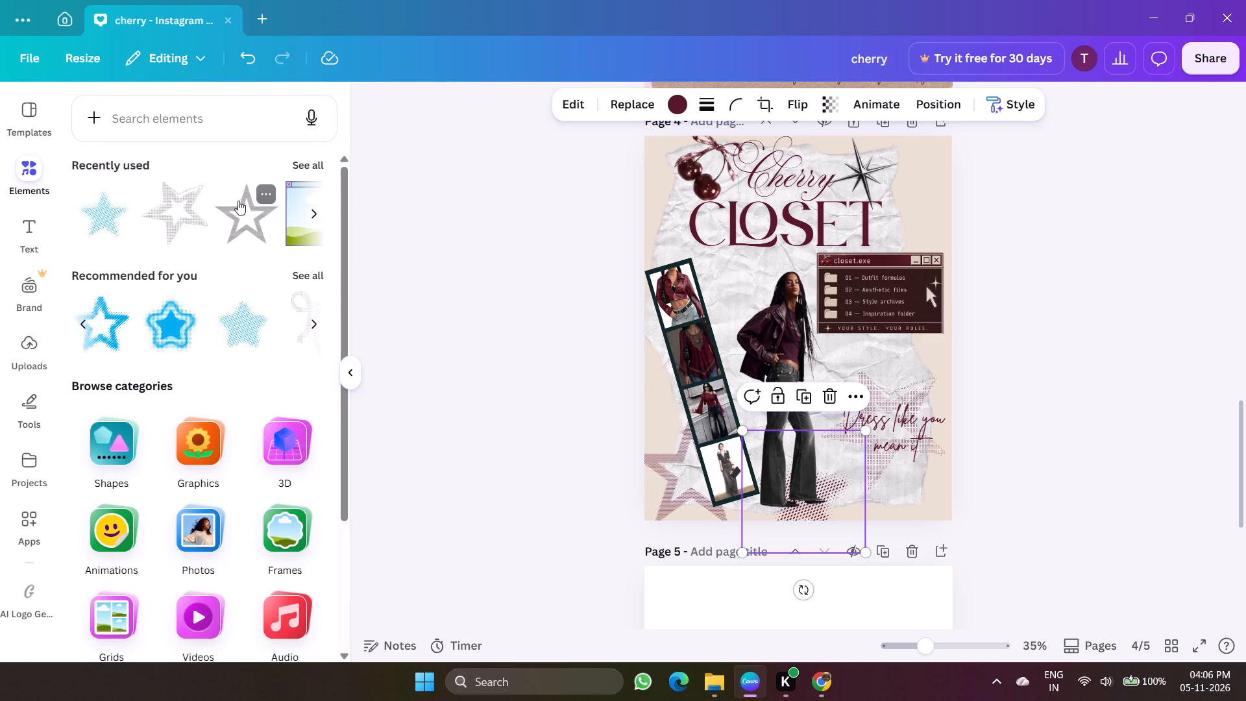
{"action": "scroll", "coordinate": [238, 201], "scroll_direction": "up", "scroll_amount": 2}
{"action": "scroll", "coordinate": [238, 201], "scroll_direction": "left", "scroll_amount": 3}
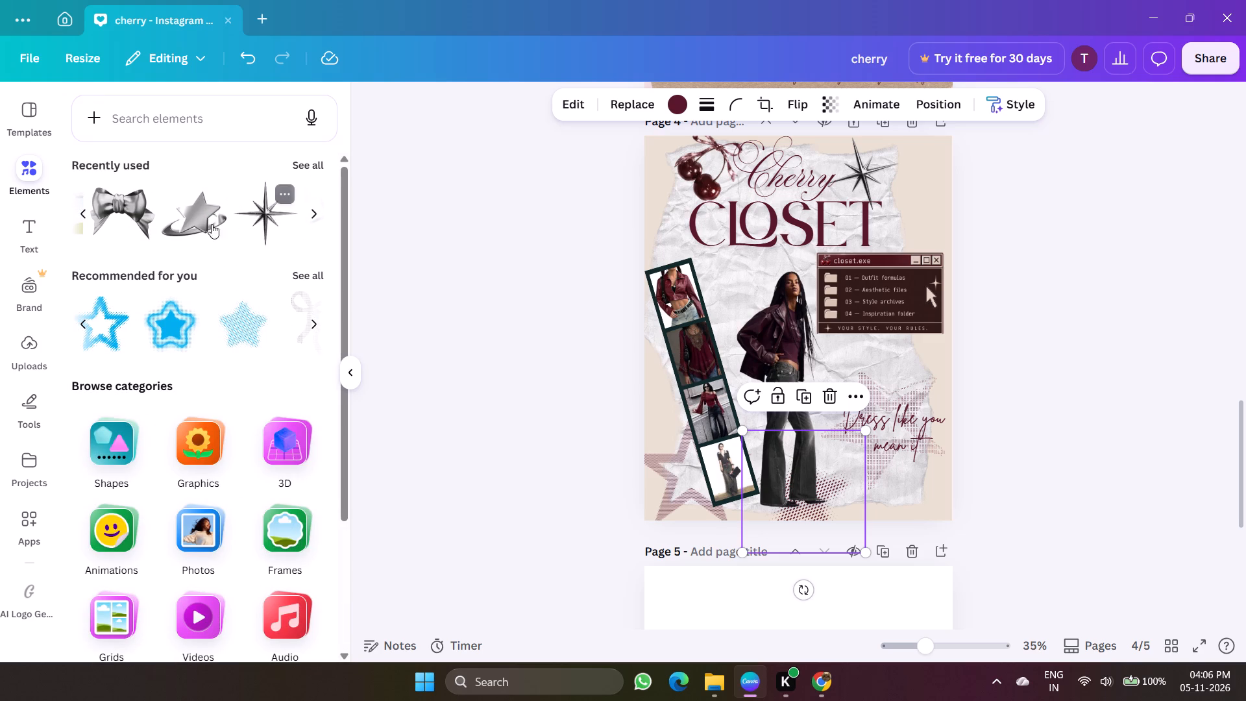
{"action": "scroll", "coordinate": [186, 230], "scroll_direction": "left", "scroll_amount": 2}
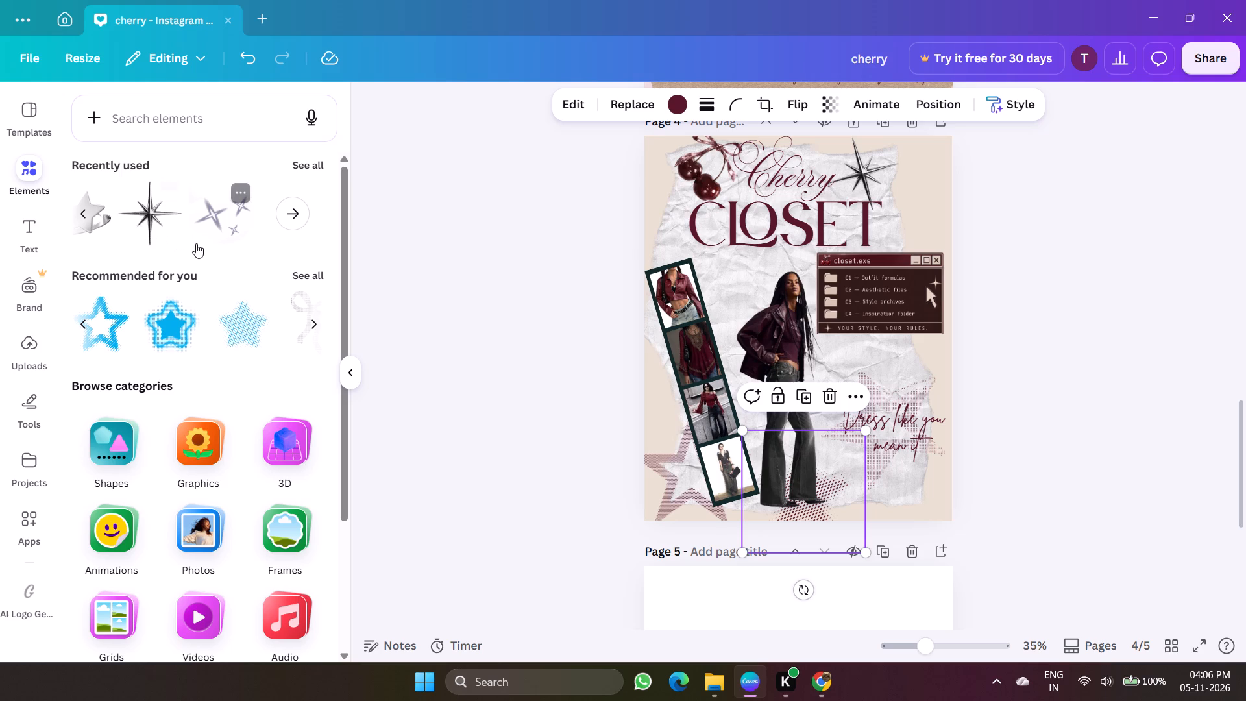
{"action": "scroll", "coordinate": [196, 243], "scroll_direction": "left", "scroll_amount": 2}
Search the elements for "silver elements y2k" and look through the suggested graphics.
{"action": "left_click", "coordinate": [210, 115]}
{"action": "type", "text": "silver"}
{"action": "key", "text": "space"}
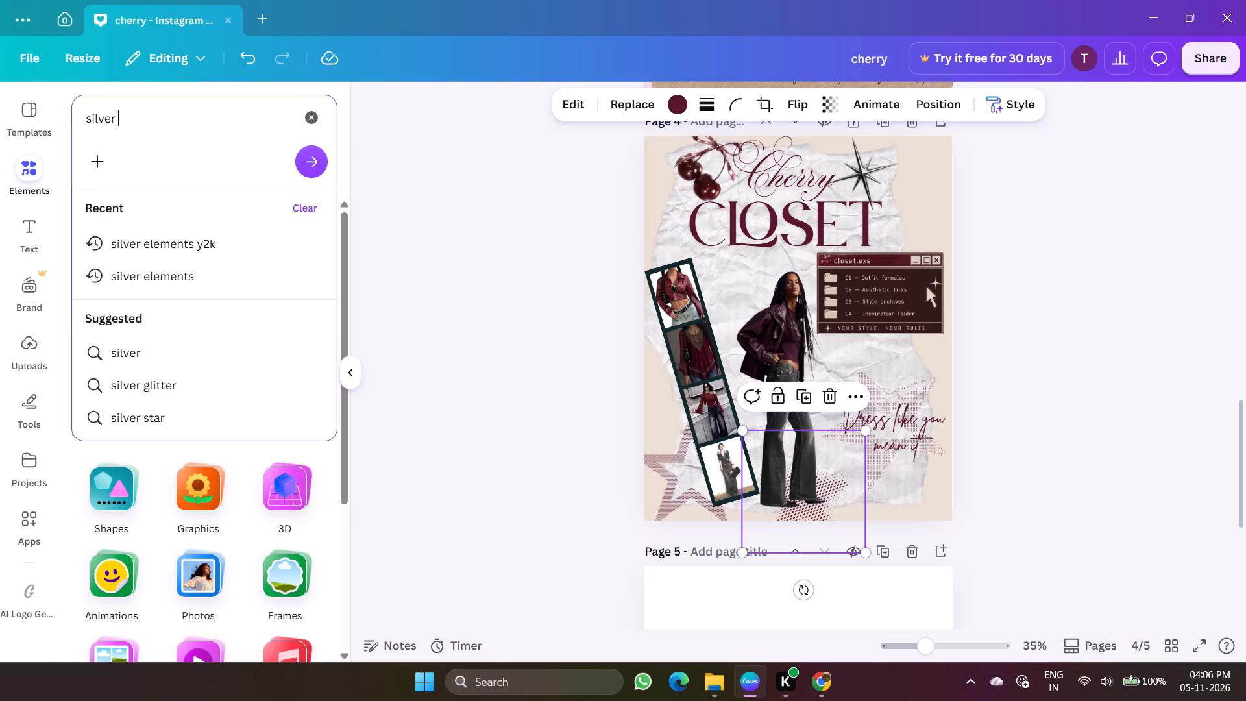
{"action": "left_click", "coordinate": [233, 245]}
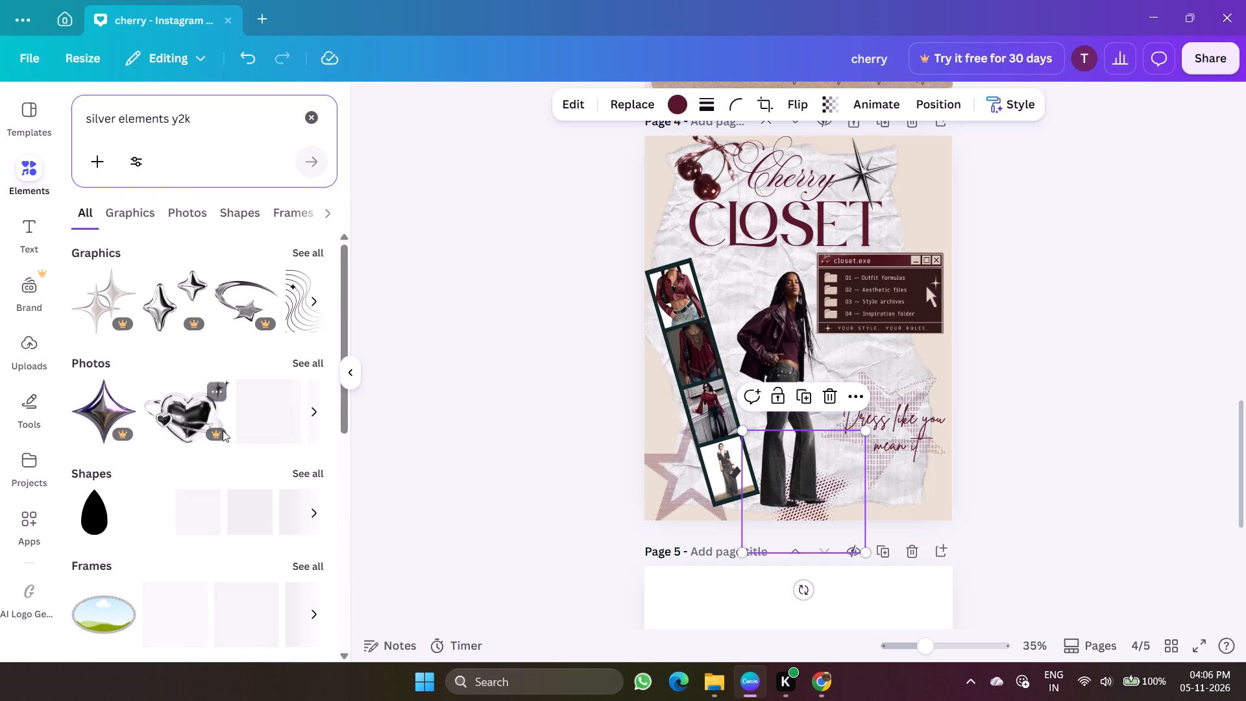
{"action": "scroll", "coordinate": [223, 430], "scroll_direction": "down", "scroll_amount": 1}
{"action": "scroll", "coordinate": [270, 325], "scroll_direction": "left", "scroll_amount": 1}
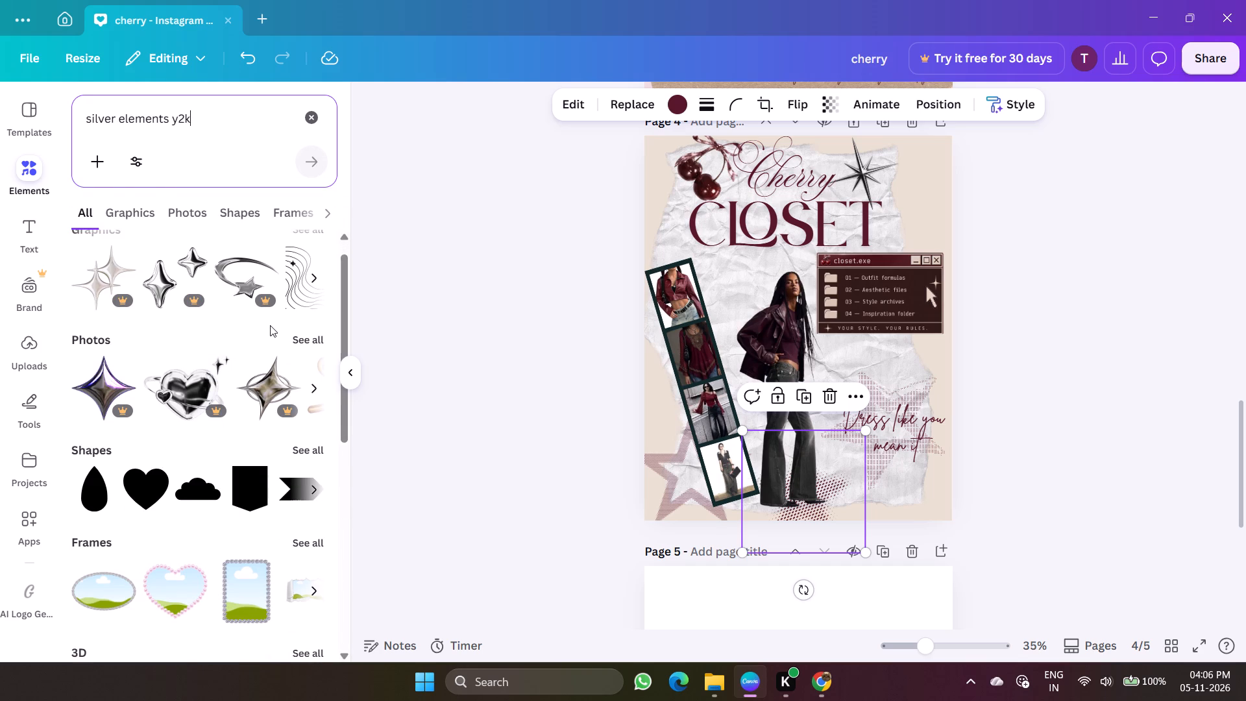
{"action": "scroll", "coordinate": [270, 325], "scroll_direction": "left", "scroll_amount": 1}
{"action": "scroll", "coordinate": [312, 276], "scroll_direction": "left", "scroll_amount": 1}
{"action": "scroll", "coordinate": [256, 276], "scroll_direction": "left", "scroll_amount": 1}
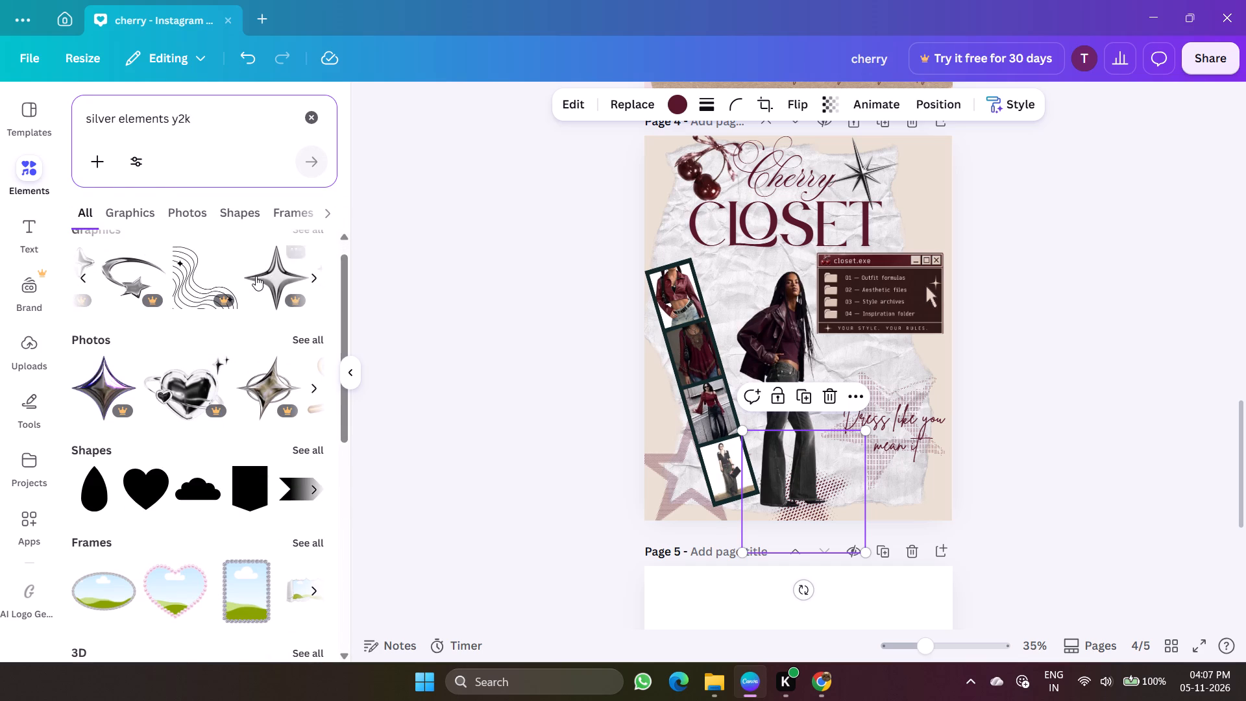
{"action": "scroll", "coordinate": [256, 276], "scroll_direction": "left", "scroll_amount": 1}
{"action": "scroll", "coordinate": [184, 306], "scroll_direction": "left", "scroll_amount": 4}
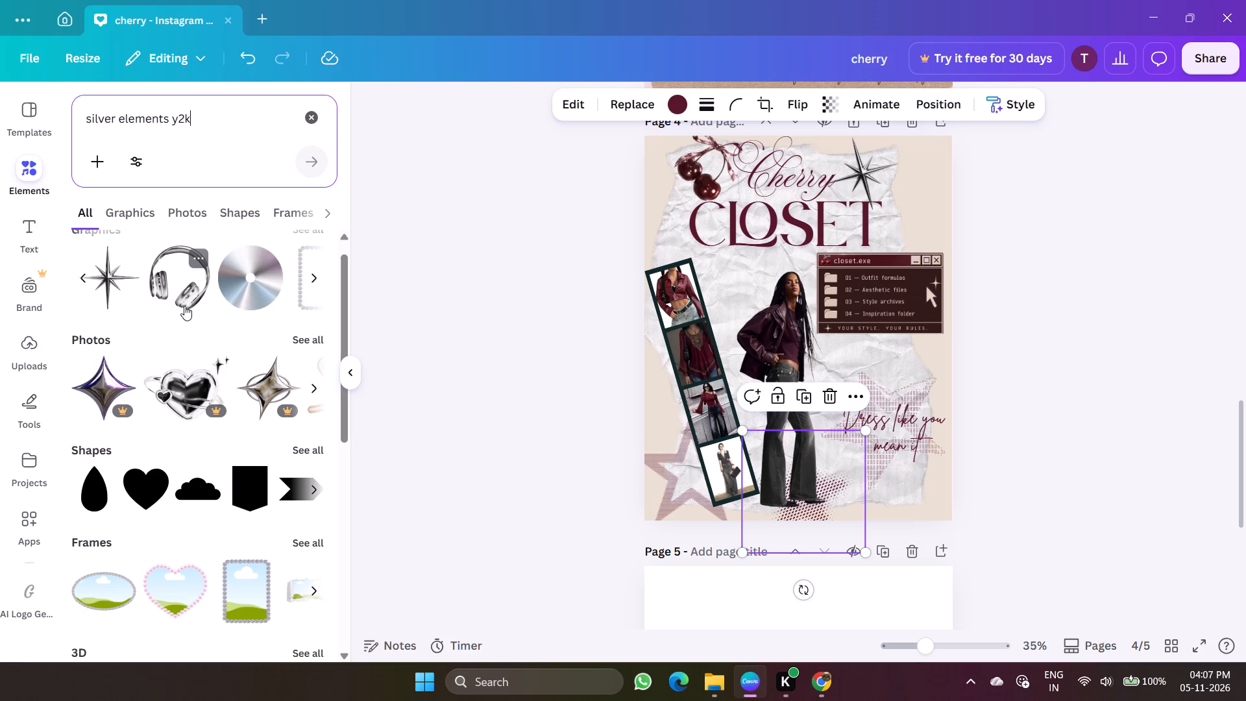
{"action": "scroll", "coordinate": [184, 306], "scroll_direction": "left", "scroll_amount": 5}
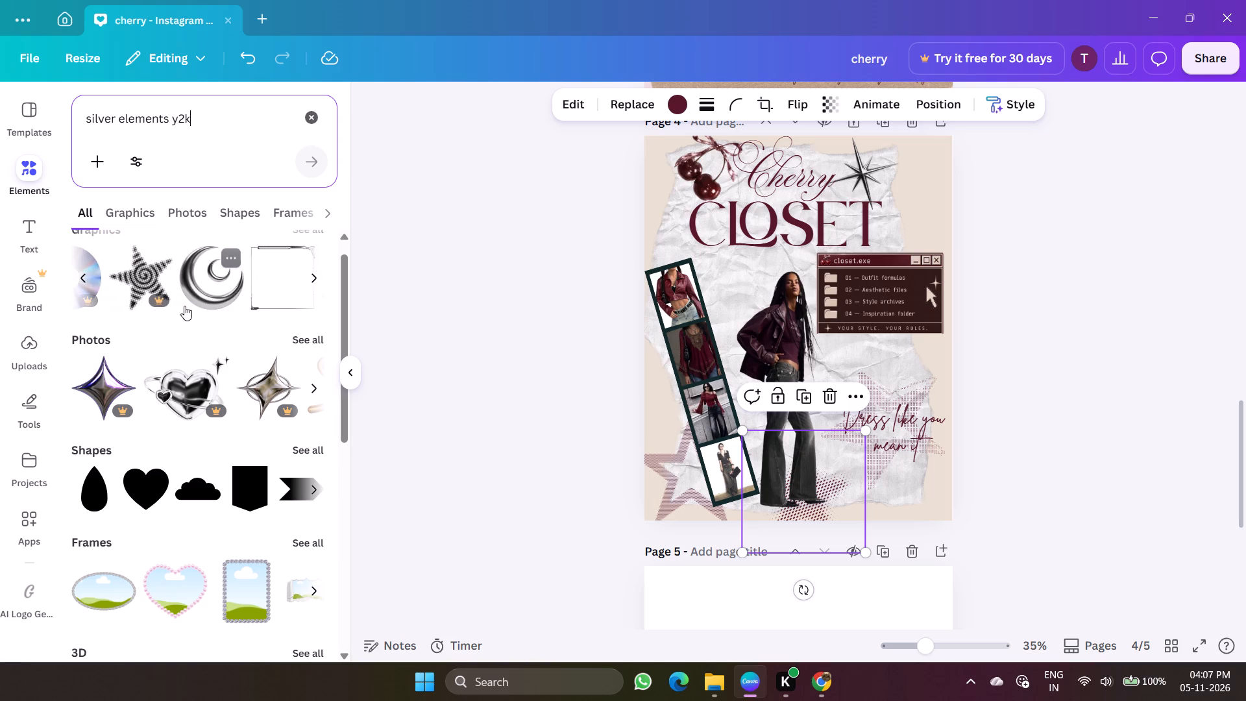
{"action": "scroll", "coordinate": [184, 306], "scroll_direction": "left", "scroll_amount": 2}
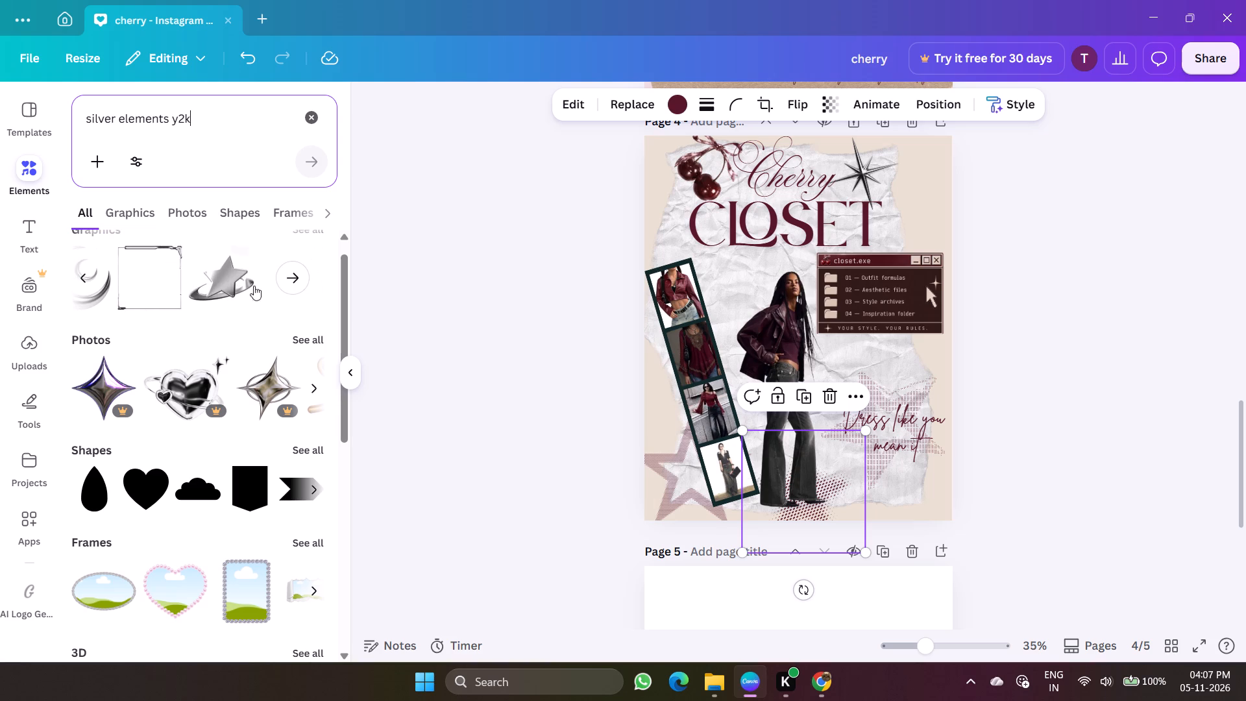
Add the long-stemmed silver tulip from the full graphics results, shrink it, and place it below the tagline, overlapping the page's bottom edge.
{"action": "left_click", "coordinate": [287, 280]}
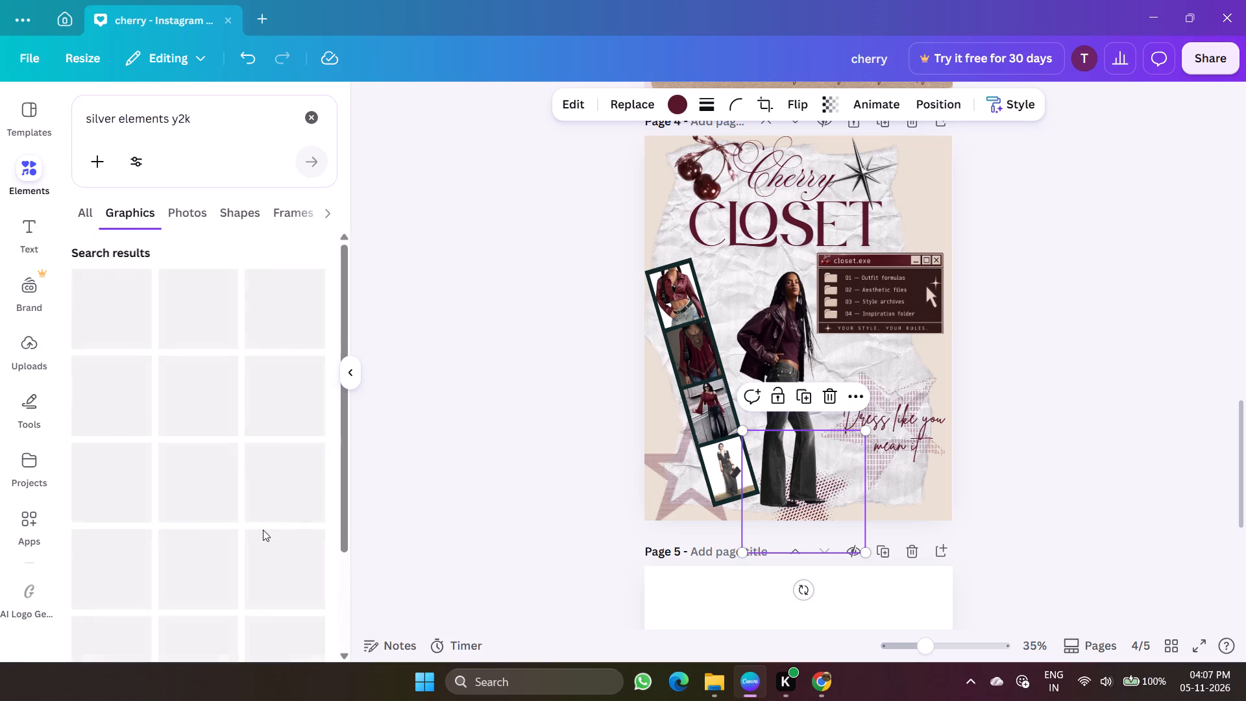
{"action": "scroll", "coordinate": [263, 530], "scroll_direction": "down", "scroll_amount": 5}
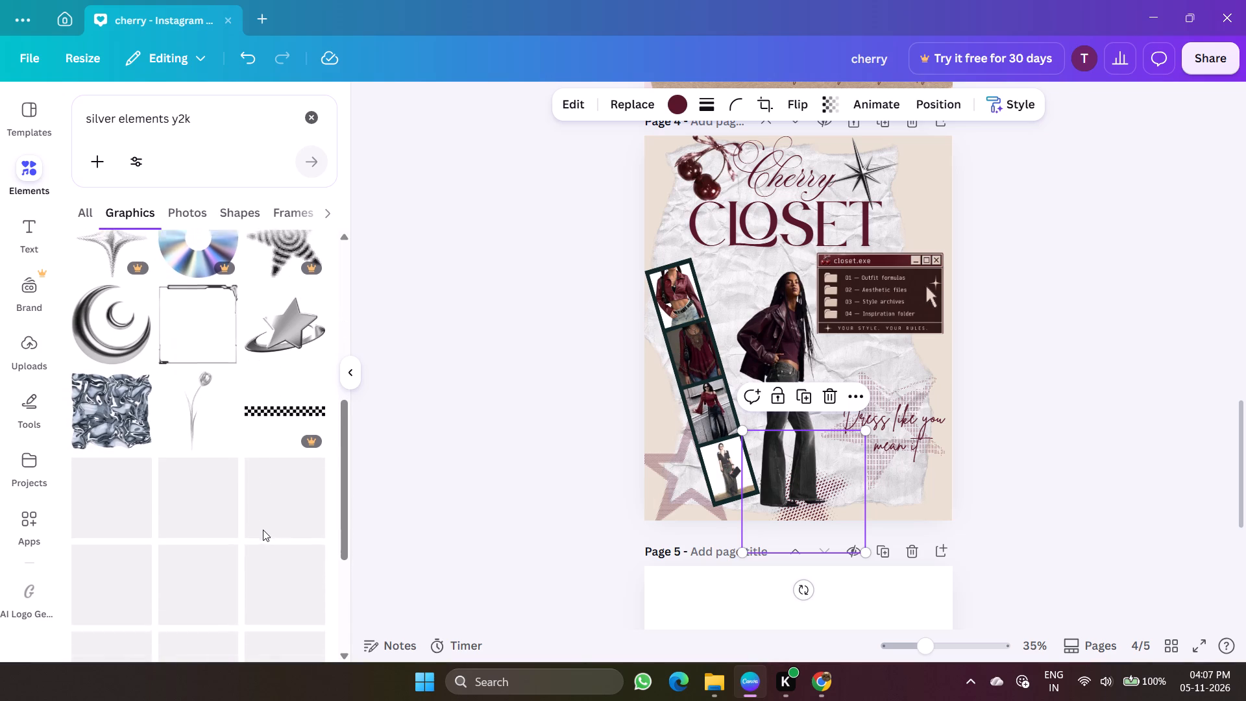
{"action": "scroll", "coordinate": [263, 530], "scroll_direction": "down", "scroll_amount": 1}
{"action": "left_click", "coordinate": [210, 425]}
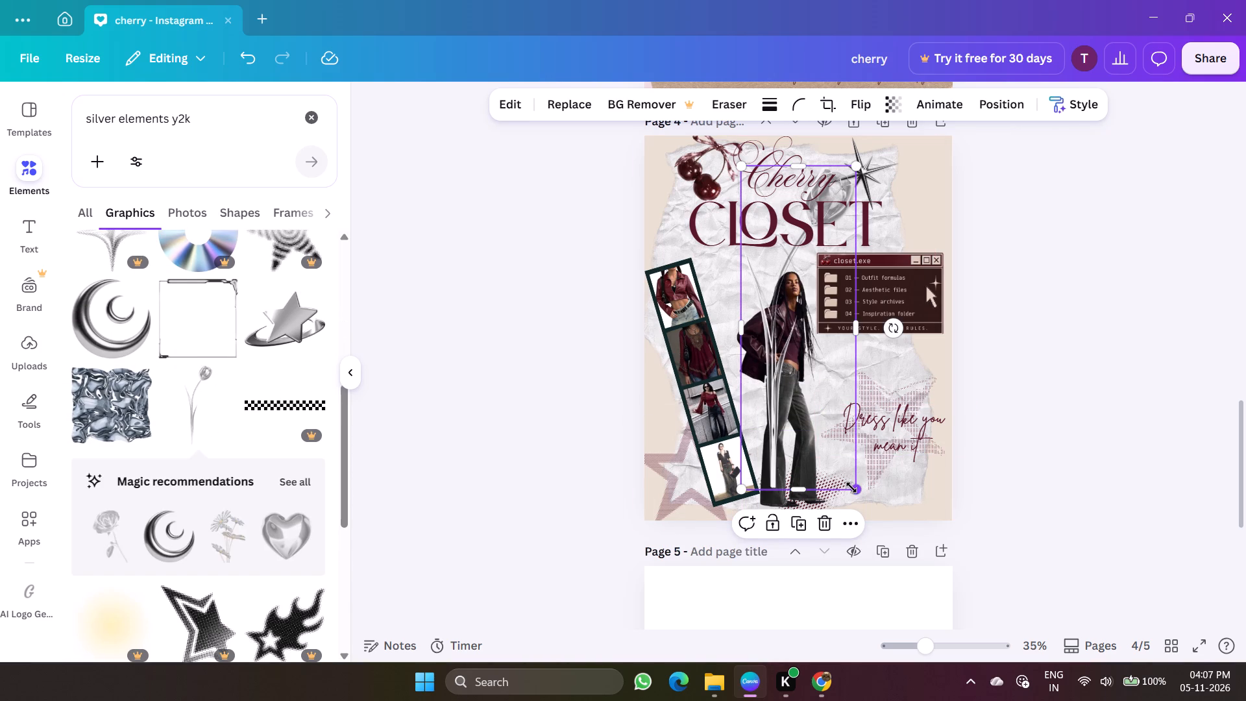
{"action": "left_click_drag", "start_coordinate": [851, 487], "coordinate": [622, 335]}
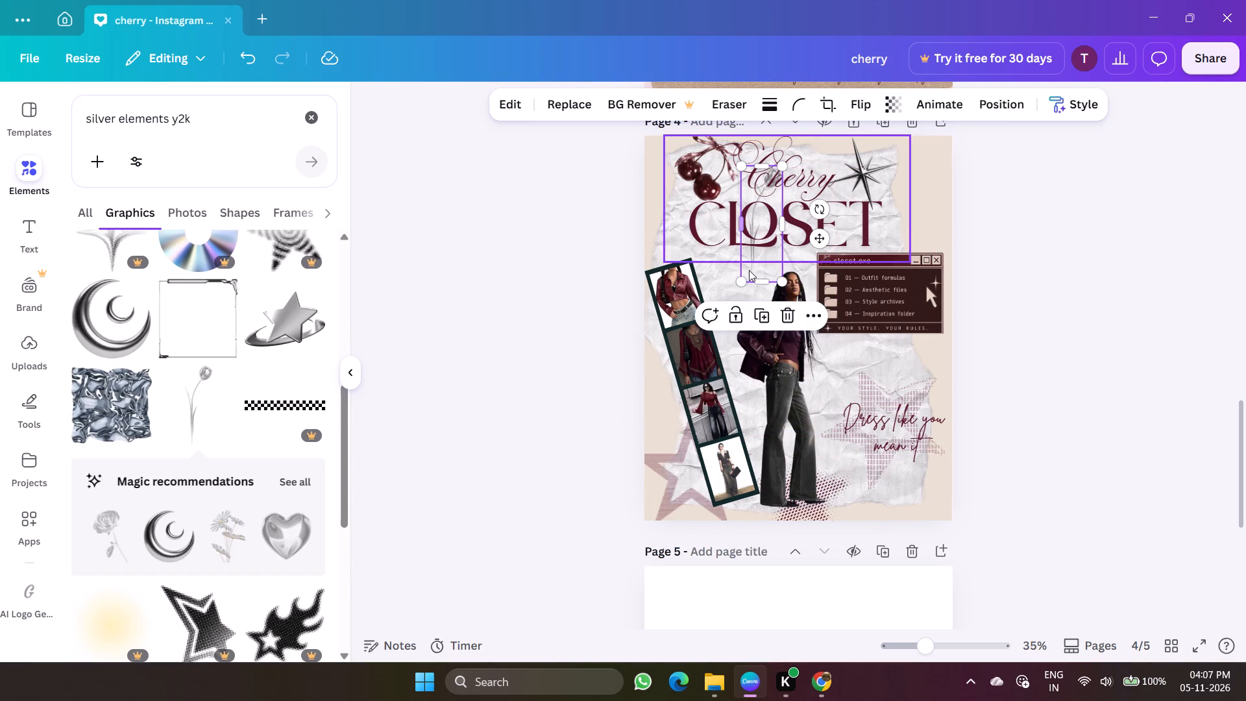
{"action": "left_click_drag", "start_coordinate": [768, 265], "coordinate": [909, 484]}
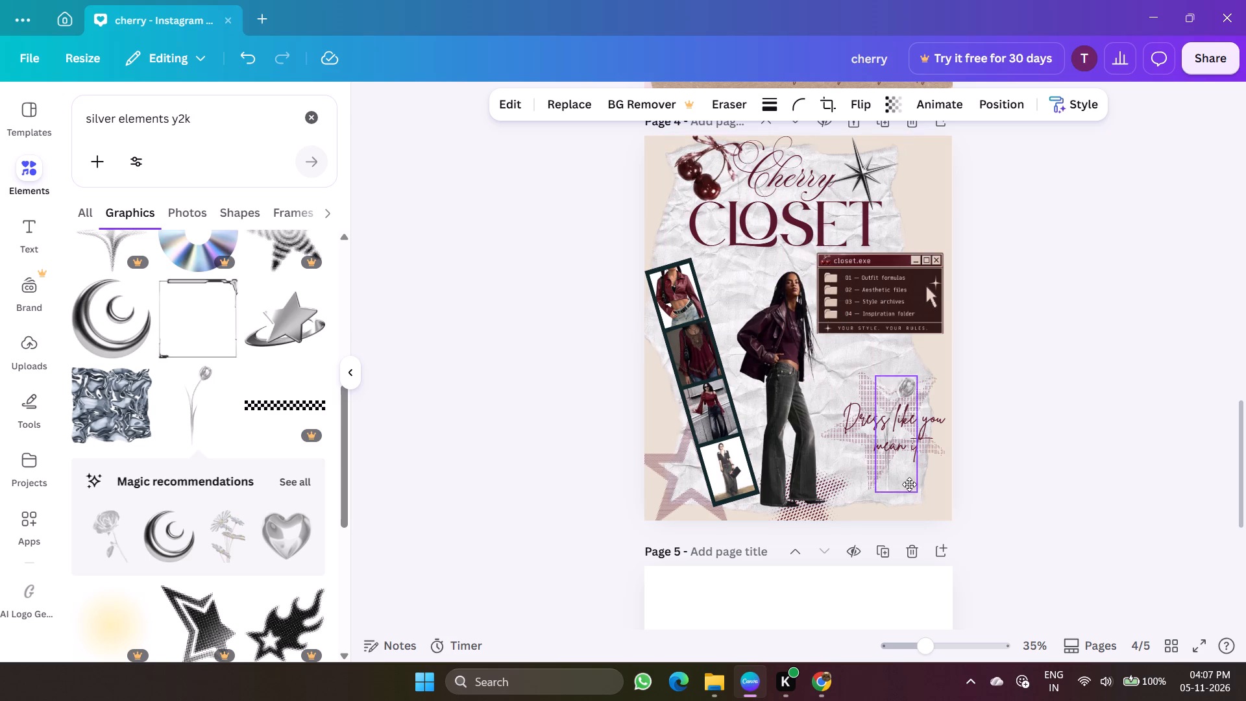
{"action": "left_click_drag", "start_coordinate": [909, 484], "coordinate": [920, 521]}
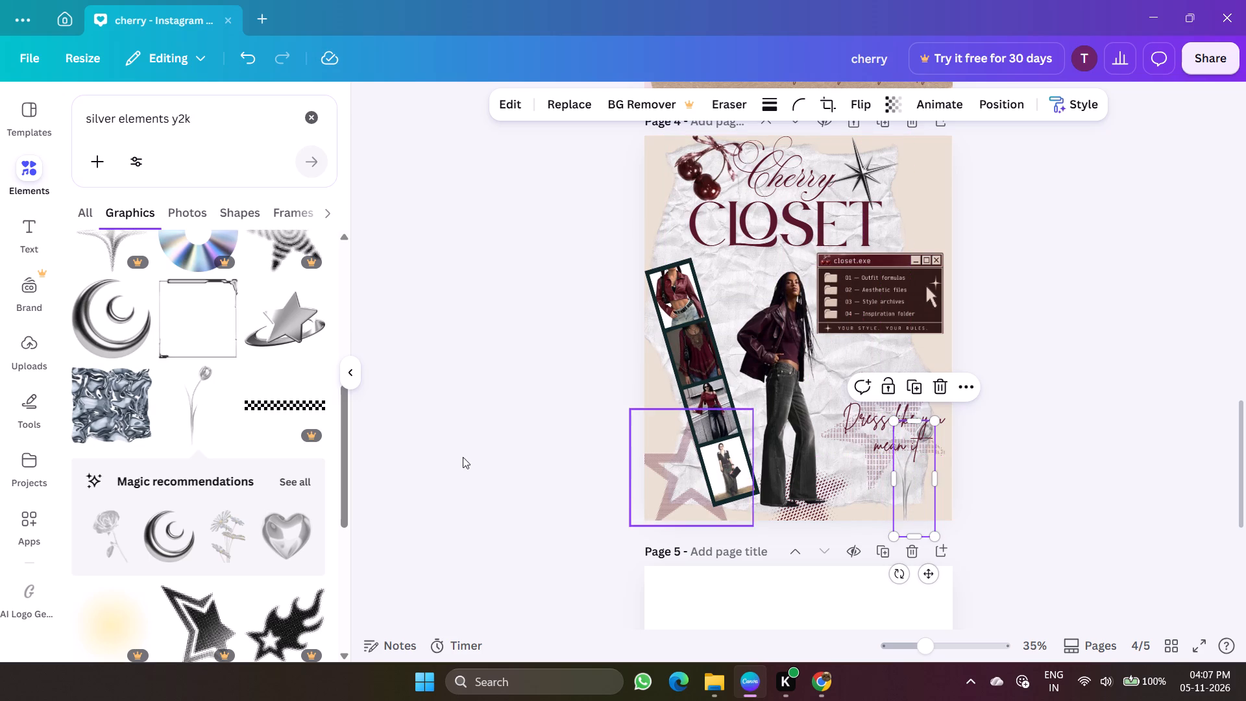
Add a second silver tulip, flip it horizontally, and place it beside the first one at the page's bottom edge.
{"action": "left_click", "coordinate": [191, 409]}
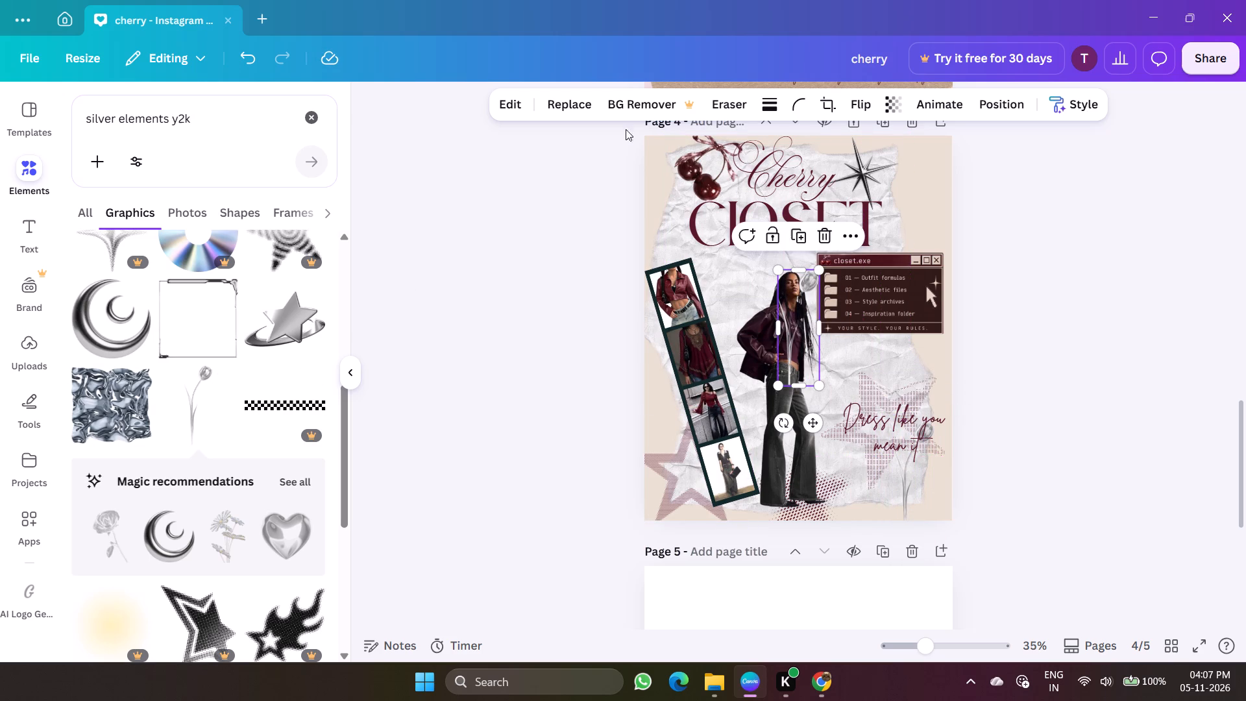
{"action": "left_click", "coordinate": [855, 108]}
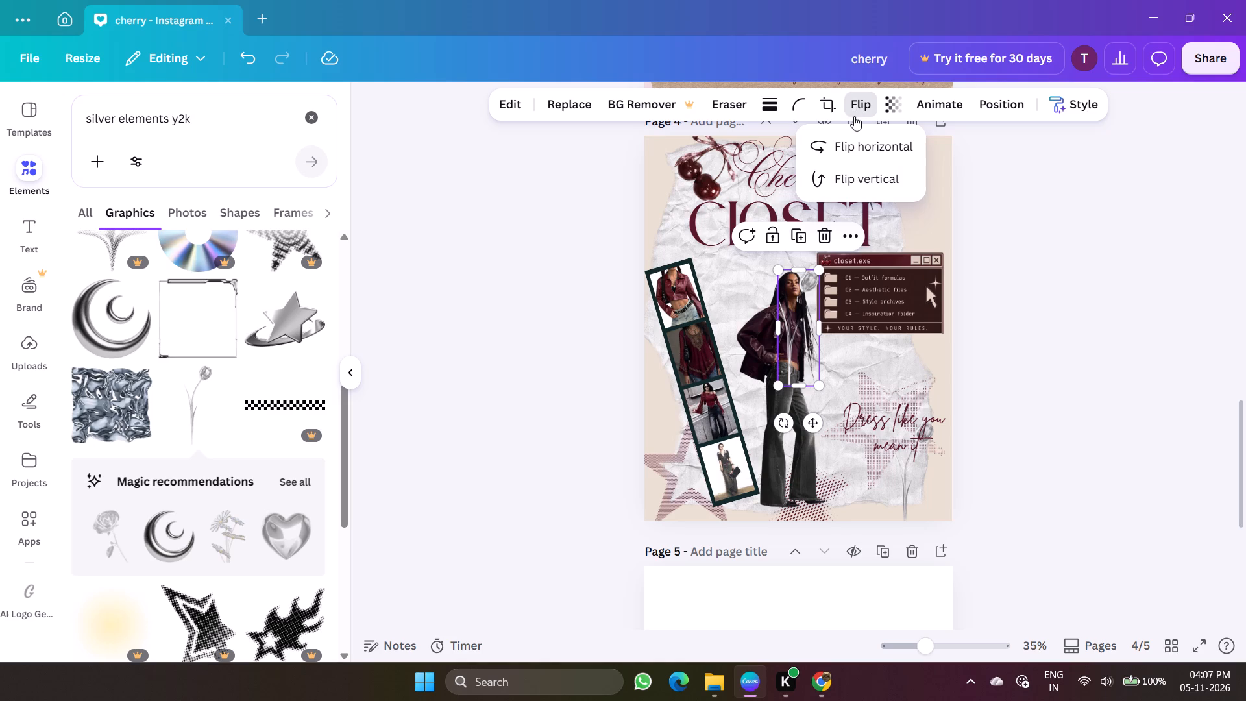
{"action": "left_click", "coordinate": [859, 170]}
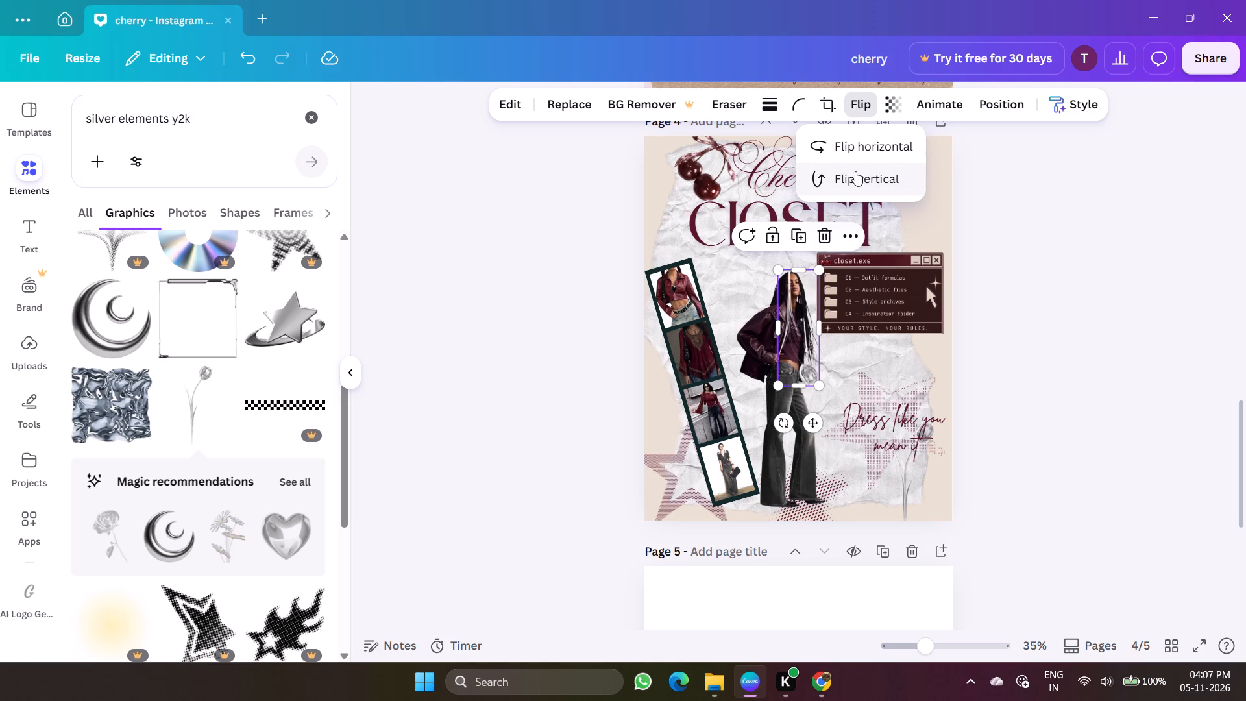
{"action": "left_click", "coordinate": [855, 171]}
{"action": "left_click", "coordinate": [857, 147]}
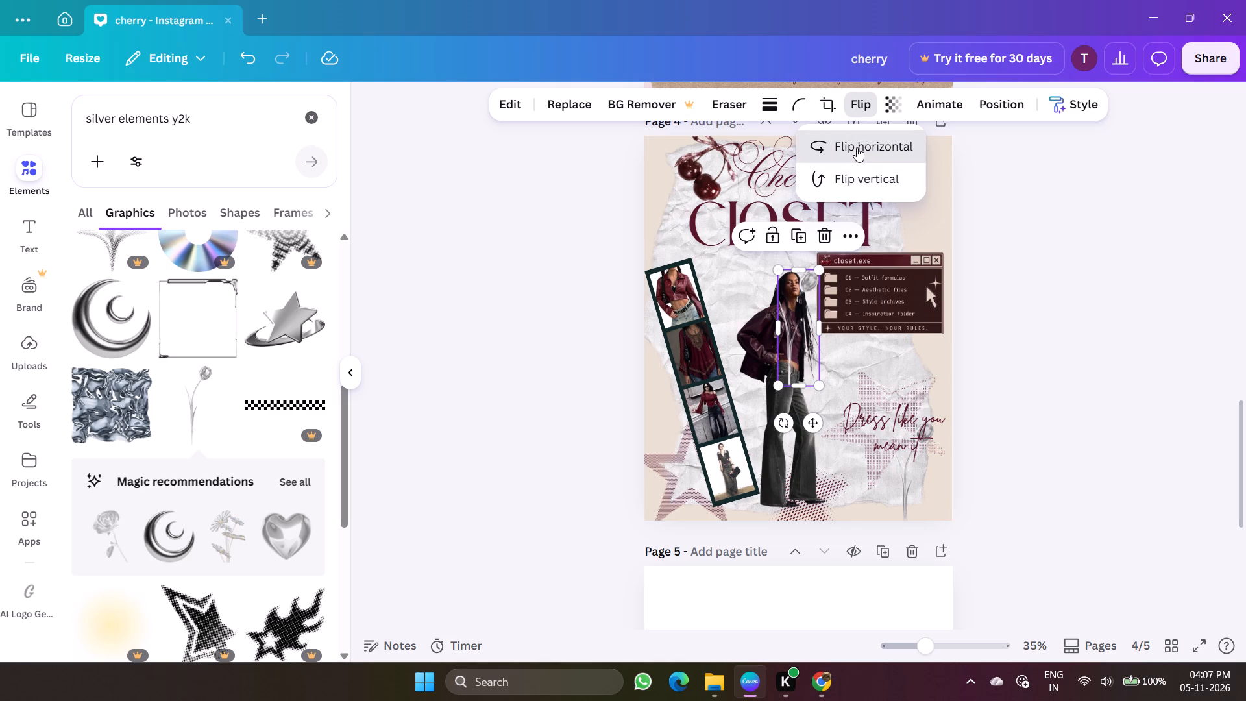
{"action": "left_click_drag", "start_coordinate": [801, 328], "coordinate": [857, 432]}
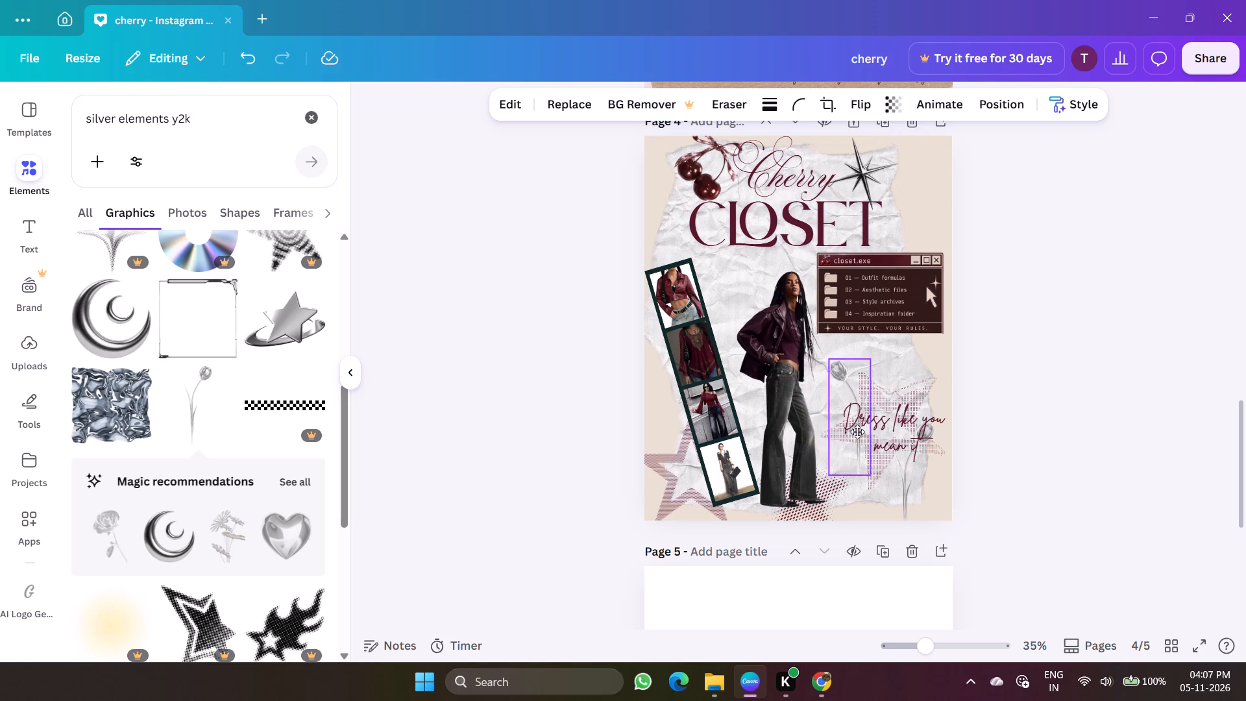
{"action": "left_click_drag", "start_coordinate": [857, 432], "coordinate": [898, 492]}
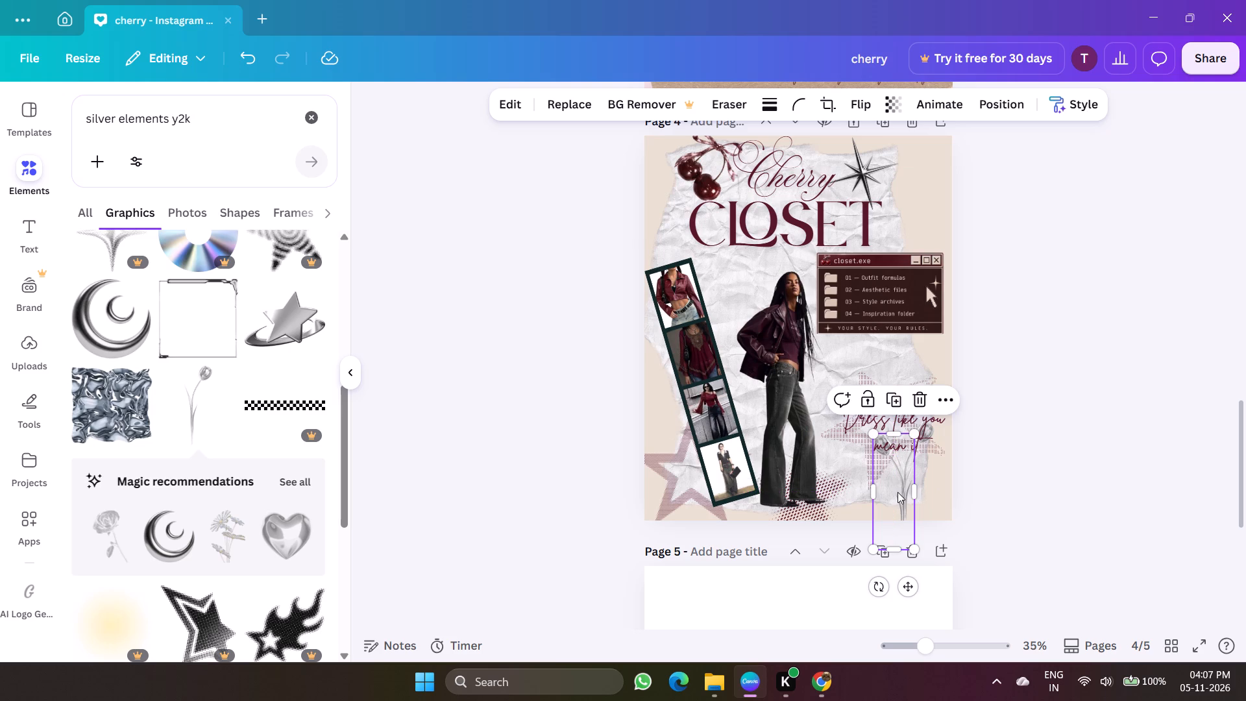
Group the two mirrored tulips closely beside the model's feet, stems meeting at the page's bottom edge and blooms opening outward below the tagline.
{"action": "left_click_drag", "start_coordinate": [901, 475], "coordinate": [851, 469]}
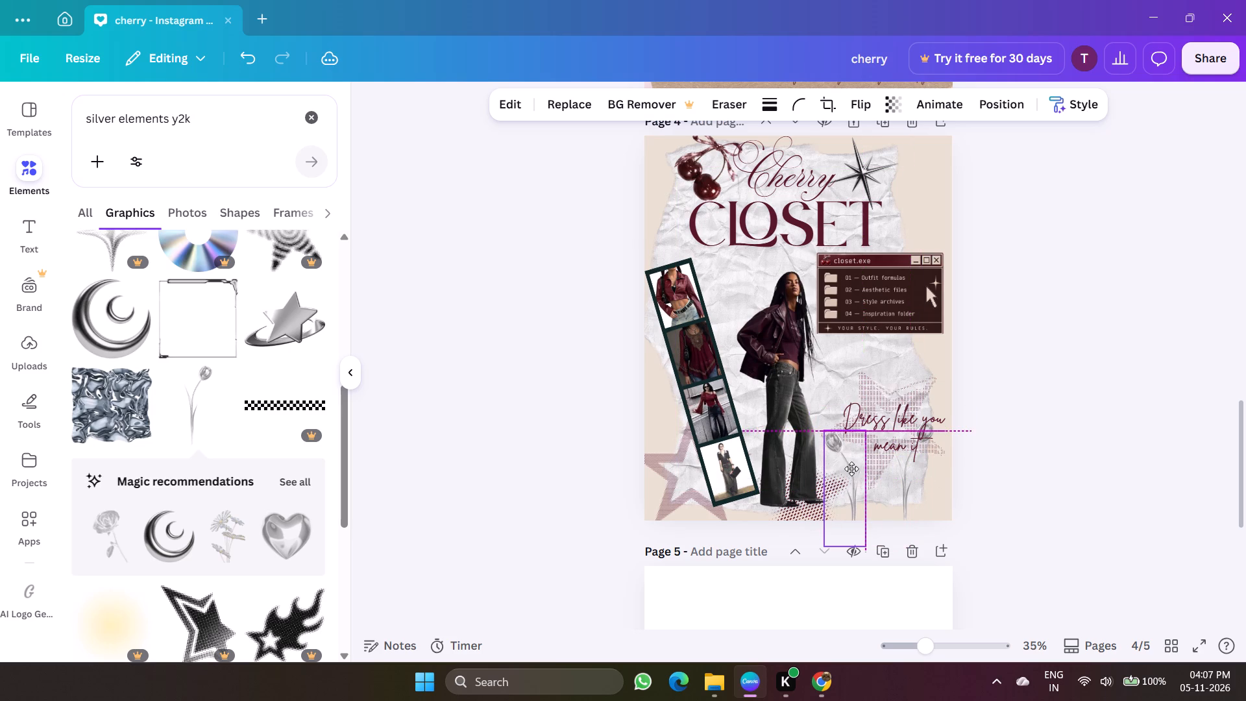
{"action": "left_click_drag", "start_coordinate": [851, 469], "coordinate": [853, 470]}
{"action": "left_click_drag", "start_coordinate": [912, 468], "coordinate": [878, 465]}
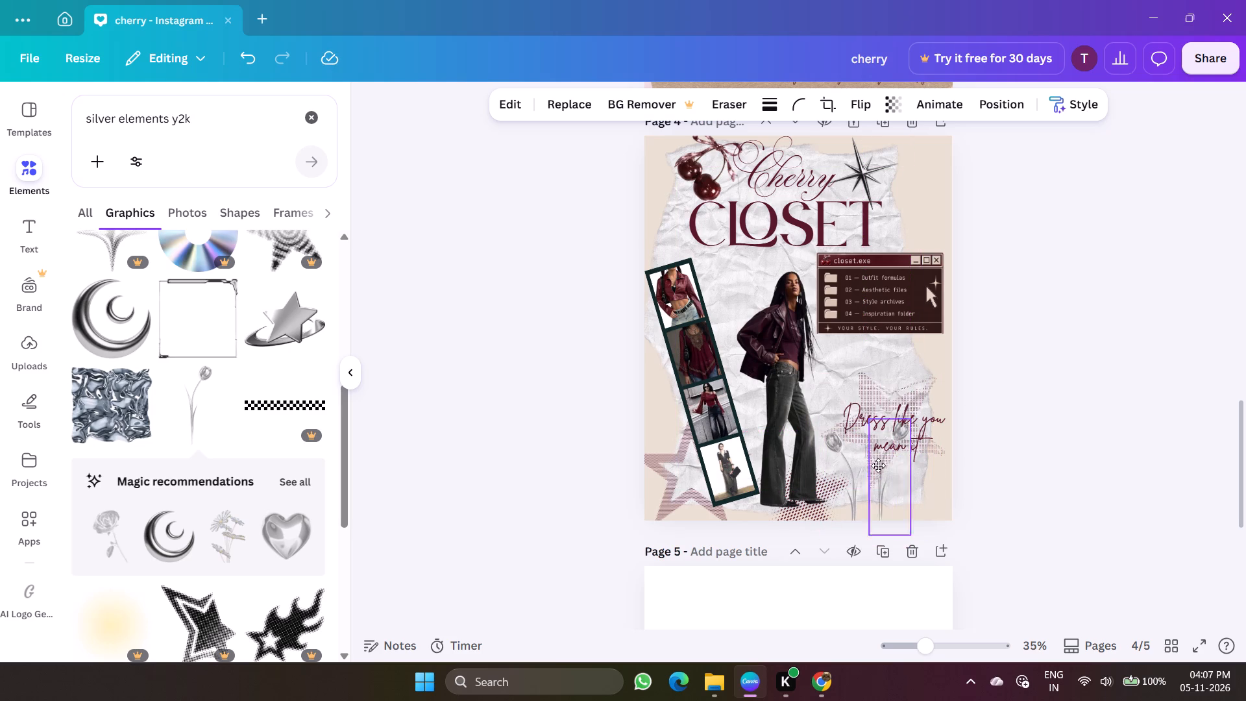
{"action": "left_click_drag", "start_coordinate": [878, 465], "coordinate": [856, 485]}
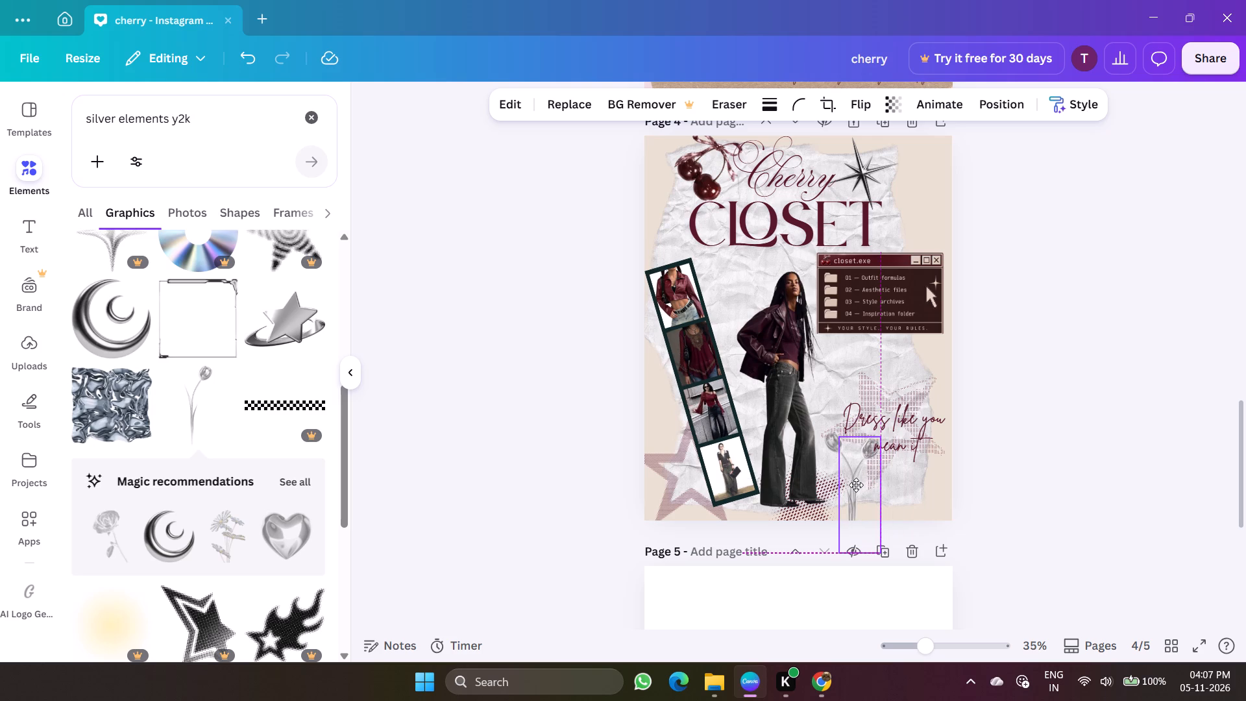
{"action": "left_click_drag", "start_coordinate": [856, 485], "coordinate": [853, 487]}
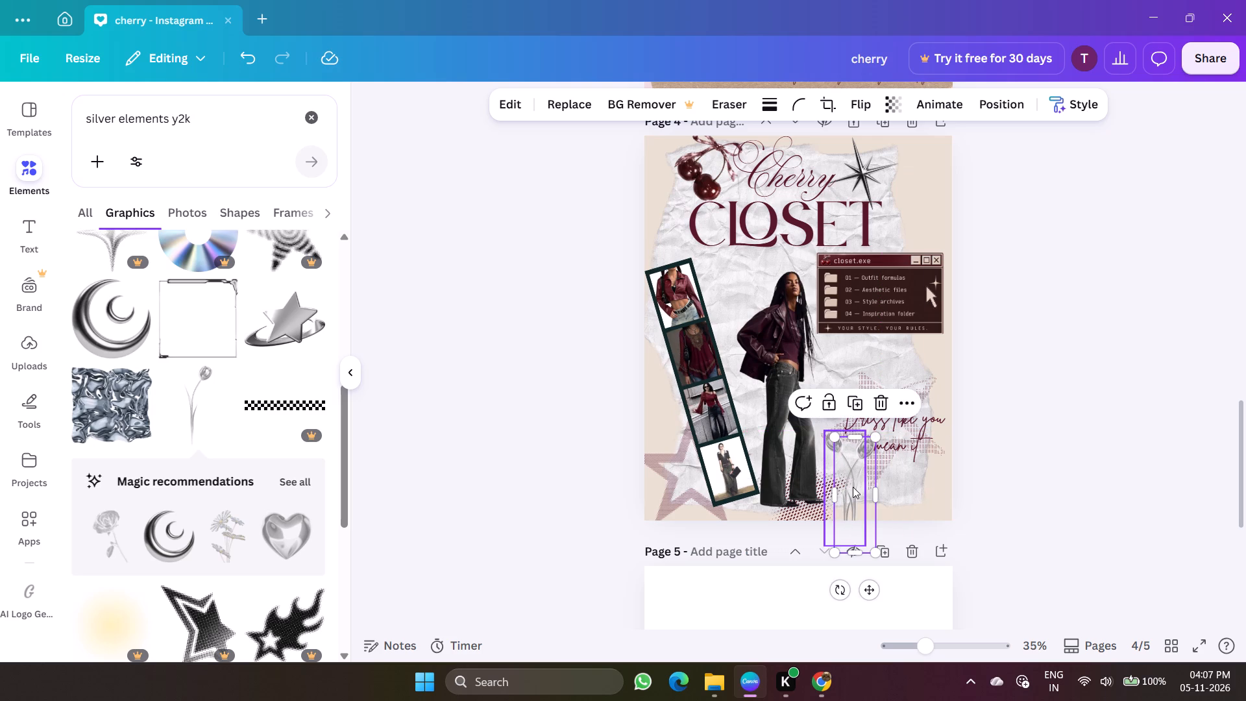
{"action": "left_click_drag", "start_coordinate": [841, 460], "coordinate": [861, 461]}
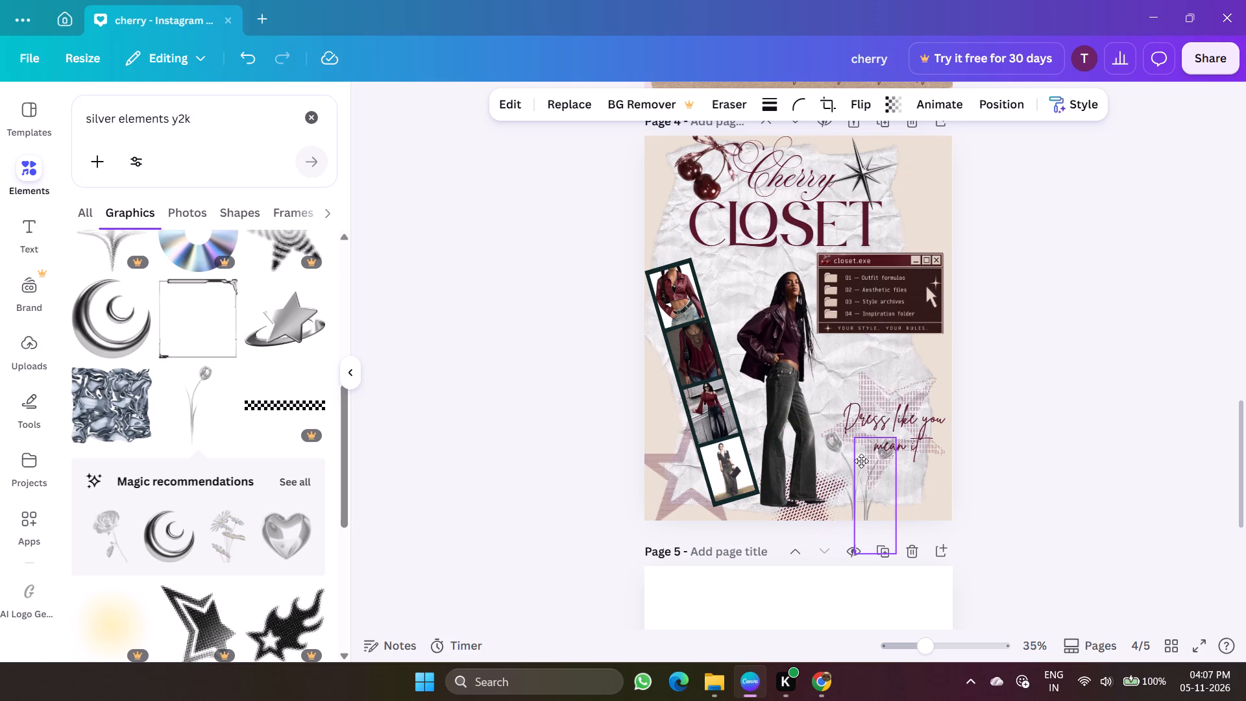
{"action": "left_click_drag", "start_coordinate": [861, 461], "coordinate": [837, 467]}
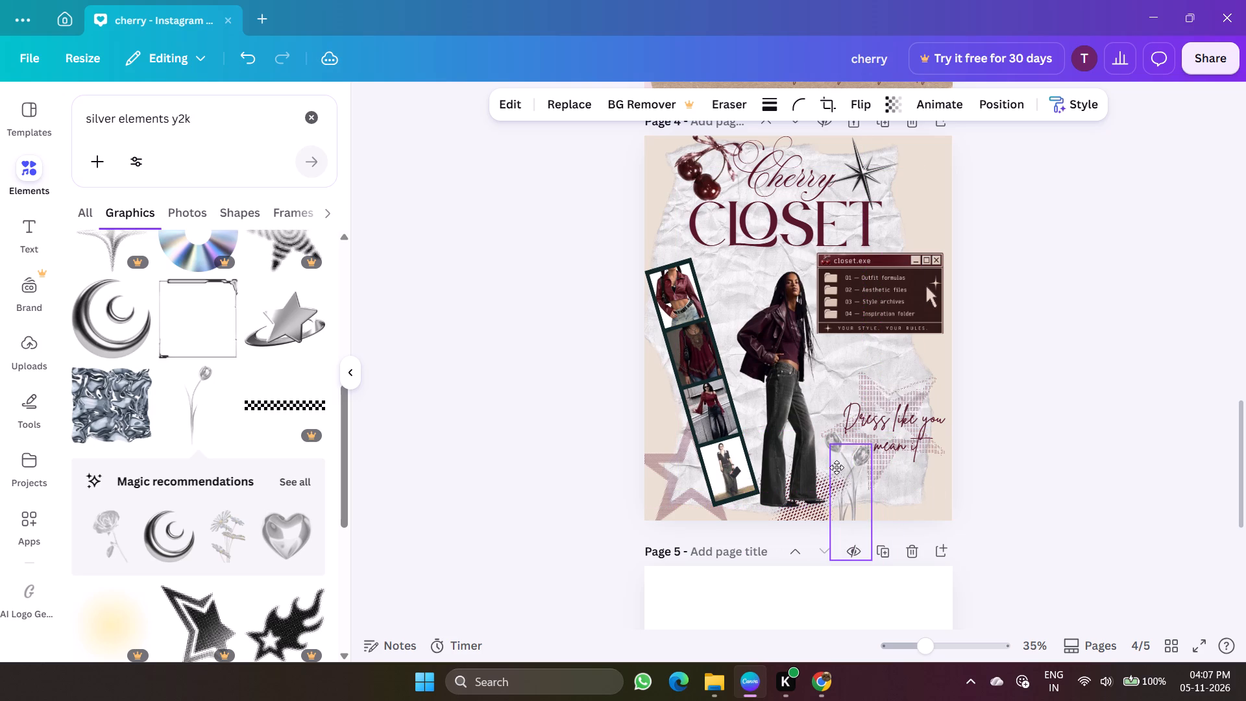
{"action": "left_click_drag", "start_coordinate": [837, 467], "coordinate": [843, 473]}
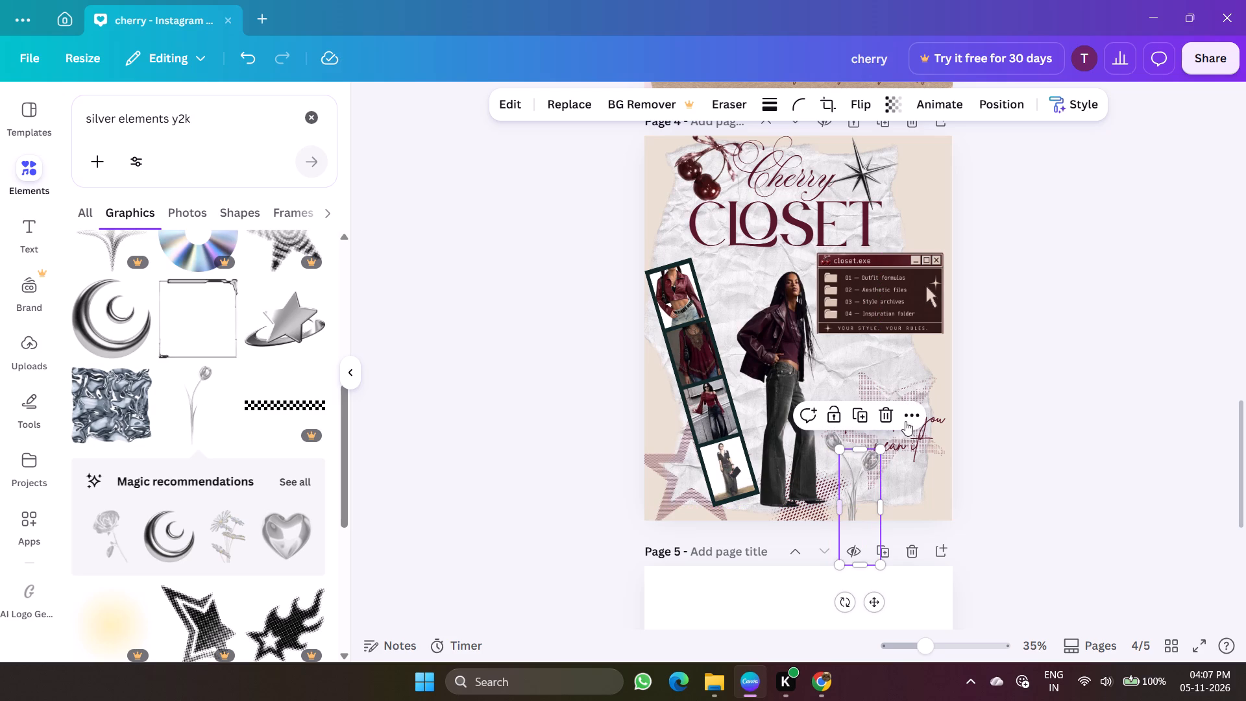
Shift the "Dress like you mean it" tagline slightly up and toward the model, above the tulips.
{"action": "left_click_drag", "start_coordinate": [902, 440], "coordinate": [893, 434]}
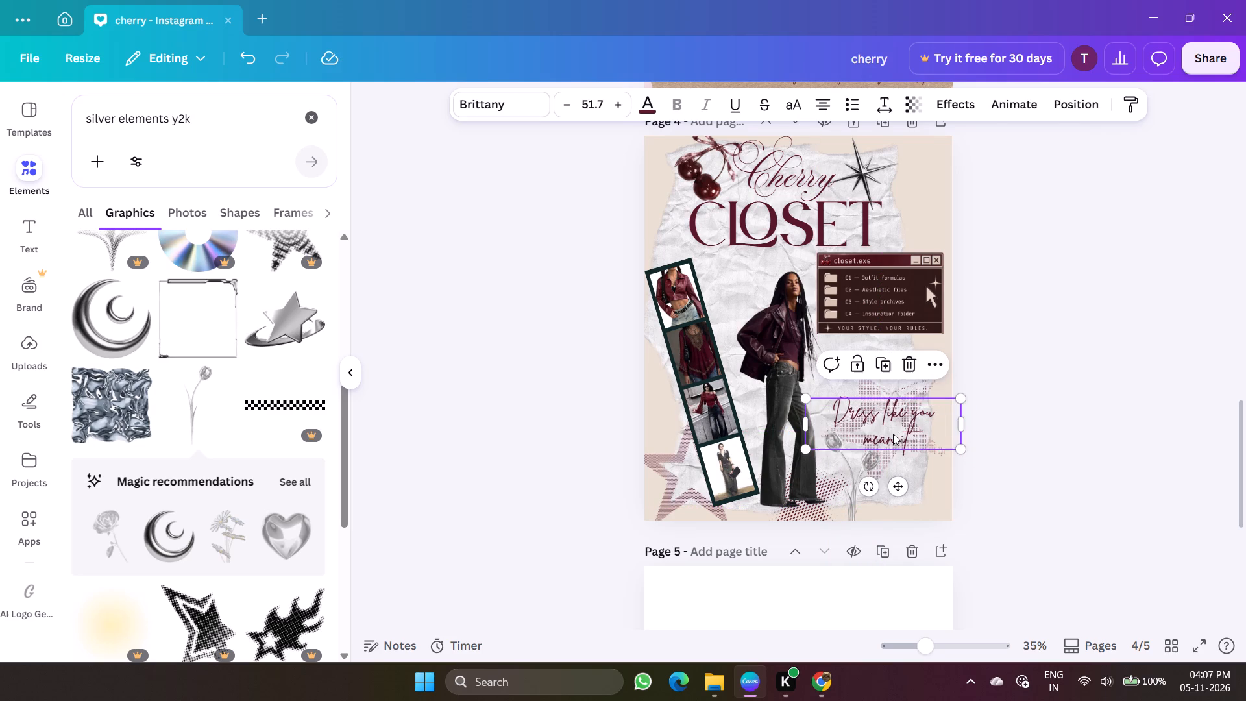
{"action": "left_click", "coordinate": [1060, 449]}
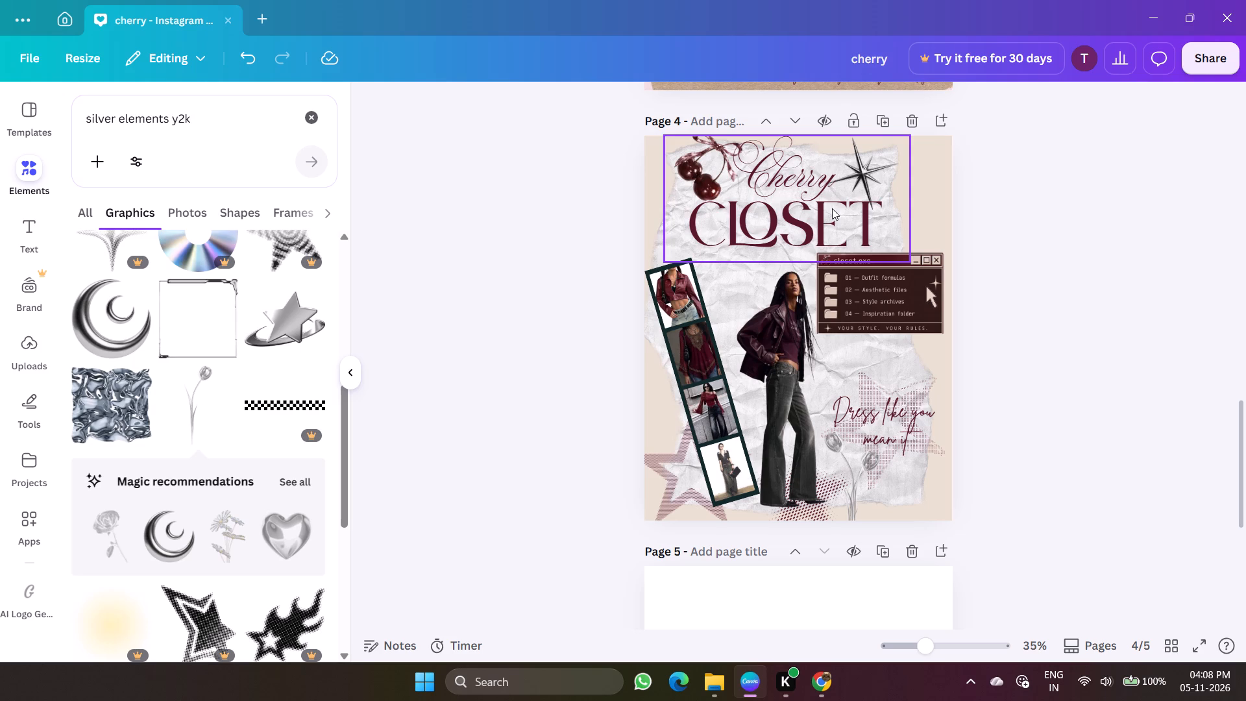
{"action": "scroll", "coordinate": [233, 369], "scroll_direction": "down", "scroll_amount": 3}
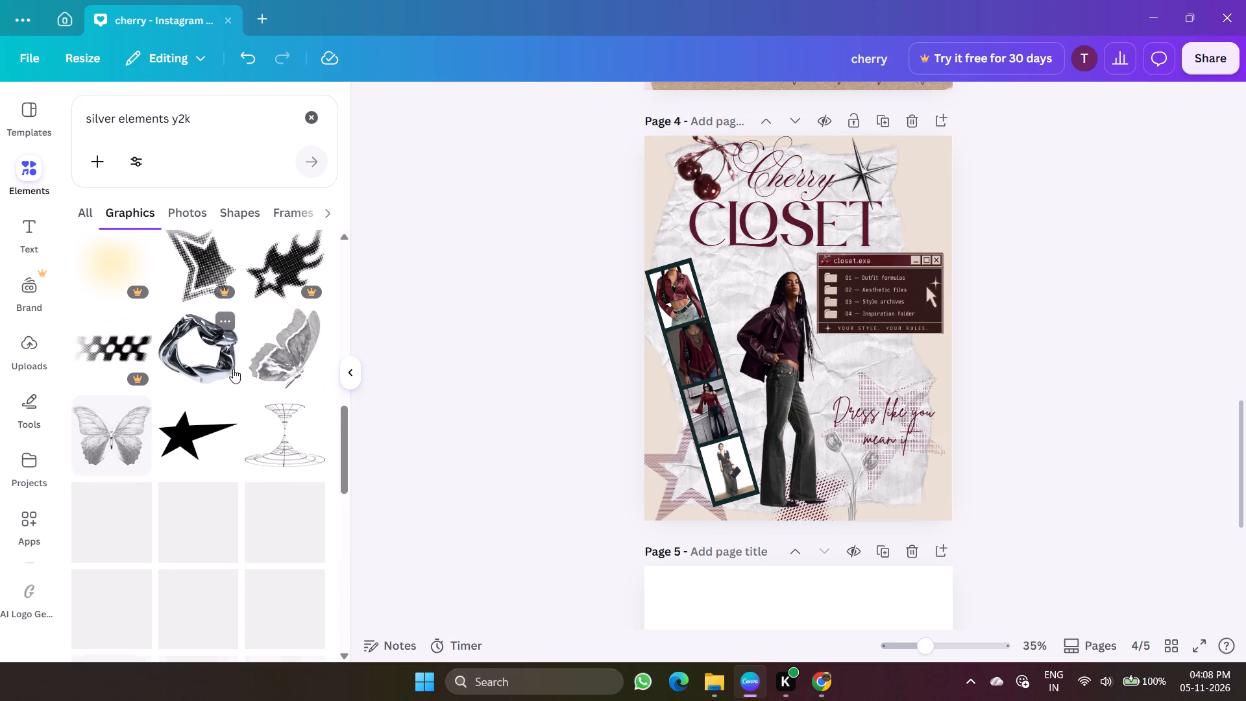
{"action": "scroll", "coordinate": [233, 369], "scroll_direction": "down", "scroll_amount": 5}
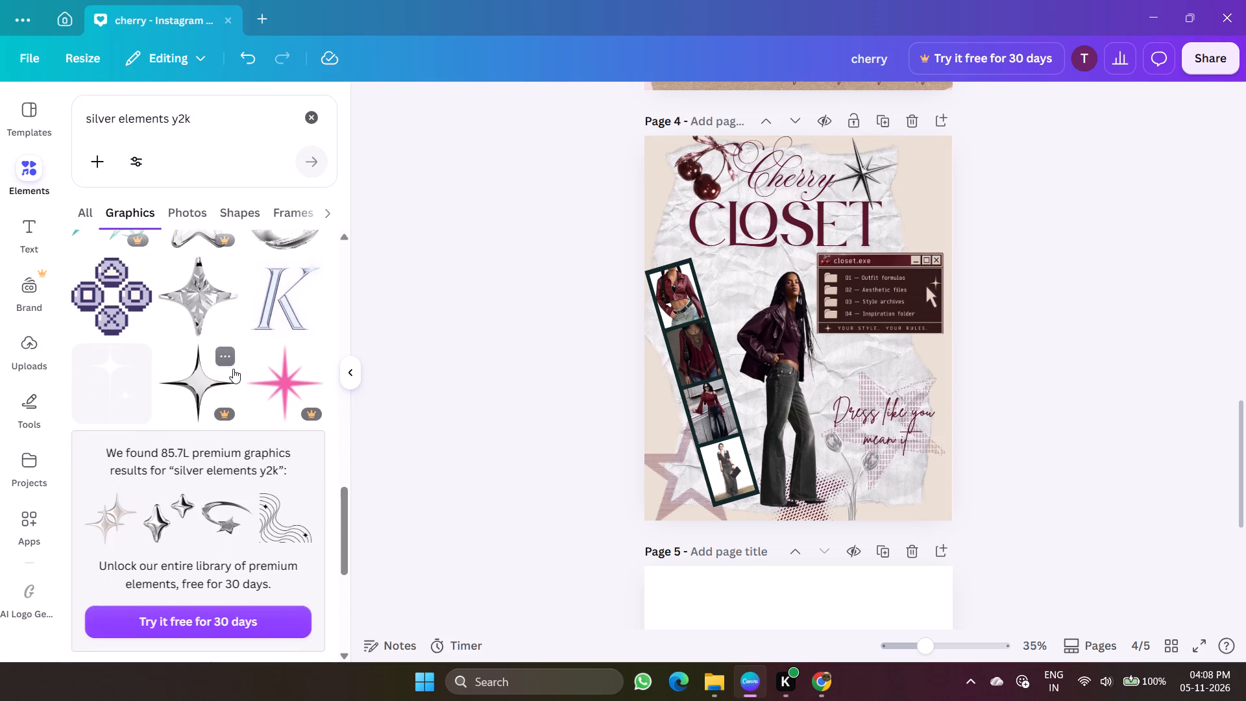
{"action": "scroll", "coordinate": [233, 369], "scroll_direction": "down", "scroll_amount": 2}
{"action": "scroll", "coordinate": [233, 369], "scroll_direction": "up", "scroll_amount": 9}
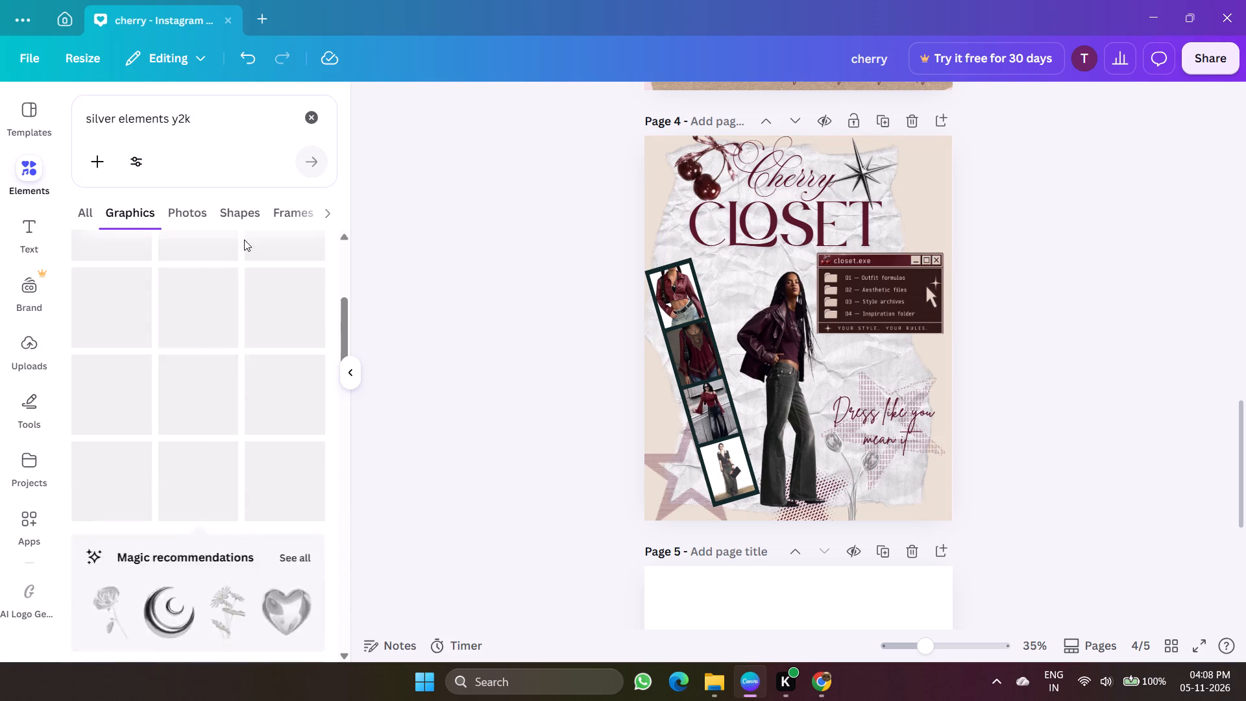
Replace the current elements search with a search for "silver curvy lines".
{"action": "left_click", "coordinate": [306, 121]}
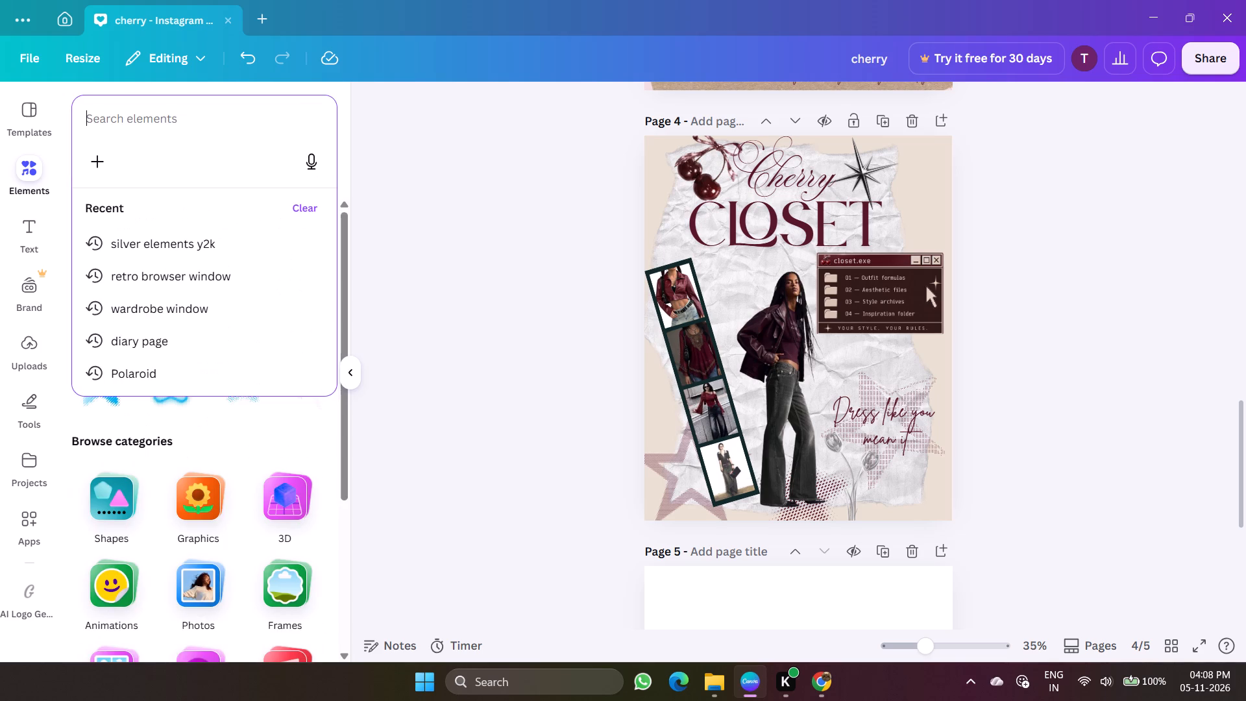
{"action": "type", "text": "silver curvy lines"}
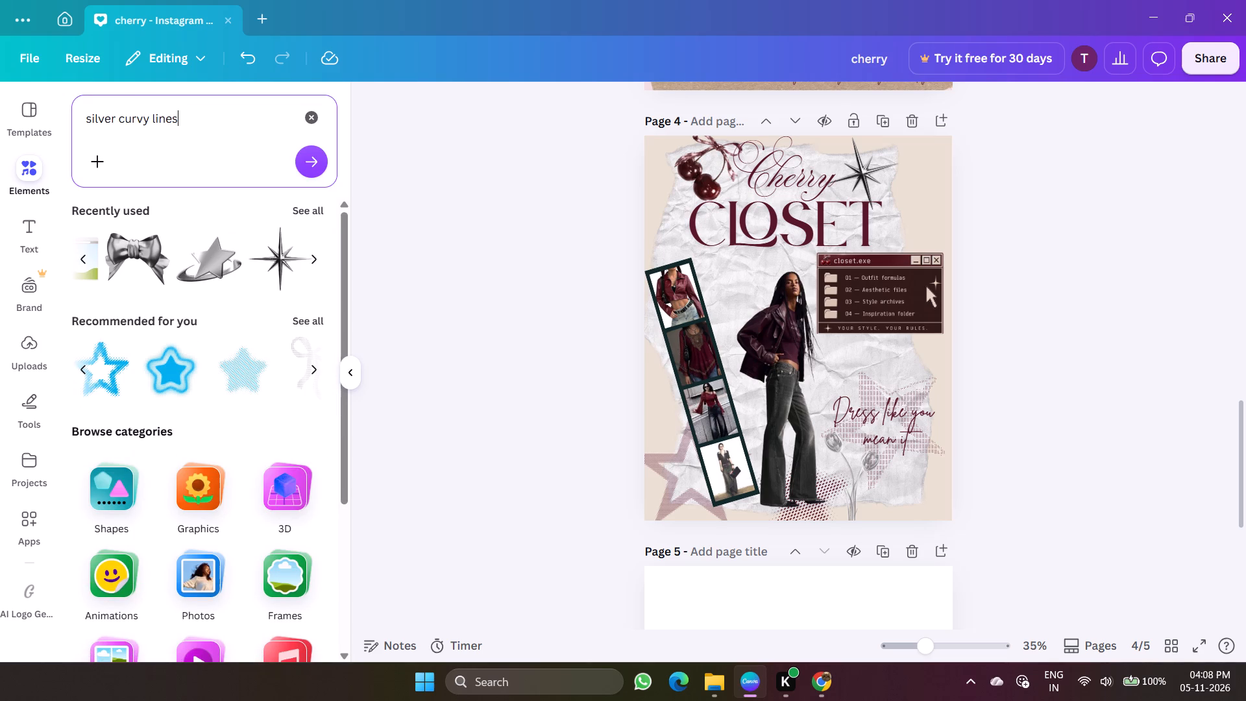
{"action": "left_click", "coordinate": [302, 171]}
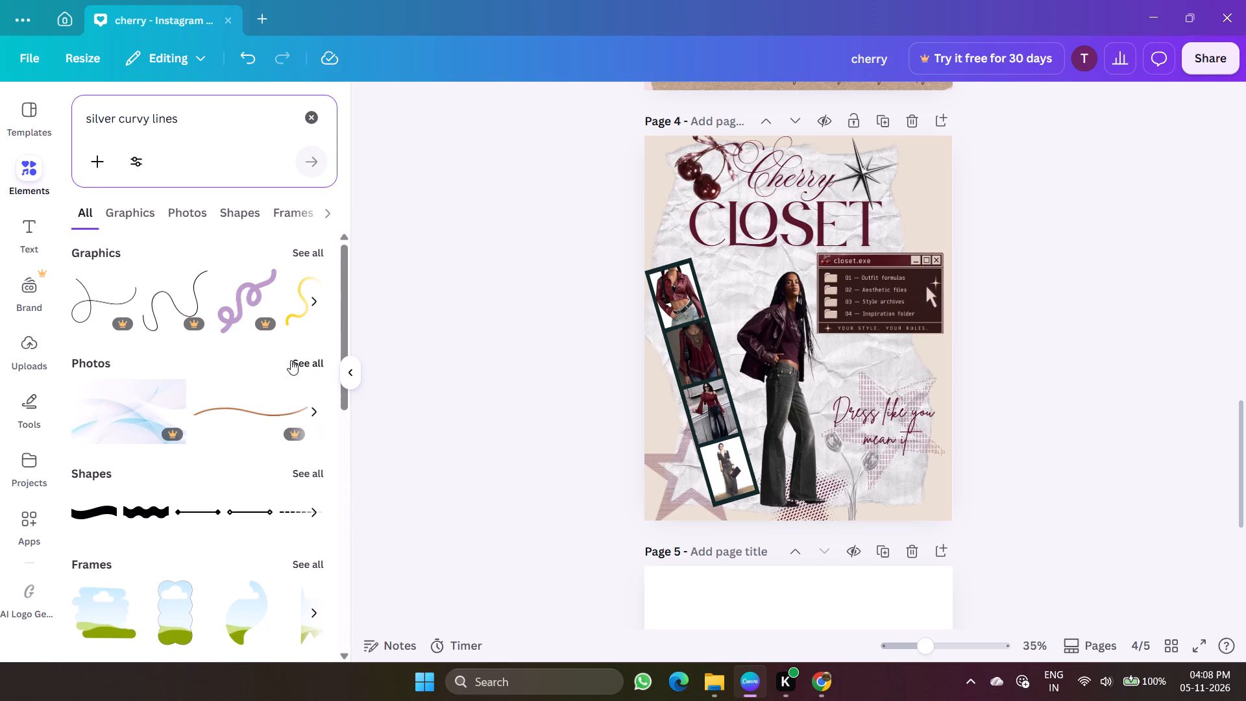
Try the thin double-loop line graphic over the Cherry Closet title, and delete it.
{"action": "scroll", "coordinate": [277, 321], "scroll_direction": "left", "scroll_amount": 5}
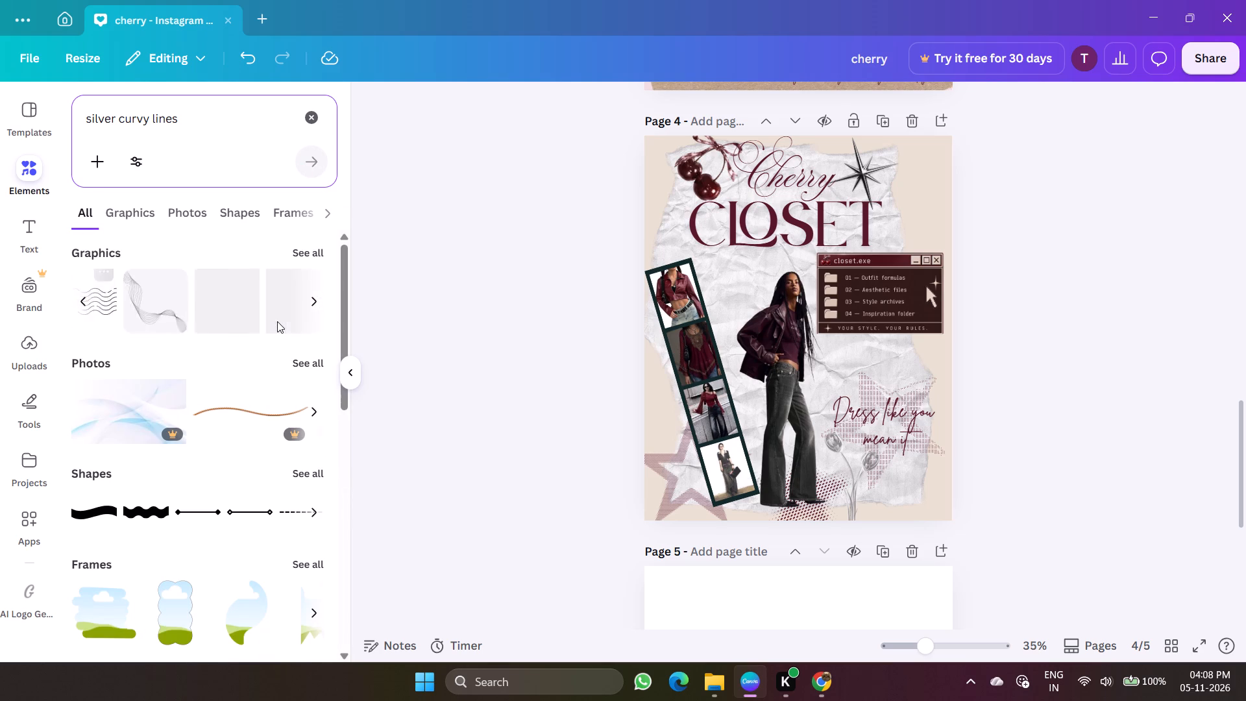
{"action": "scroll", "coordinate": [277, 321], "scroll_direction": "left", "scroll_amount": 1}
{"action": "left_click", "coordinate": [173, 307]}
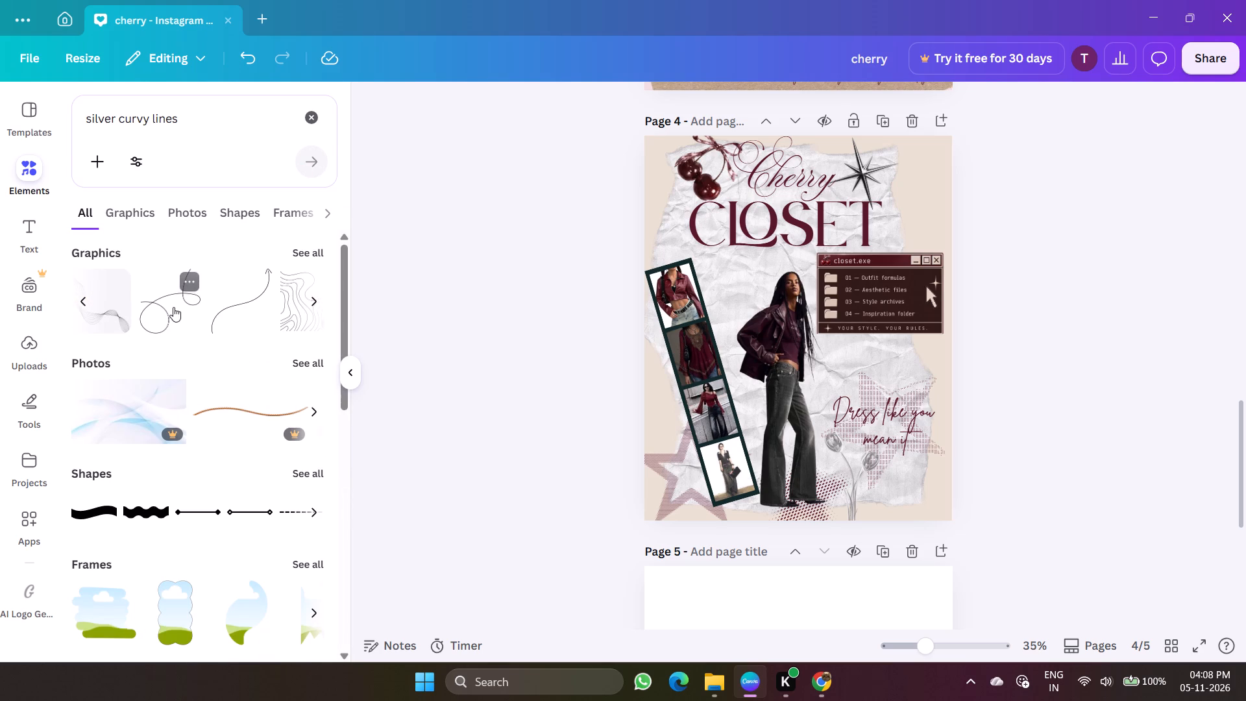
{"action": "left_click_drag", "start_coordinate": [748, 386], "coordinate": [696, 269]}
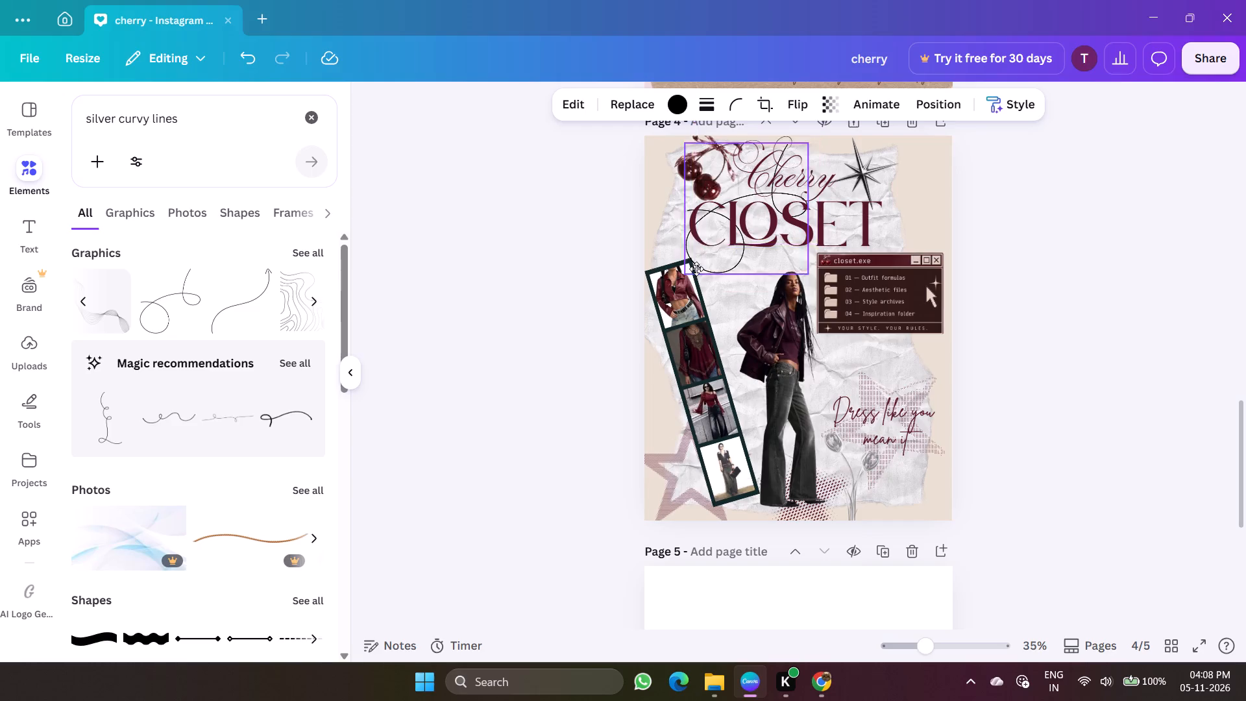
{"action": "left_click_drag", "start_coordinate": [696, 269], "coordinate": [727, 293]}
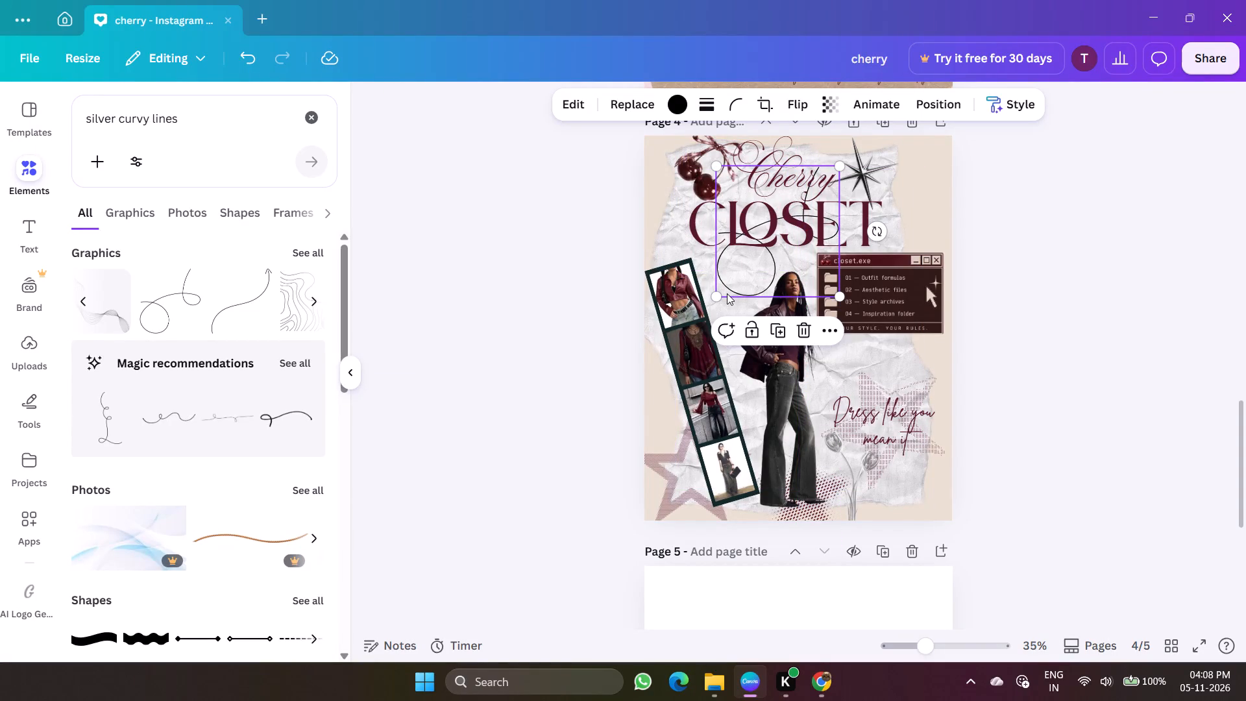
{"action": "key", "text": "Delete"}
Browse the full graphics results for silver curvy lines, looking for a decorative line that suits the collage.
{"action": "scroll", "coordinate": [278, 305], "scroll_direction": "left", "scroll_amount": 3}
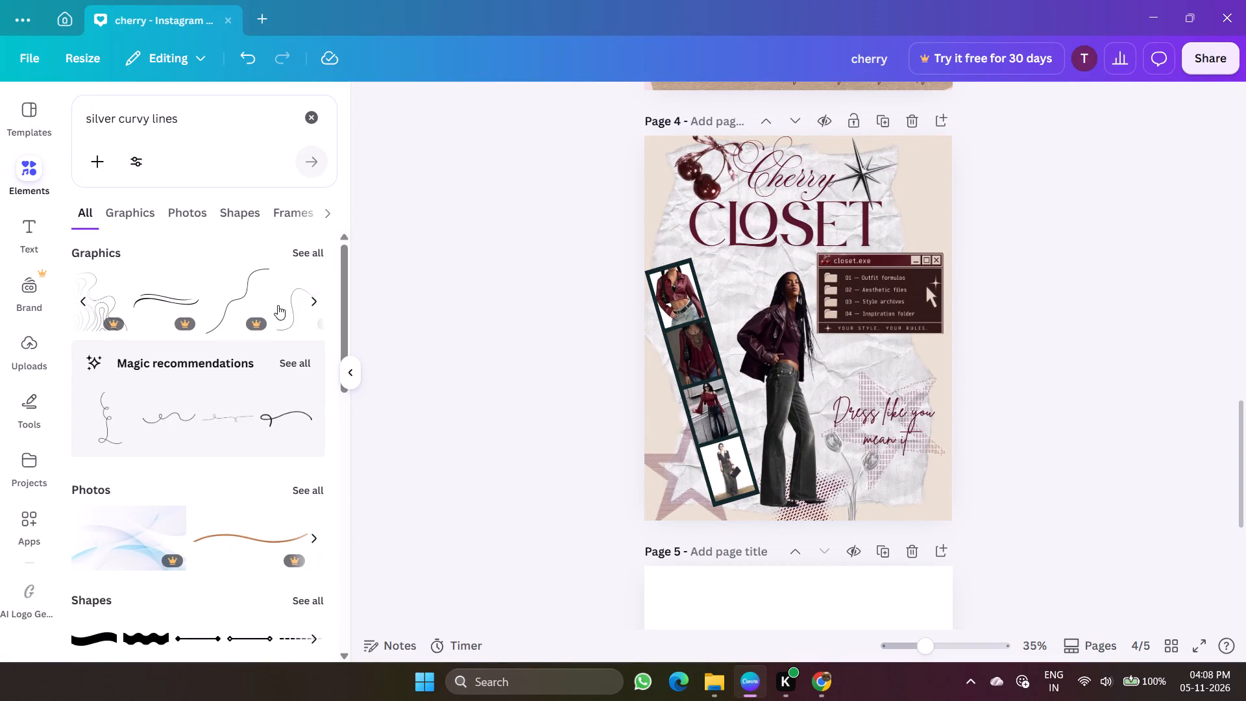
{"action": "scroll", "coordinate": [278, 305], "scroll_direction": "left", "scroll_amount": 5}
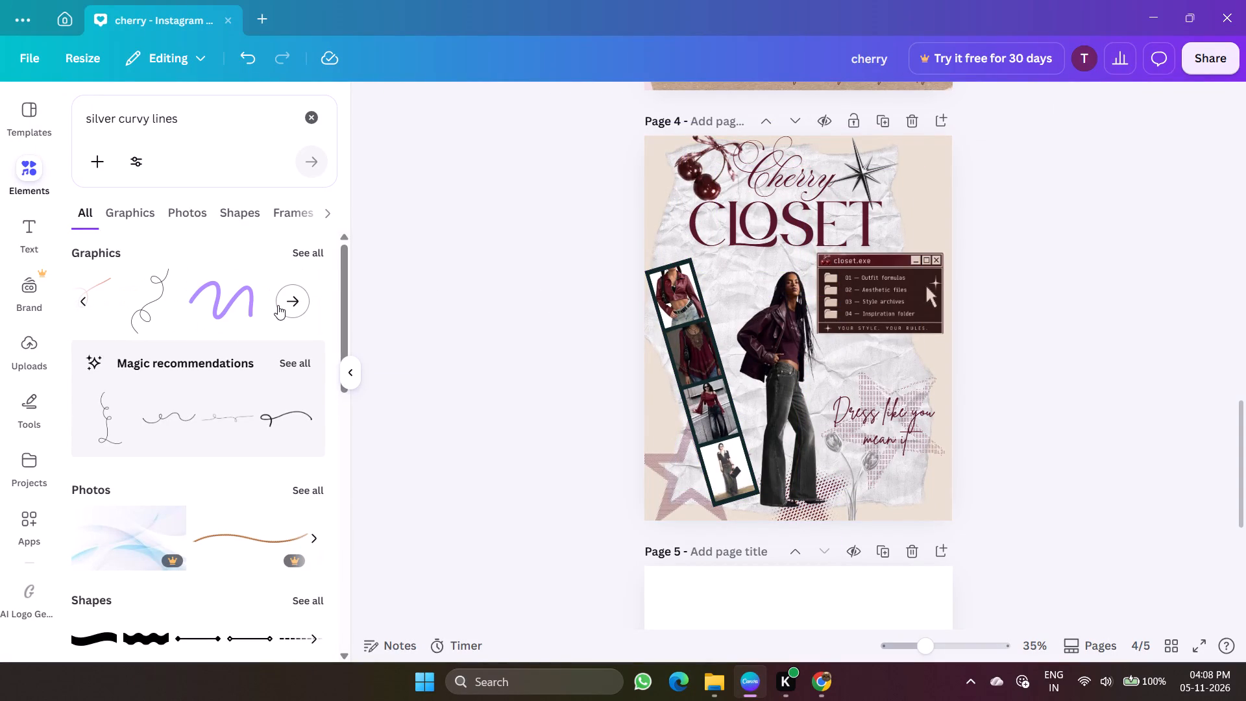
{"action": "left_click", "coordinate": [289, 305]}
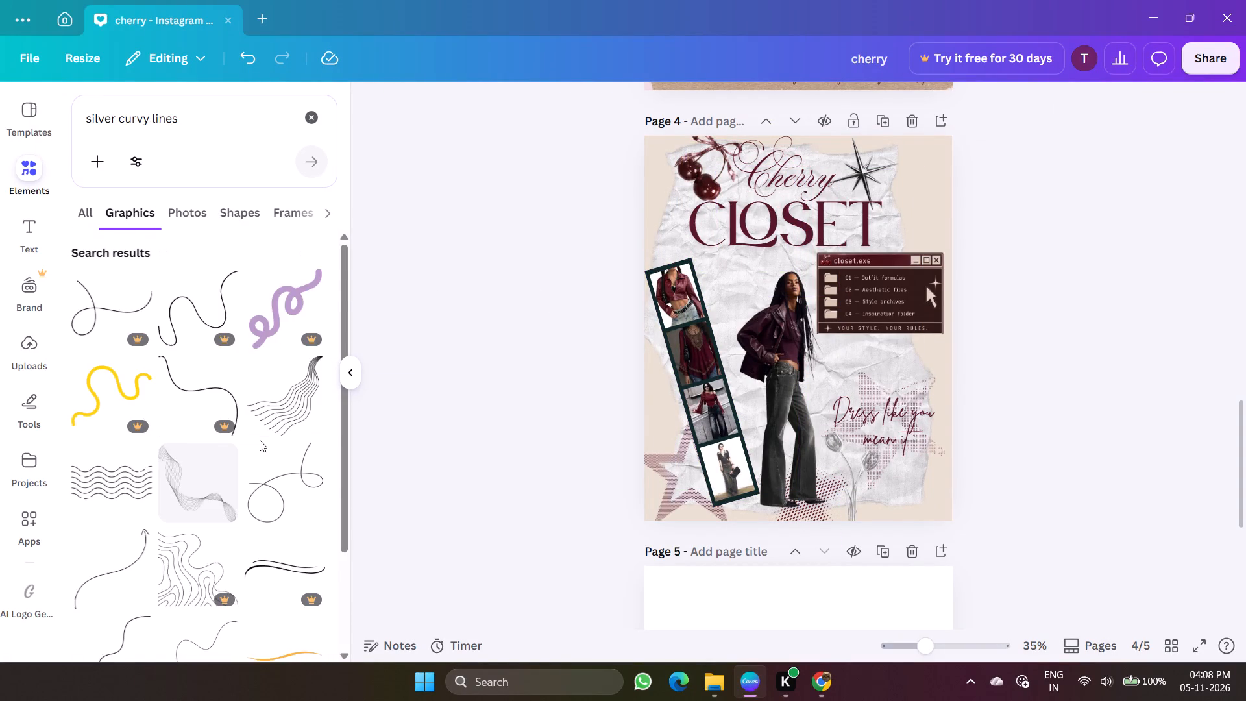
{"action": "scroll", "coordinate": [260, 440], "scroll_direction": "down", "scroll_amount": 6}
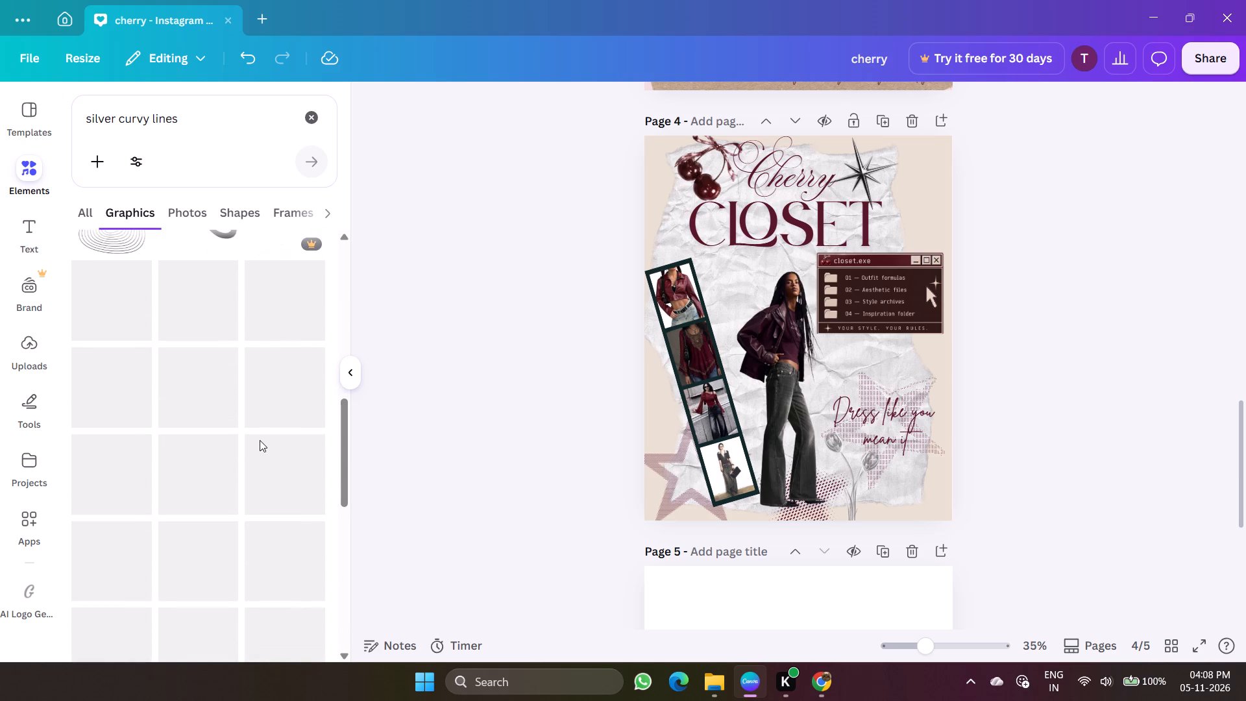
{"action": "scroll", "coordinate": [260, 440], "scroll_direction": "down", "scroll_amount": 2}
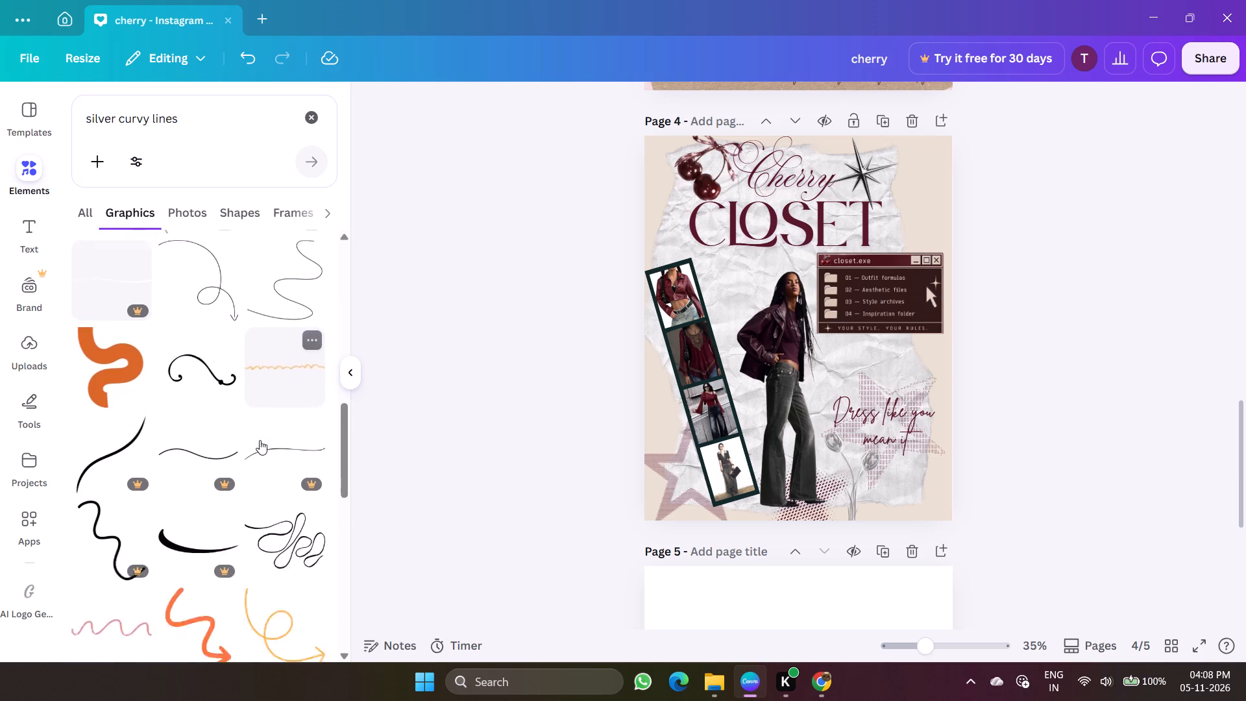
{"action": "scroll", "coordinate": [260, 440], "scroll_direction": "down", "scroll_amount": 7}
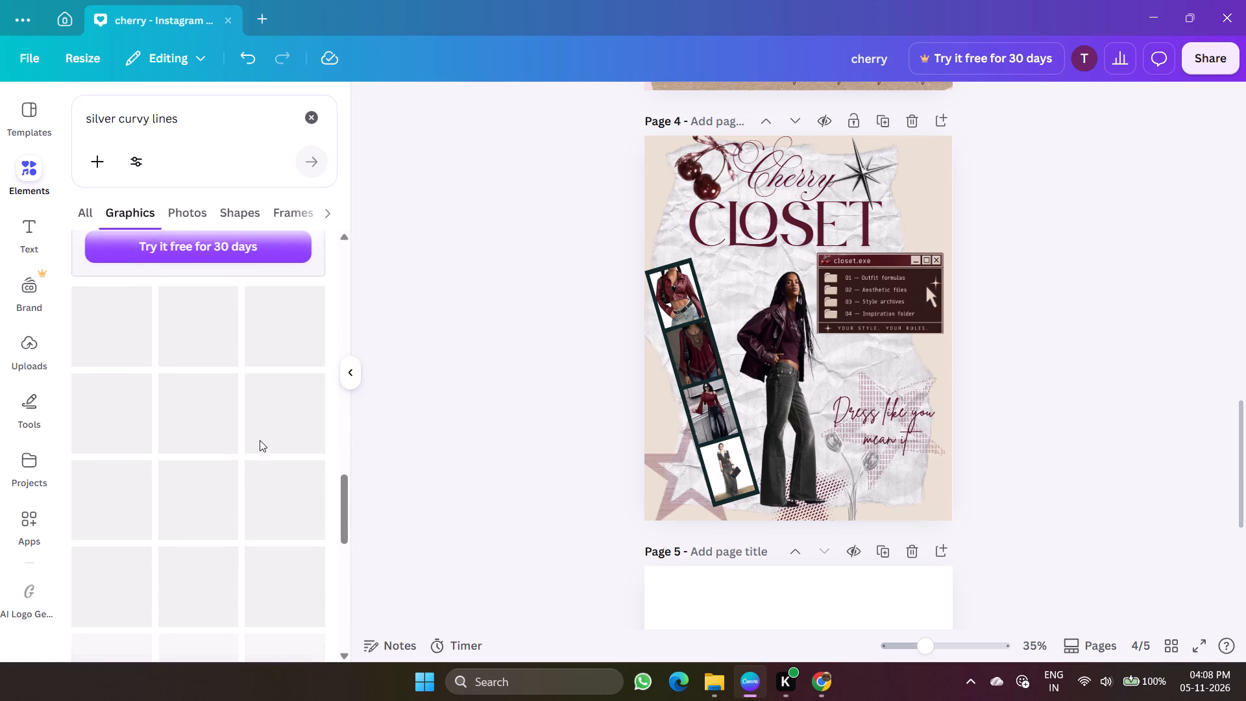
{"action": "scroll", "coordinate": [260, 440], "scroll_direction": "down", "scroll_amount": 3}
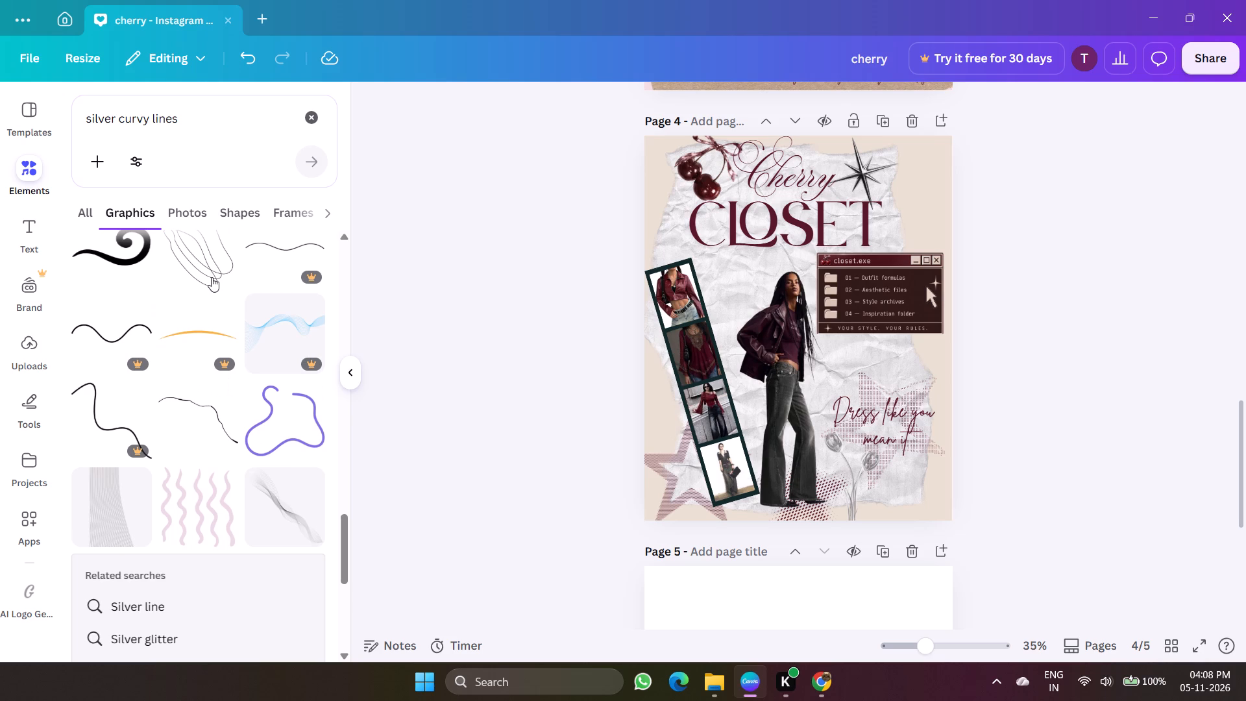
{"action": "scroll", "coordinate": [225, 247], "scroll_direction": "down", "scroll_amount": 2}
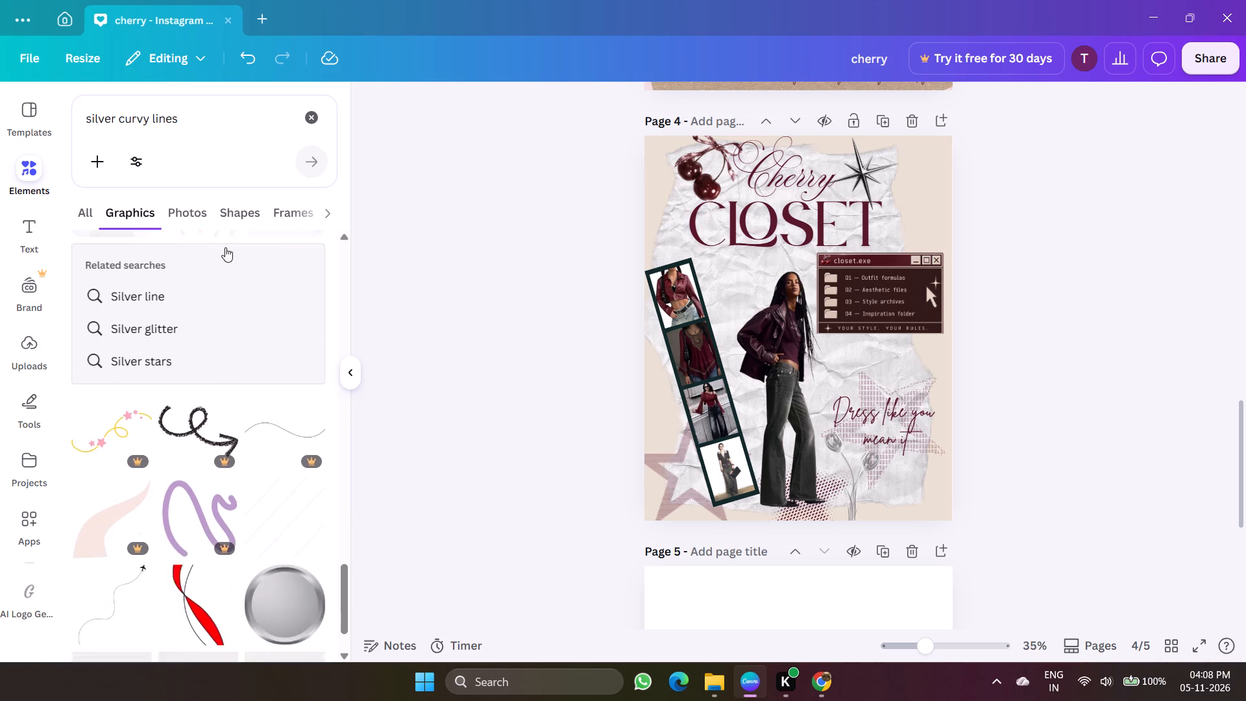
{"action": "scroll", "coordinate": [225, 247], "scroll_direction": "down", "scroll_amount": 3}
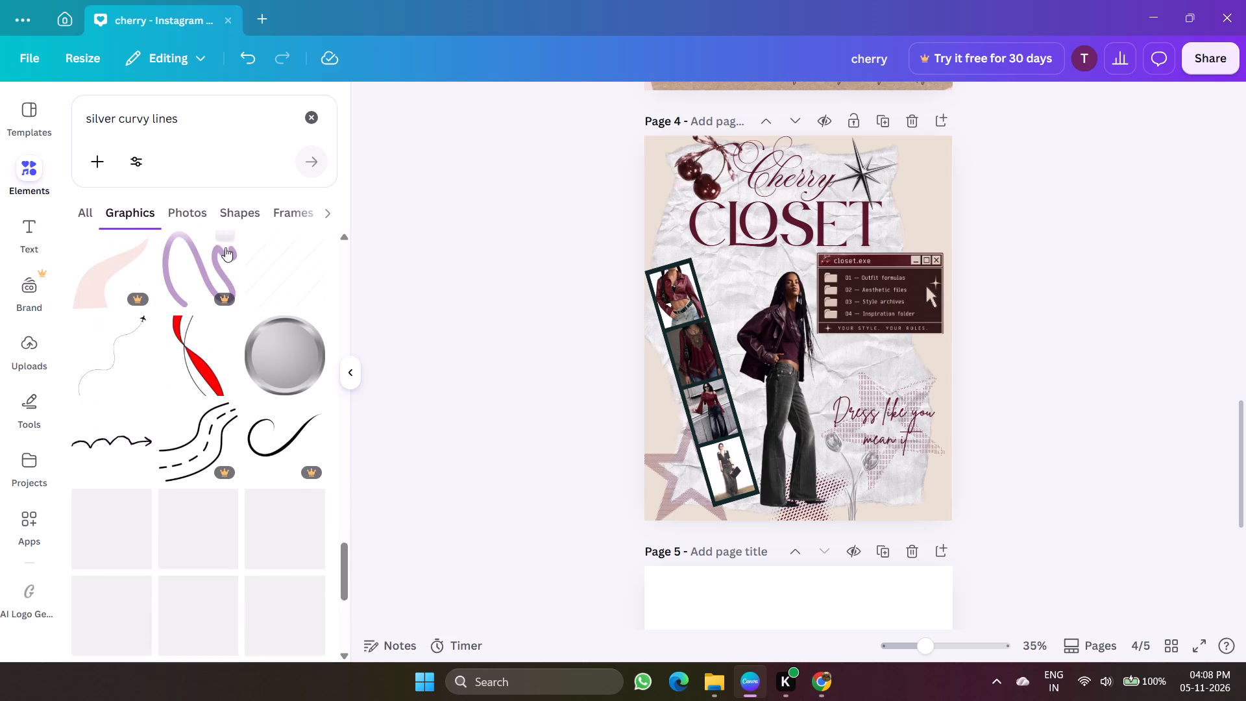
{"action": "scroll", "coordinate": [225, 247], "scroll_direction": "down", "scroll_amount": 1}
{"action": "scroll", "coordinate": [256, 501], "scroll_direction": "down", "scroll_amount": 5}
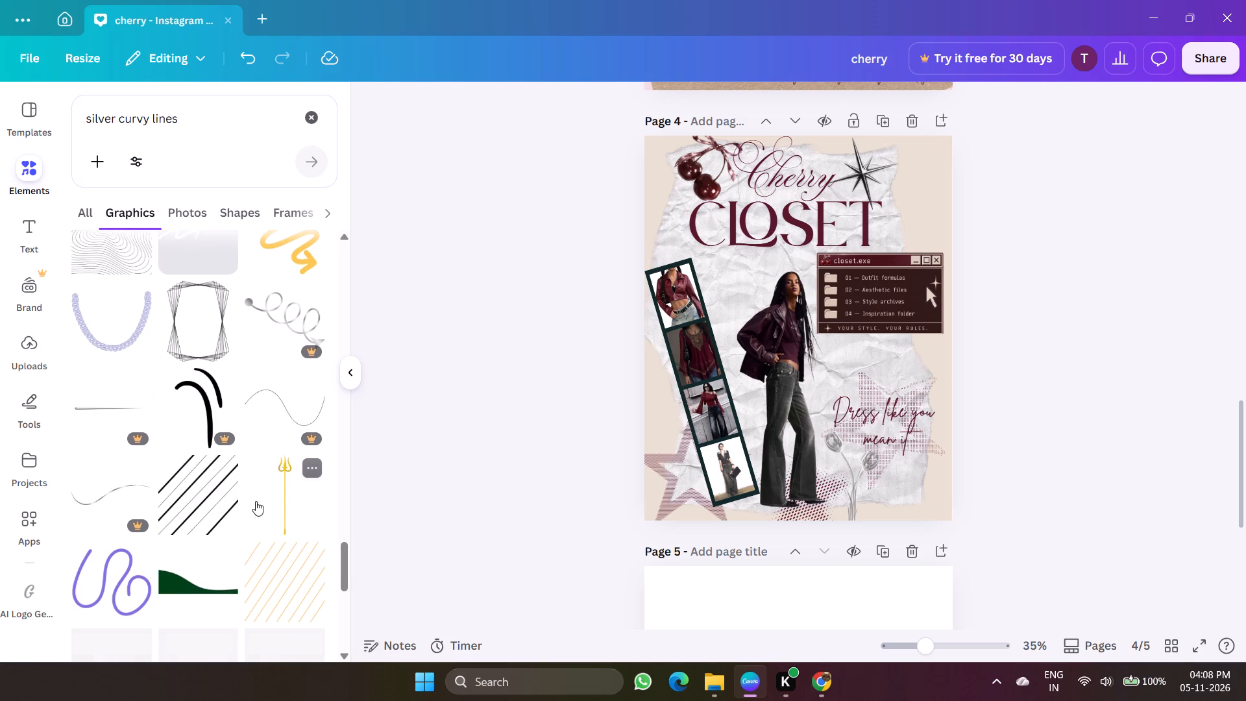
{"action": "scroll", "coordinate": [256, 501], "scroll_direction": "up", "scroll_amount": 8}
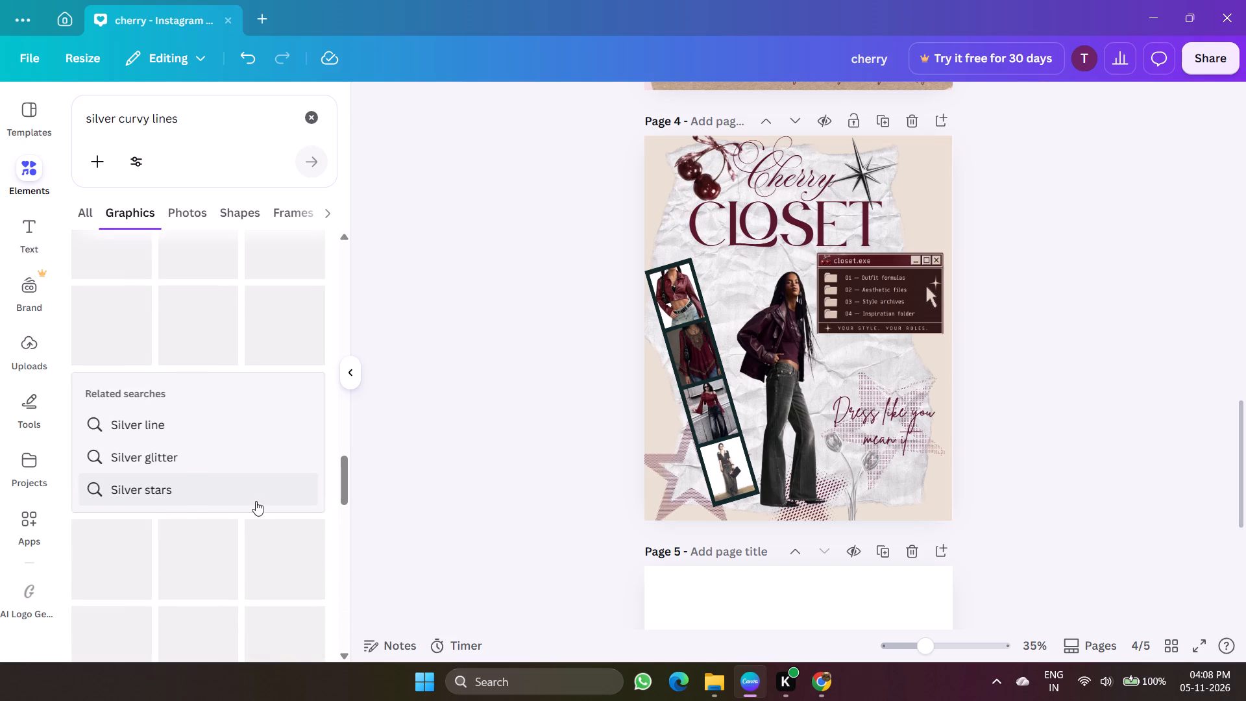
{"action": "scroll", "coordinate": [256, 501], "scroll_direction": "up", "scroll_amount": 1}
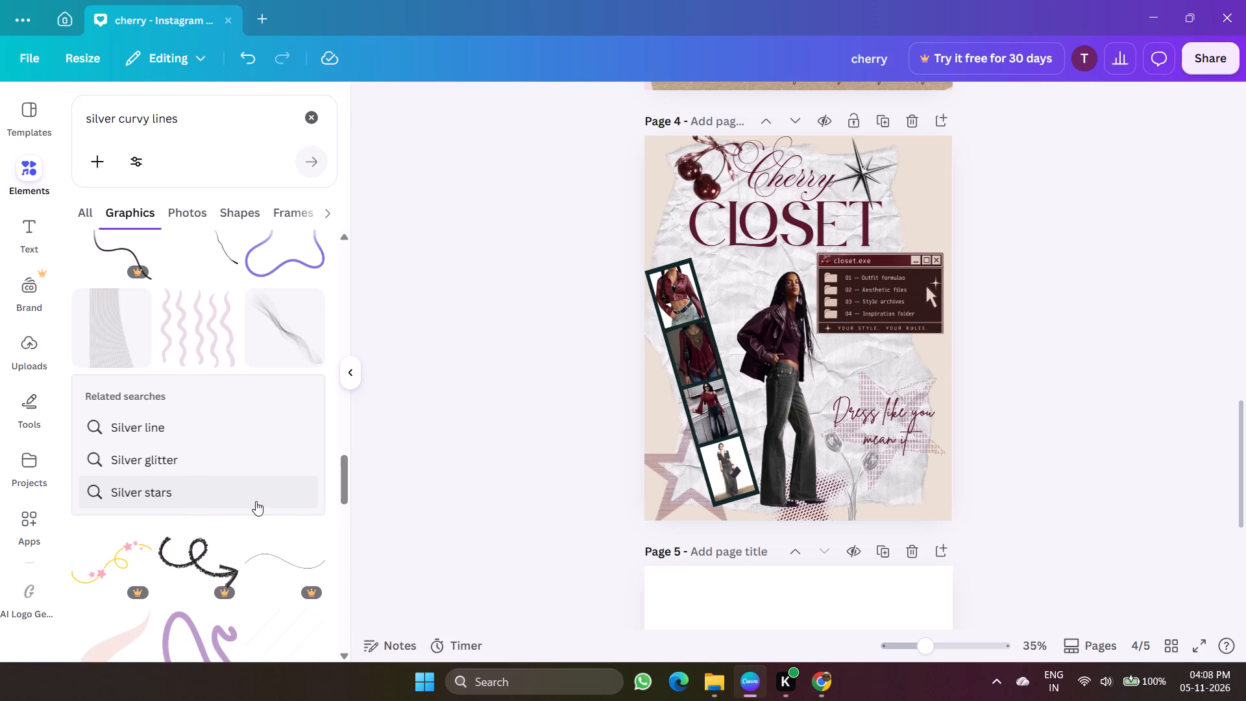
Move the grouped Cherry Closet title sideways past the page's right edge to uncover the cherry graphic behind it.
{"action": "left_click", "coordinate": [693, 162]}
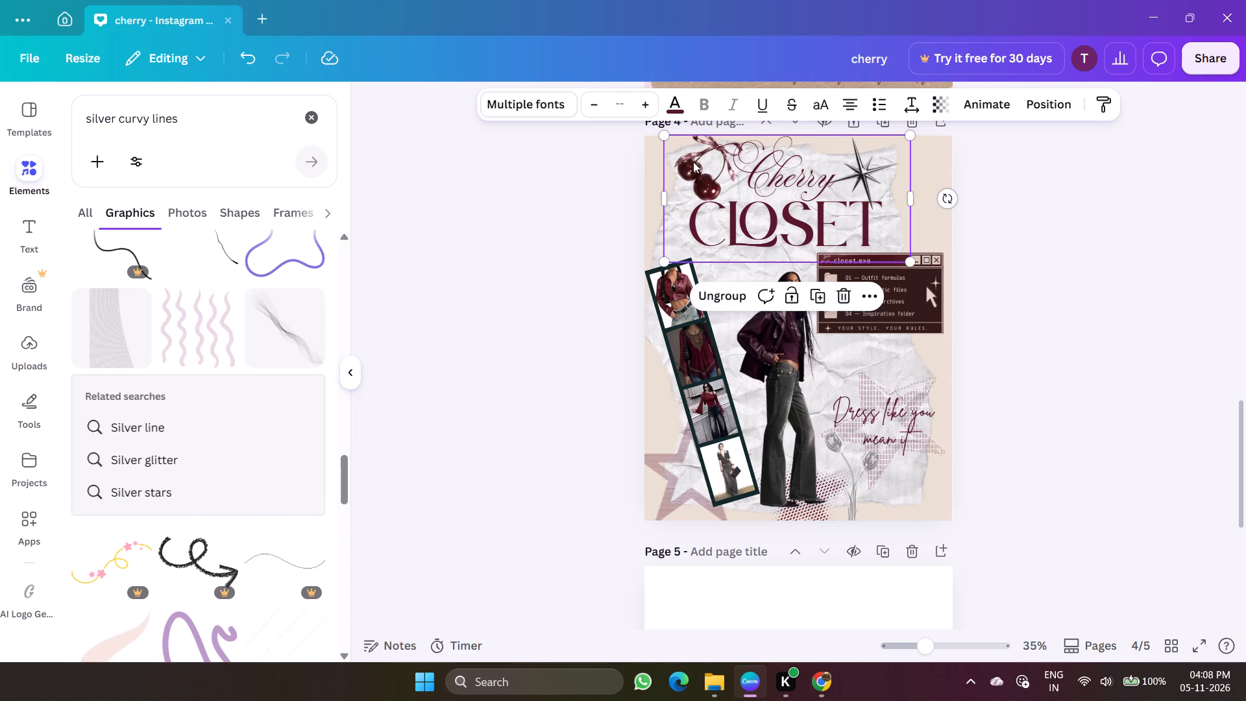
{"action": "left_click", "coordinate": [869, 164]}
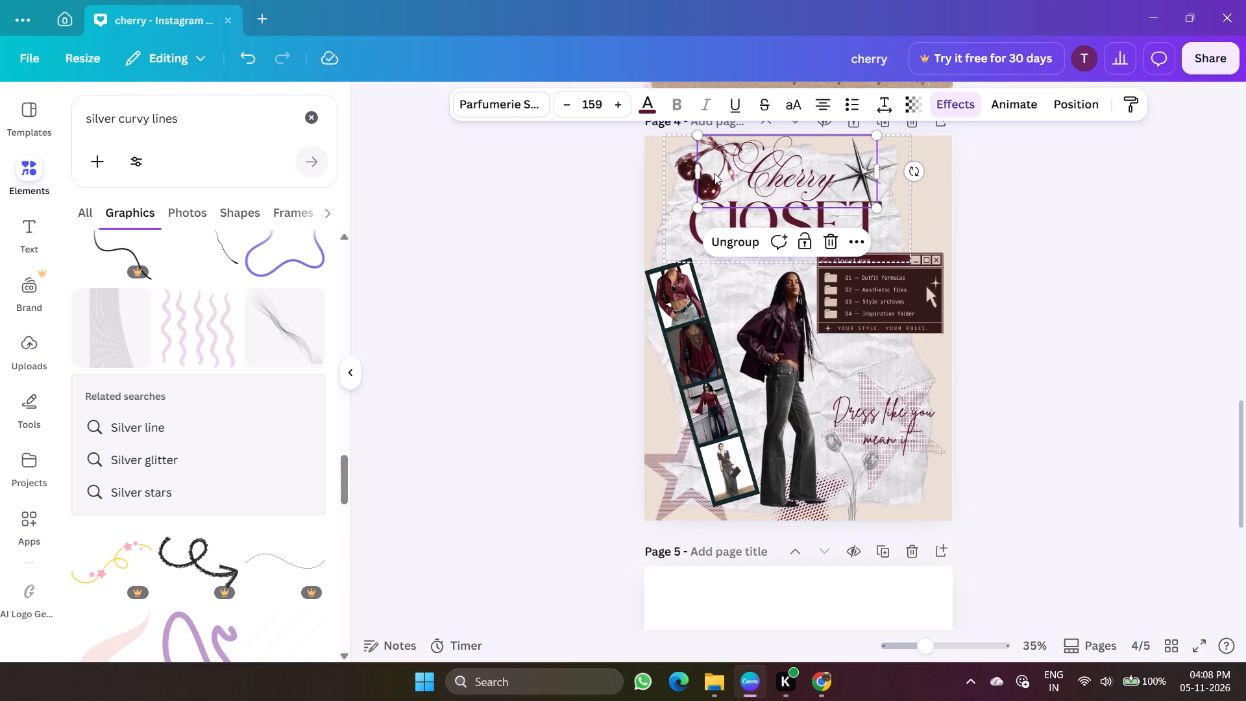
{"action": "left_click", "coordinate": [689, 182]}
{"action": "left_click", "coordinate": [684, 172]}
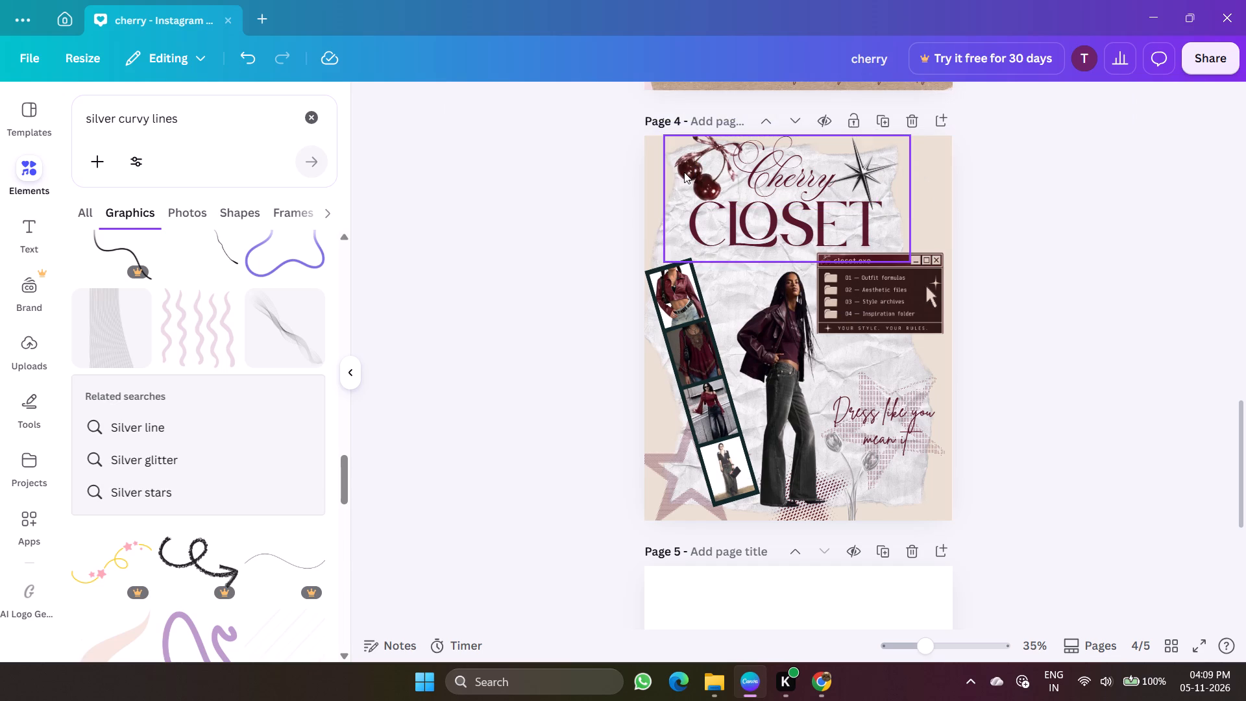
{"action": "left_click", "coordinate": [684, 172]}
{"action": "double_click", "coordinate": [711, 175]}
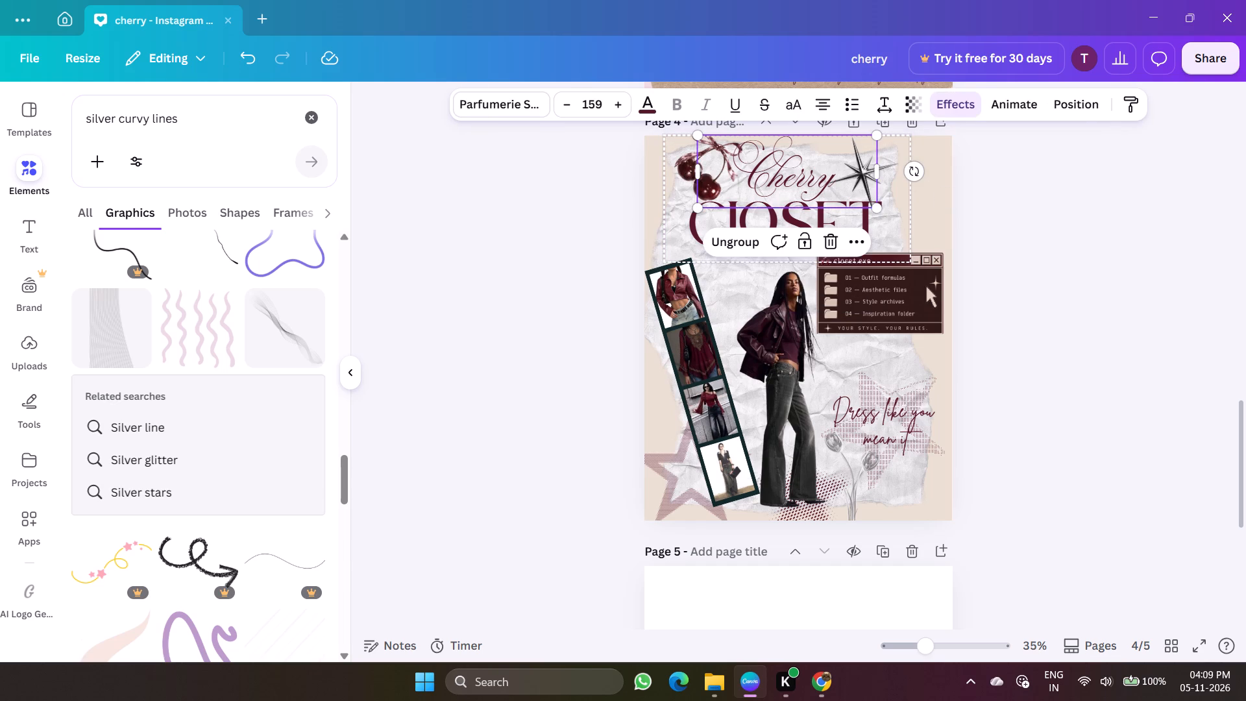
{"action": "double_click", "coordinate": [689, 168]}
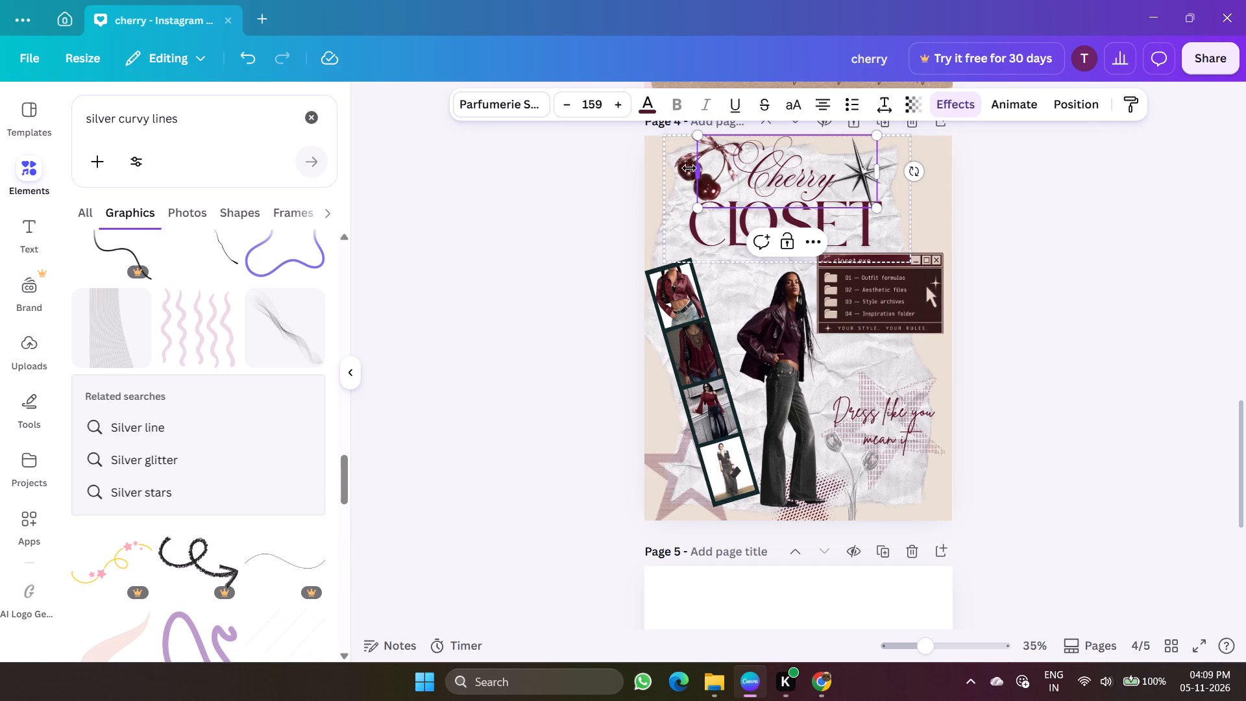
{"action": "double_click", "coordinate": [713, 165]}
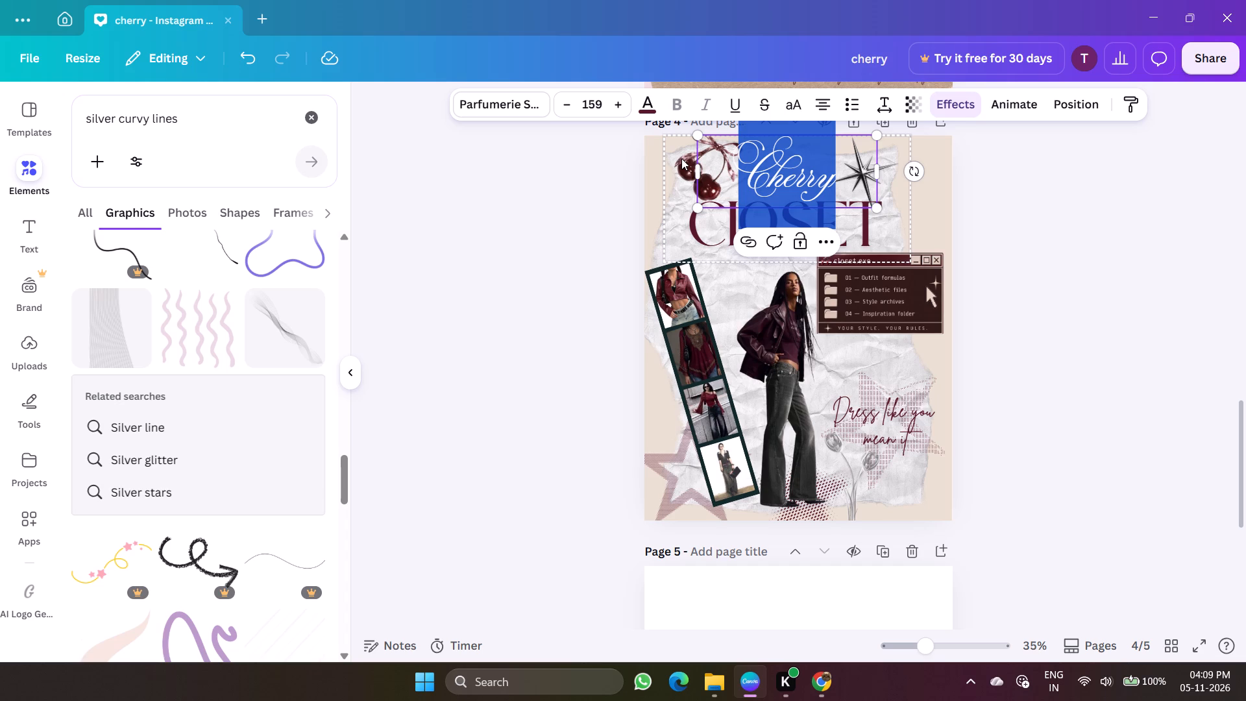
{"action": "double_click", "coordinate": [681, 158]}
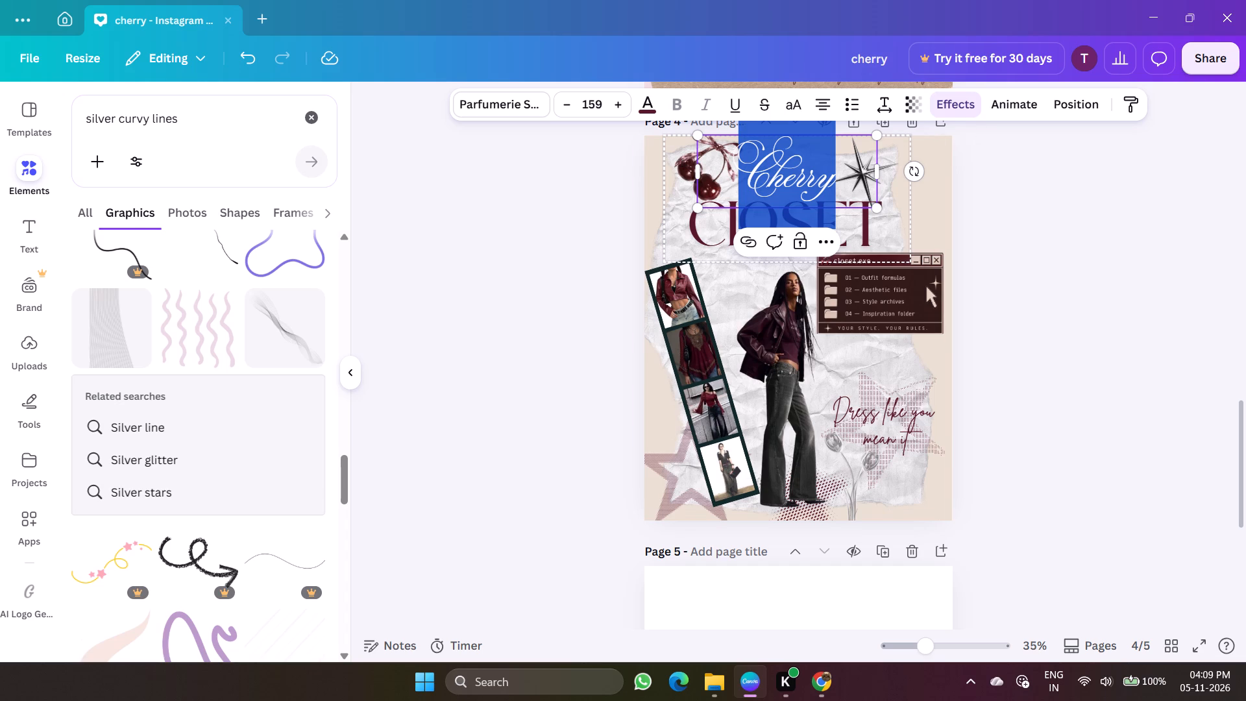
{"action": "double_click", "coordinate": [861, 178]}
{"action": "left_click_drag", "start_coordinate": [793, 188], "coordinate": [801, 189]}
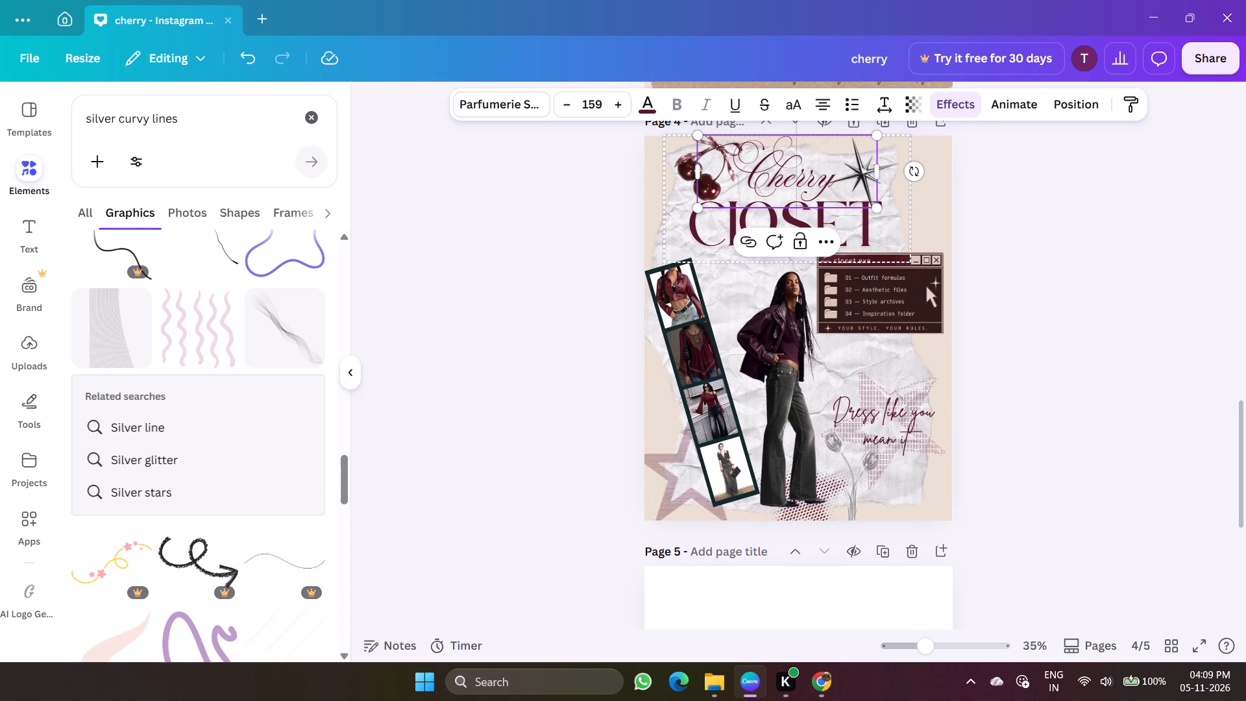
{"action": "left_click", "coordinate": [886, 204]}
{"action": "left_click", "coordinate": [843, 178]}
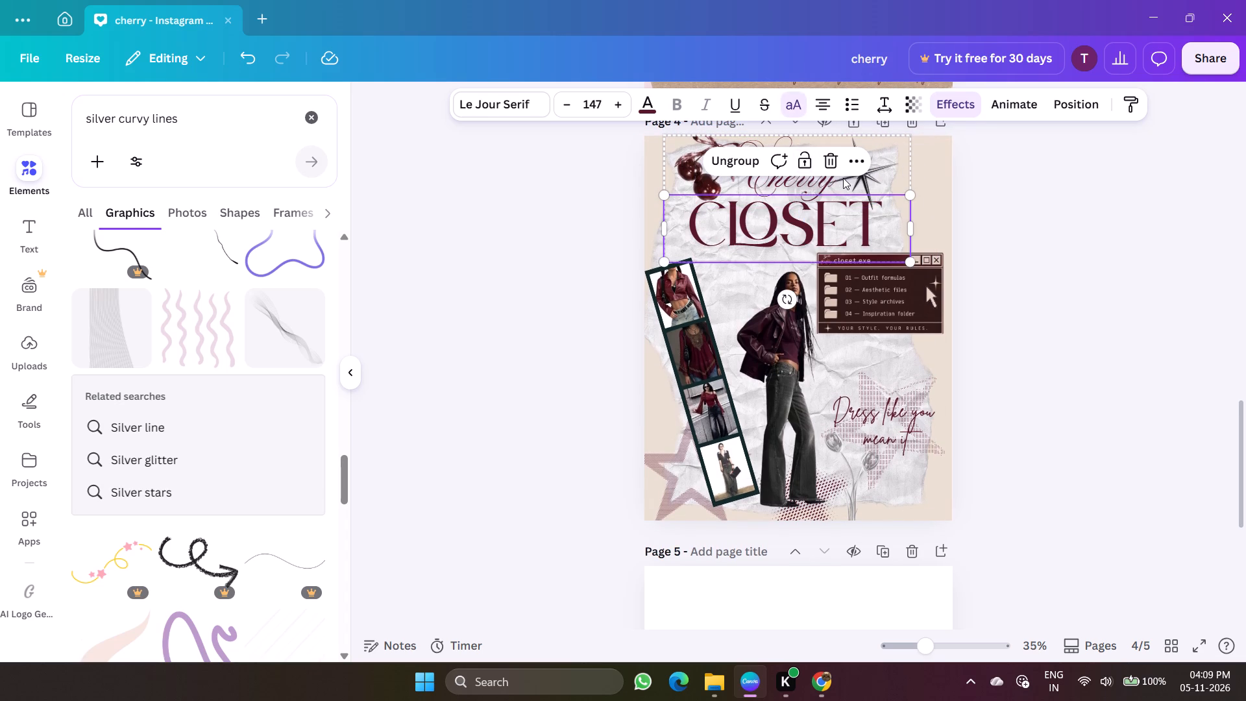
{"action": "left_click", "coordinate": [894, 177]}
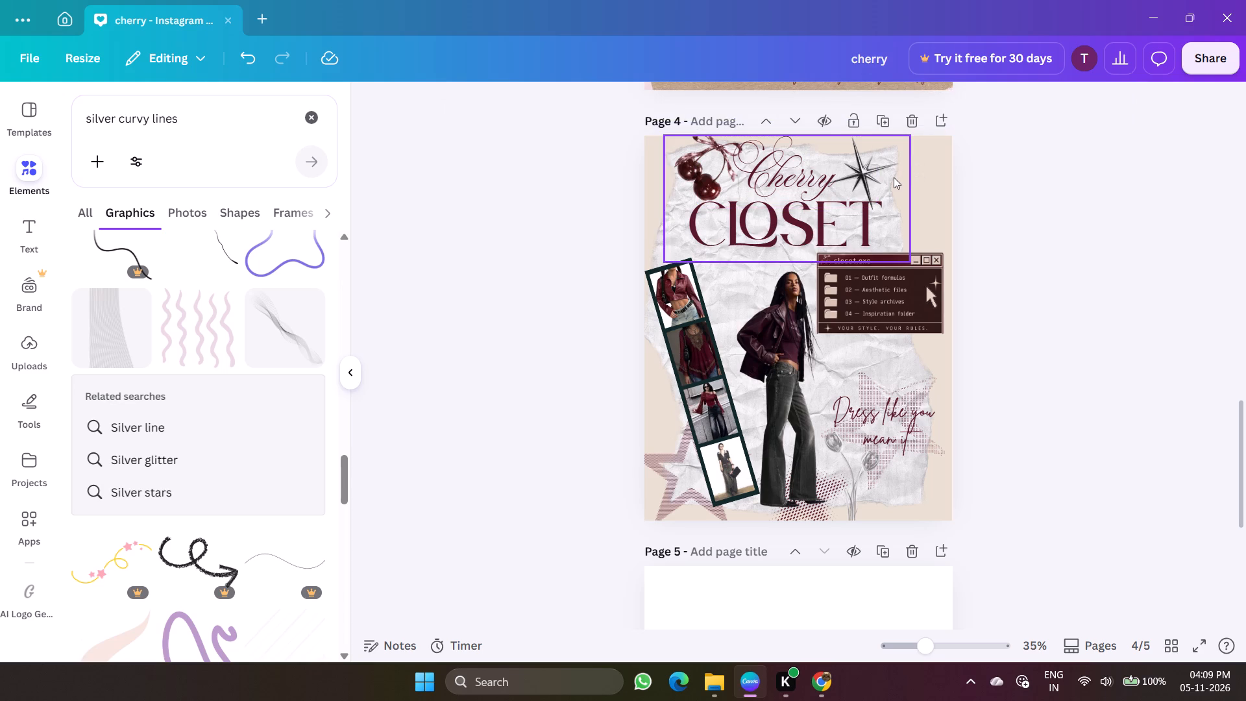
{"action": "left_click_drag", "start_coordinate": [894, 177], "coordinate": [1057, 177]}
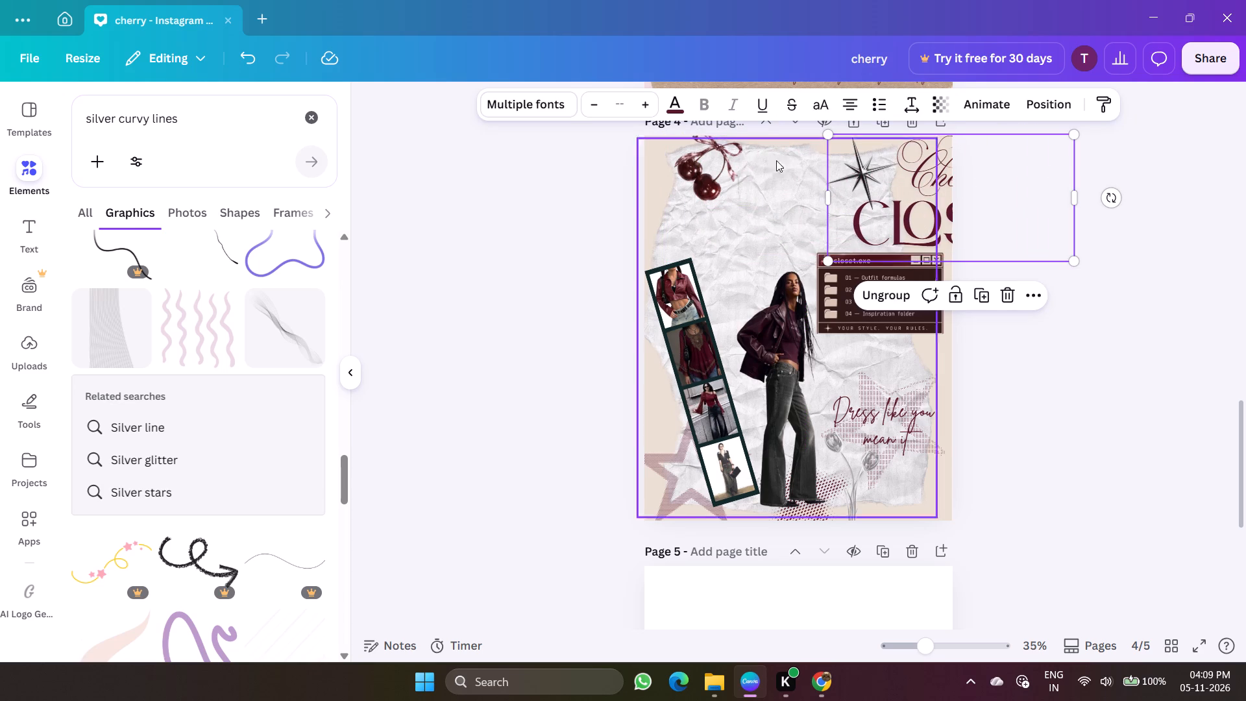
Delete the cherry graphic with the bow from the page's top-left area.
{"action": "left_click", "coordinate": [729, 169]}
{"action": "key", "text": "Delete"}
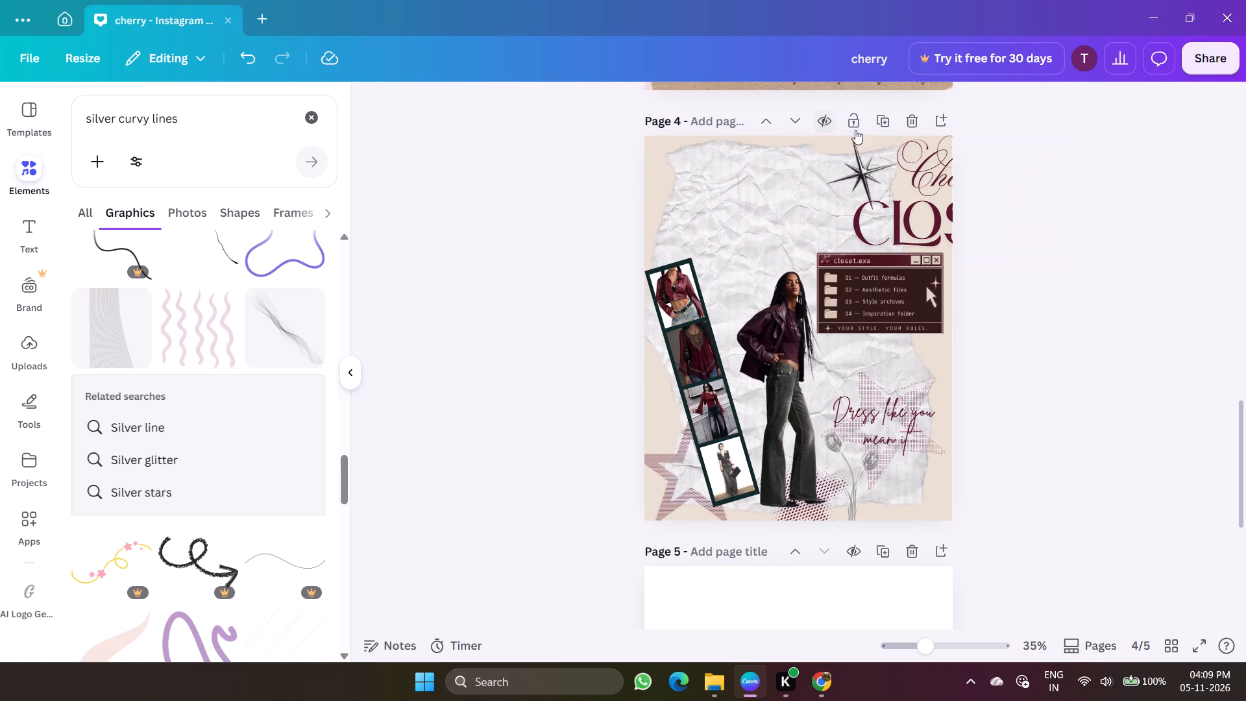
Shift the grouped Cherry Closet title down off the silver starburst and delete that starburst graphic from the page.
{"action": "left_click_drag", "start_coordinate": [910, 194], "coordinate": [922, 272]}
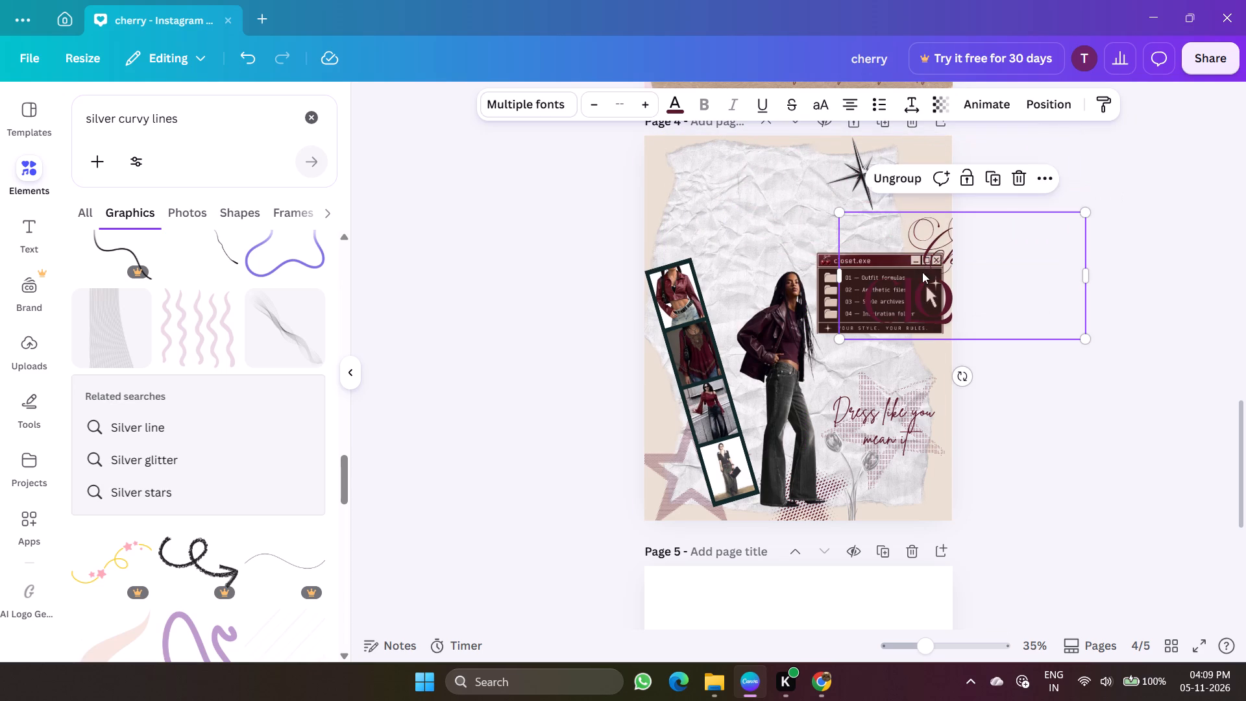
{"action": "left_click", "coordinate": [850, 185]}
{"action": "key", "text": "Delete"}
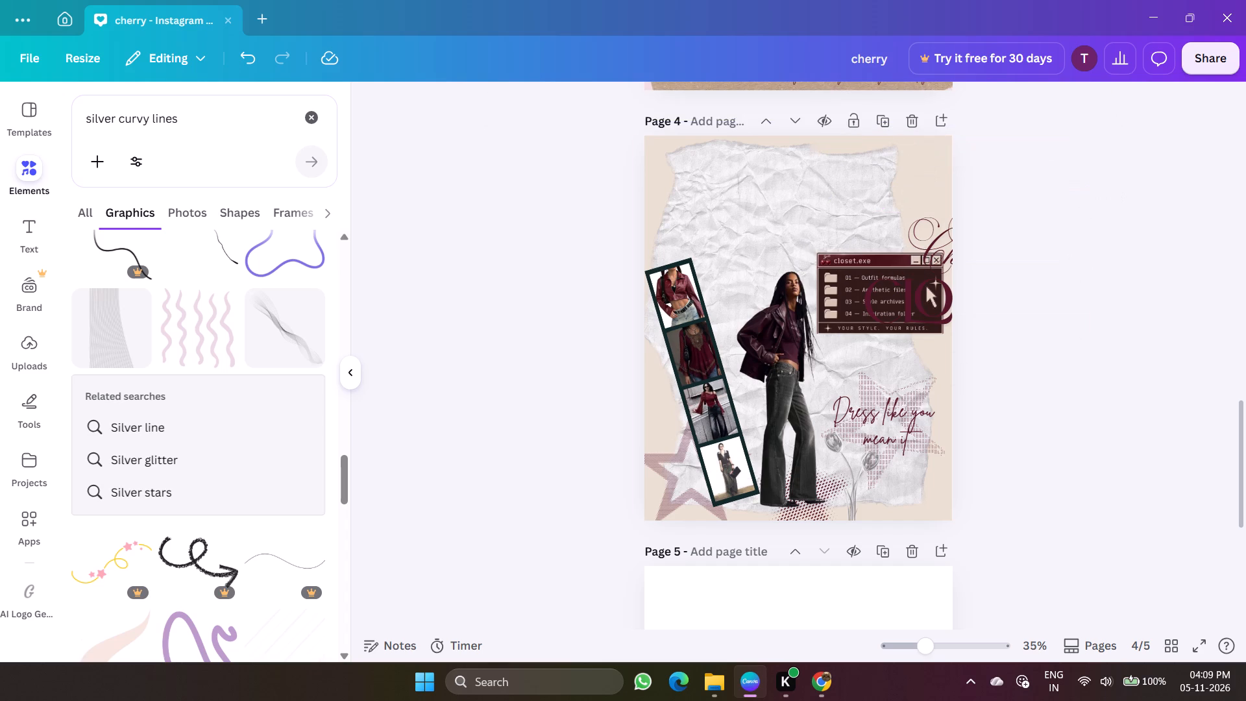
Move the grouped Cherry Closet title back onto the page's top area, above the woman and photo strip.
{"action": "left_click_drag", "start_coordinate": [934, 240], "coordinate": [766, 169]}
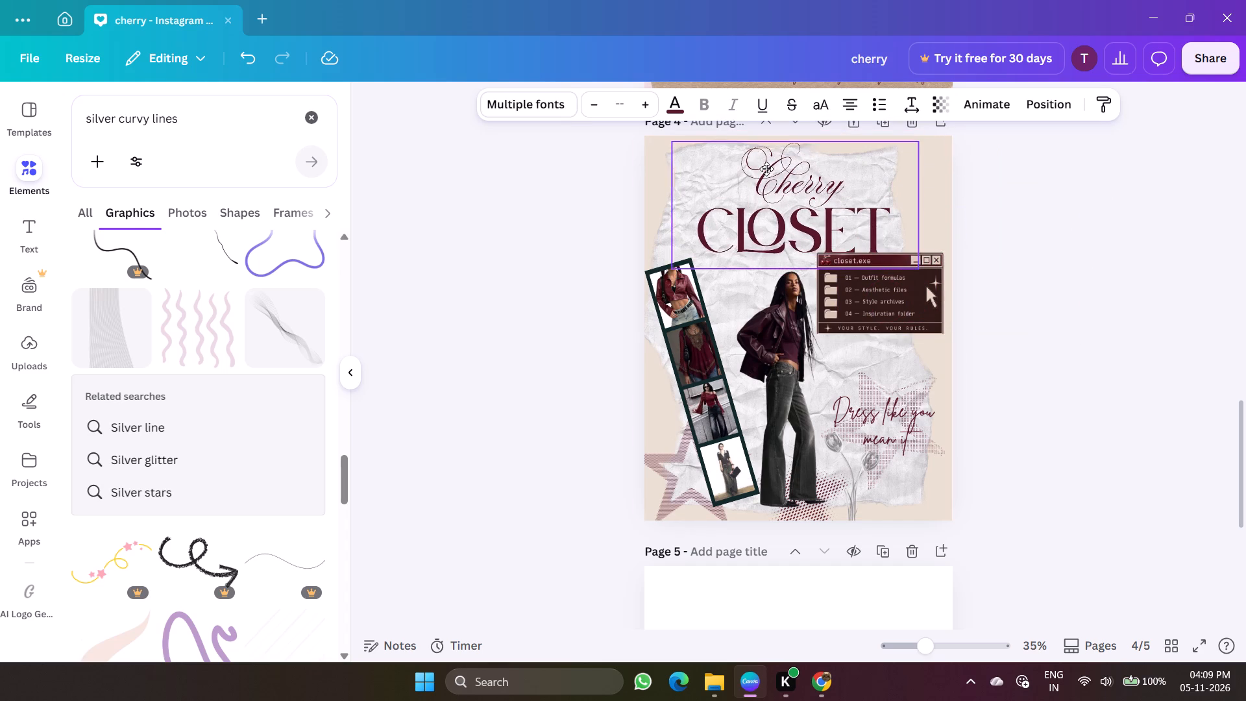
{"action": "left_click_drag", "start_coordinate": [766, 169], "coordinate": [759, 166]}
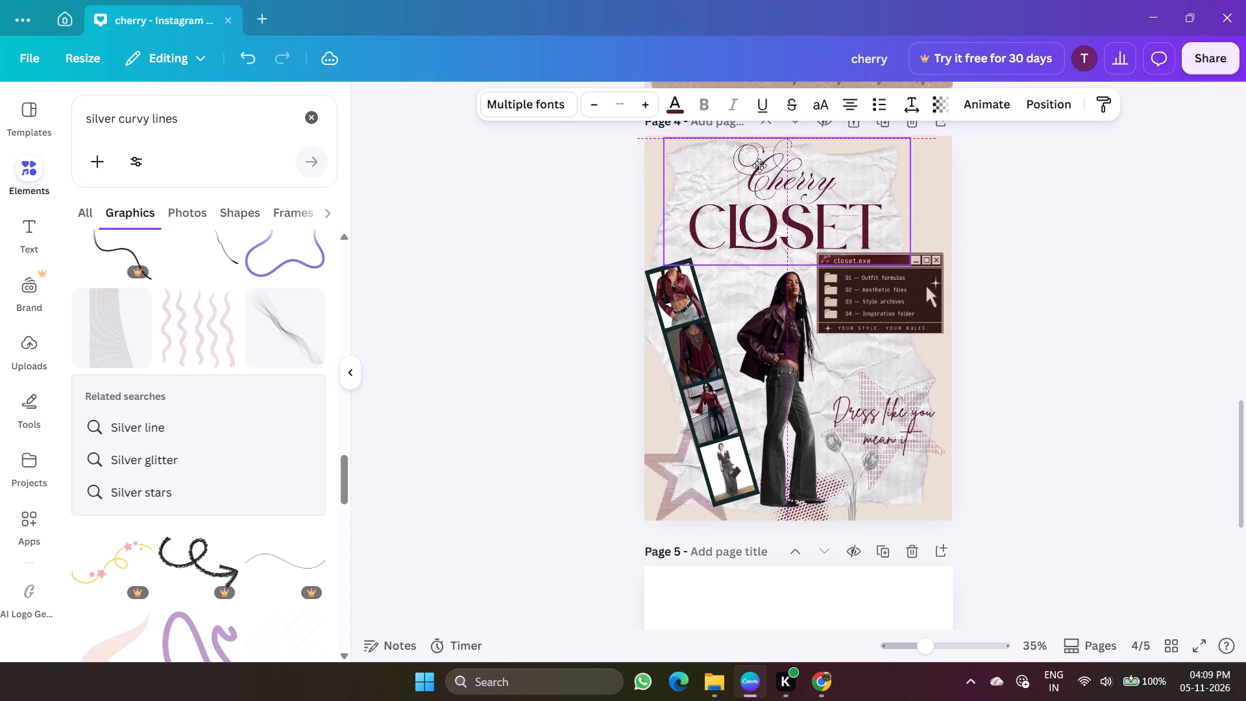
{"action": "left_click_drag", "start_coordinate": [759, 166], "coordinate": [759, 166]}
Browse the silver curvy lines graphics again for a decorative line to place around the title.
{"action": "scroll", "coordinate": [229, 262], "scroll_direction": "up", "scroll_amount": 2}
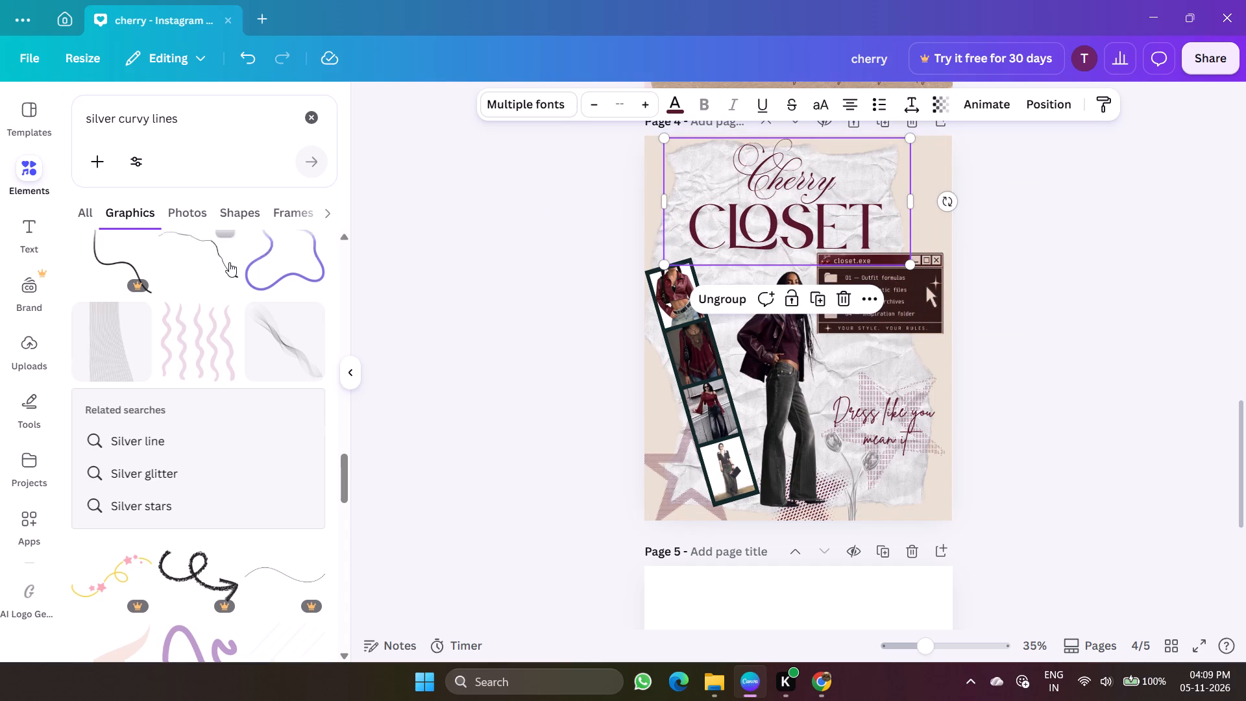
{"action": "scroll", "coordinate": [229, 262], "scroll_direction": "up", "scroll_amount": 19}
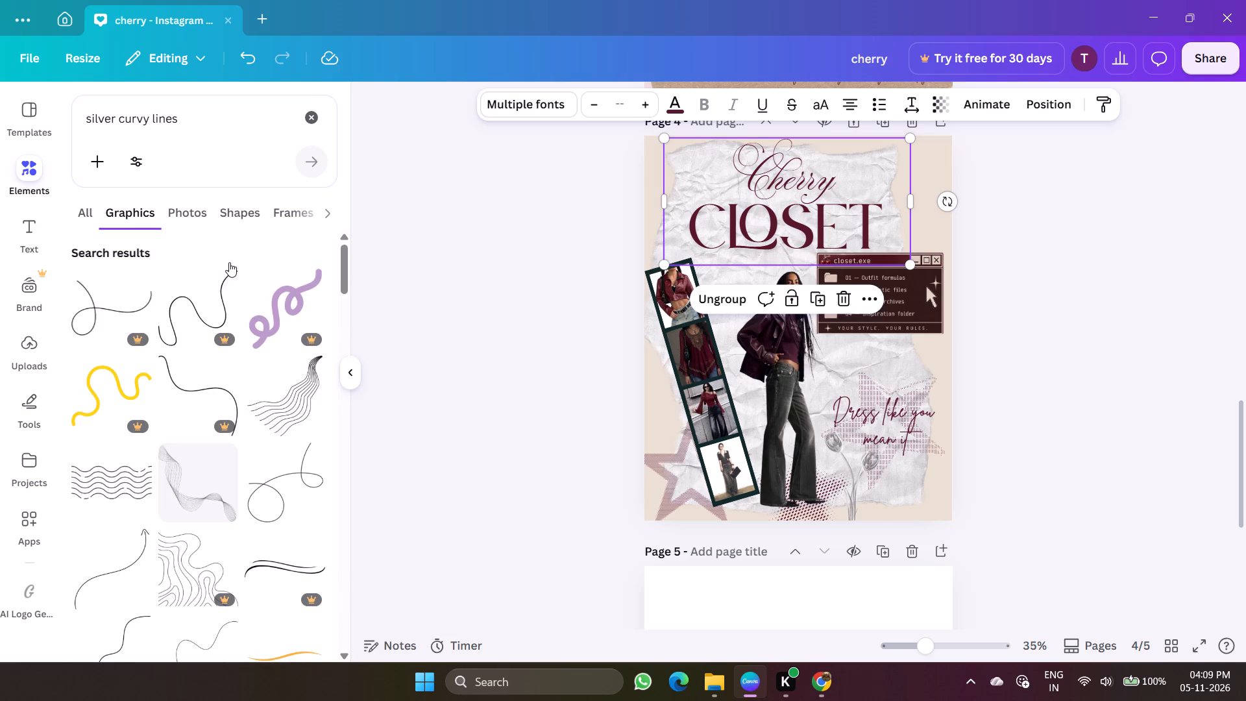
{"action": "scroll", "coordinate": [262, 433], "scroll_direction": "down", "scroll_amount": 3}
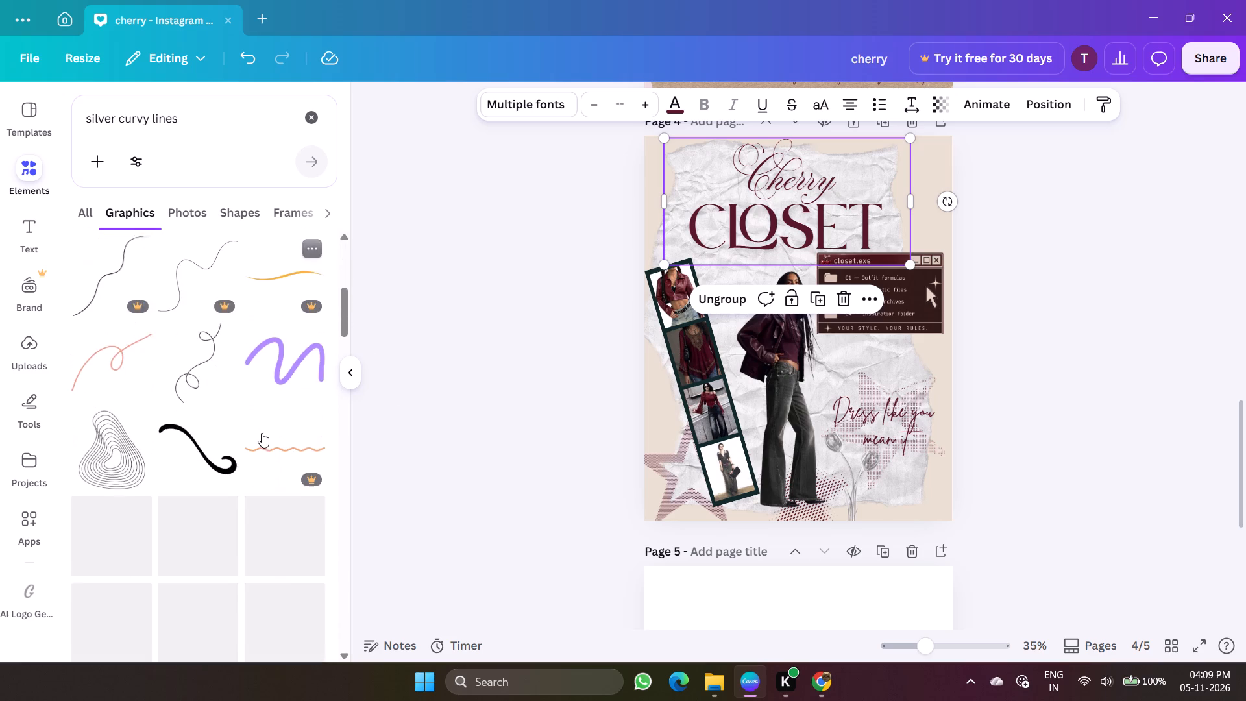
{"action": "scroll", "coordinate": [262, 433], "scroll_direction": "down", "scroll_amount": 5}
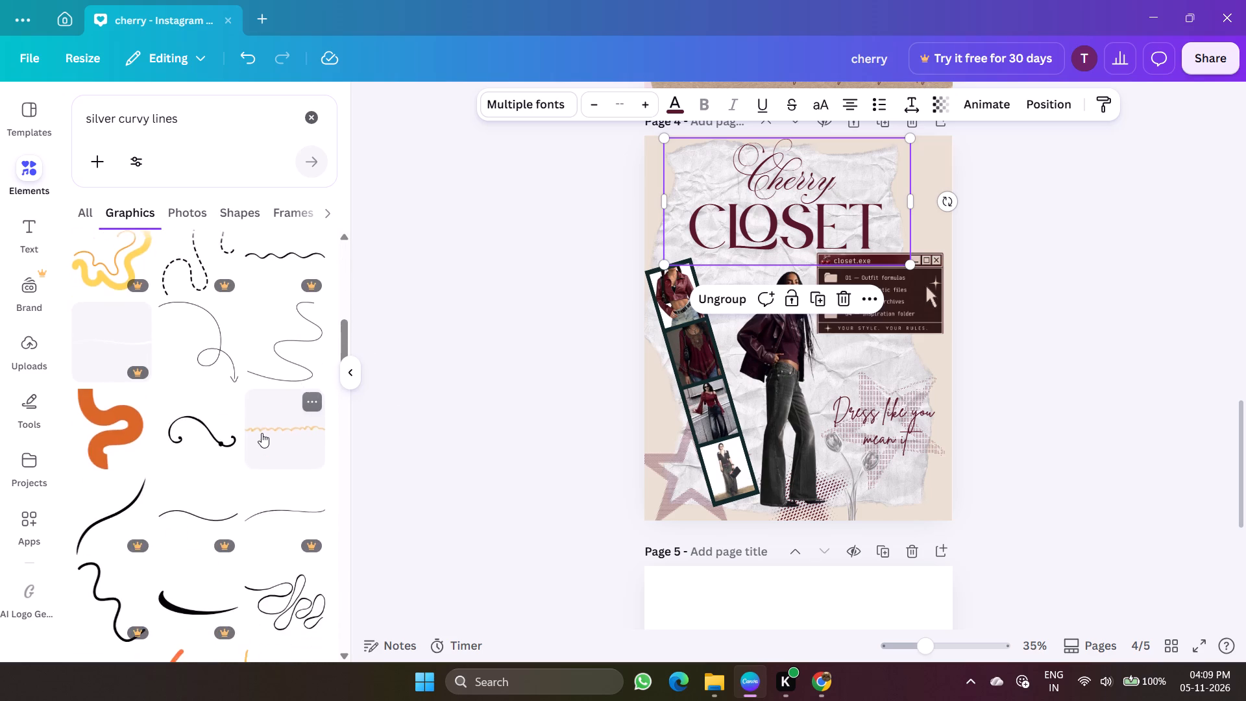
{"action": "scroll", "coordinate": [262, 433], "scroll_direction": "down", "scroll_amount": 6}
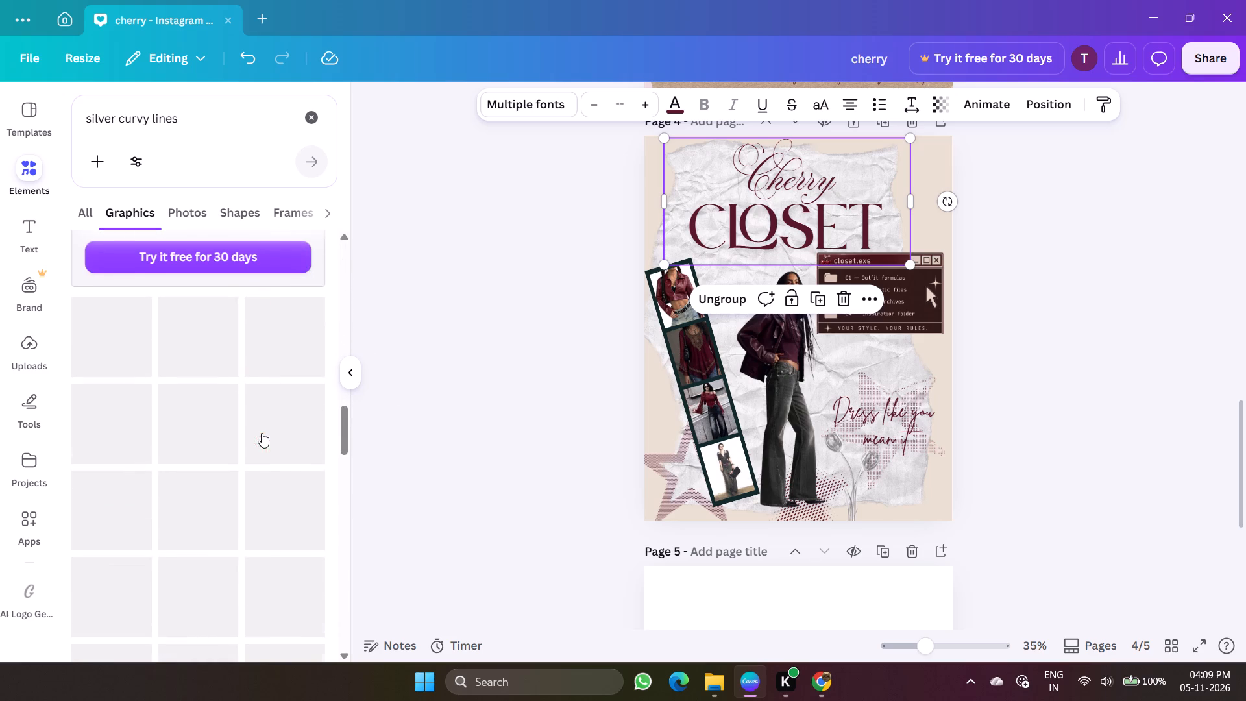
{"action": "scroll", "coordinate": [262, 433], "scroll_direction": "down", "scroll_amount": 1}
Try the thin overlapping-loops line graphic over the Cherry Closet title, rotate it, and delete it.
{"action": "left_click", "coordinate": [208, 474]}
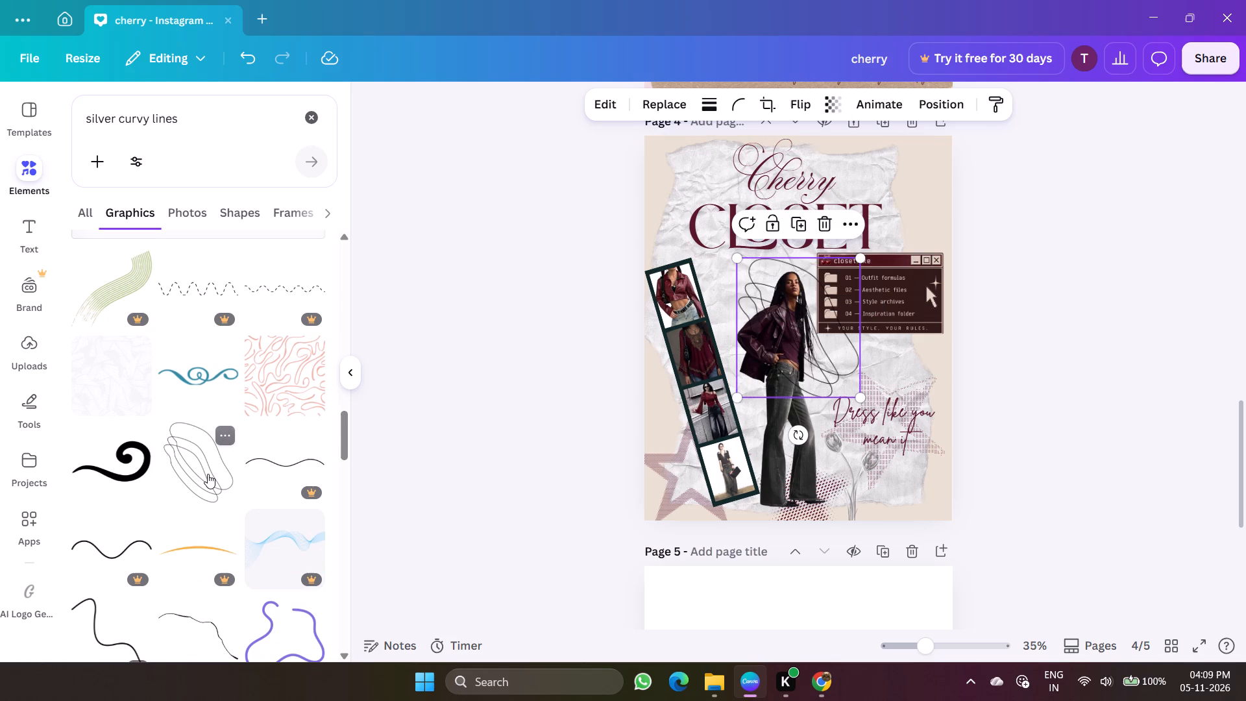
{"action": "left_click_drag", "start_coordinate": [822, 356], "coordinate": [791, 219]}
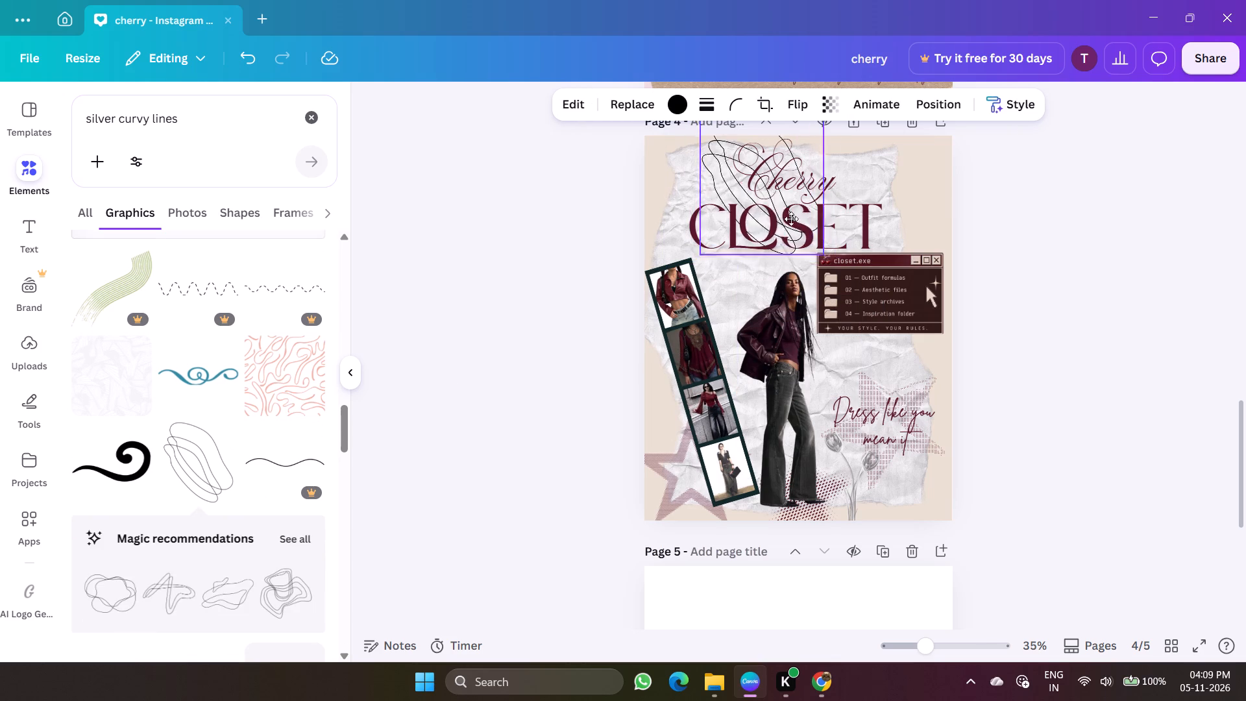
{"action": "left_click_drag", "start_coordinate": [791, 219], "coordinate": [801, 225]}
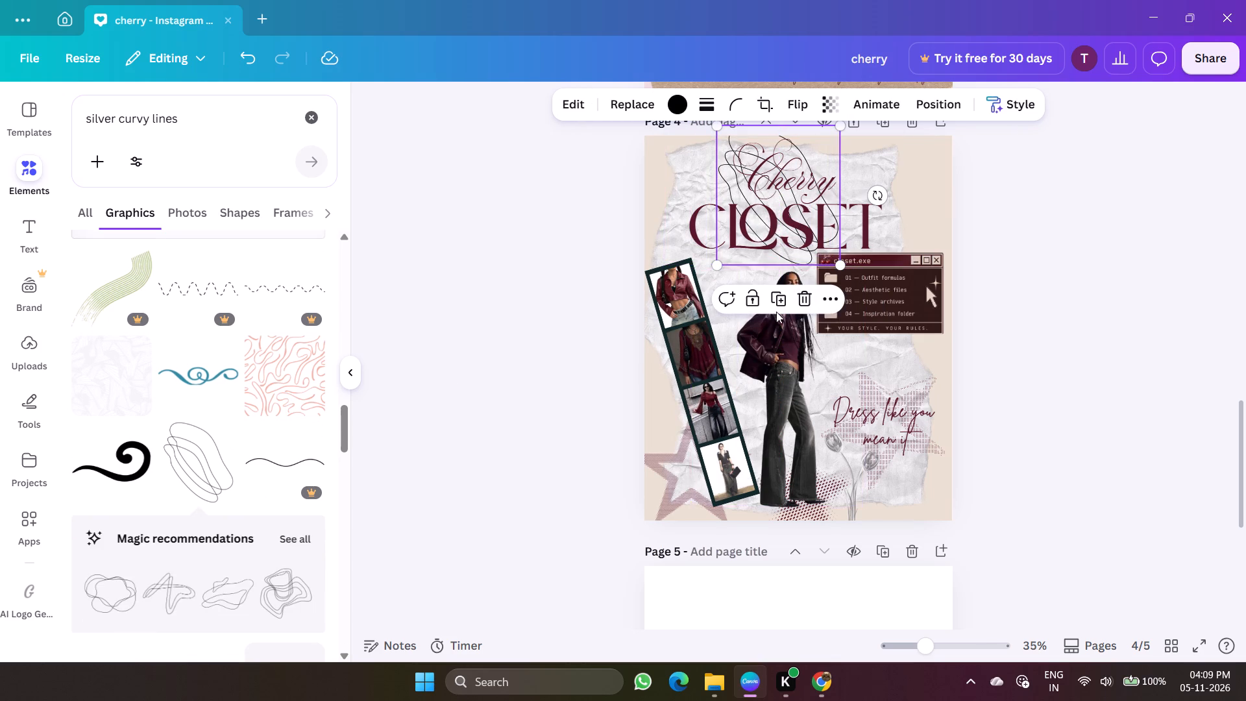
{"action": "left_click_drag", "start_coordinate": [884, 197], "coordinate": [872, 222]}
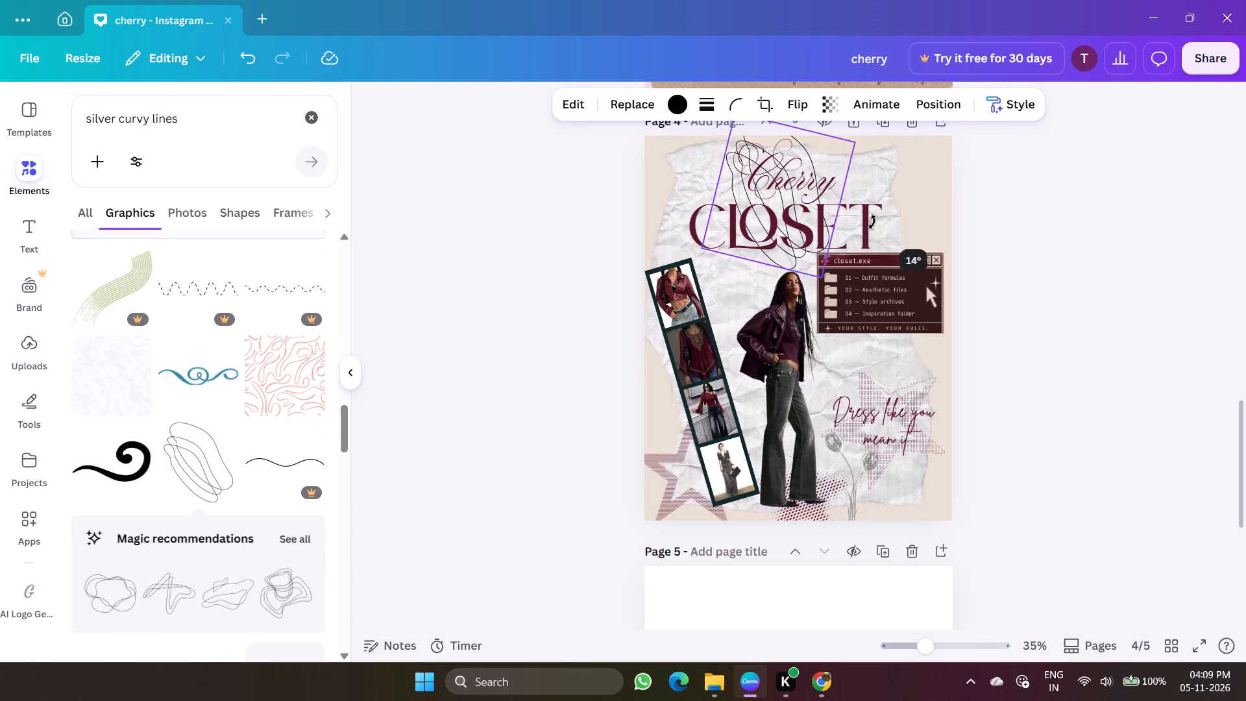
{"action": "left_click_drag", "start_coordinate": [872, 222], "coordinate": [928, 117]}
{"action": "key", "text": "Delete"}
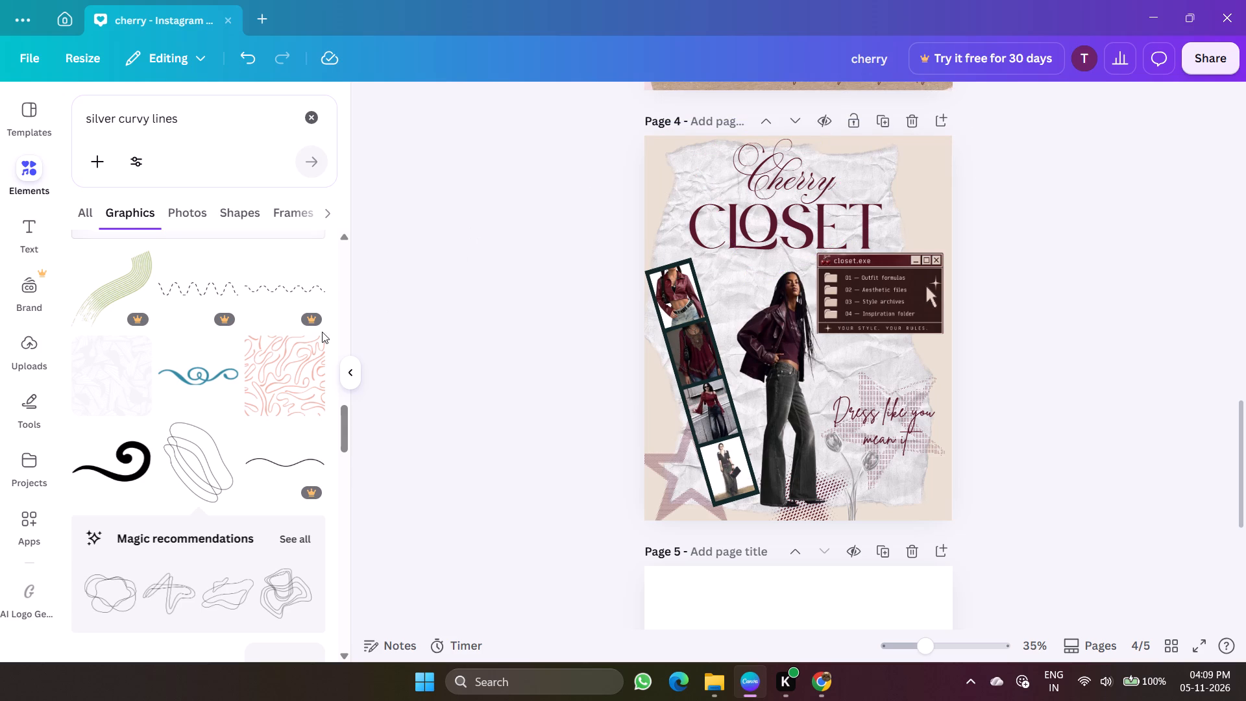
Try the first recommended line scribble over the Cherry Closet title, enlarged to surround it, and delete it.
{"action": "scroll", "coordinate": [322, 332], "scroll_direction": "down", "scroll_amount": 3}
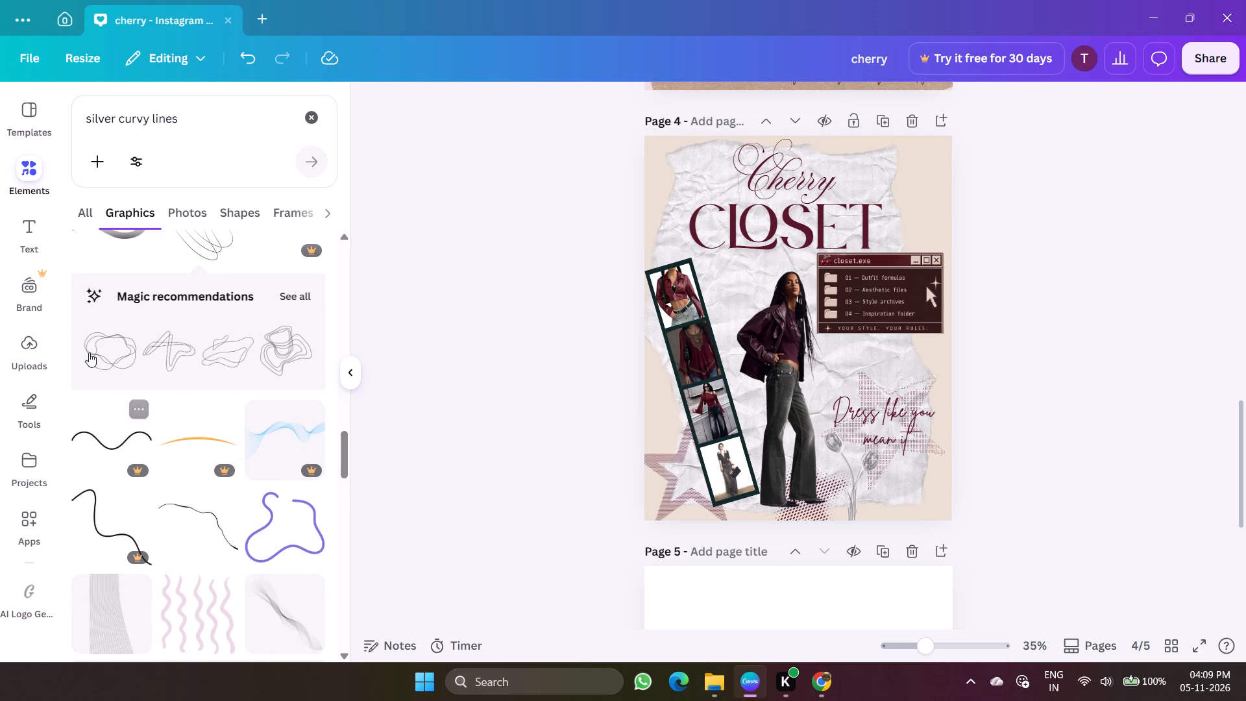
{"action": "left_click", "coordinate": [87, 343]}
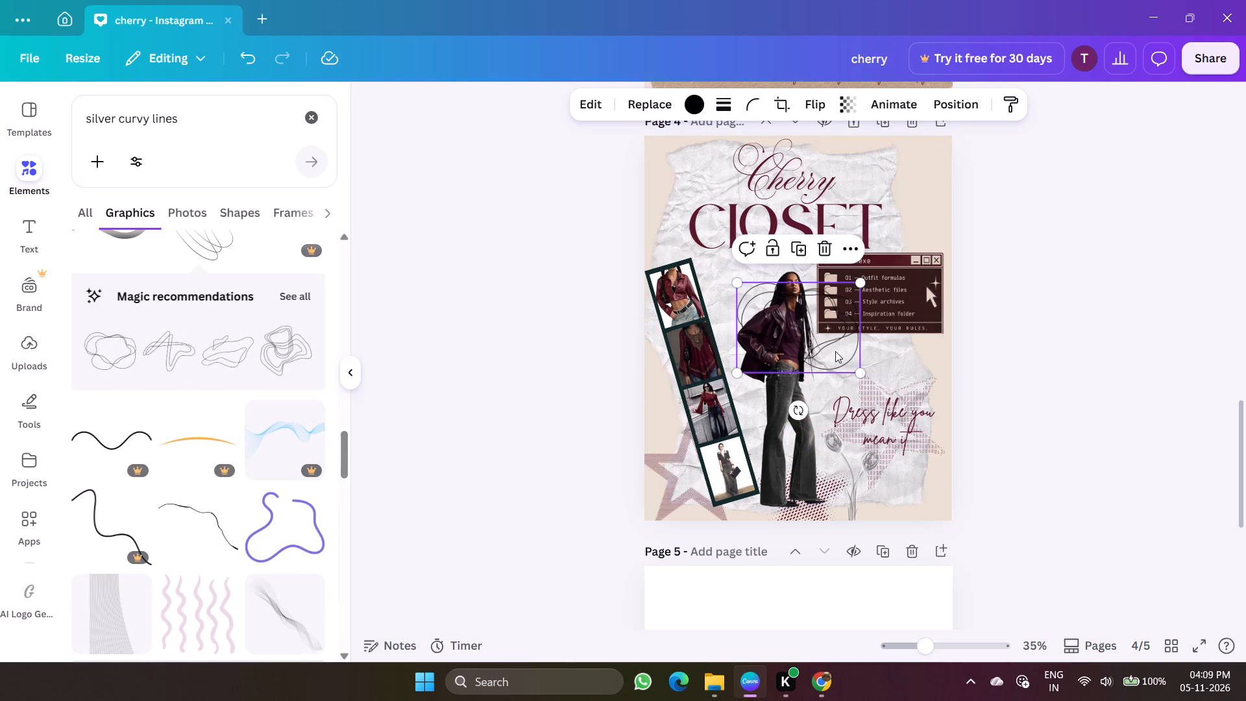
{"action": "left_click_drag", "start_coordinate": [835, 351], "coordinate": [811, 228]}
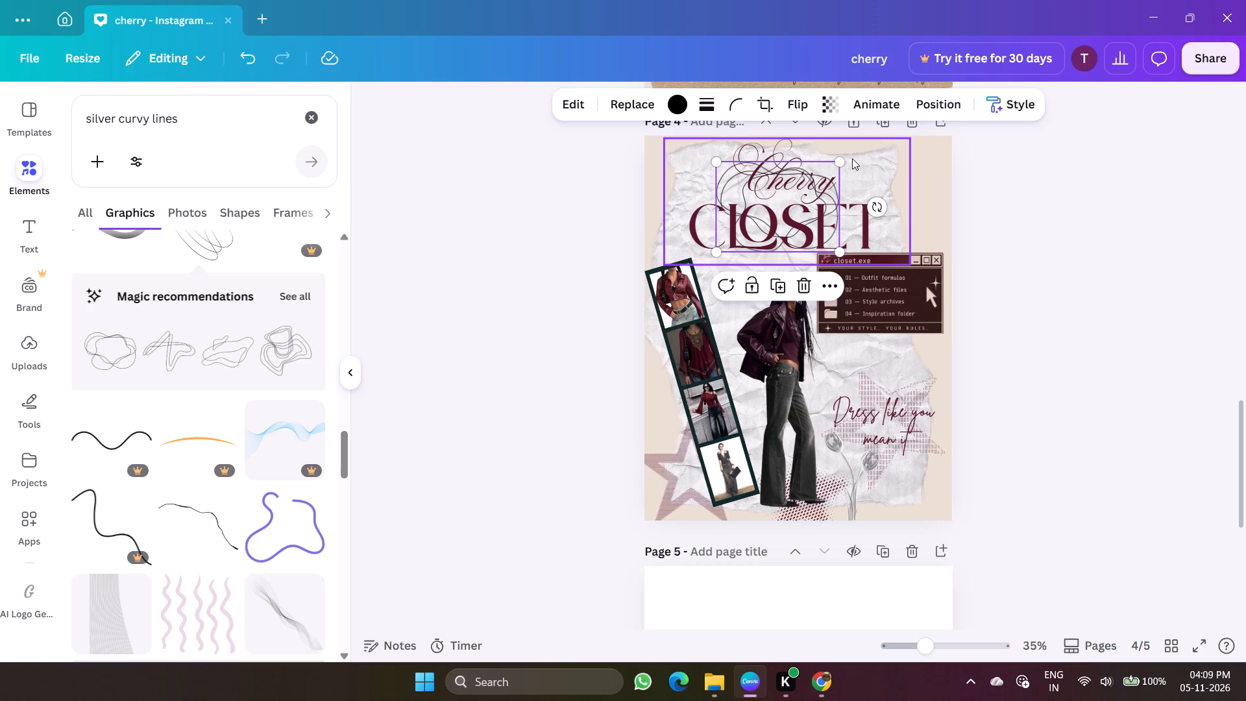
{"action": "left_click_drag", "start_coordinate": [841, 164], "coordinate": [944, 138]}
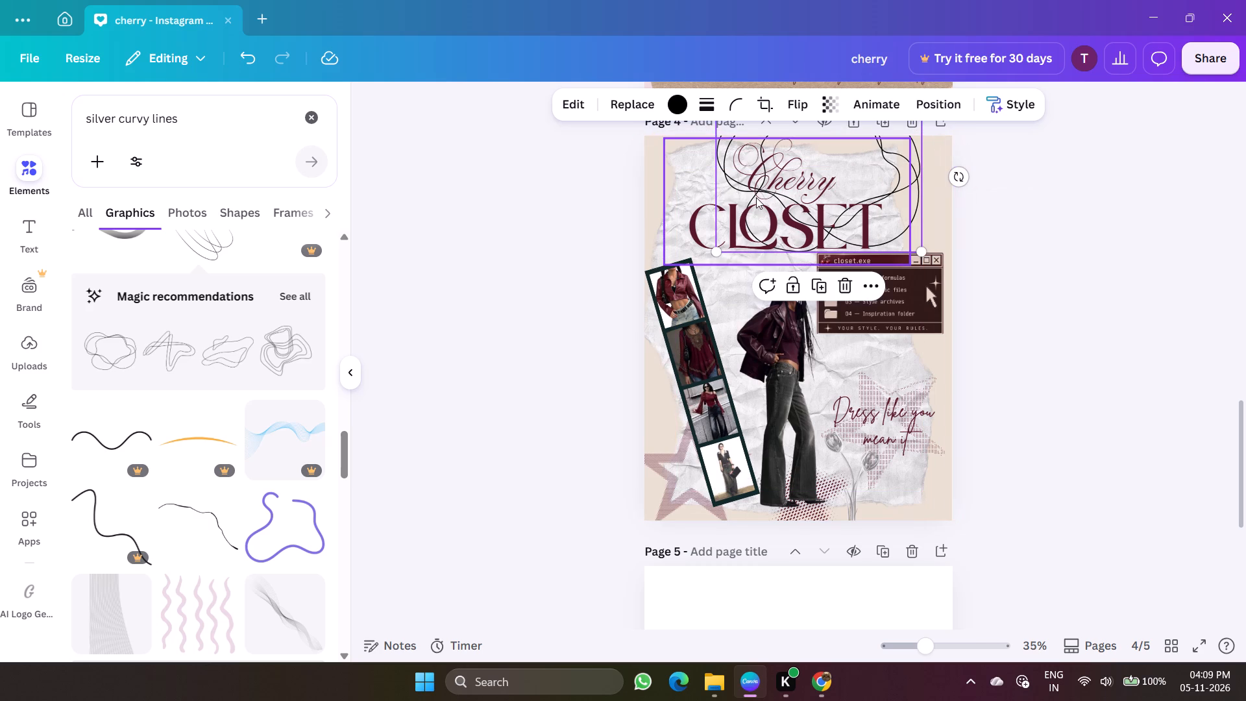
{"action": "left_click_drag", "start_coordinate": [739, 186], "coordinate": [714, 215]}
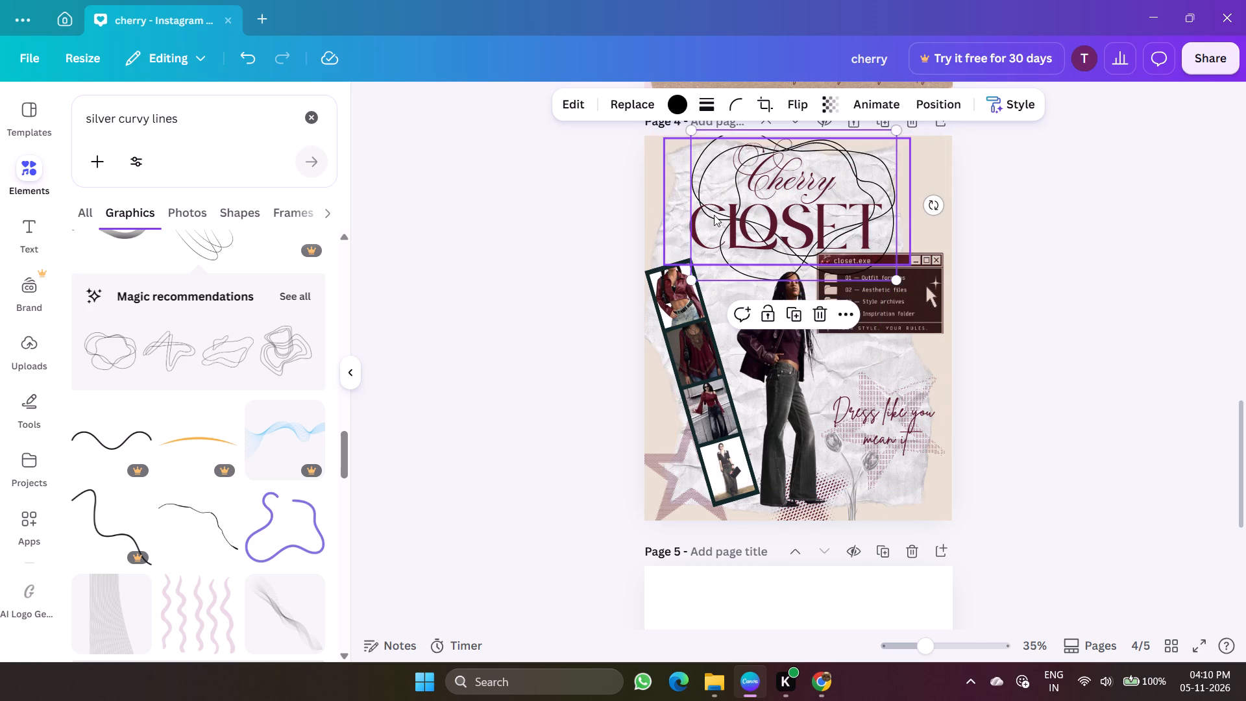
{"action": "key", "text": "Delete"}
Search the graphics for the related term "Silver glitter".
{"action": "scroll", "coordinate": [199, 434], "scroll_direction": "down", "scroll_amount": 3}
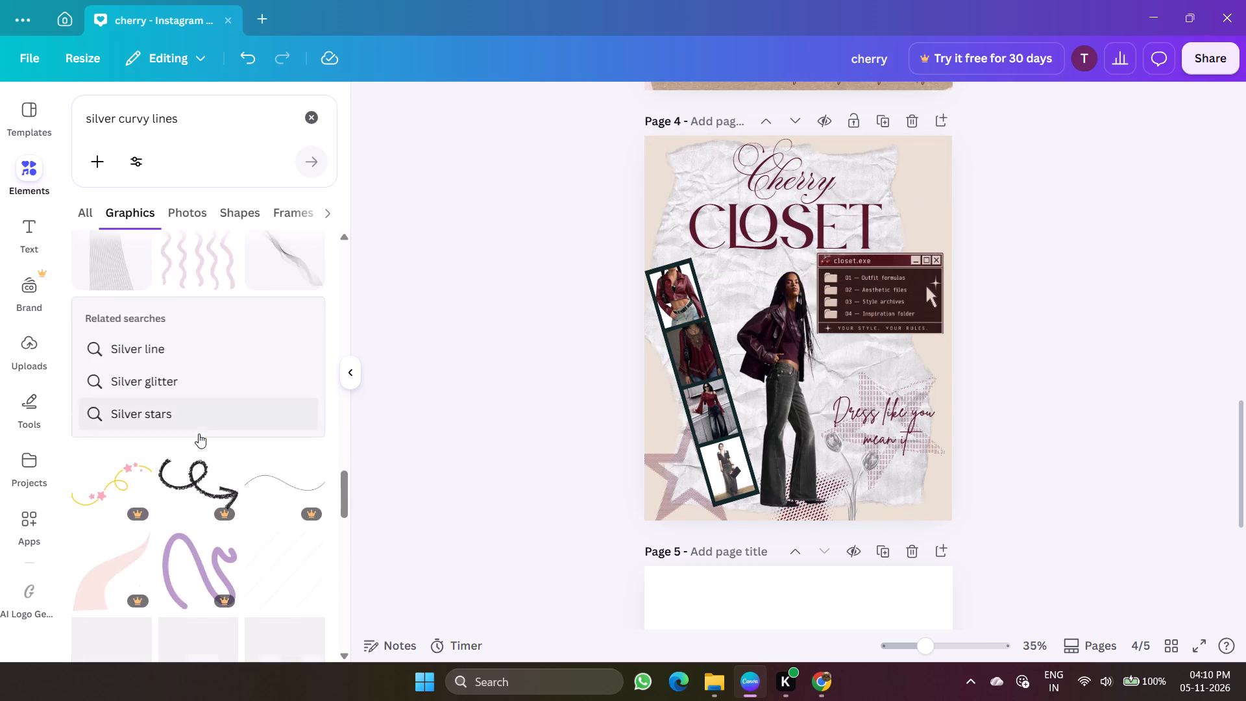
{"action": "scroll", "coordinate": [199, 434], "scroll_direction": "down", "scroll_amount": 2}
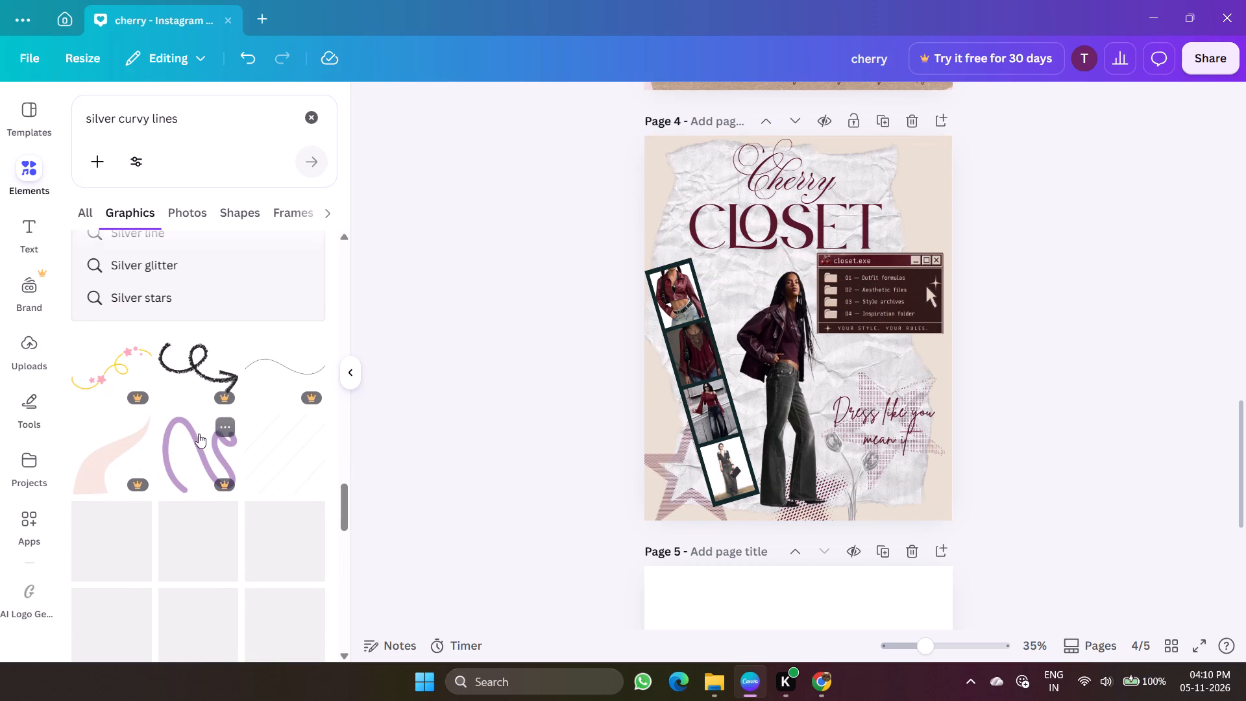
{"action": "left_click", "coordinate": [158, 271]}
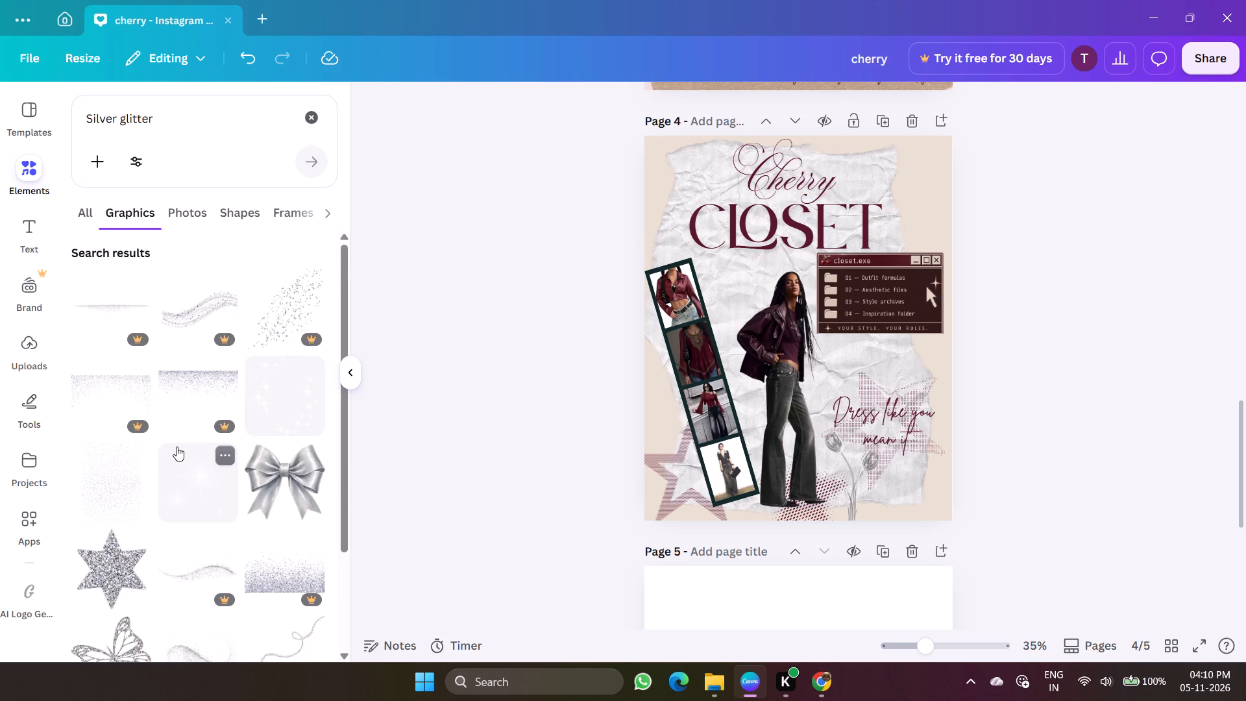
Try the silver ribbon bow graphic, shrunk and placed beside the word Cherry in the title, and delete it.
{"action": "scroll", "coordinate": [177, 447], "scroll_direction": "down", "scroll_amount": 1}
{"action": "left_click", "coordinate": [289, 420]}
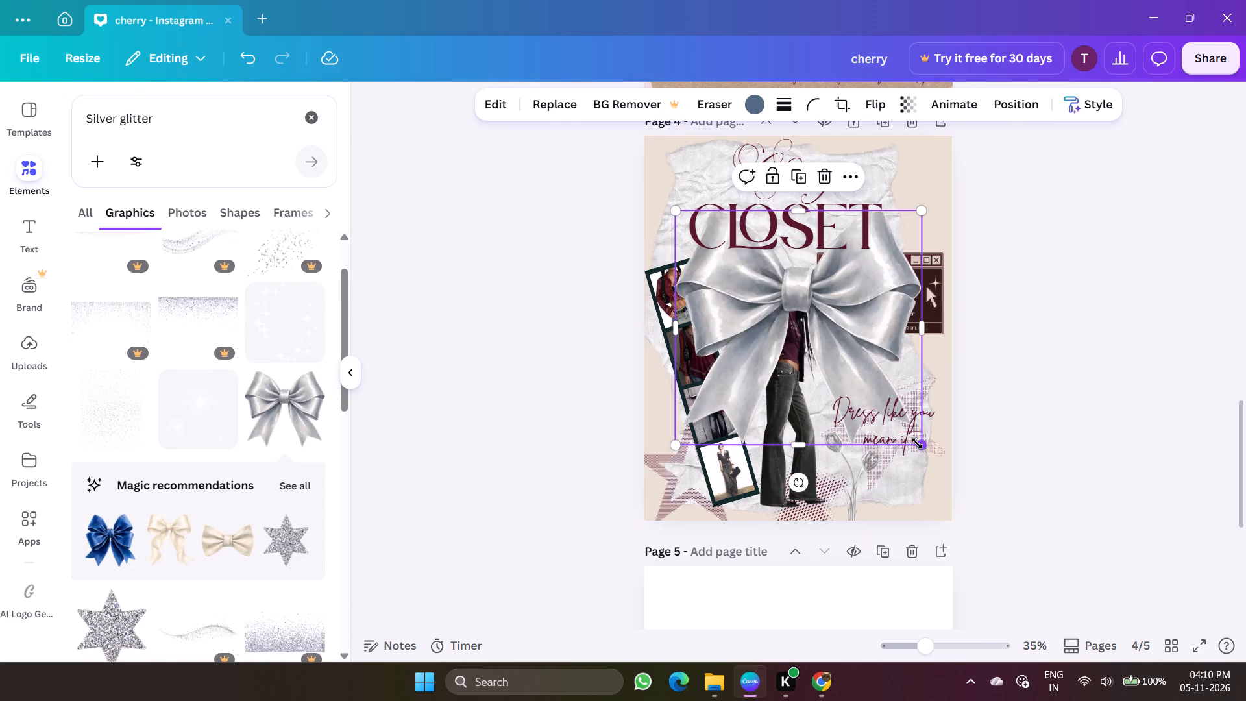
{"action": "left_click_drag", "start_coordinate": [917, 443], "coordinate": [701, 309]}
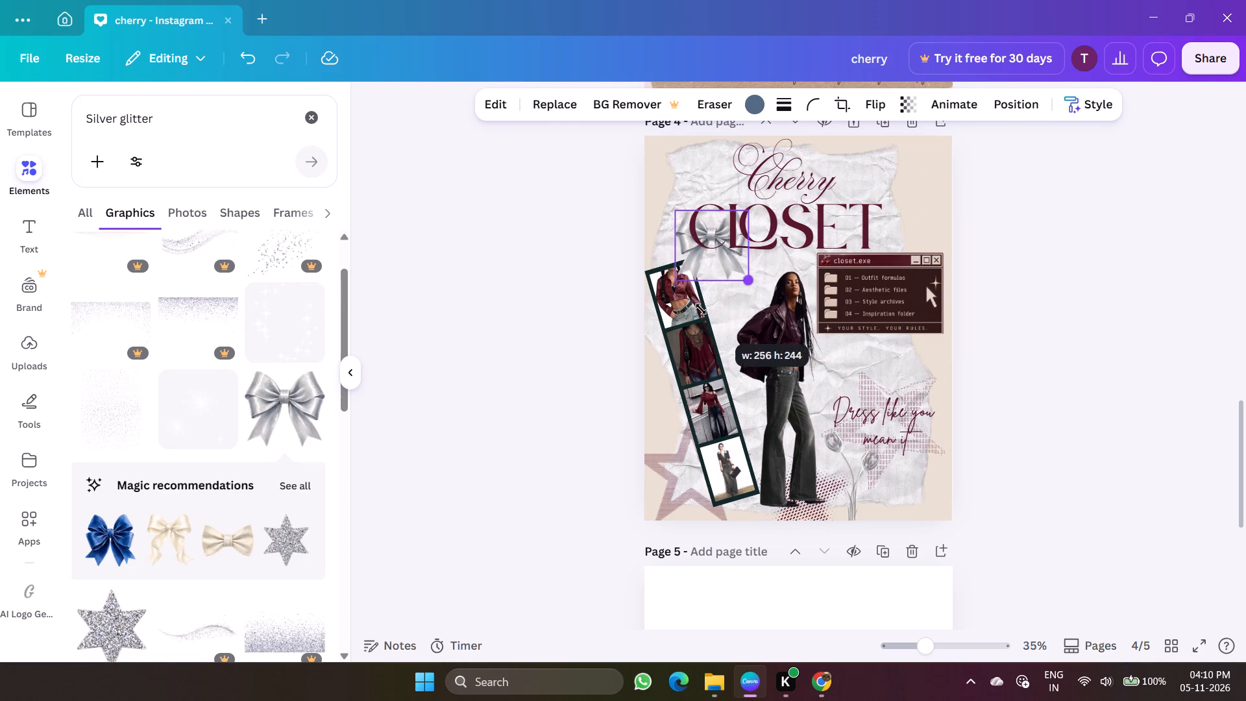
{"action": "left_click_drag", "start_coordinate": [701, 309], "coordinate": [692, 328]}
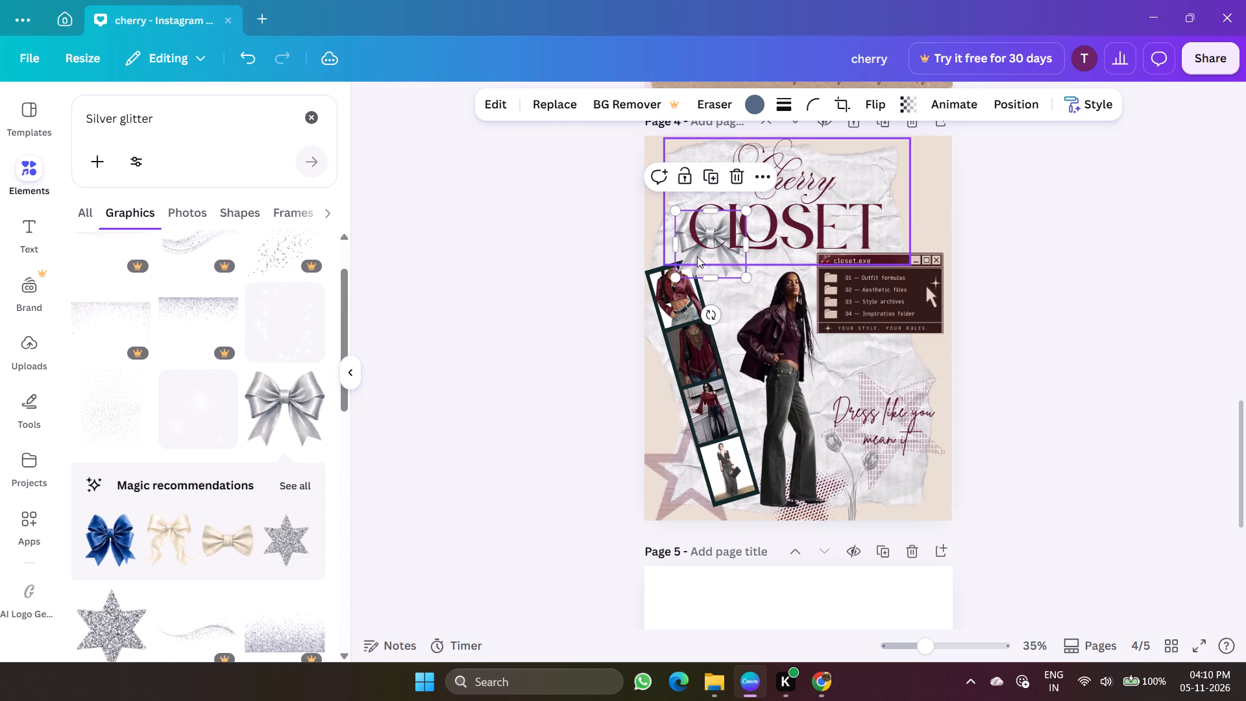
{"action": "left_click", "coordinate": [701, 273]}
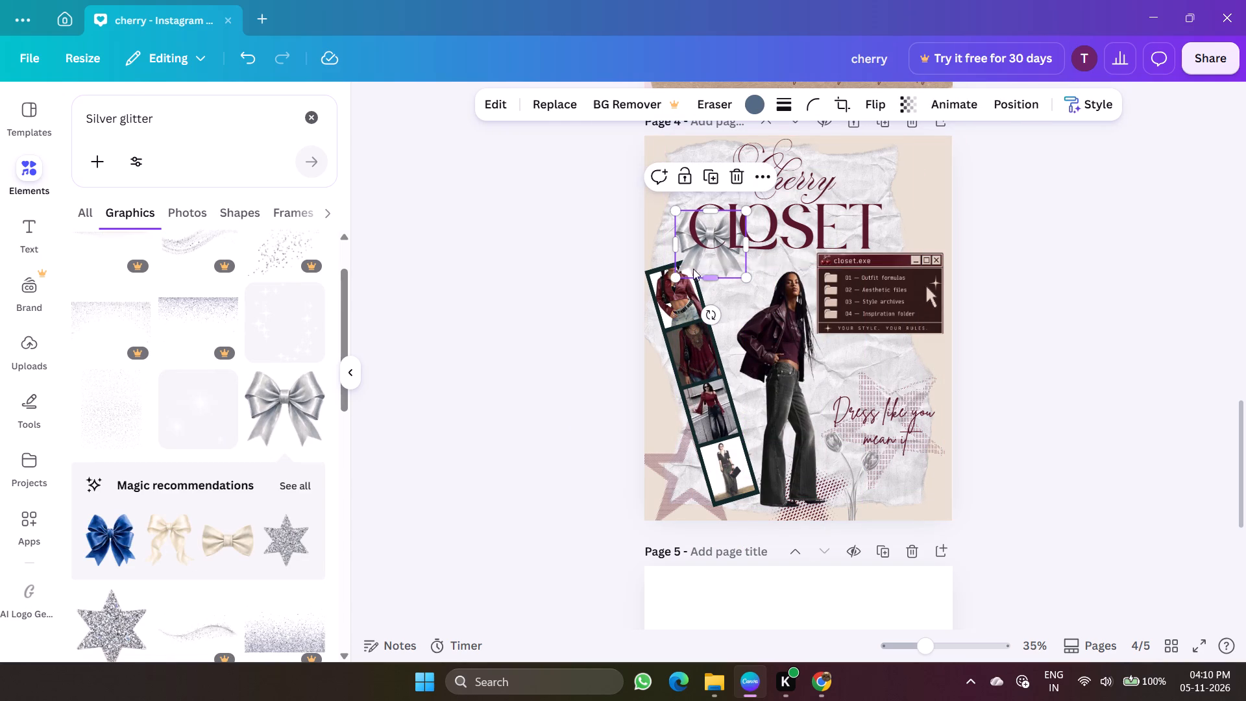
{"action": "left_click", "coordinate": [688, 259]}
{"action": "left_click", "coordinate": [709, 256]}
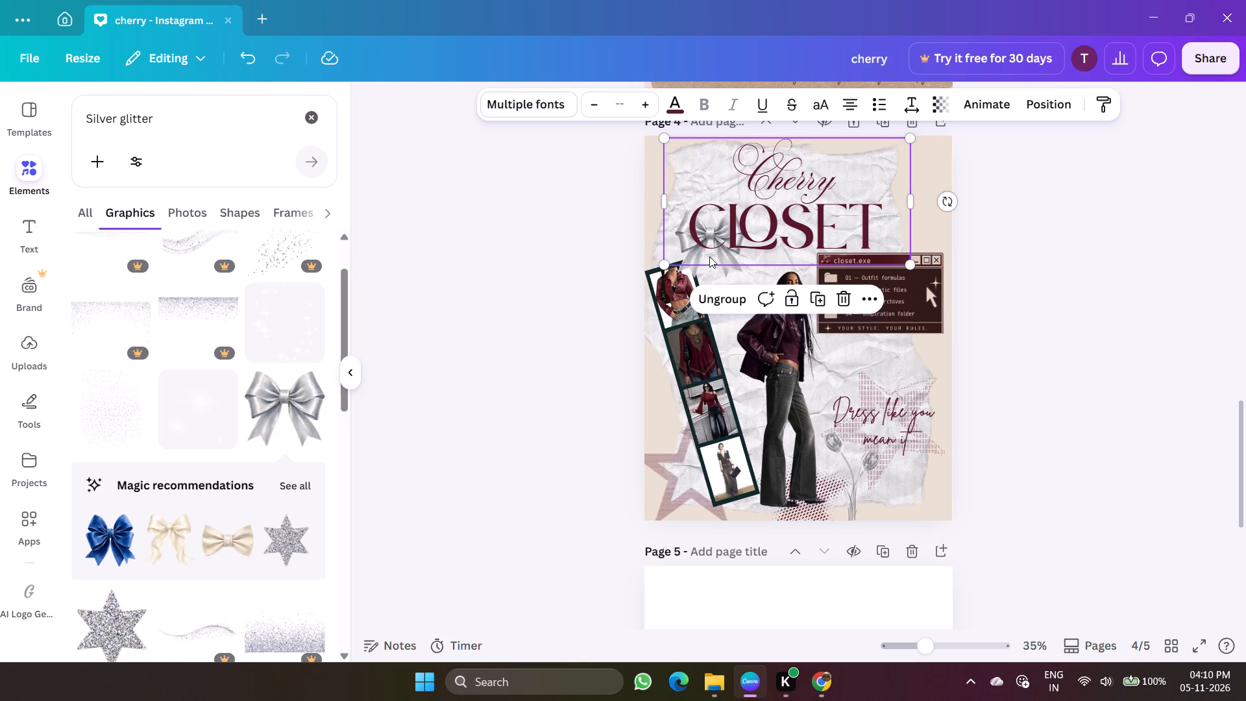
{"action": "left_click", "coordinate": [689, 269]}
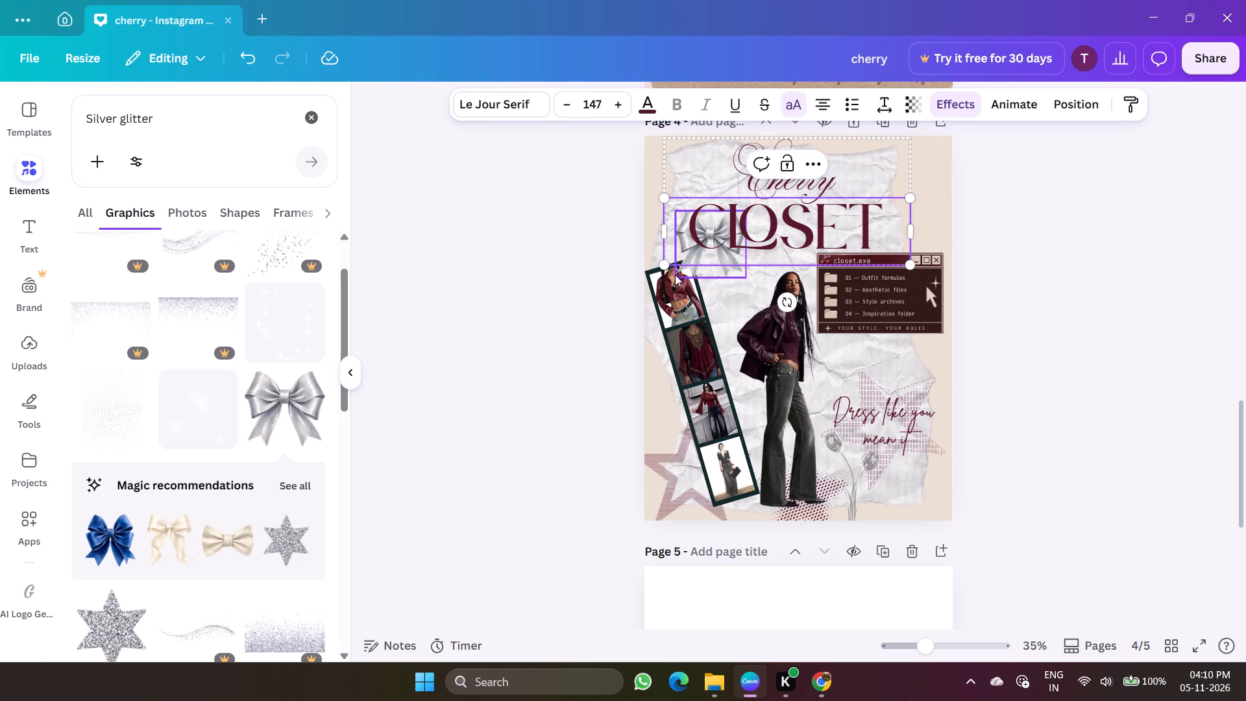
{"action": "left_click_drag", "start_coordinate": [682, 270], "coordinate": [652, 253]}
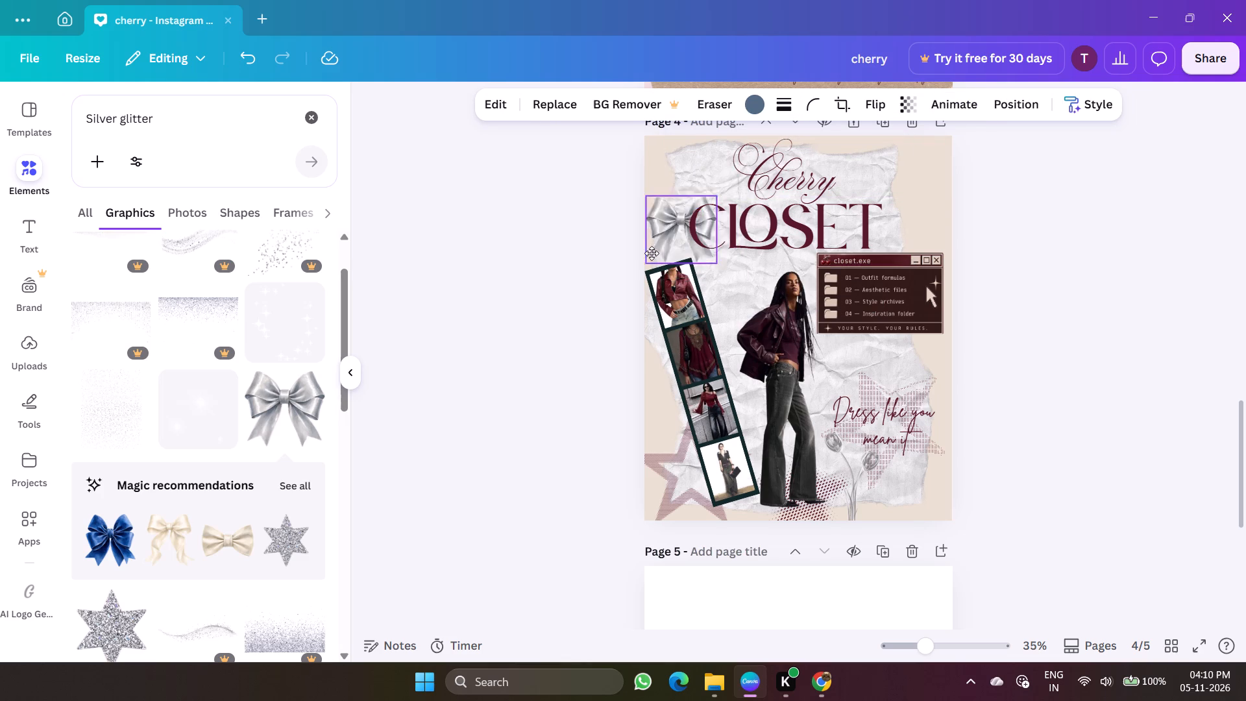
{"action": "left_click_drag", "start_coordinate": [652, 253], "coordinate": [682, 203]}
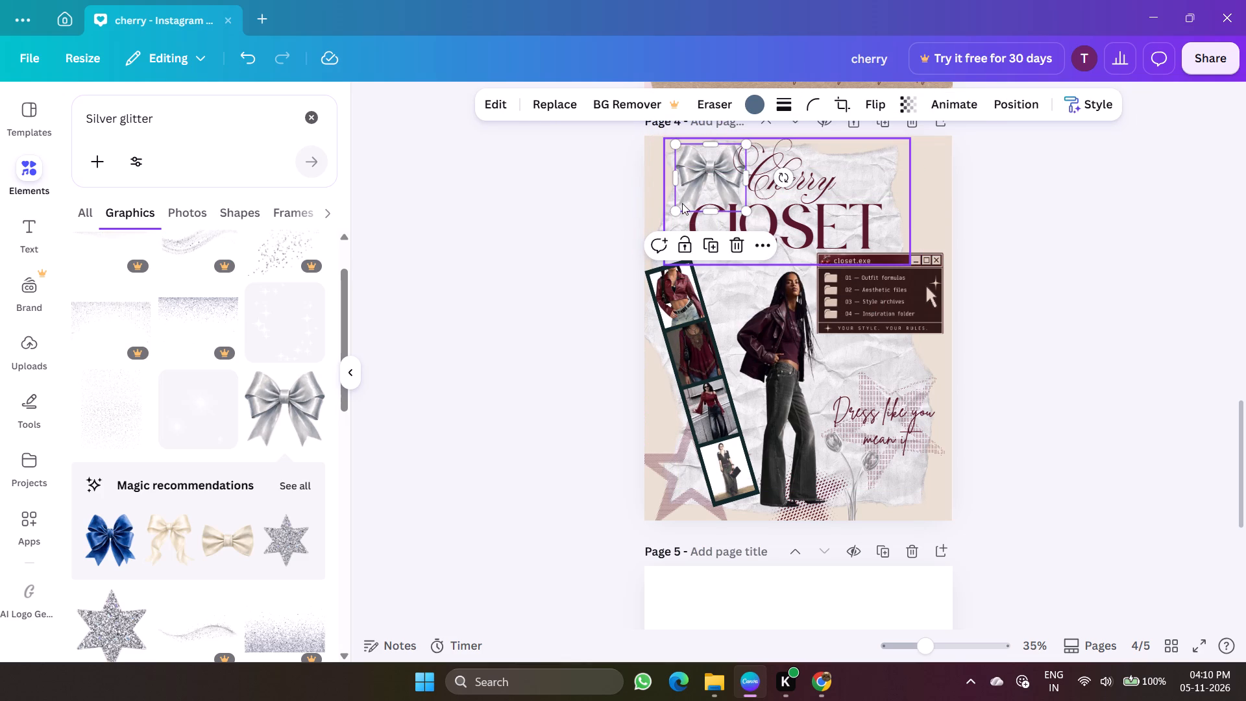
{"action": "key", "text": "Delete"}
Browse the Silver glitter graphics results for a silver accent that suits the collage.
{"action": "scroll", "coordinate": [225, 450], "scroll_direction": "down", "scroll_amount": 2}
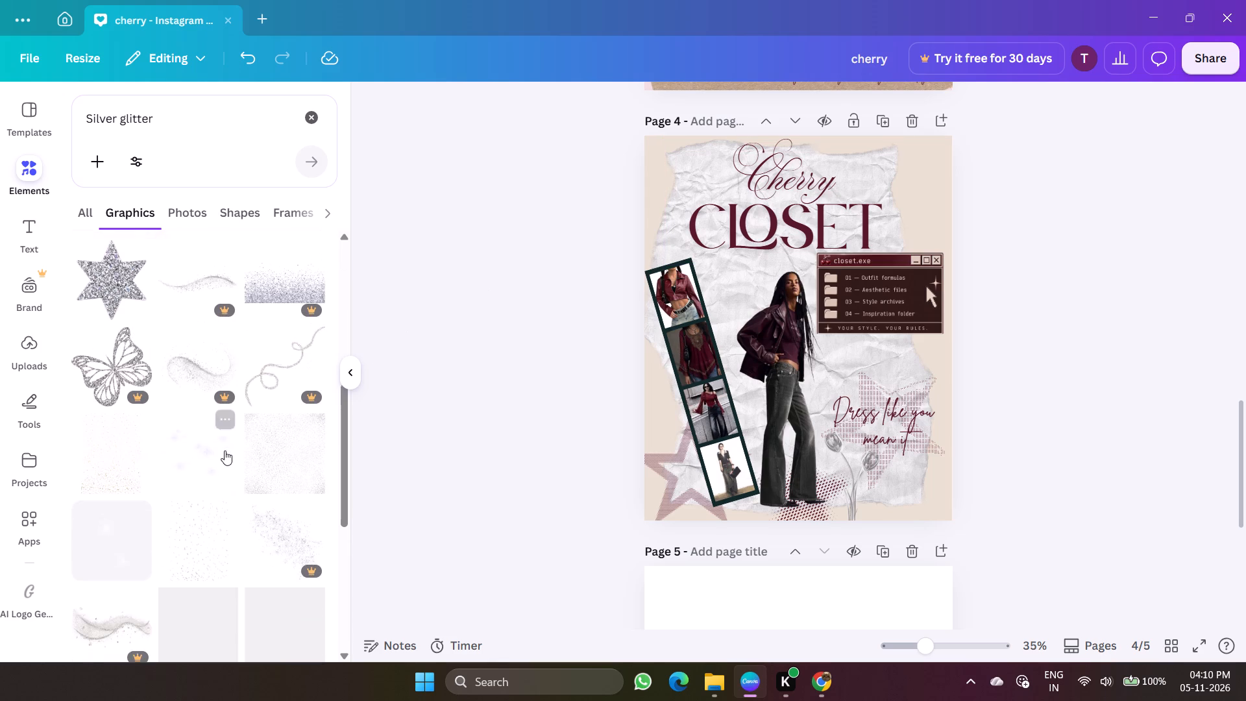
{"action": "scroll", "coordinate": [225, 450], "scroll_direction": "down", "scroll_amount": 3}
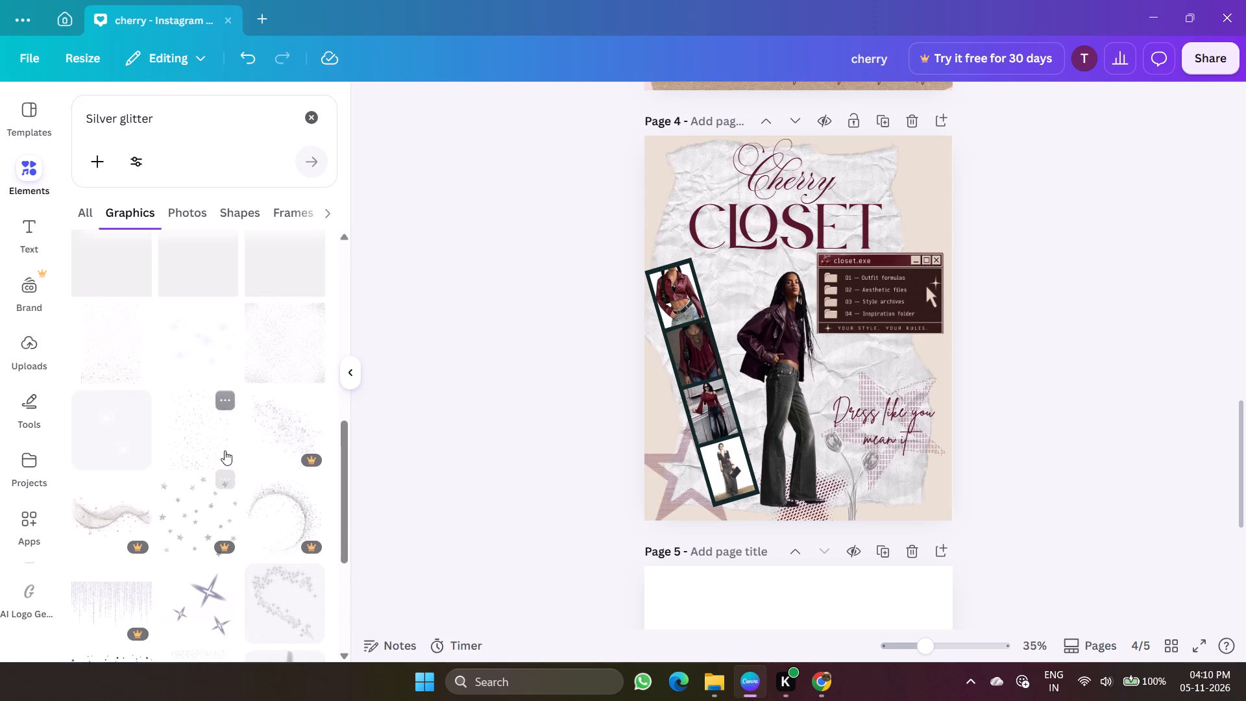
{"action": "scroll", "coordinate": [225, 450], "scroll_direction": "down", "scroll_amount": 4}
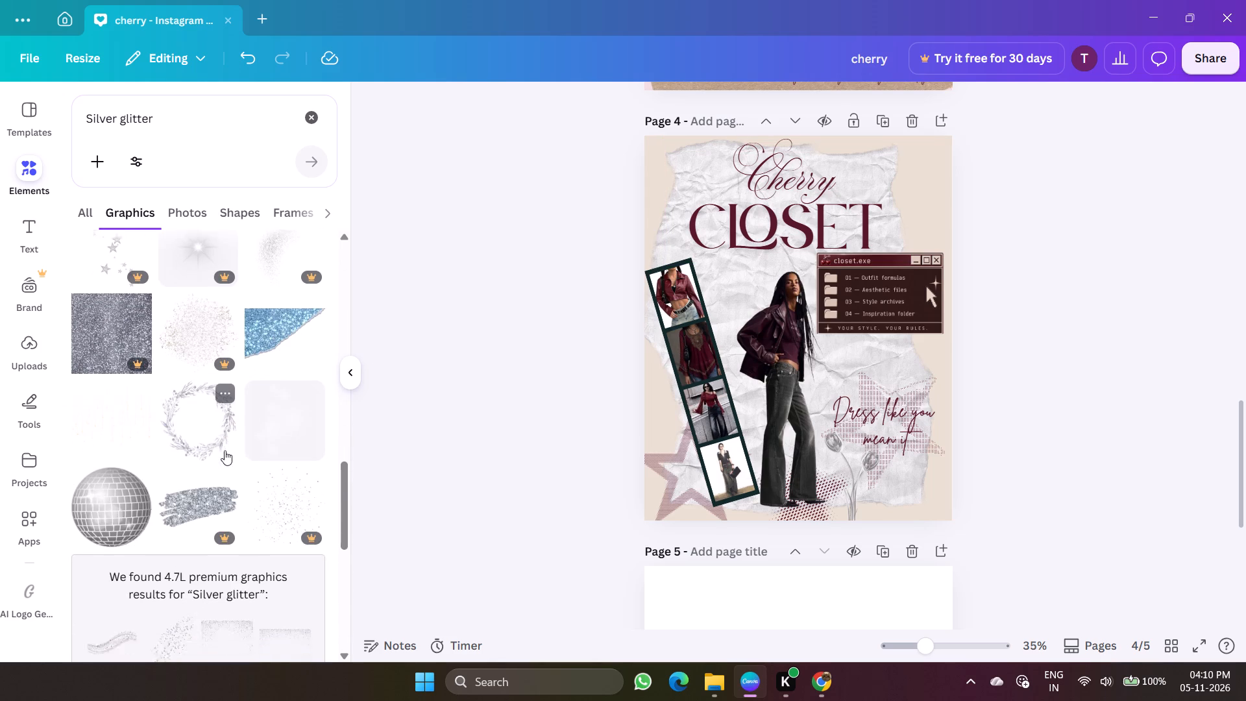
{"action": "scroll", "coordinate": [225, 450], "scroll_direction": "down", "scroll_amount": 2}
{"action": "scroll", "coordinate": [225, 450], "scroll_direction": "up", "scroll_amount": 6}
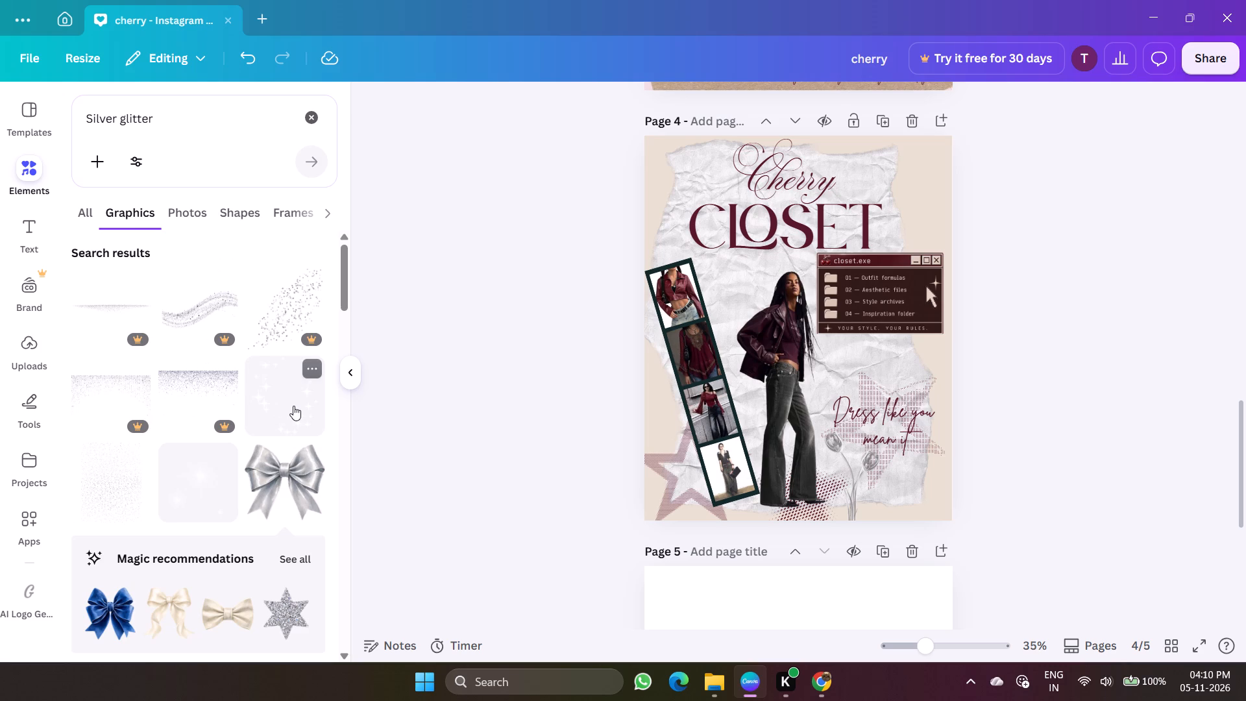
{"action": "scroll", "coordinate": [293, 406], "scroll_direction": "down", "scroll_amount": 1}
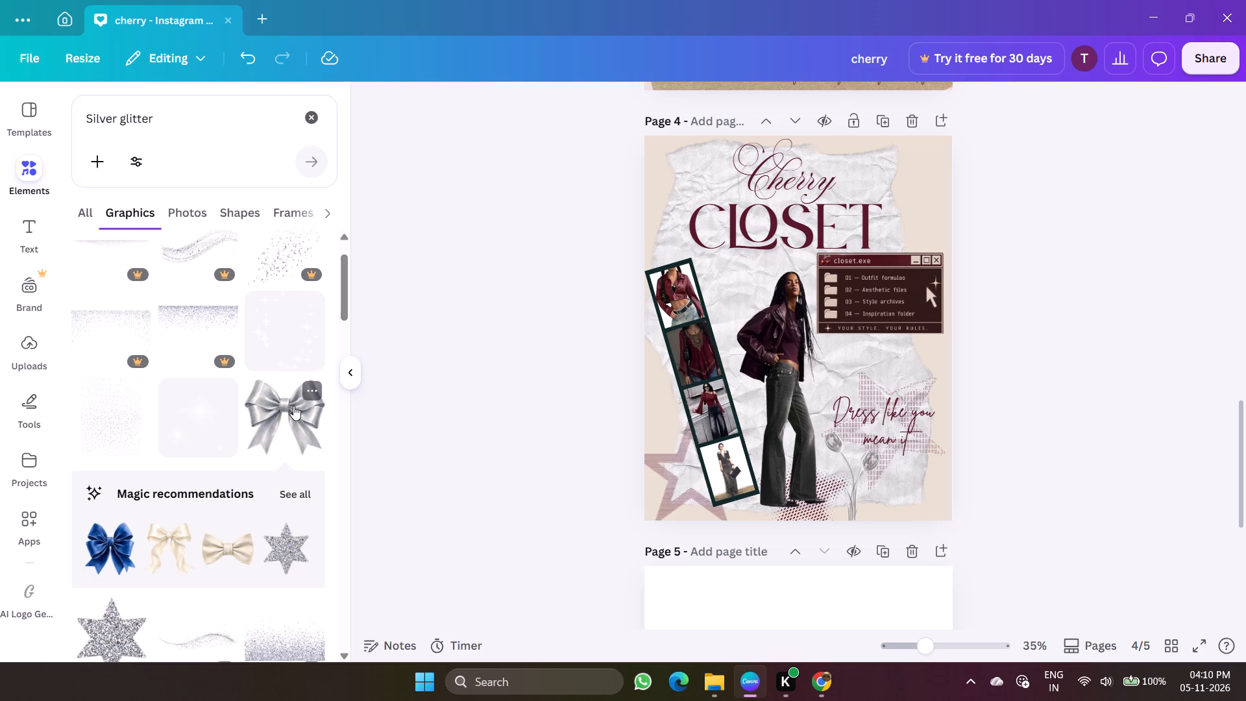
Clear the Silver glitter search and open the full collection of recently used elements.
{"action": "left_click", "coordinate": [309, 117]}
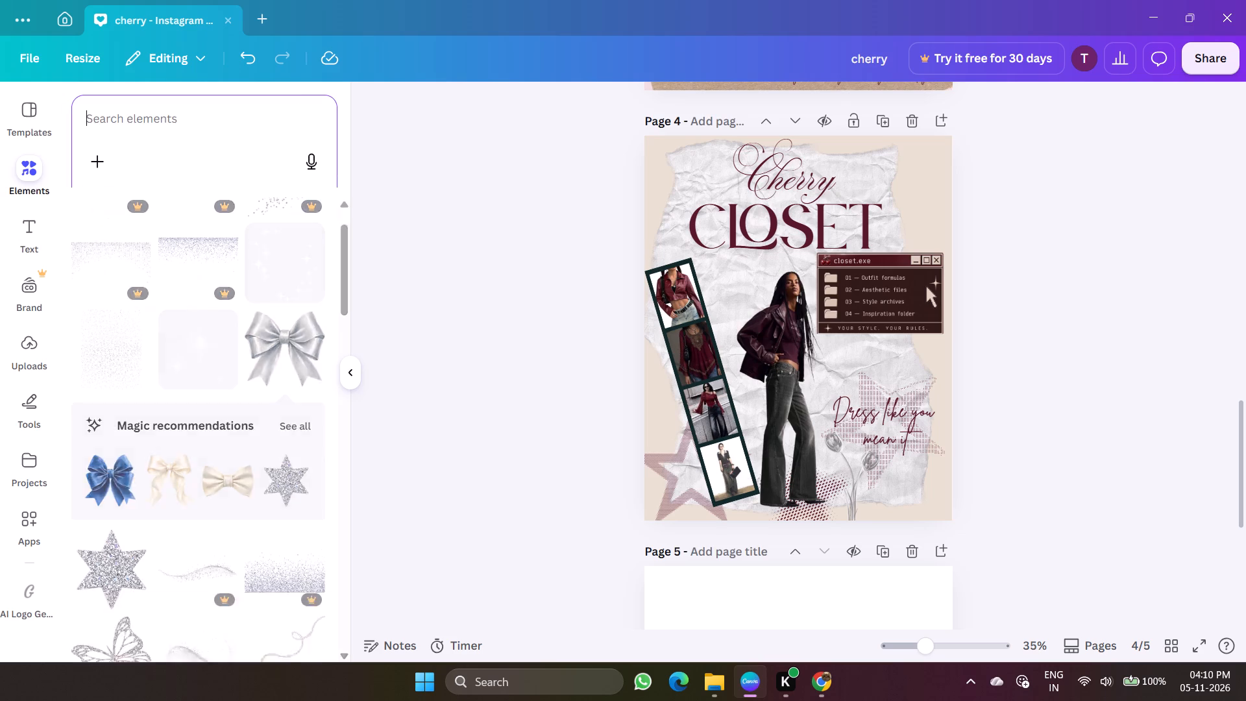
{"action": "left_click", "coordinate": [424, 354]}
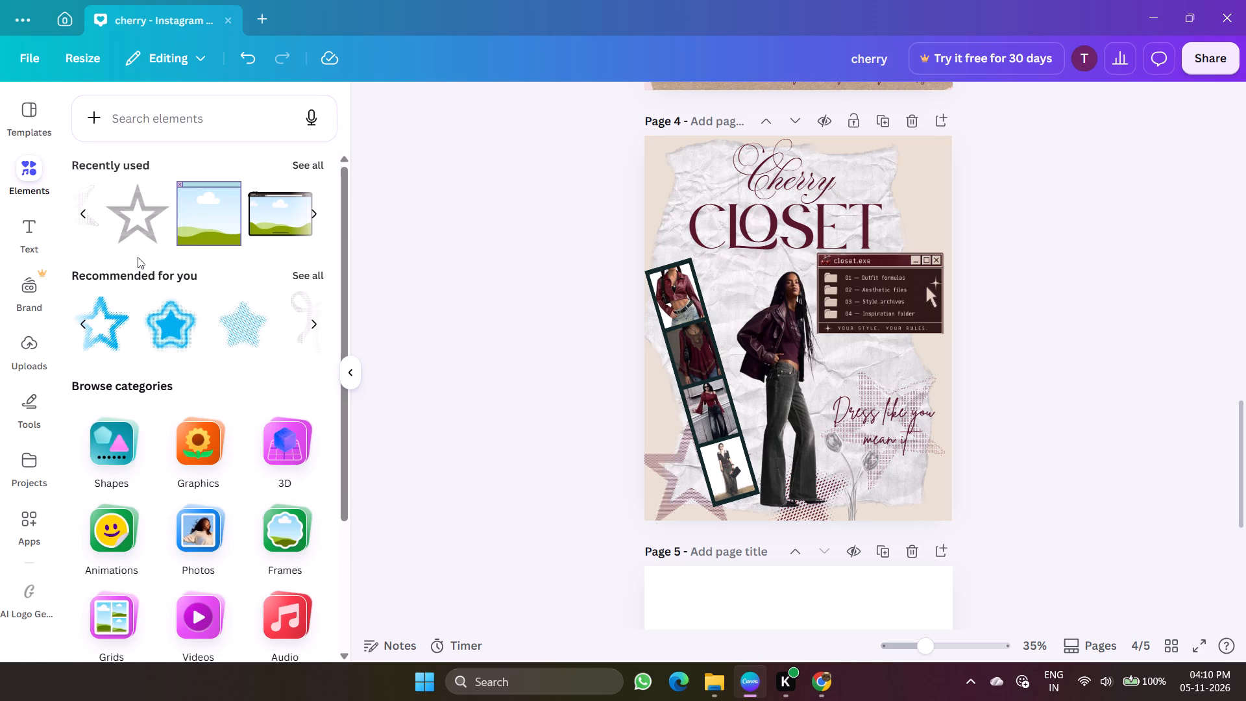
{"action": "scroll", "coordinate": [138, 257], "scroll_direction": "right", "scroll_amount": 3}
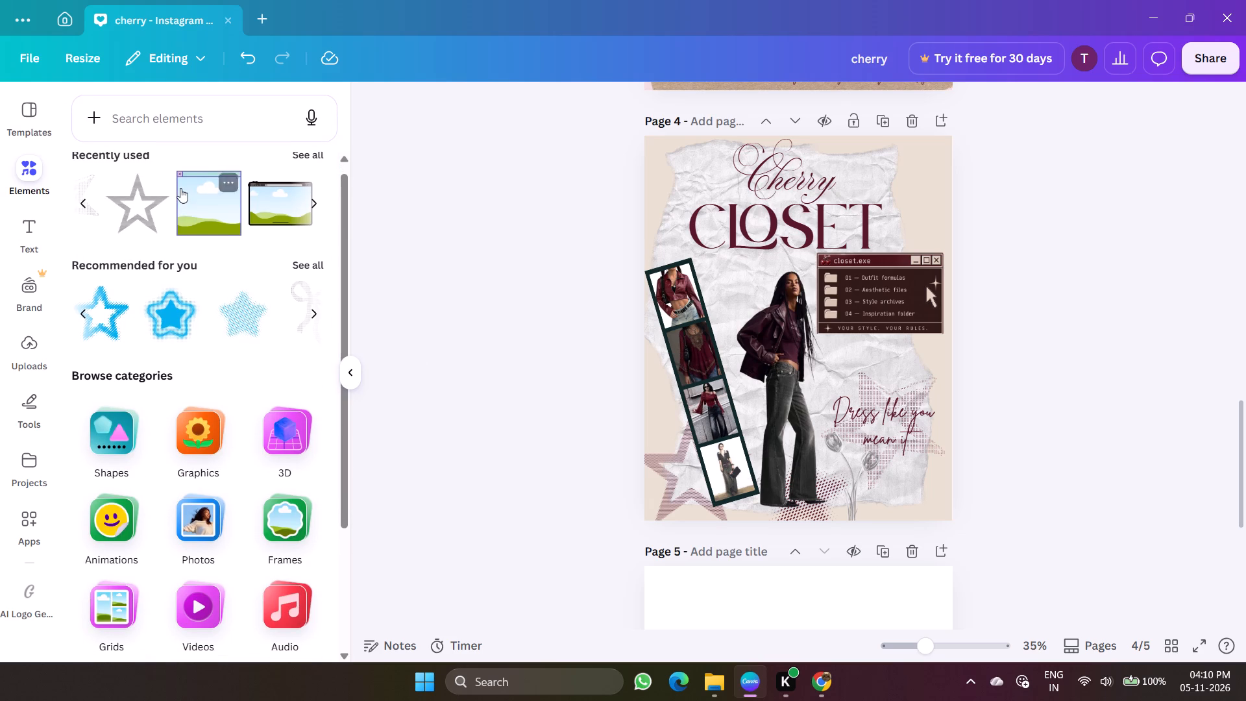
{"action": "scroll", "coordinate": [180, 188], "scroll_direction": "right", "scroll_amount": 13}
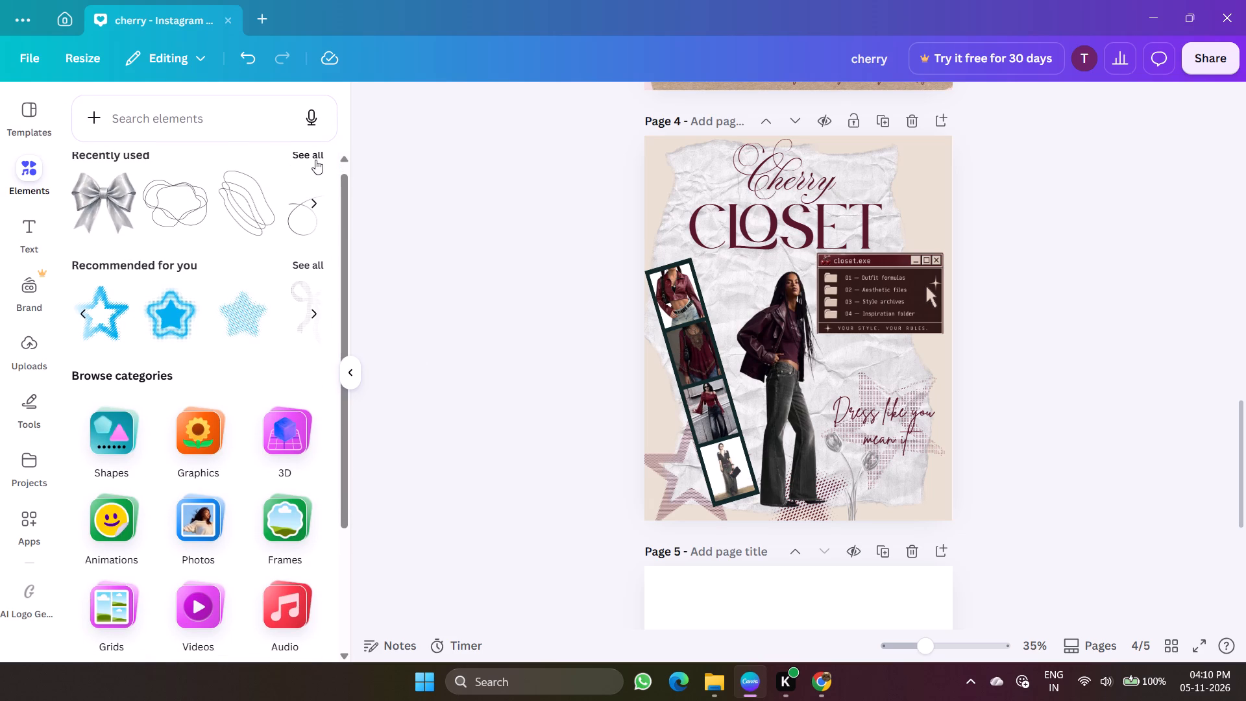
{"action": "left_click", "coordinate": [315, 160]}
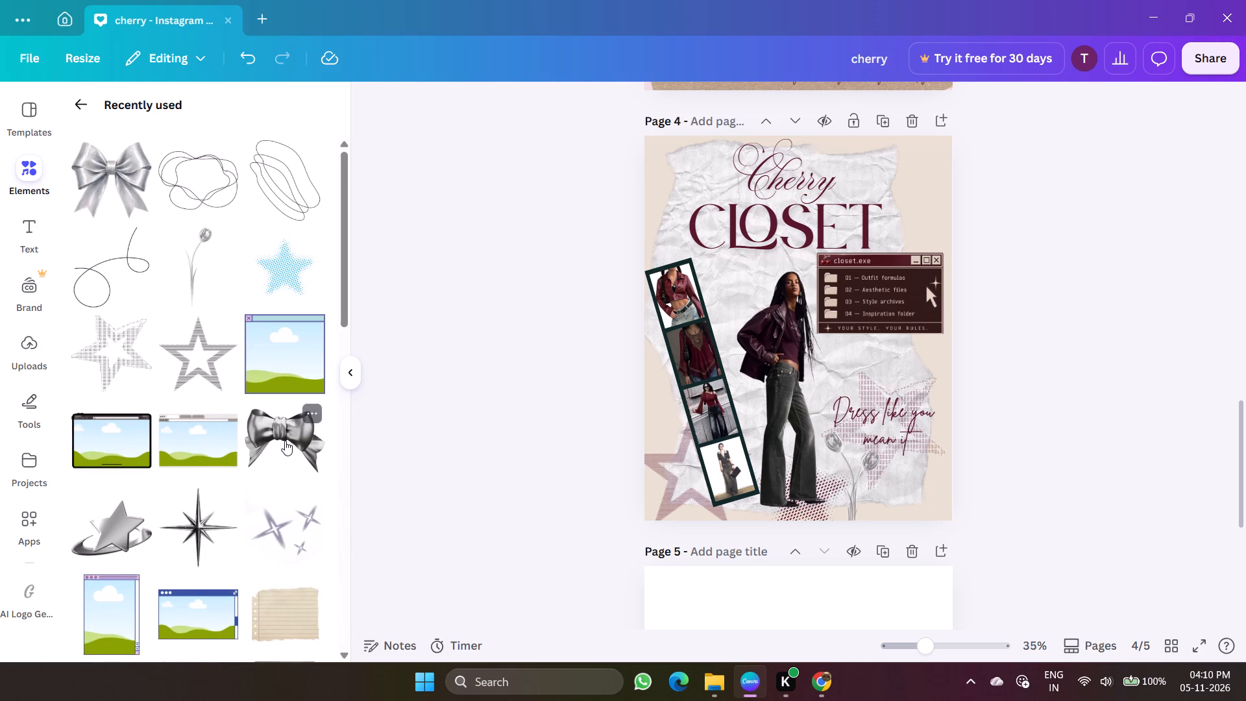
Add the recently used silver starburst, enlarged to about 249 × 249, at the end of the word Cherry, keeping only one copy.
{"action": "scroll", "coordinate": [285, 441], "scroll_direction": "down", "scroll_amount": 2}
{"action": "left_click", "coordinate": [192, 351]}
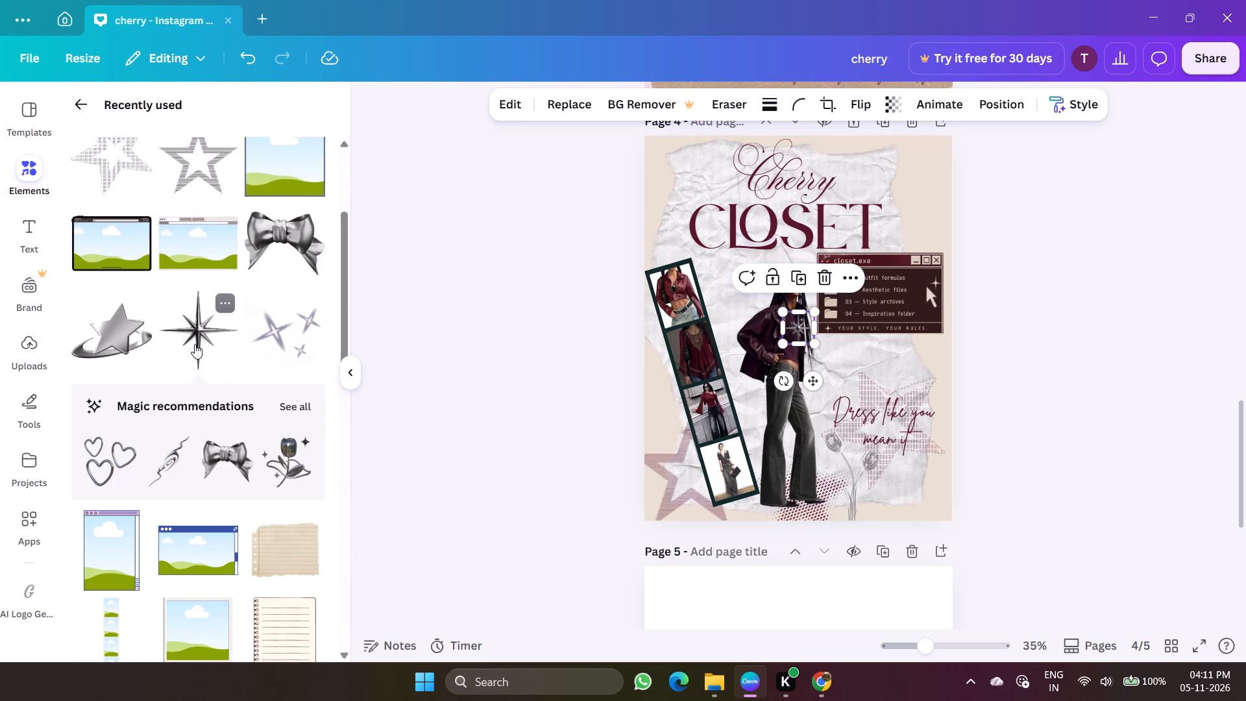
{"action": "left_click", "coordinate": [195, 344]}
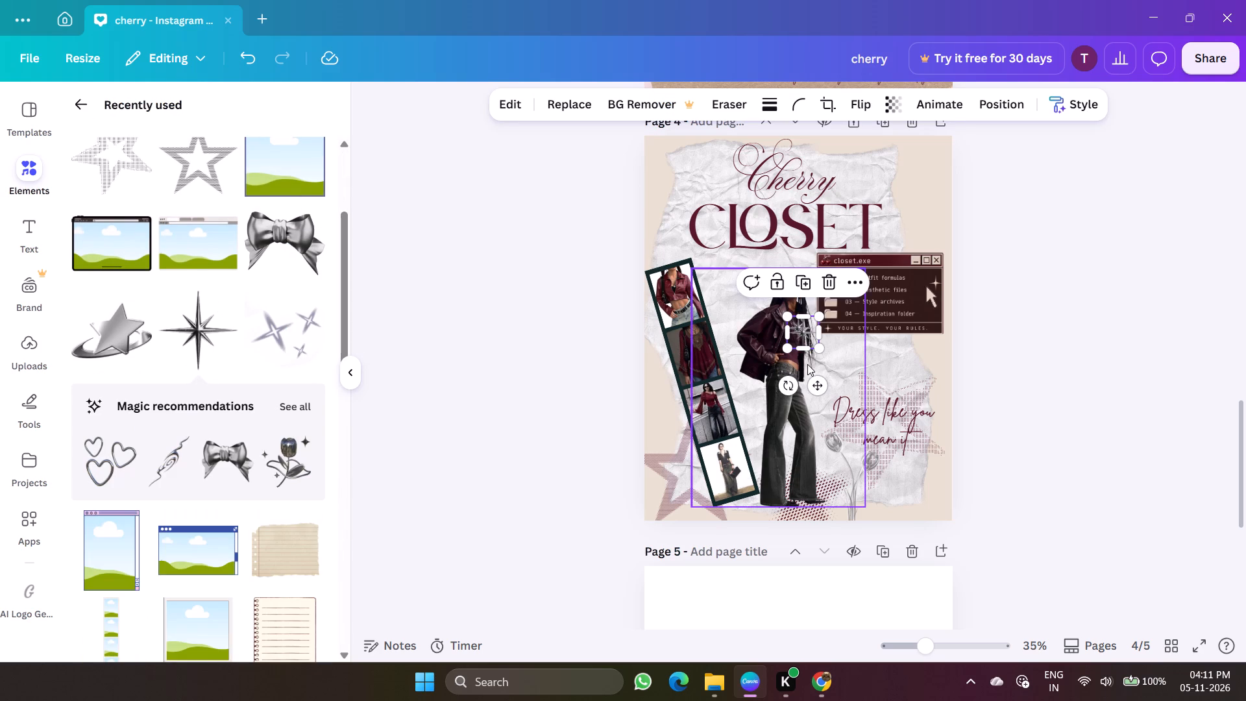
{"action": "key", "text": "Delete"}
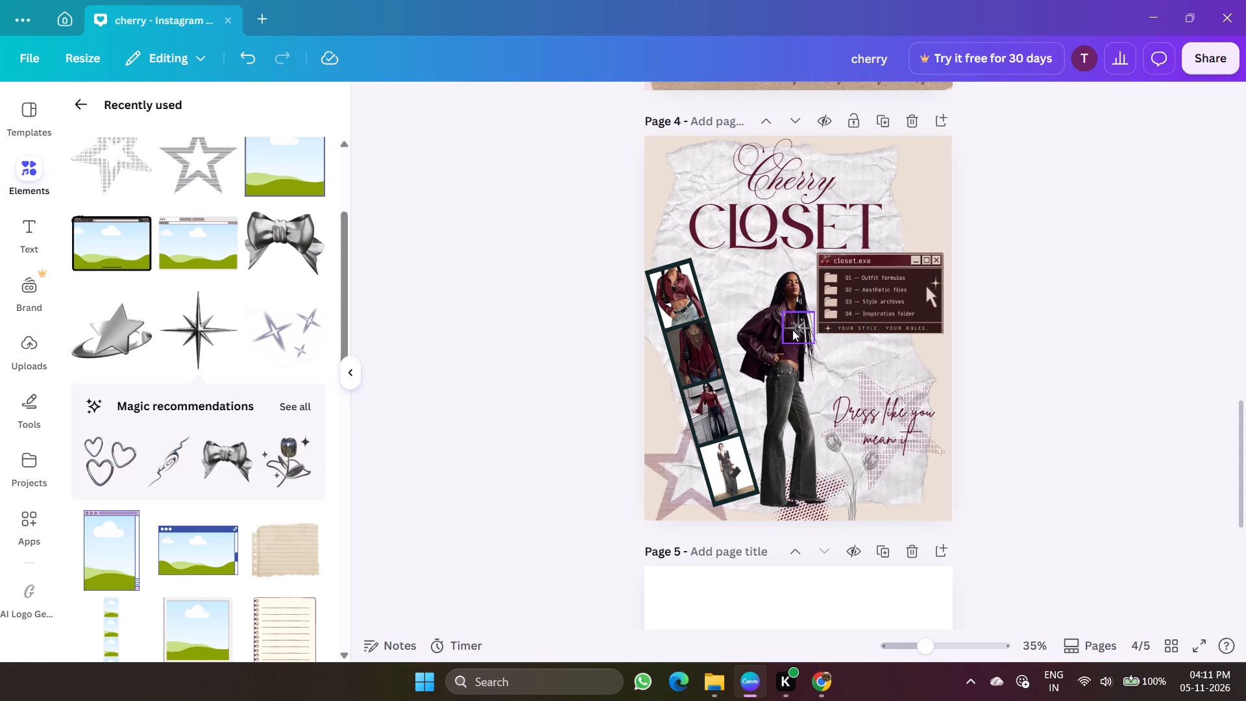
{"action": "left_click_drag", "start_coordinate": [792, 330], "coordinate": [709, 175]}
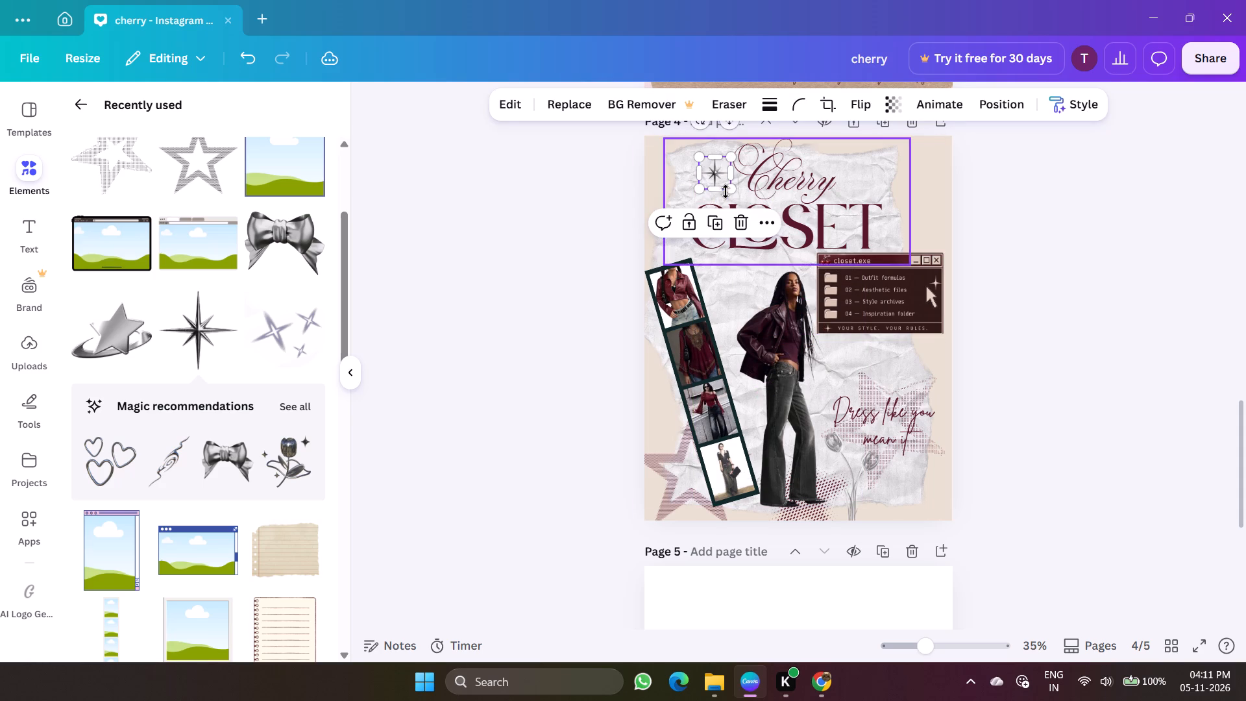
{"action": "left_click_drag", "start_coordinate": [730, 190], "coordinate": [782, 217]}
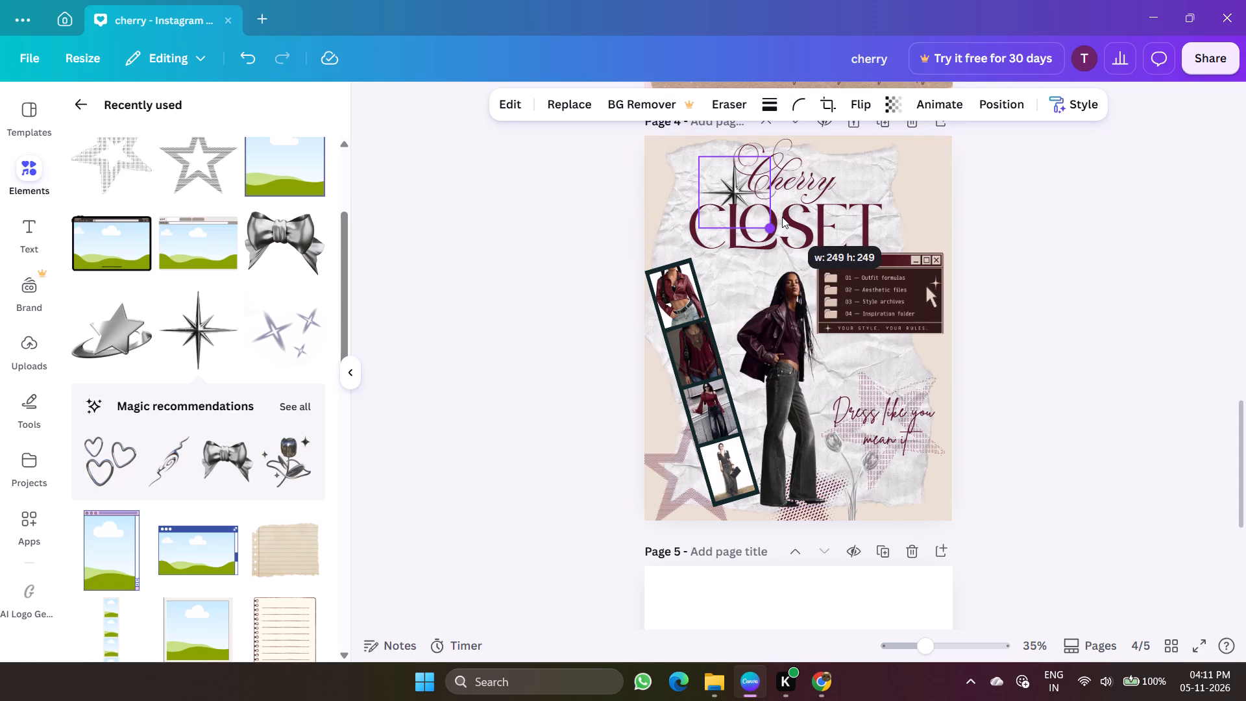
{"action": "left_click_drag", "start_coordinate": [729, 180], "coordinate": [711, 164]}
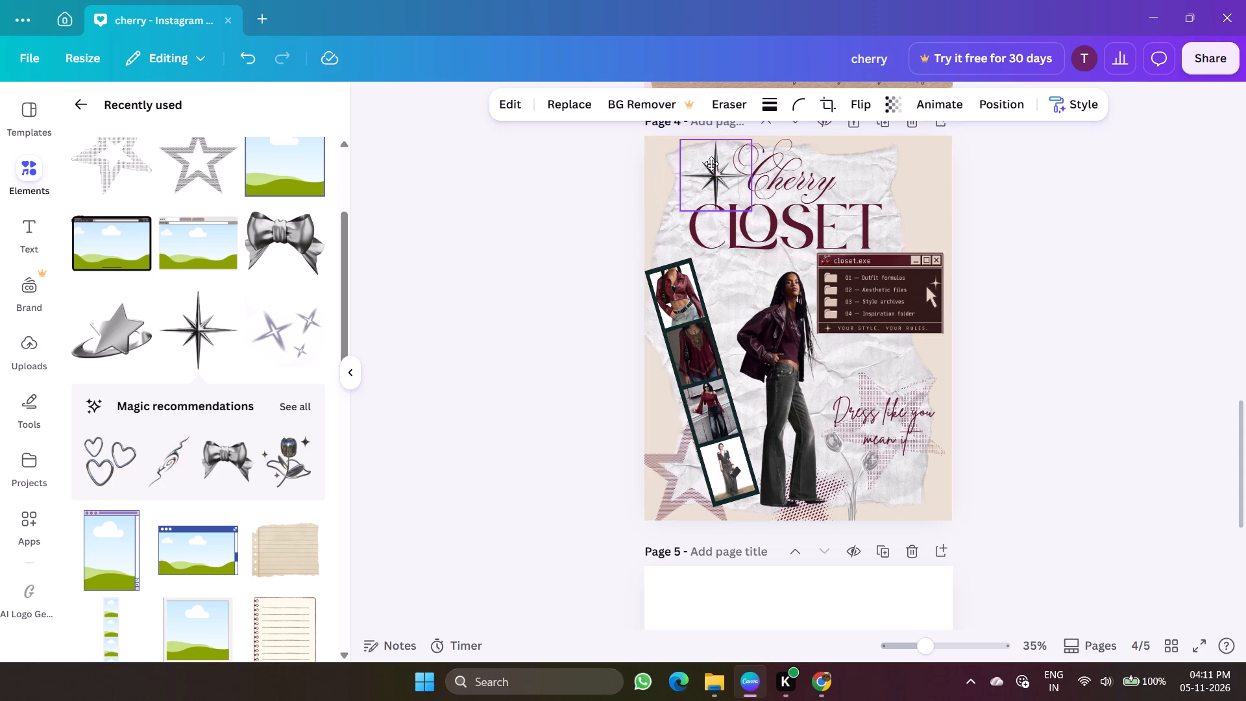
{"action": "left_click_drag", "start_coordinate": [711, 164], "coordinate": [860, 166]}
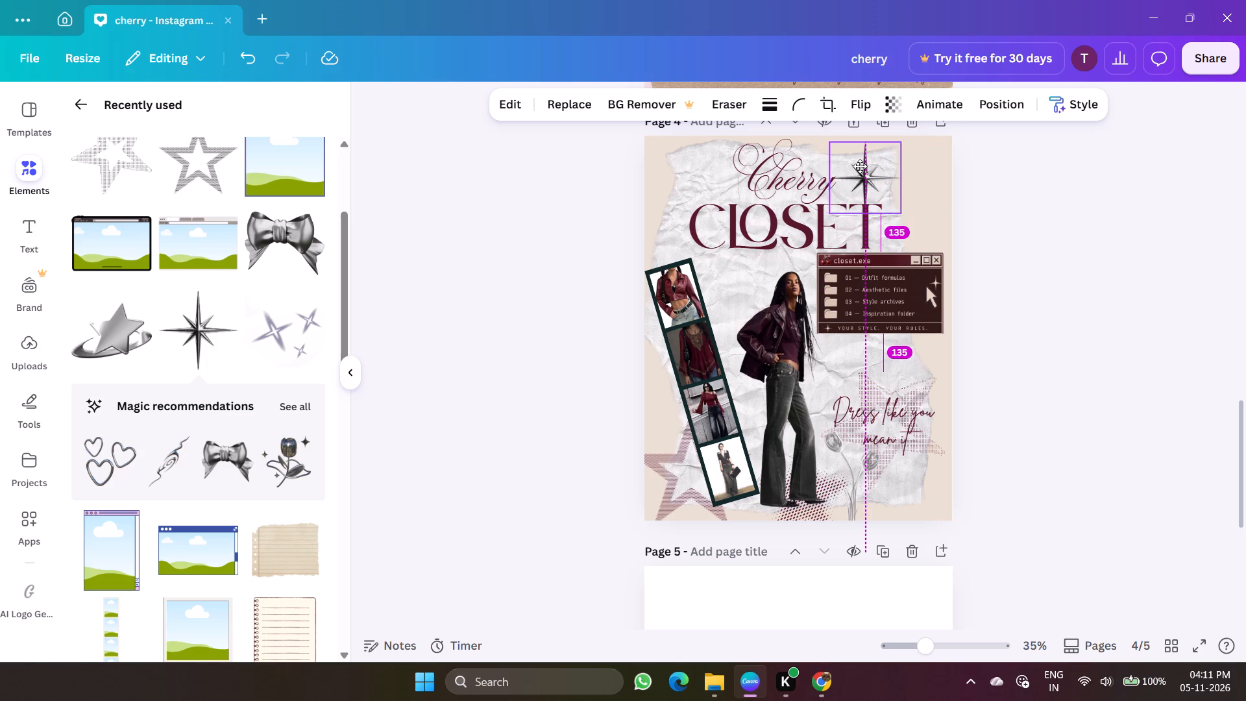
{"action": "left_click_drag", "start_coordinate": [860, 166], "coordinate": [837, 143]}
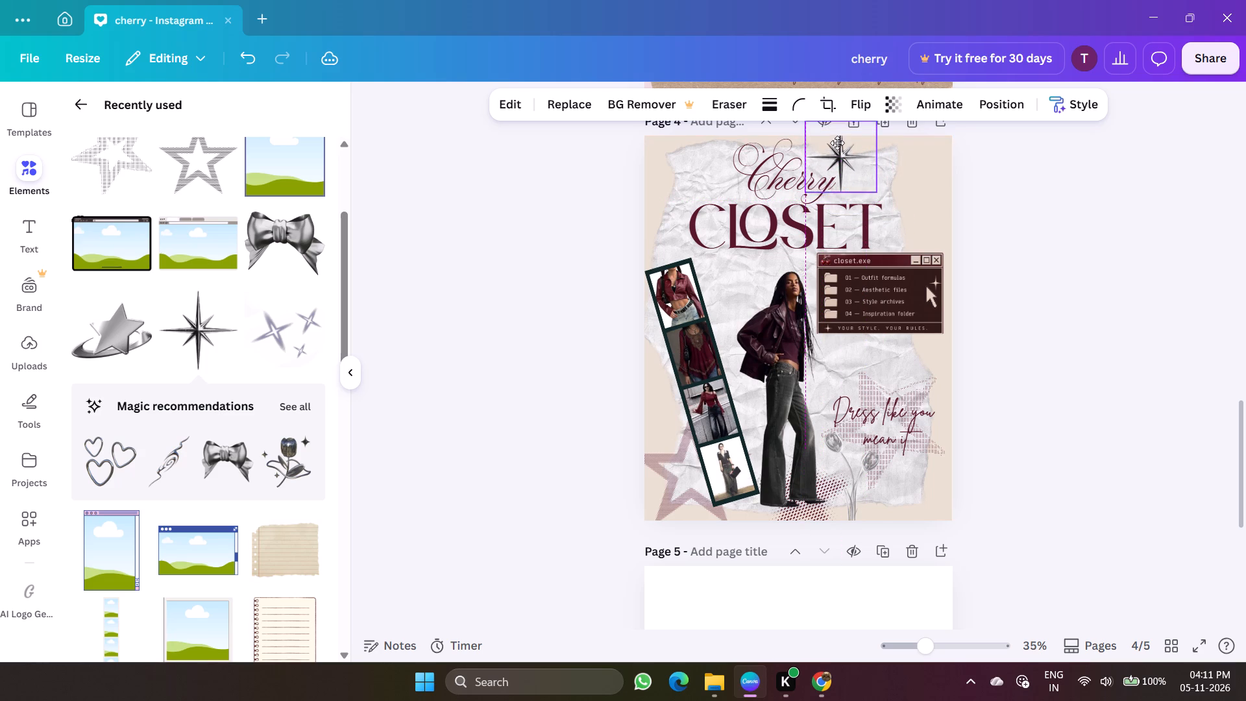
{"action": "left_click_drag", "start_coordinate": [837, 143], "coordinate": [838, 150]}
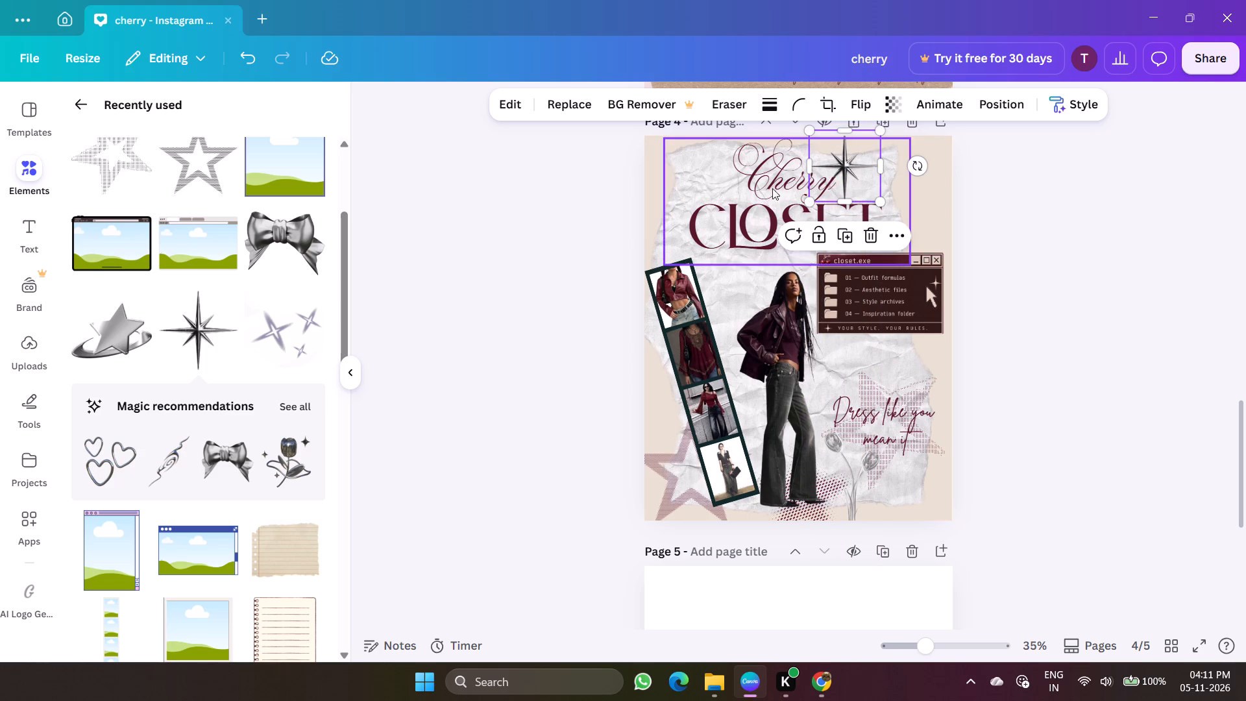
Add the uploaded cherries-with-bow image at small size just before the word Cherry in the title.
{"action": "left_click", "coordinate": [27, 335]}
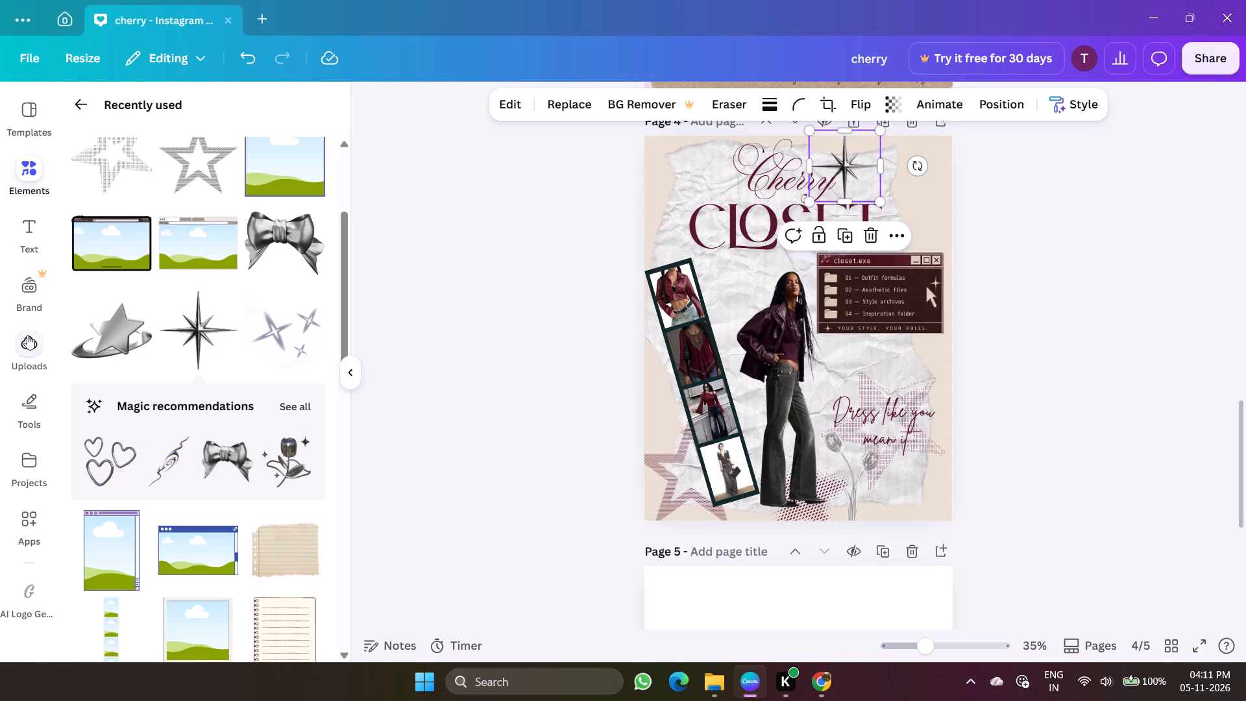
{"action": "scroll", "coordinate": [173, 521], "scroll_direction": "down", "scroll_amount": 4}
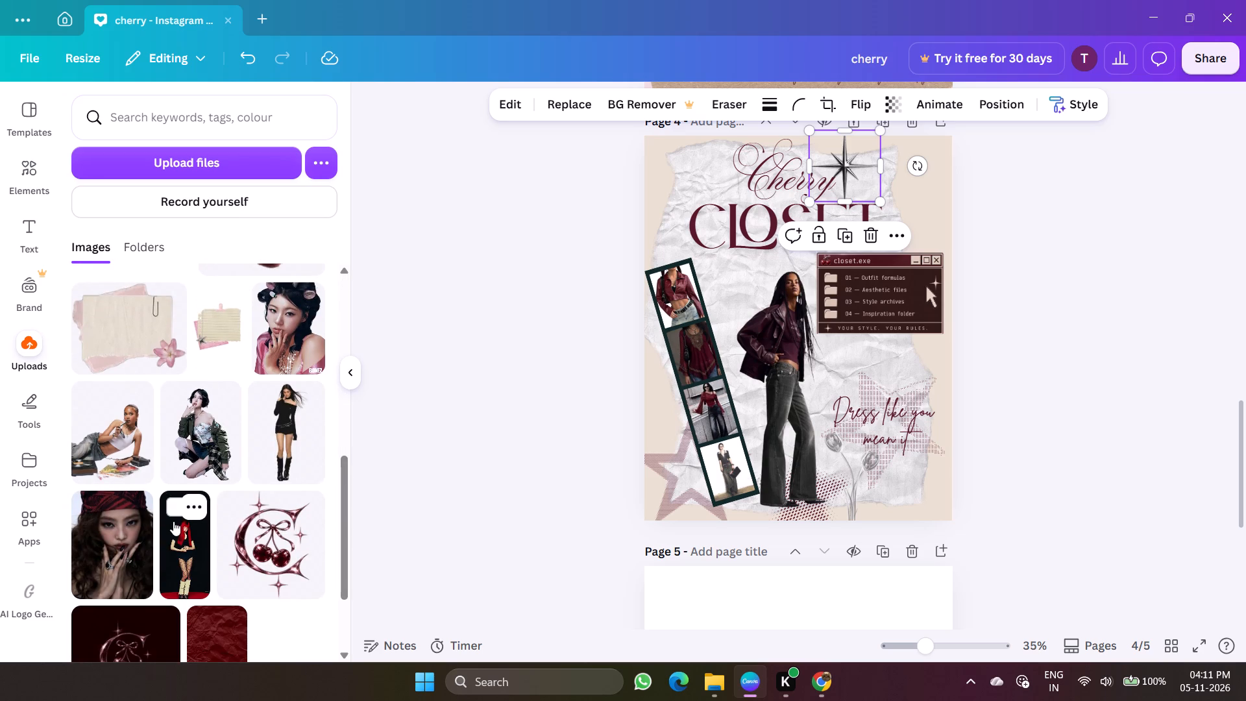
{"action": "scroll", "coordinate": [258, 549], "scroll_direction": "up", "scroll_amount": 3}
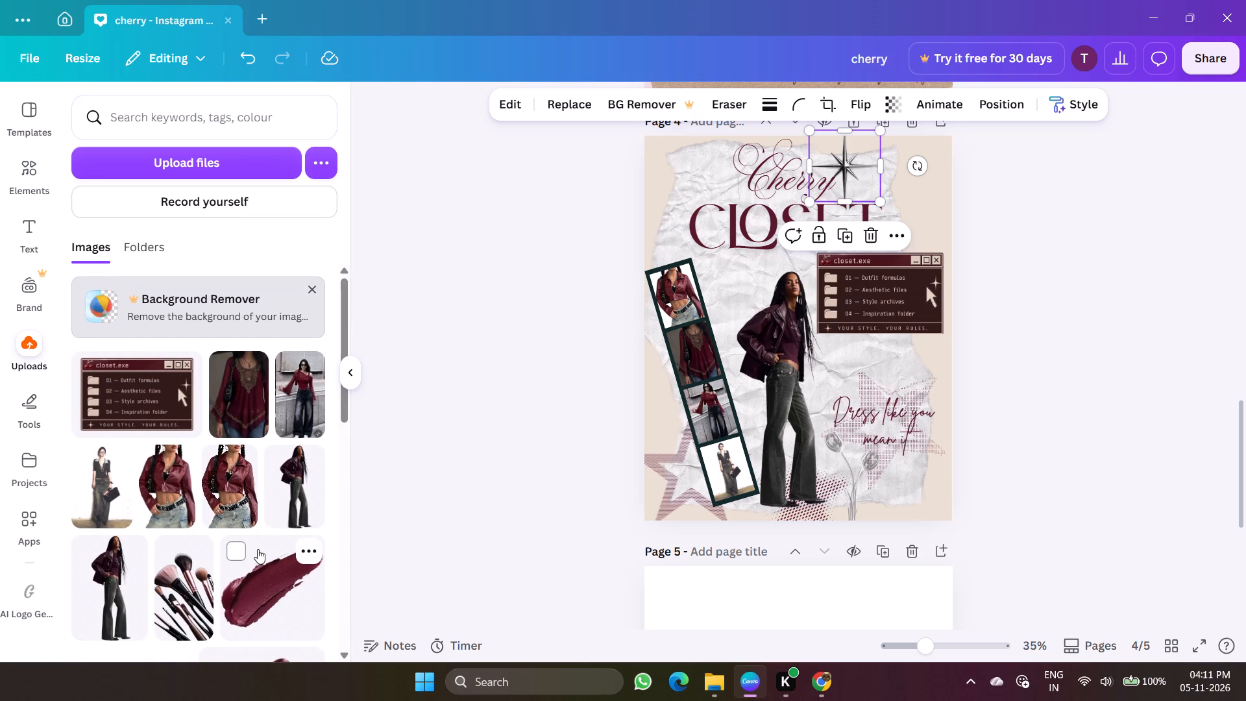
{"action": "scroll", "coordinate": [258, 549], "scroll_direction": "down", "scroll_amount": 2}
{"action": "left_click", "coordinate": [276, 484]}
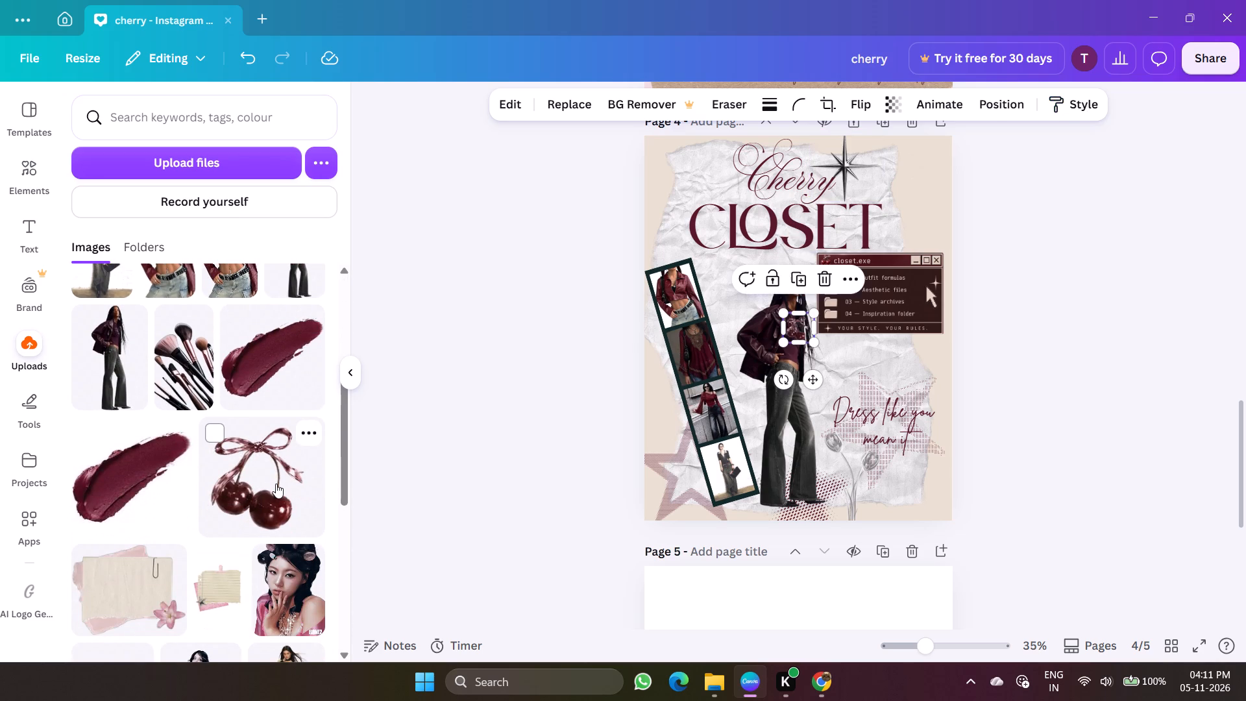
{"action": "left_click_drag", "start_coordinate": [807, 322], "coordinate": [722, 177]}
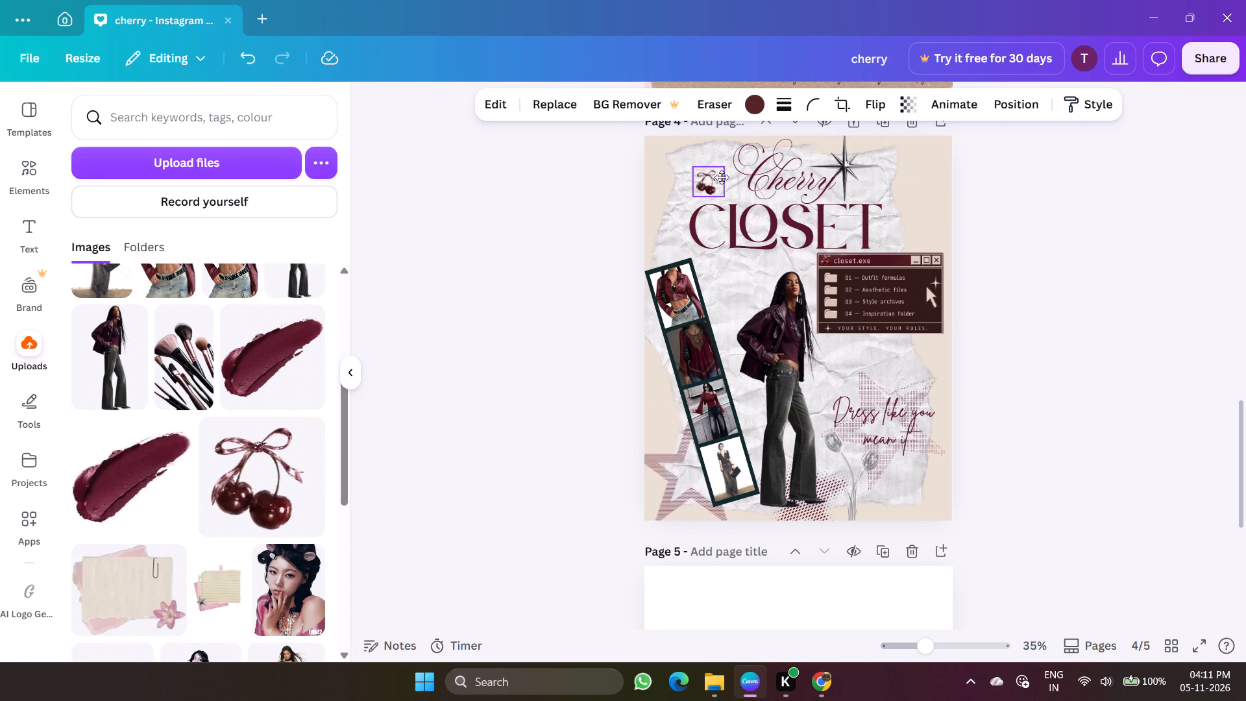
{"action": "left_click_drag", "start_coordinate": [722, 177], "coordinate": [739, 186]}
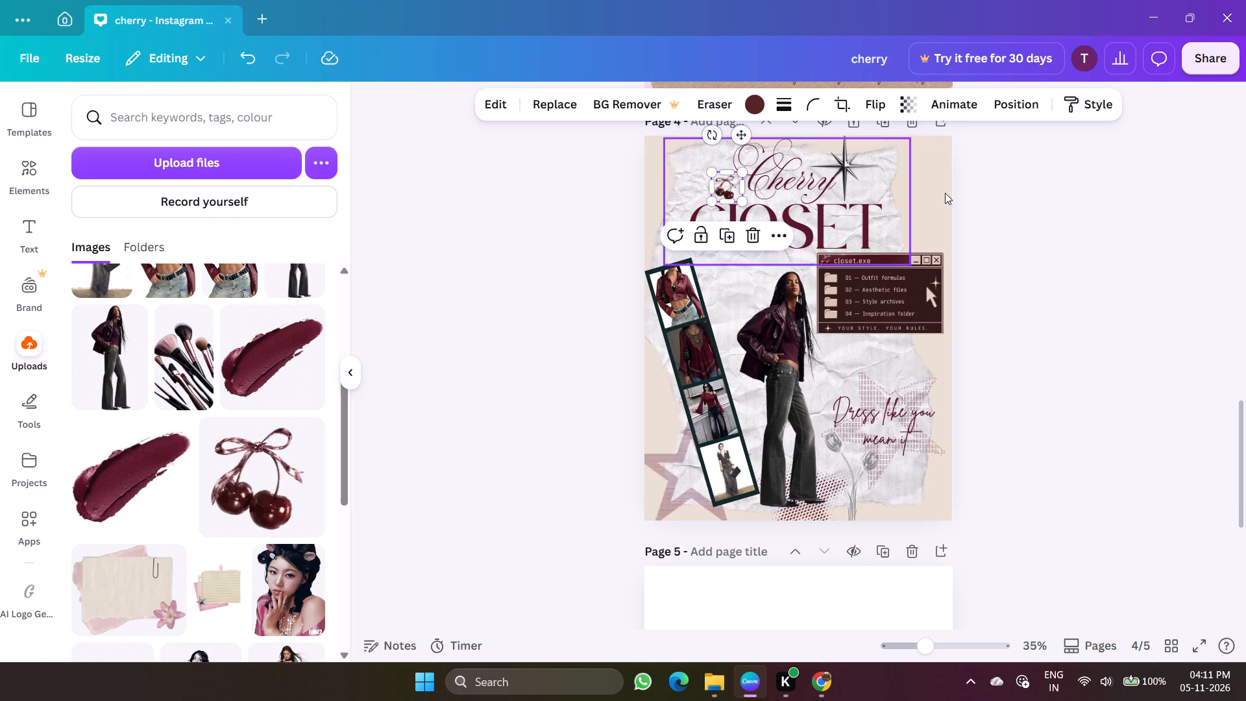
{"action": "left_click", "coordinate": [1044, 212]}
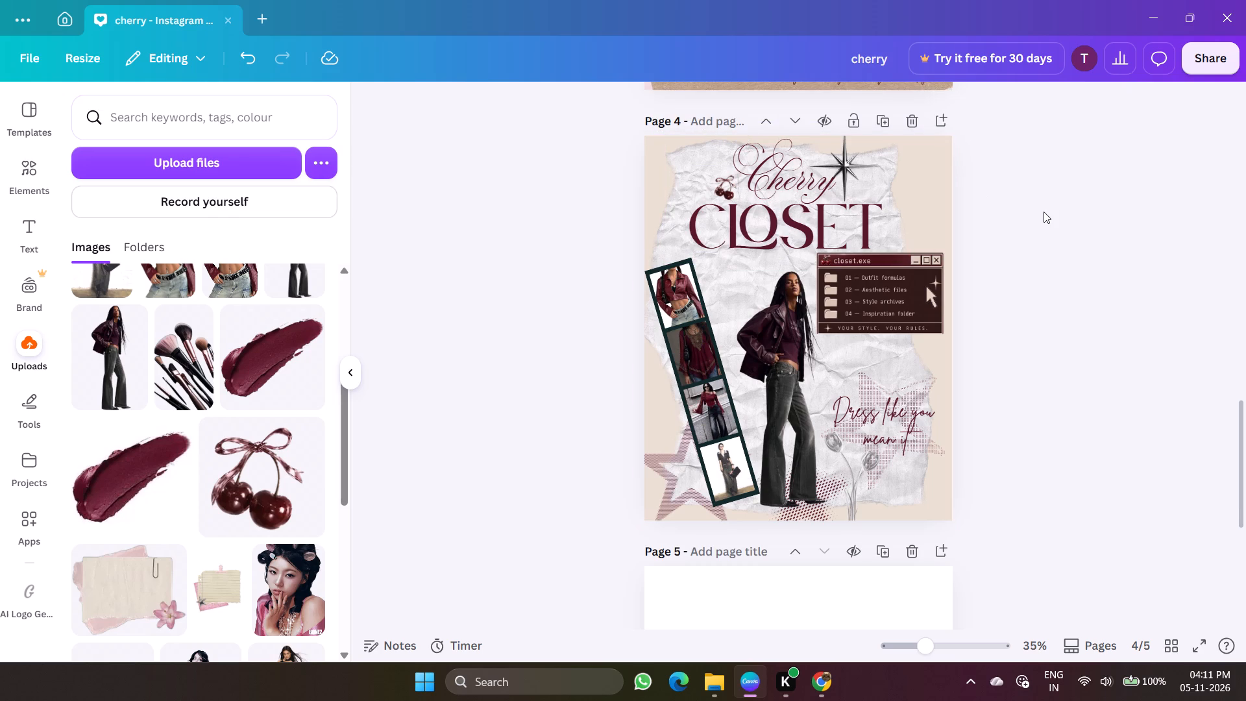
Add a second cherries-with-bow image, flip it horizontally, and place it just after the T of CLOSET.
{"action": "left_click", "coordinate": [290, 462]}
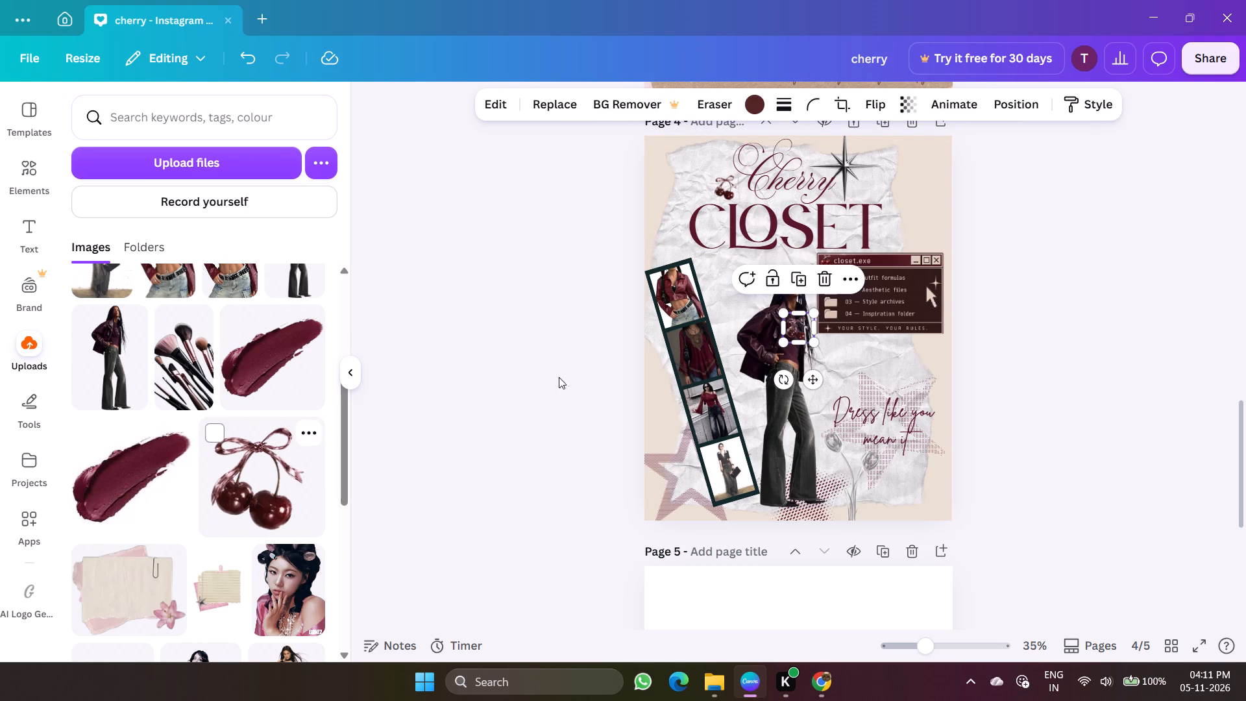
{"action": "left_click", "coordinate": [872, 97]}
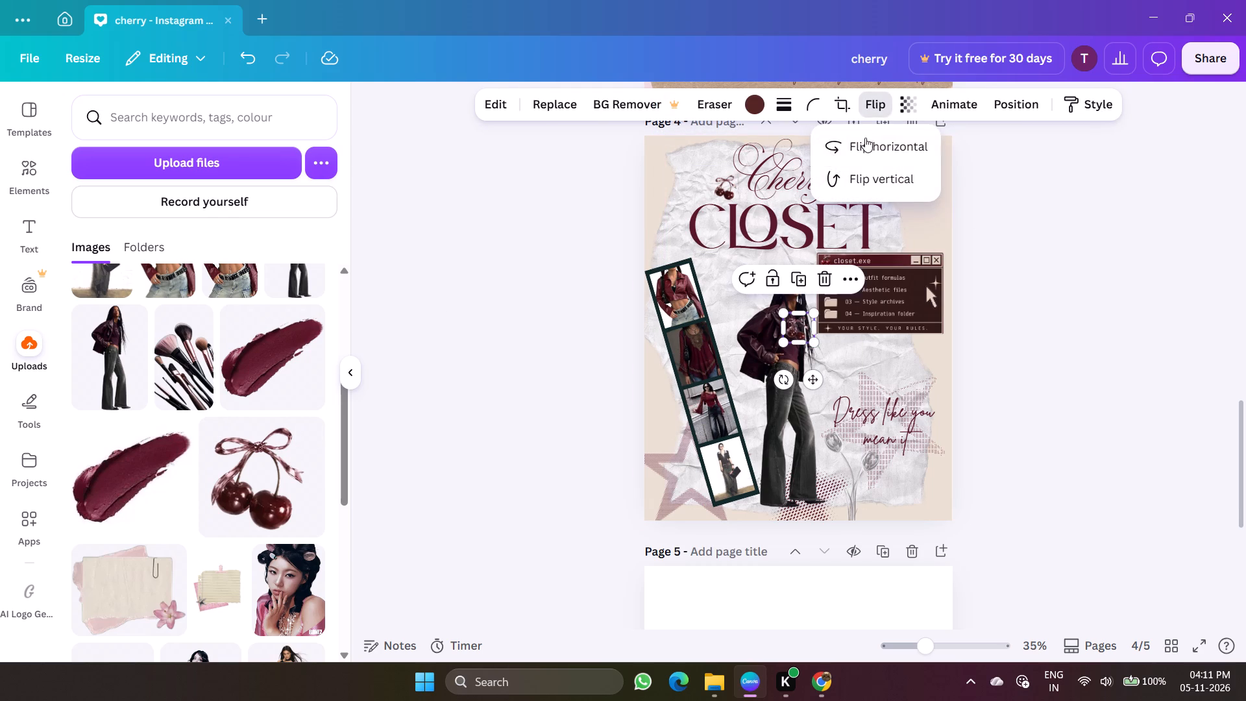
{"action": "left_click", "coordinate": [870, 154]}
{"action": "left_click_drag", "start_coordinate": [799, 333], "coordinate": [892, 236]}
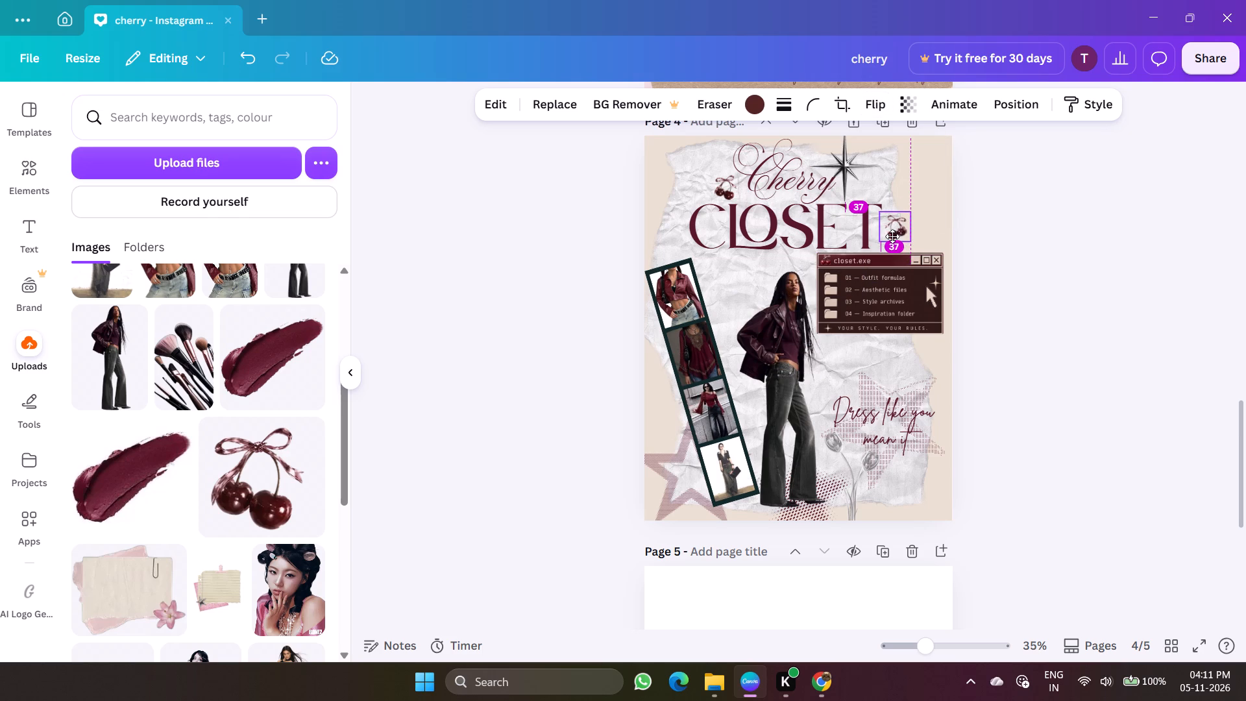
{"action": "left_click_drag", "start_coordinate": [892, 236], "coordinate": [892, 232]}
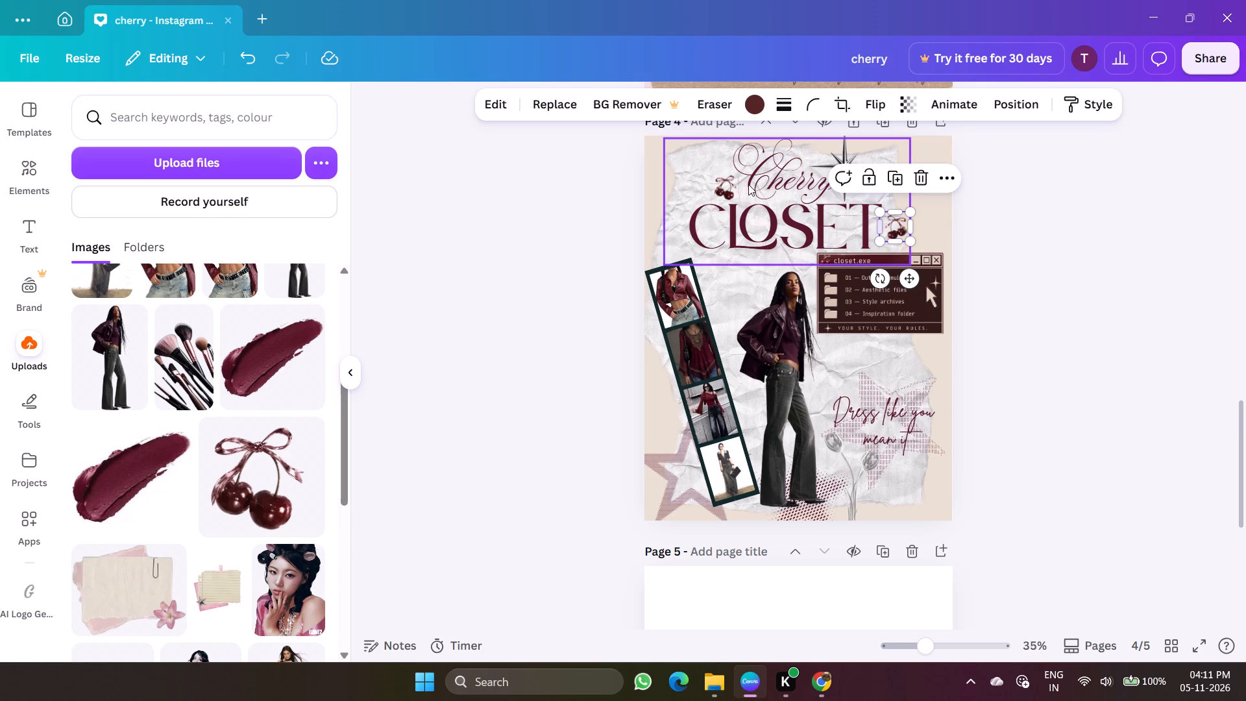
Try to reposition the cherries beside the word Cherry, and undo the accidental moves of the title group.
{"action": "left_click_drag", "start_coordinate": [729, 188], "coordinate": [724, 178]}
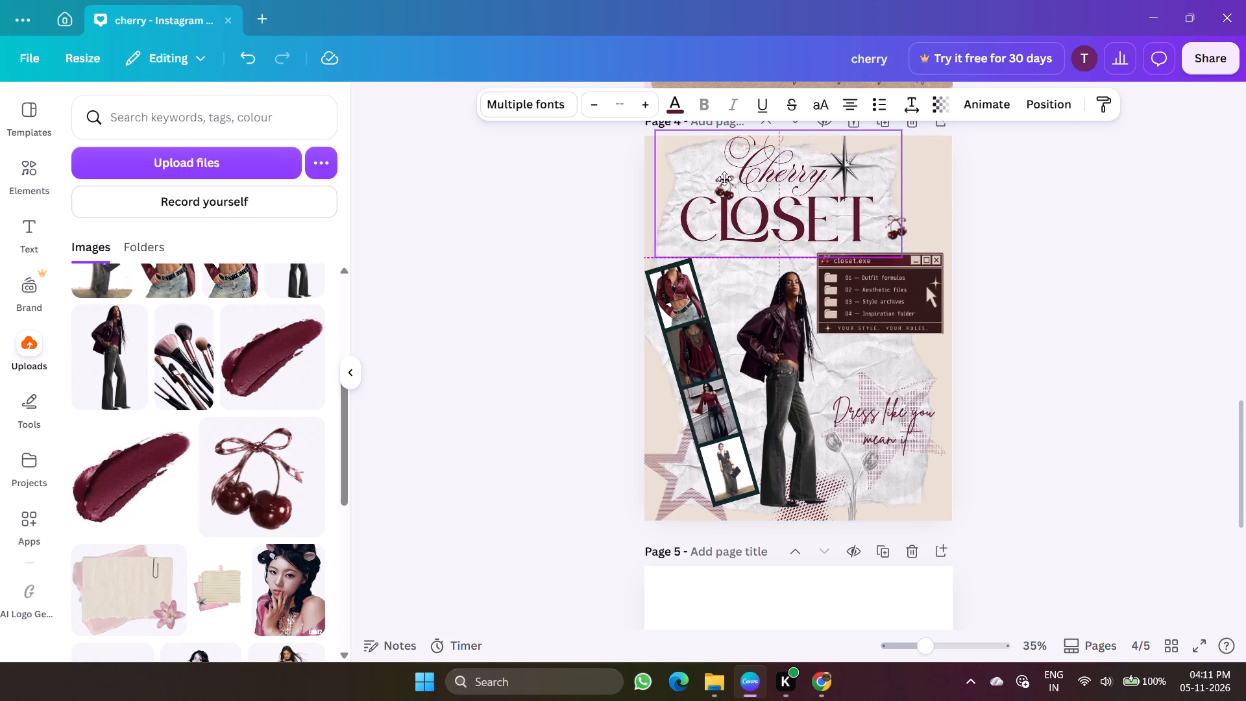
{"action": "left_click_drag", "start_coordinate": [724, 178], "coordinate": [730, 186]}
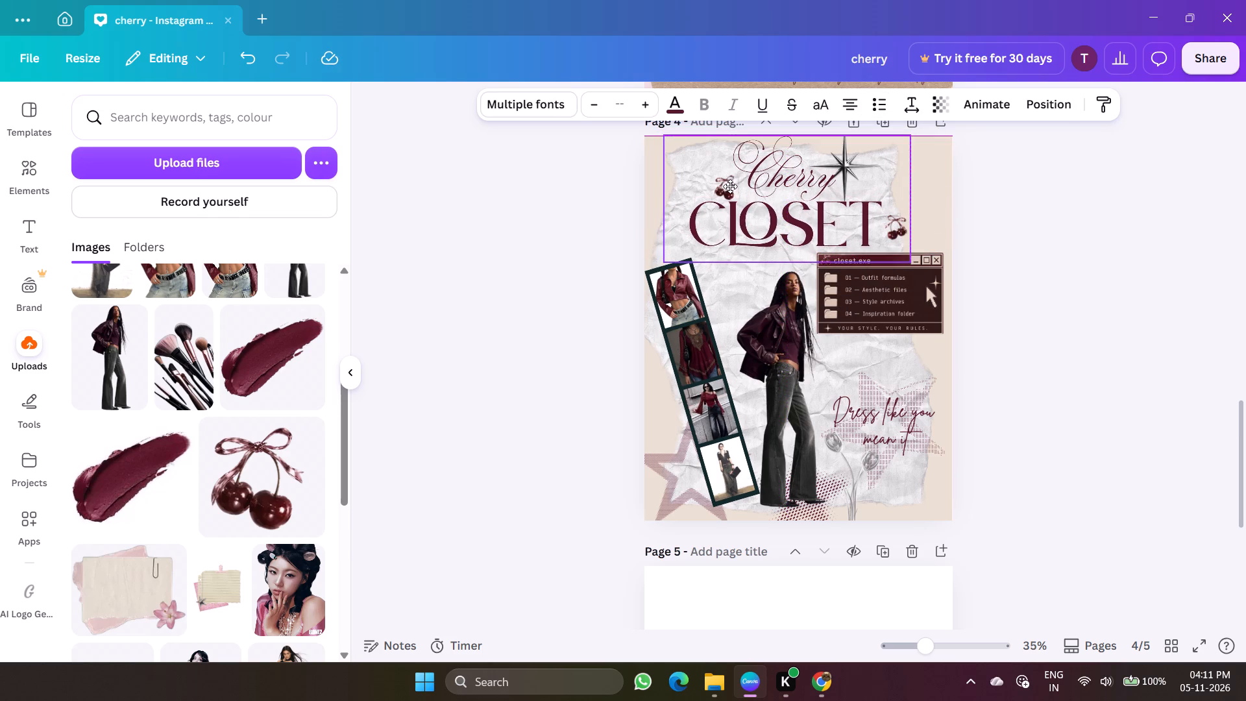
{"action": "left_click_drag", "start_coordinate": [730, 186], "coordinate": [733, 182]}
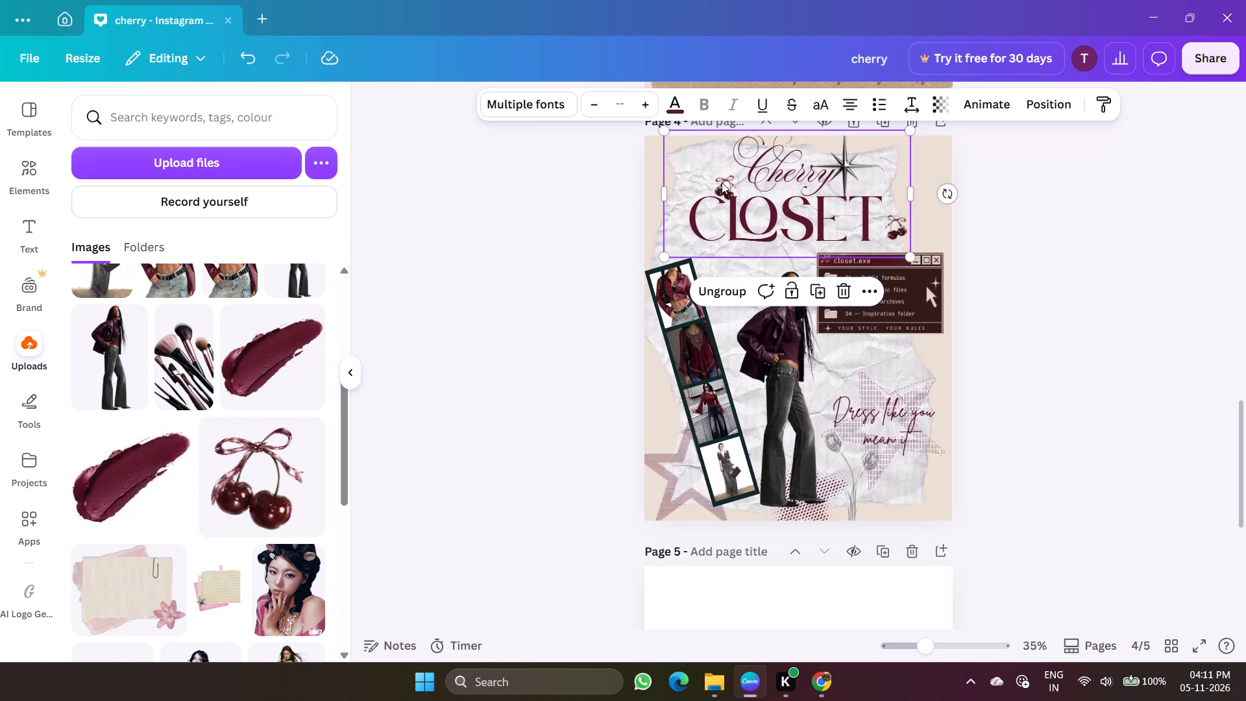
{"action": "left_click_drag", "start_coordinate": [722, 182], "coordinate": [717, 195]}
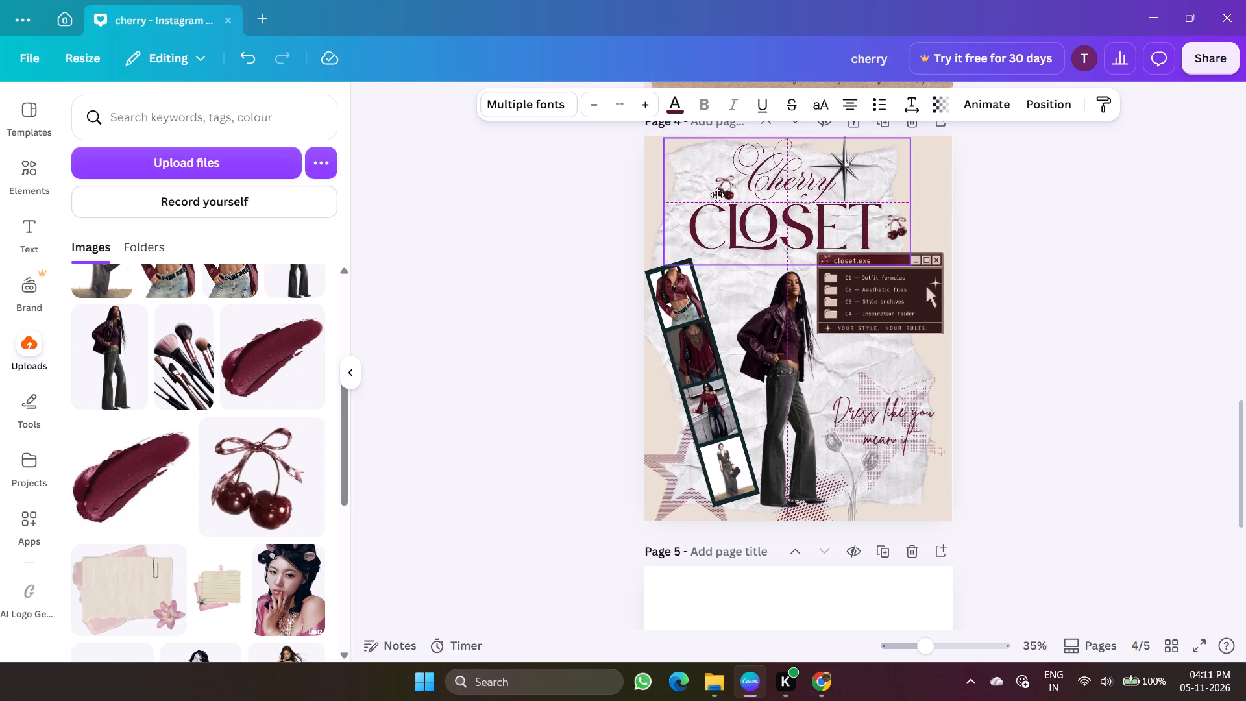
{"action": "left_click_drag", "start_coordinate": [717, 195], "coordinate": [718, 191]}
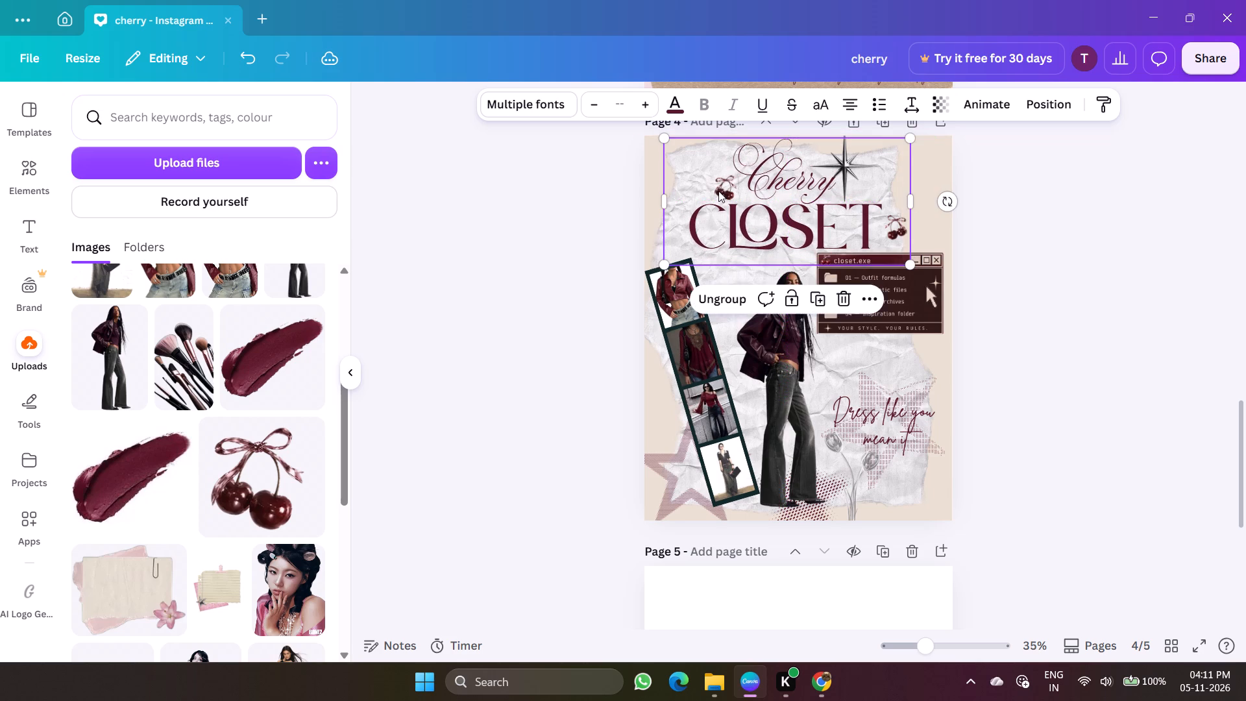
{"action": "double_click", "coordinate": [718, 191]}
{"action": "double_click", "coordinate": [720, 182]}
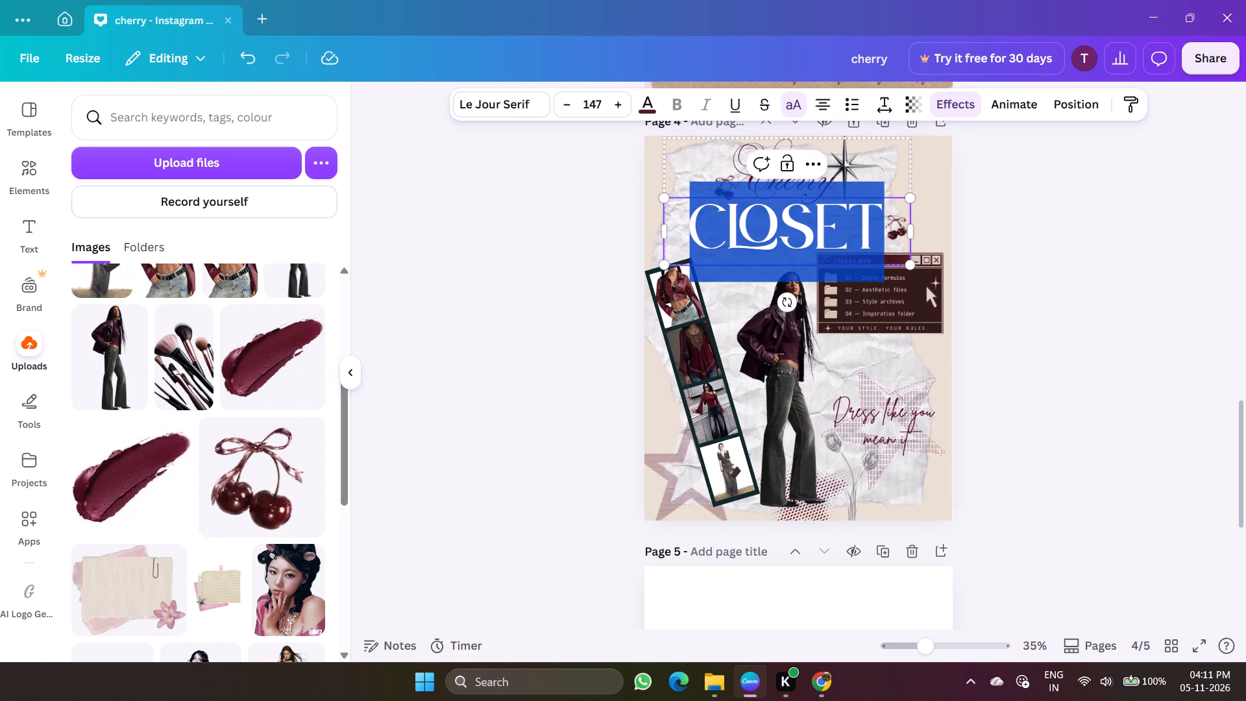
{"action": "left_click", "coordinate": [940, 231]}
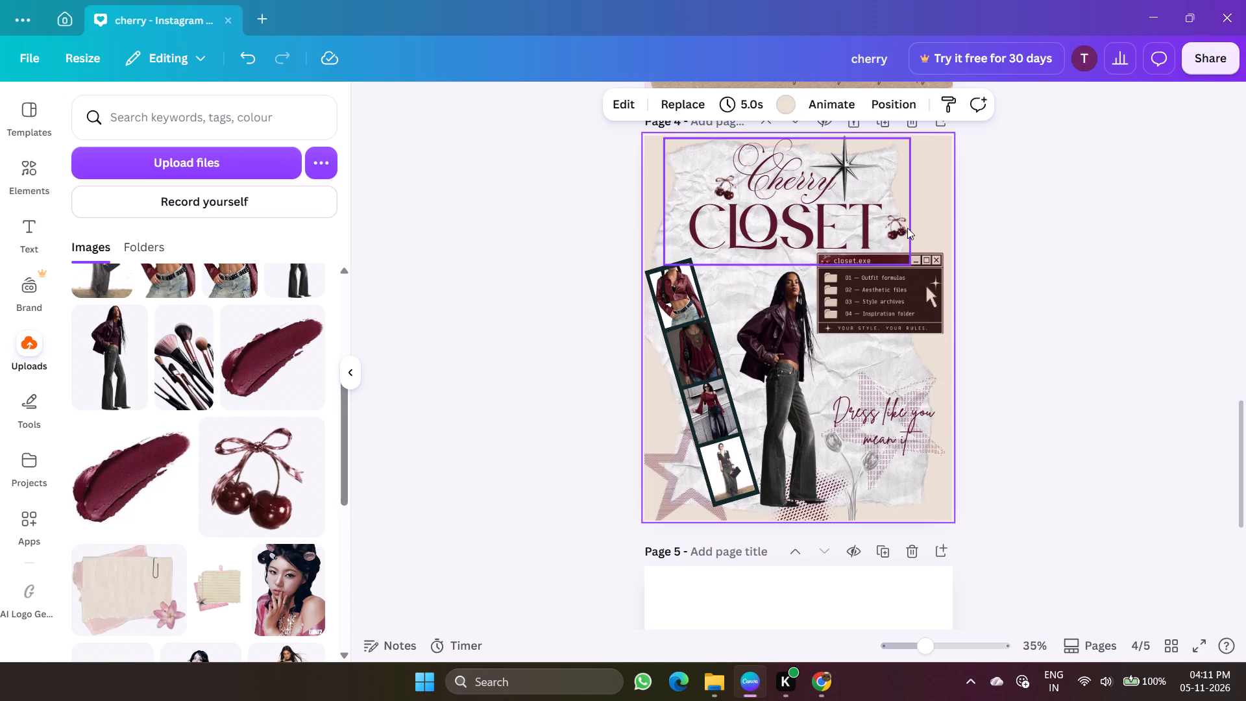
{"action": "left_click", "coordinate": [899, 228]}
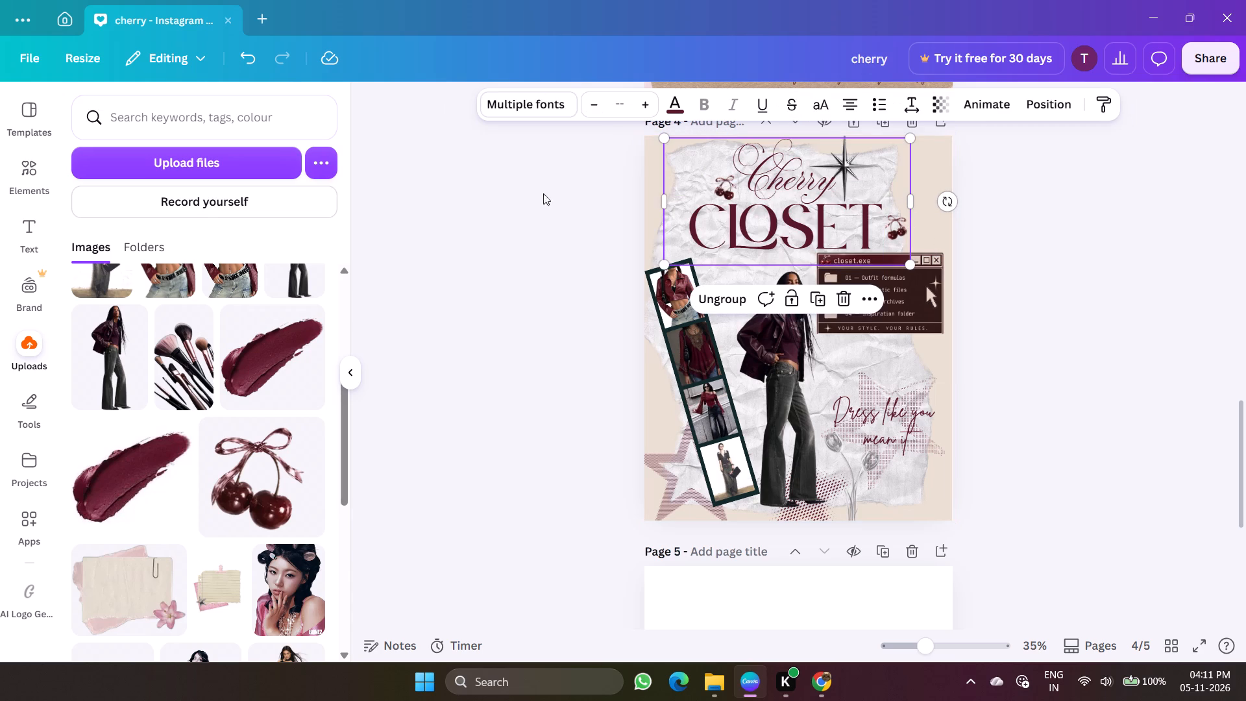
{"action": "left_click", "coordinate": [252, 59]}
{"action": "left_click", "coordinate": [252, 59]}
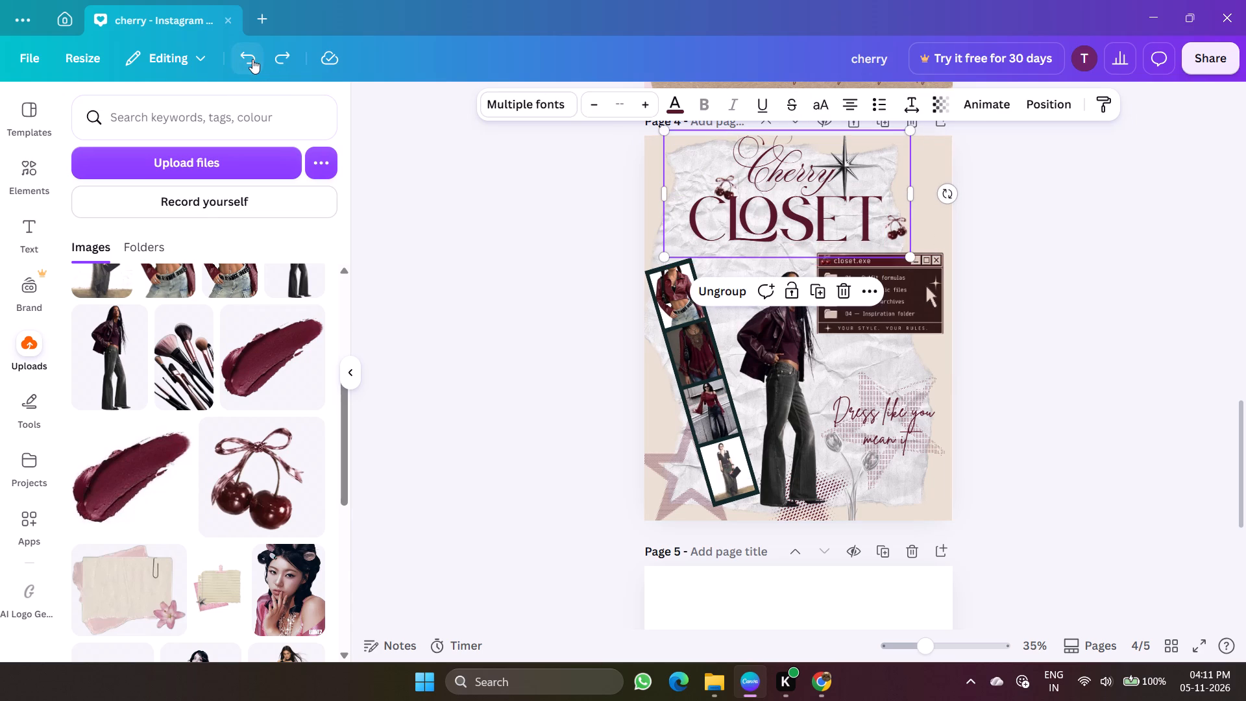
Undo the latest title changes back through the second cherries image and the first cherries' placement beside the word Cherry.
{"action": "left_click", "coordinate": [252, 59]}
{"action": "left_click", "coordinate": [252, 59]}
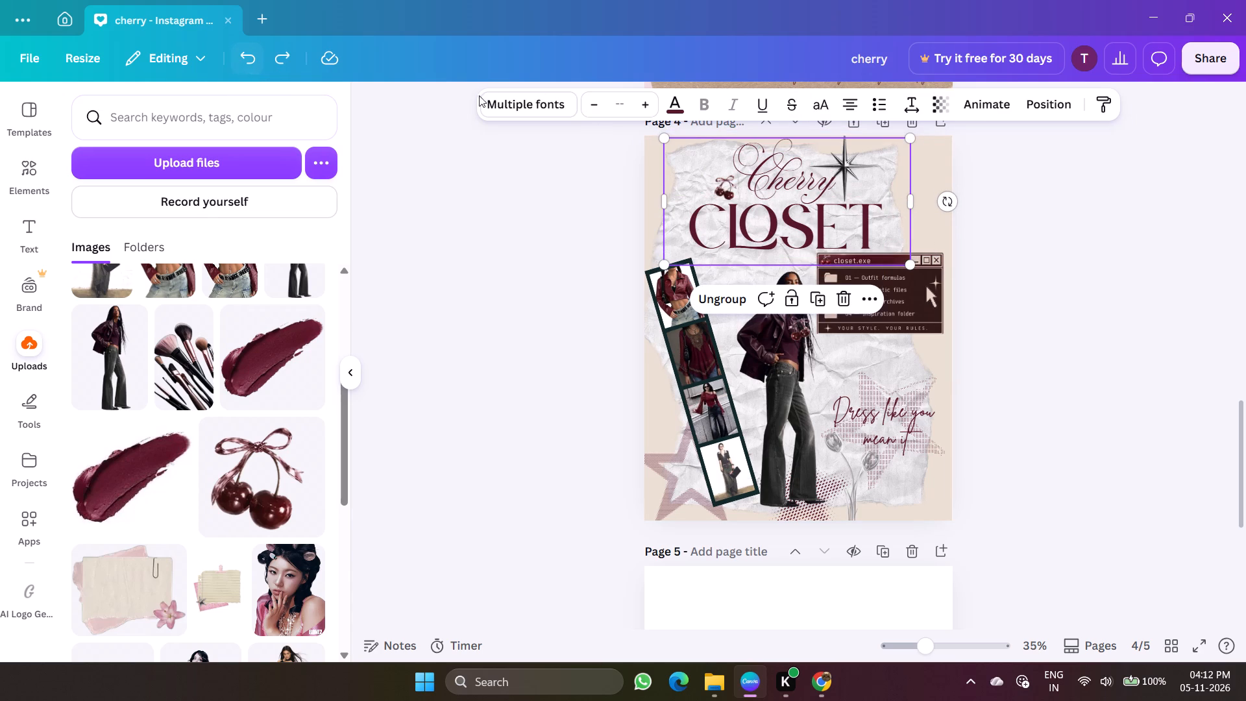
{"action": "left_click", "coordinate": [997, 201]}
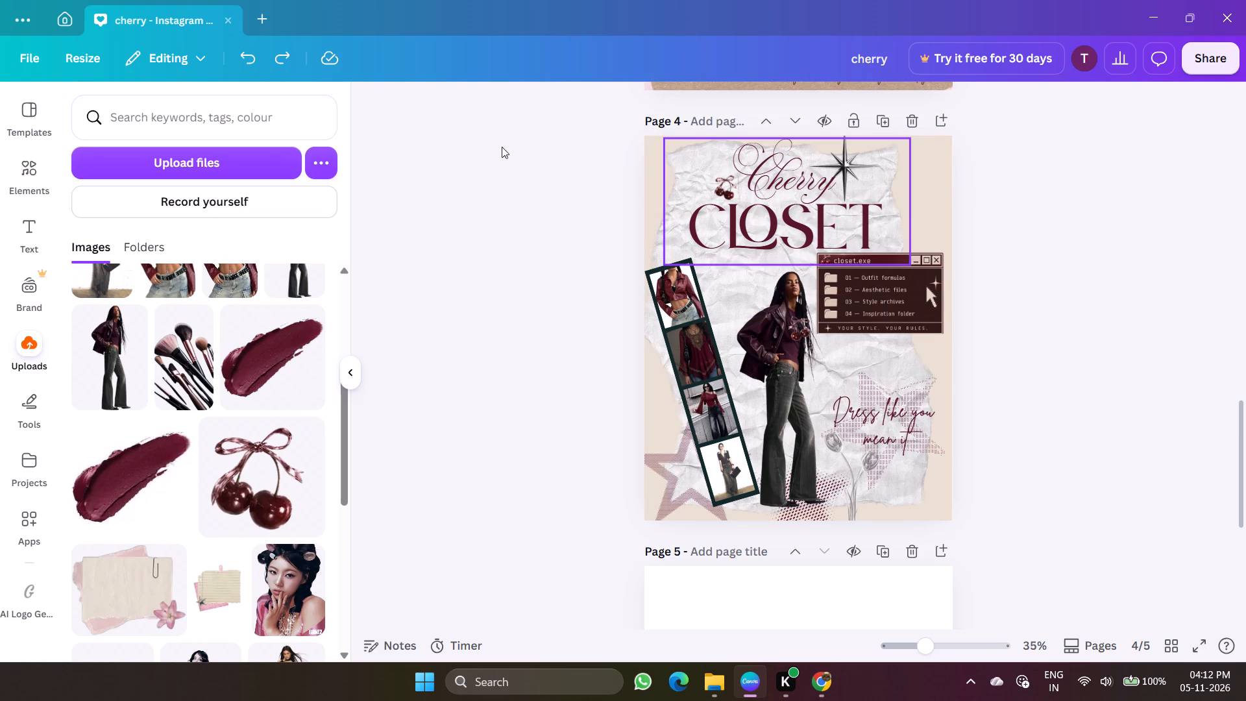
{"action": "left_click", "coordinate": [247, 56]}
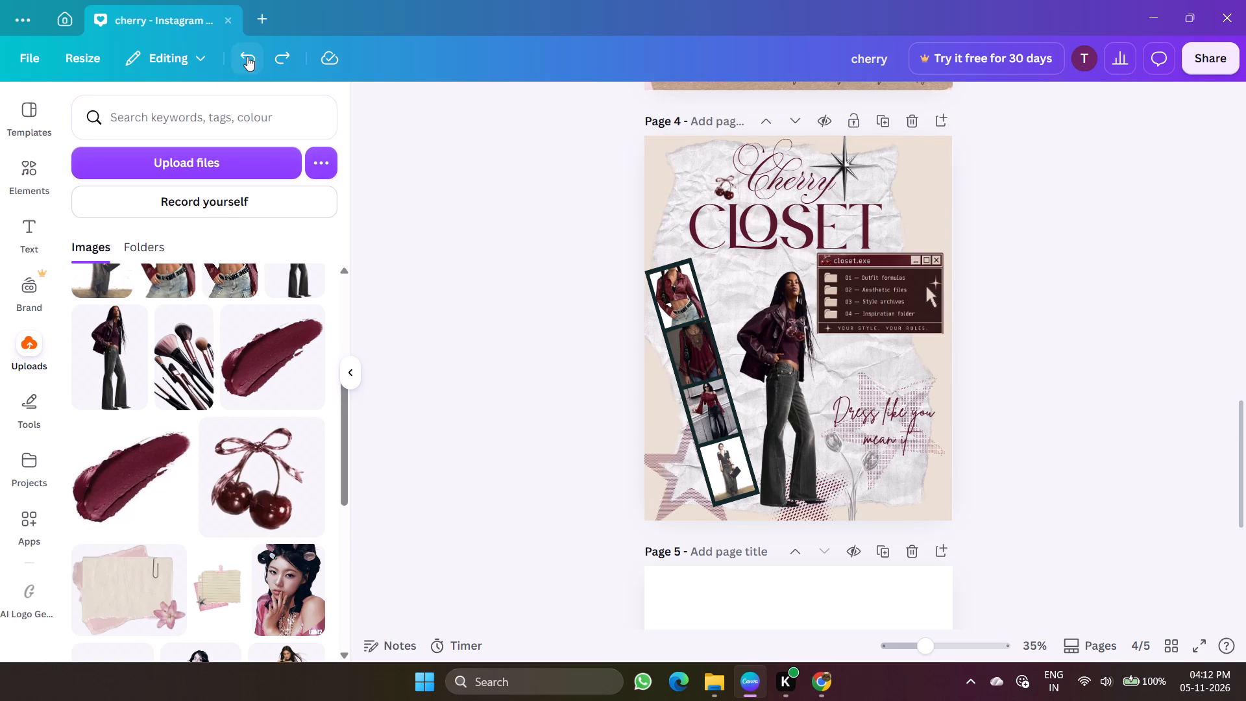
{"action": "left_click", "coordinate": [247, 56]}
{"action": "left_click", "coordinate": [247, 56]}
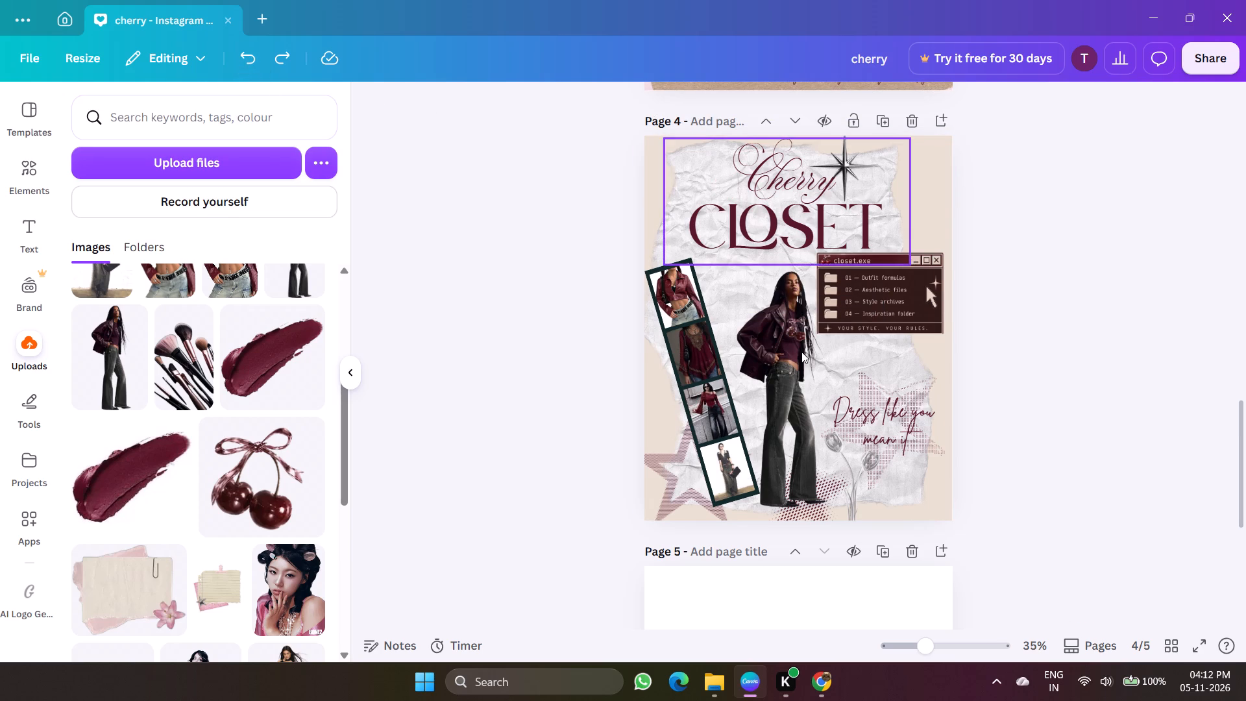
Move the small cherries-with-bow image to just before the word Cherry in the title and enlarge it slightly.
{"action": "left_click_drag", "start_coordinate": [800, 334], "coordinate": [676, 212]}
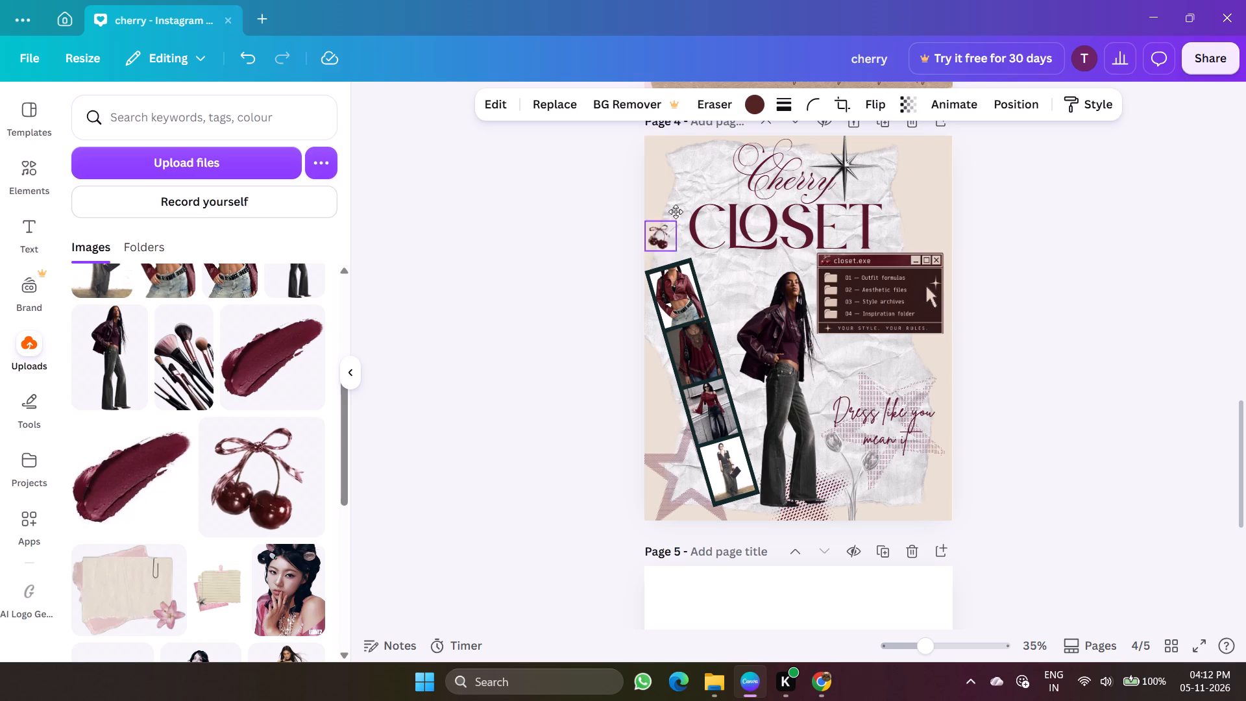
{"action": "left_click_drag", "start_coordinate": [676, 212], "coordinate": [707, 178]}
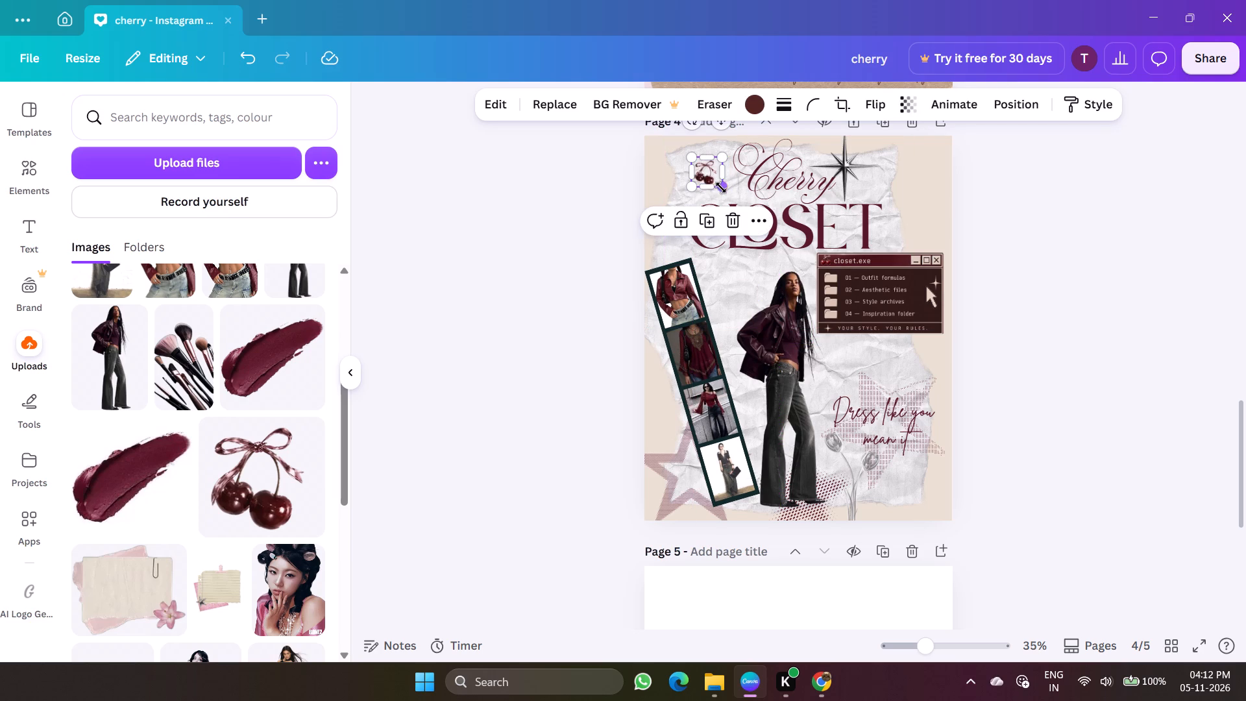
{"action": "left_click_drag", "start_coordinate": [721, 188], "coordinate": [740, 199]}
{"action": "left_click", "coordinate": [713, 177]}
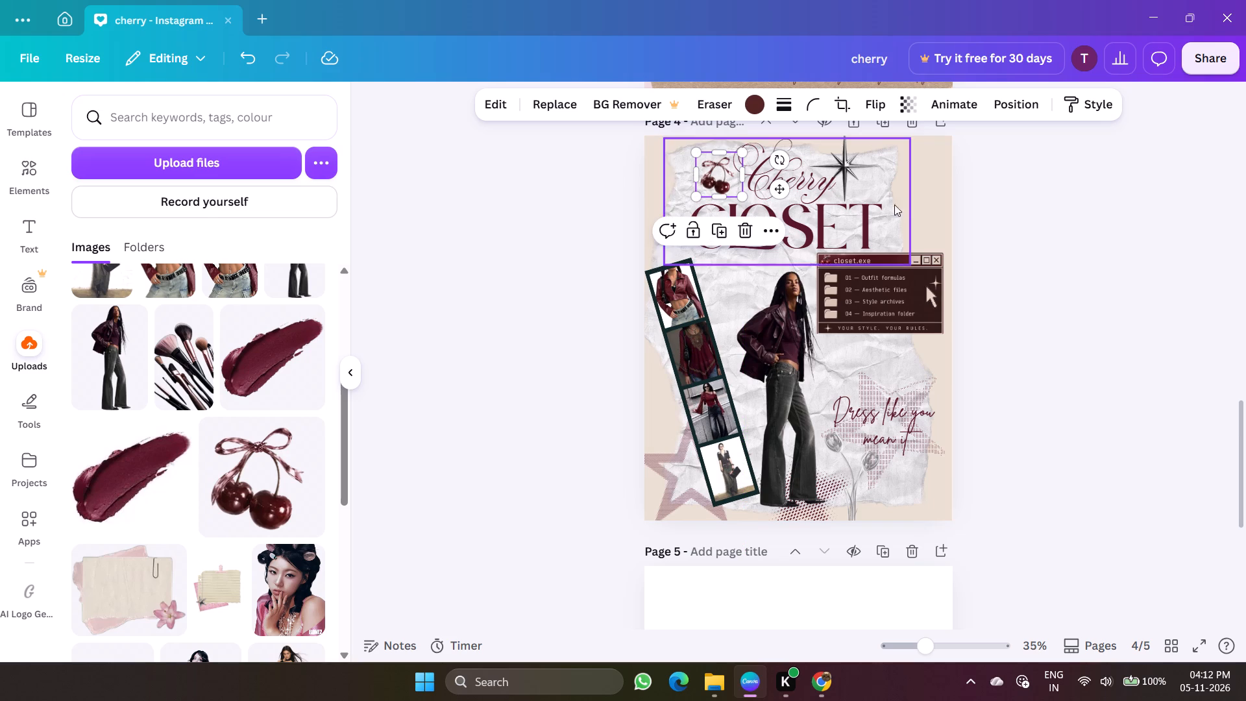
{"action": "left_click", "coordinate": [981, 232]}
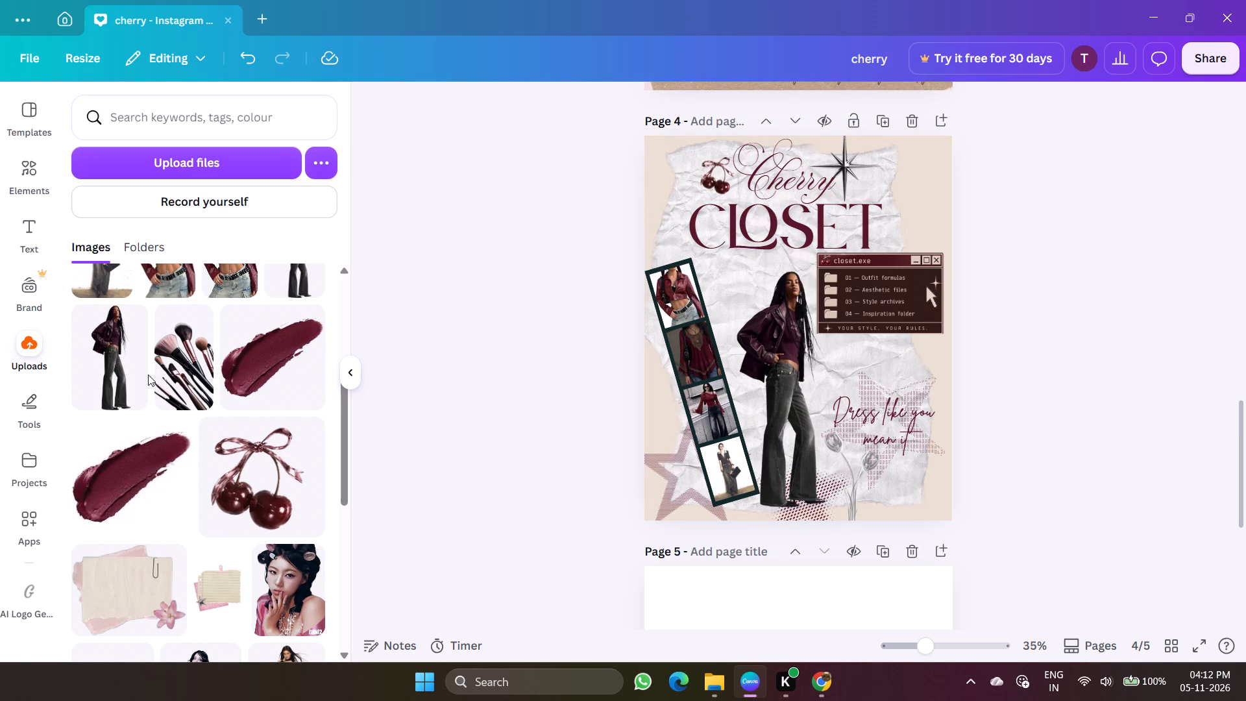
Look through the recently used elements for another accent to decorate the title.
{"action": "scroll", "coordinate": [148, 375], "scroll_direction": "up", "scroll_amount": 6}
{"action": "left_click", "coordinate": [36, 179]}
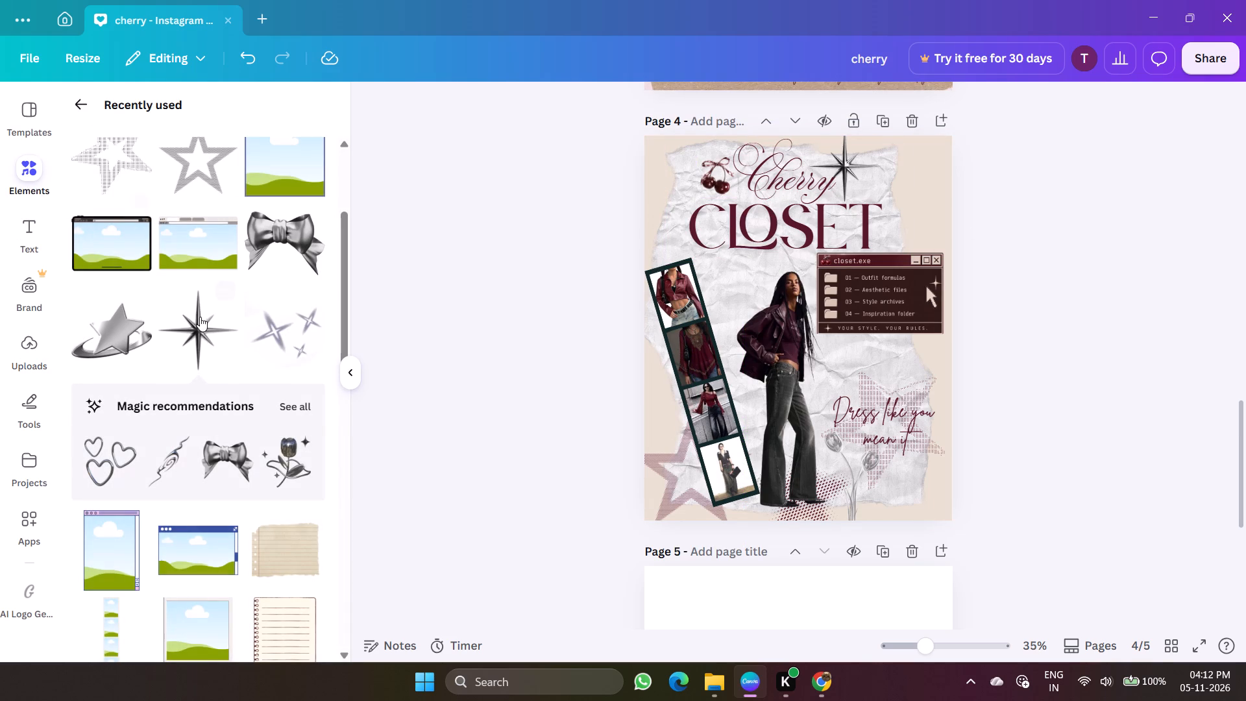
{"action": "scroll", "coordinate": [252, 379], "scroll_direction": "down", "scroll_amount": 5}
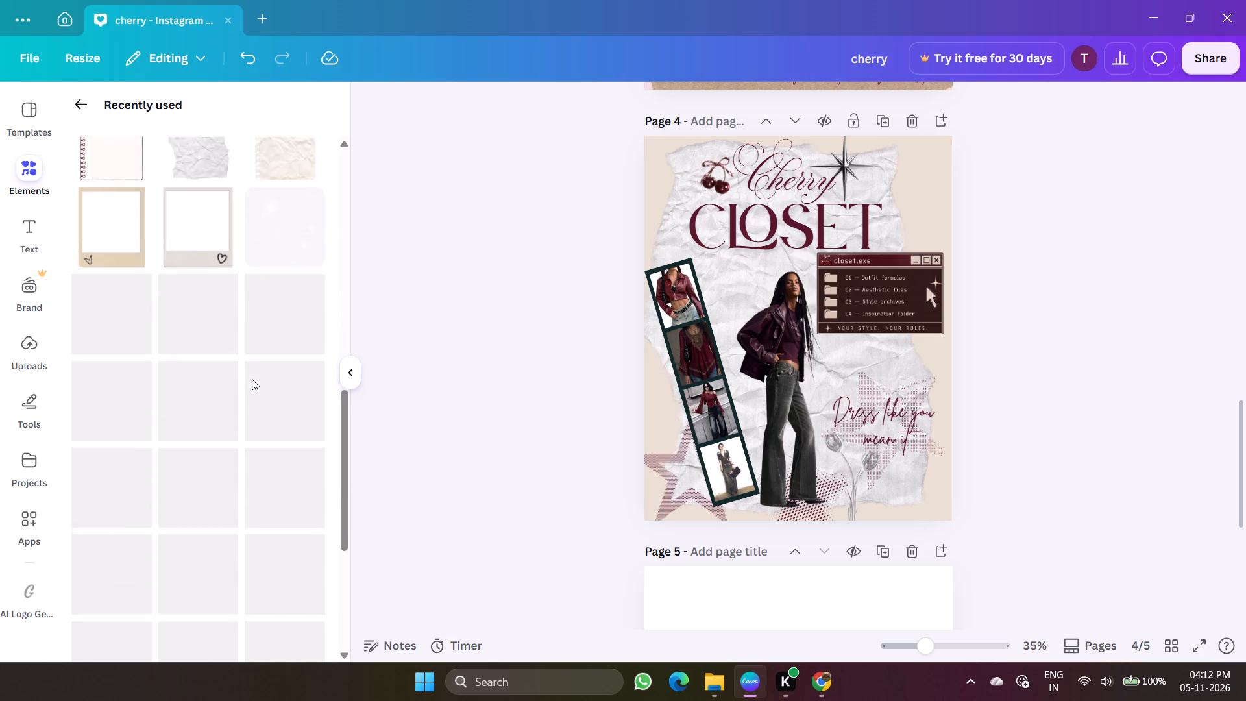
{"action": "scroll", "coordinate": [252, 379], "scroll_direction": "down", "scroll_amount": 1}
{"action": "scroll", "coordinate": [131, 323], "scroll_direction": "down", "scroll_amount": 2}
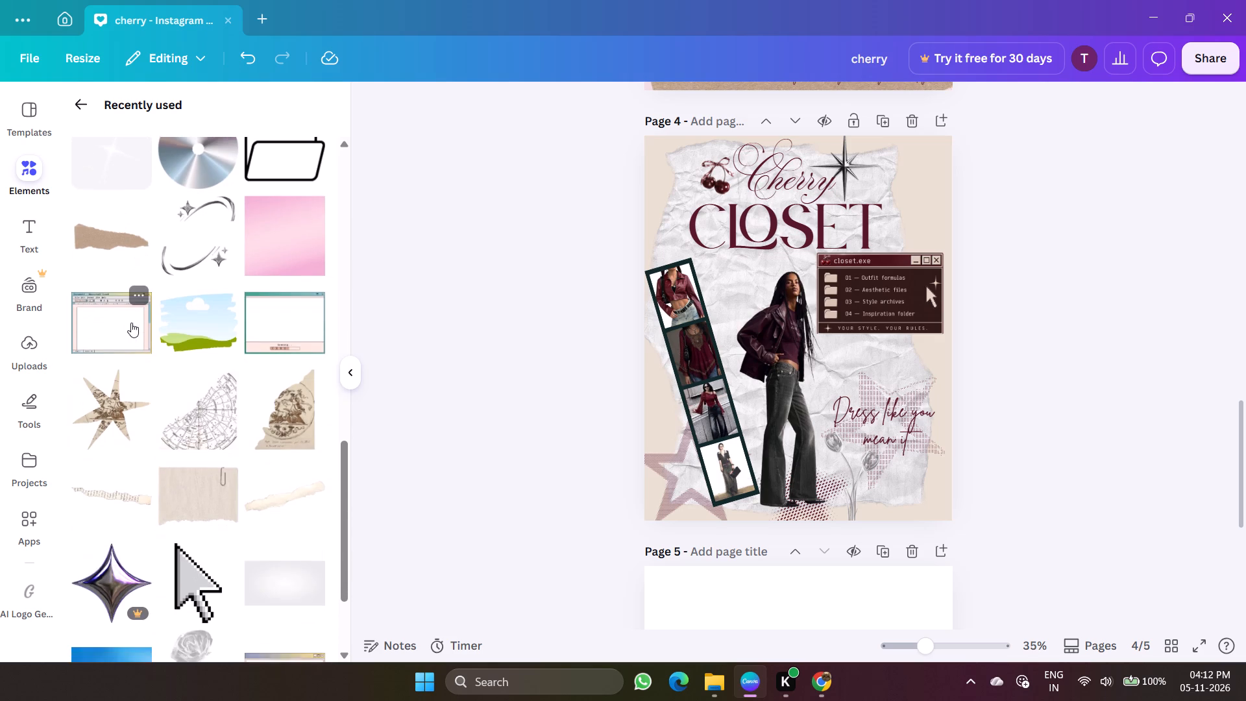
{"action": "scroll", "coordinate": [131, 323], "scroll_direction": "down", "scroll_amount": 2}
{"action": "scroll", "coordinate": [131, 323], "scroll_direction": "up", "scroll_amount": 6}
{"action": "scroll", "coordinate": [131, 323], "scroll_direction": "down", "scroll_amount": 1}
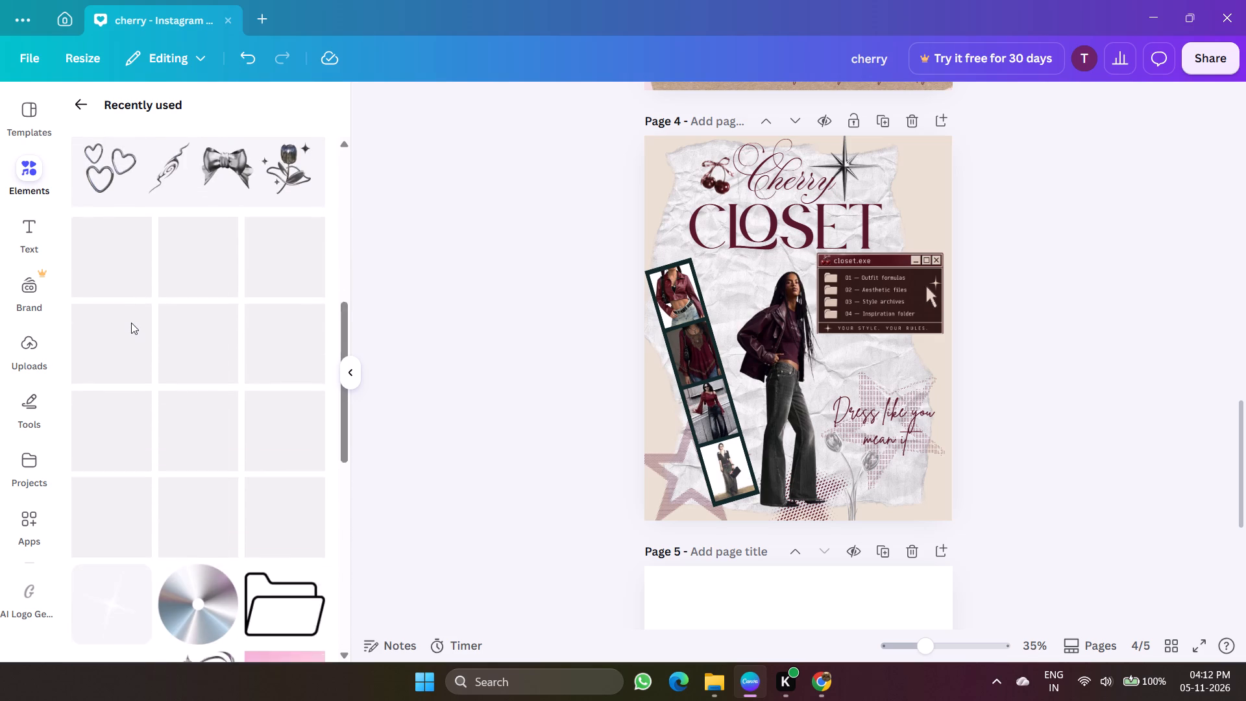
{"action": "scroll", "coordinate": [131, 323], "scroll_direction": "down", "scroll_amount": 2}
{"action": "scroll", "coordinate": [131, 323], "scroll_direction": "up", "scroll_amount": 2}
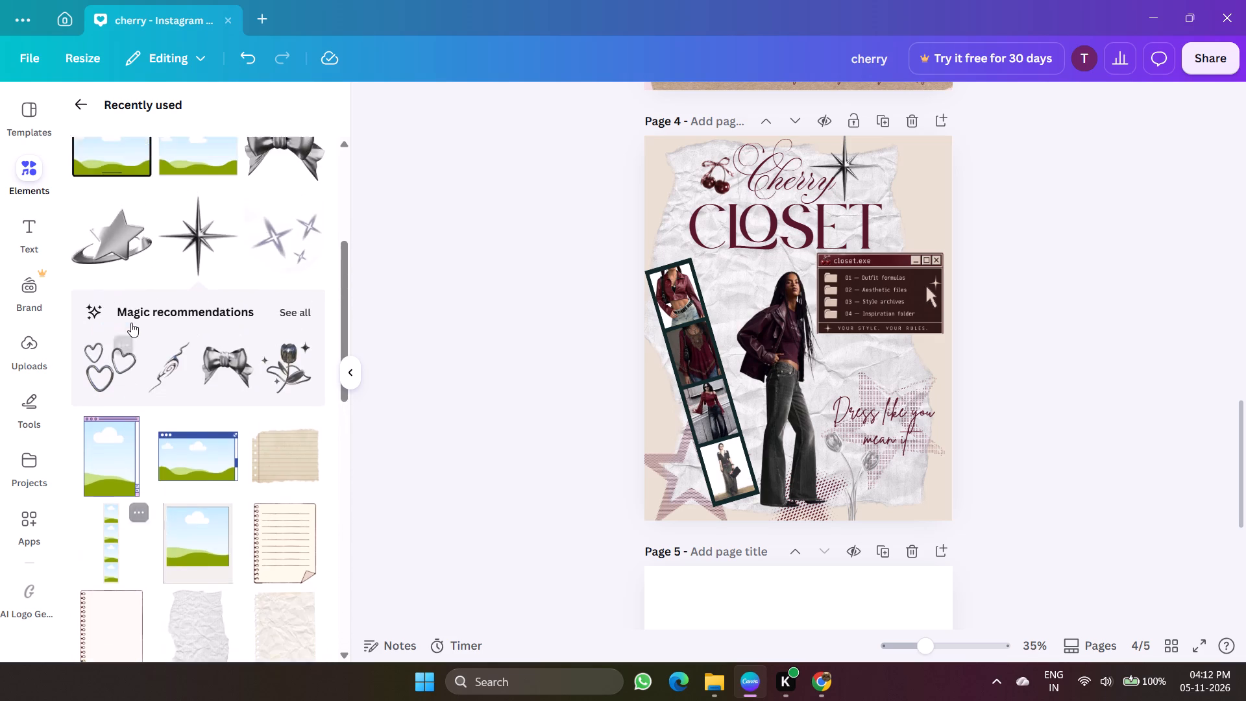
{"action": "scroll", "coordinate": [131, 323], "scroll_direction": "up", "scroll_amount": 3}
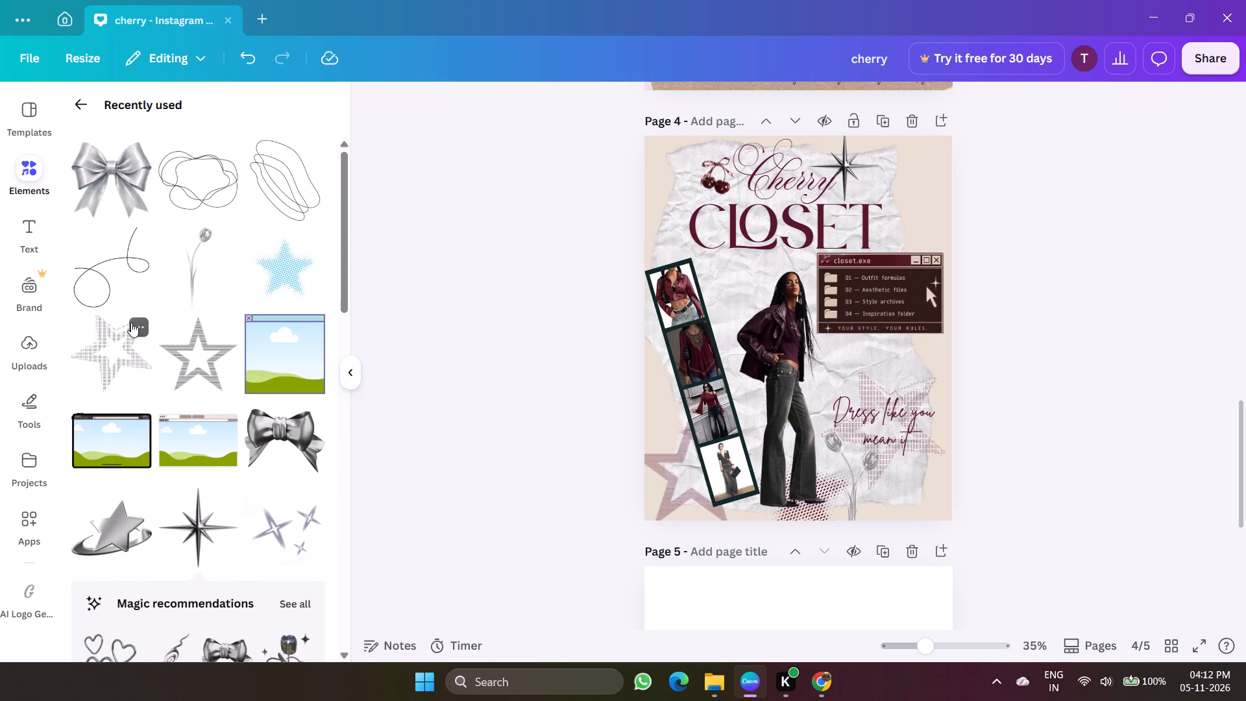
{"action": "scroll", "coordinate": [131, 323], "scroll_direction": "up", "scroll_amount": 1}
{"action": "scroll", "coordinate": [131, 323], "scroll_direction": "down", "scroll_amount": 6}
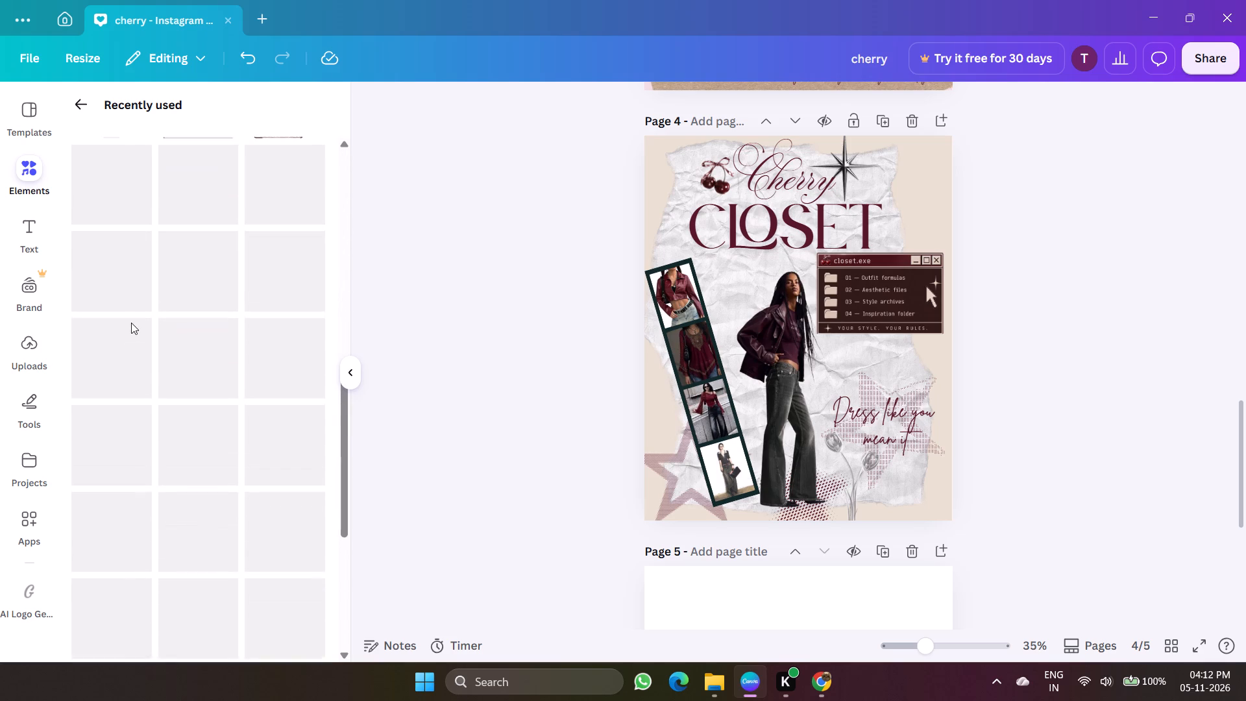
{"action": "scroll", "coordinate": [131, 323], "scroll_direction": "up", "scroll_amount": 2}
{"action": "scroll", "coordinate": [131, 323], "scroll_direction": "down", "scroll_amount": 4}
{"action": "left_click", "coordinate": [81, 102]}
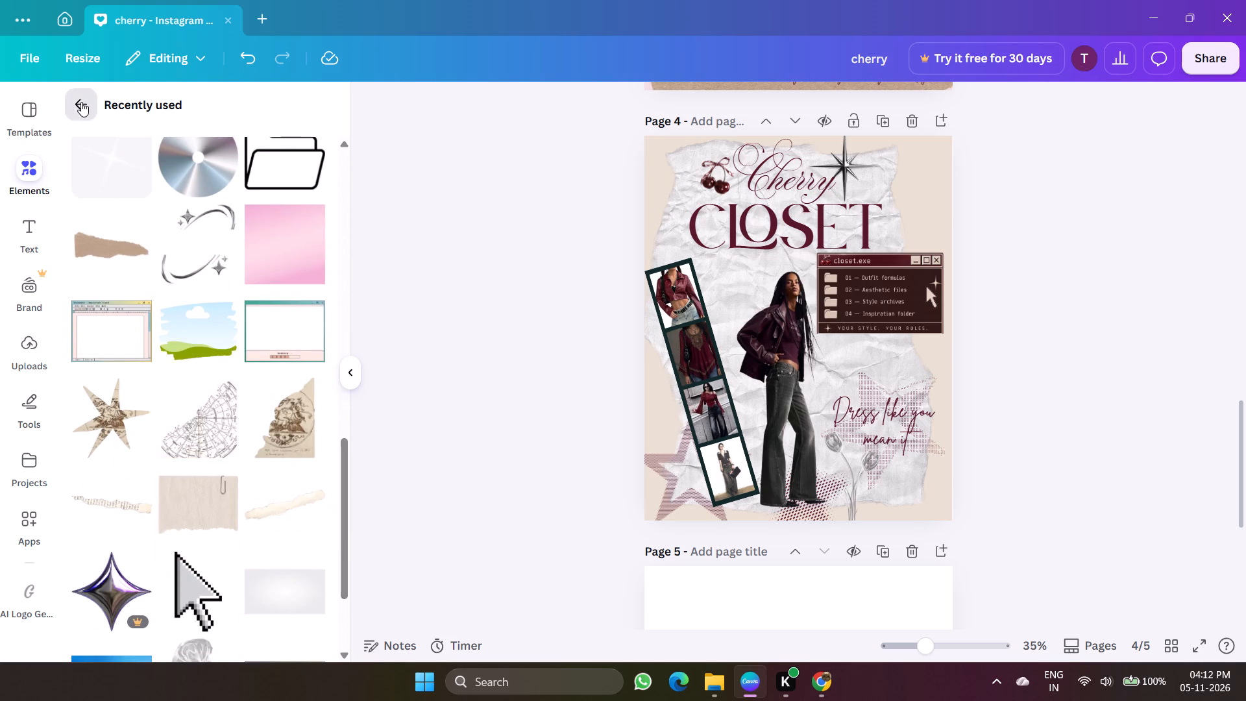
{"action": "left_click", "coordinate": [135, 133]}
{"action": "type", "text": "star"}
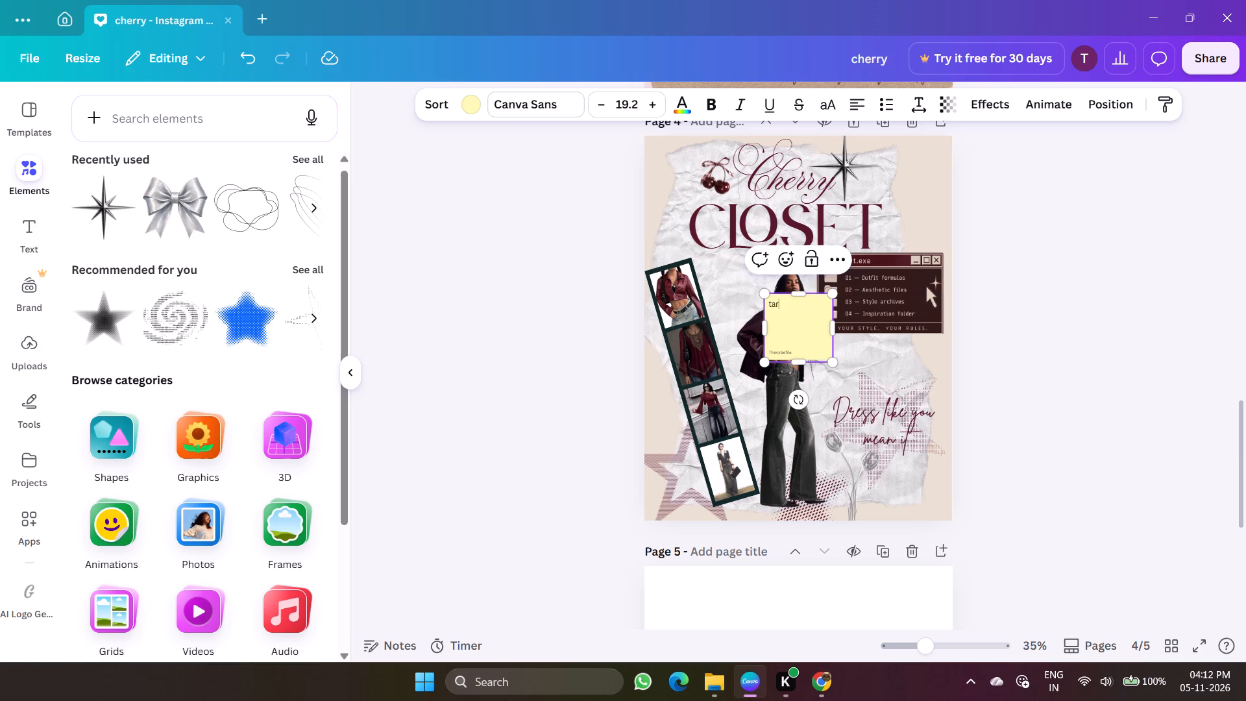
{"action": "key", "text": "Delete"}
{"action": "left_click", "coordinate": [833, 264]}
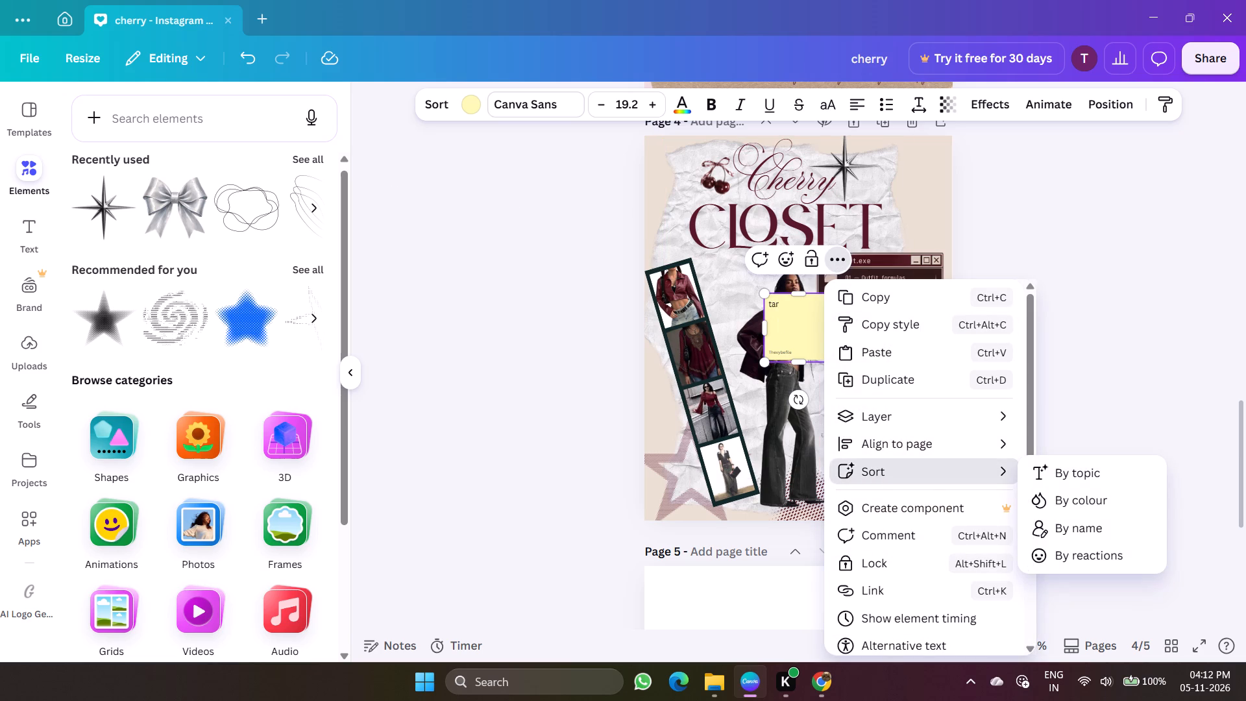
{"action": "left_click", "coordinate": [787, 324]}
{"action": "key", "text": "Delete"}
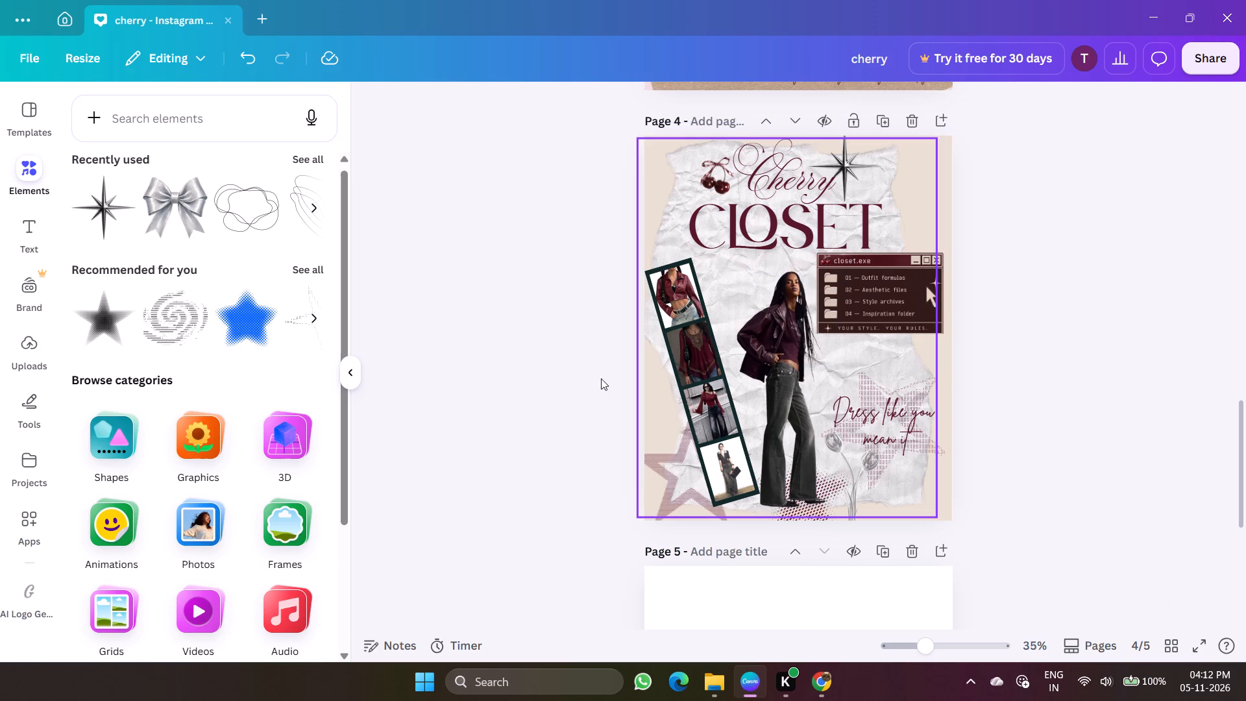
Search the elements library for "stars white" and look through the results for a star accent for the title.
{"action": "left_click", "coordinate": [195, 115]}
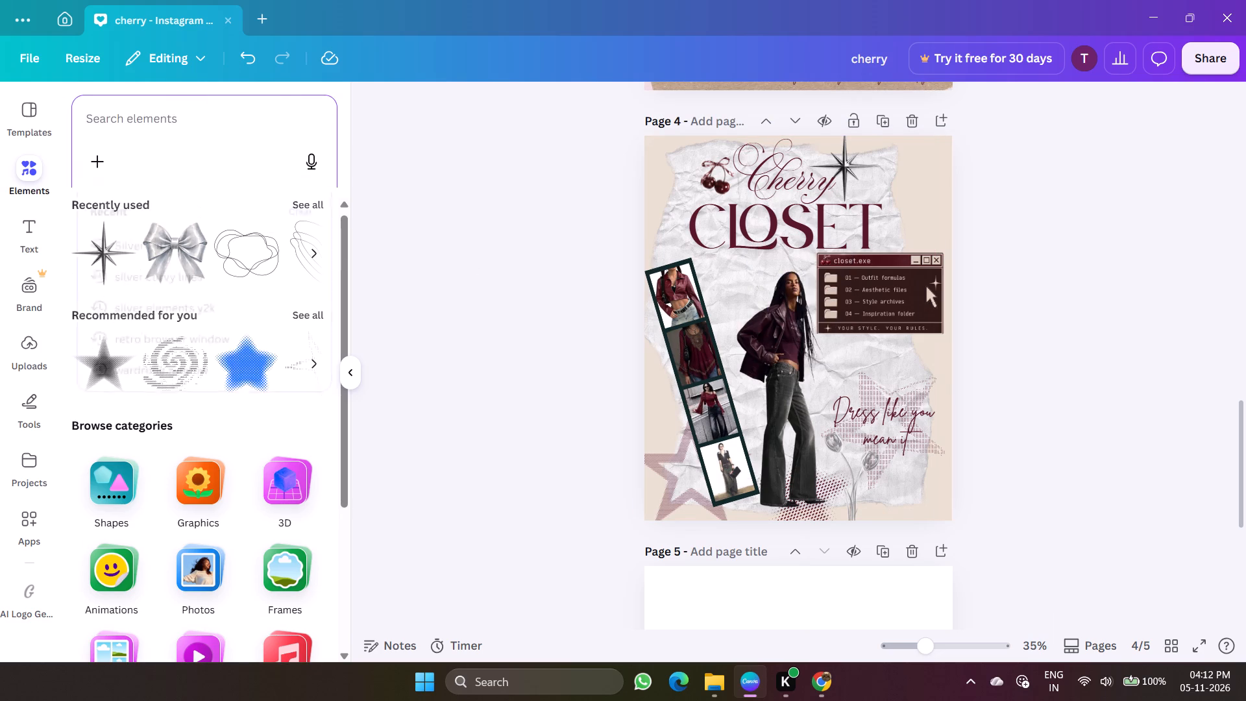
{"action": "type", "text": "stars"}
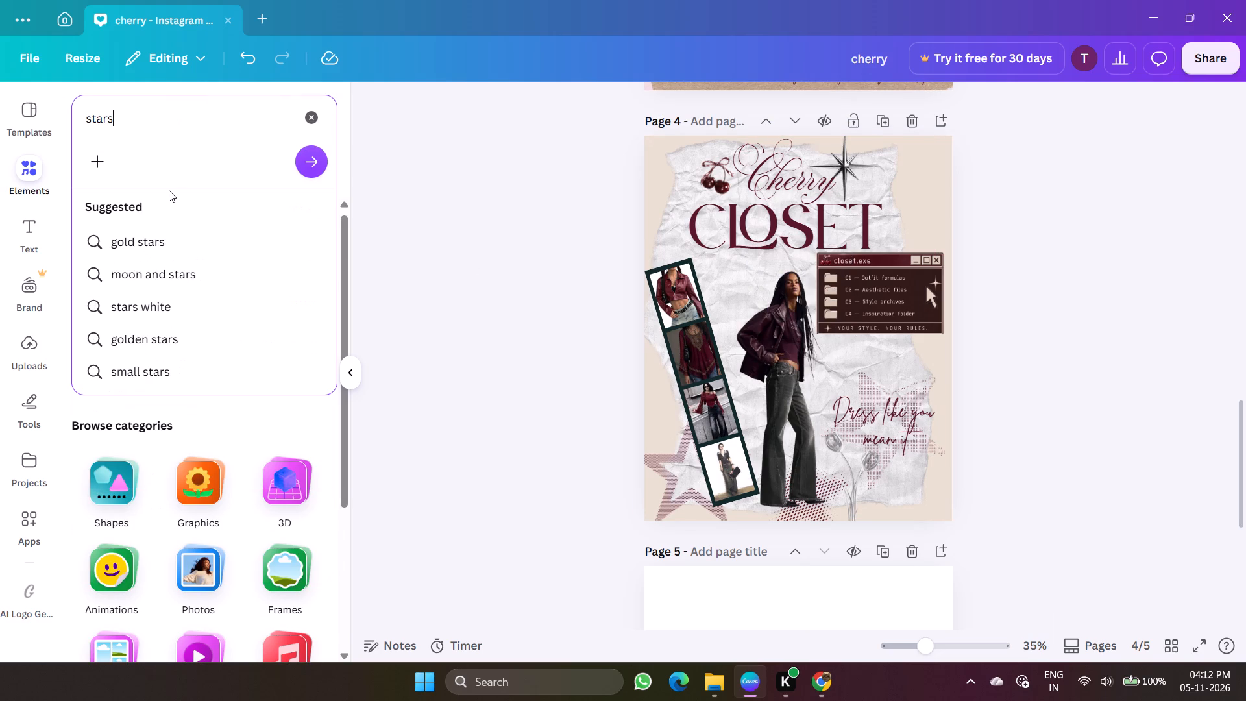
{"action": "left_click", "coordinate": [156, 309]}
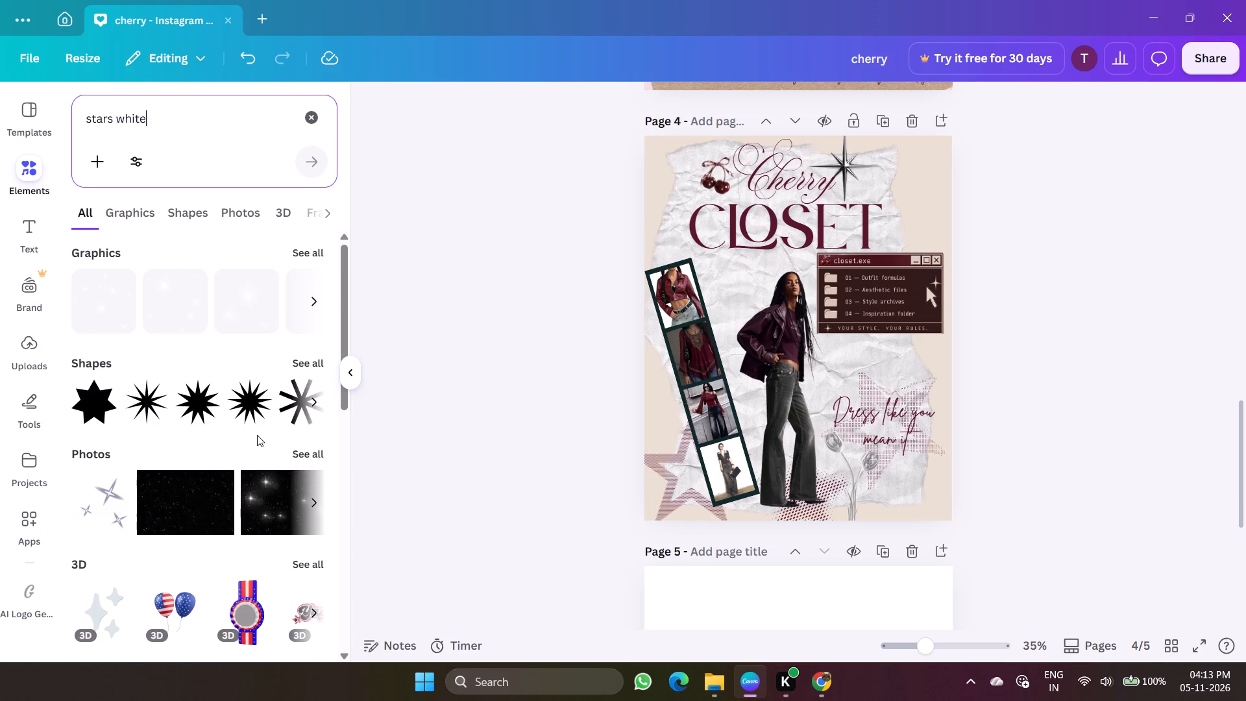
{"action": "scroll", "coordinate": [234, 478], "scroll_direction": "down", "scroll_amount": 2}
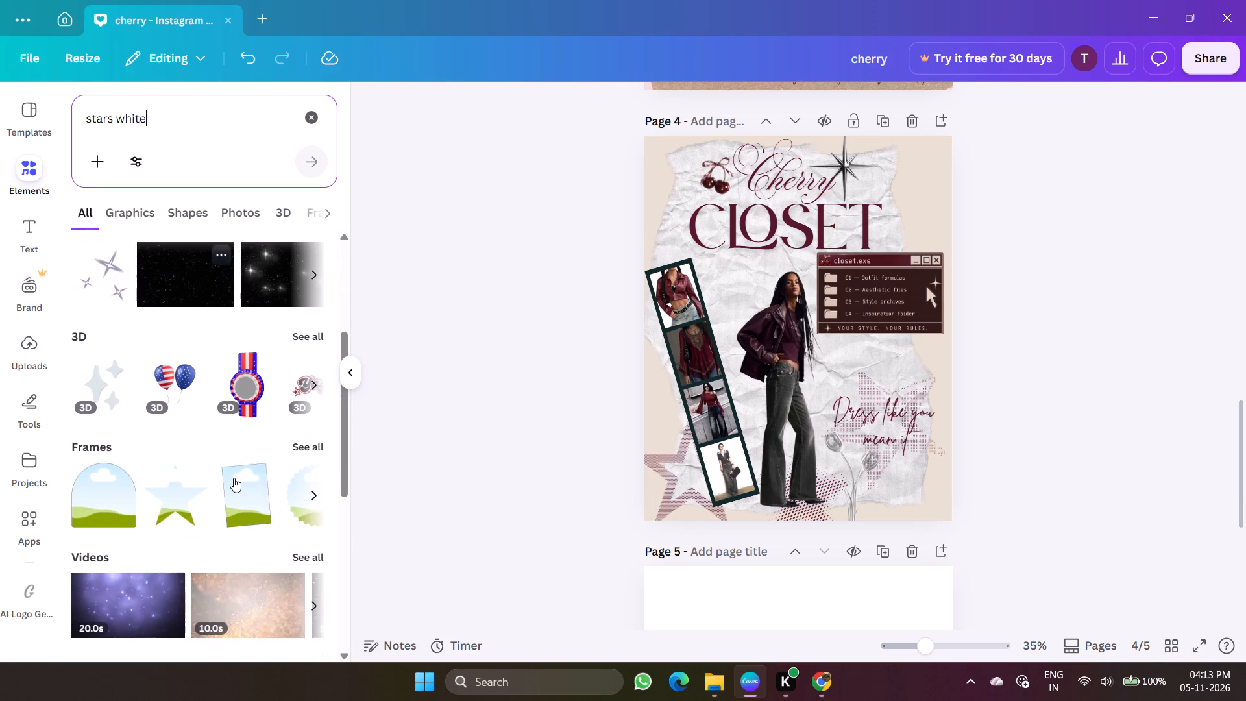
{"action": "scroll", "coordinate": [234, 478], "scroll_direction": "down", "scroll_amount": 2}
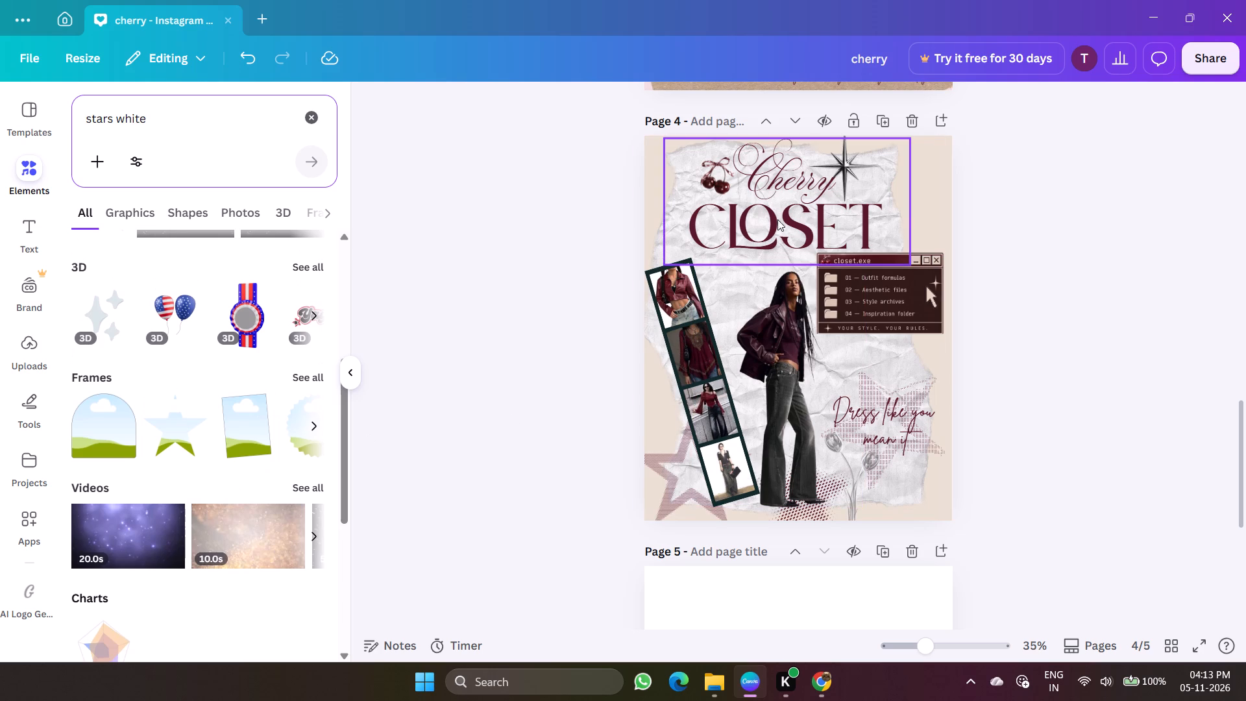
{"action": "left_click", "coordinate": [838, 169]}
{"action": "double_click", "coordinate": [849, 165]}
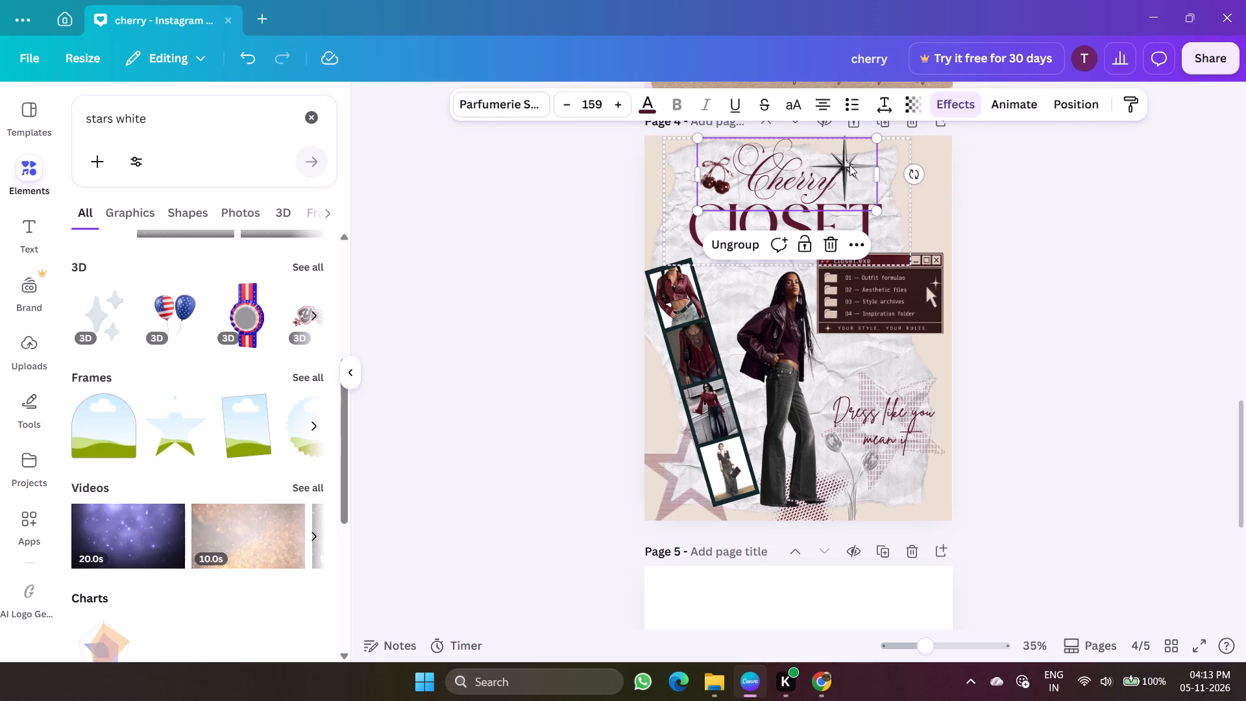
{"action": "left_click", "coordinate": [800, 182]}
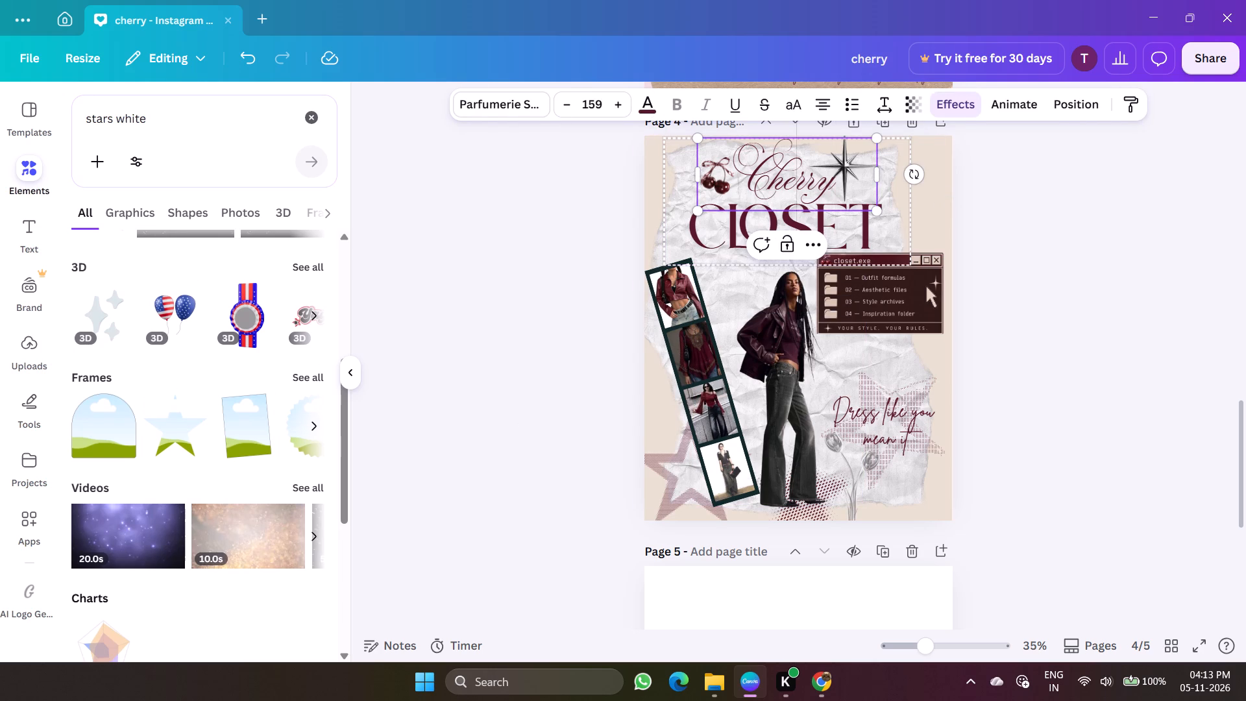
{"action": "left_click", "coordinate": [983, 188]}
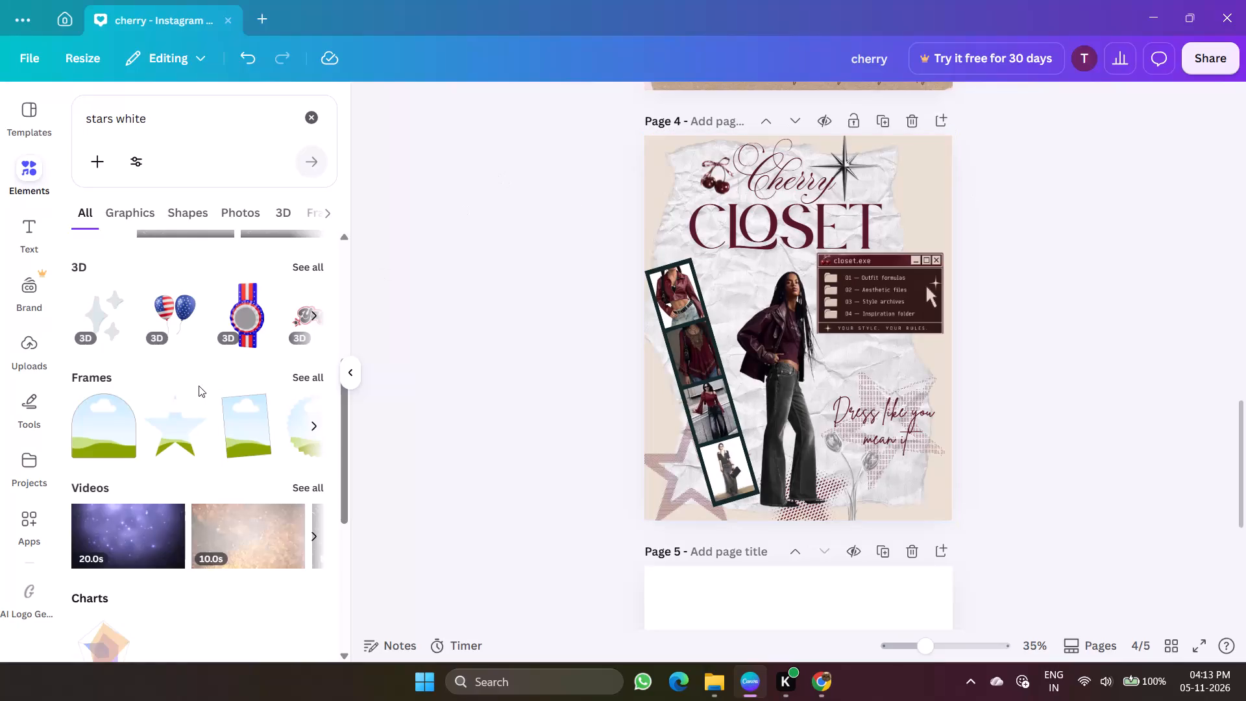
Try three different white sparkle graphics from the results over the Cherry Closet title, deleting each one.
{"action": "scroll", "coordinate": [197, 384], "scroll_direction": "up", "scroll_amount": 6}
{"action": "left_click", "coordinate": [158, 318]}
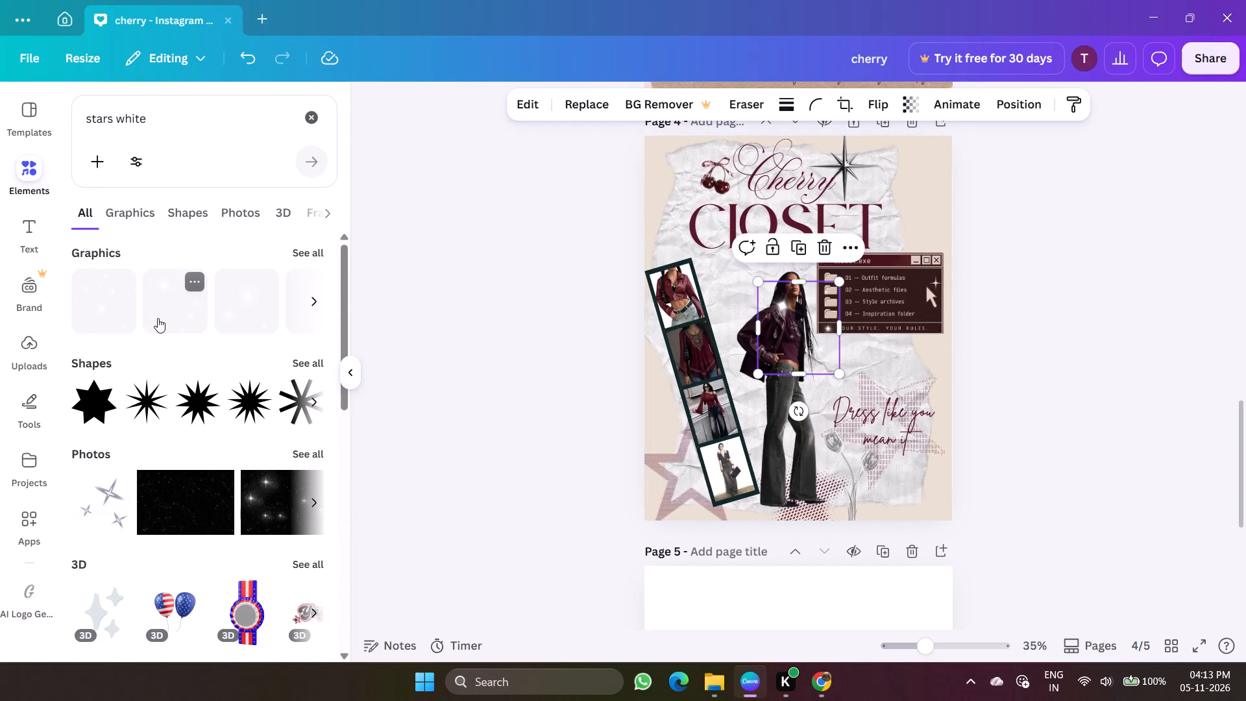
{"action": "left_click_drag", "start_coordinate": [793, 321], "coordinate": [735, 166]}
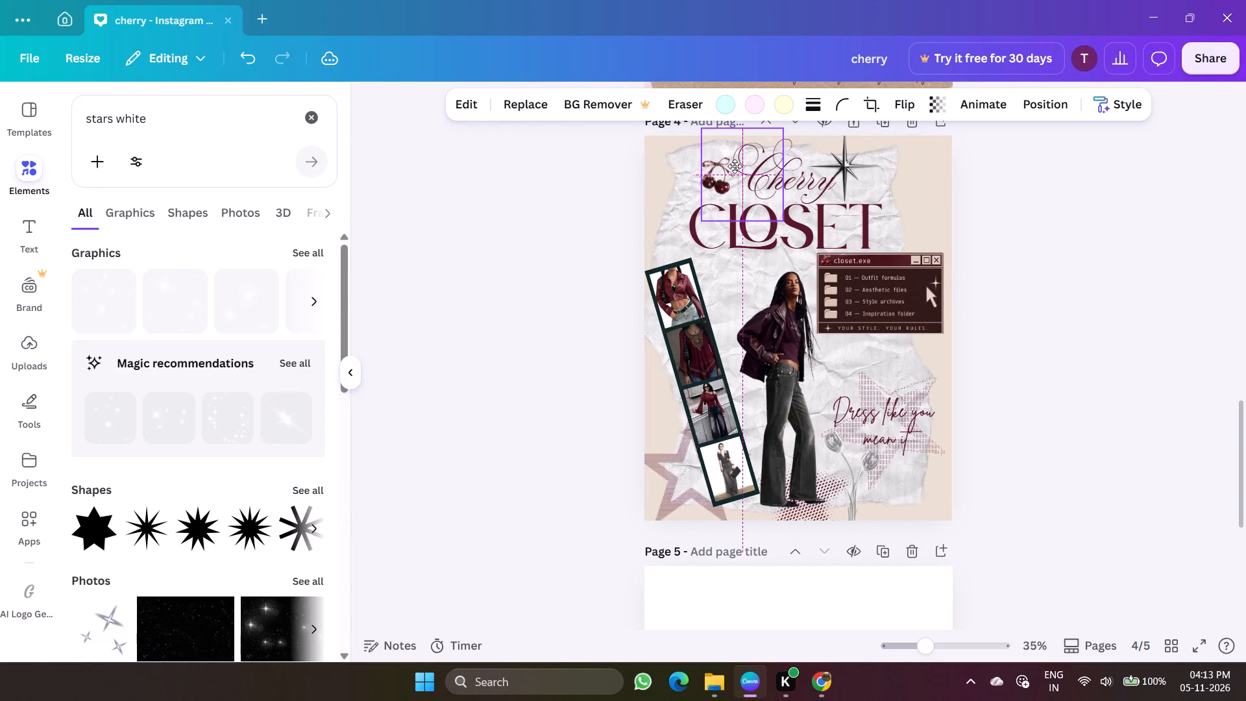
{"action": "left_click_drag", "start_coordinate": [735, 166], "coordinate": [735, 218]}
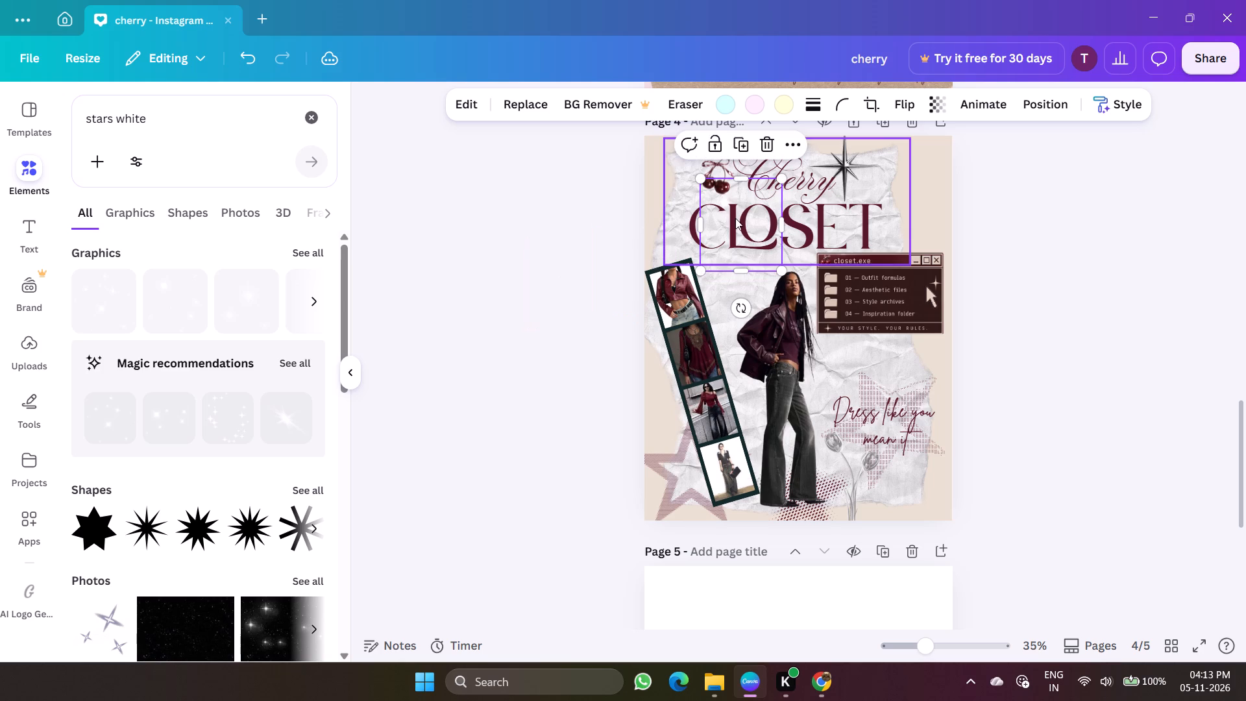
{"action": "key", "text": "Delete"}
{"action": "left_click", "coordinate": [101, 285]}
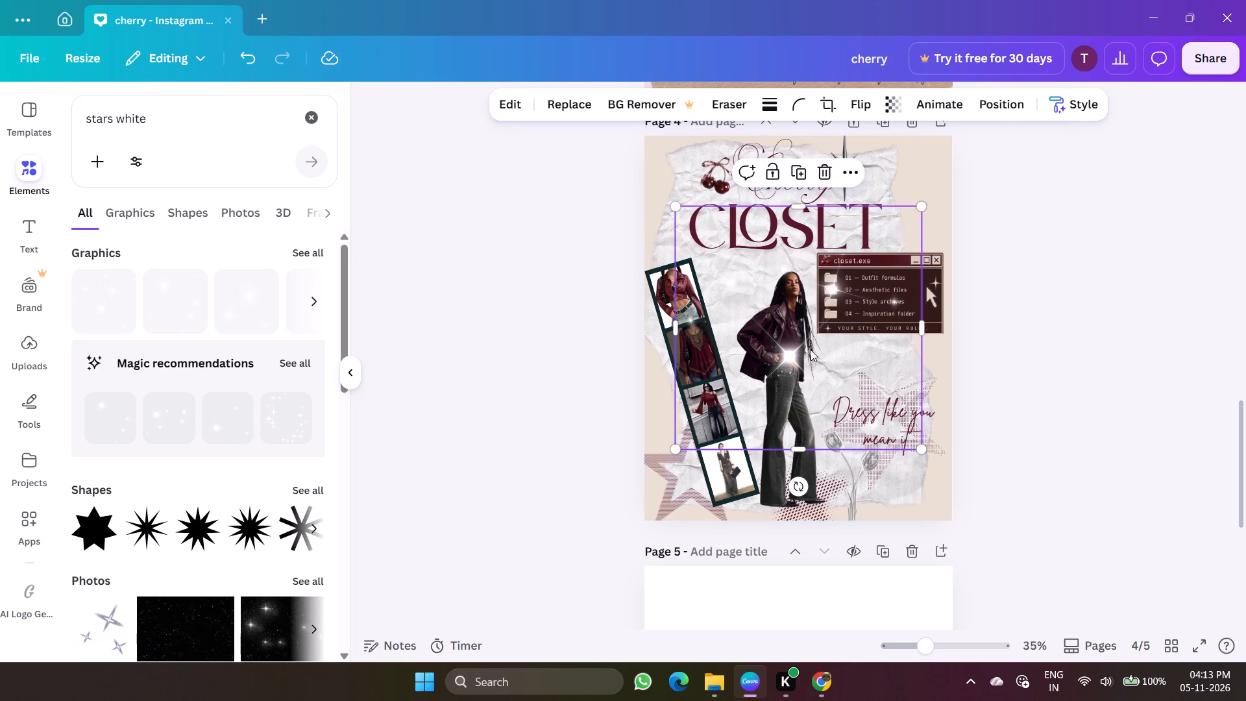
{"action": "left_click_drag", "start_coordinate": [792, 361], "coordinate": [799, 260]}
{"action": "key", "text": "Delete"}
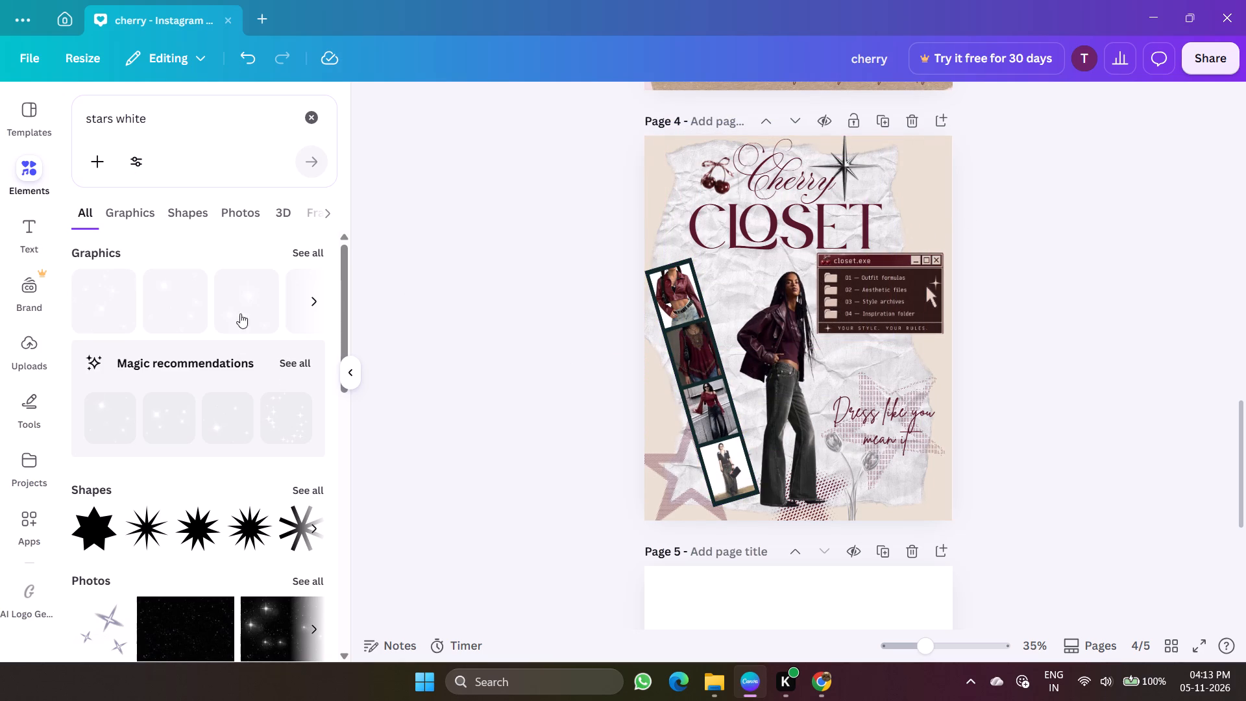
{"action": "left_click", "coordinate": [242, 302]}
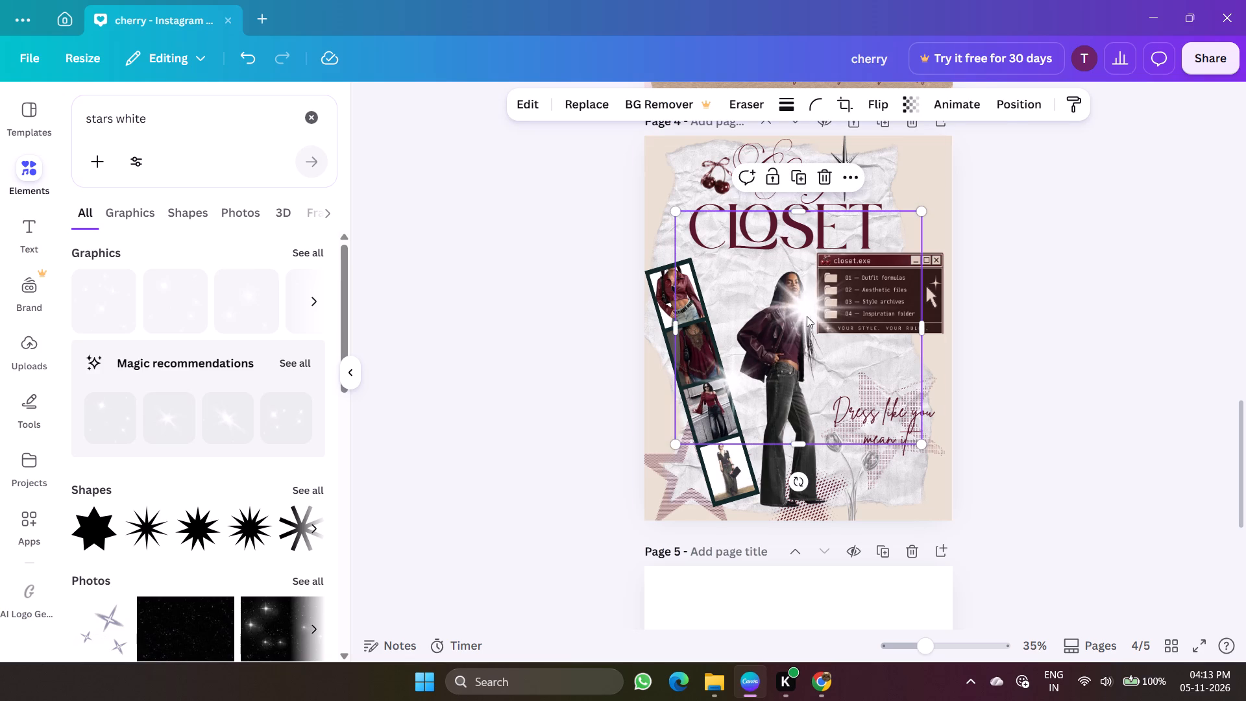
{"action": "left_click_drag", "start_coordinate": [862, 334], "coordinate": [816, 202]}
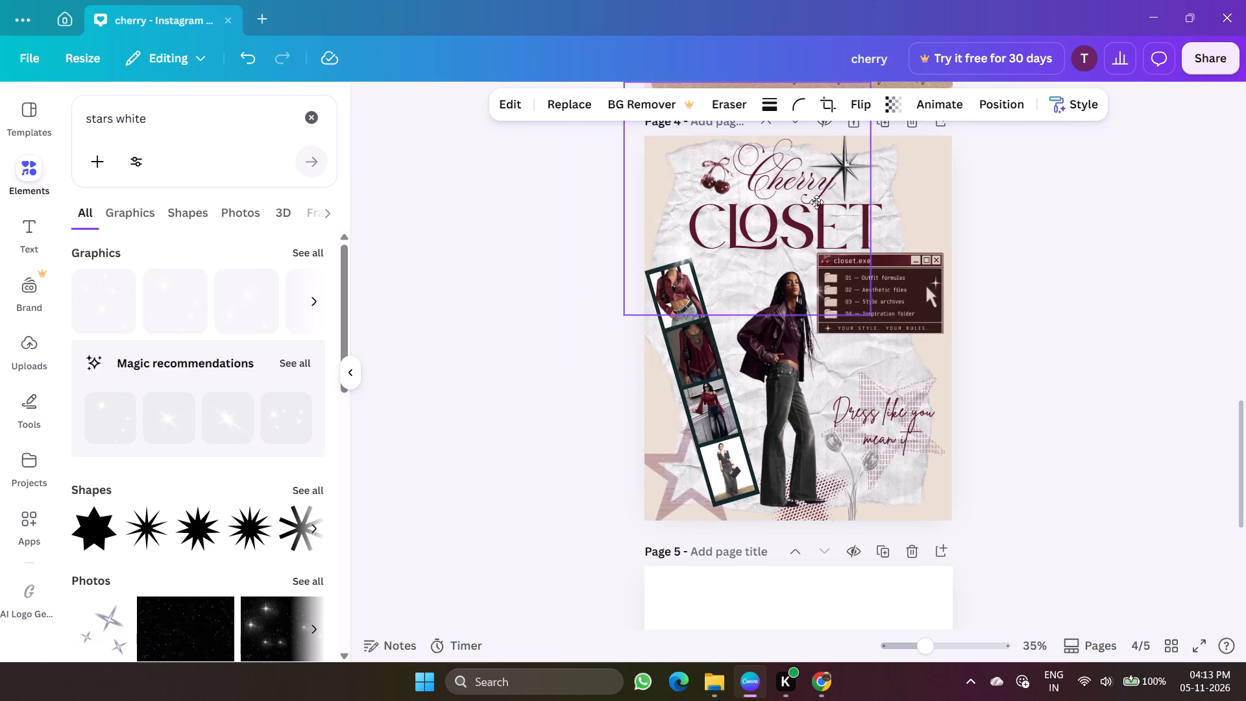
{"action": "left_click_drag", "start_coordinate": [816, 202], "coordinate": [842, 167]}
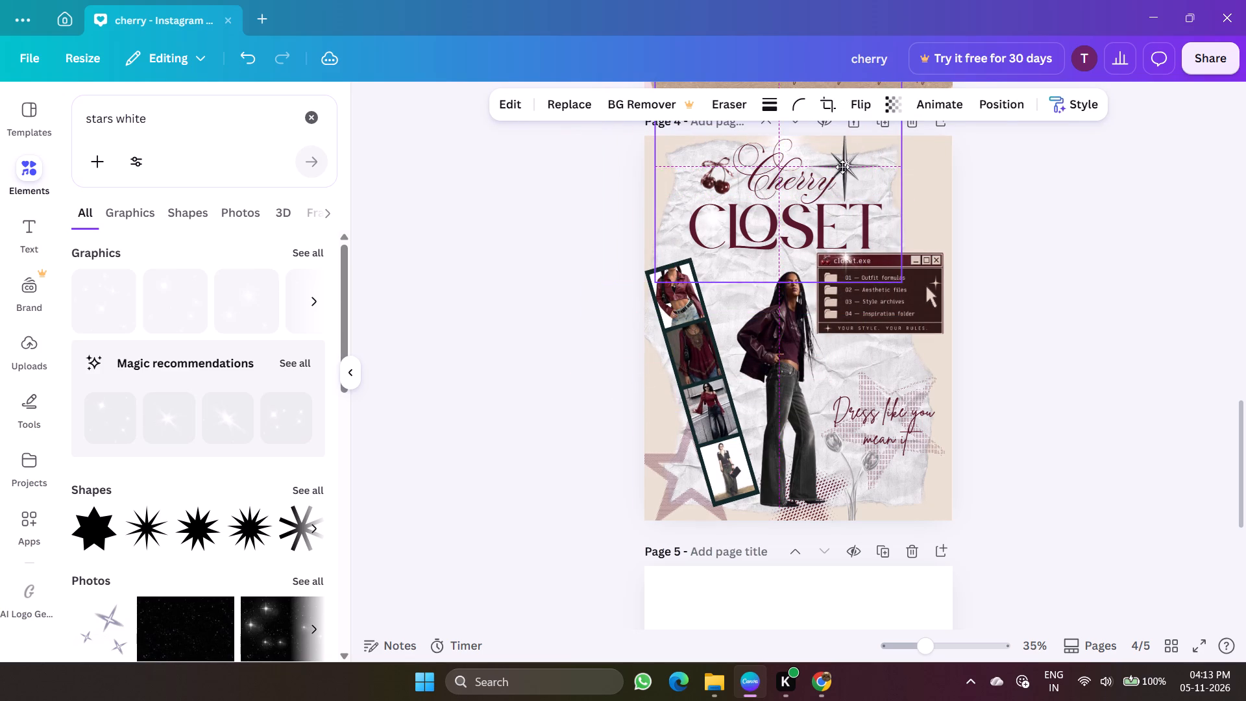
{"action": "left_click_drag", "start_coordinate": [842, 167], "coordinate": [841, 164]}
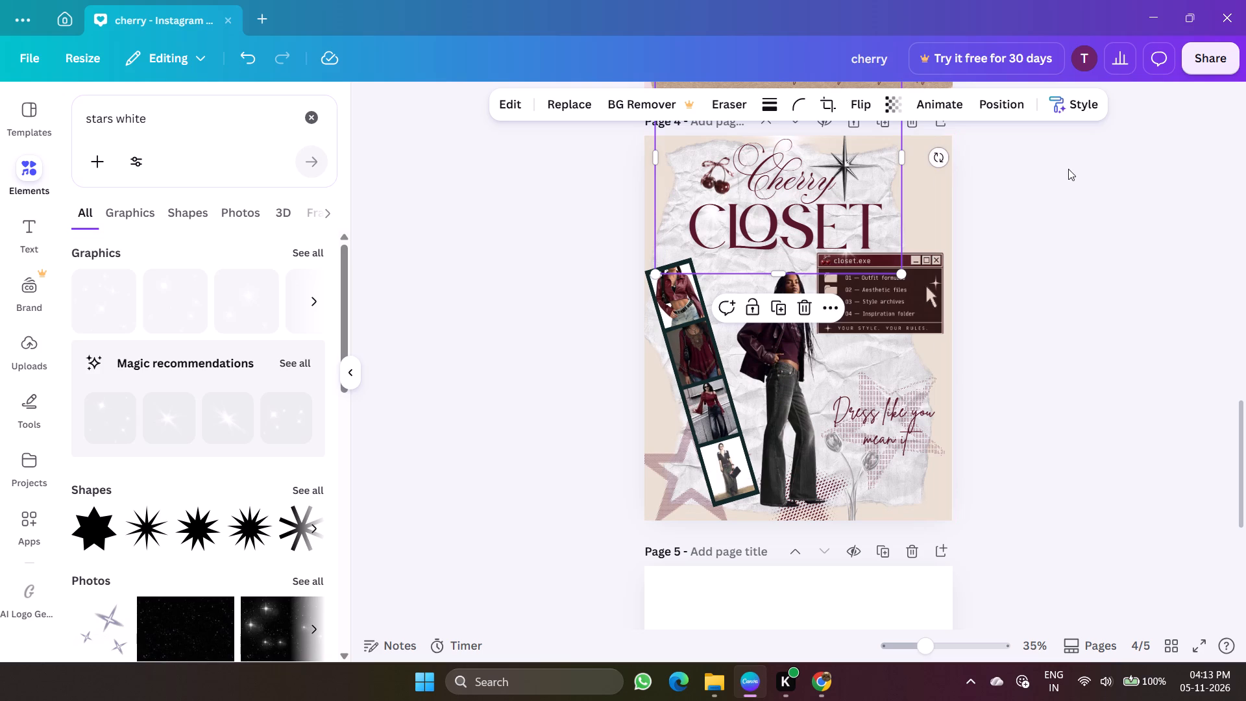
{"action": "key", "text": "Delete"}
Add a thin four-pointed white sparkle from further along the graphics results and place it over the cherries beside the word Cherry.
{"action": "scroll", "coordinate": [968, 192], "scroll_direction": "left", "scroll_amount": 6}
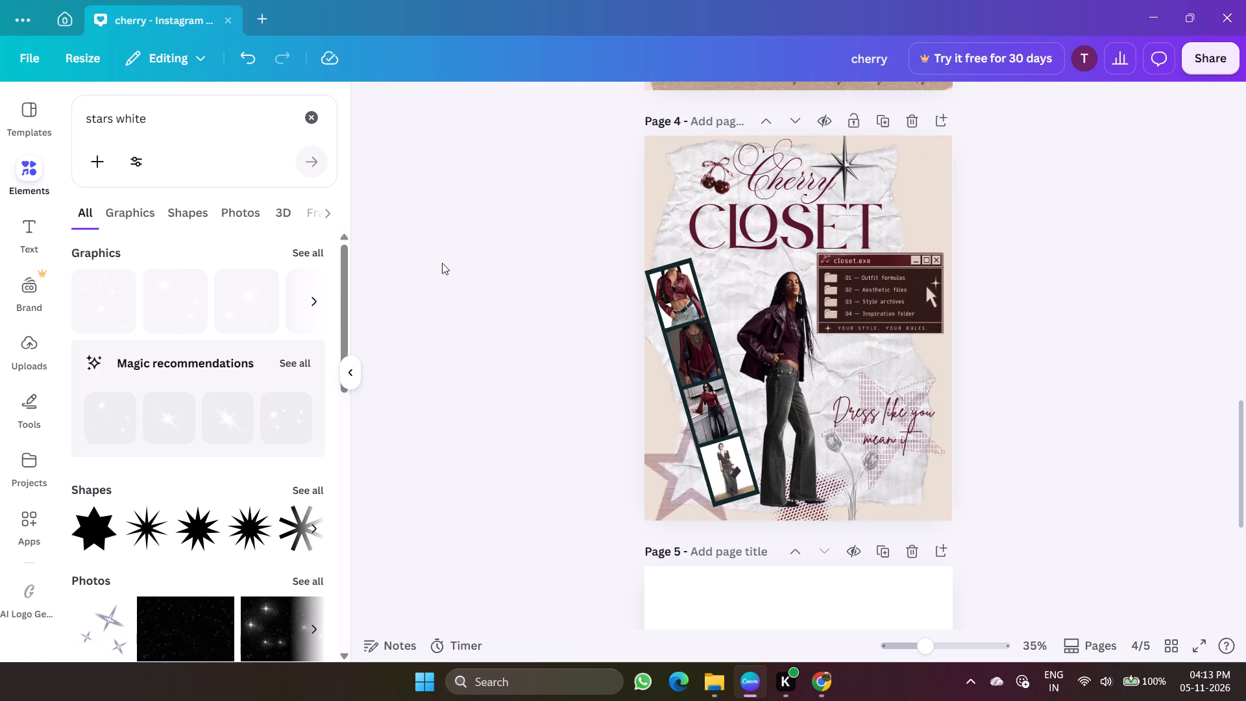
{"action": "left_click", "coordinate": [306, 307]}
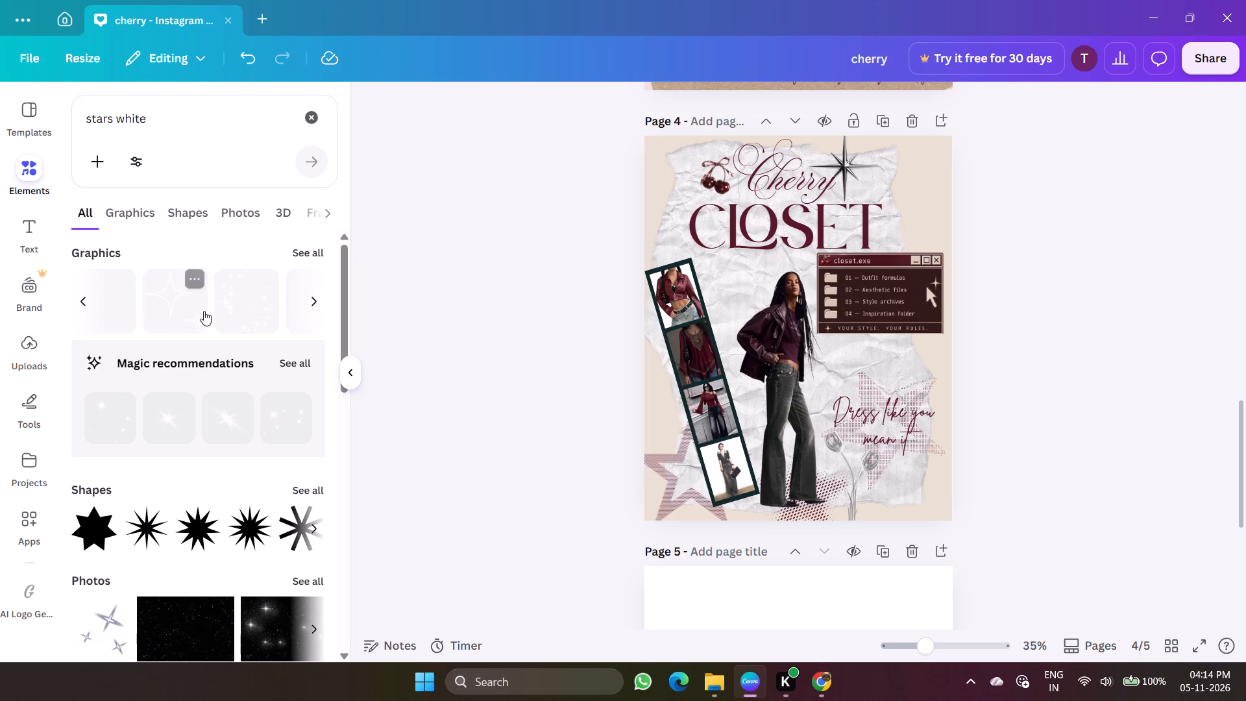
{"action": "scroll", "coordinate": [238, 320], "scroll_direction": "left", "scroll_amount": 2}
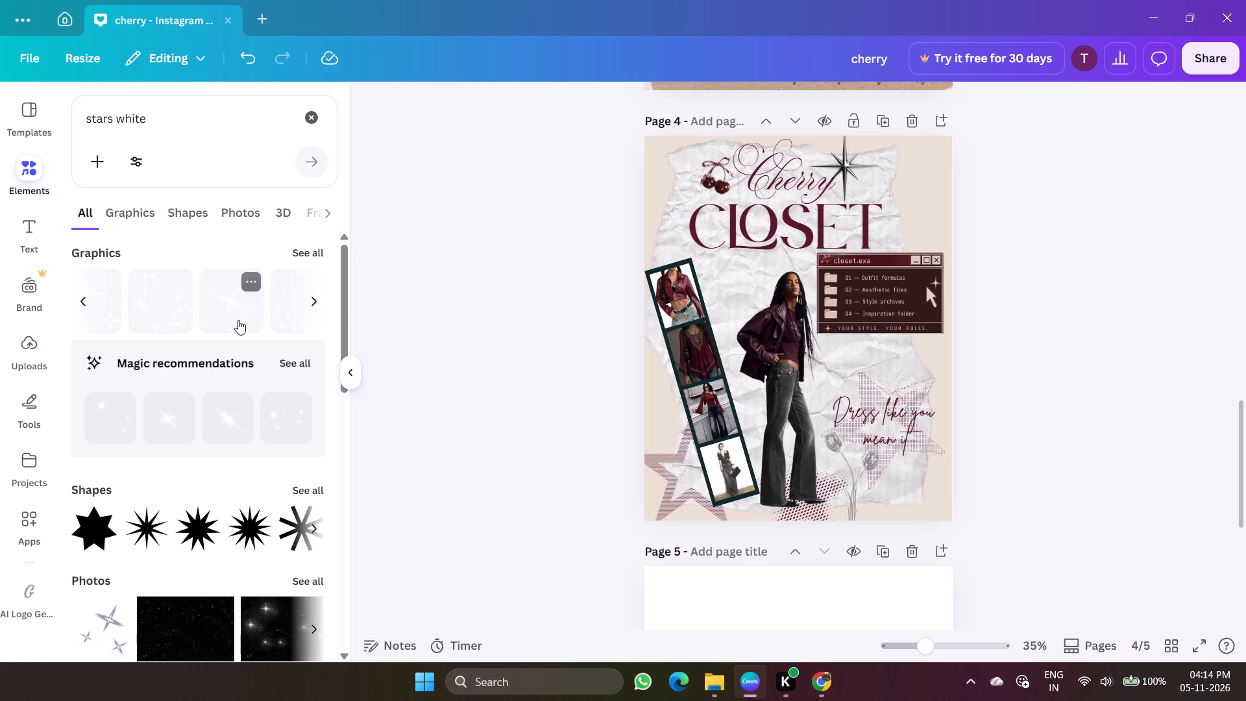
{"action": "left_click", "coordinate": [238, 320]}
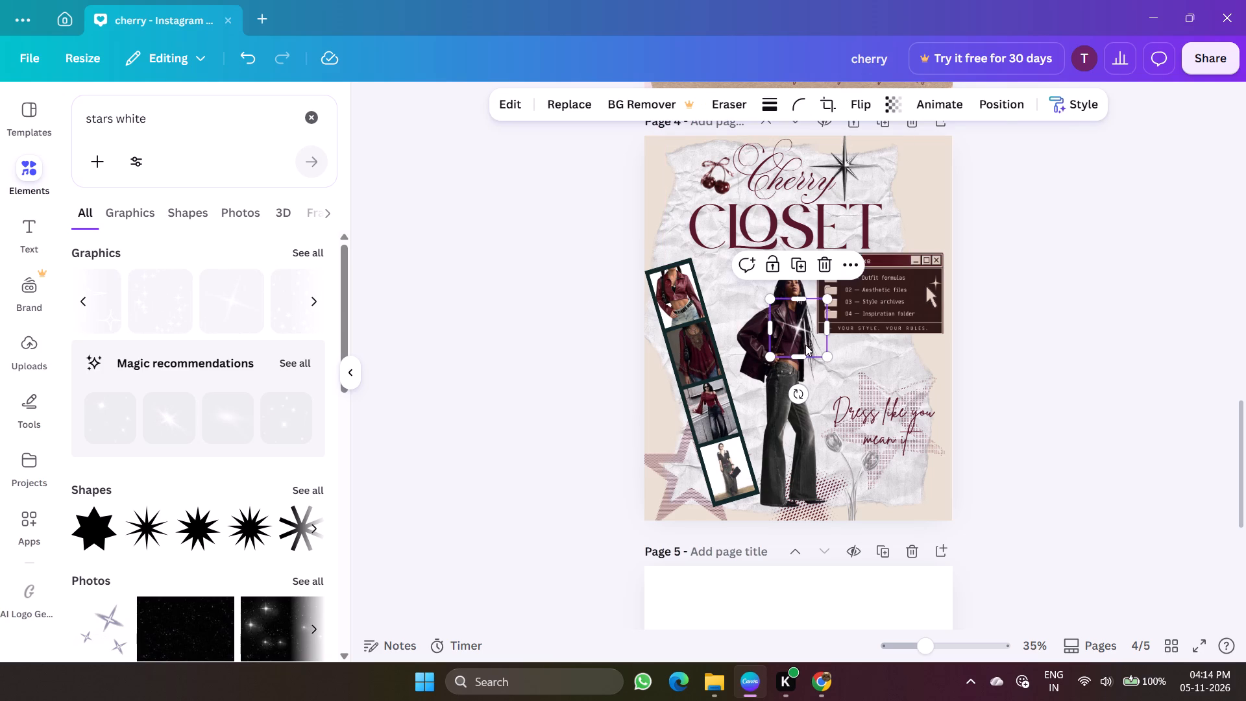
{"action": "left_click_drag", "start_coordinate": [805, 345], "coordinate": [717, 197]}
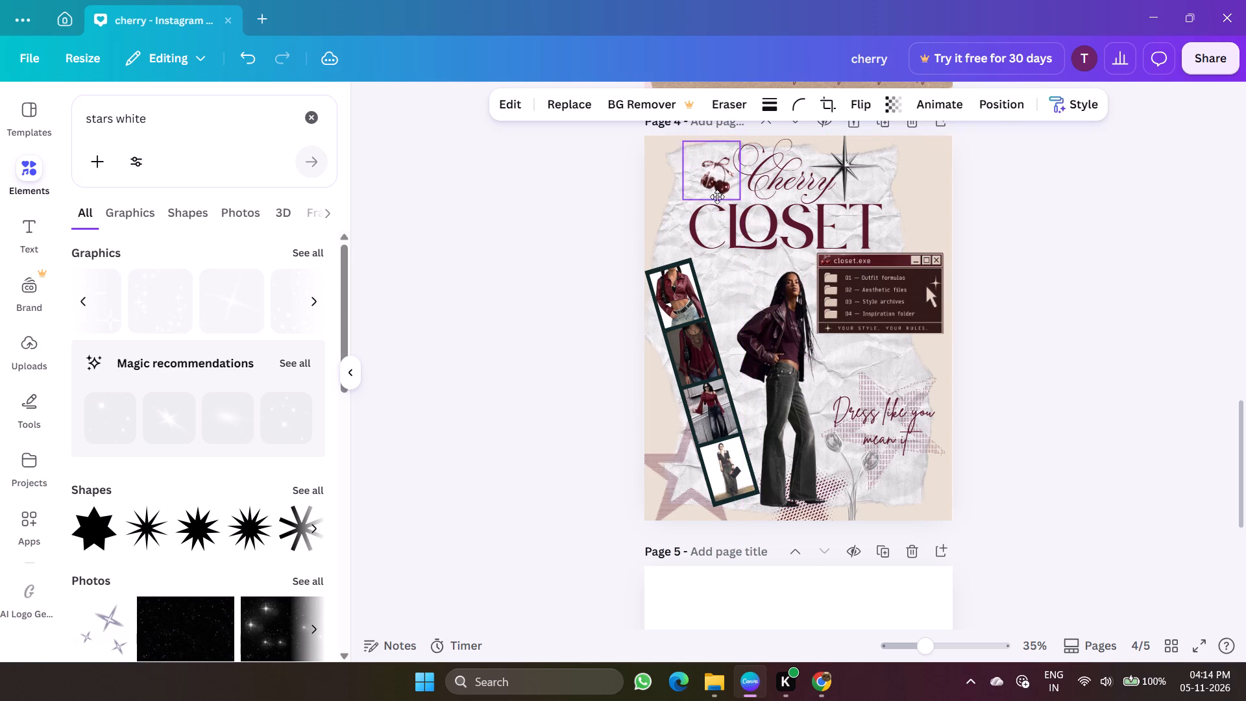
{"action": "left_click_drag", "start_coordinate": [717, 197], "coordinate": [713, 219]}
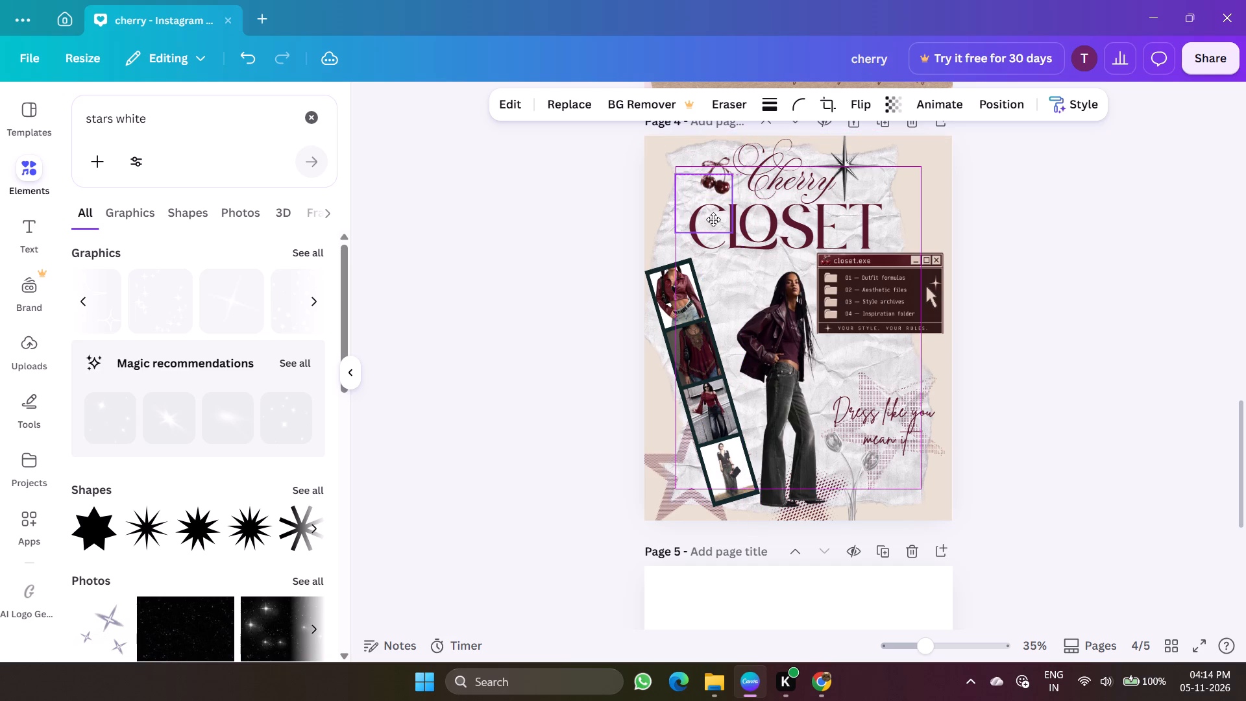
{"action": "left_click_drag", "start_coordinate": [713, 219], "coordinate": [714, 197]}
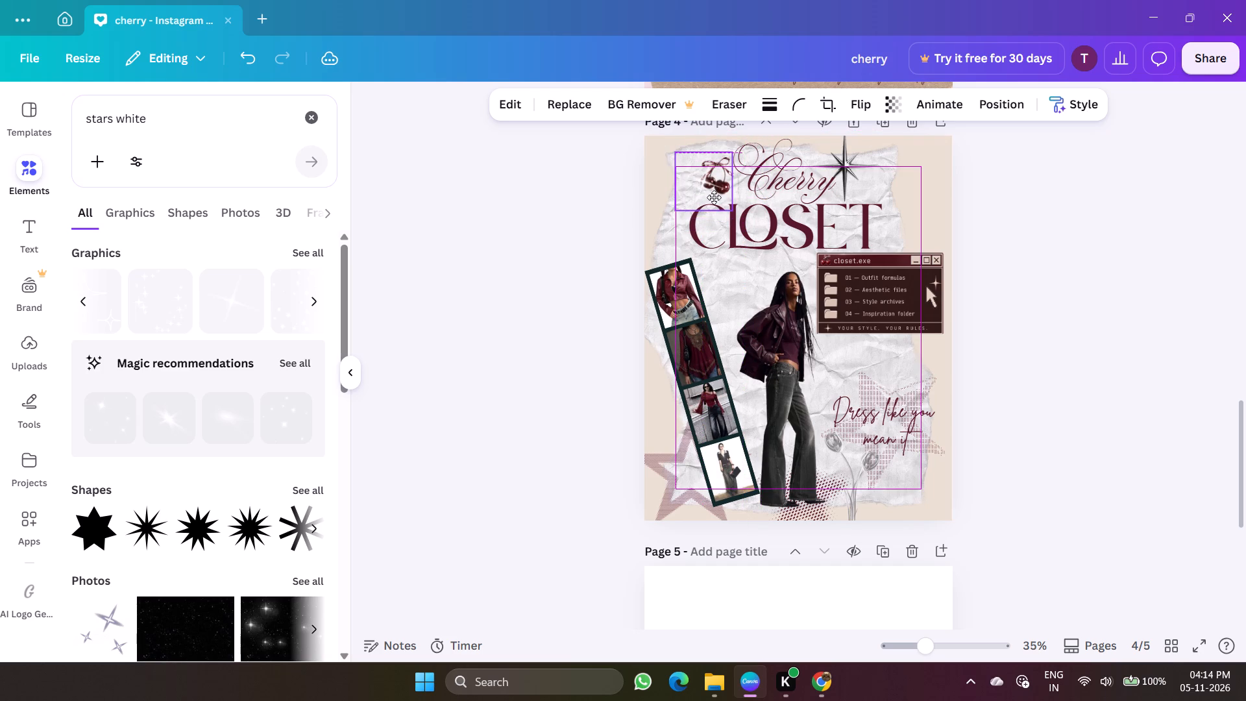
{"action": "left_click_drag", "start_coordinate": [714, 197], "coordinate": [714, 197]}
Add two more thin four-pointed white sparkles, one over the top edge of the closet.exe window and one over the silver starburst.
{"action": "left_click", "coordinate": [238, 319]}
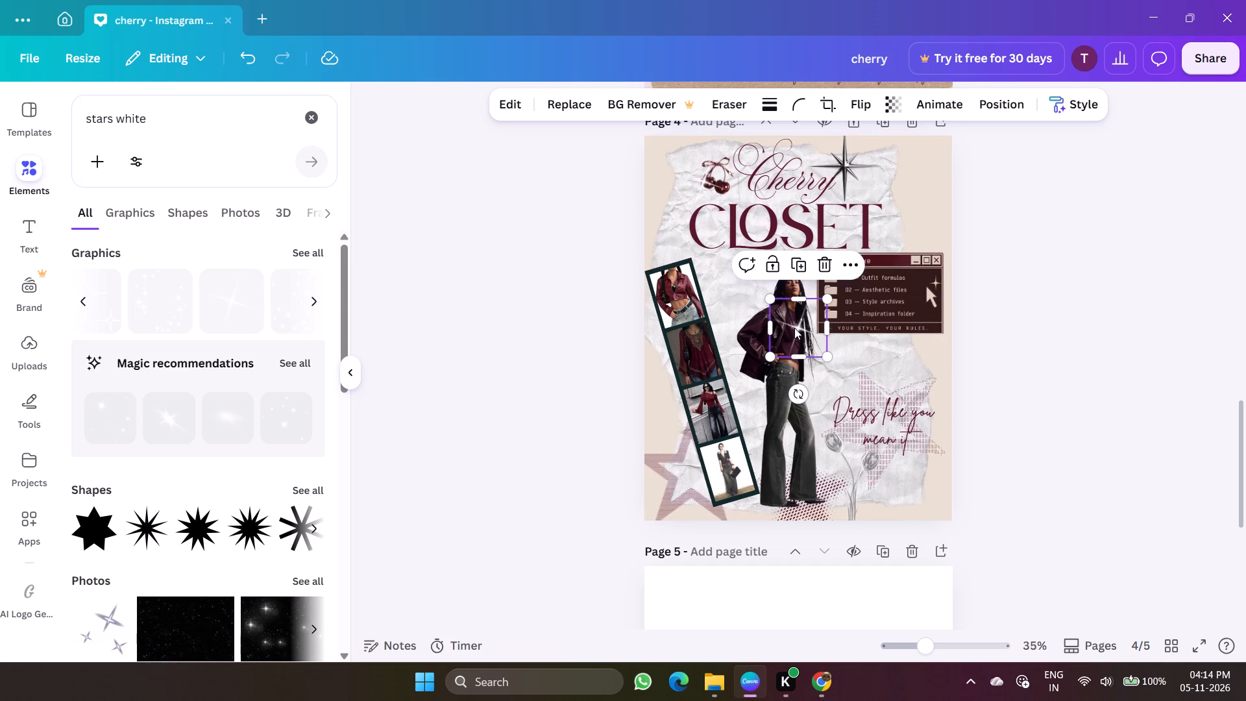
{"action": "left_click_drag", "start_coordinate": [794, 328], "coordinate": [863, 251]}
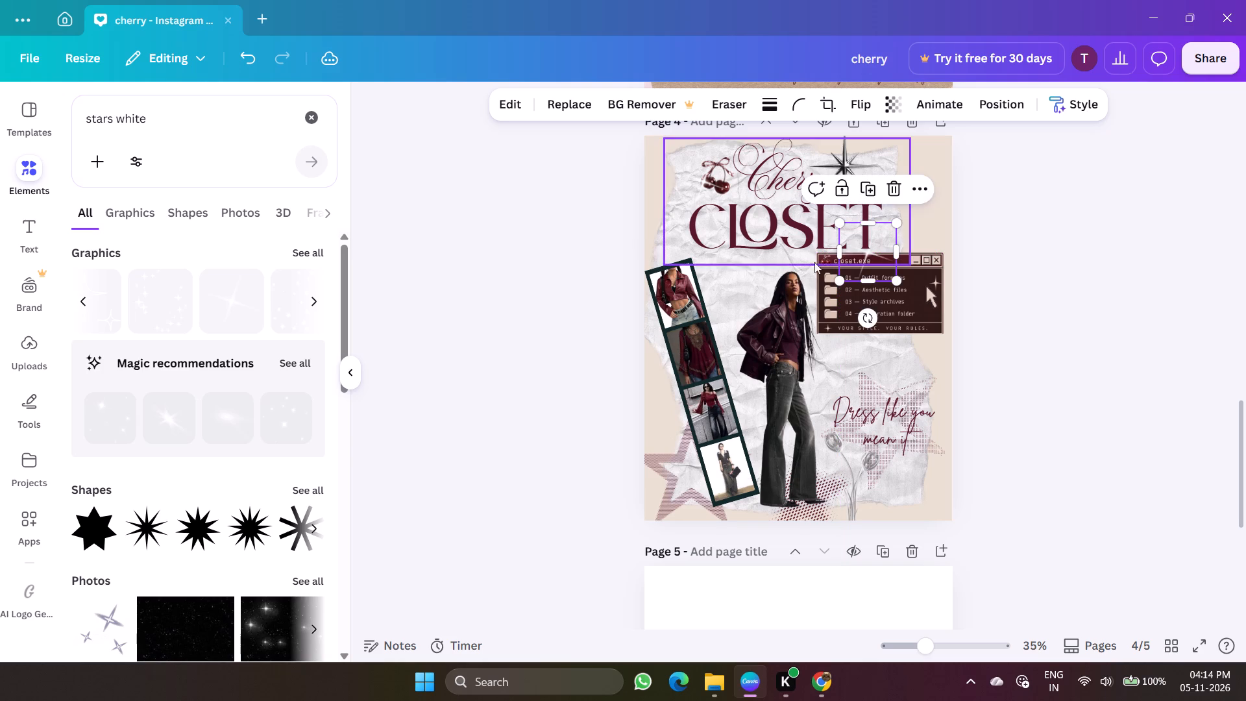
{"action": "left_click", "coordinate": [251, 323]}
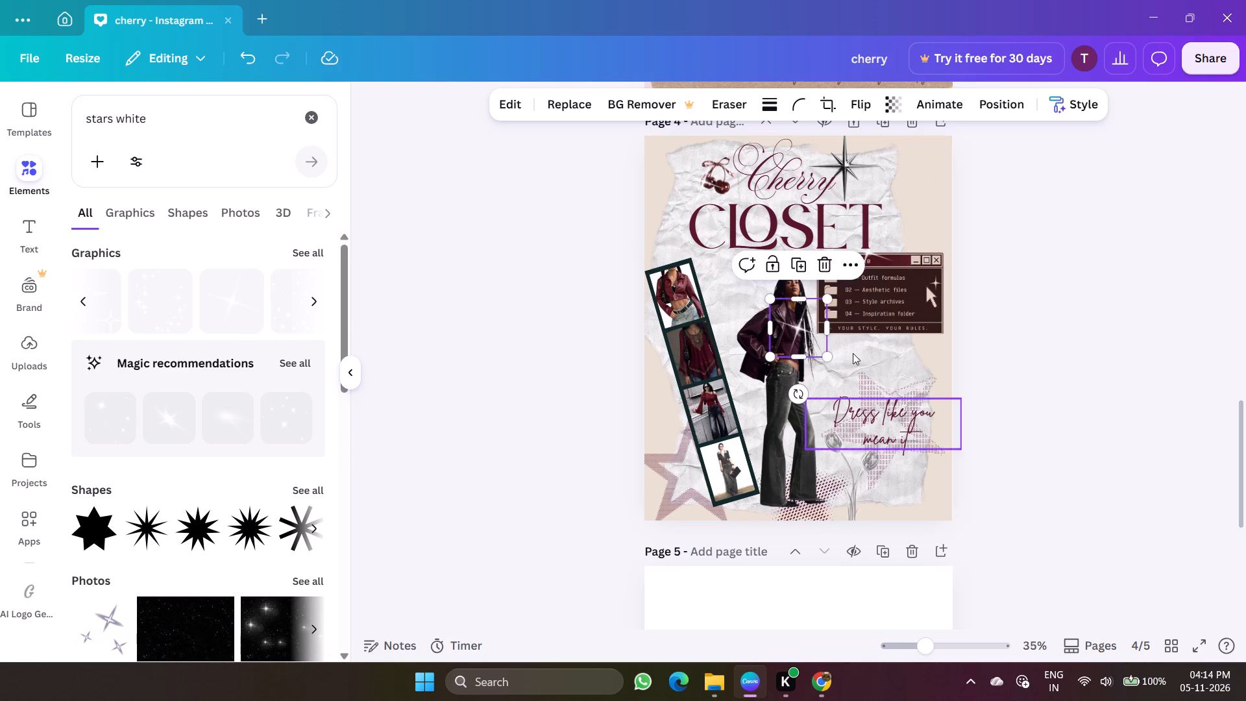
{"action": "left_click_drag", "start_coordinate": [800, 325], "coordinate": [694, 267]}
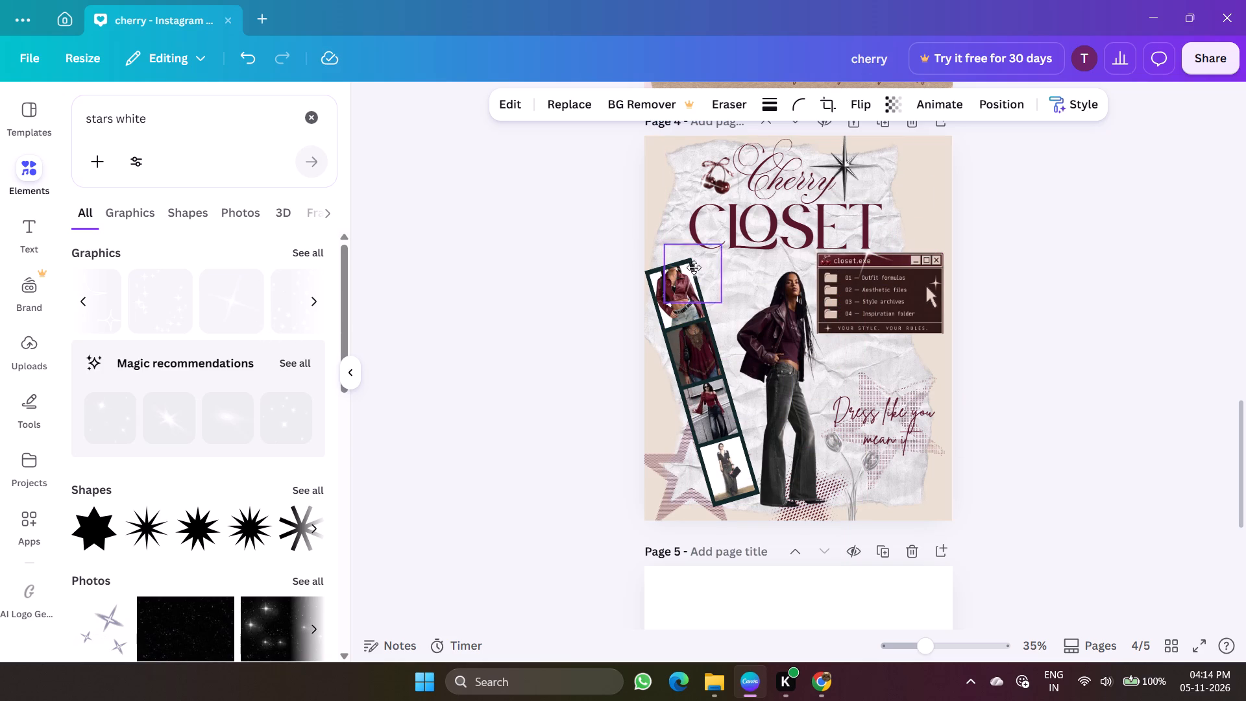
{"action": "left_click_drag", "start_coordinate": [694, 267], "coordinate": [709, 231]}
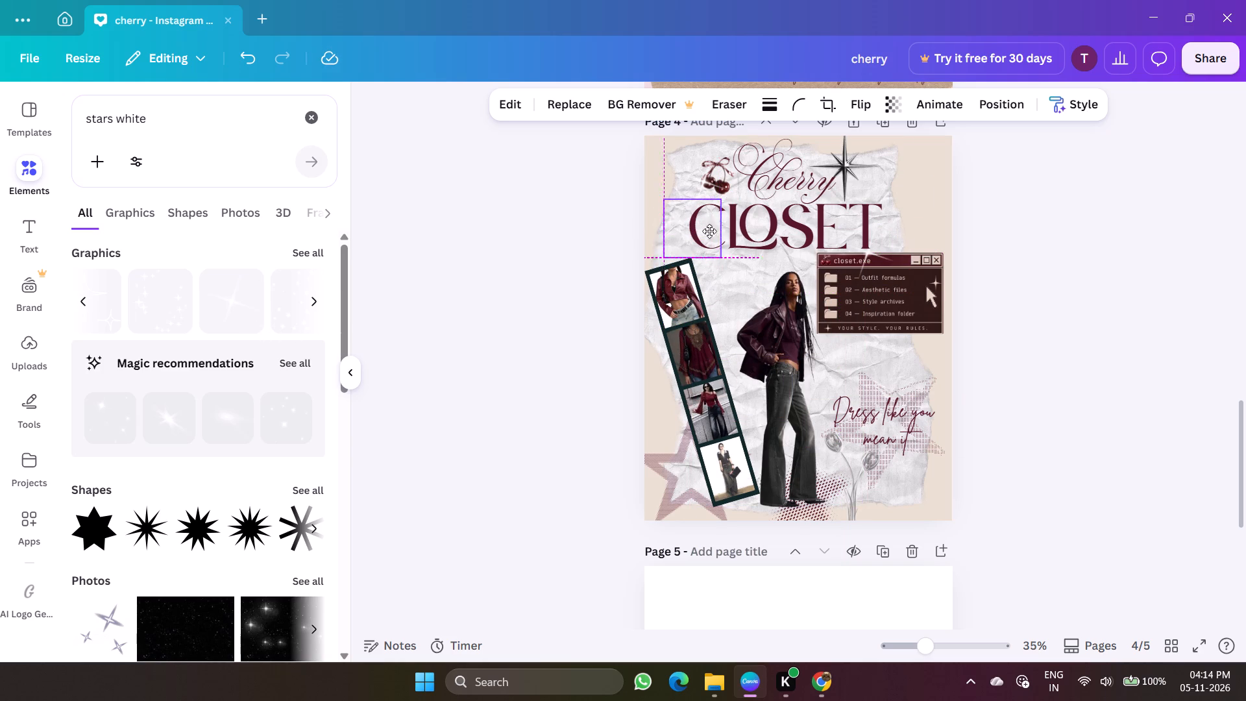
{"action": "left_click_drag", "start_coordinate": [709, 231], "coordinate": [847, 169]}
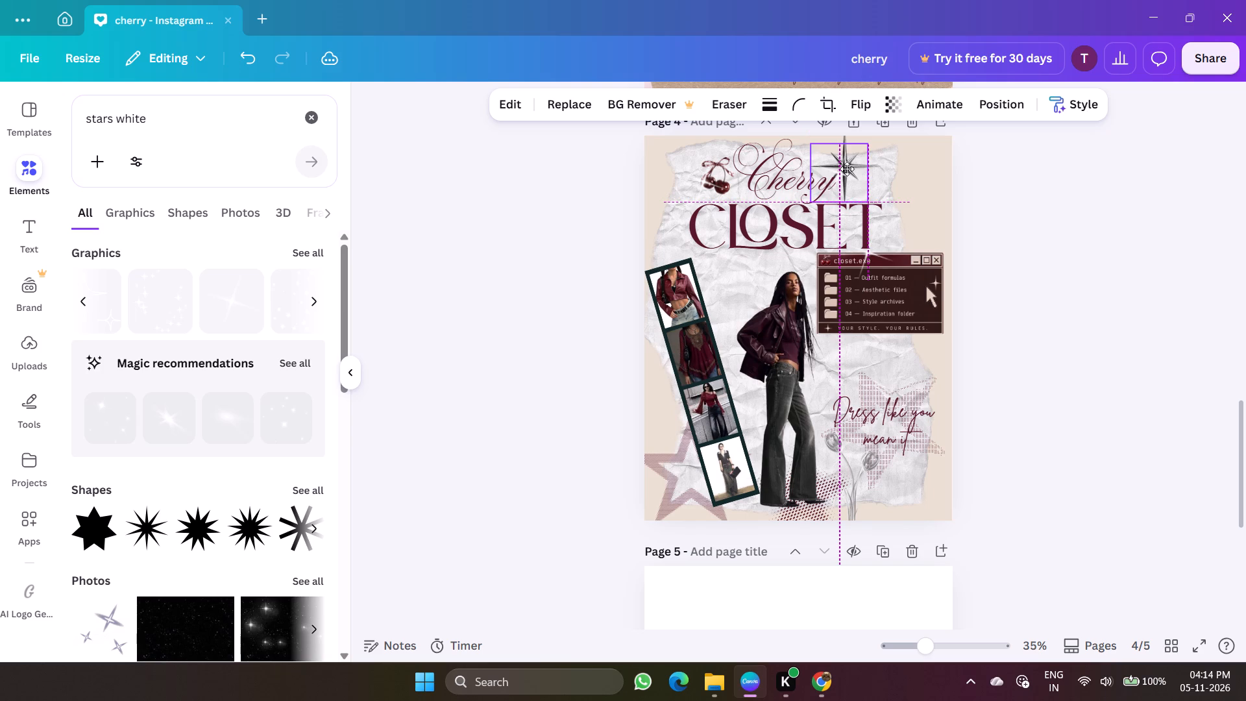
{"action": "left_click_drag", "start_coordinate": [847, 169], "coordinate": [845, 163]}
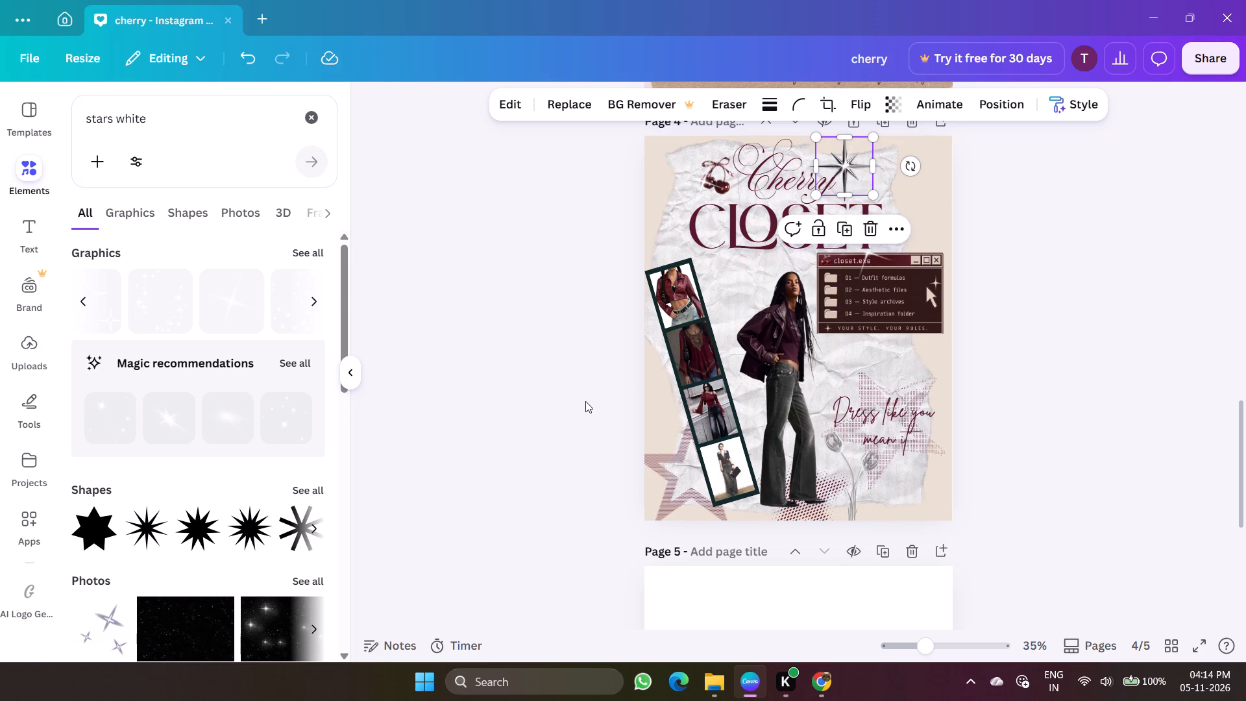
Add two more of the same white sparkles, one on the silver flowers beside the tagline and one on the large star beside the photo strip.
{"action": "left_click", "coordinate": [202, 319]}
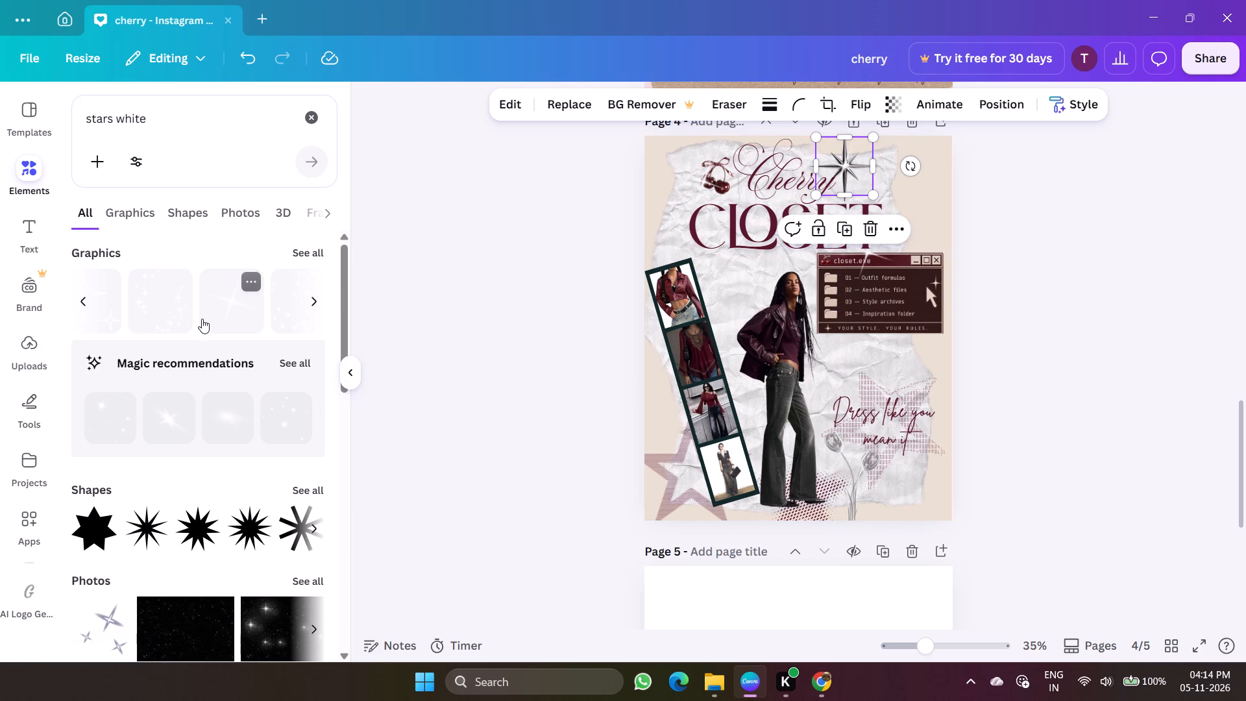
{"action": "left_click_drag", "start_coordinate": [794, 330], "coordinate": [814, 342]}
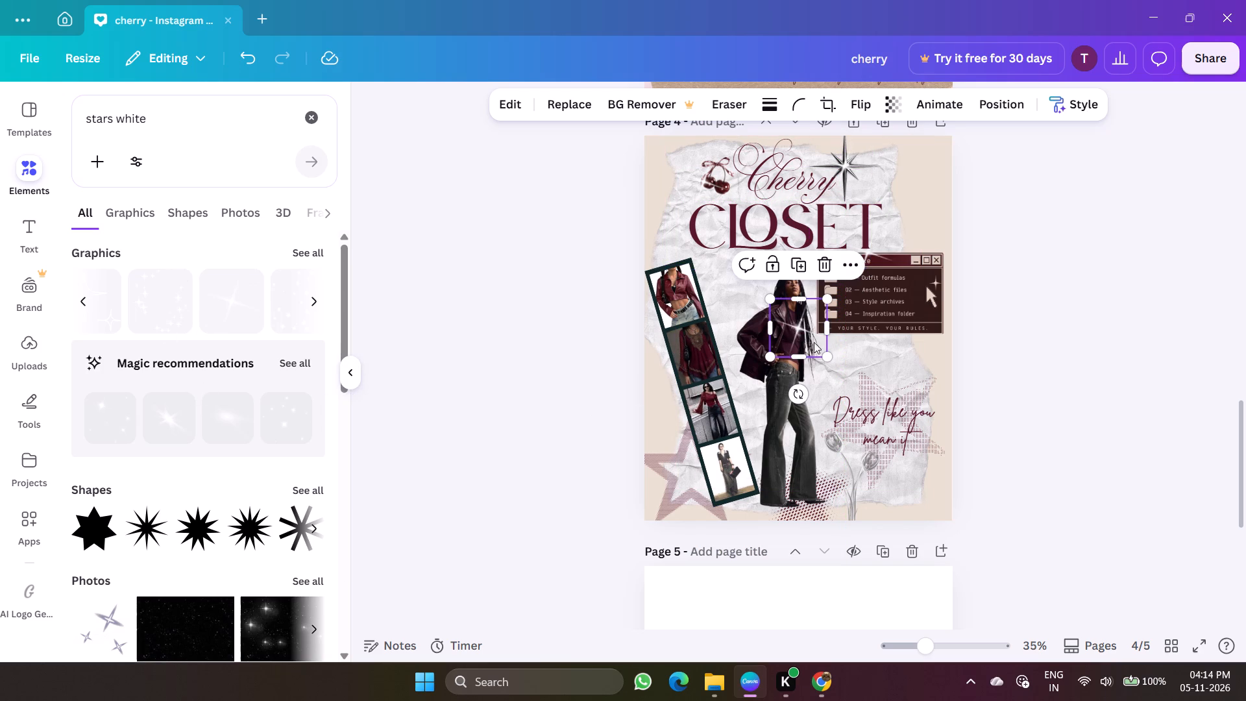
{"action": "left_click_drag", "start_coordinate": [814, 342], "coordinate": [921, 406]}
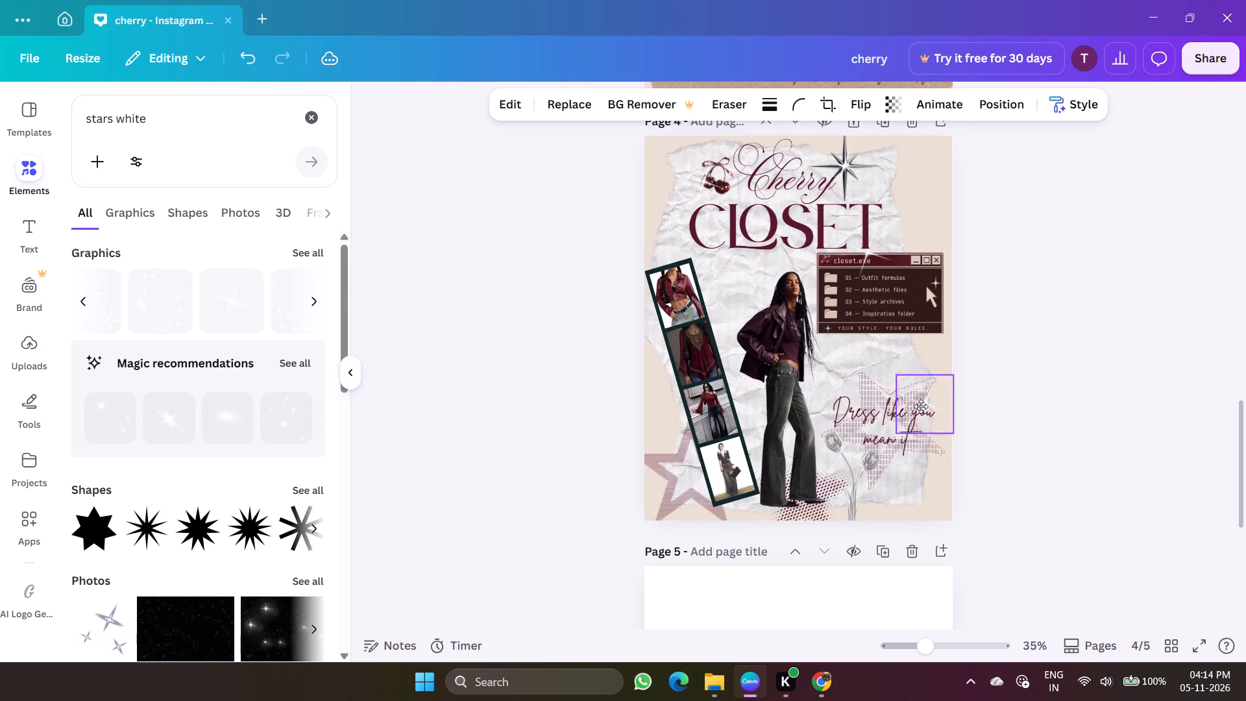
{"action": "left_click_drag", "start_coordinate": [921, 406], "coordinate": [829, 445]}
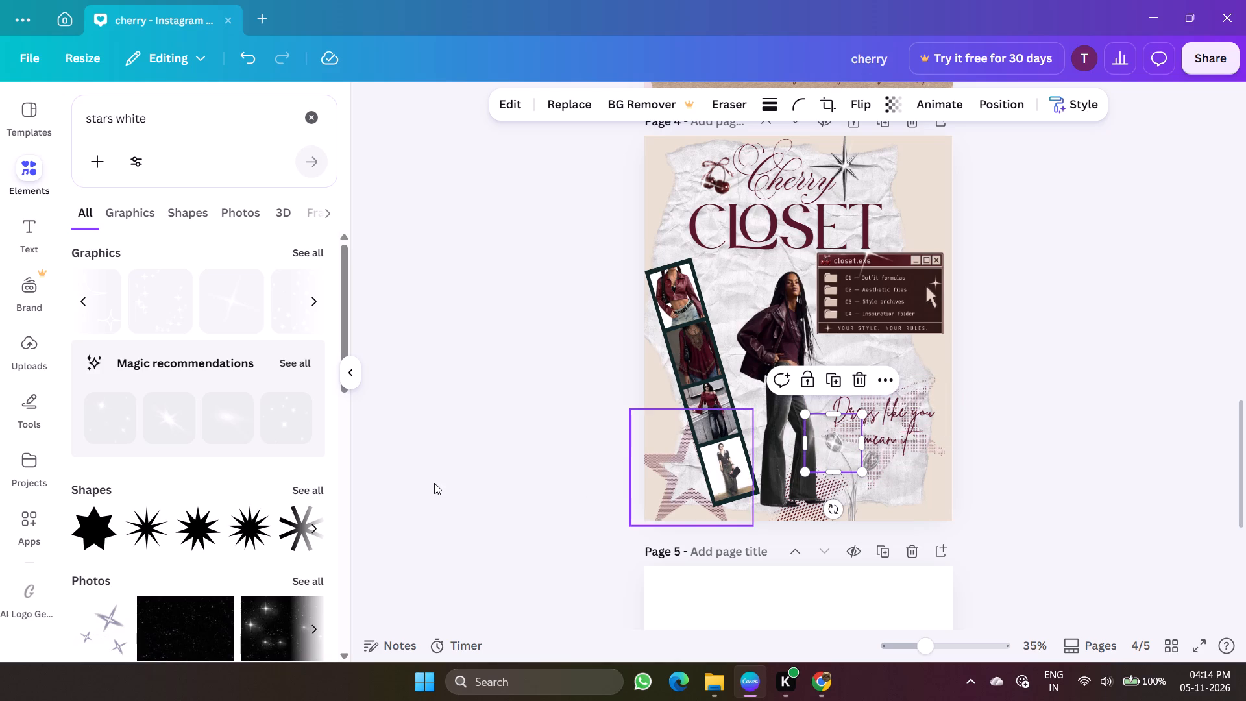
{"action": "left_click", "coordinate": [218, 299]}
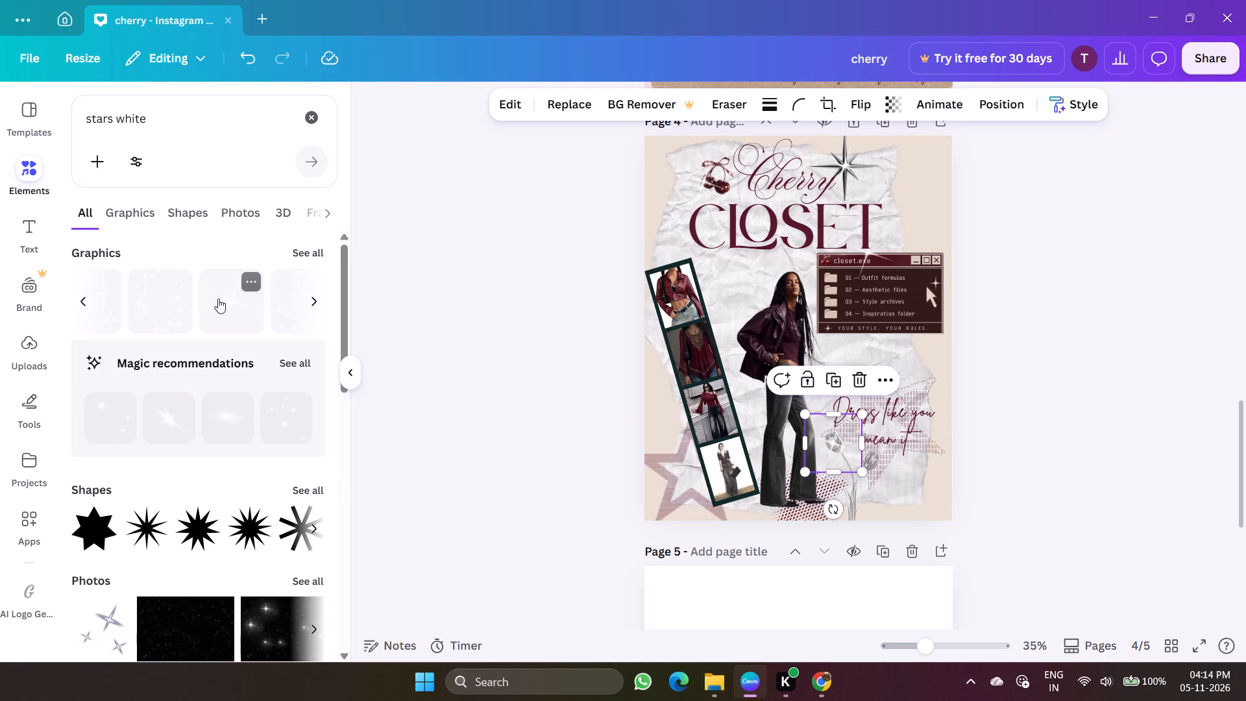
{"action": "left_click_drag", "start_coordinate": [794, 325], "coordinate": [666, 446]}
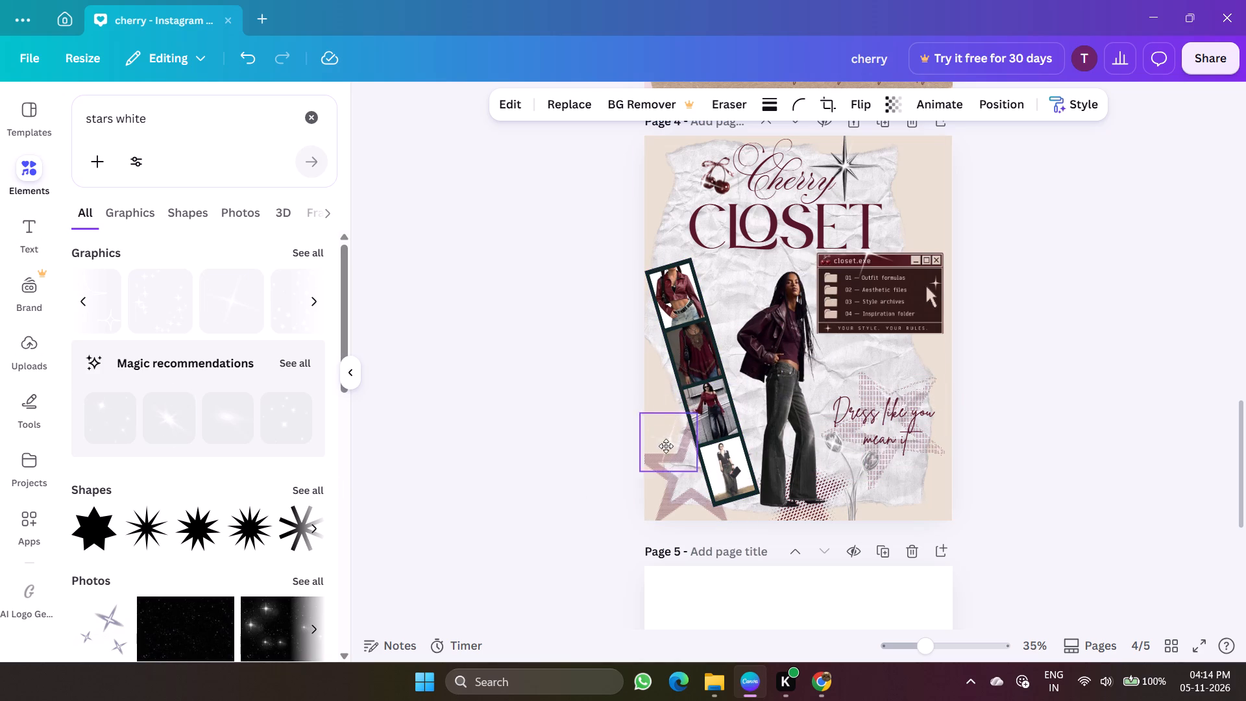
{"action": "left_click_drag", "start_coordinate": [666, 446], "coordinate": [668, 456]}
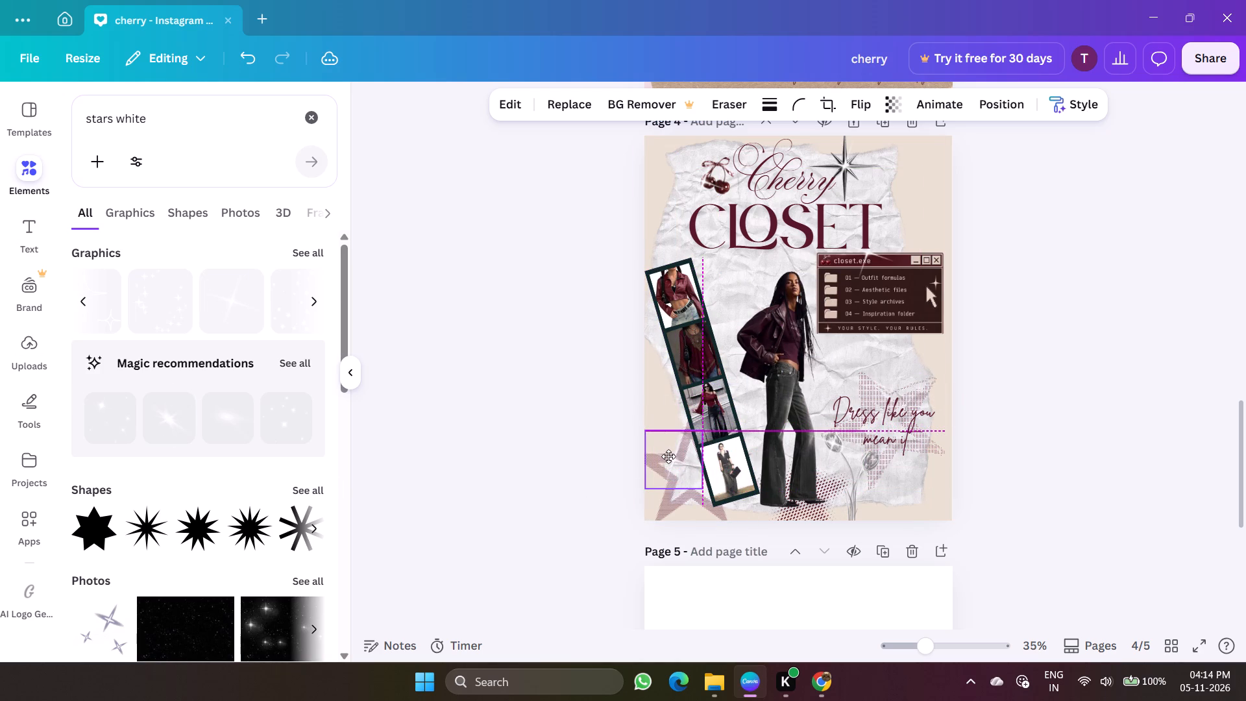
{"action": "left_click_drag", "start_coordinate": [668, 456], "coordinate": [676, 454]}
Add another thin white sparkle and place it in the page's lower-right corner, below the tagline.
{"action": "left_click", "coordinate": [224, 297]}
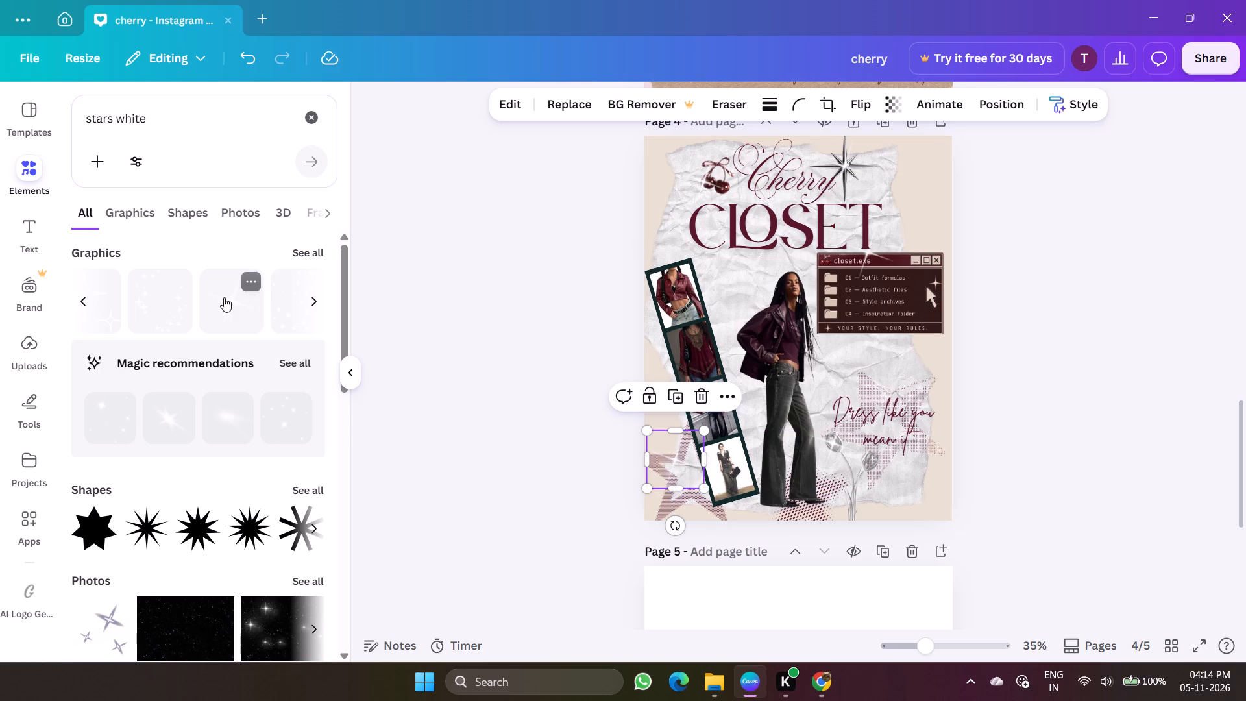
{"action": "left_click_drag", "start_coordinate": [808, 336], "coordinate": [688, 288]}
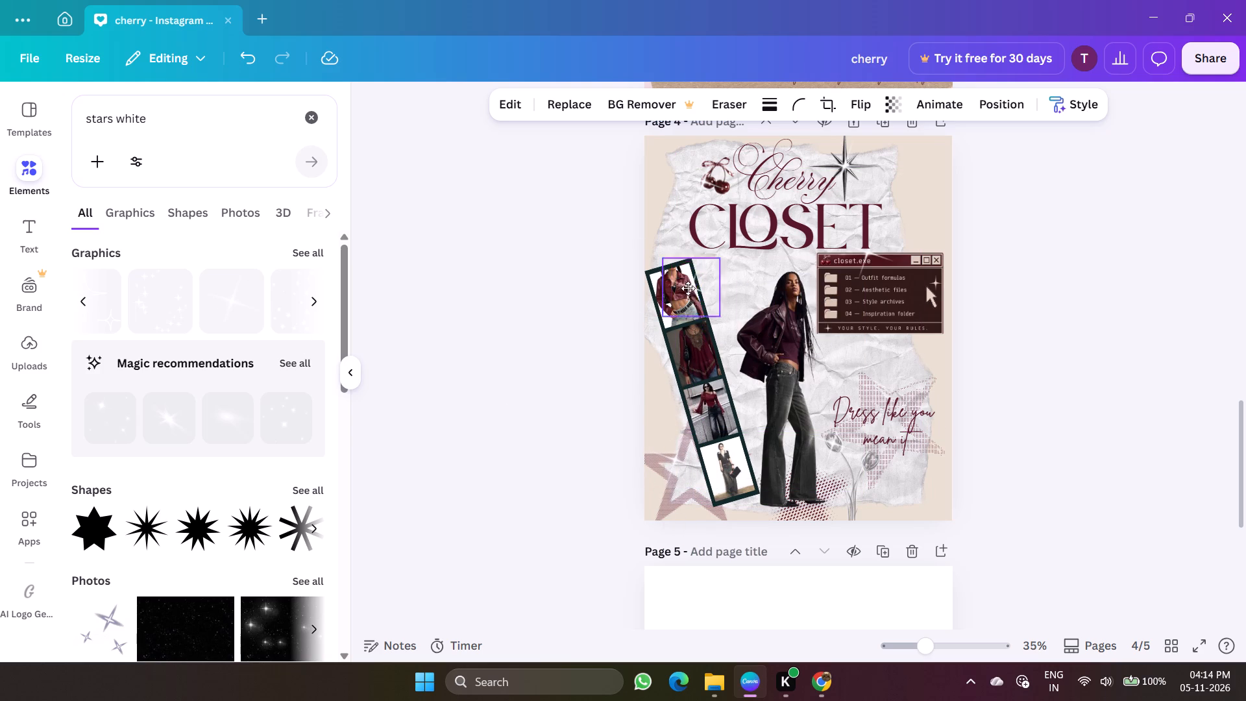
{"action": "left_click_drag", "start_coordinate": [688, 288], "coordinate": [963, 421]}
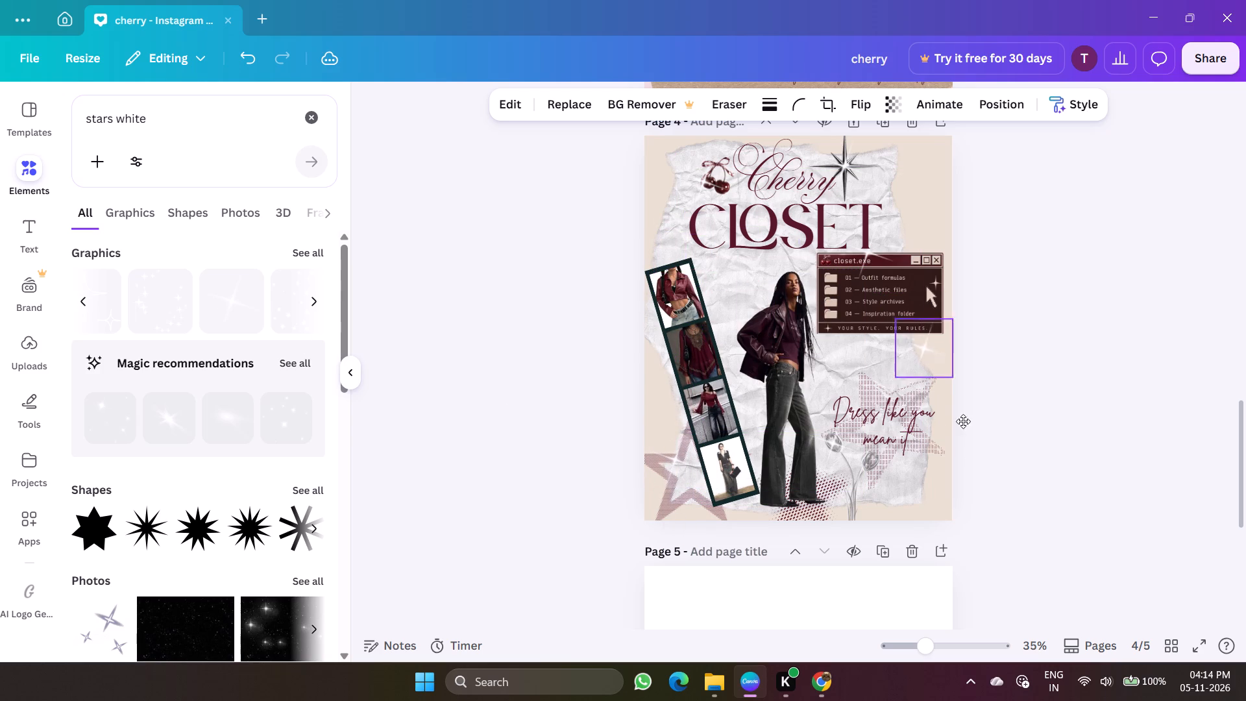
{"action": "left_click_drag", "start_coordinate": [963, 421], "coordinate": [939, 515]}
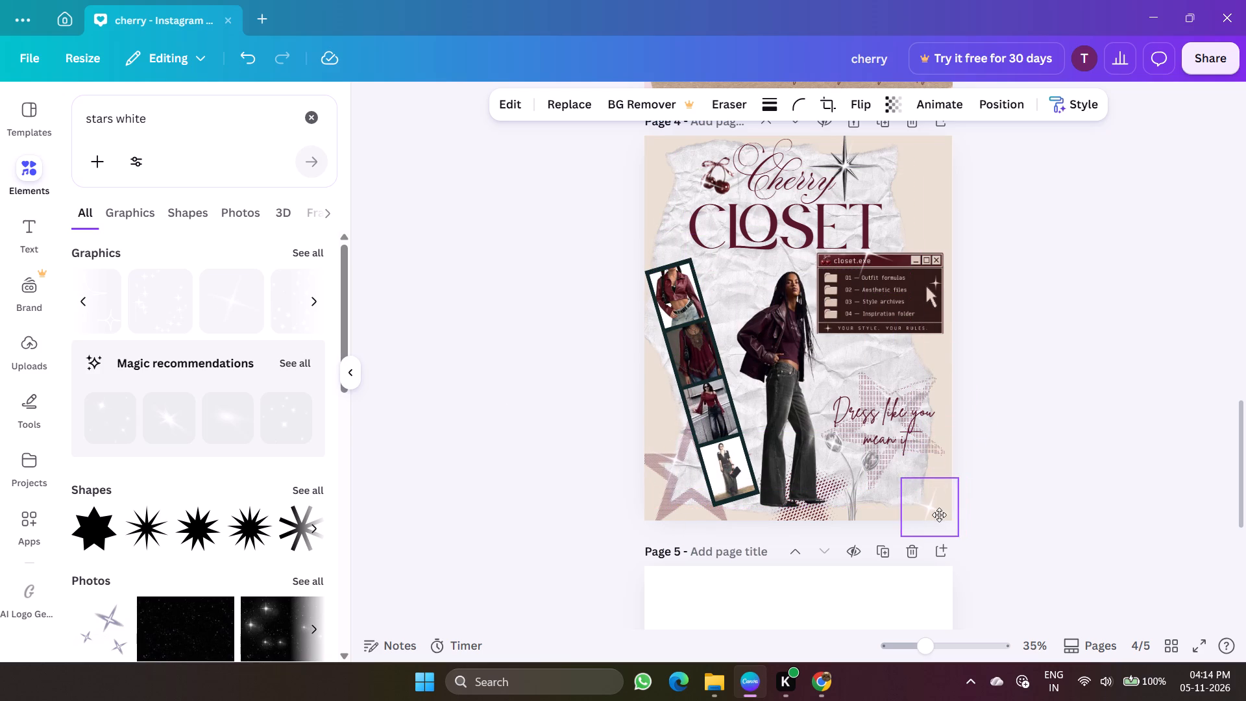
{"action": "left_click_drag", "start_coordinate": [939, 515], "coordinate": [933, 507]}
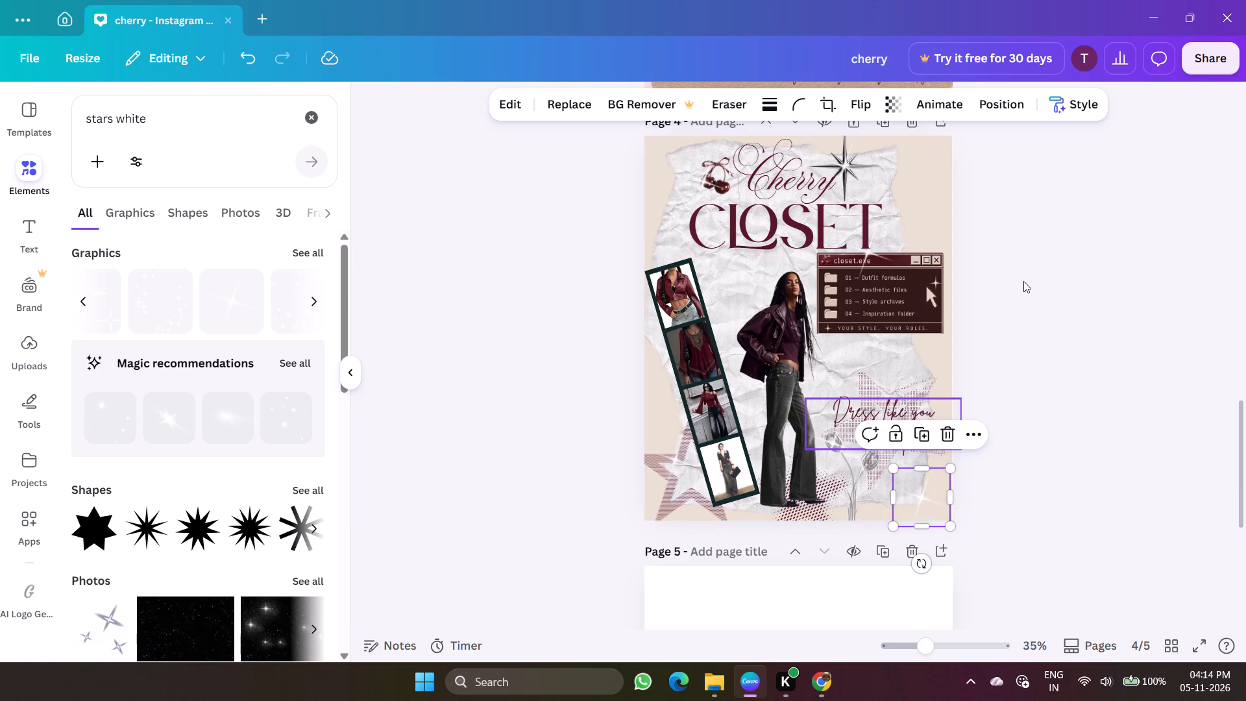
{"action": "left_click", "coordinate": [1023, 281]}
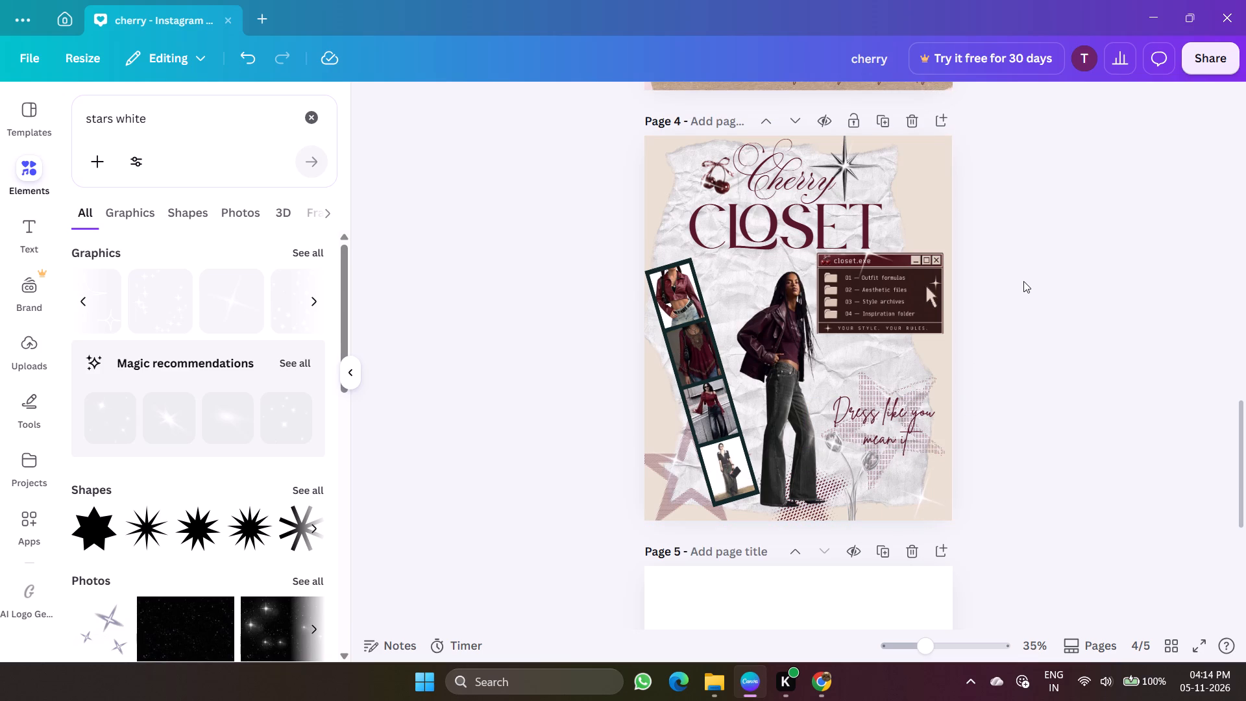
Enlarge the closet.exe window graphic slightly in proportion and nudge it down and left, within the page edge.
{"action": "left_click", "coordinate": [910, 321]}
{"action": "left_click_drag", "start_coordinate": [886, 333], "coordinate": [888, 341]}
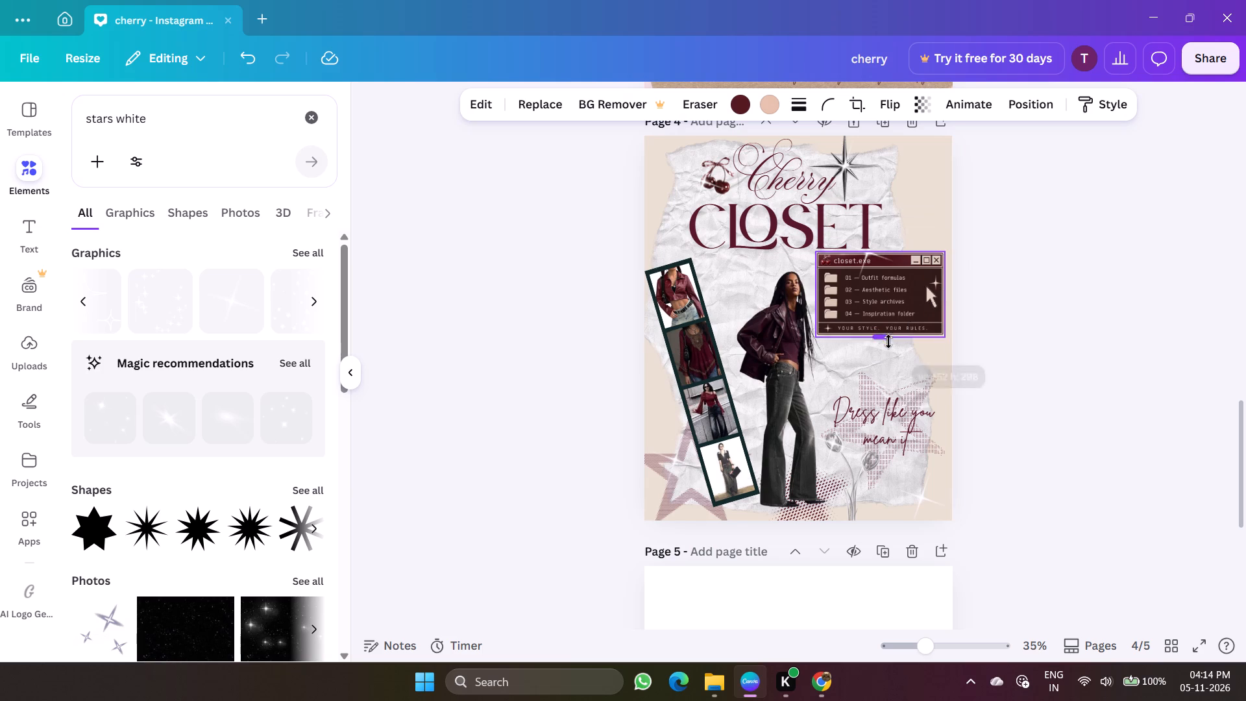
{"action": "left_click_drag", "start_coordinate": [888, 341], "coordinate": [878, 334]}
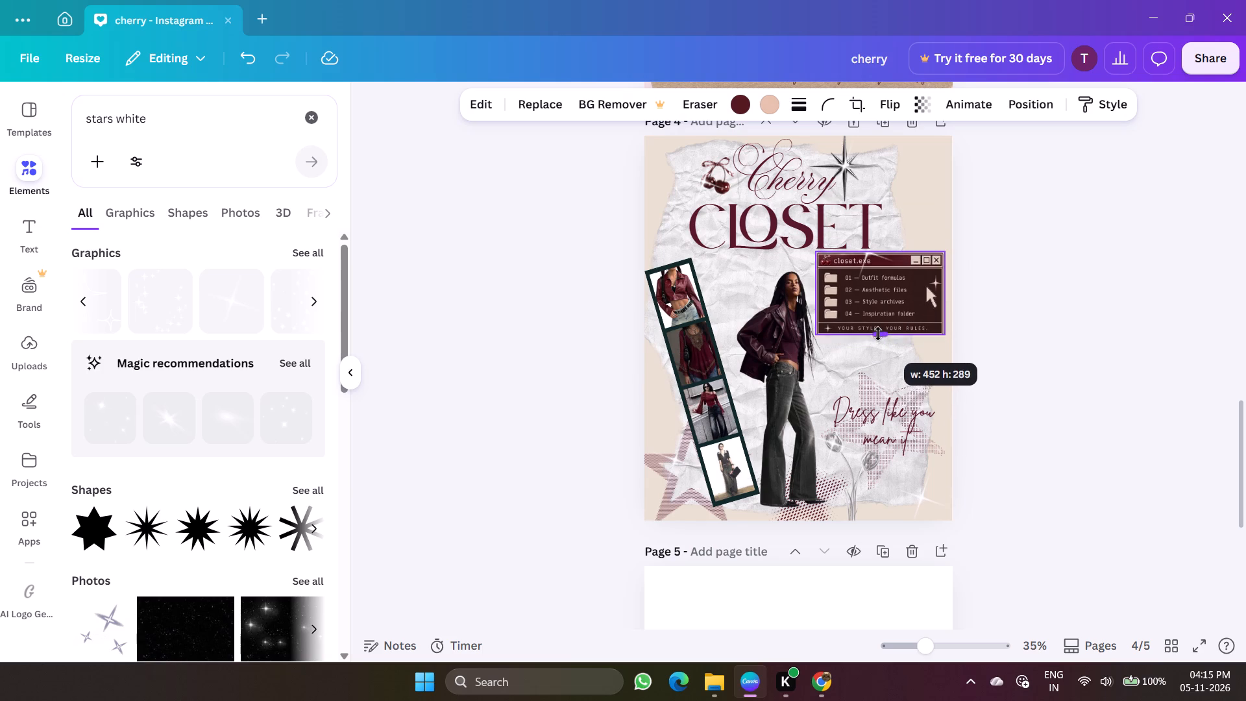
{"action": "left_click_drag", "start_coordinate": [878, 334], "coordinate": [879, 337]}
{"action": "left_click_drag", "start_coordinate": [940, 339], "coordinate": [947, 351]}
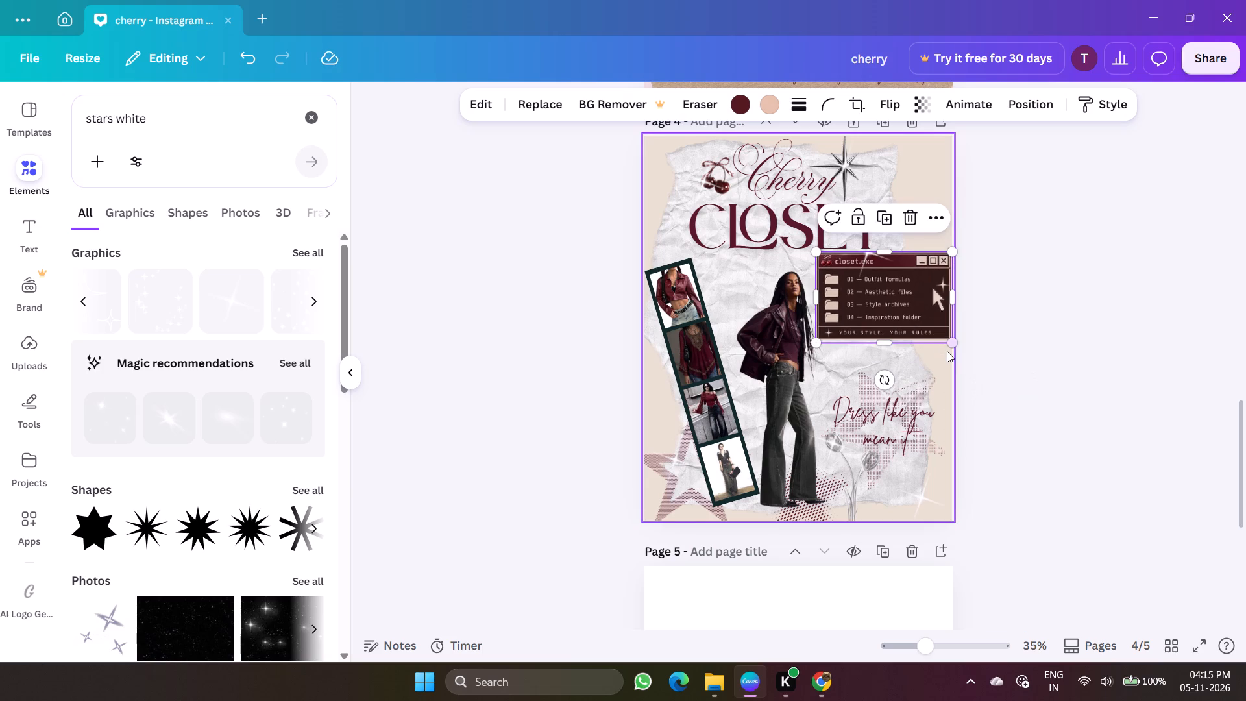
{"action": "left_click", "coordinate": [914, 319]}
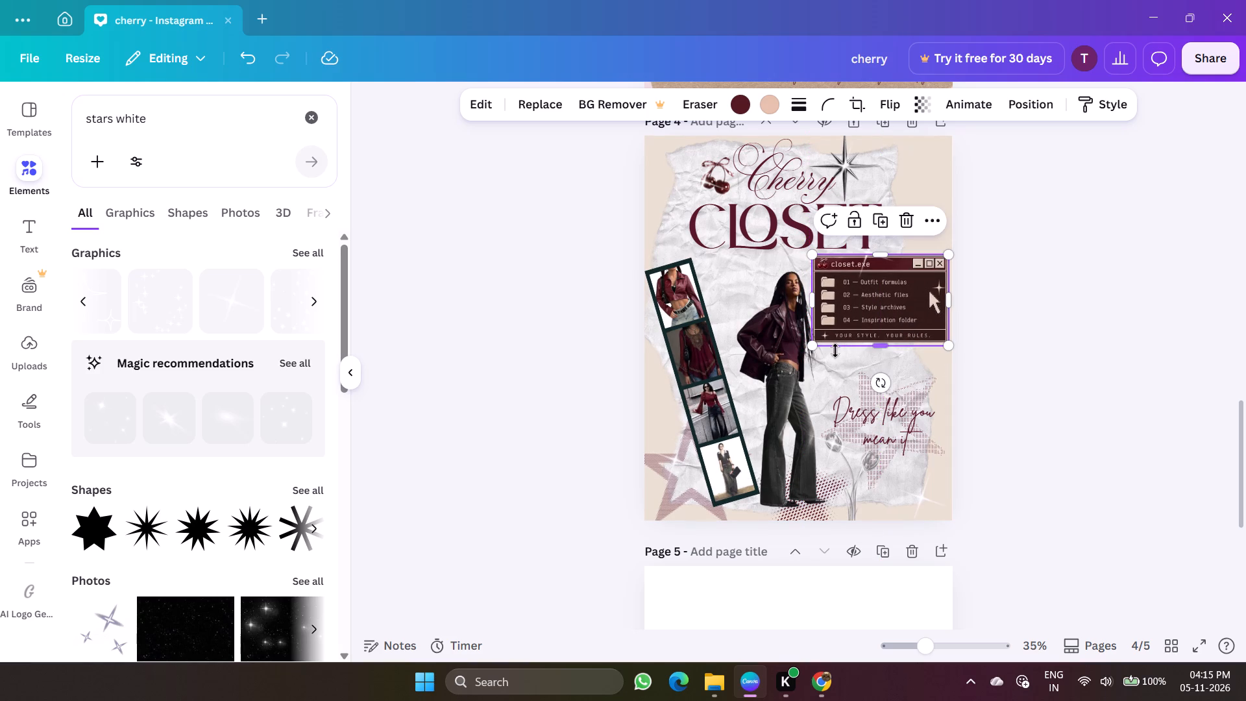
Shift the standing model cutout slightly left, away from the closet.exe window.
{"action": "left_click", "coordinate": [785, 358]}
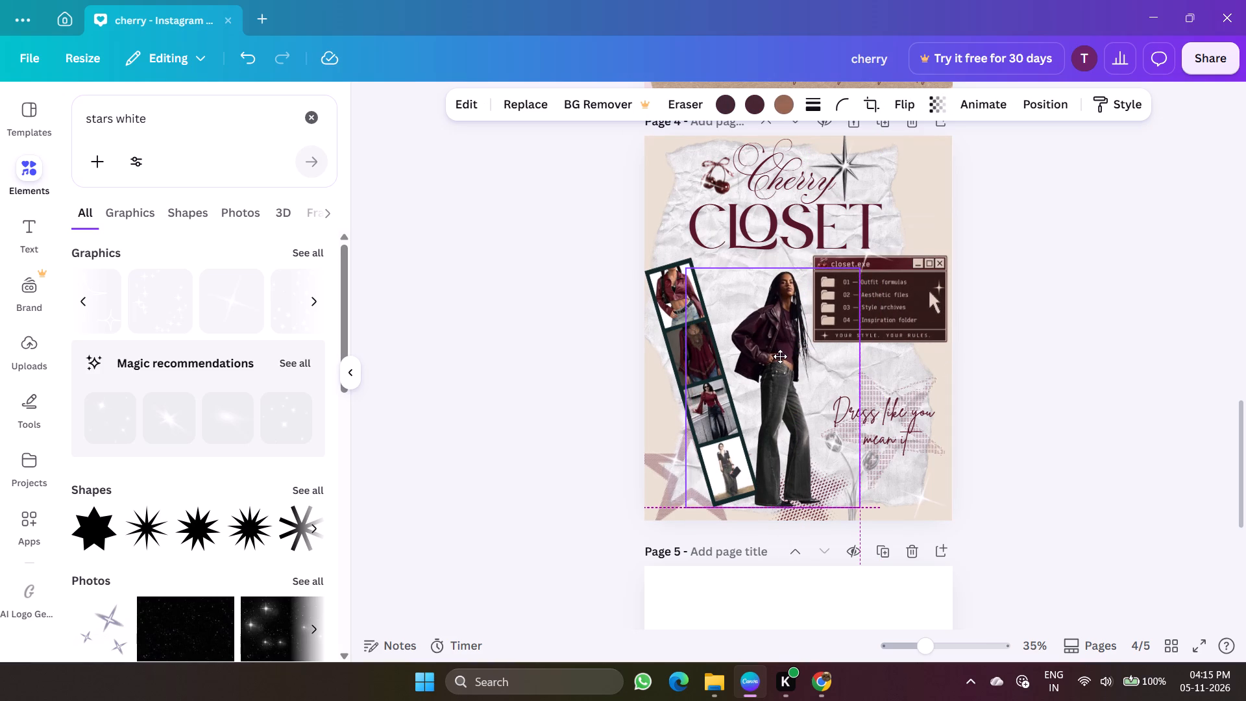
{"action": "left_click", "coordinate": [1076, 339]}
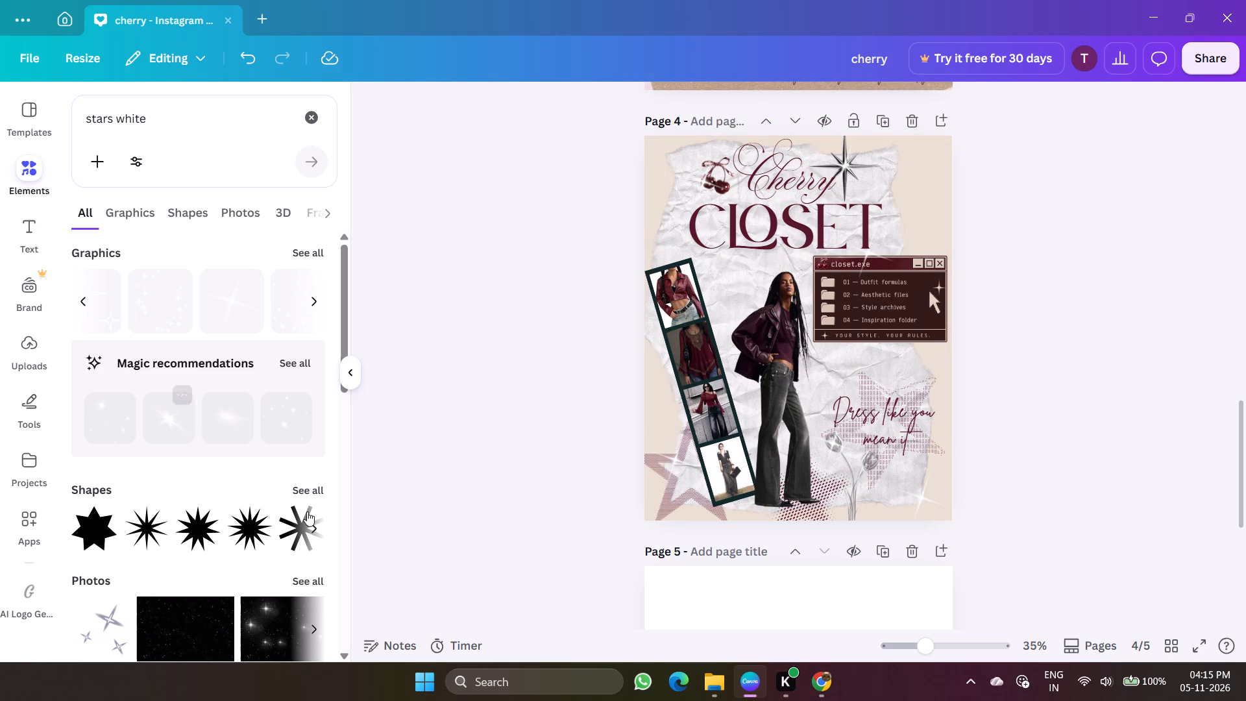
Add the recently used striped star outline and place it partly off the page's upper-right corner.
{"action": "scroll", "coordinate": [307, 511], "scroll_direction": "down", "scroll_amount": 3}
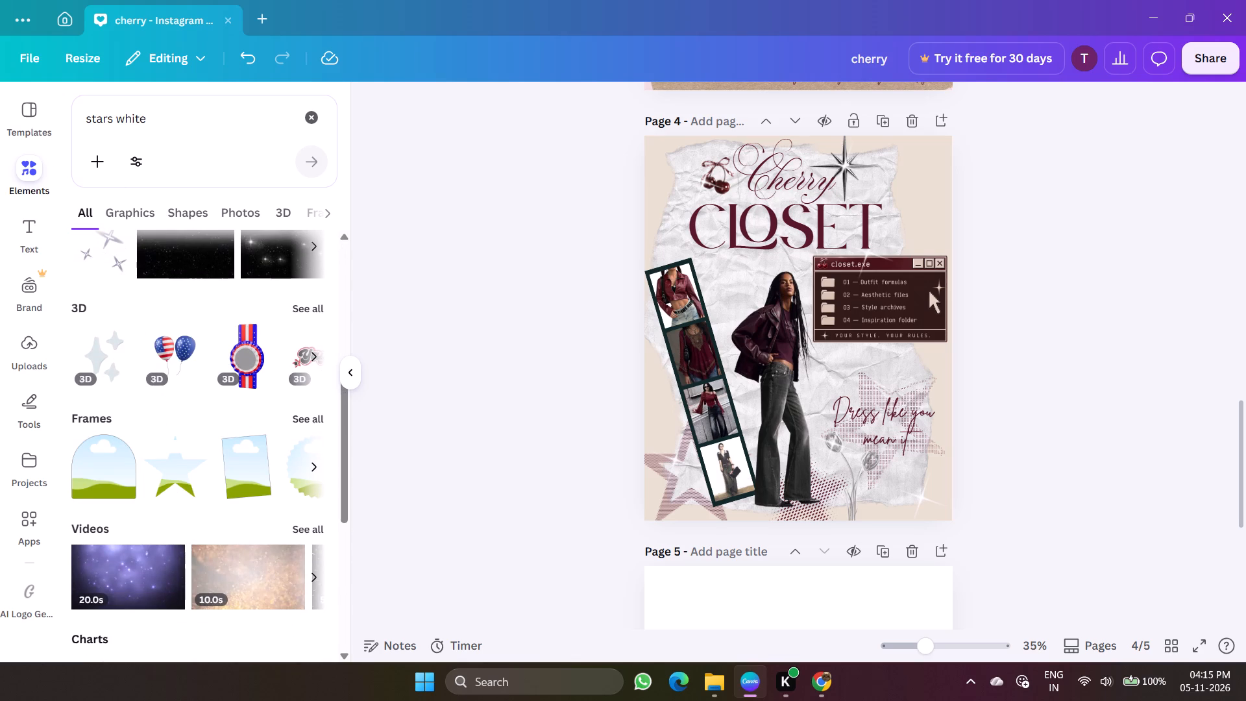
{"action": "left_click", "coordinate": [309, 126]}
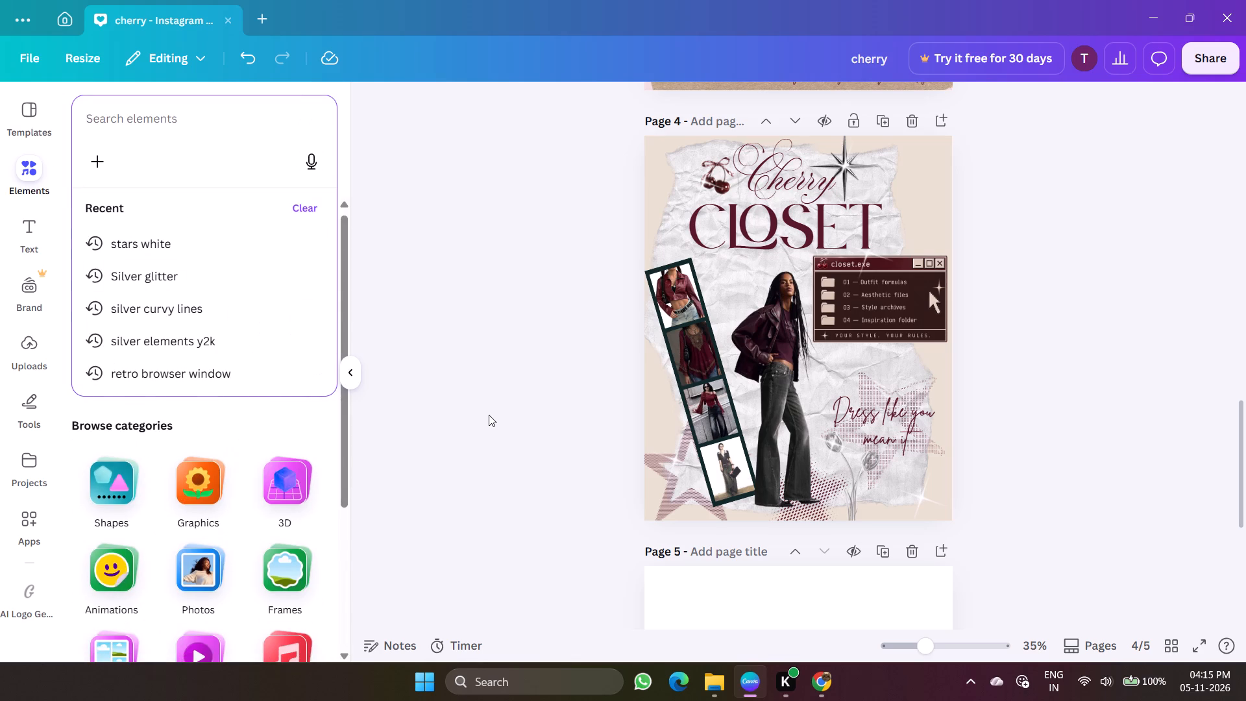
{"action": "left_click", "coordinate": [489, 415]}
{"action": "scroll", "coordinate": [257, 204], "scroll_direction": "up", "scroll_amount": 3}
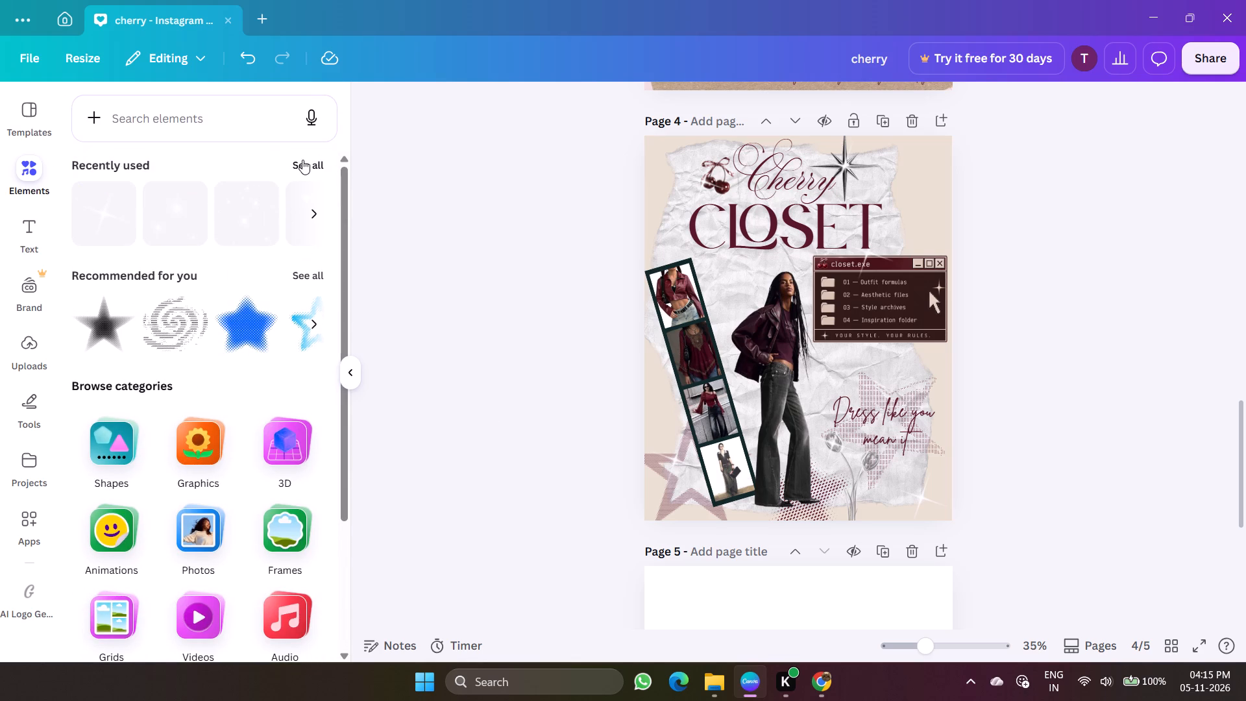
{"action": "left_click", "coordinate": [302, 159]}
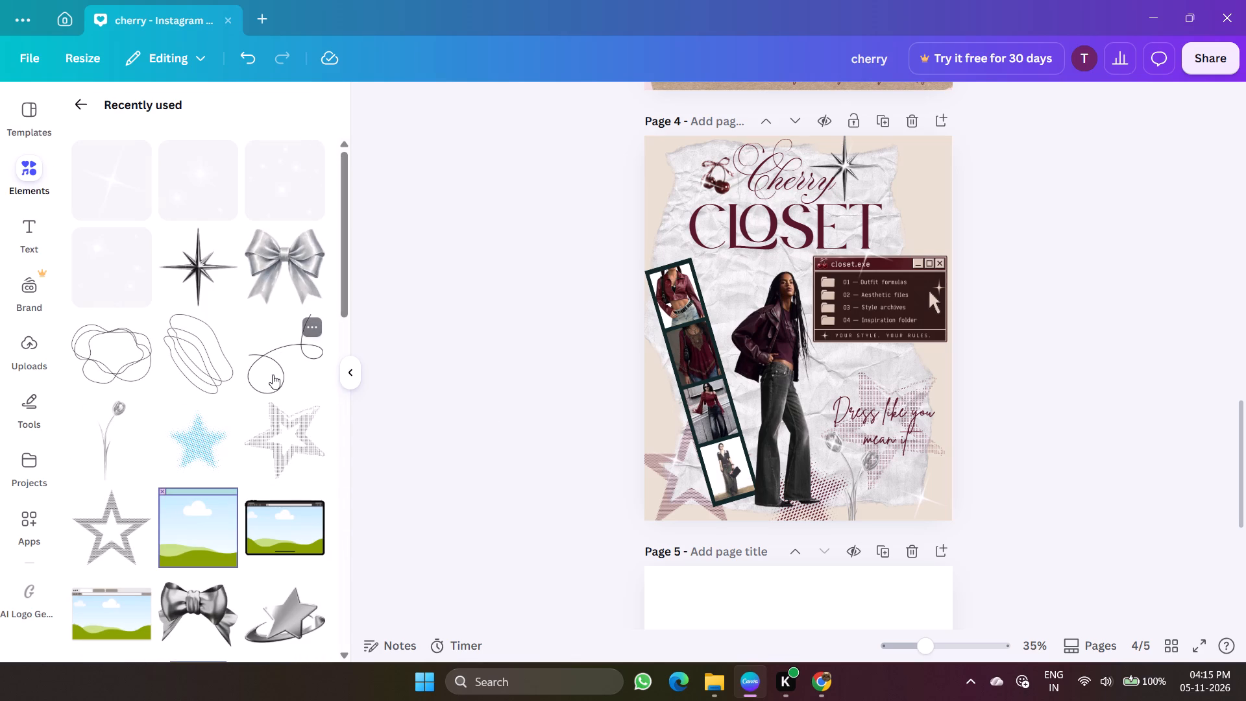
{"action": "scroll", "coordinate": [263, 300], "scroll_direction": "down", "scroll_amount": 1}
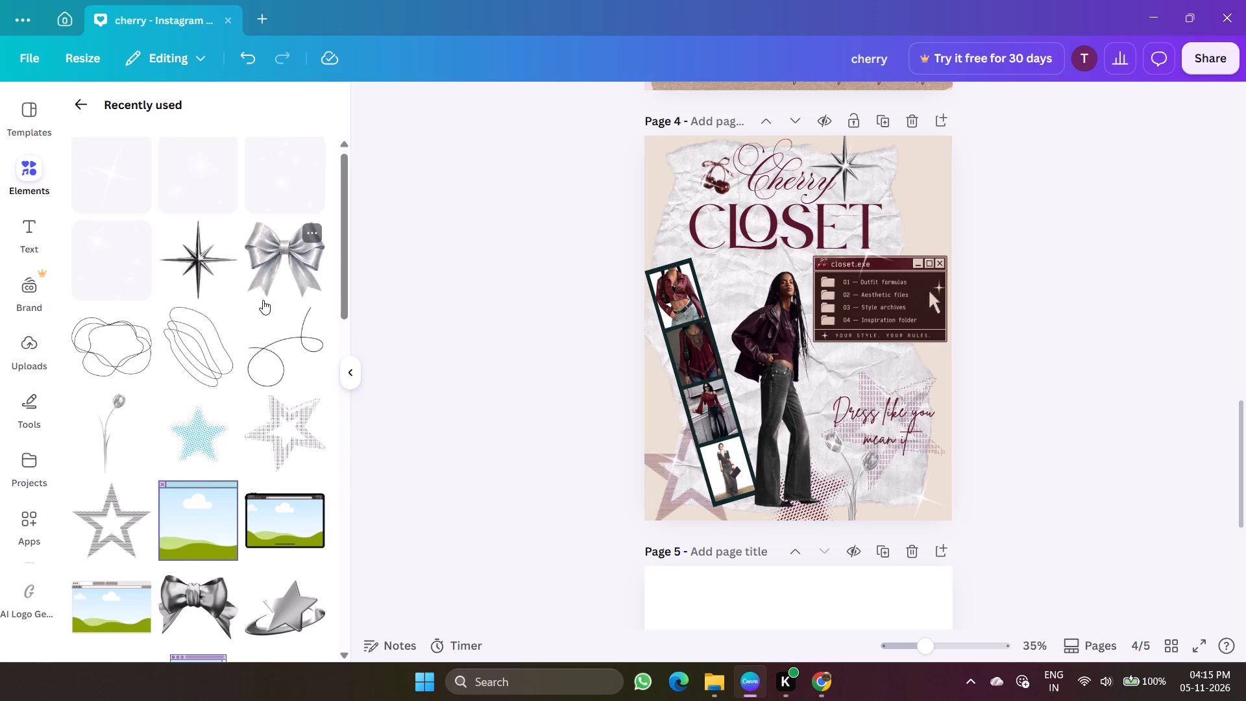
{"action": "scroll", "coordinate": [263, 300], "scroll_direction": "down", "scroll_amount": 3}
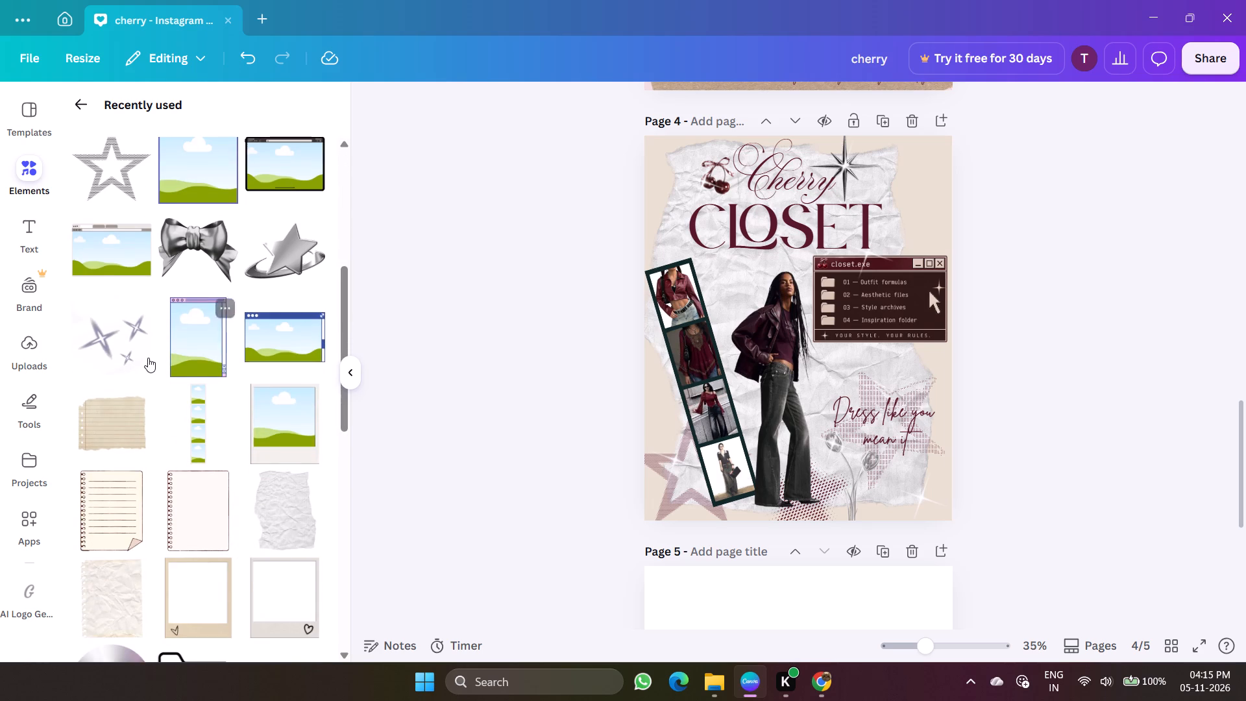
{"action": "scroll", "coordinate": [148, 358], "scroll_direction": "down", "scroll_amount": 1}
{"action": "scroll", "coordinate": [148, 358], "scroll_direction": "up", "scroll_amount": 2}
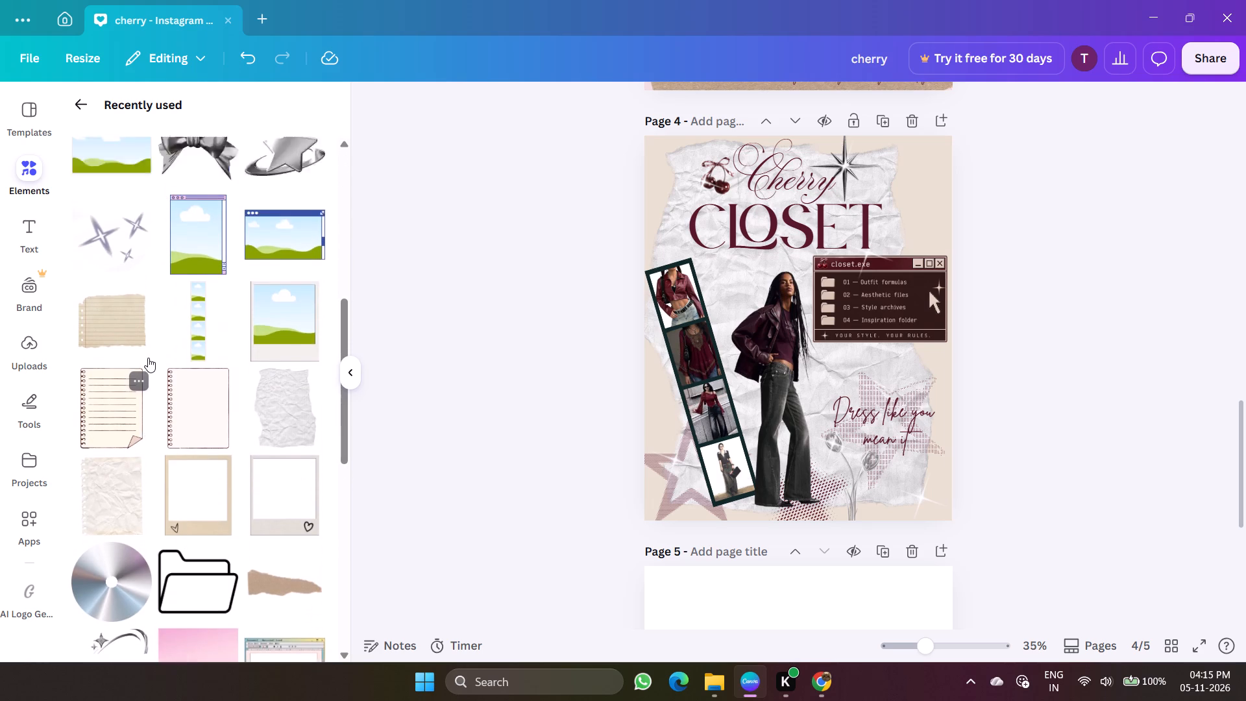
{"action": "scroll", "coordinate": [148, 358], "scroll_direction": "up", "scroll_amount": 2}
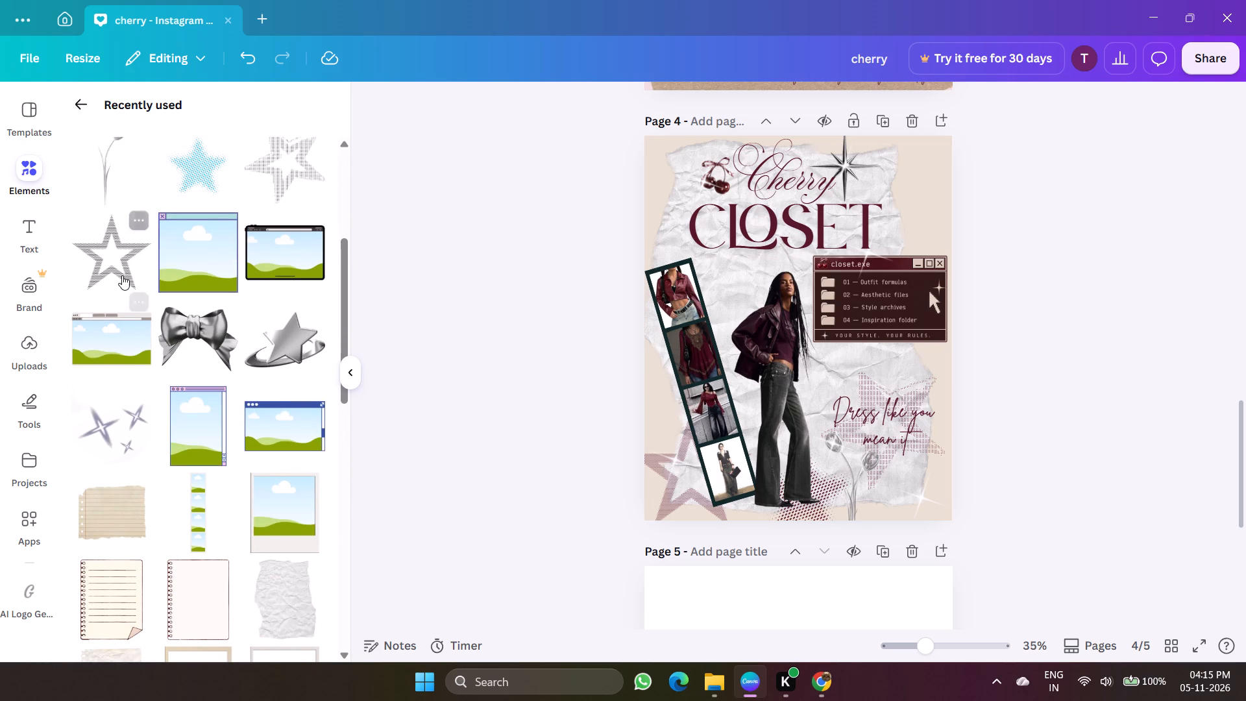
{"action": "left_click", "coordinate": [119, 275]}
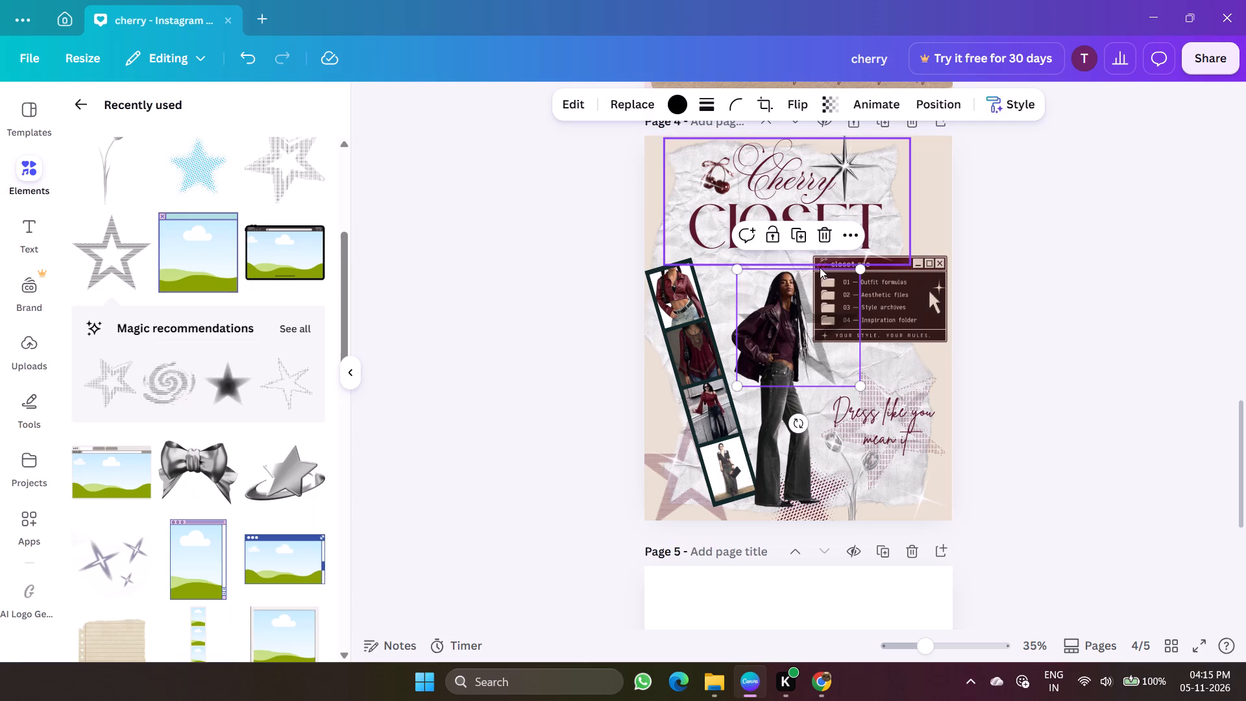
{"action": "left_click_drag", "start_coordinate": [835, 358], "coordinate": [953, 189]}
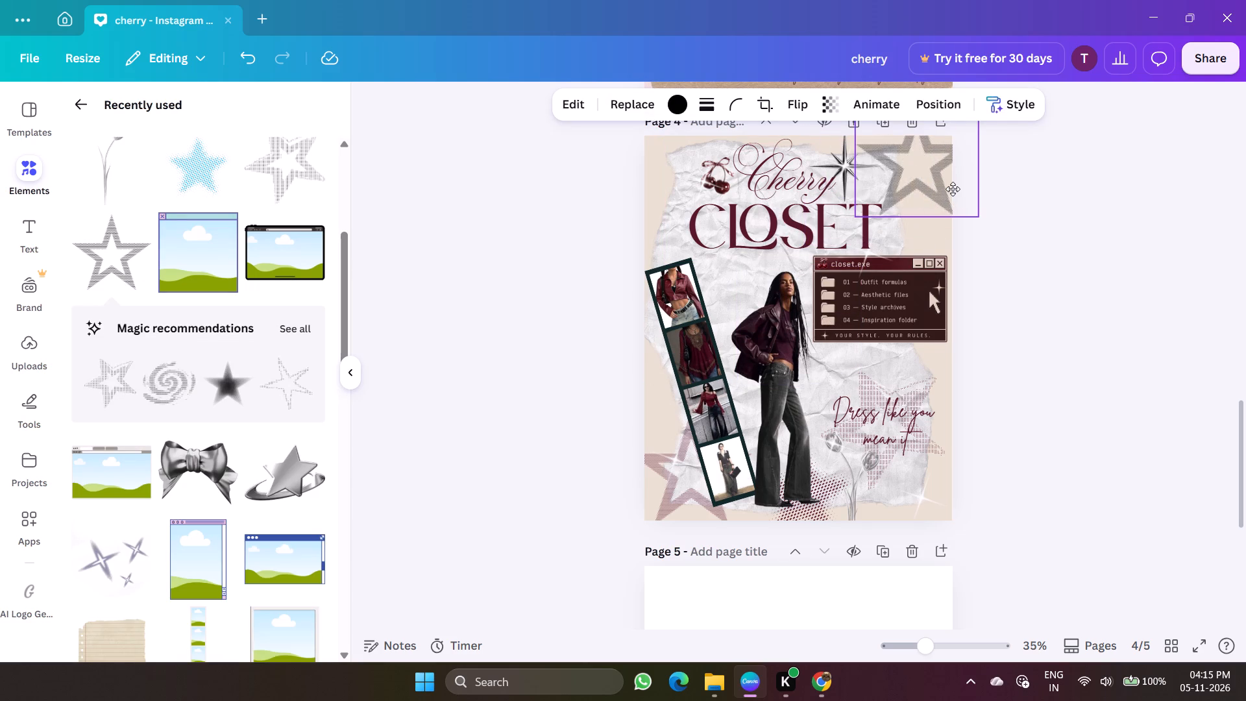
{"action": "left_click_drag", "start_coordinate": [953, 189], "coordinate": [971, 171]}
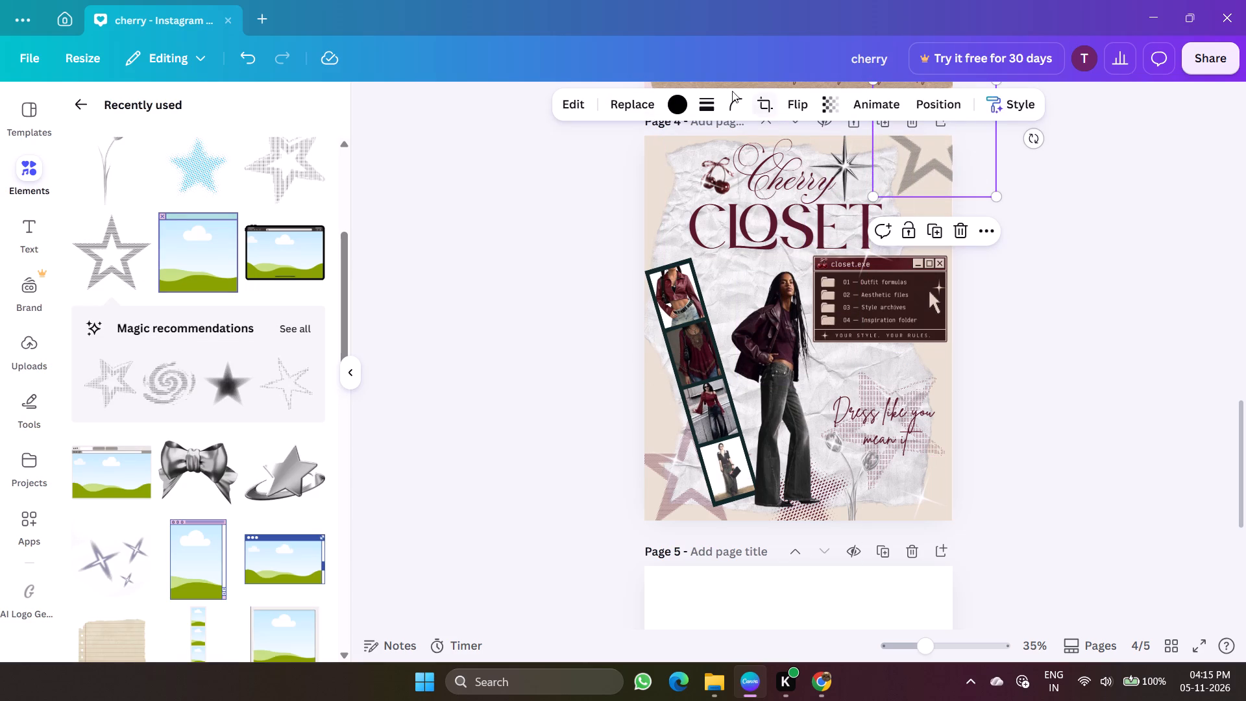
Recolour the corner's striped star dark maroon and fine-tune its position so it overhangs the page's top and right edges.
{"action": "left_click", "coordinate": [683, 106]}
{"action": "left_click", "coordinate": [202, 227]}
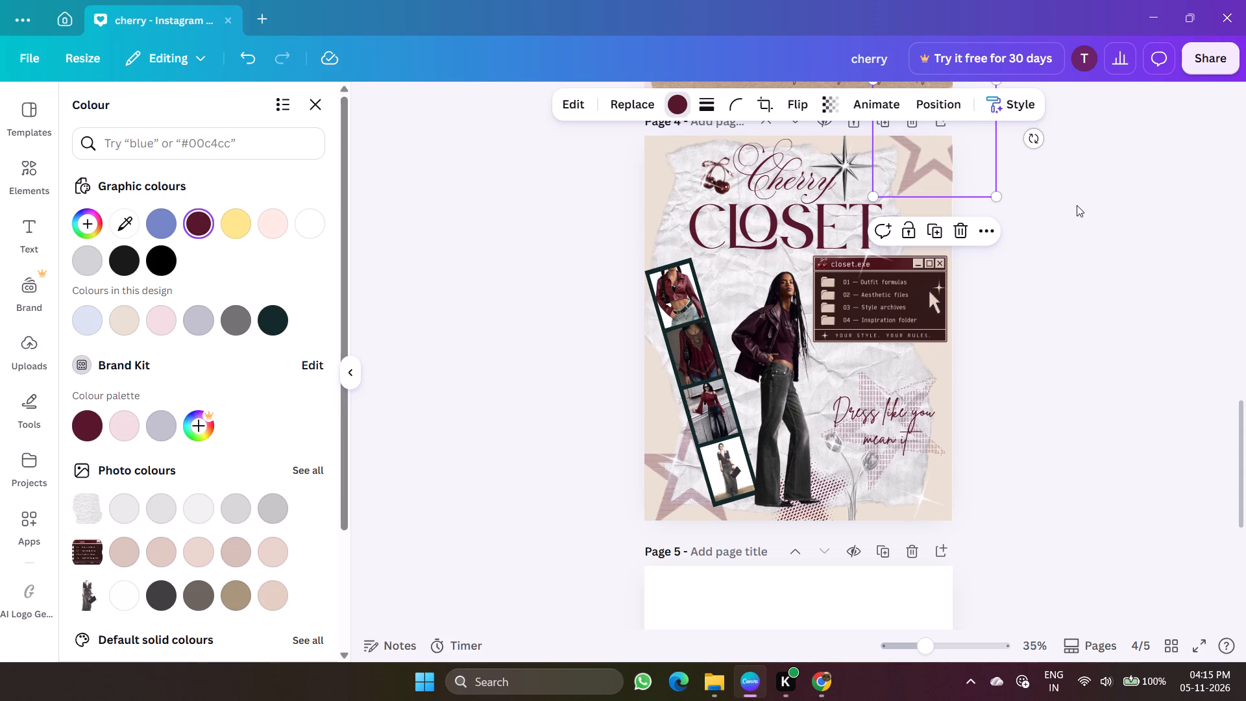
{"action": "left_click_drag", "start_coordinate": [927, 165], "coordinate": [933, 166]}
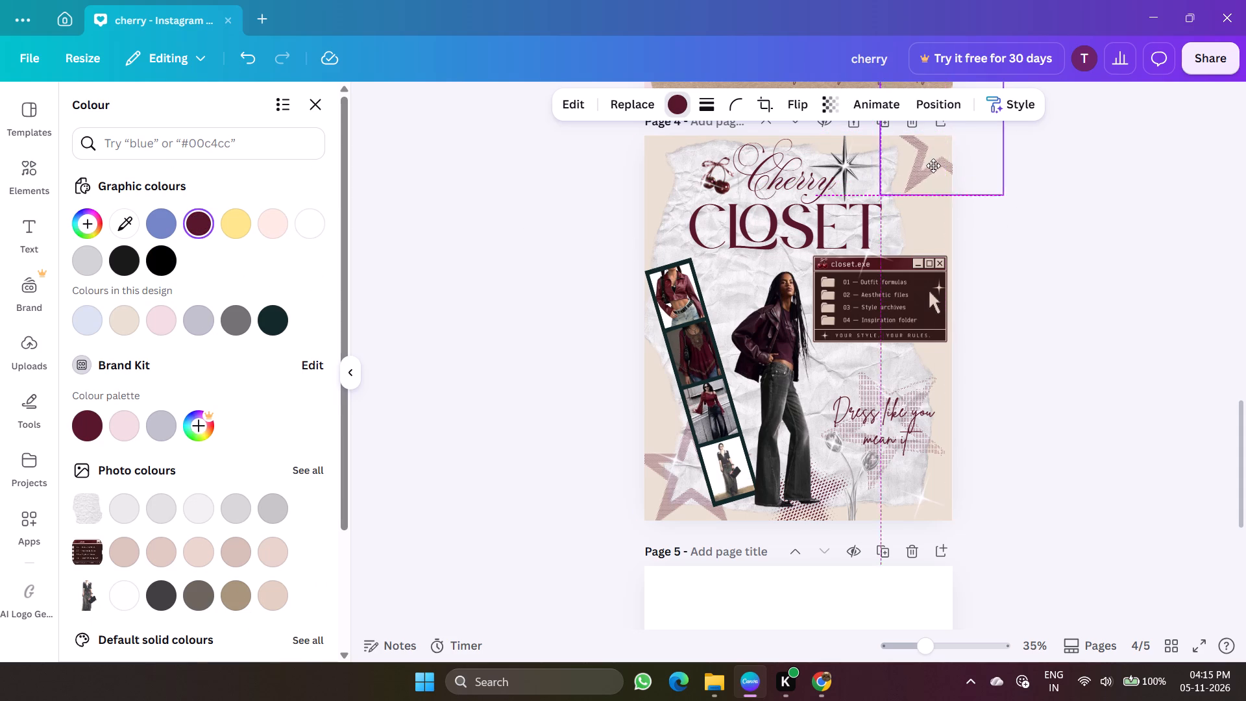
{"action": "left_click_drag", "start_coordinate": [933, 166], "coordinate": [929, 163]}
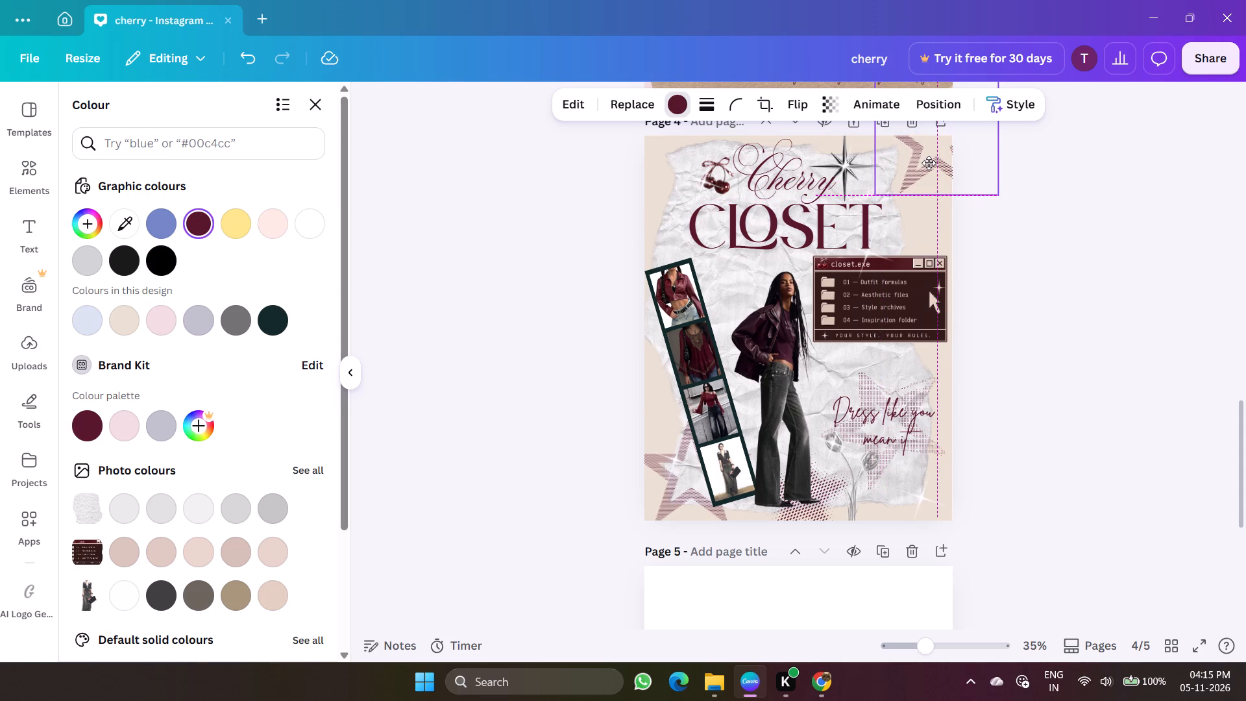
{"action": "left_click_drag", "start_coordinate": [929, 163], "coordinate": [916, 170]}
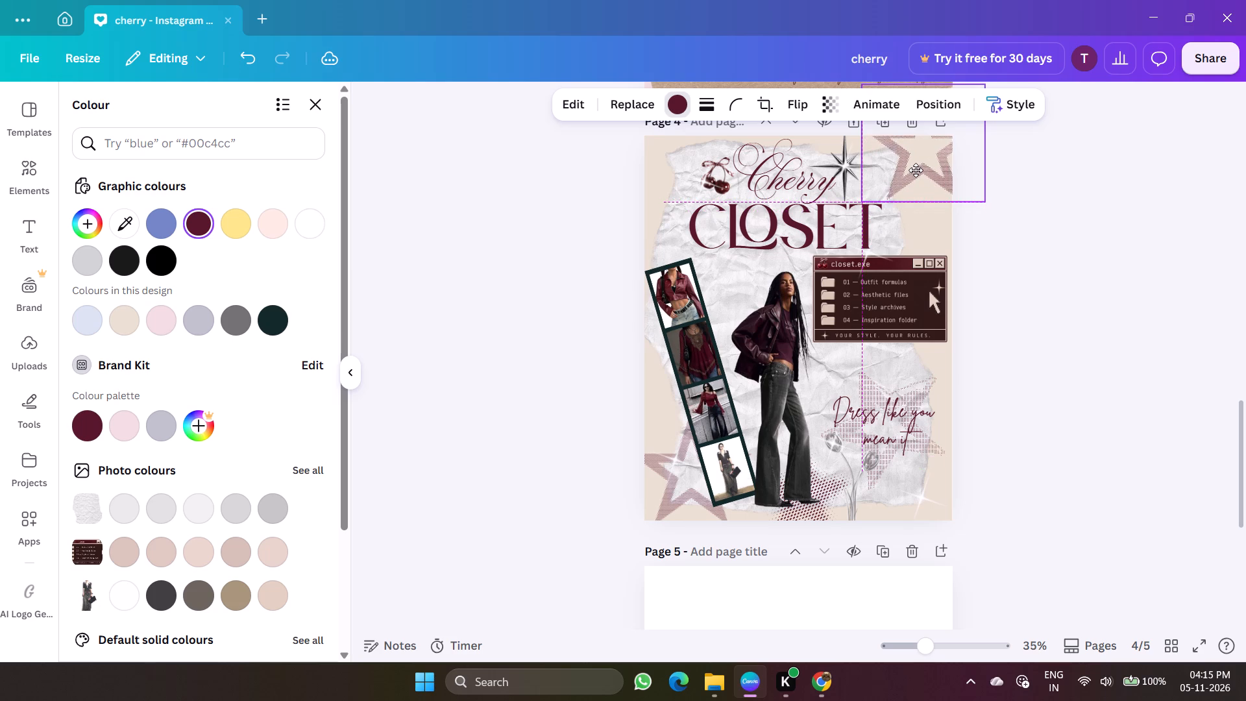
{"action": "left_click_drag", "start_coordinate": [916, 170], "coordinate": [915, 170]}
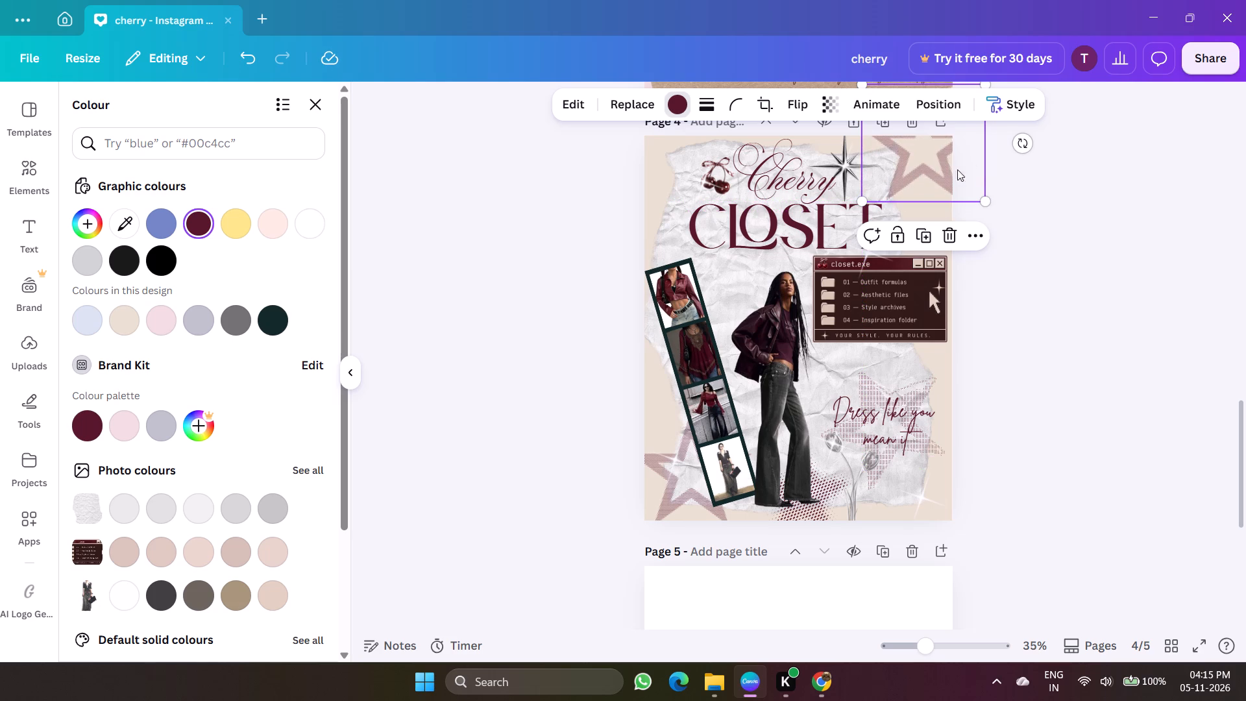
{"action": "left_click", "coordinate": [1021, 159]}
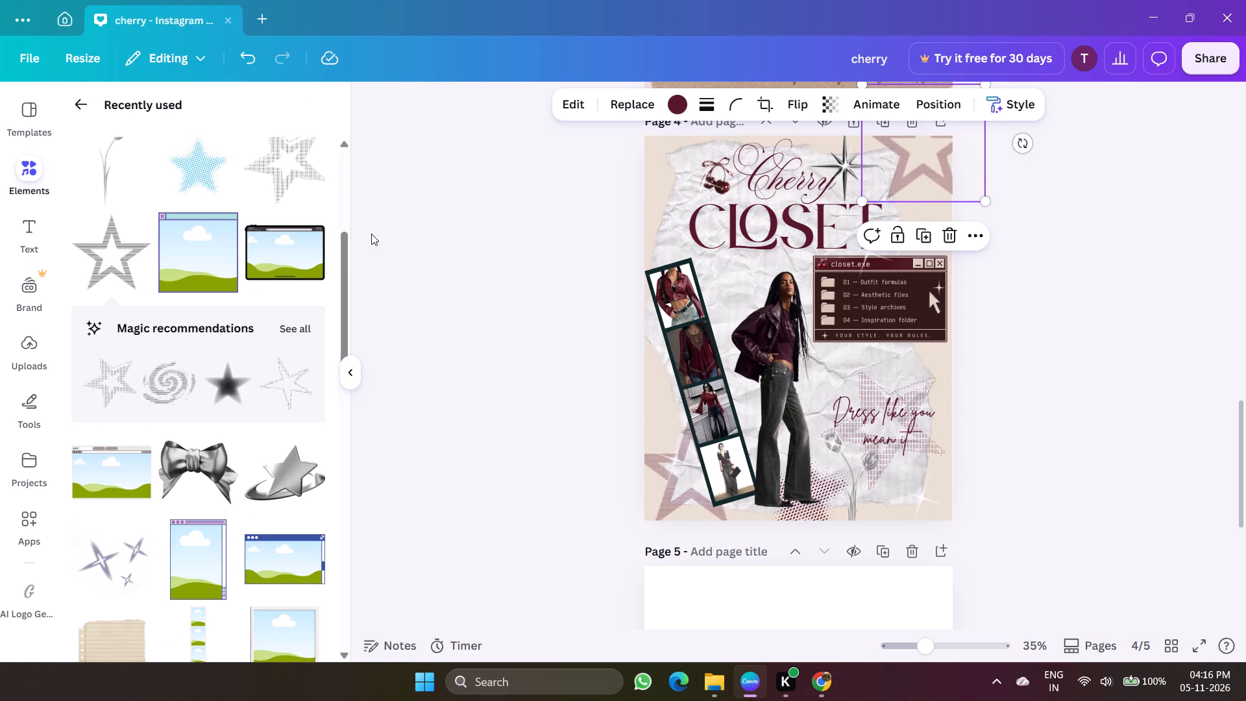
Add the recently used dotted halftone star and place it partly off the page's upper-left corner.
{"action": "left_click", "coordinate": [269, 204]}
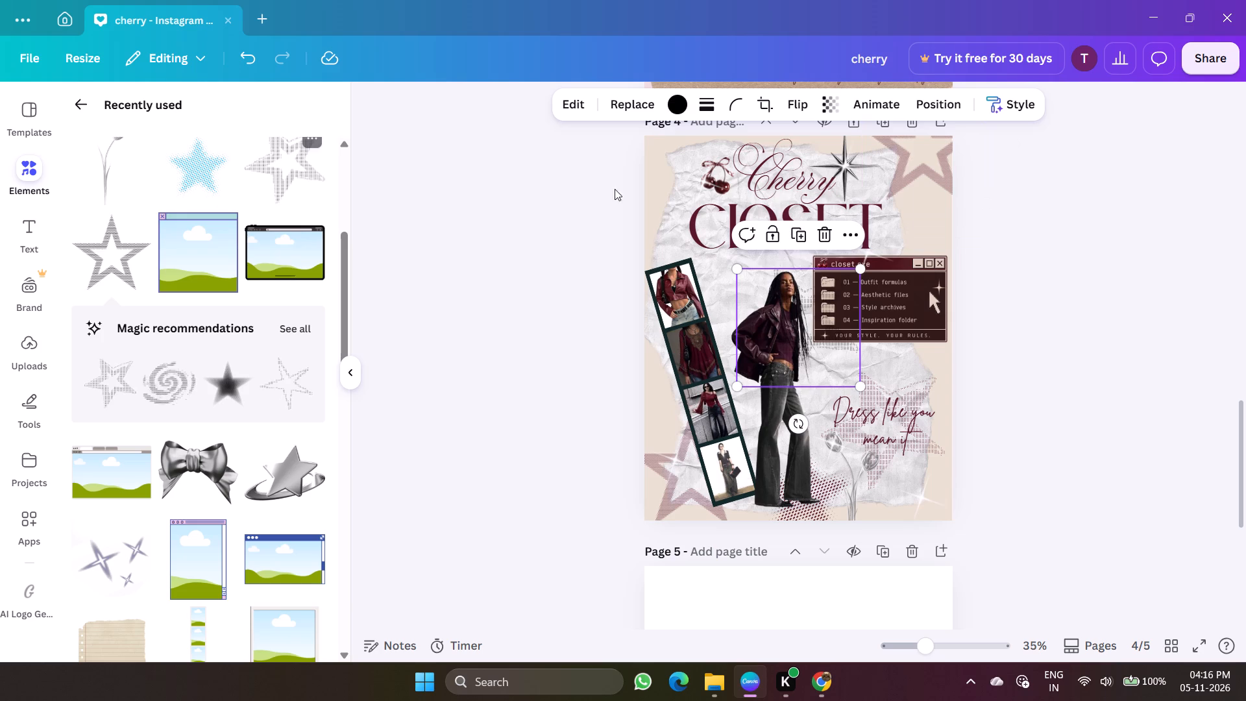
{"action": "left_click_drag", "start_coordinate": [802, 304], "coordinate": [910, 210]}
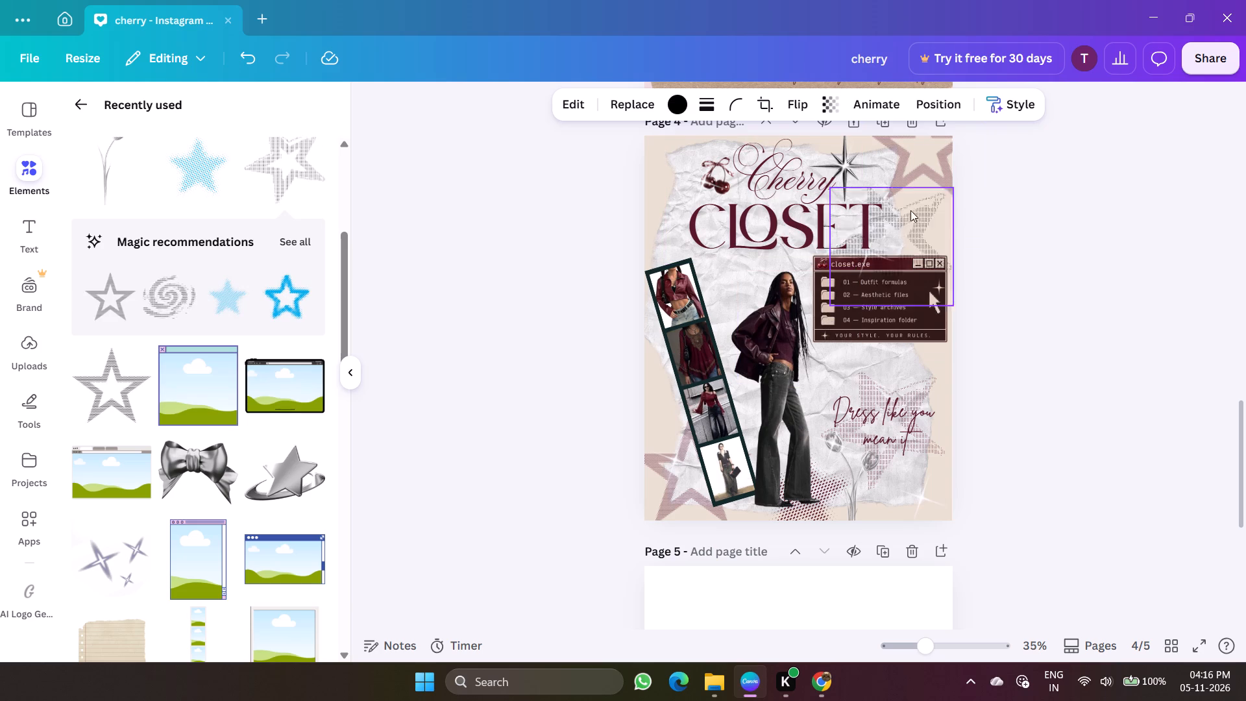
{"action": "left_click_drag", "start_coordinate": [910, 210], "coordinate": [945, 160]}
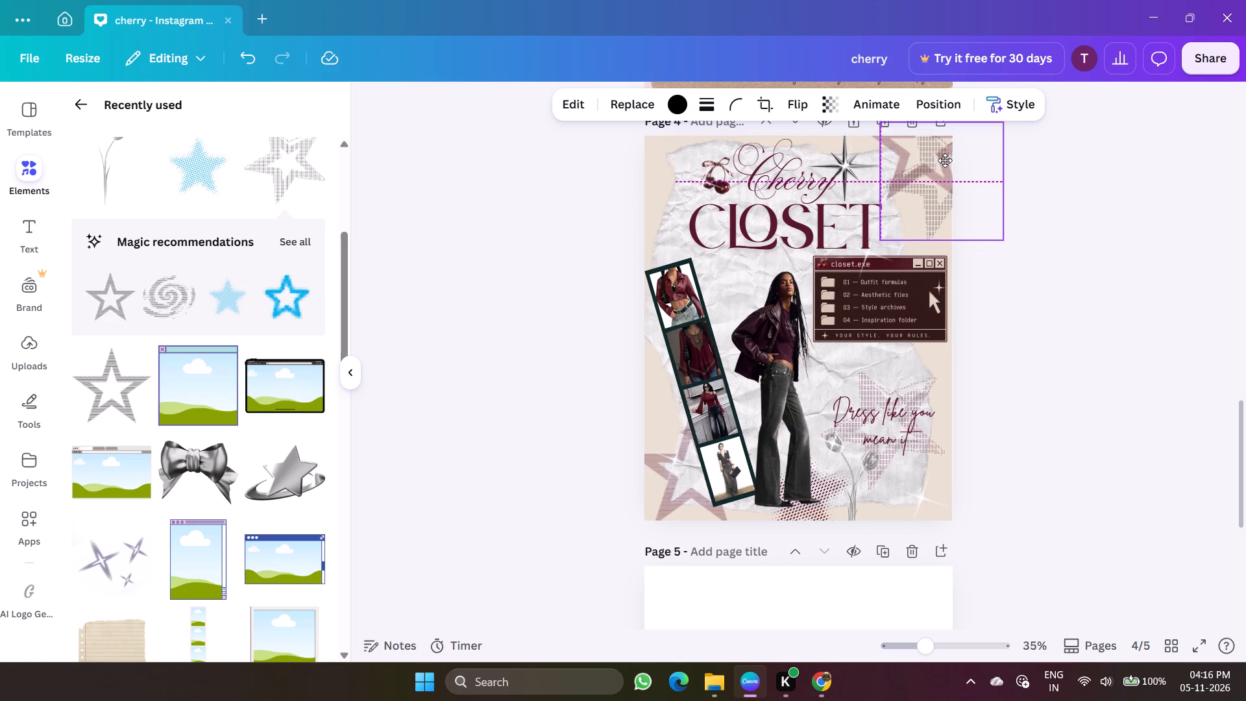
{"action": "left_click_drag", "start_coordinate": [945, 160], "coordinate": [665, 120]}
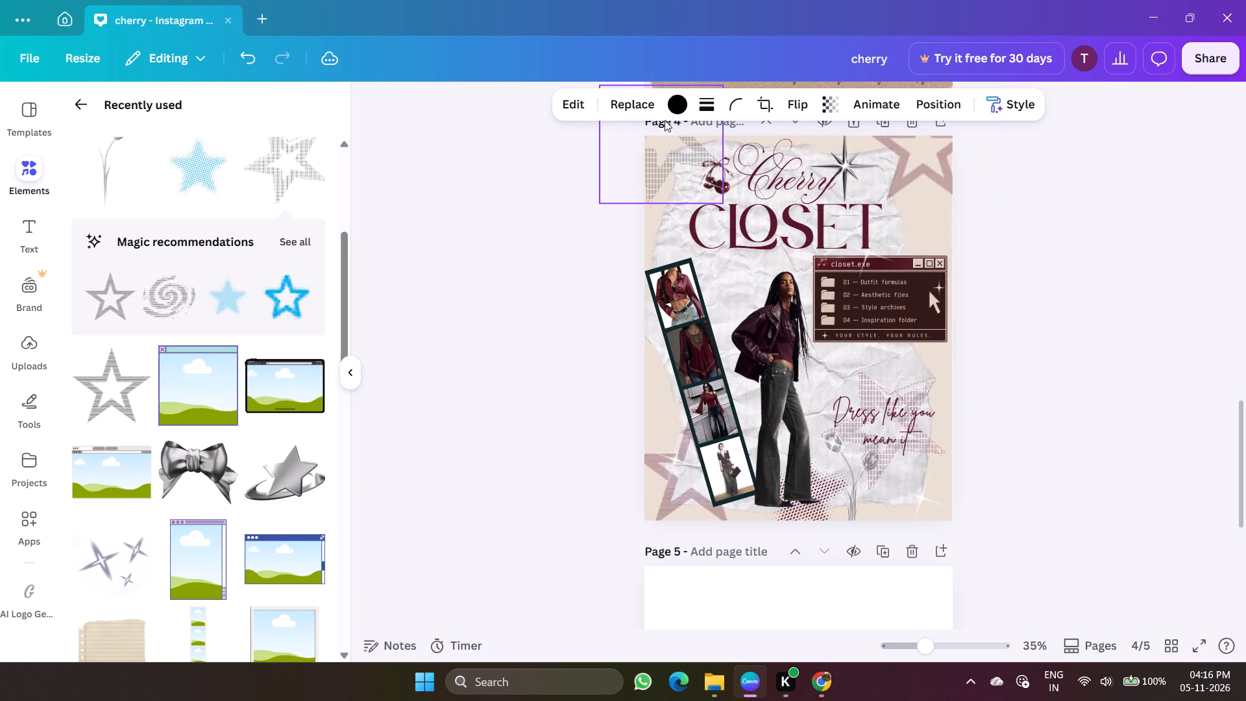
{"action": "left_click_drag", "start_coordinate": [665, 120], "coordinate": [648, 136]}
Recolour the dotted star dark maroon and adjust its position in the page's upper-left corner, beside the cherry graphic.
{"action": "left_click", "coordinate": [676, 106]}
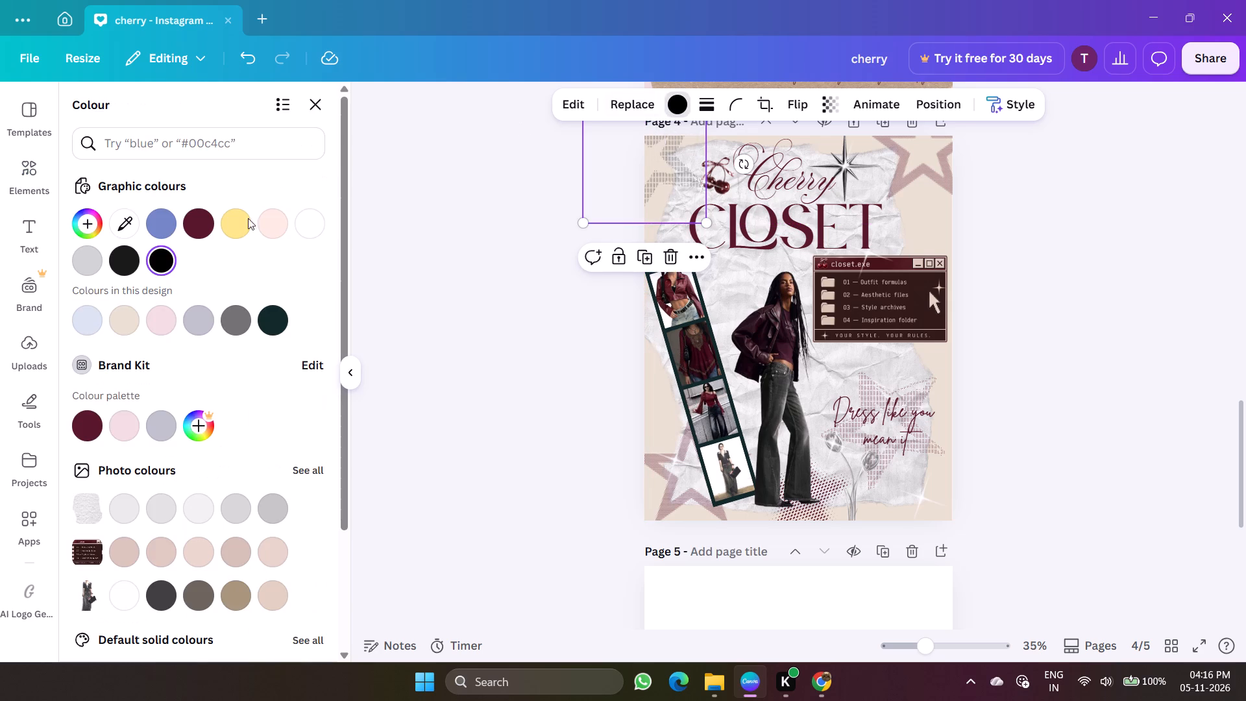
{"action": "left_click", "coordinate": [197, 234]}
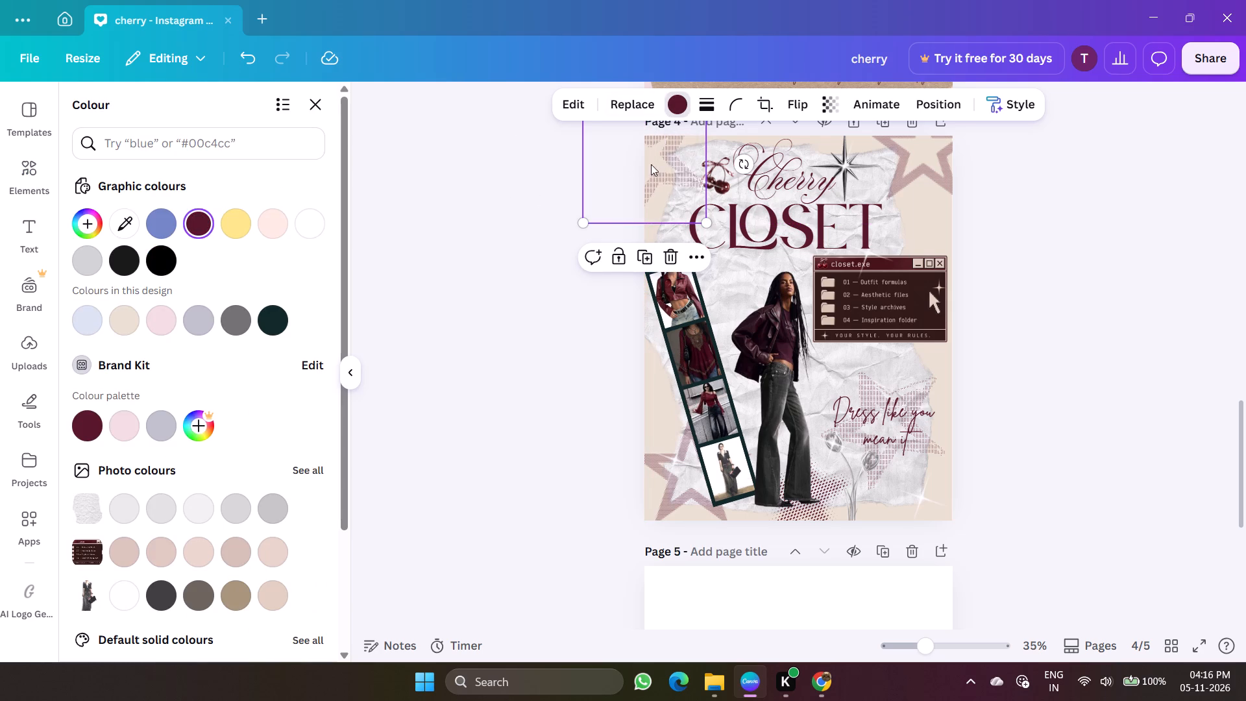
{"action": "left_click_drag", "start_coordinate": [654, 182], "coordinate": [648, 173]}
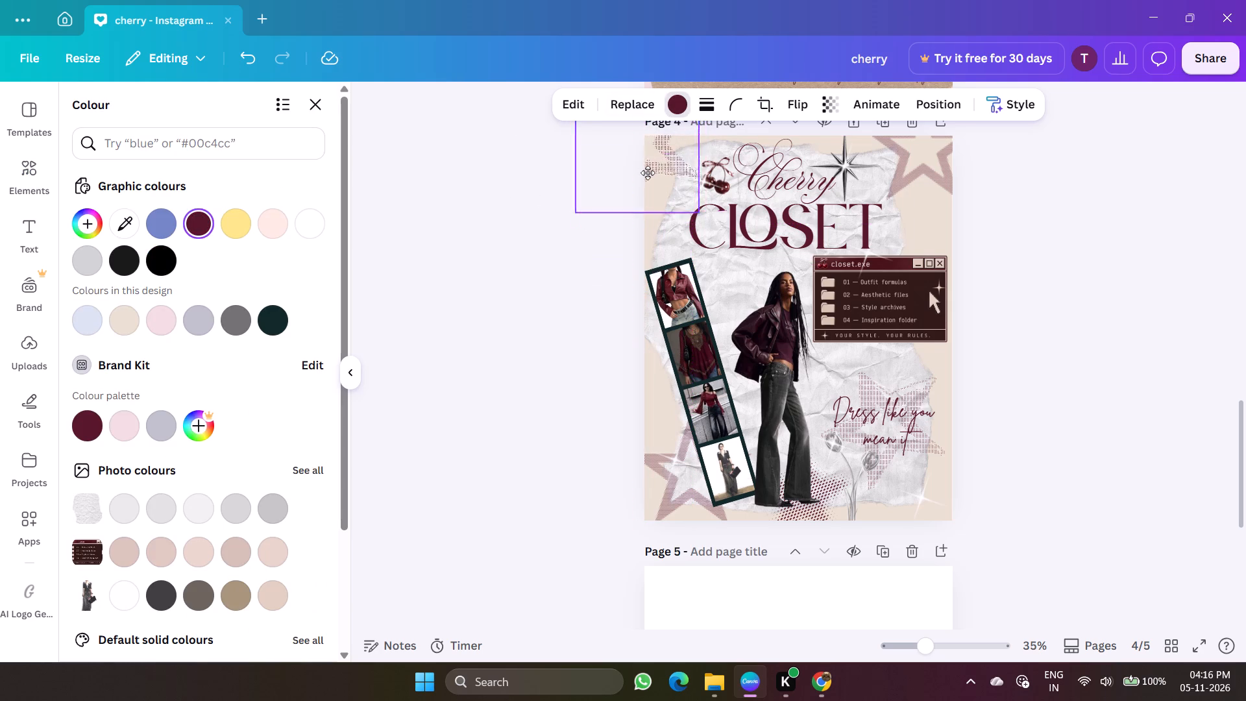
{"action": "left_click_drag", "start_coordinate": [648, 173], "coordinate": [647, 195]}
{"action": "left_click", "coordinate": [1097, 218]}
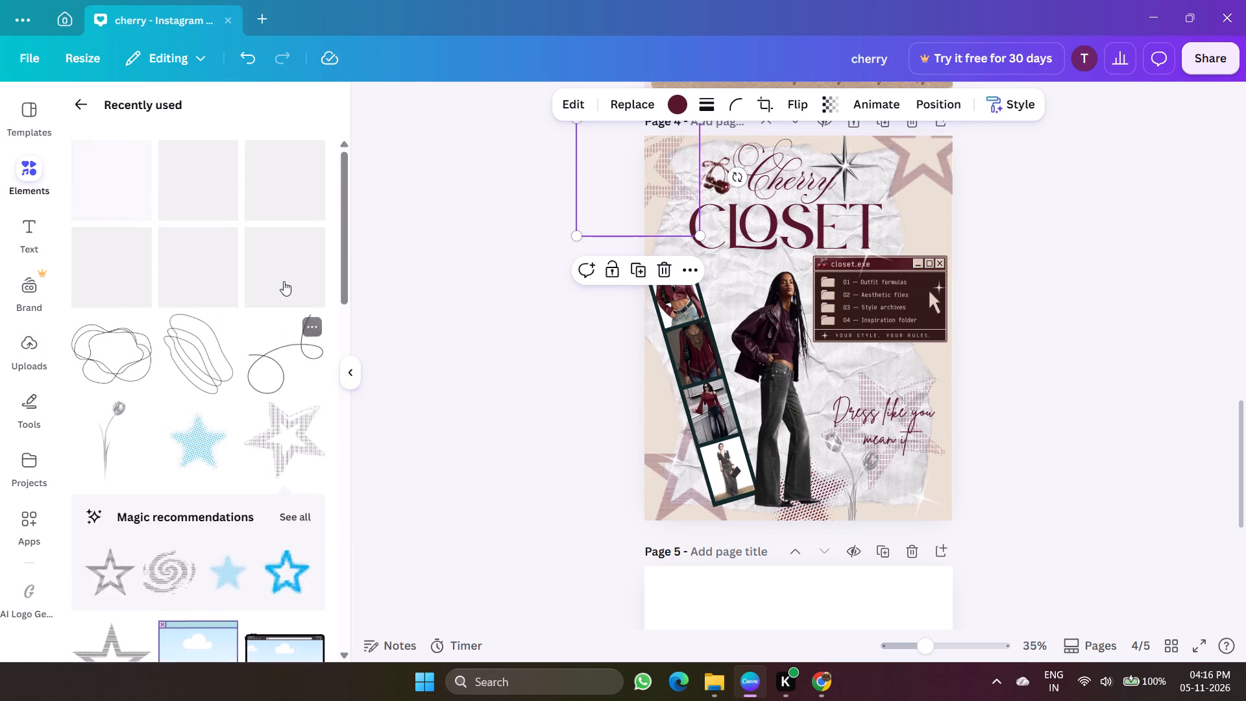
Add another silver eight-pointed star and place it beside the end of CLOSET, just above the closet.exe window.
{"action": "scroll", "coordinate": [170, 335], "scroll_direction": "up", "scroll_amount": 3}
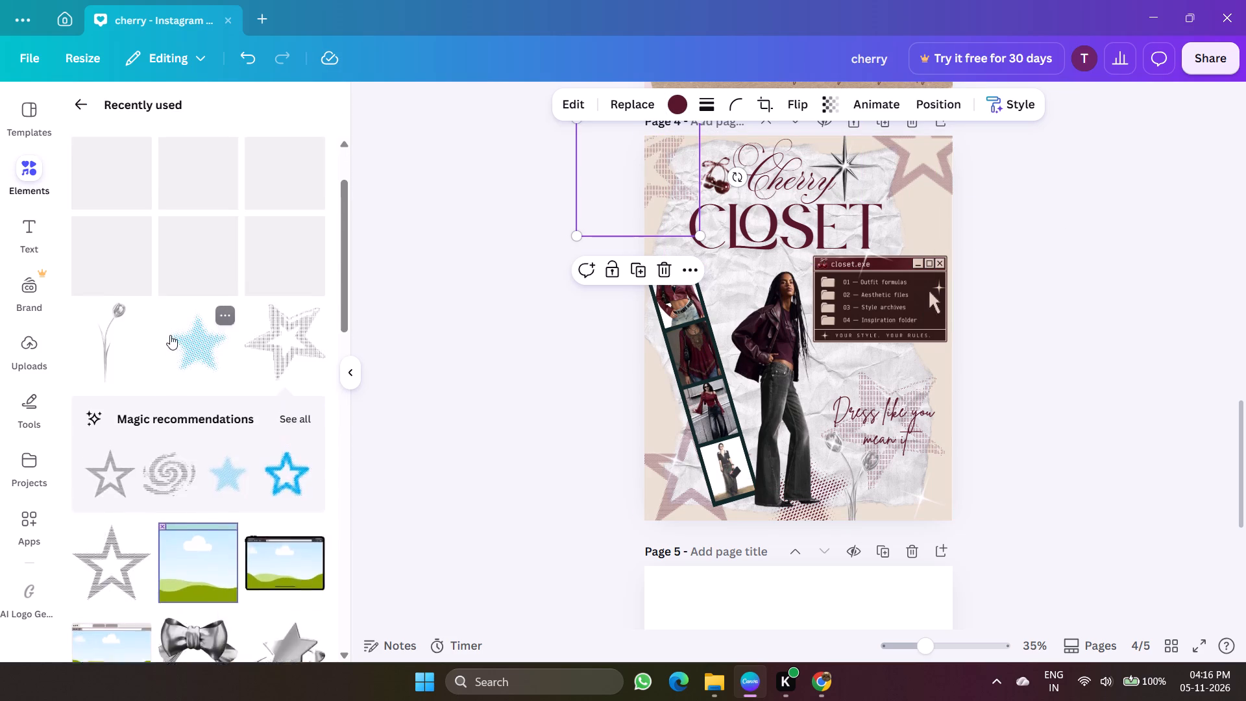
{"action": "scroll", "coordinate": [170, 335], "scroll_direction": "up", "scroll_amount": 2}
{"action": "scroll", "coordinate": [164, 406], "scroll_direction": "up", "scroll_amount": 1}
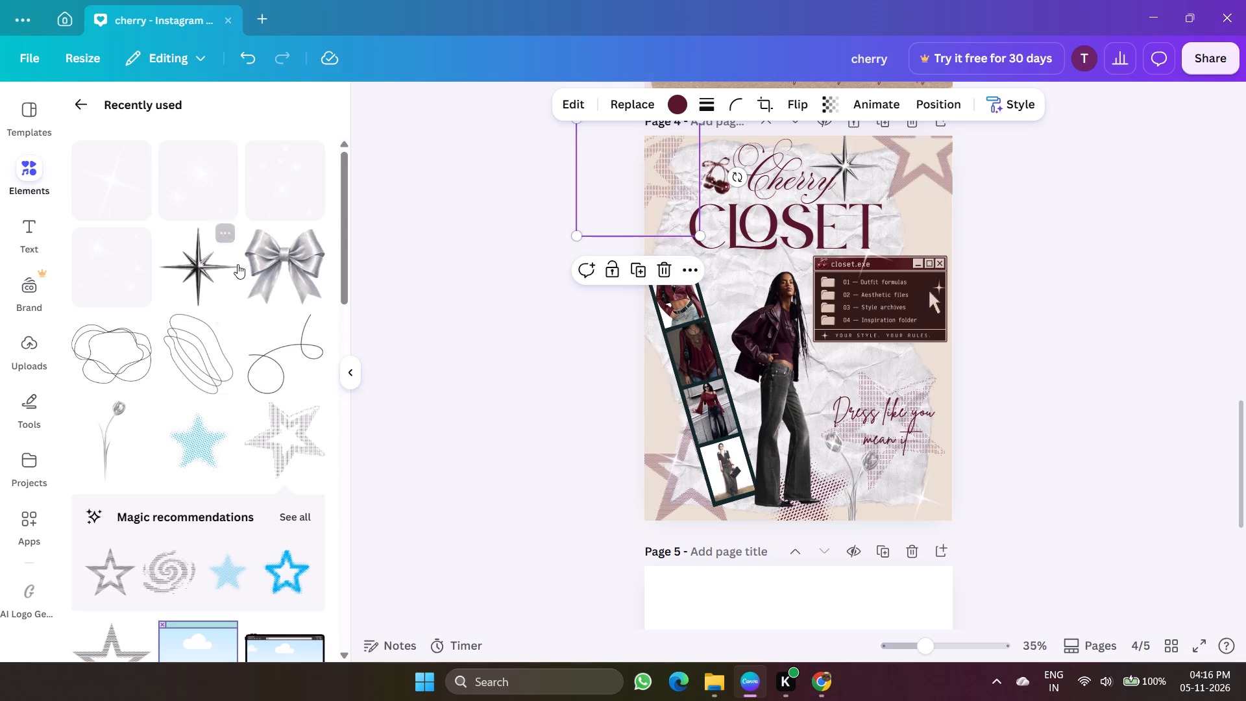
{"action": "left_click", "coordinate": [205, 274]}
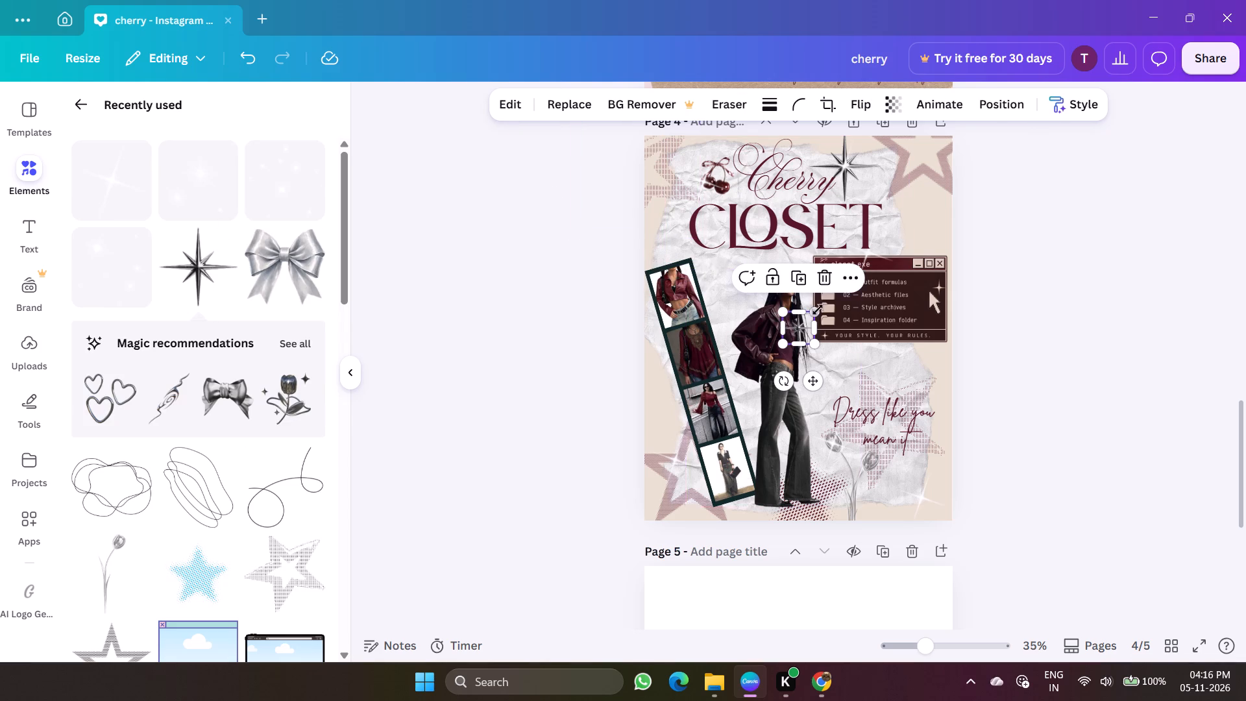
{"action": "left_click_drag", "start_coordinate": [809, 377], "coordinate": [901, 272]}
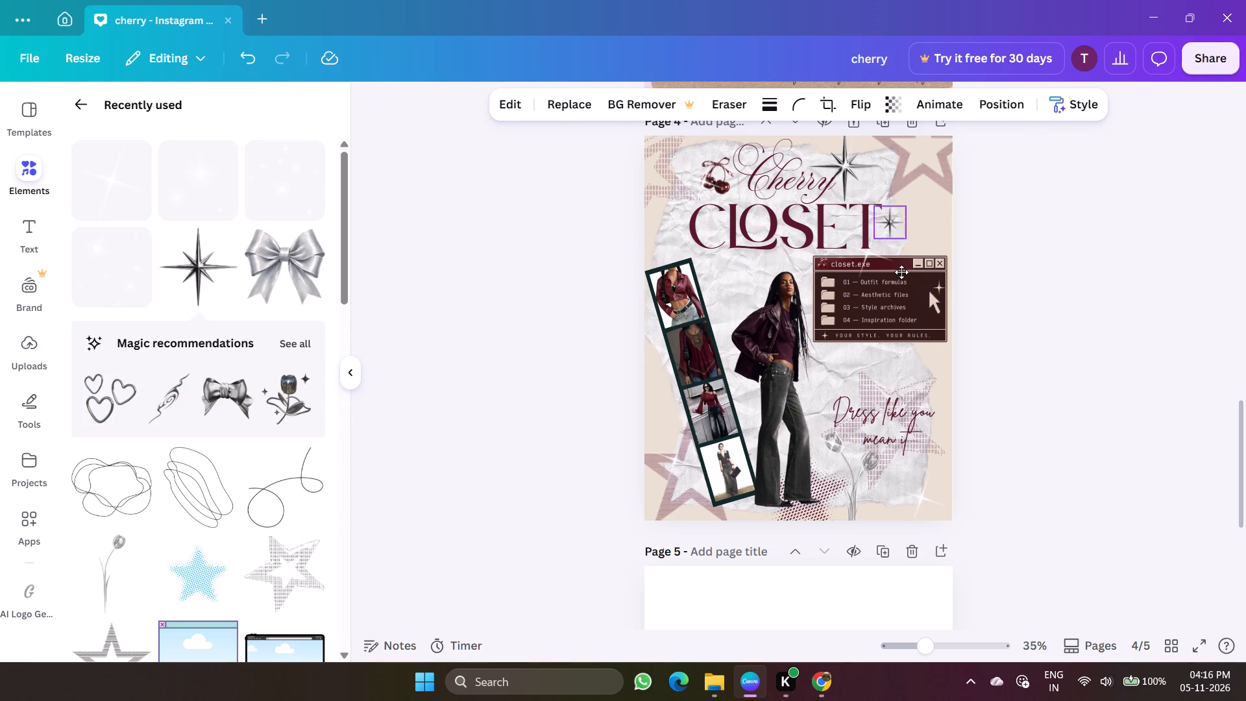
Nudge the small silver eight-pointed star beside CLOSET slightly lower, keeping it just above the closet.exe window.
{"action": "left_click_drag", "start_coordinate": [901, 272], "coordinate": [902, 286]}
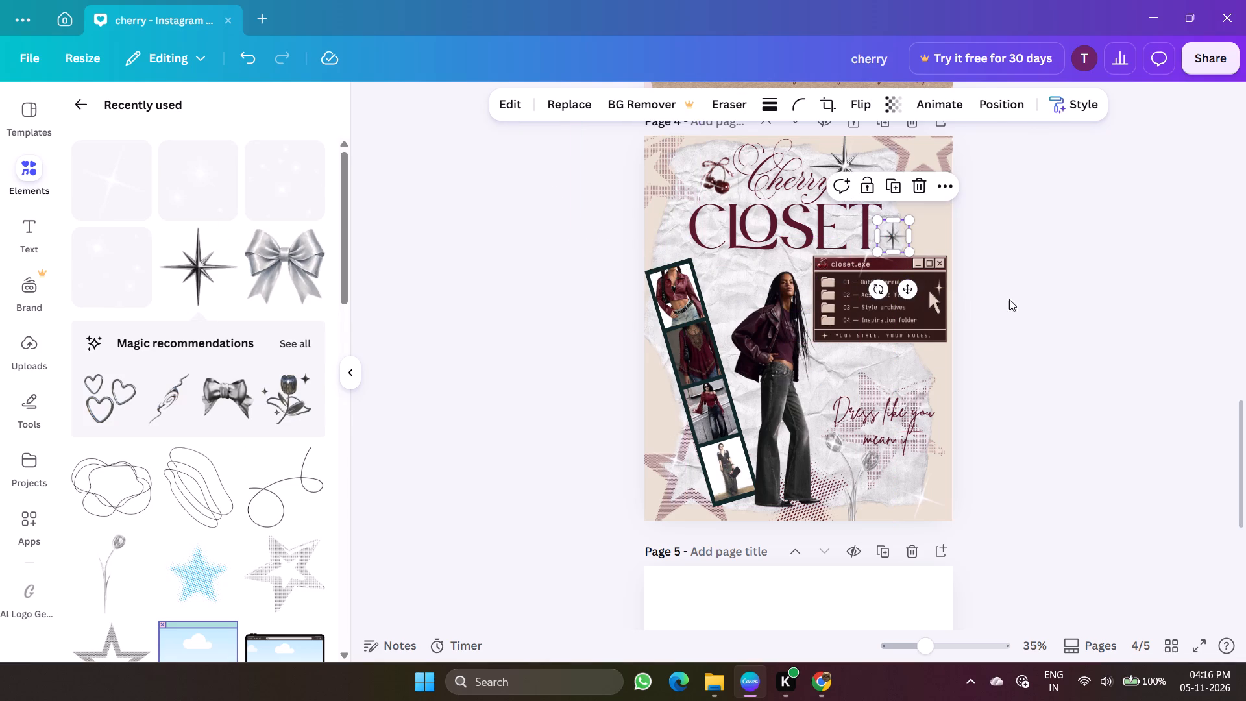
{"action": "left_click", "coordinate": [1069, 301]}
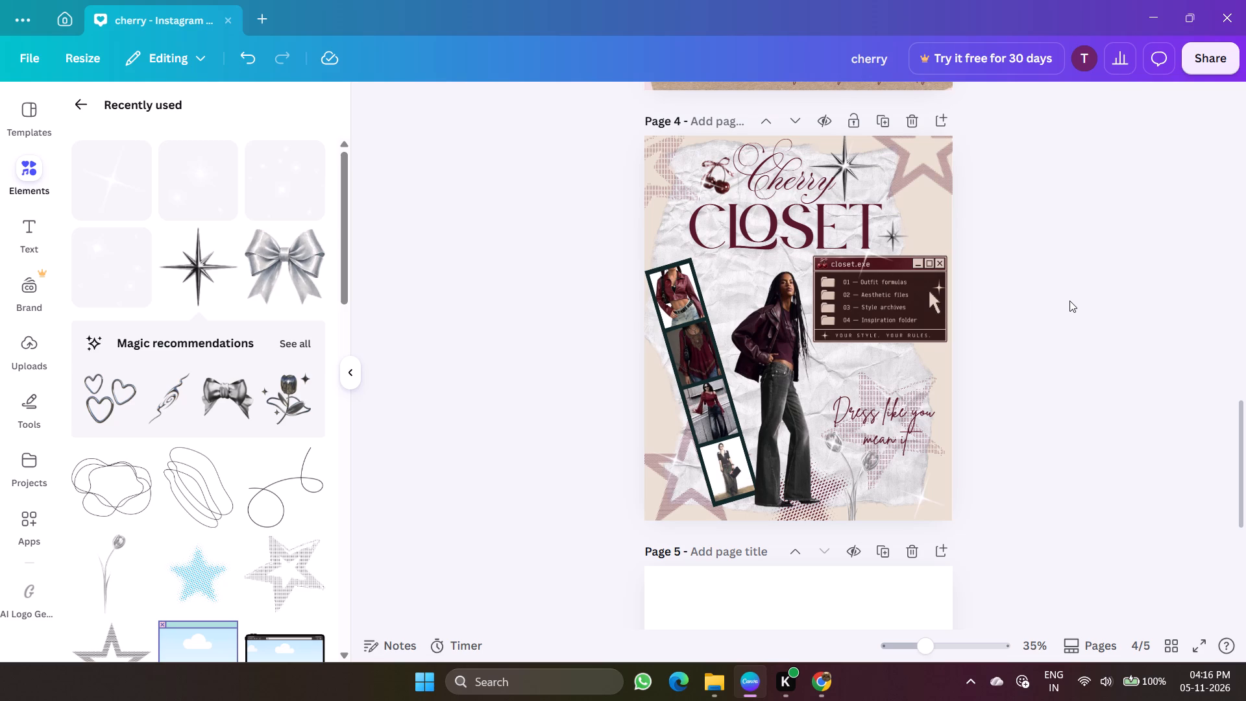
Capture a full-screen screenshot with the whole page 4 Cherry Closet collage in view at 36% zoom.
{"action": "left_click", "coordinate": [950, 646]}
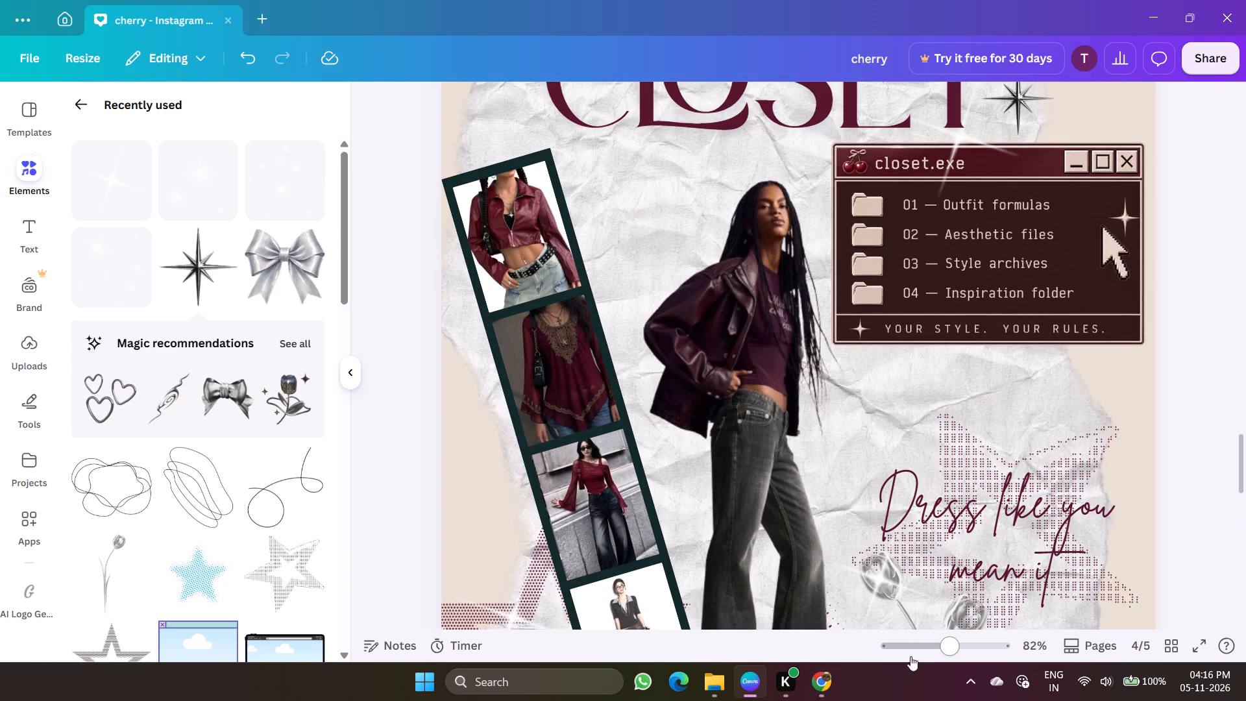
{"action": "left_click", "coordinate": [944, 636]}
{"action": "left_click", "coordinate": [944, 636]}
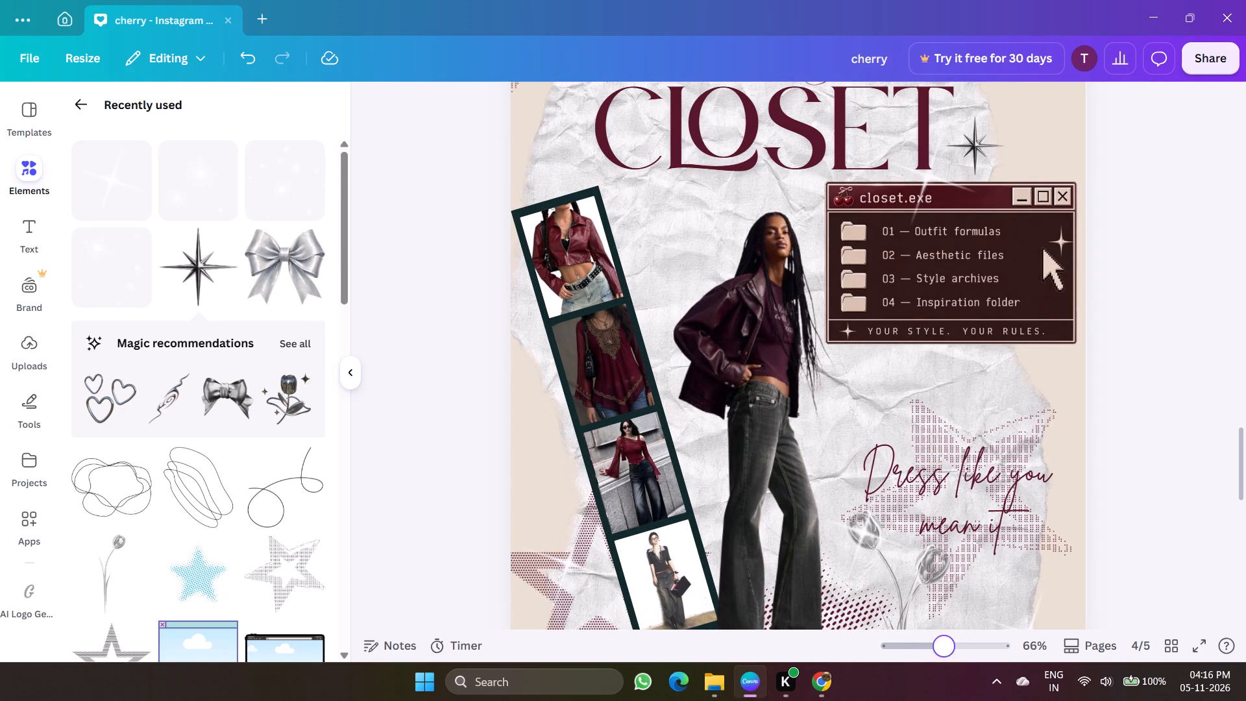
{"action": "left_click", "coordinate": [933, 654]}
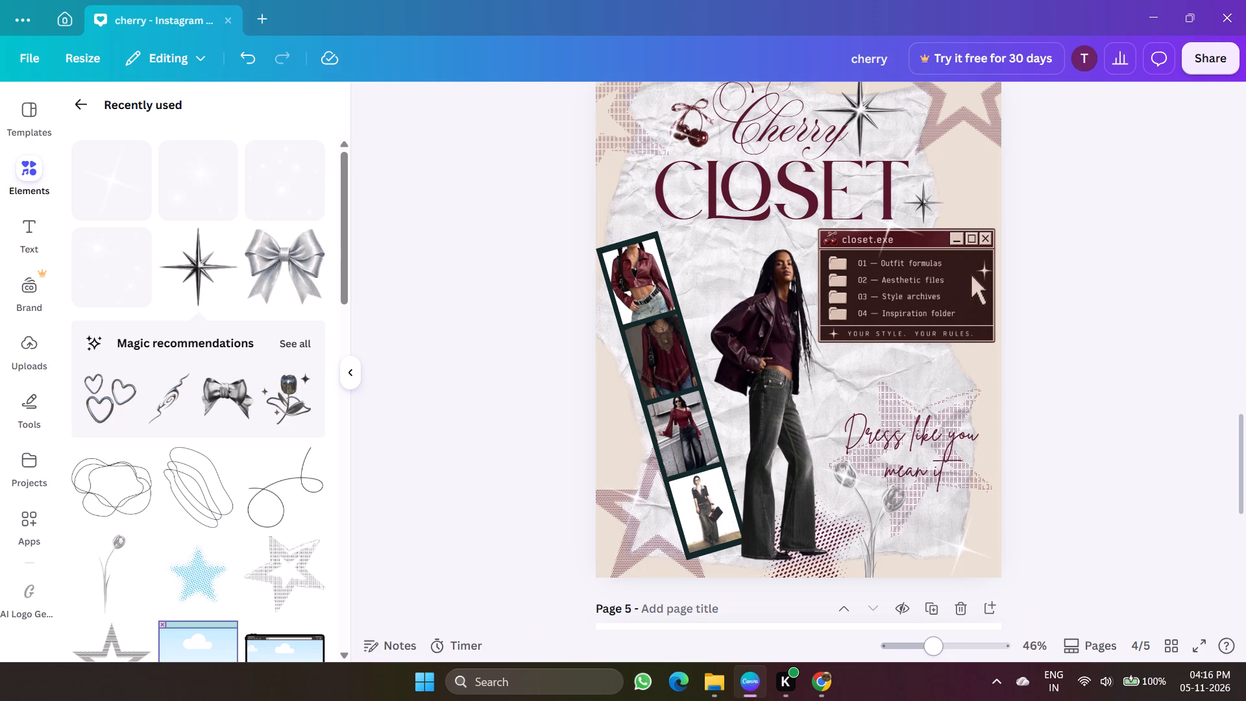
{"action": "left_click", "coordinate": [925, 656]}
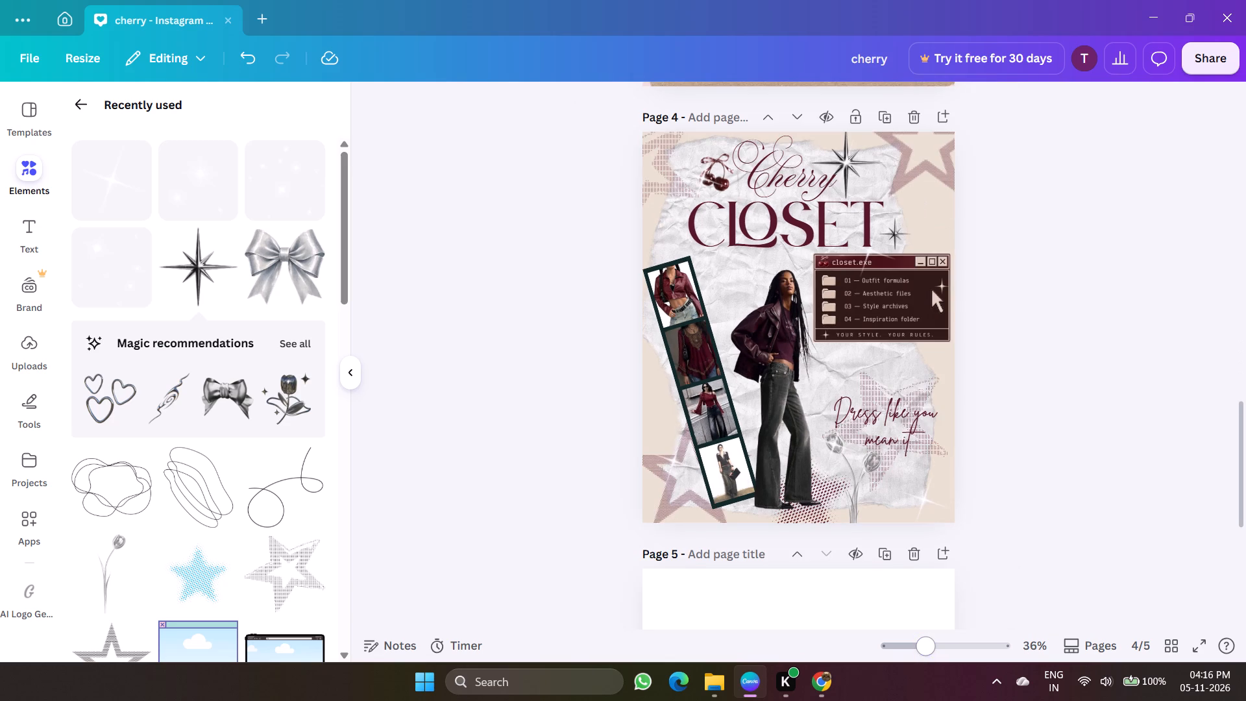
{"action": "key", "text": "super+Print"}
Switch to Chrome.
{"action": "left_click", "coordinate": [817, 700]}
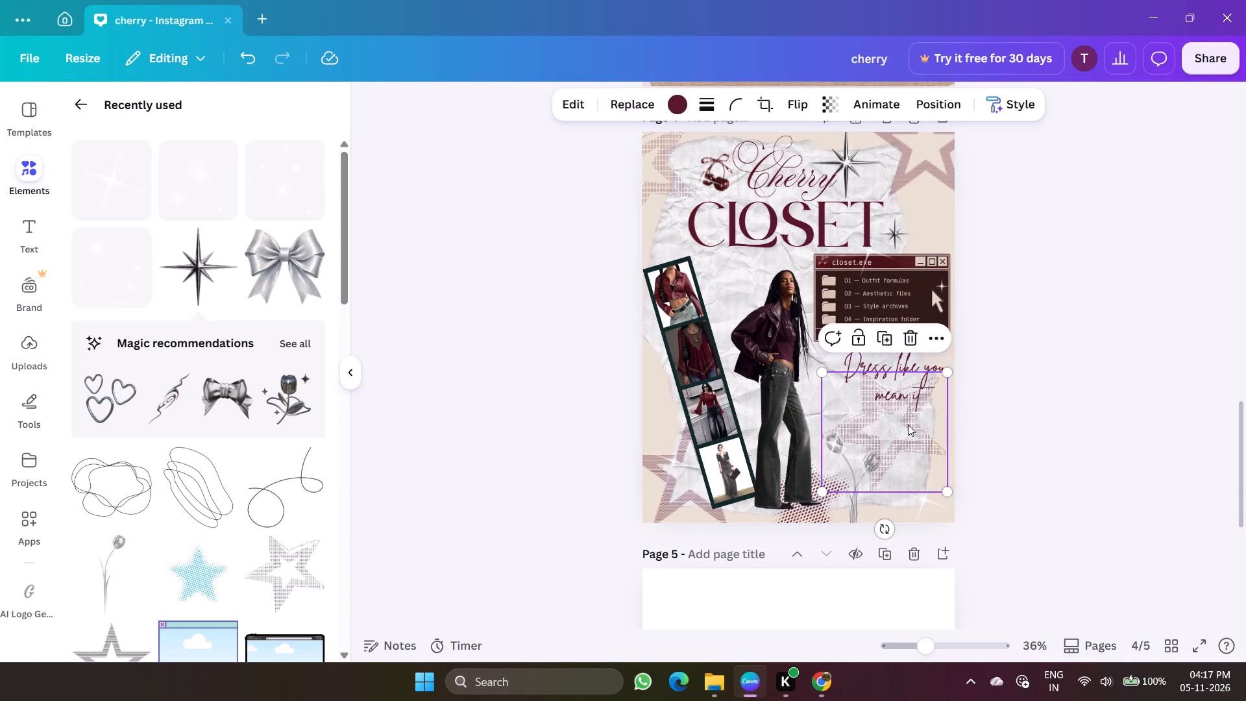
Move the maroon dotted star up so it sits behind the "Dress like you mean it" text, just below the closet.exe window.
{"action": "left_click_drag", "start_coordinate": [908, 424], "coordinate": [909, 395]}
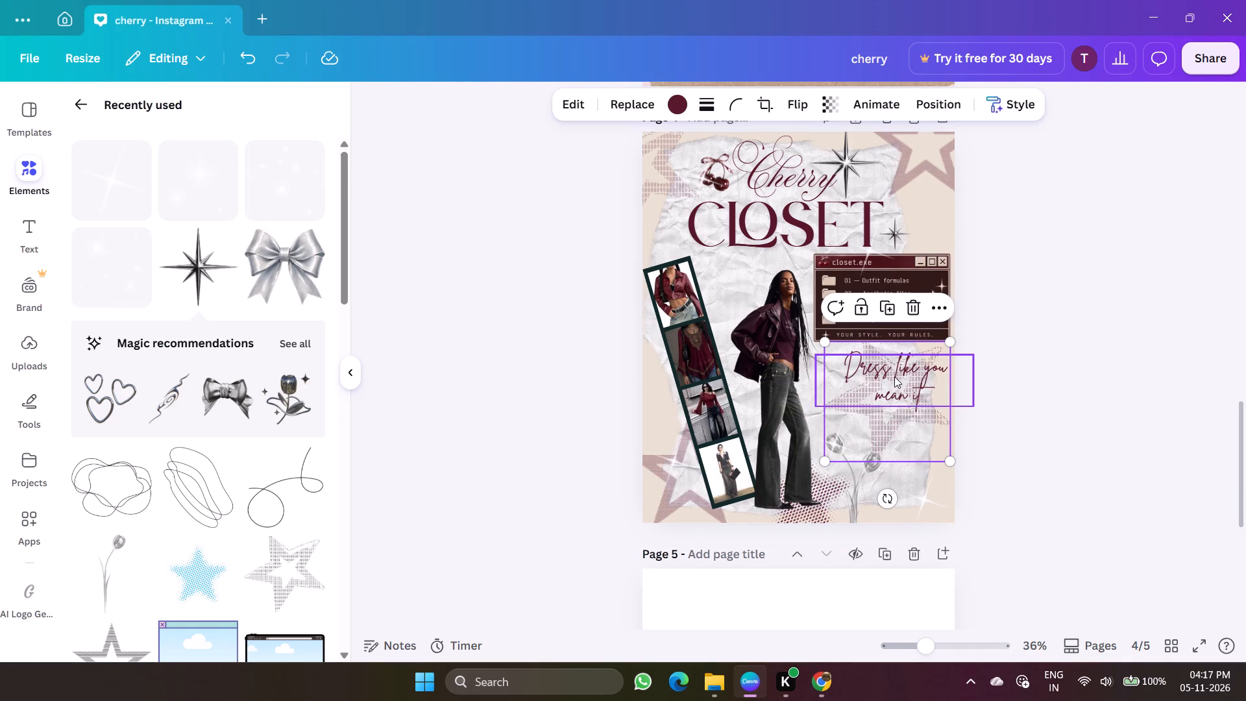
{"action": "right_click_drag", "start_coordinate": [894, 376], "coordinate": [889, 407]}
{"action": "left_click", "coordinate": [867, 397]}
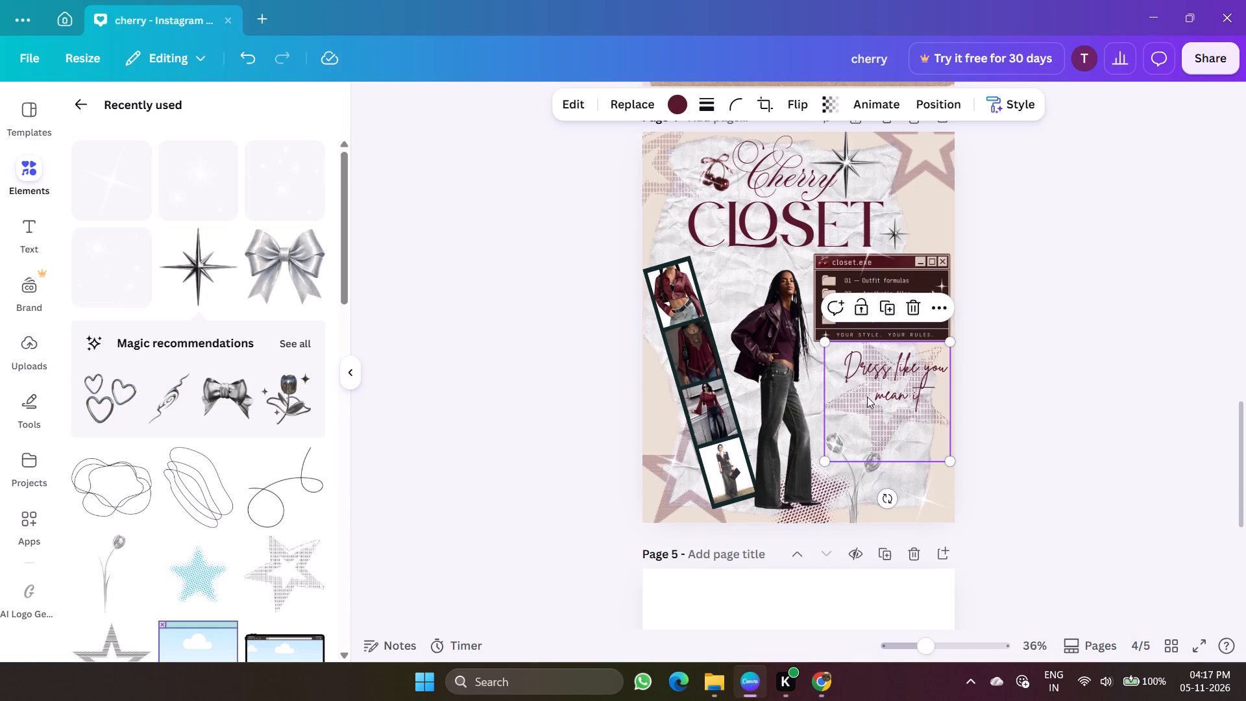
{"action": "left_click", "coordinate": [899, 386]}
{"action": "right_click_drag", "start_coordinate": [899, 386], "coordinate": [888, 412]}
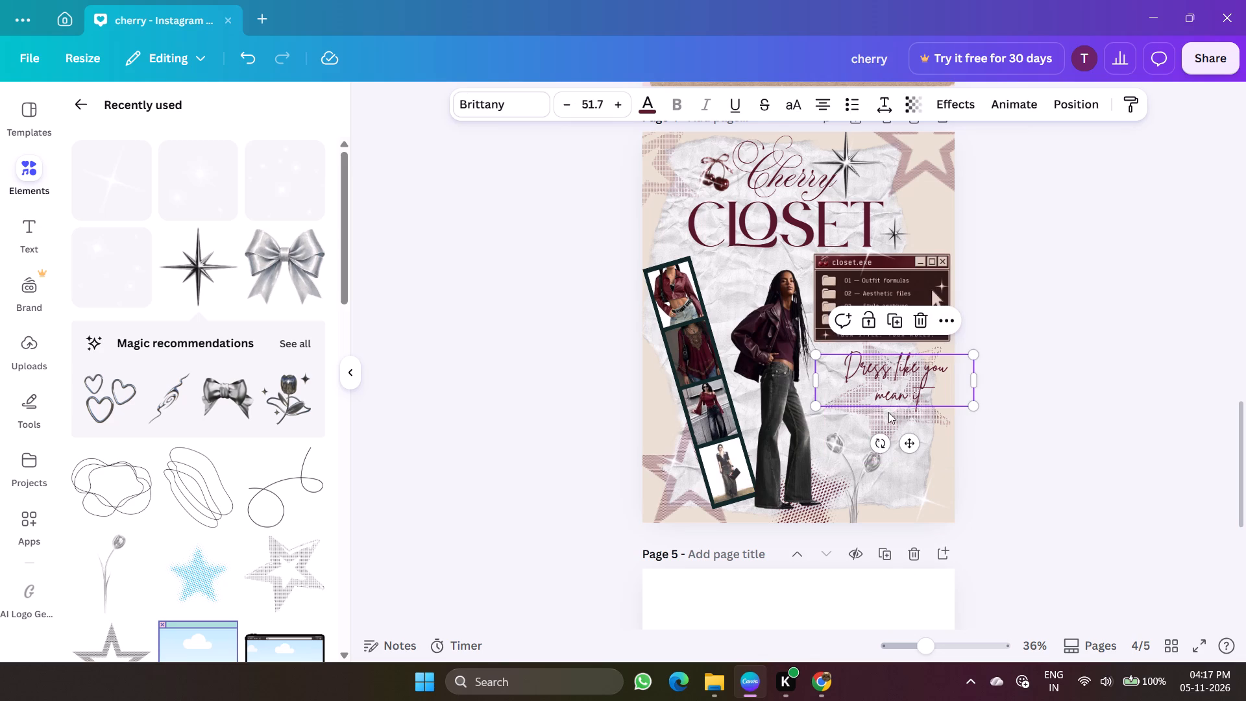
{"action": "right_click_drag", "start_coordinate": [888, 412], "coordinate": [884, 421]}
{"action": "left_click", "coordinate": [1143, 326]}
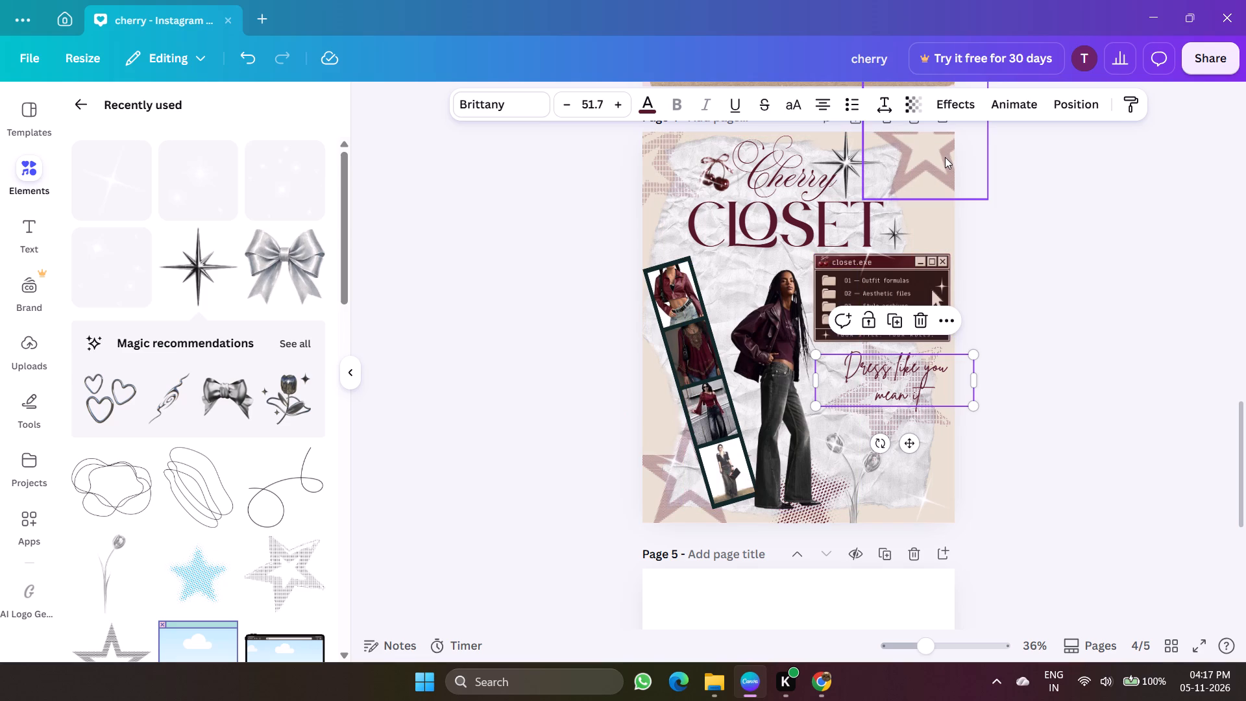
Delete the maroon halftone graphic behind the standing model's feet.
{"action": "left_click", "coordinate": [814, 516]}
{"action": "key", "text": "Delete"}
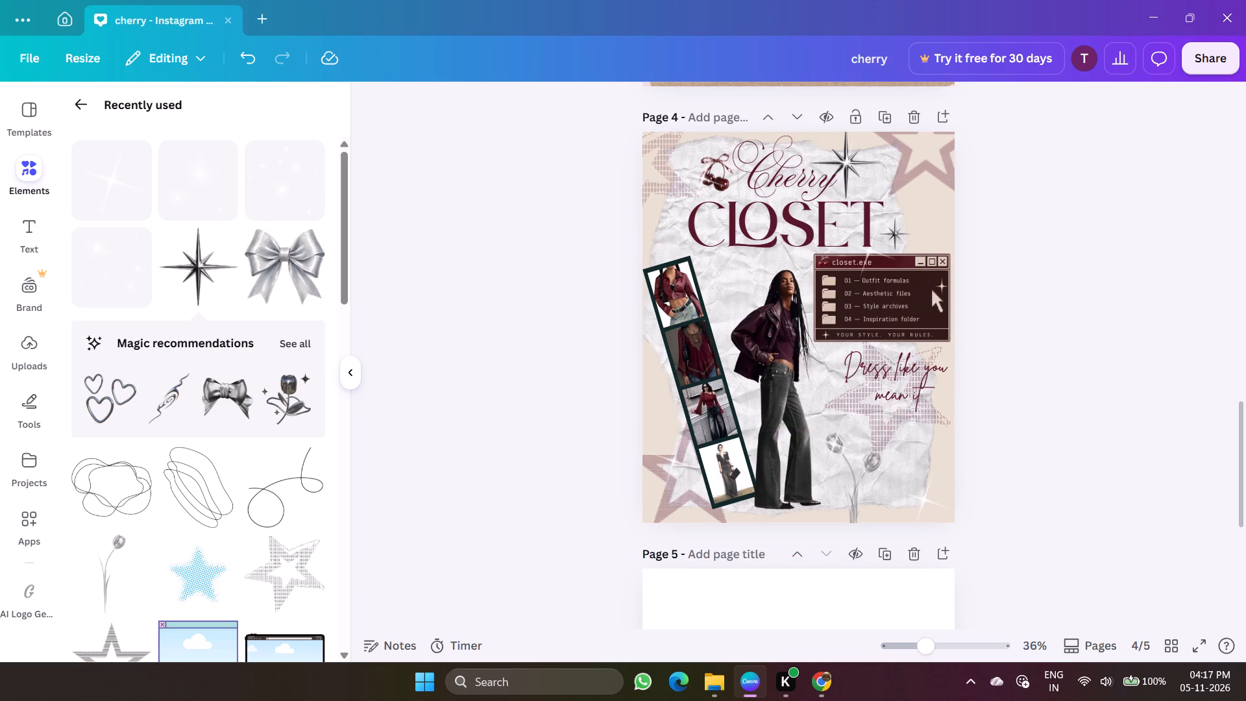
Move the tagline "Dress like you mean it" slightly down and left, centring it over the dotted star.
{"action": "left_click_drag", "start_coordinate": [901, 395], "coordinate": [893, 417]}
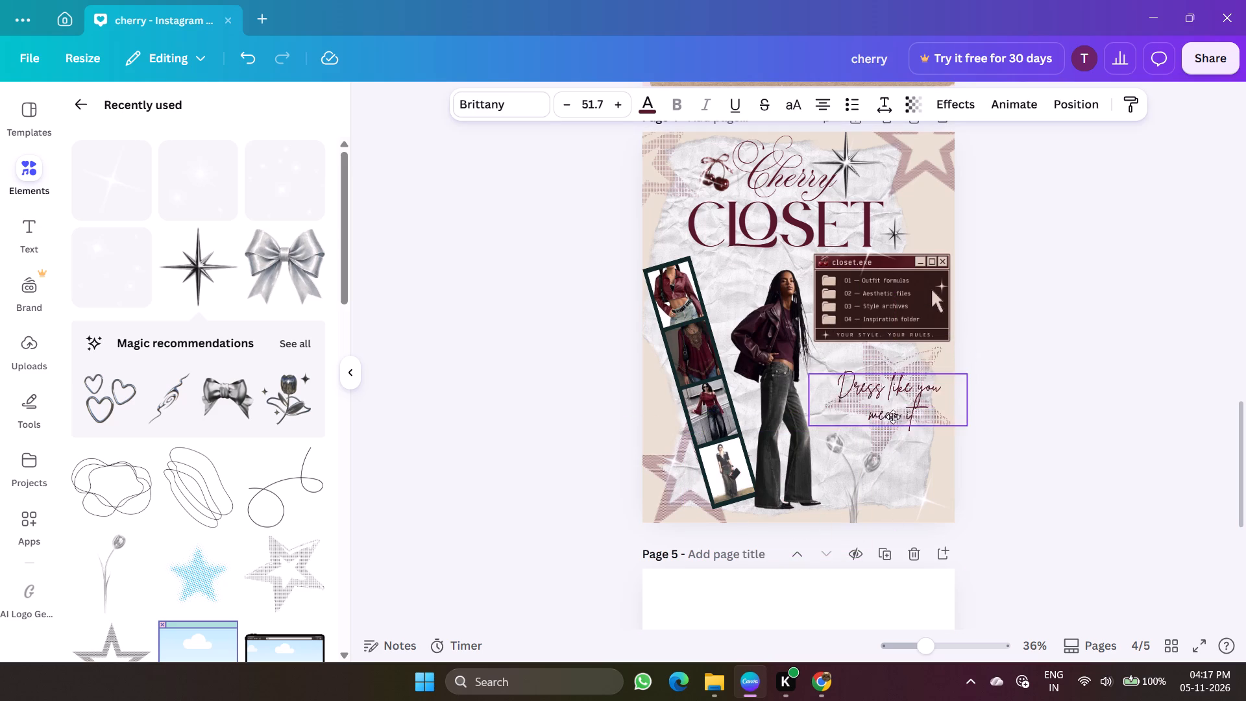
{"action": "left_click_drag", "start_coordinate": [893, 417], "coordinate": [892, 413]}
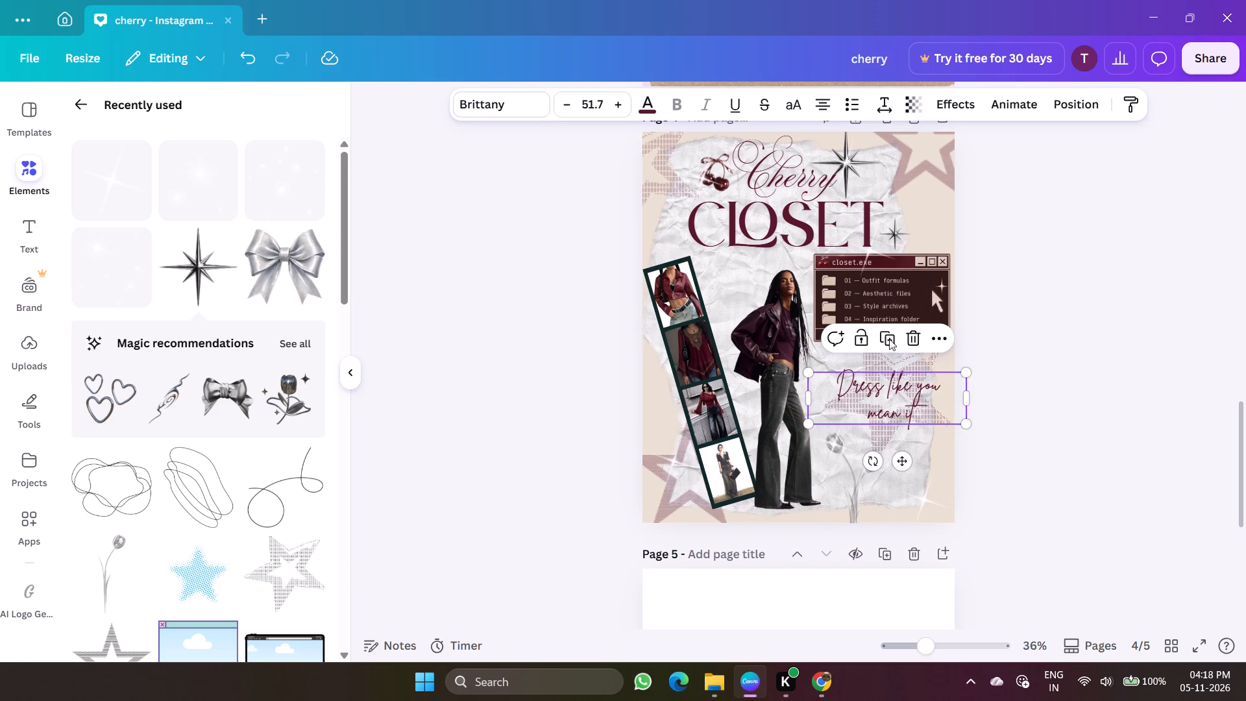
Enlarge the closet.exe window from its lower-left corner and shift it slightly so it sits against the page's right edge.
{"action": "left_click", "coordinate": [886, 288]}
{"action": "right_click_drag", "start_coordinate": [953, 347], "coordinate": [955, 382]}
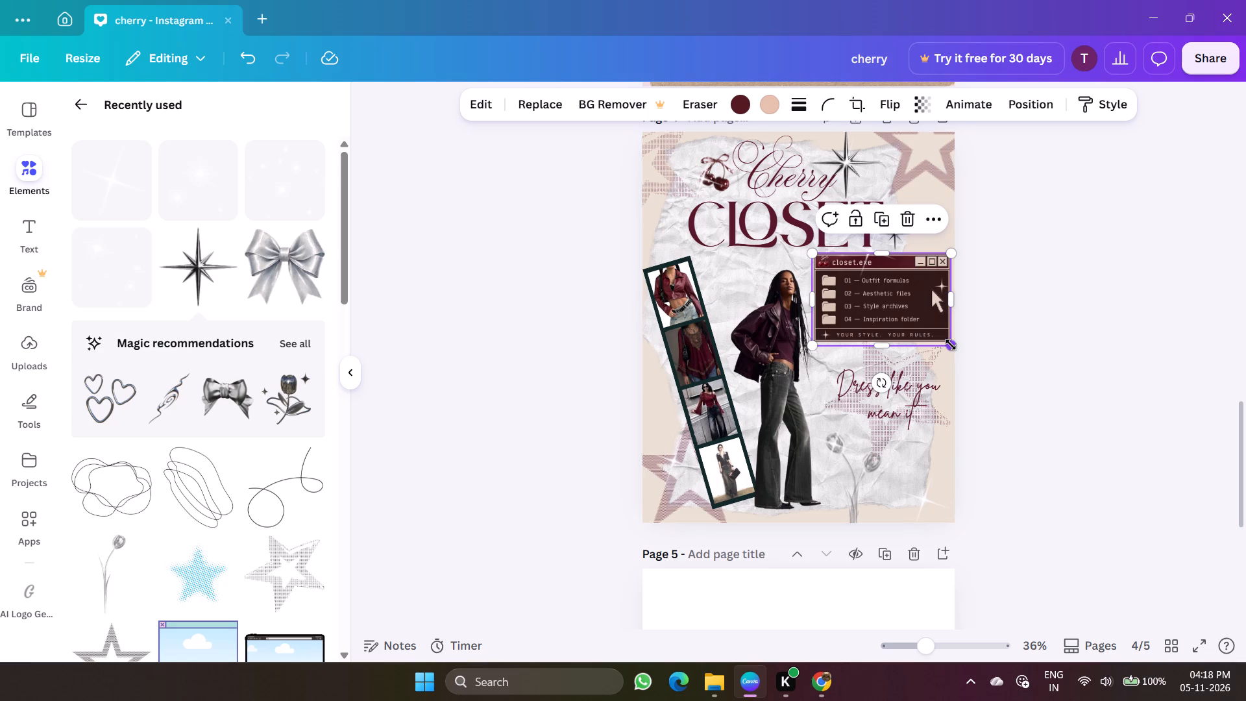
{"action": "right_click_drag", "start_coordinate": [951, 345], "coordinate": [952, 376]}
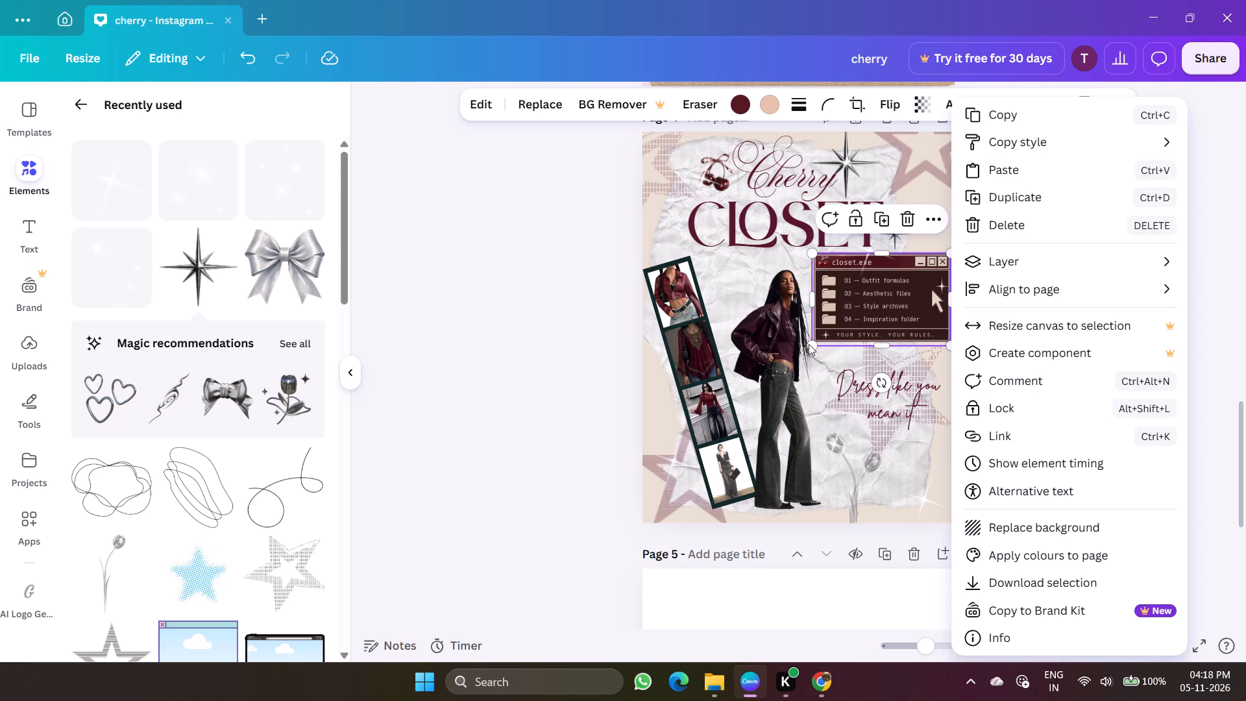
{"action": "left_click", "coordinate": [817, 345]}
{"action": "right_click_drag", "start_coordinate": [817, 345], "coordinate": [814, 356]}
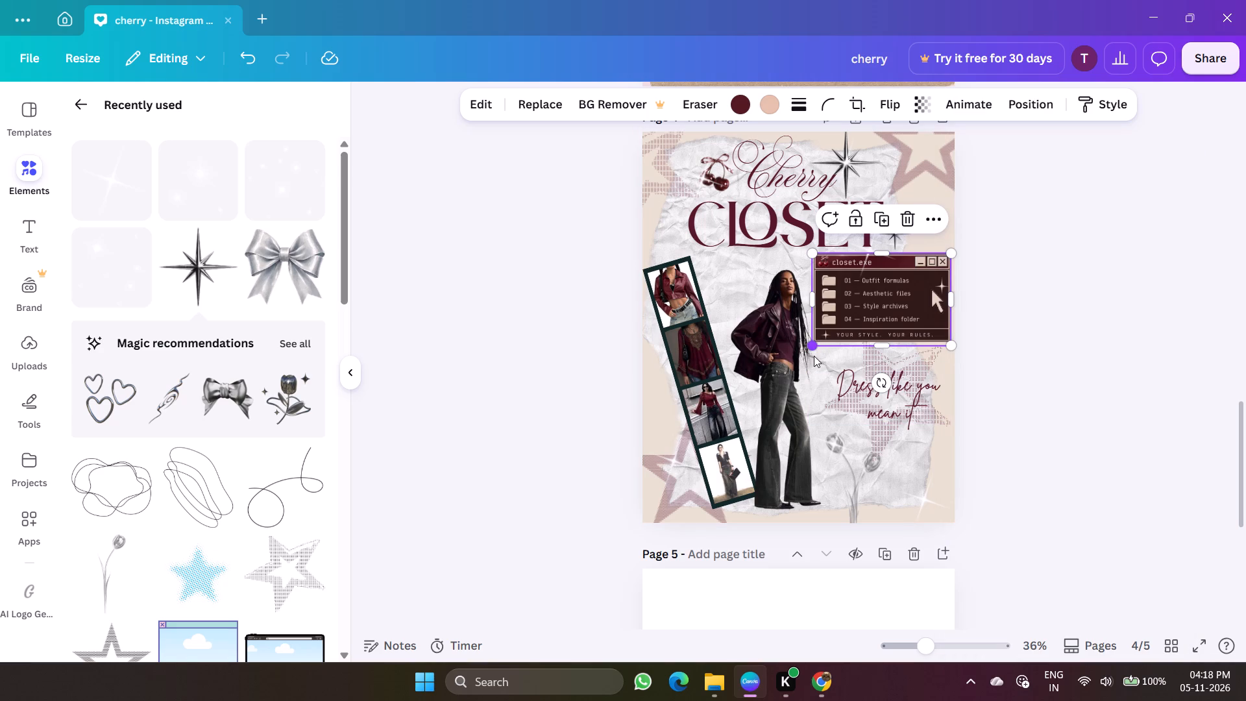
{"action": "right_click_drag", "start_coordinate": [814, 356], "coordinate": [805, 380]}
{"action": "left_click", "coordinate": [1179, 292]}
{"action": "right_click_drag", "start_coordinate": [816, 347], "coordinate": [798, 386]}
{"action": "left_click_drag", "start_coordinate": [1170, 287], "coordinate": [962, 347]}
{"action": "left_click_drag", "start_coordinate": [962, 347], "coordinate": [954, 347]}
{"action": "left_click_drag", "start_coordinate": [954, 347], "coordinate": [964, 360]}
{"action": "left_click_drag", "start_coordinate": [964, 360], "coordinate": [1005, 219]}
{"action": "left_click_drag", "start_coordinate": [814, 344], "coordinate": [797, 370]}
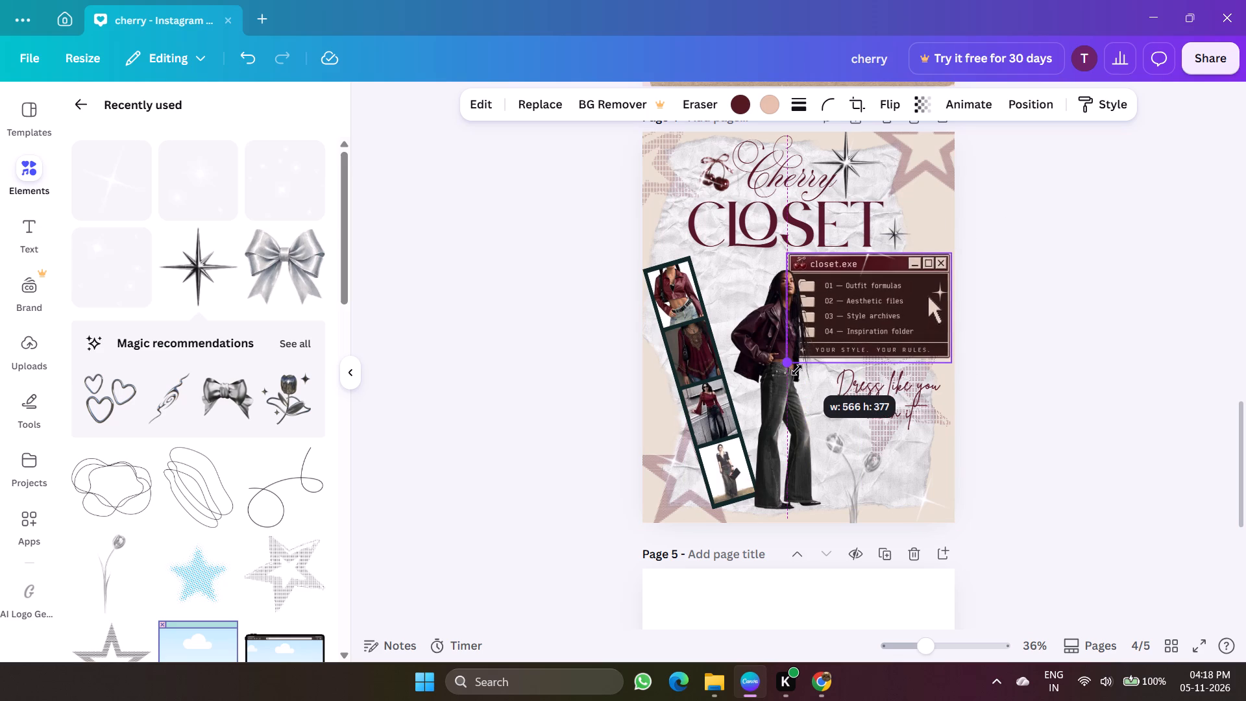
{"action": "left_click_drag", "start_coordinate": [797, 370], "coordinate": [805, 371]}
{"action": "left_click", "coordinate": [894, 294]}
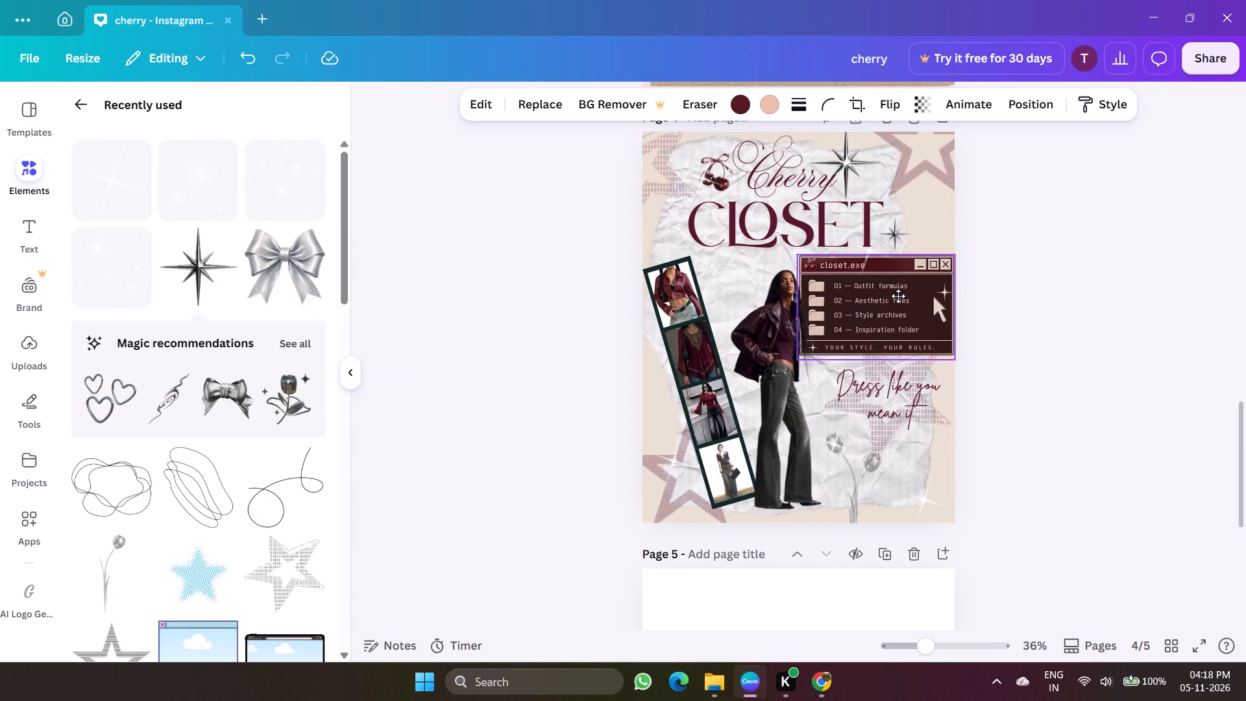
Move the standing model slightly left, closer to the photo strip and clear of the closet.exe window's folder icons.
{"action": "left_click", "coordinate": [744, 358]}
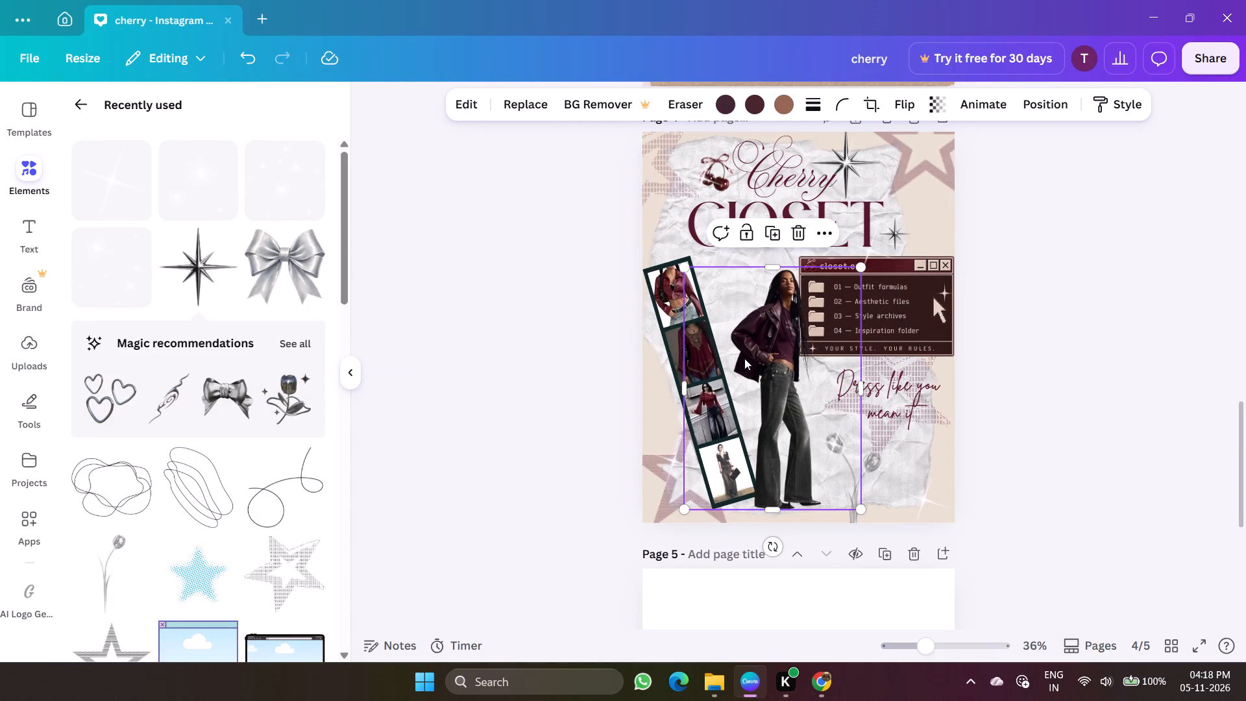
{"action": "left_click_drag", "start_coordinate": [744, 358], "coordinate": [737, 358]}
Move the tilted photo strip frame slightly down and left so its upper corner overhangs the page's left edge.
{"action": "left_click", "coordinate": [704, 360]}
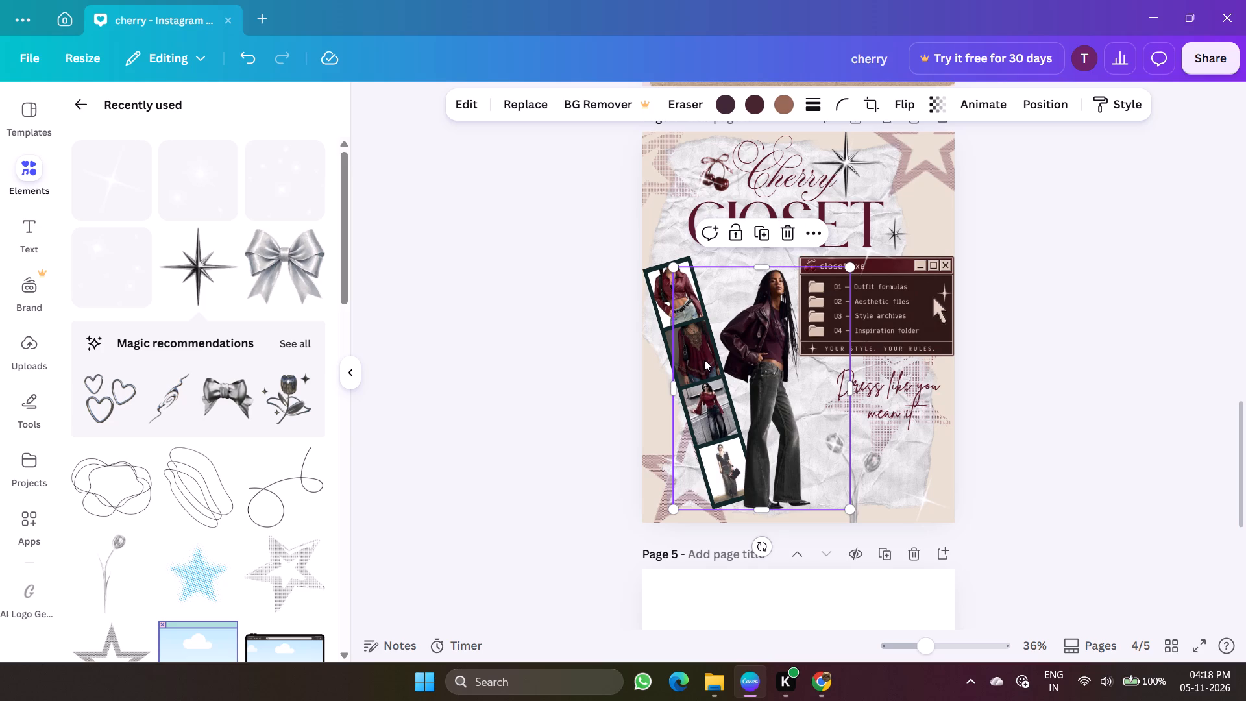
{"action": "left_click", "coordinate": [657, 315]}
{"action": "left_click_drag", "start_coordinate": [657, 315], "coordinate": [646, 328]}
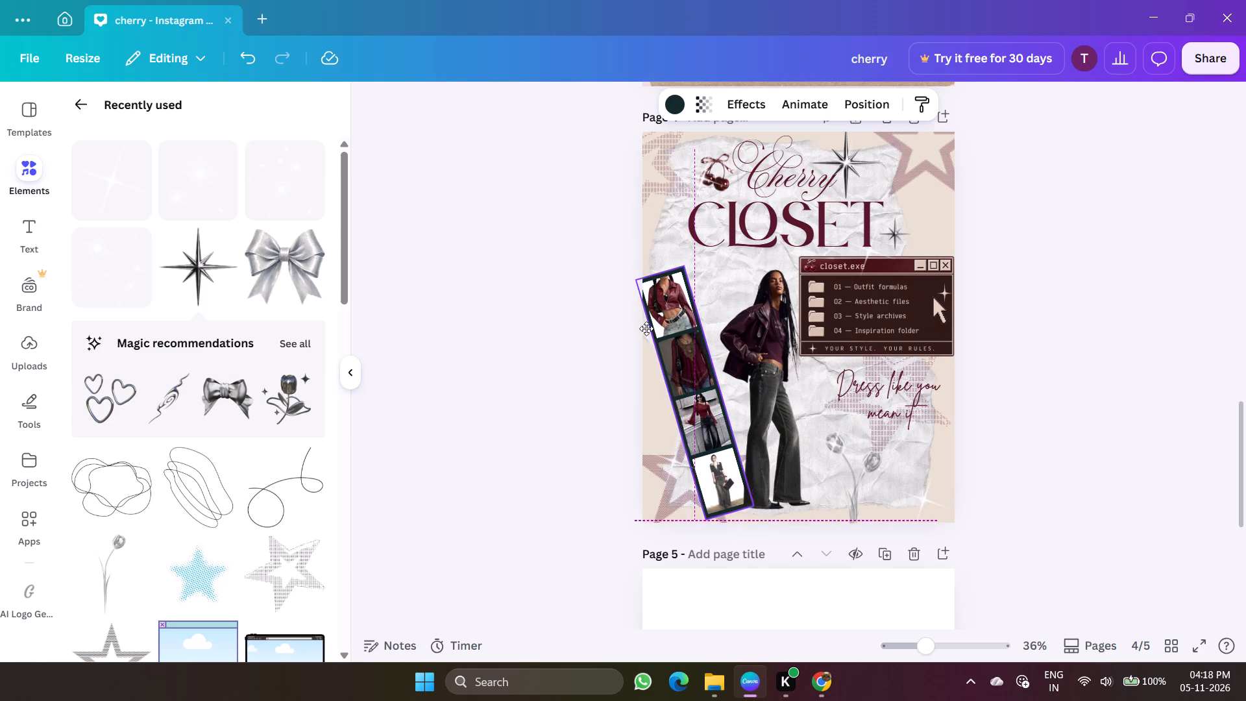
Position the tilted photo strip against the page's left edge, with its lower end near the page bottom.
{"action": "left_click_drag", "start_coordinate": [646, 328], "coordinate": [646, 331]}
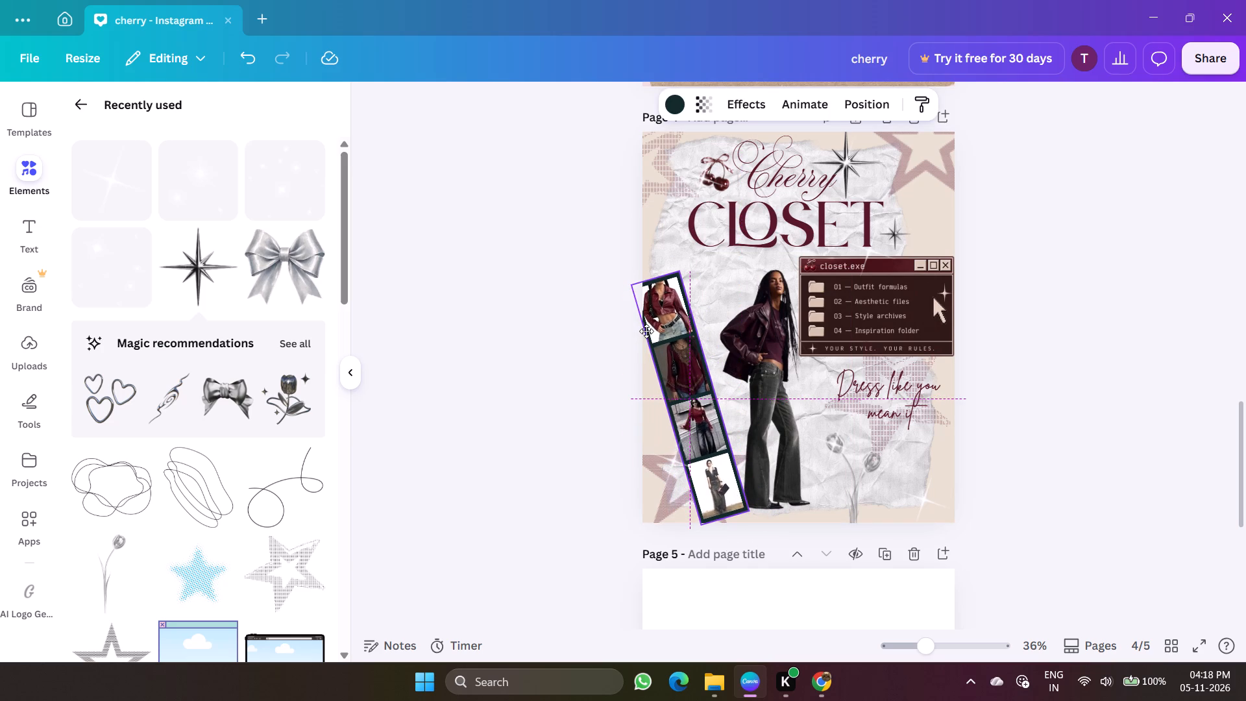
{"action": "left_click_drag", "start_coordinate": [646, 331], "coordinate": [650, 329]}
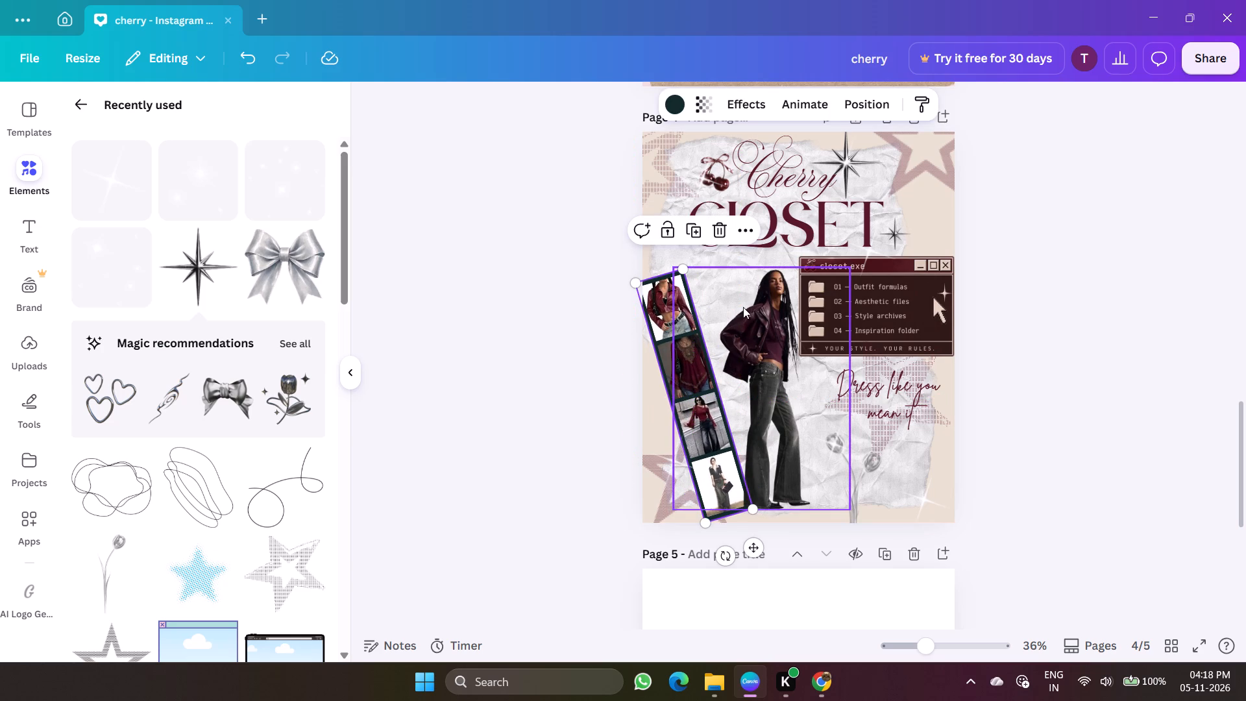
Shift the standing model cutout slightly down and left, closer to the photo strip.
{"action": "left_click_drag", "start_coordinate": [743, 307], "coordinate": [738, 315]}
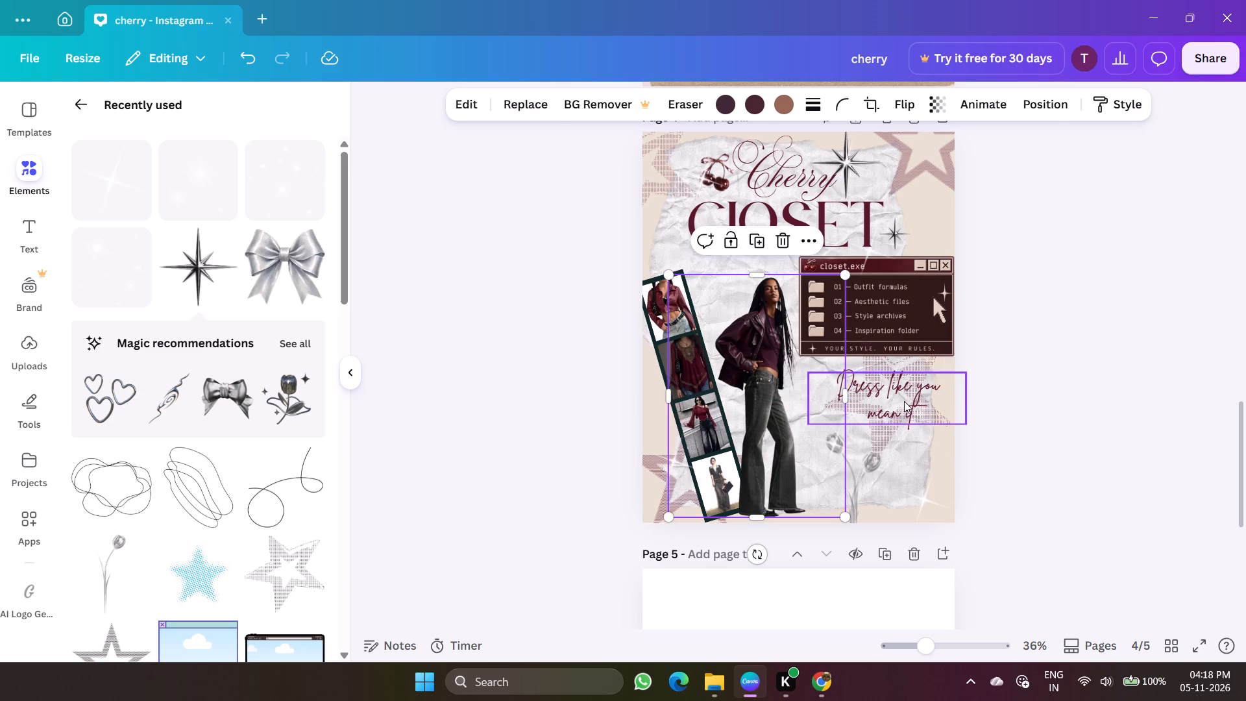
Enlarge the tagline "Dress like you mean it" to font size 55.3 and shift it slightly left beneath the closet.exe window.
{"action": "left_click", "coordinate": [904, 401]}
{"action": "left_click_drag", "start_coordinate": [904, 401], "coordinate": [892, 401]}
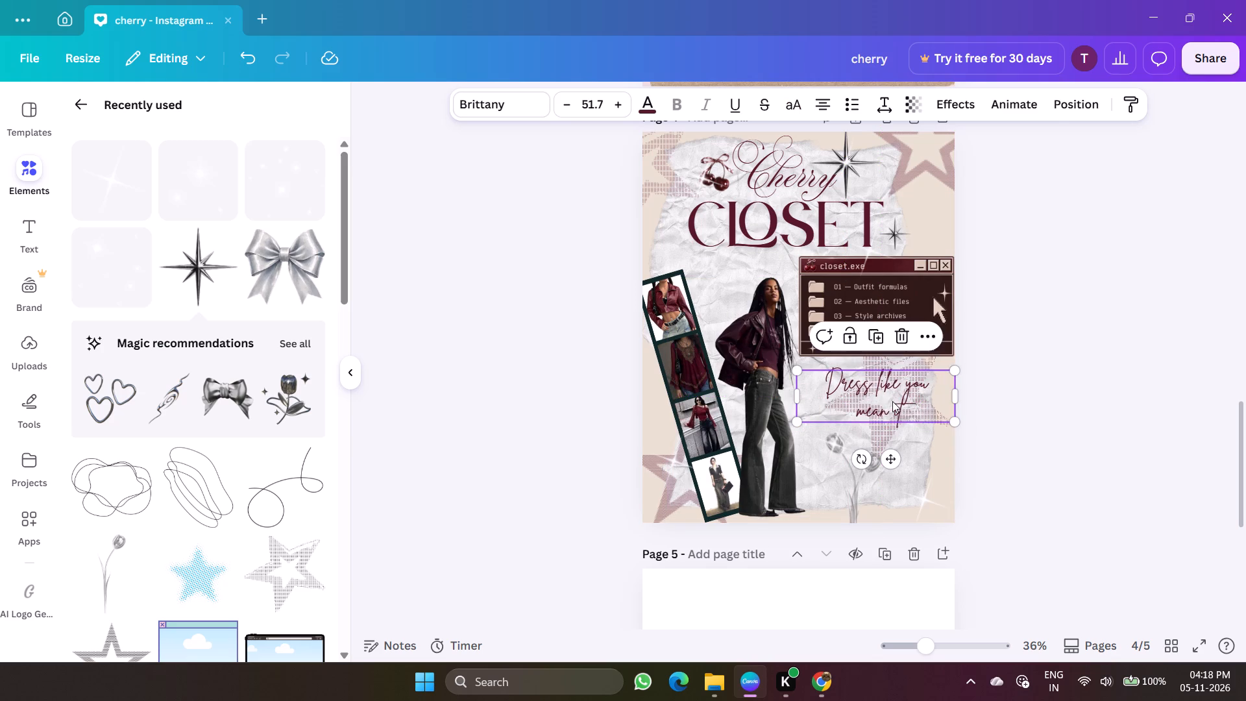
{"action": "left_click_drag", "start_coordinate": [955, 423], "coordinate": [965, 428]}
{"action": "left_click_drag", "start_coordinate": [912, 410], "coordinate": [908, 407]}
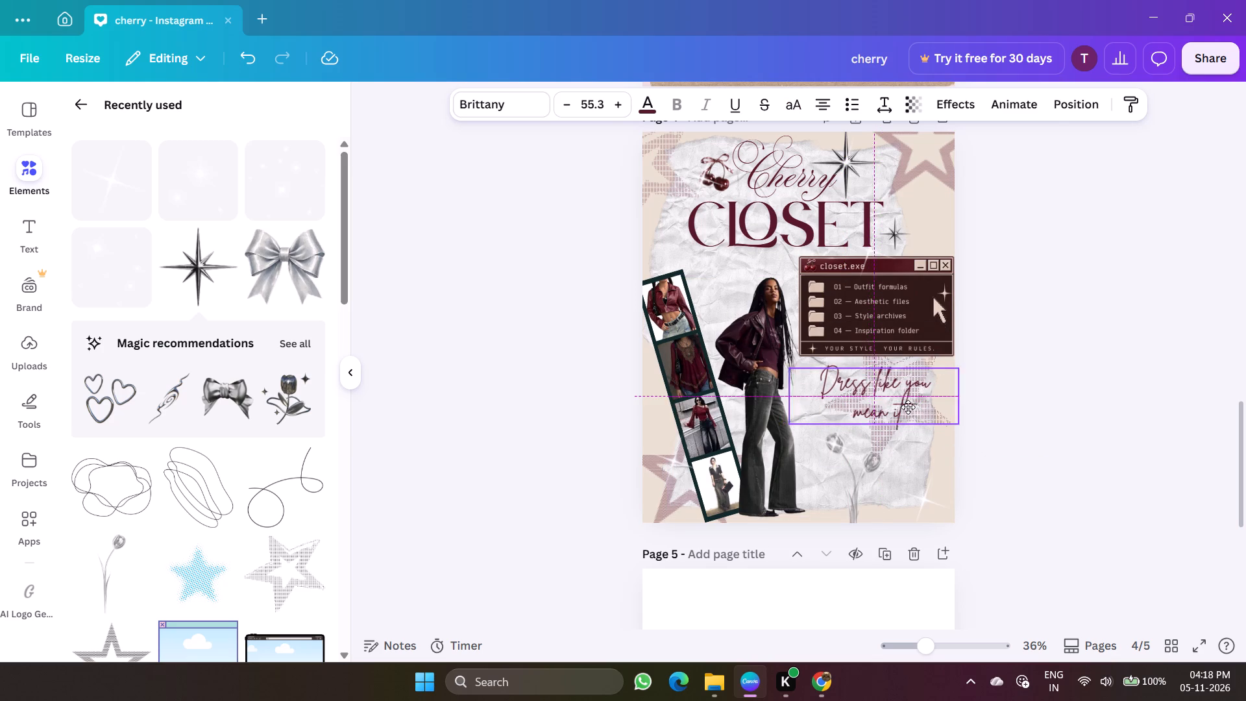
{"action": "left_click_drag", "start_coordinate": [908, 407], "coordinate": [906, 405]}
Shift the dotted maroon star slightly left so it sits centred behind the tagline.
{"action": "left_click", "coordinate": [894, 441]}
{"action": "left_click_drag", "start_coordinate": [894, 441], "coordinate": [894, 443]}
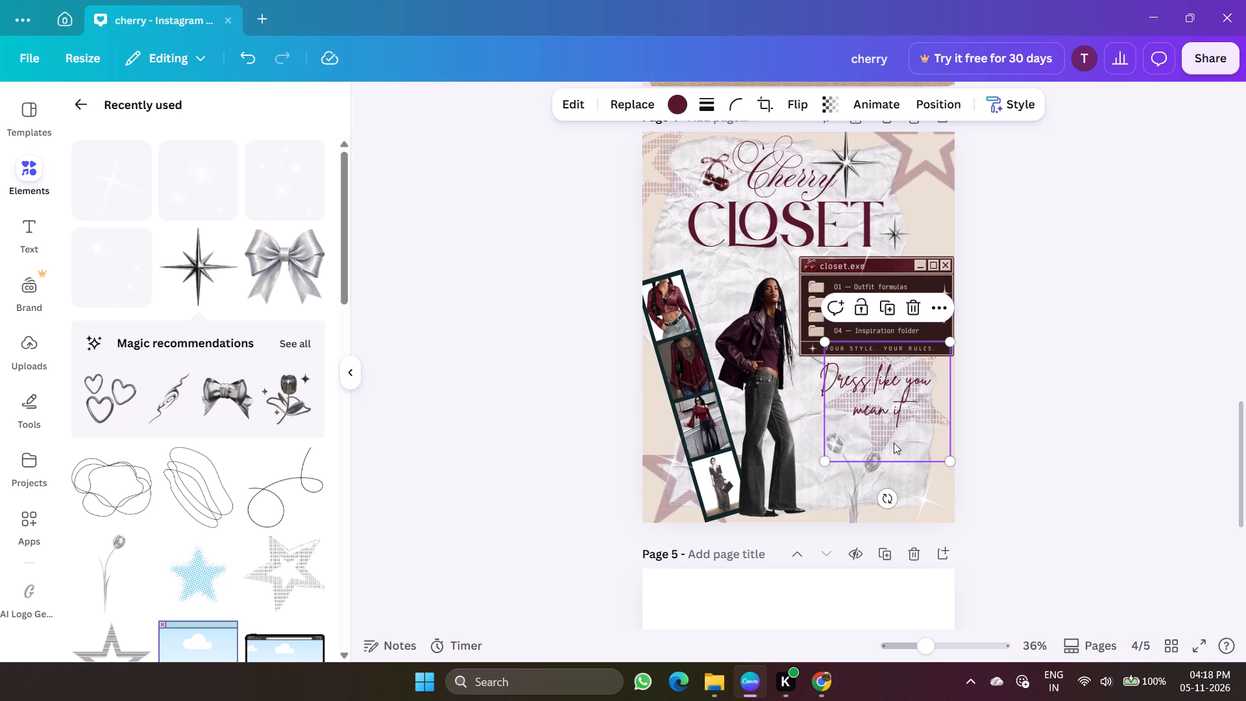
{"action": "left_click_drag", "start_coordinate": [894, 443], "coordinate": [890, 454]}
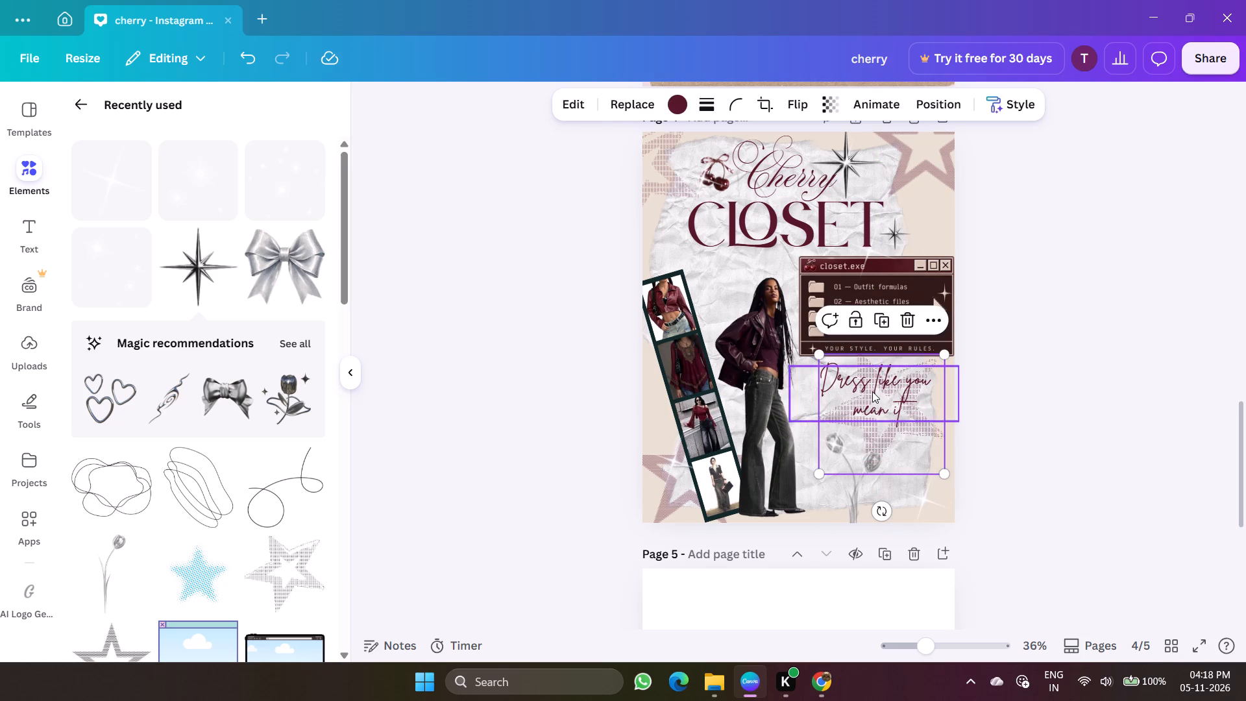
{"action": "left_click_drag", "start_coordinate": [872, 391], "coordinate": [860, 381]}
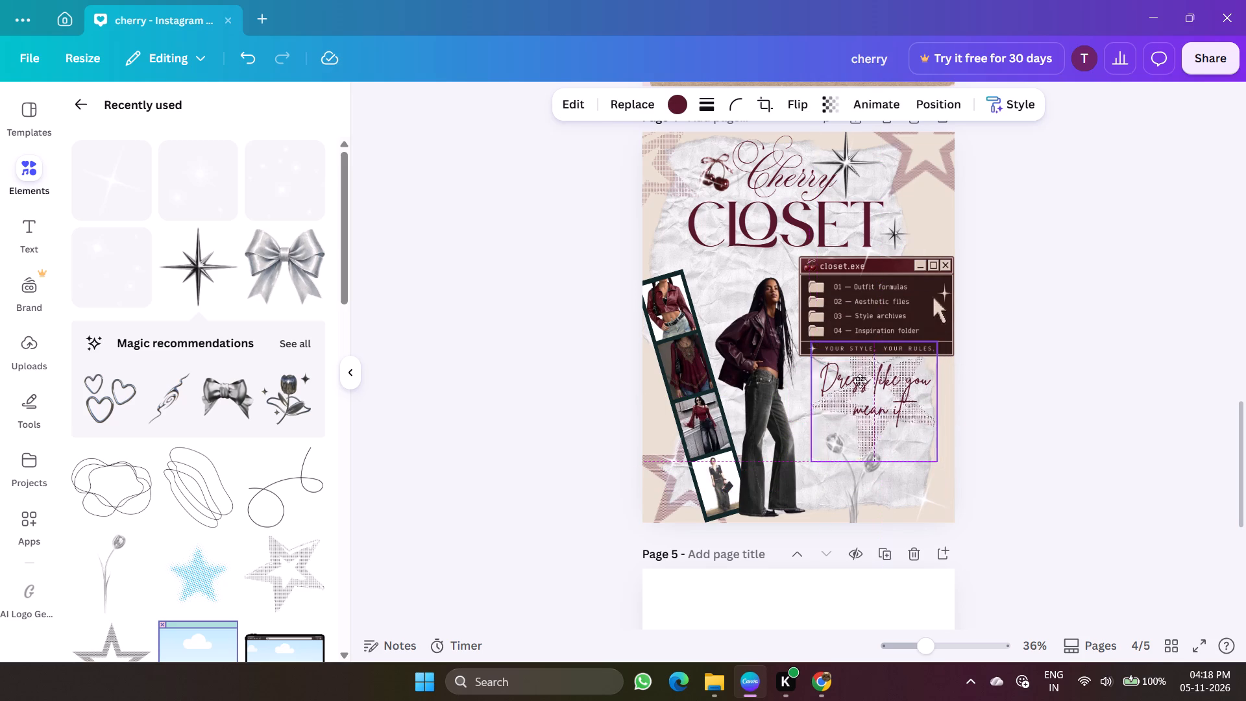
{"action": "left_click_drag", "start_coordinate": [860, 381], "coordinate": [866, 380]}
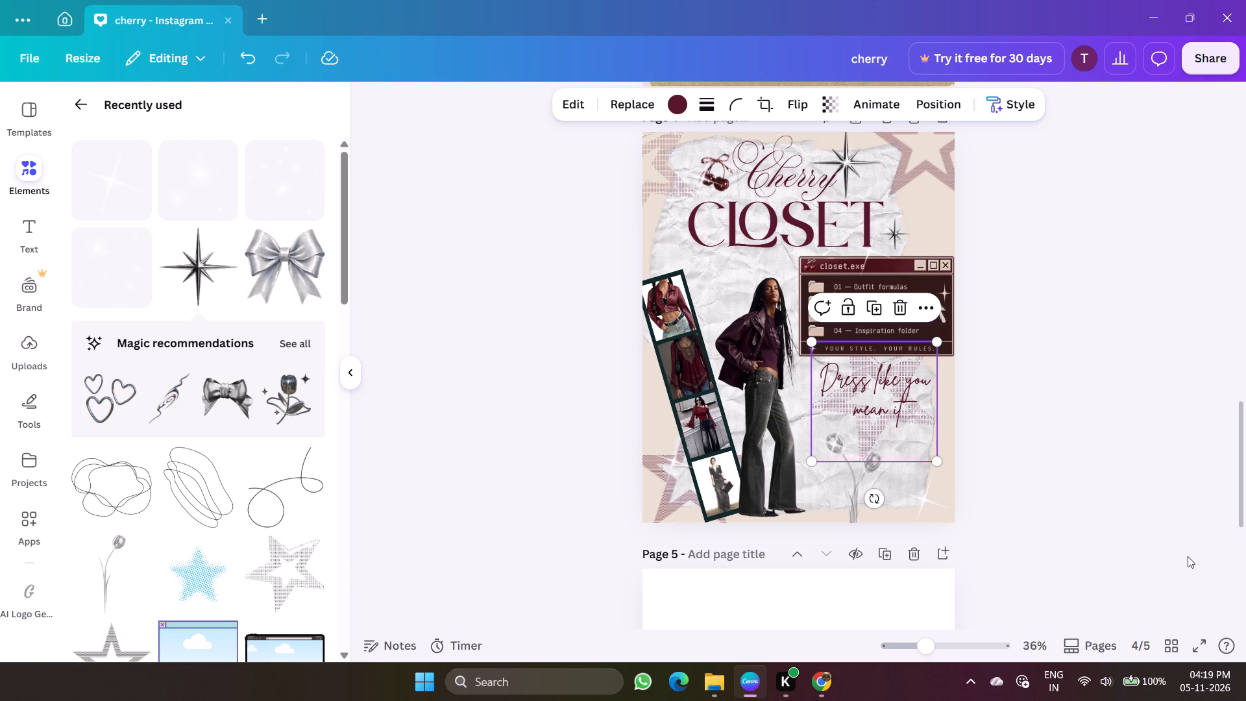
{"action": "left_click", "coordinate": [1079, 502]}
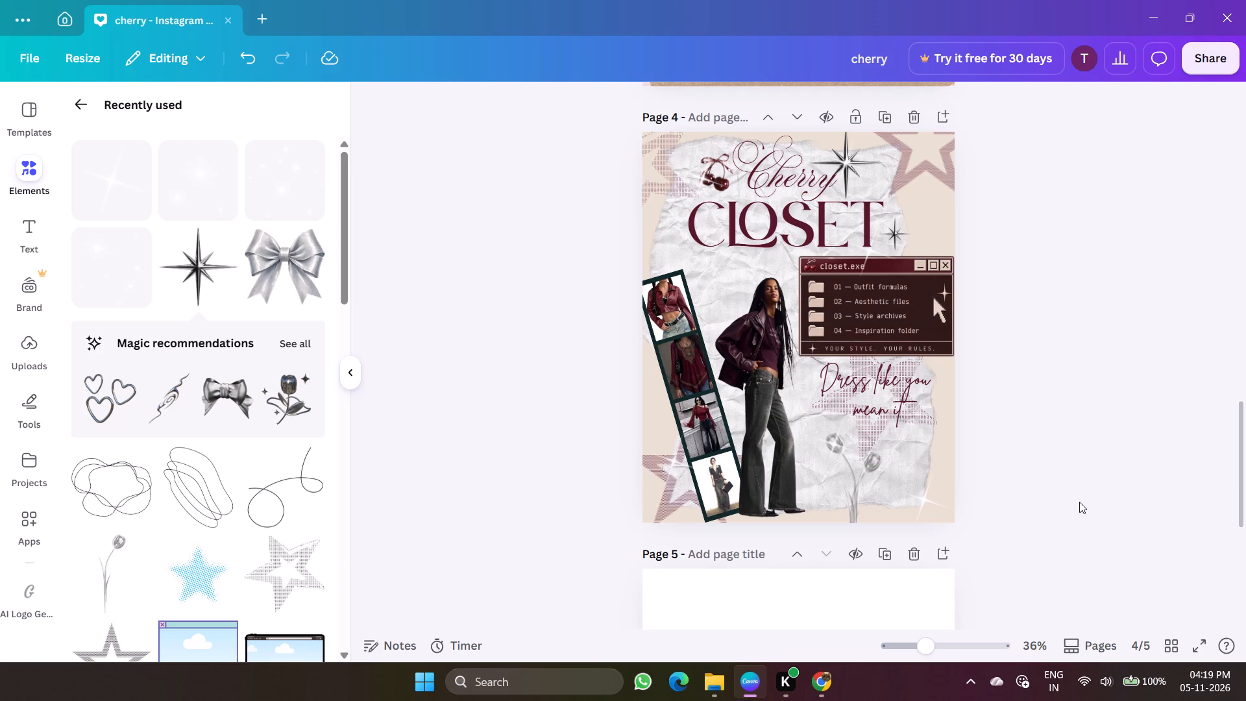
Move the closet.exe window graphic slightly left, leaving a narrow gap to the page's right edge.
{"action": "left_click", "coordinate": [905, 299]}
{"action": "triple_click", "coordinate": [905, 299]}
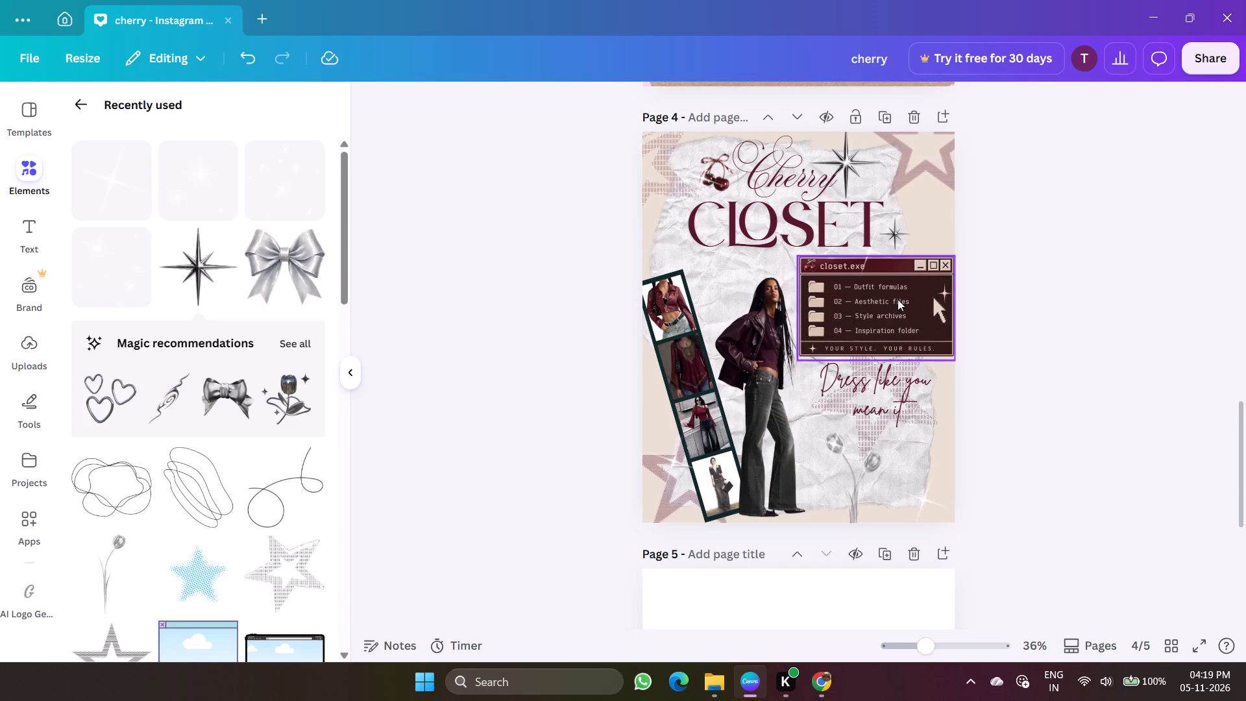
{"action": "left_click", "coordinate": [898, 310]}
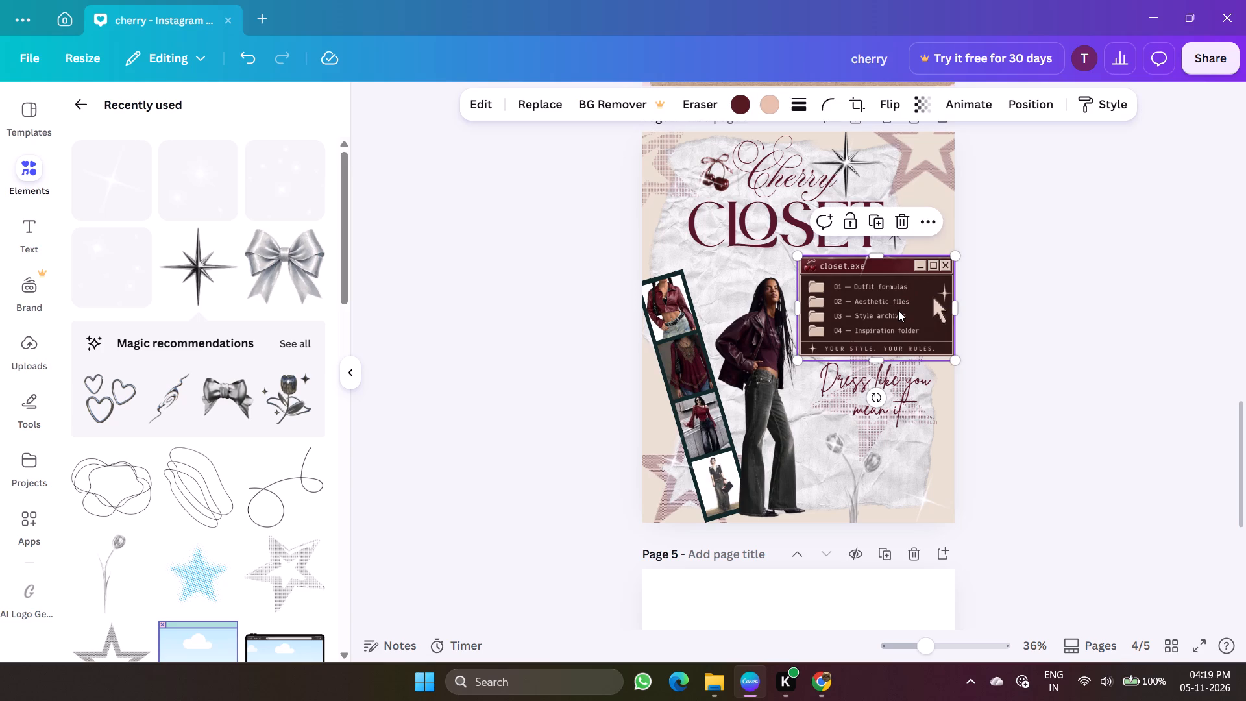
{"action": "left_click_drag", "start_coordinate": [898, 310], "coordinate": [890, 310]}
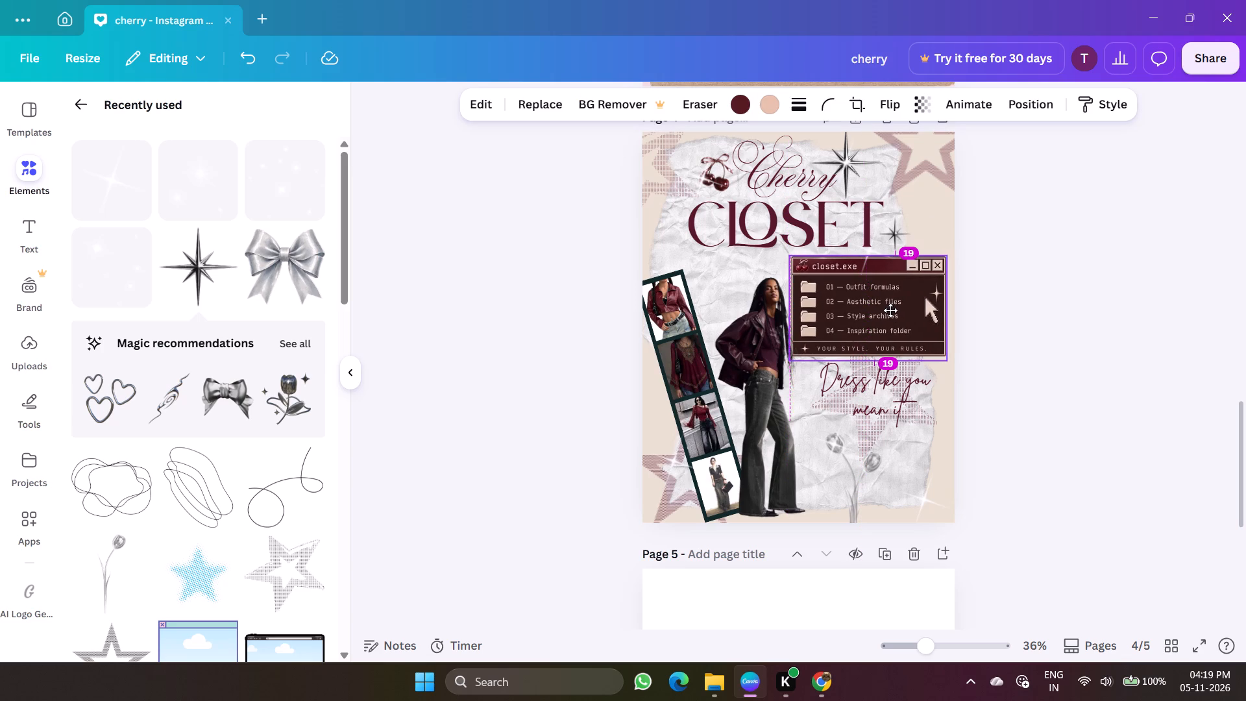
{"action": "left_click_drag", "start_coordinate": [890, 310], "coordinate": [890, 312]}
{"action": "left_click", "coordinate": [1005, 290]}
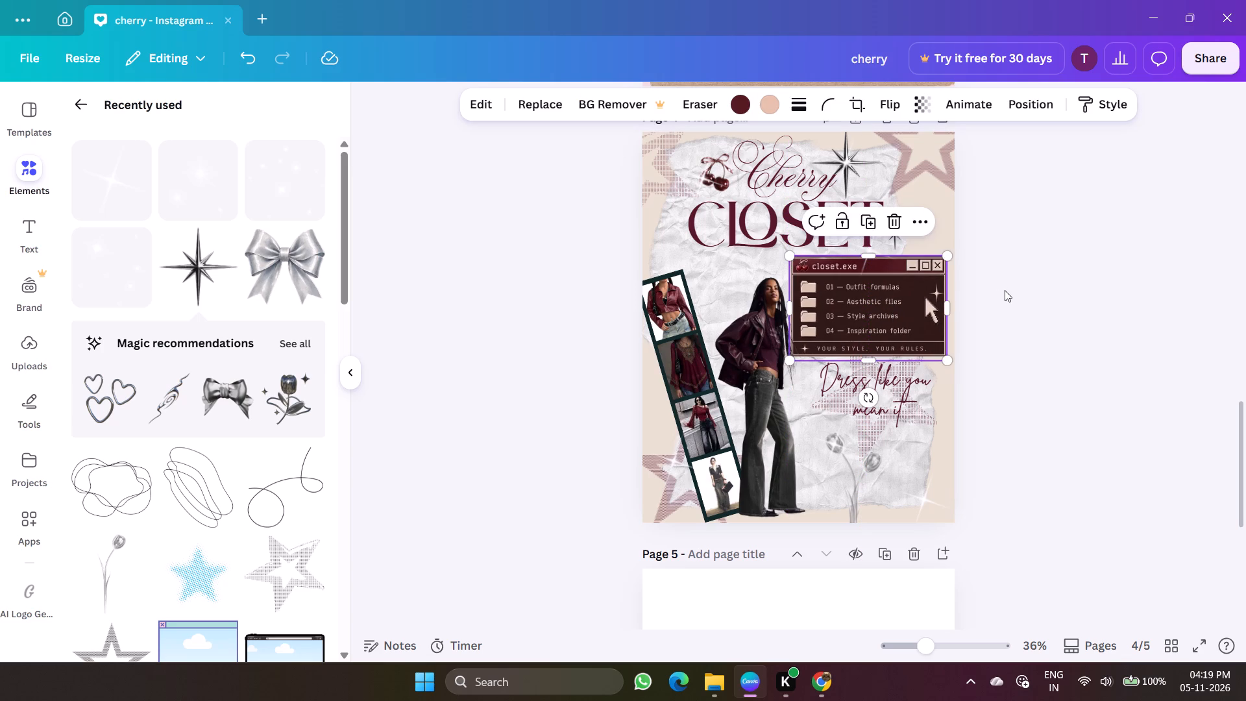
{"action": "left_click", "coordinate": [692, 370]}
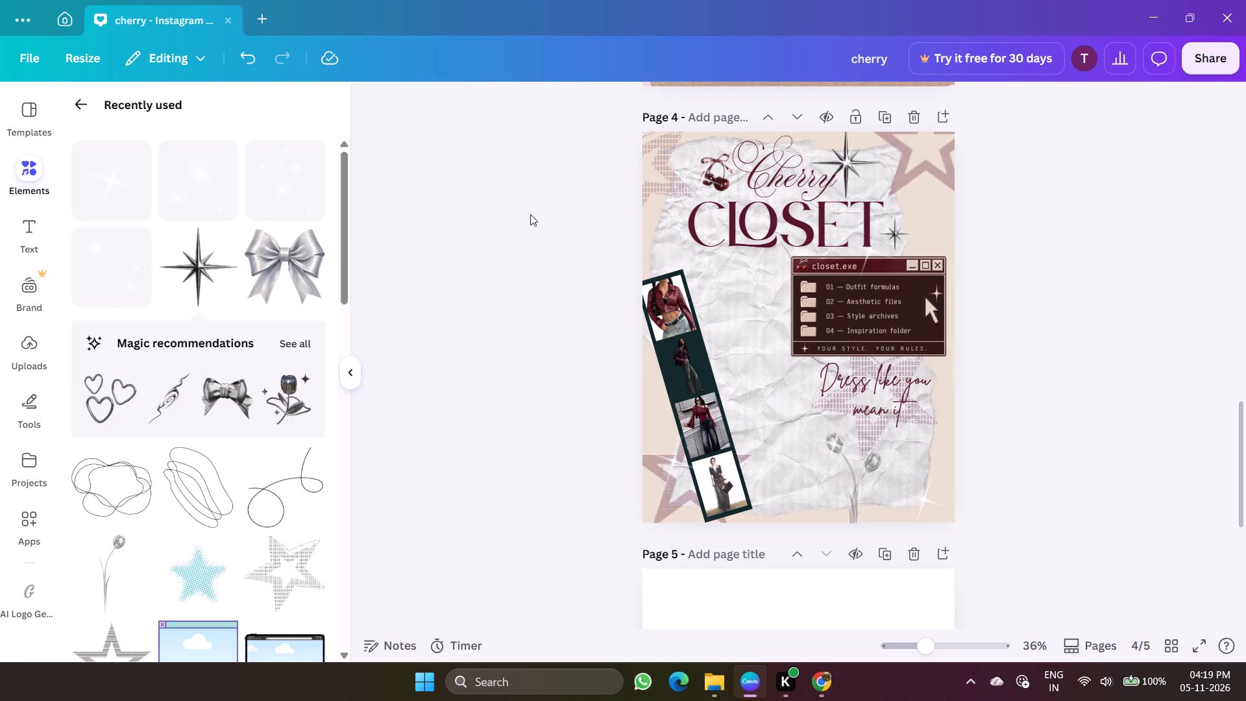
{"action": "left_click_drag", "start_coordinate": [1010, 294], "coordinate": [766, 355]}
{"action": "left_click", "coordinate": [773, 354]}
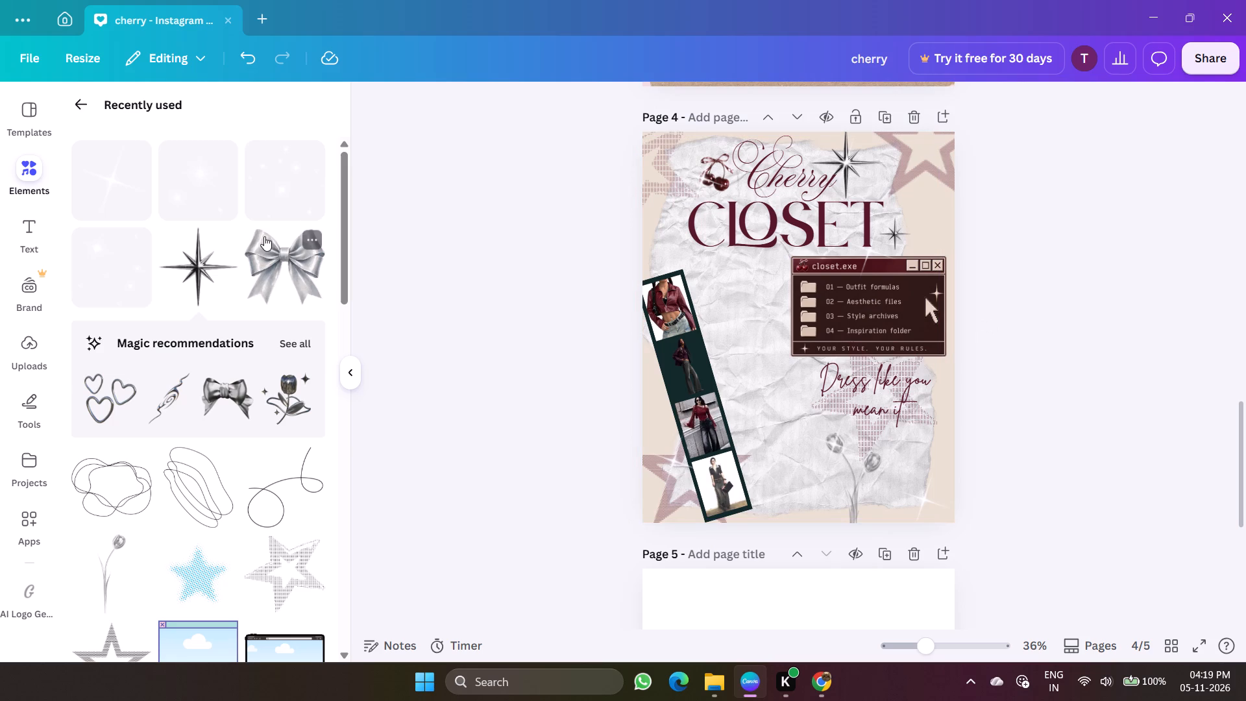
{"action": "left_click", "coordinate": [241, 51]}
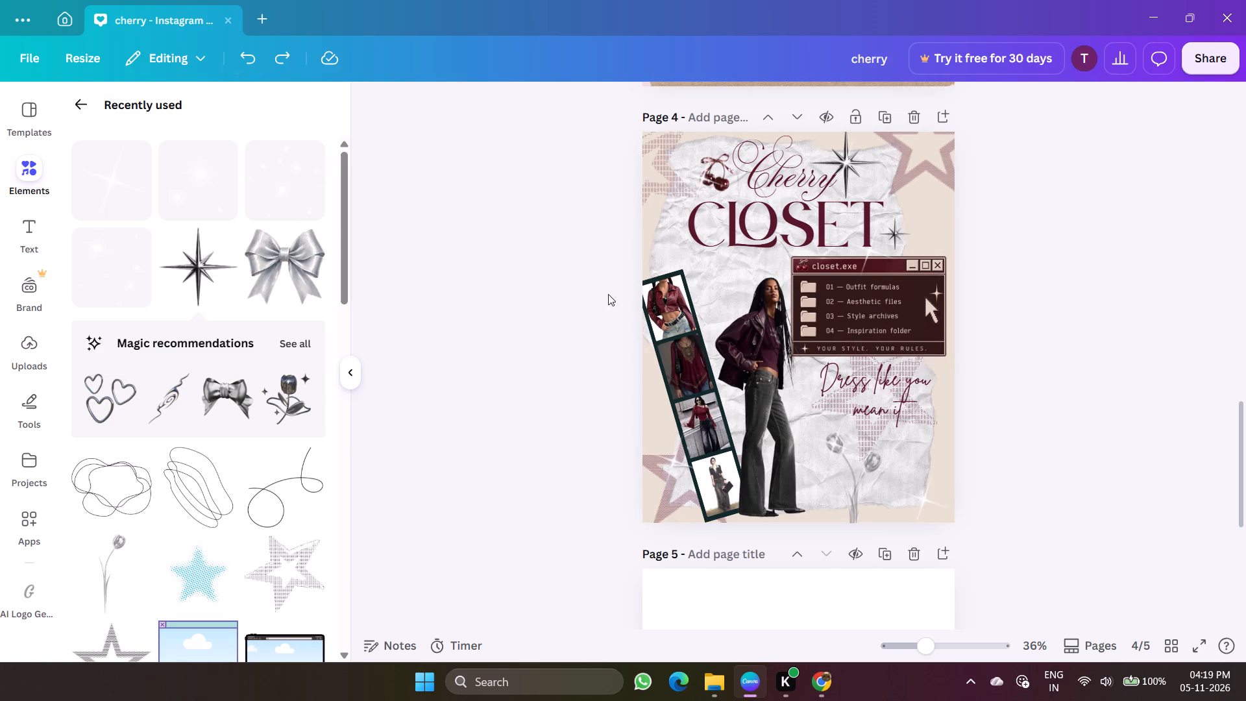
Nudge the tilted photo strip slightly down and left along the page's left edge.
{"action": "left_click", "coordinate": [665, 333]}
{"action": "left_click", "coordinate": [665, 333]}
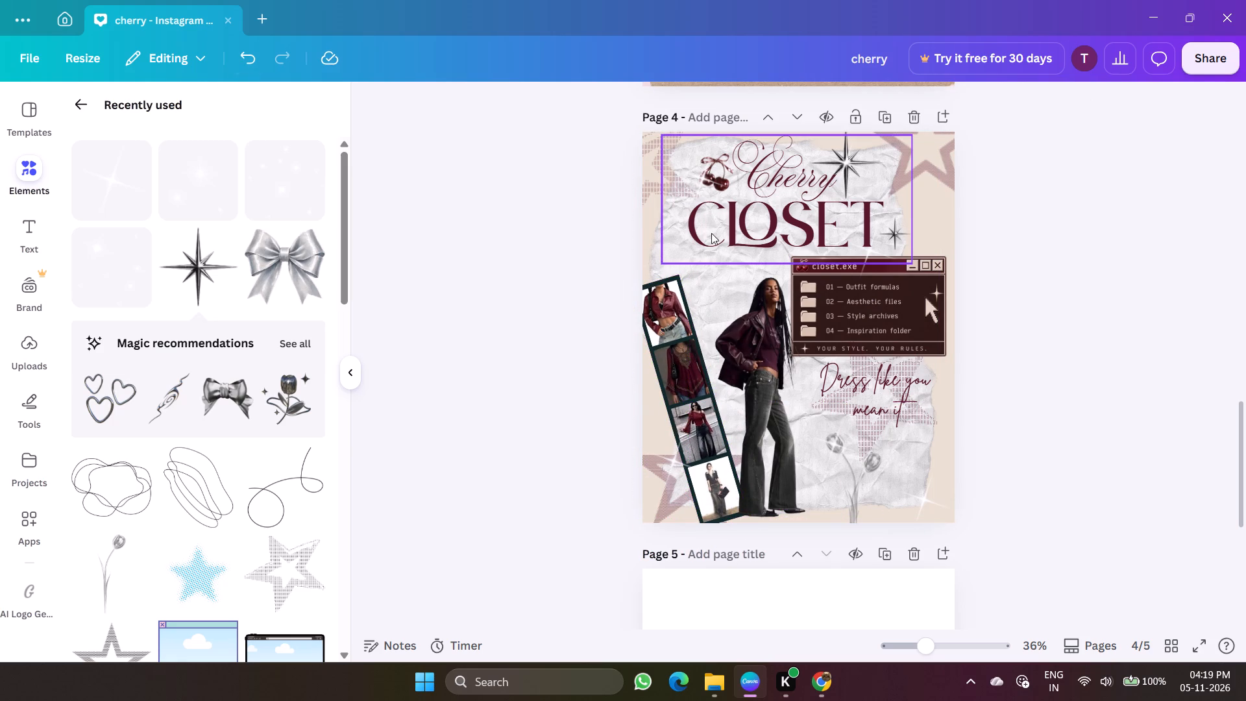
{"action": "left_click", "coordinate": [1129, 299]}
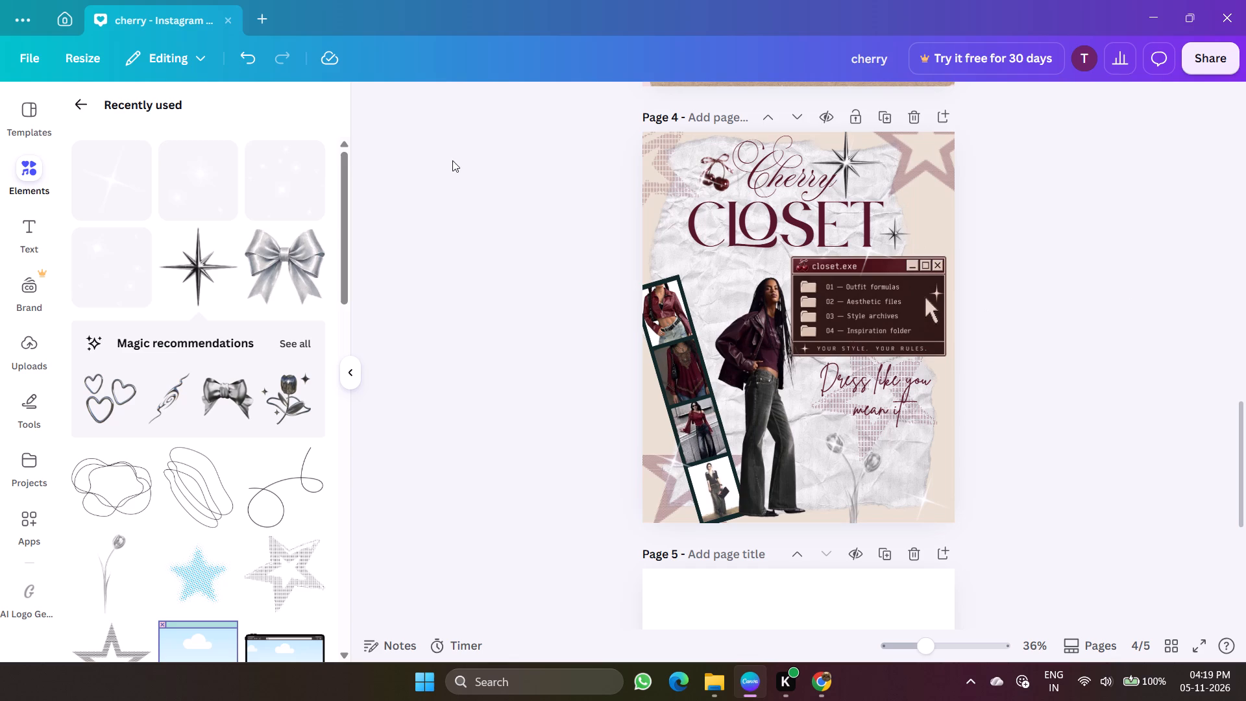
Review the finished pages of the post from the cover through page 4, ending at blank page 5.
{"action": "left_click", "coordinate": [81, 110]}
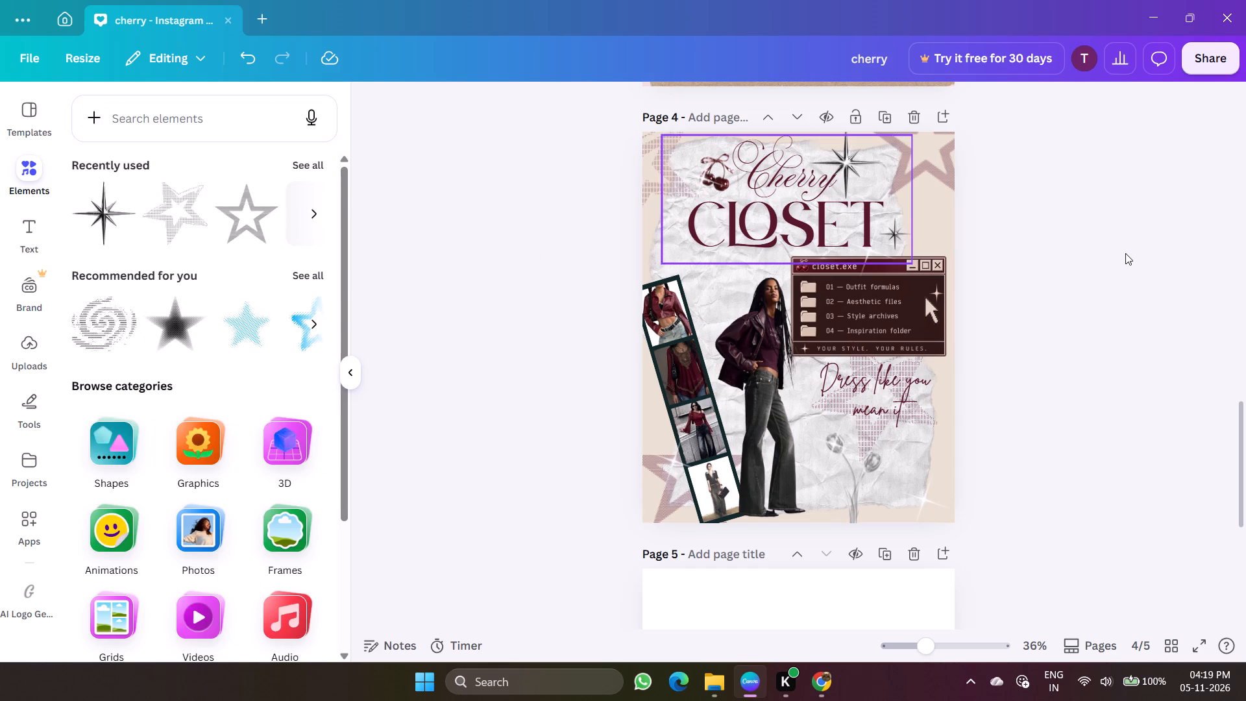
{"action": "scroll", "coordinate": [1125, 253], "scroll_direction": "up", "scroll_amount": 7}
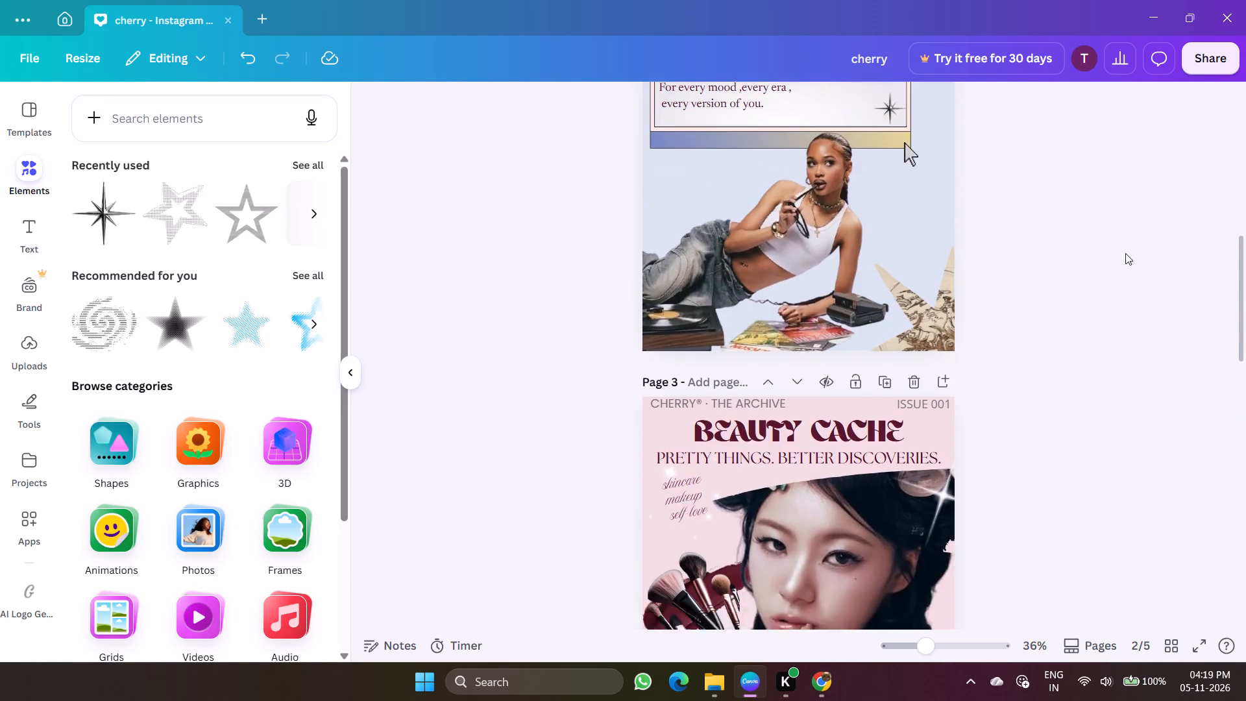
{"action": "scroll", "coordinate": [1125, 253], "scroll_direction": "up", "scroll_amount": 3}
{"action": "scroll", "coordinate": [1125, 253], "scroll_direction": "down", "scroll_amount": 2}
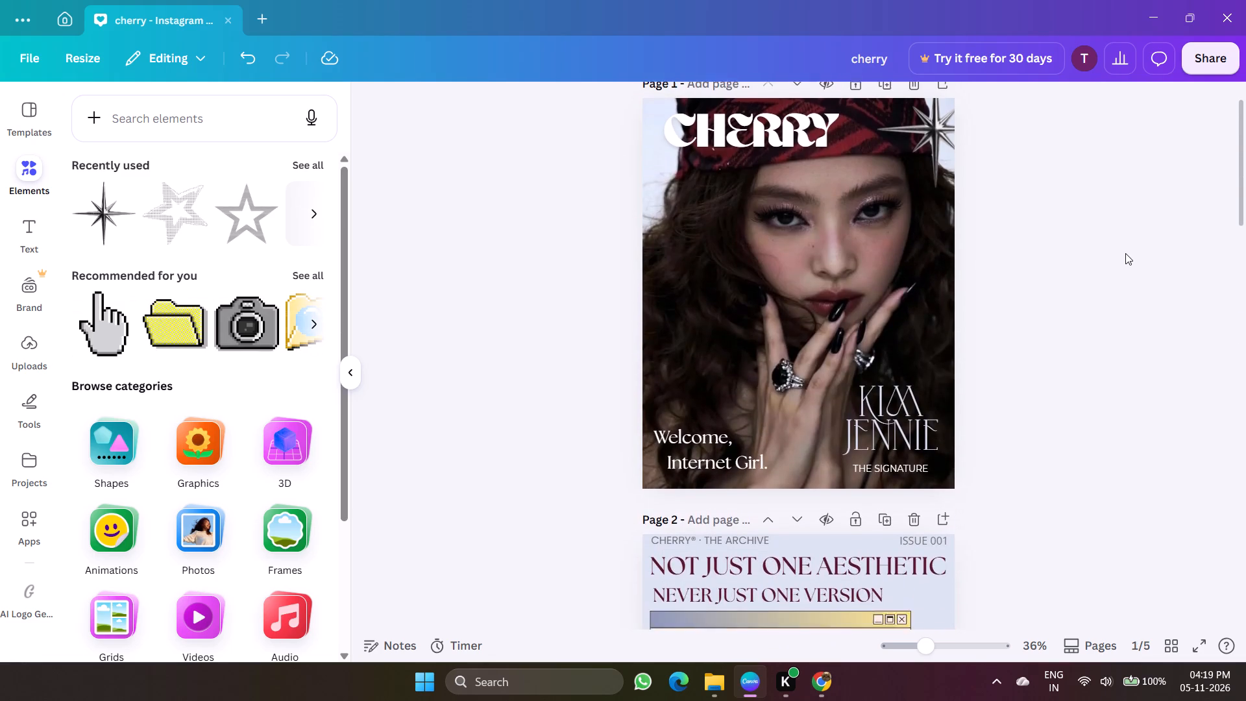
{"action": "scroll", "coordinate": [1125, 253], "scroll_direction": "down", "scroll_amount": 6}
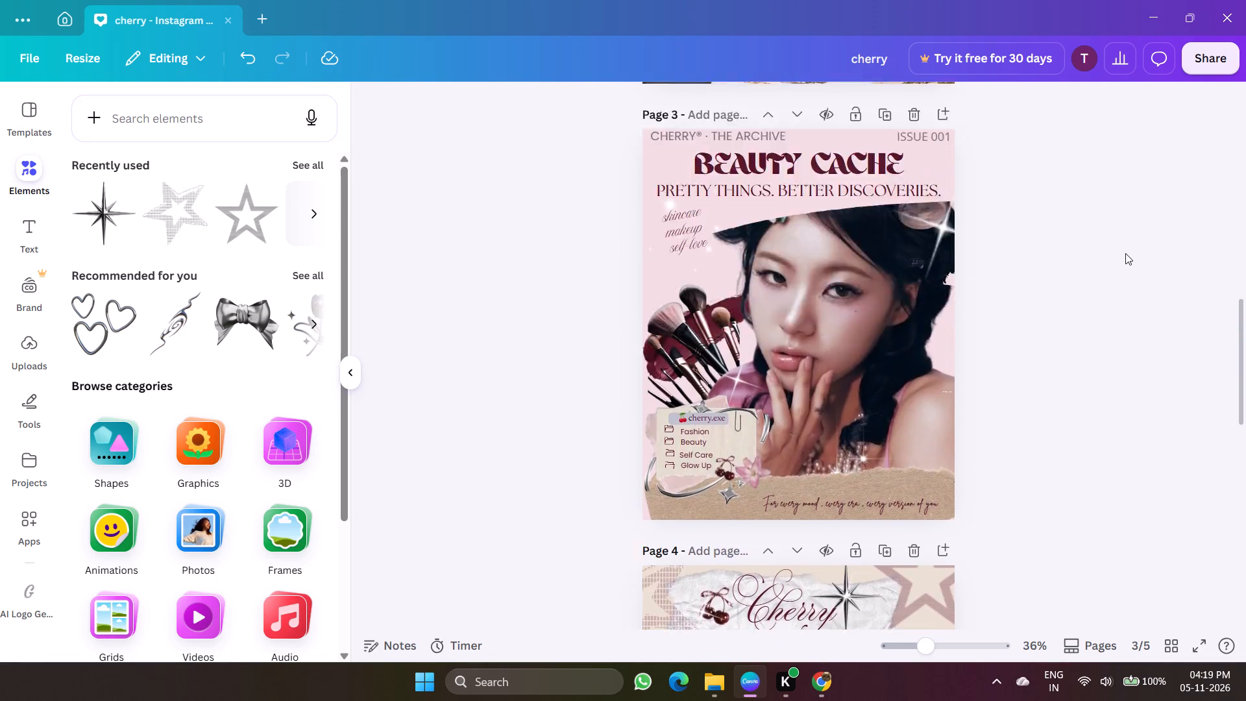
{"action": "scroll", "coordinate": [1125, 253], "scroll_direction": "down", "scroll_amount": 5}
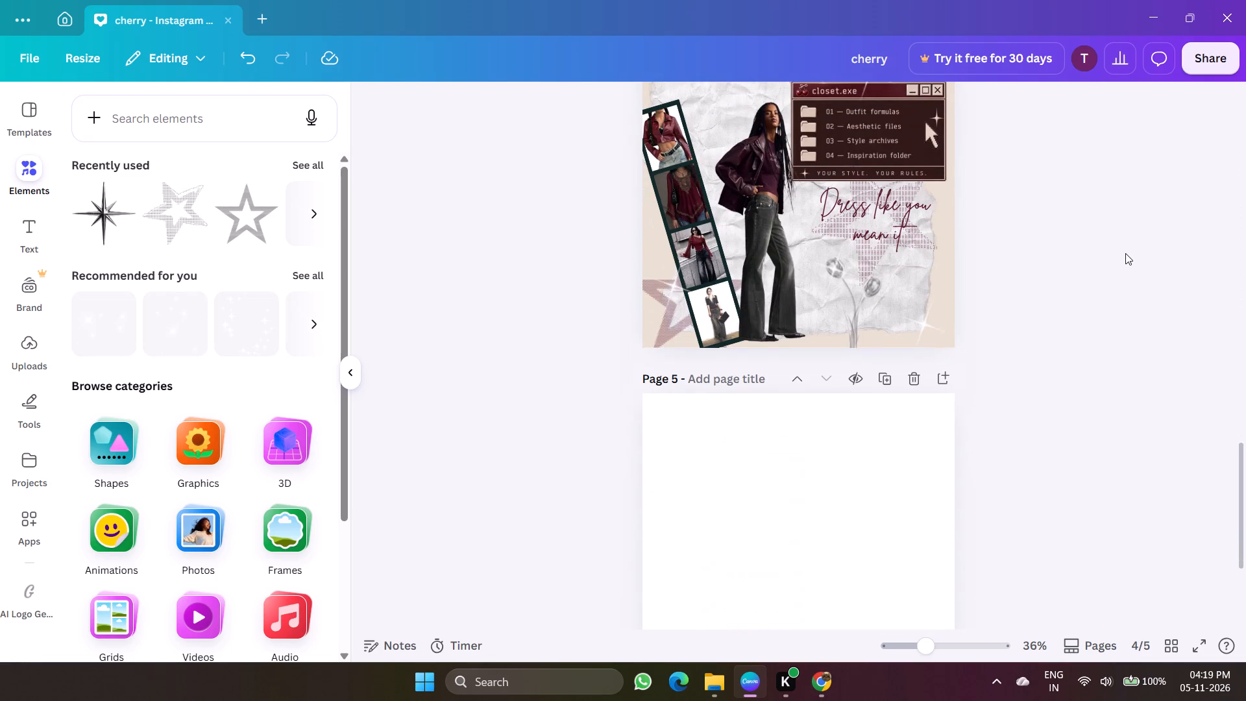
{"action": "scroll", "coordinate": [1125, 253], "scroll_direction": "down", "scroll_amount": 6}
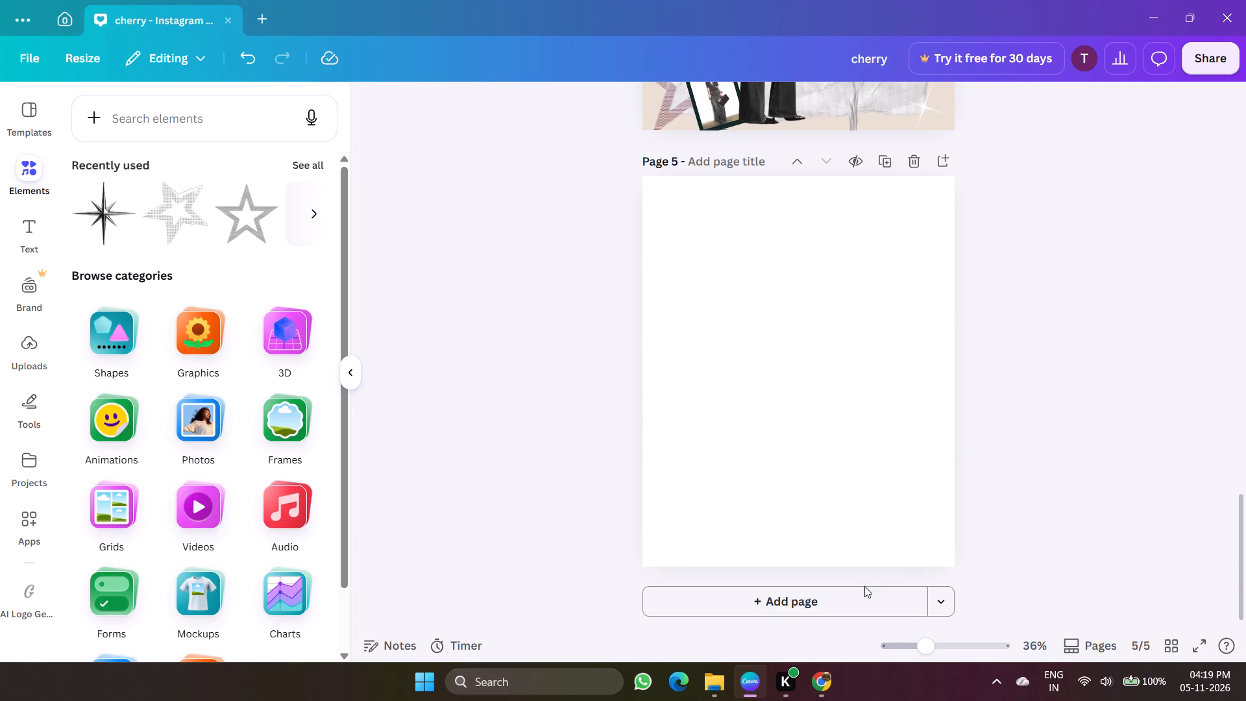
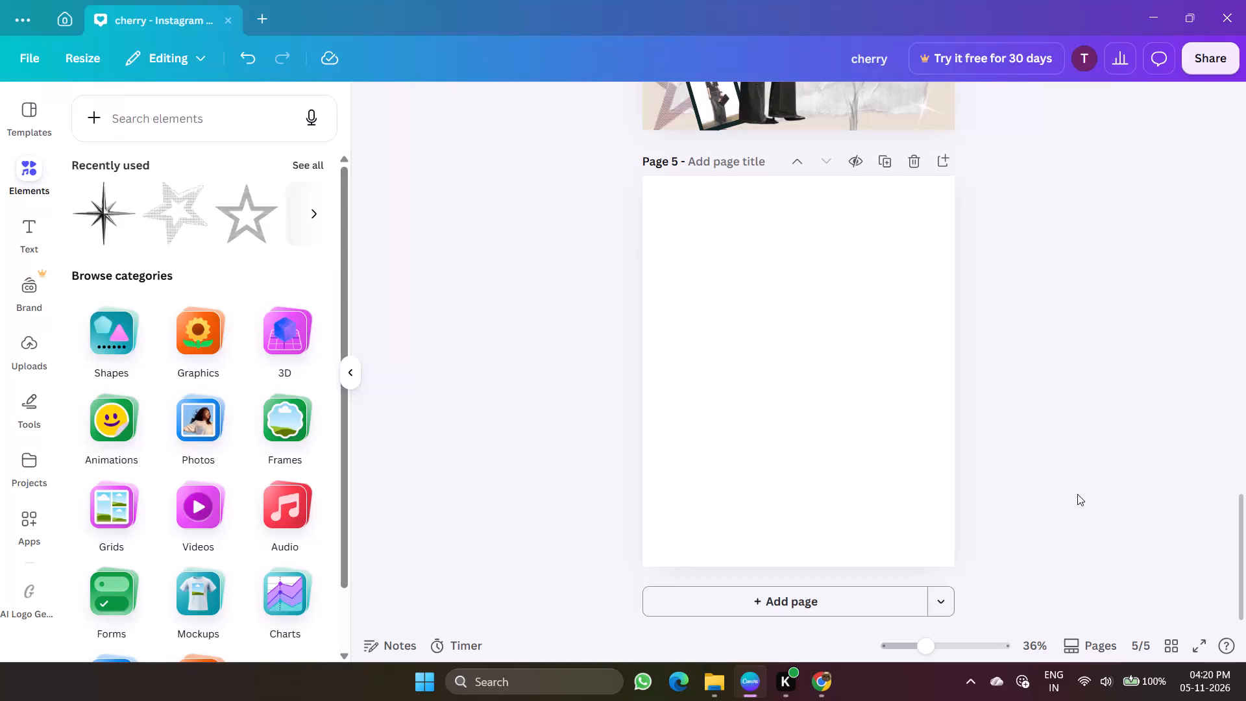
Look back over the finished cover and pages 2 to 4 once more, ending at blank page 5.
{"action": "scroll", "coordinate": [1077, 494], "scroll_direction": "up", "scroll_amount": 5}
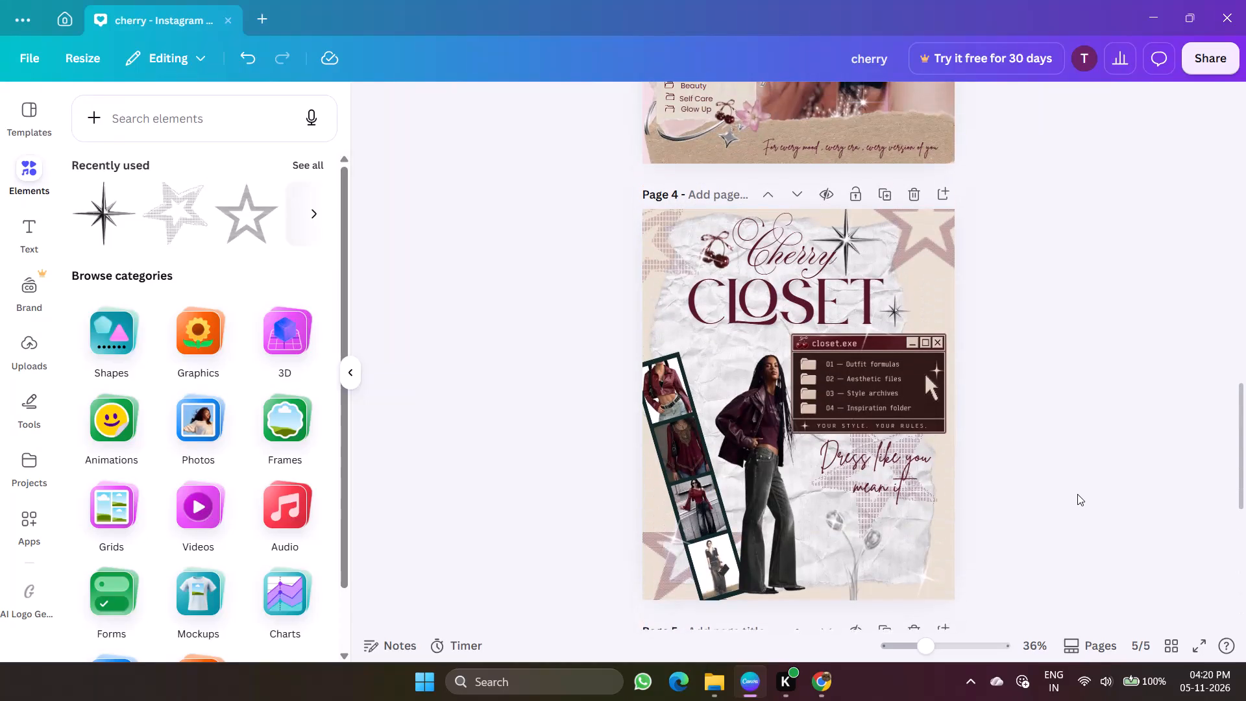
{"action": "scroll", "coordinate": [1077, 494], "scroll_direction": "up", "scroll_amount": 3}
{"action": "scroll", "coordinate": [1077, 494], "scroll_direction": "down", "scroll_amount": 1}
{"action": "scroll", "coordinate": [1077, 494], "scroll_direction": "up", "scroll_amount": 1}
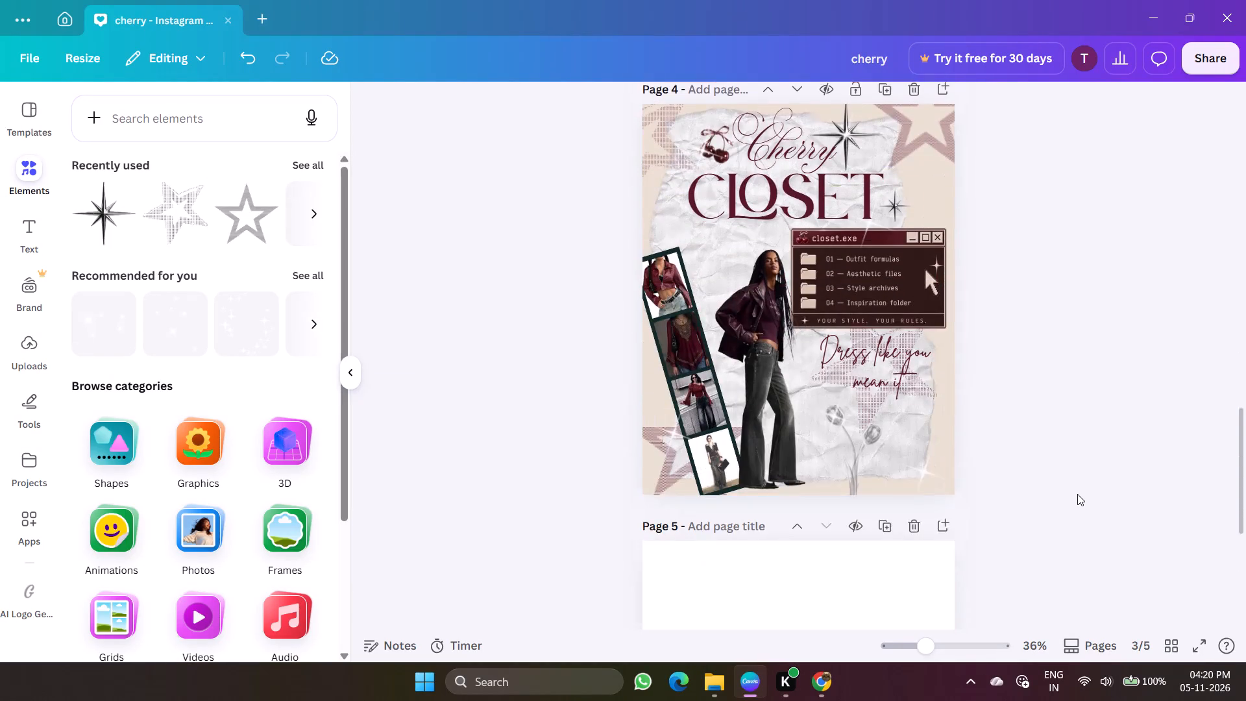
{"action": "scroll", "coordinate": [1077, 494], "scroll_direction": "up", "scroll_amount": 1}
{"action": "scroll", "coordinate": [1077, 494], "scroll_direction": "down", "scroll_amount": 1}
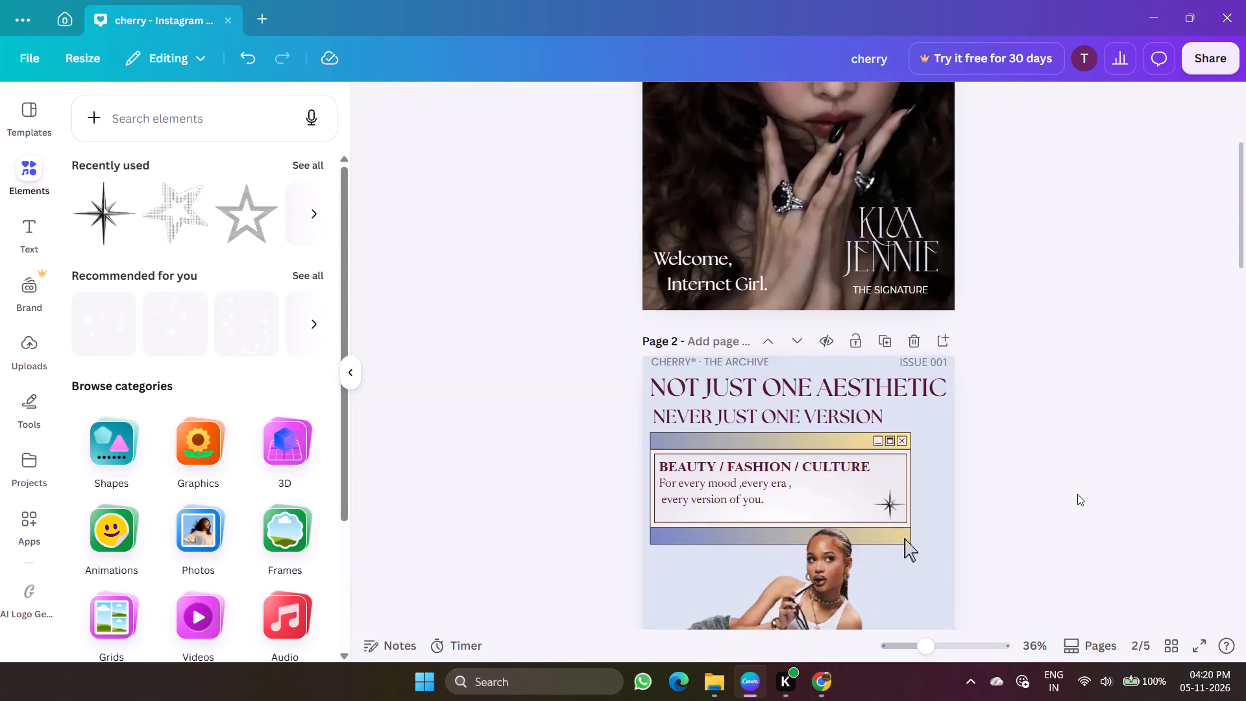
{"action": "scroll", "coordinate": [1077, 494], "scroll_direction": "down", "scroll_amount": 1}
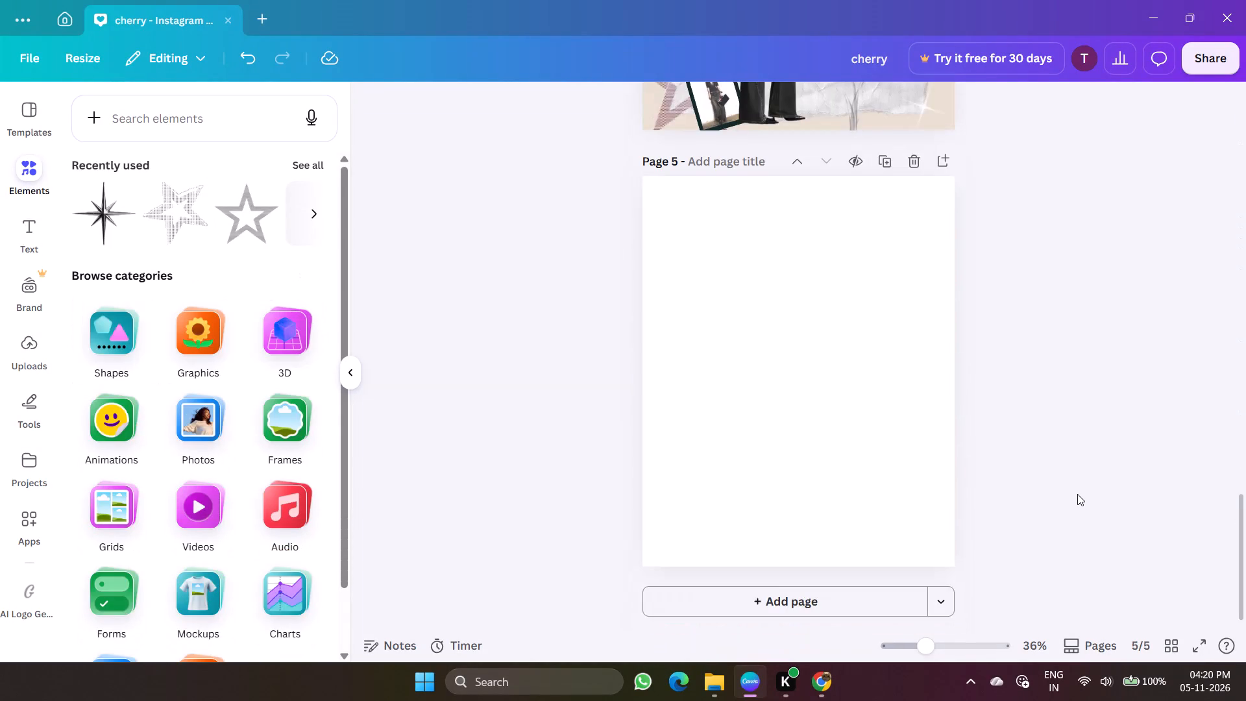
{"action": "left_click", "coordinate": [1059, 401]}
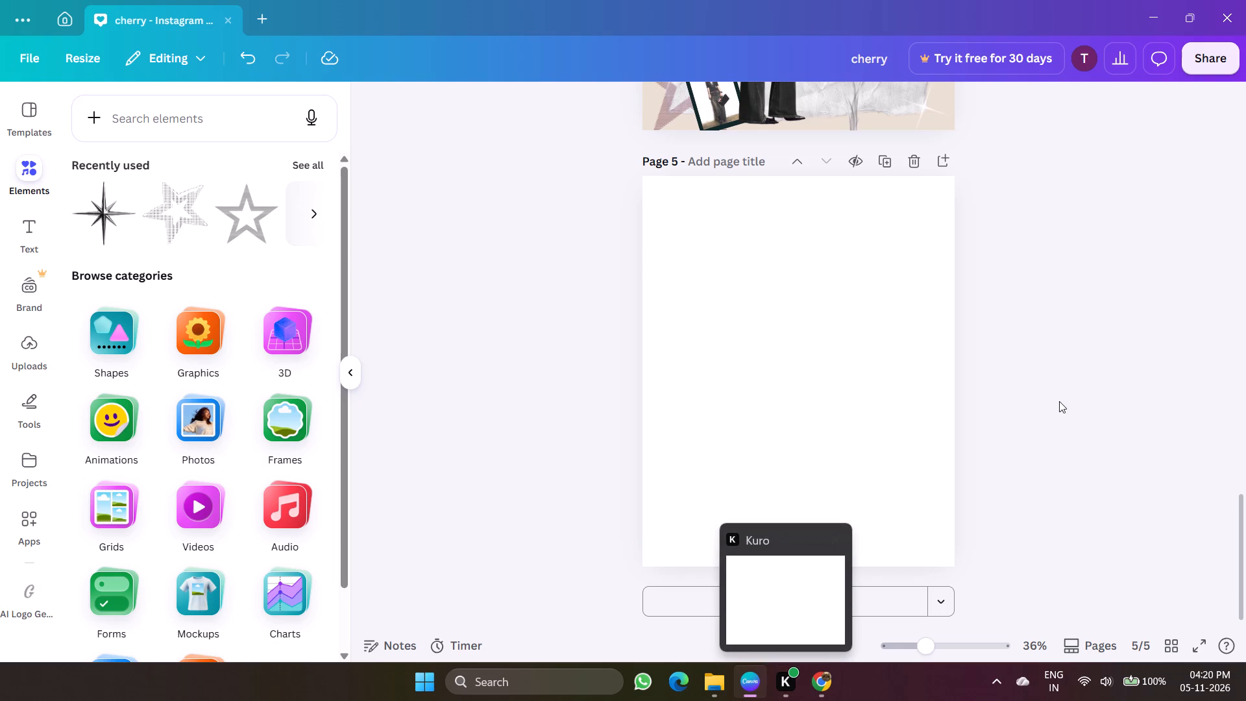
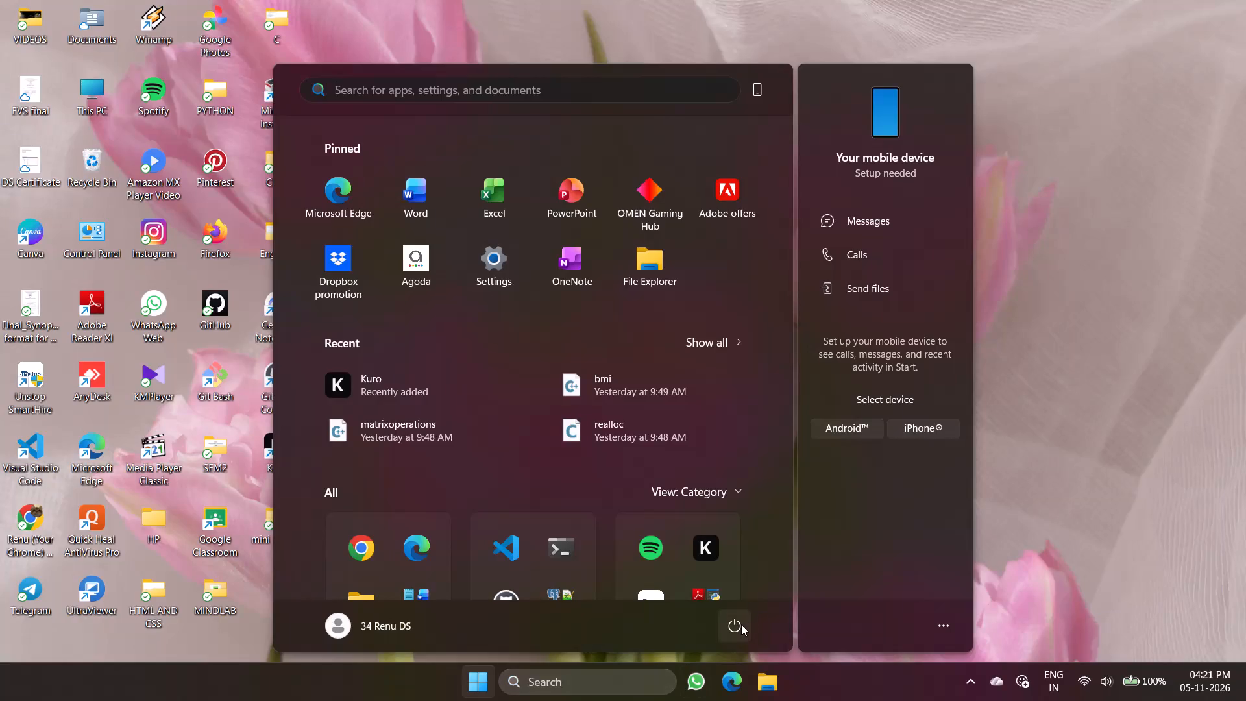
End the Windows session using one of the computer's power options.
{"action": "left_click", "coordinate": [741, 624]}
{"action": "left_click", "coordinate": [746, 569]}
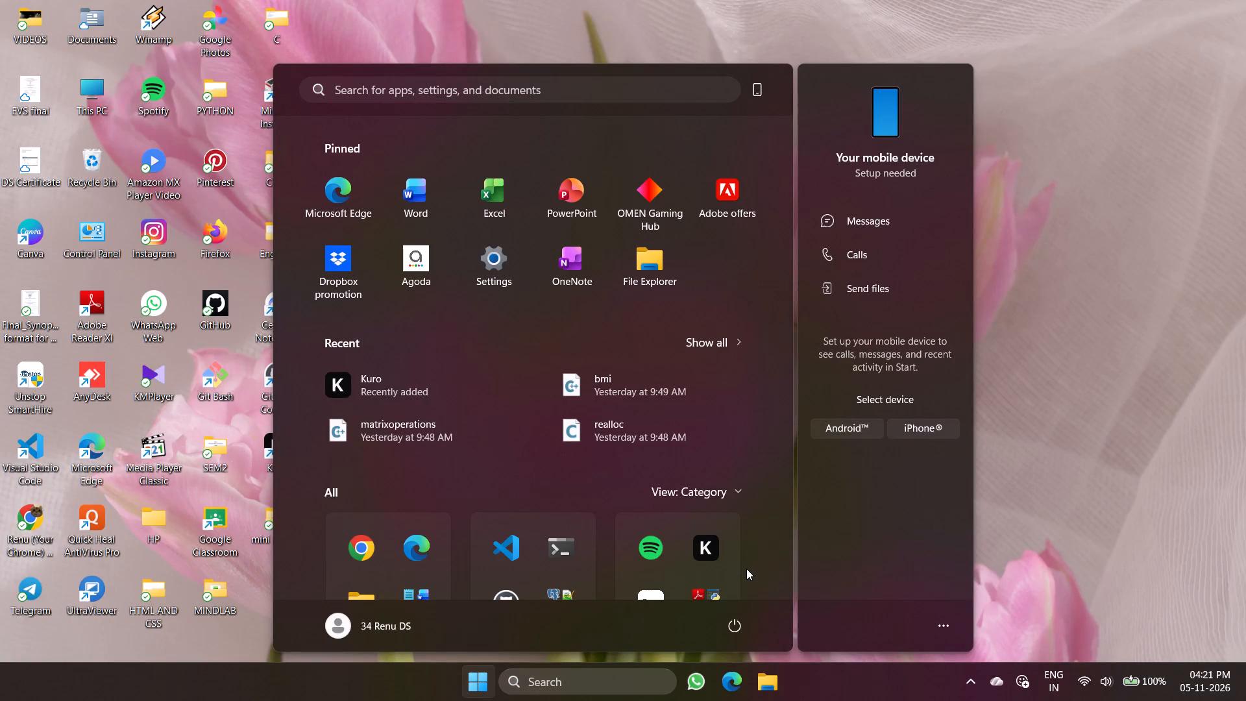